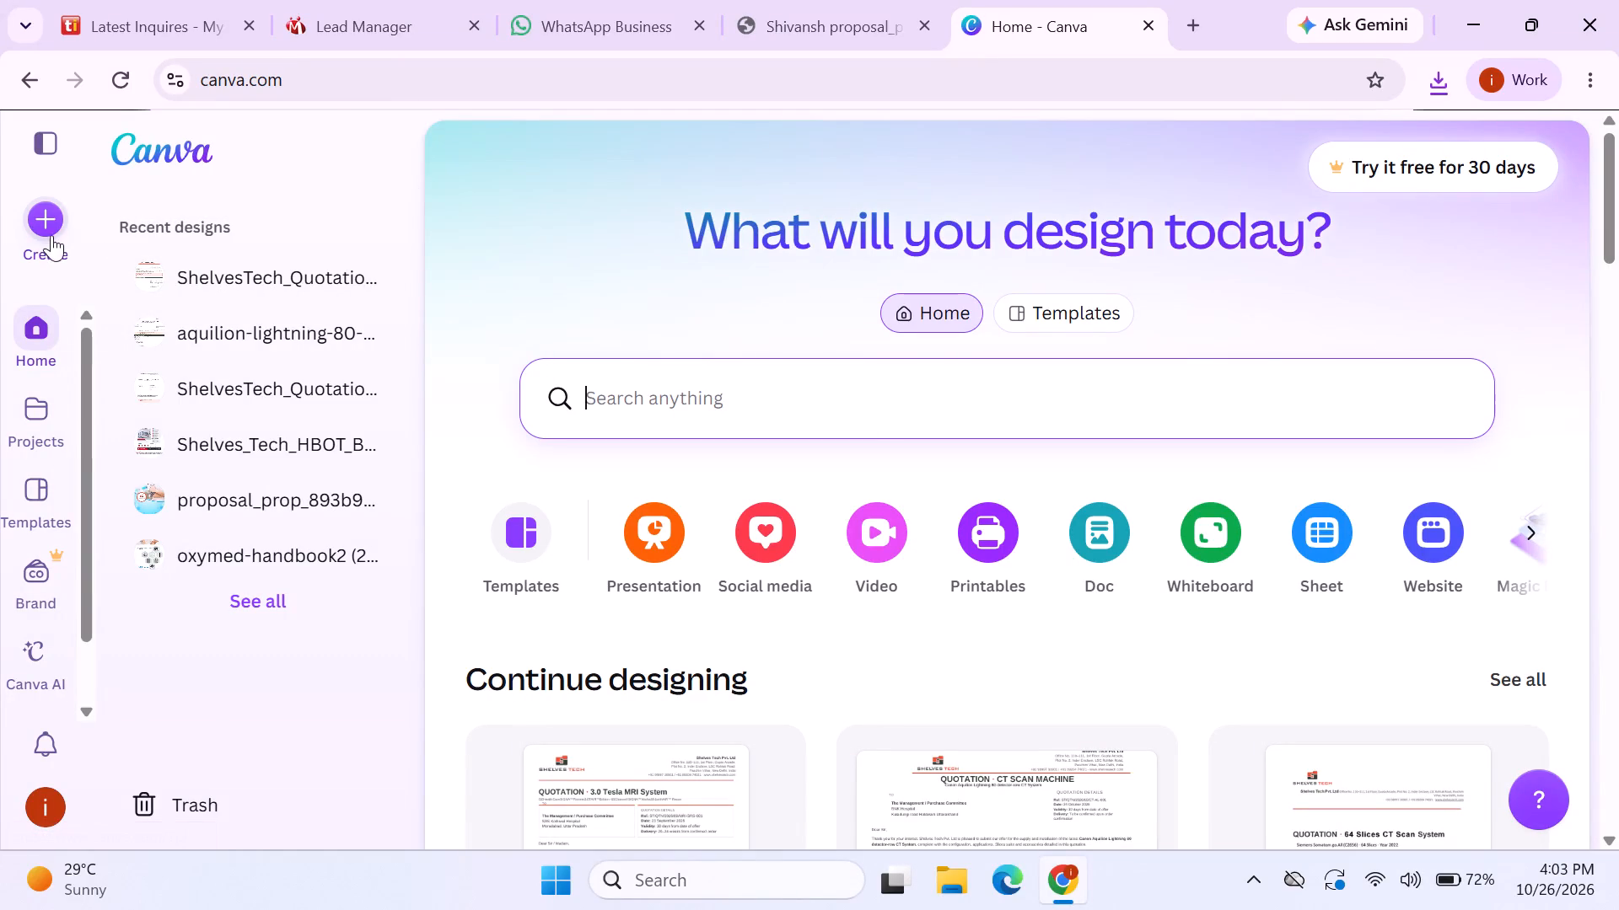
Upload the Shivansh proposal PDF from the Downloads folder as a new design and open it for editing.
click(43, 228)
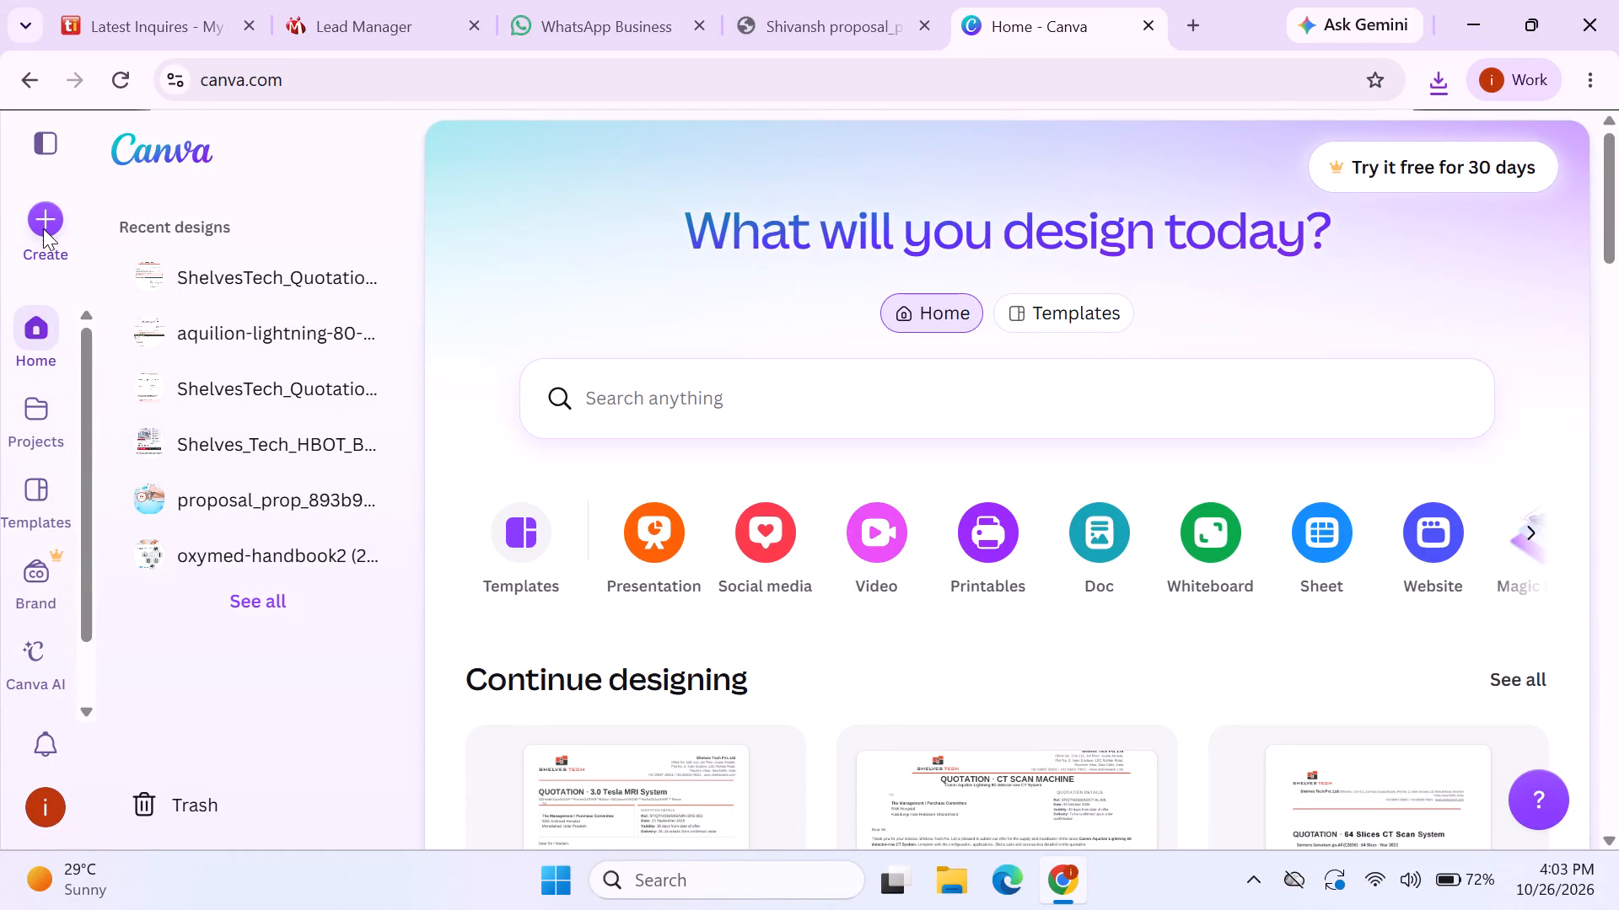
scroll(241, 639, down, 4)
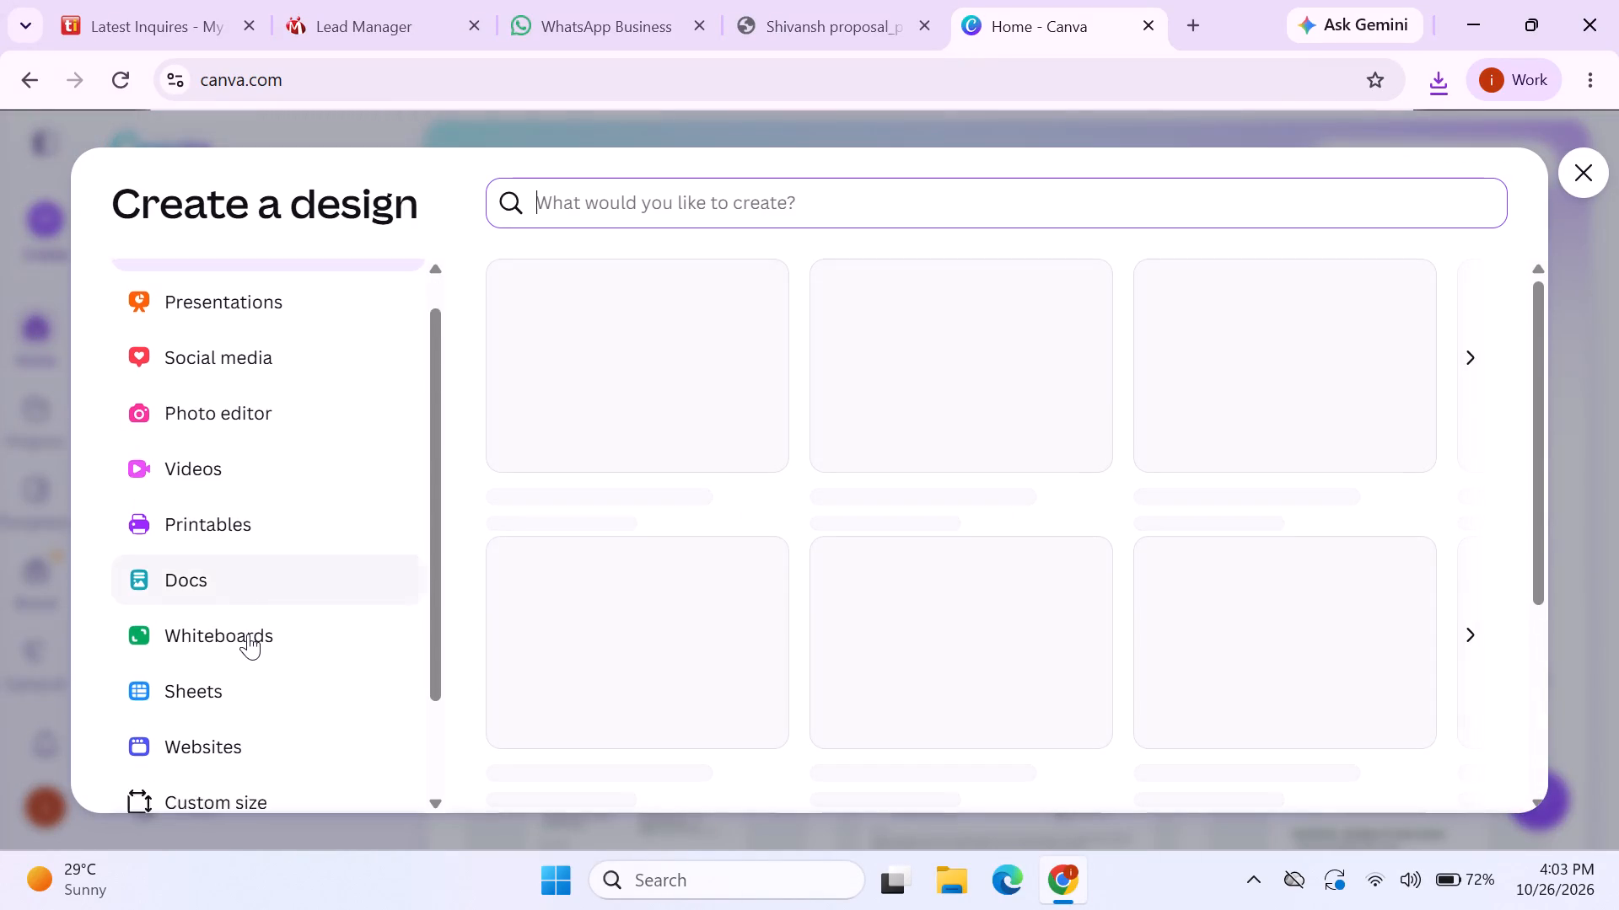
click(167, 737)
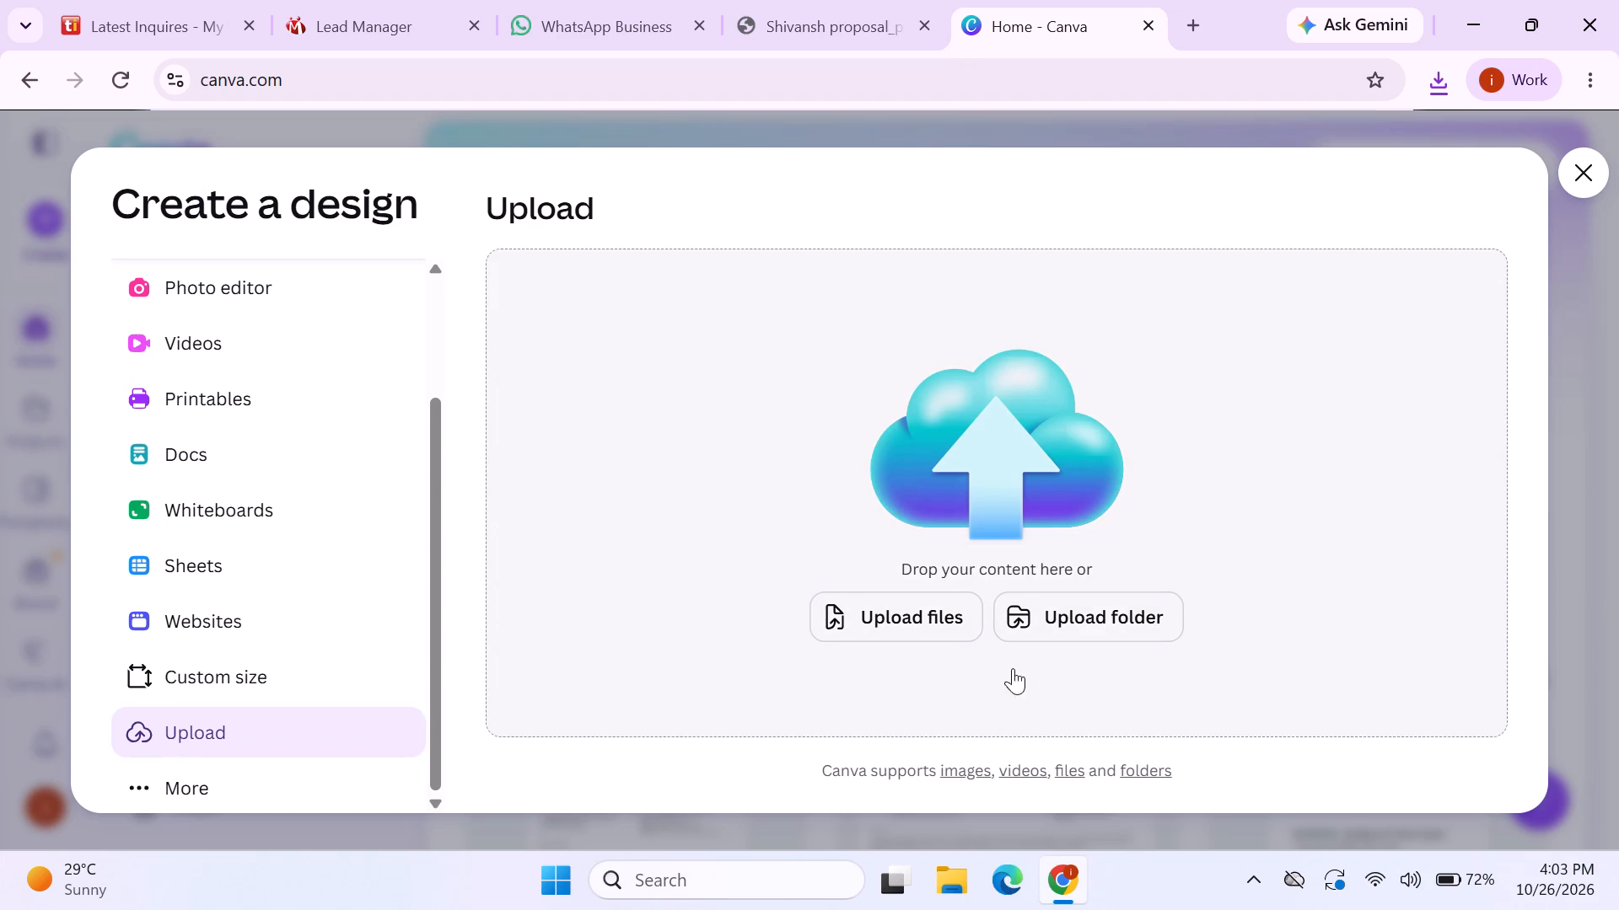
click(899, 613)
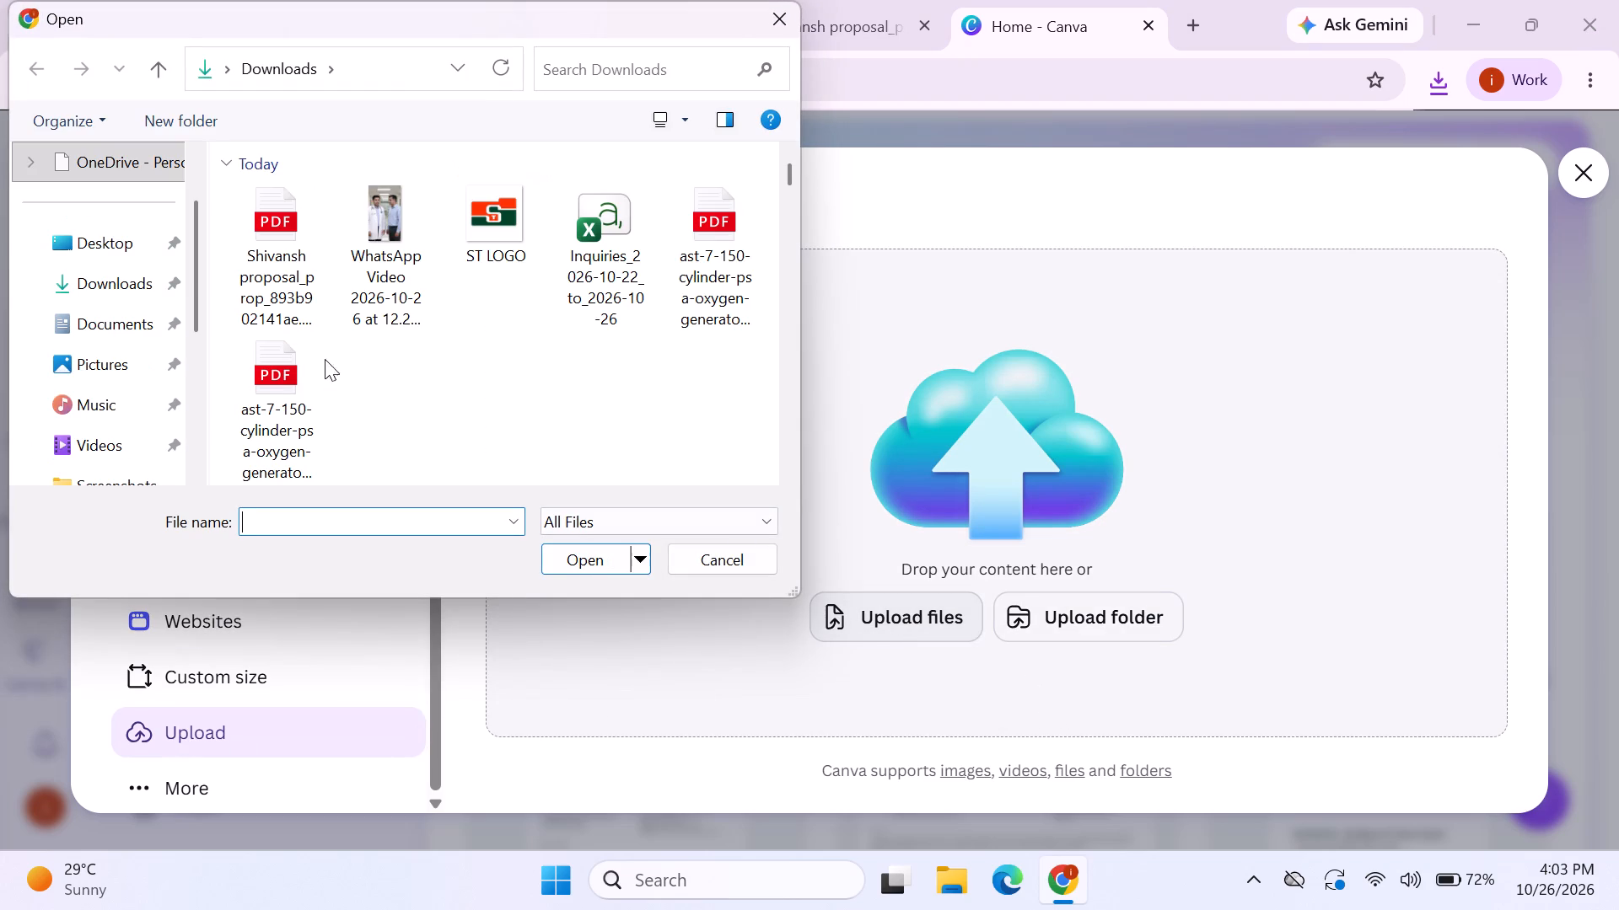
click(289, 314)
click(575, 565)
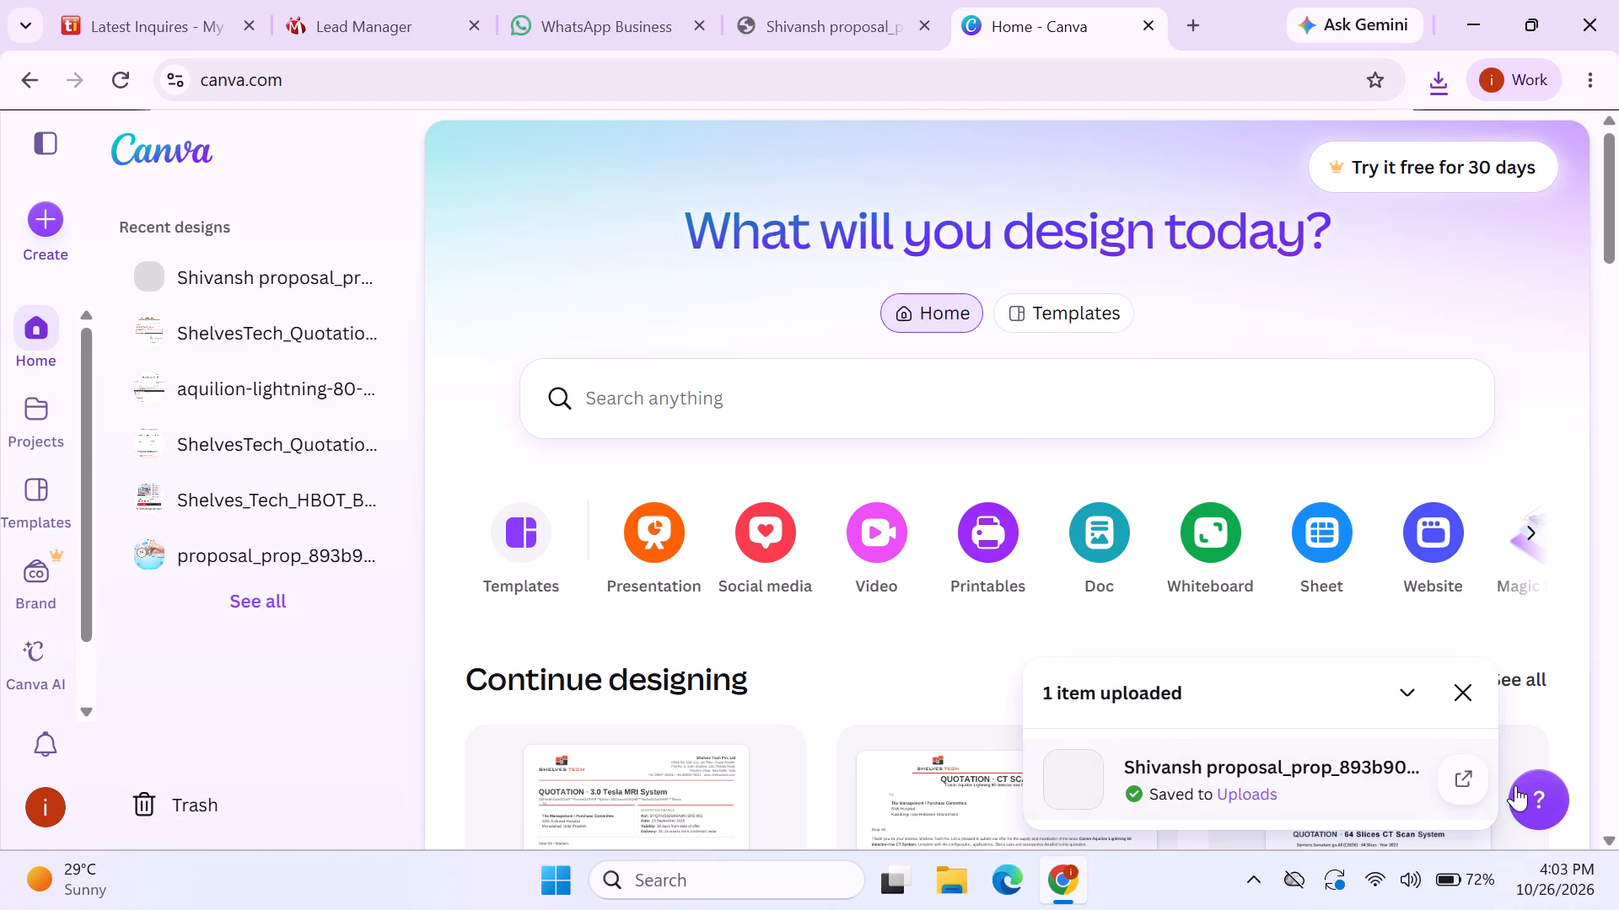
click(1456, 779)
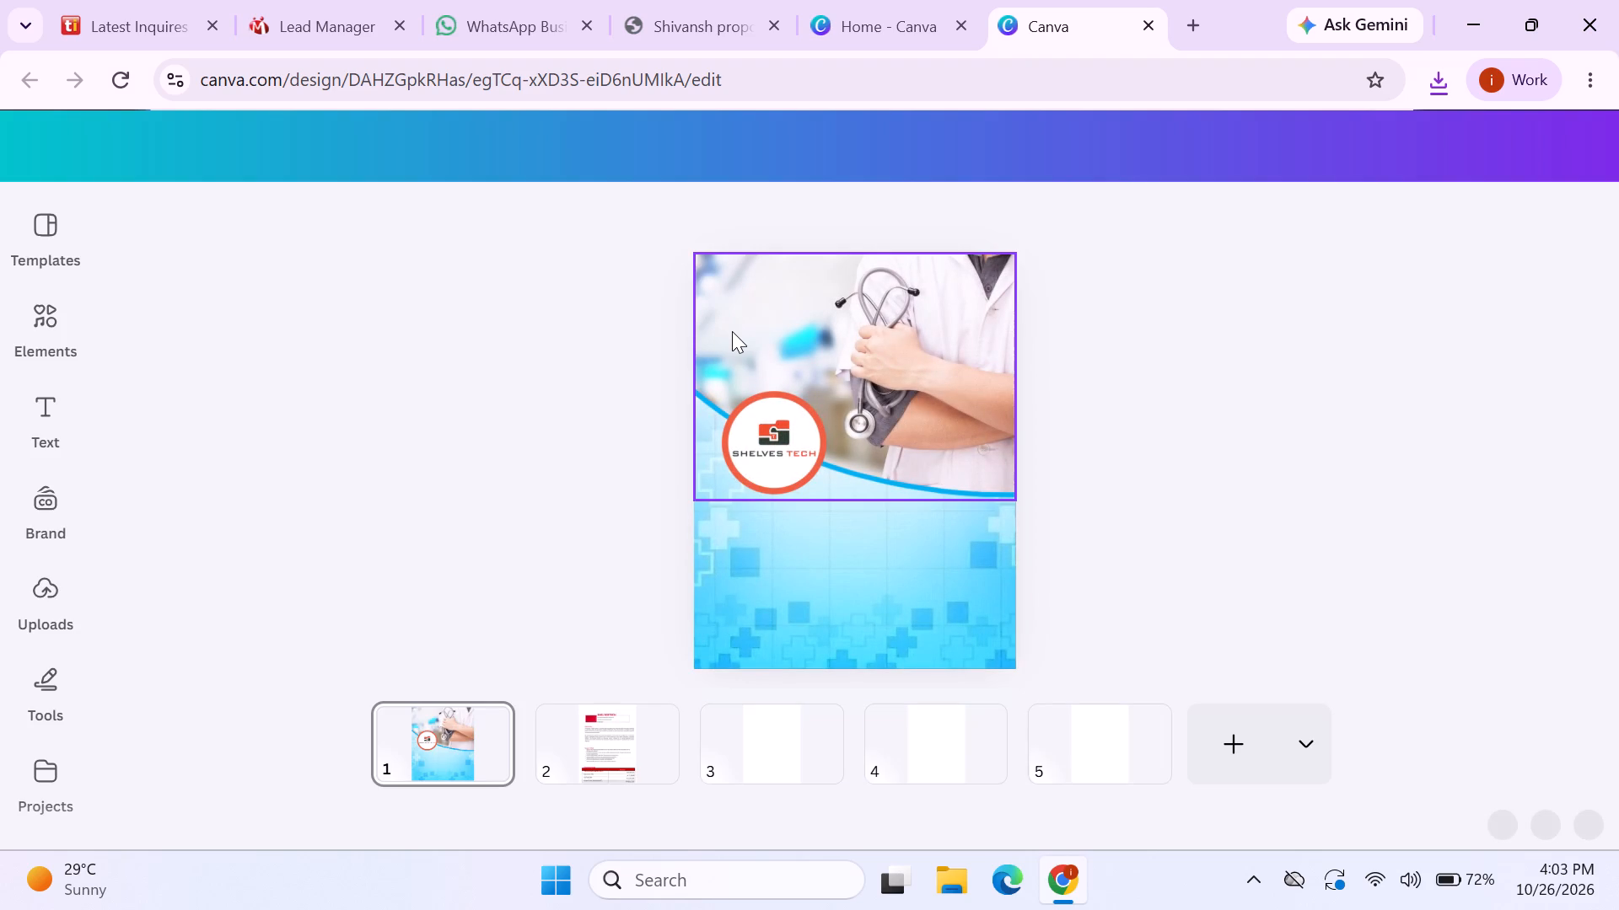
Set the proposal validity period in the Terms & Conditions on page 5 to 30 days.
click(673, 740)
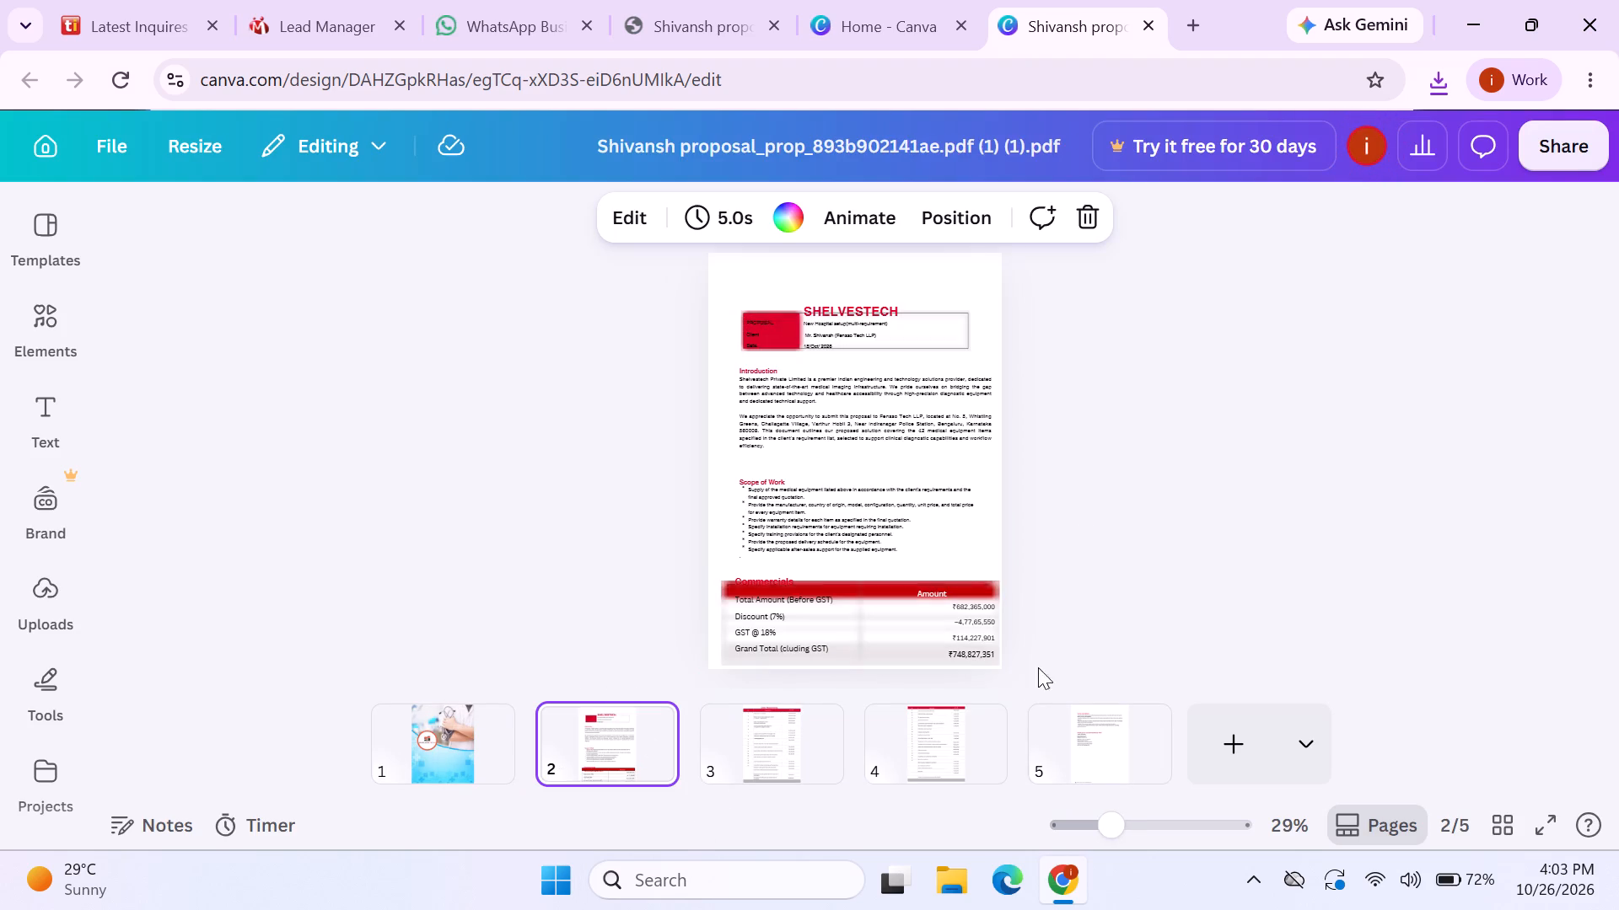
click(1105, 775)
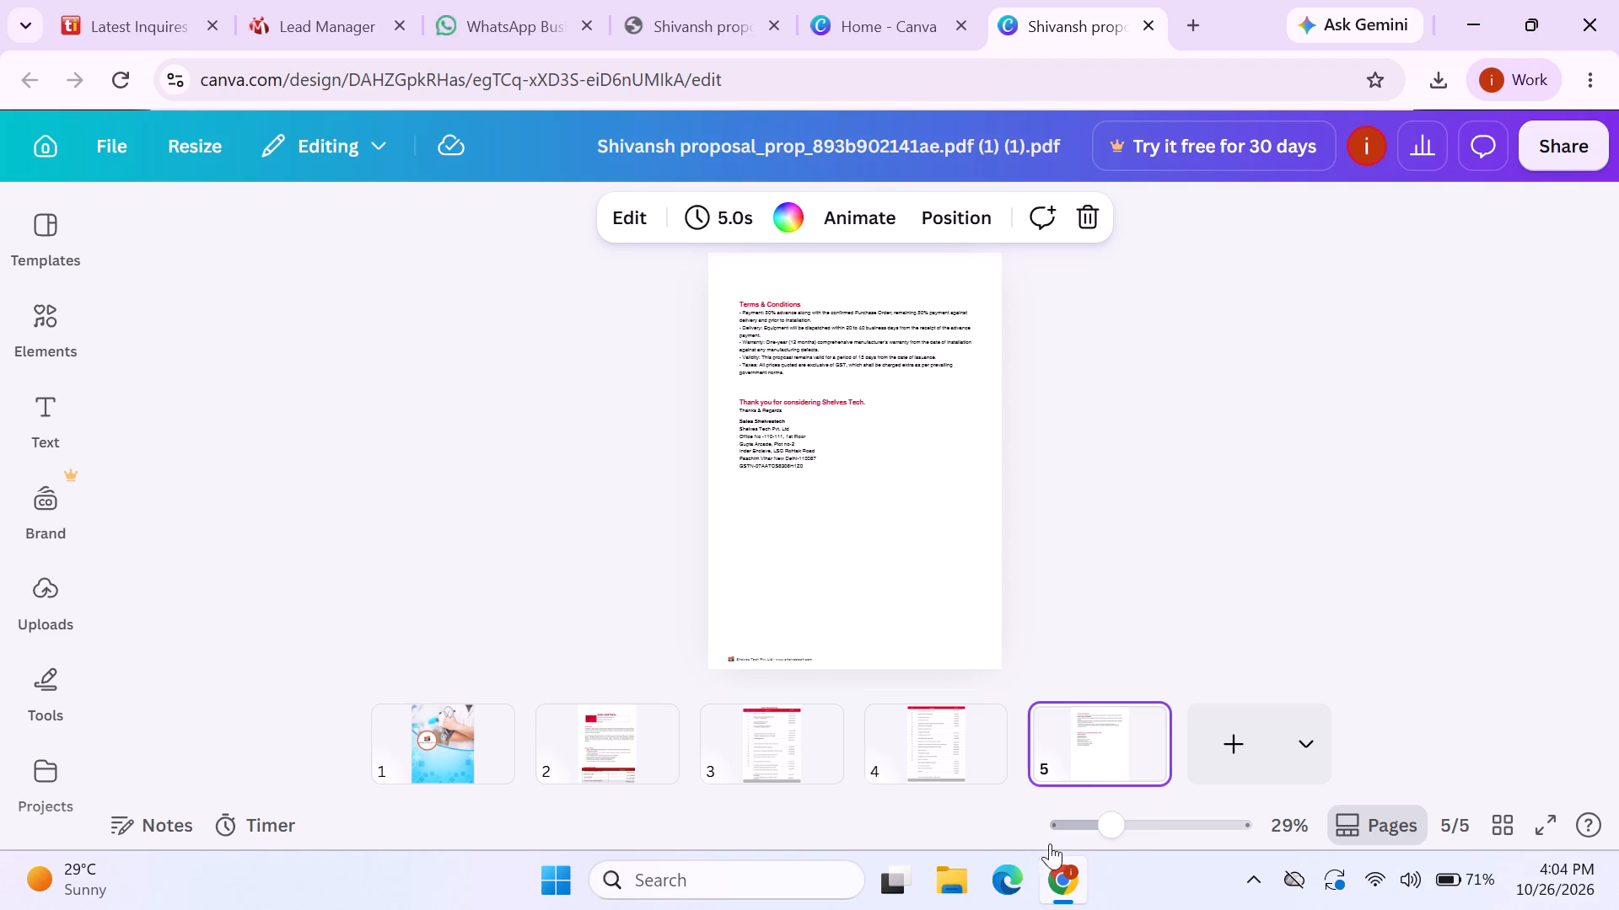
click(1155, 824)
scroll(1299, 598, up, 1)
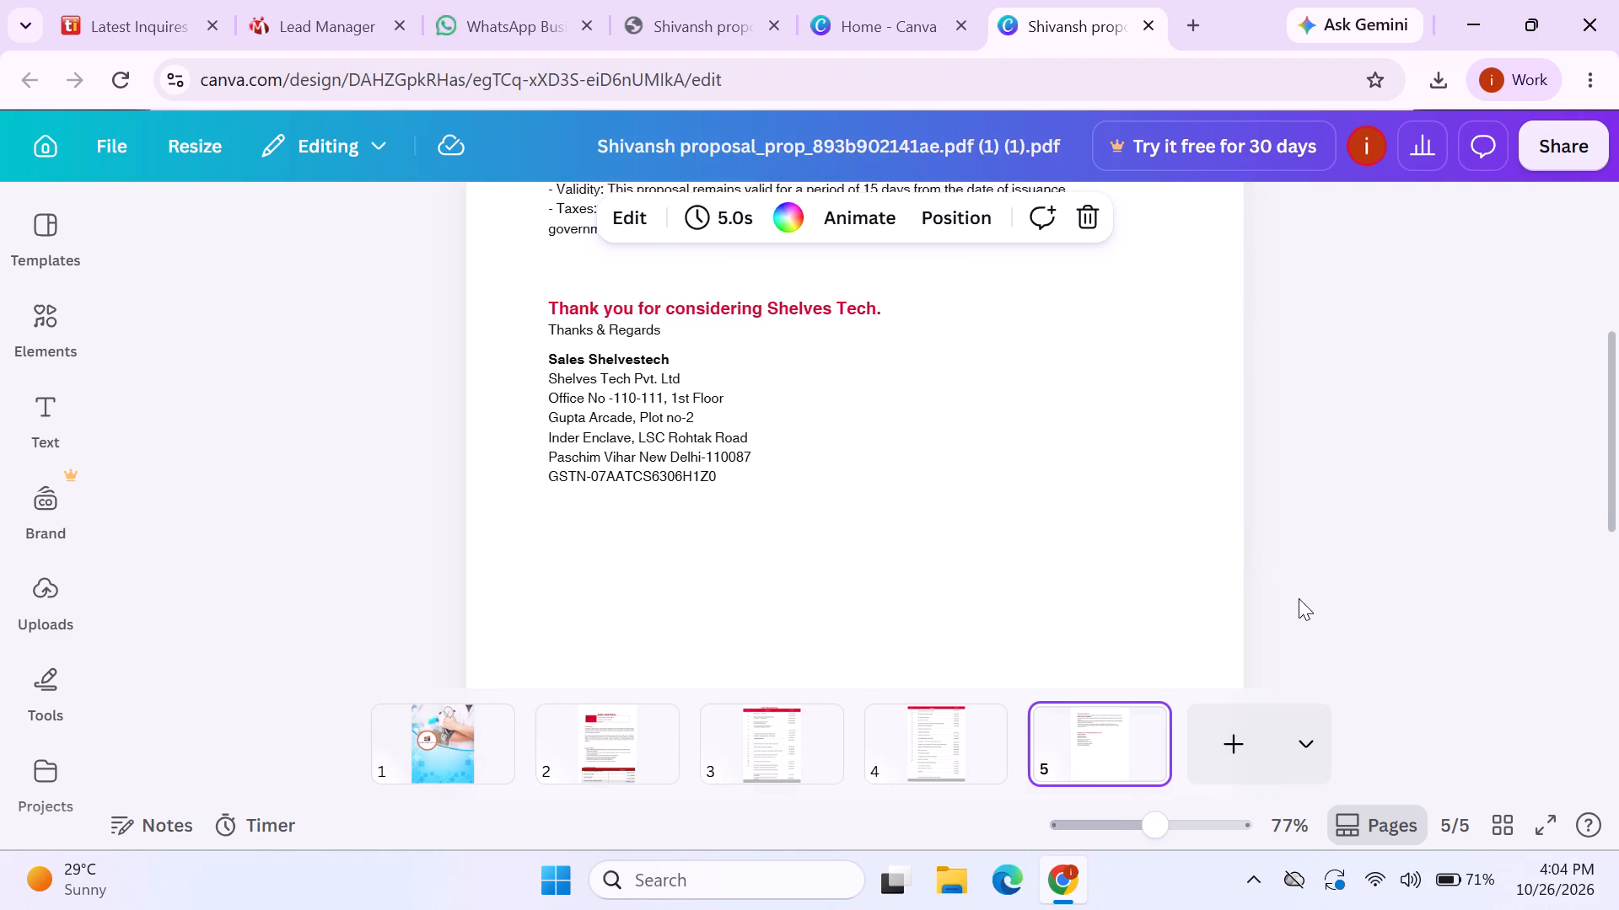
scroll(1299, 598, up, 1)
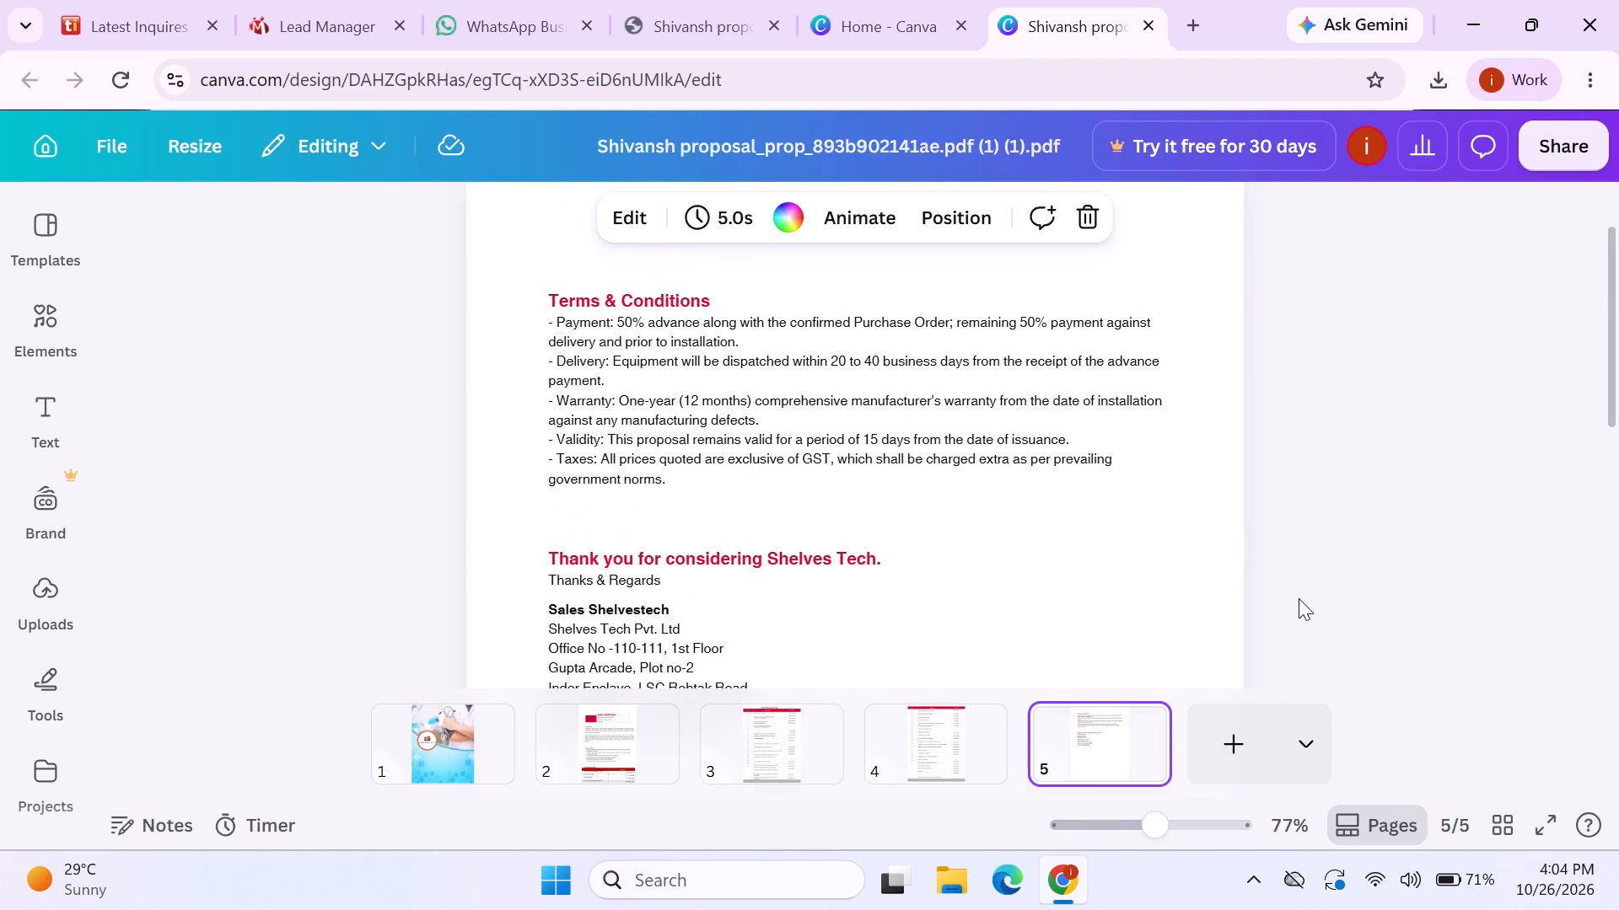
scroll(1299, 598, up, 1)
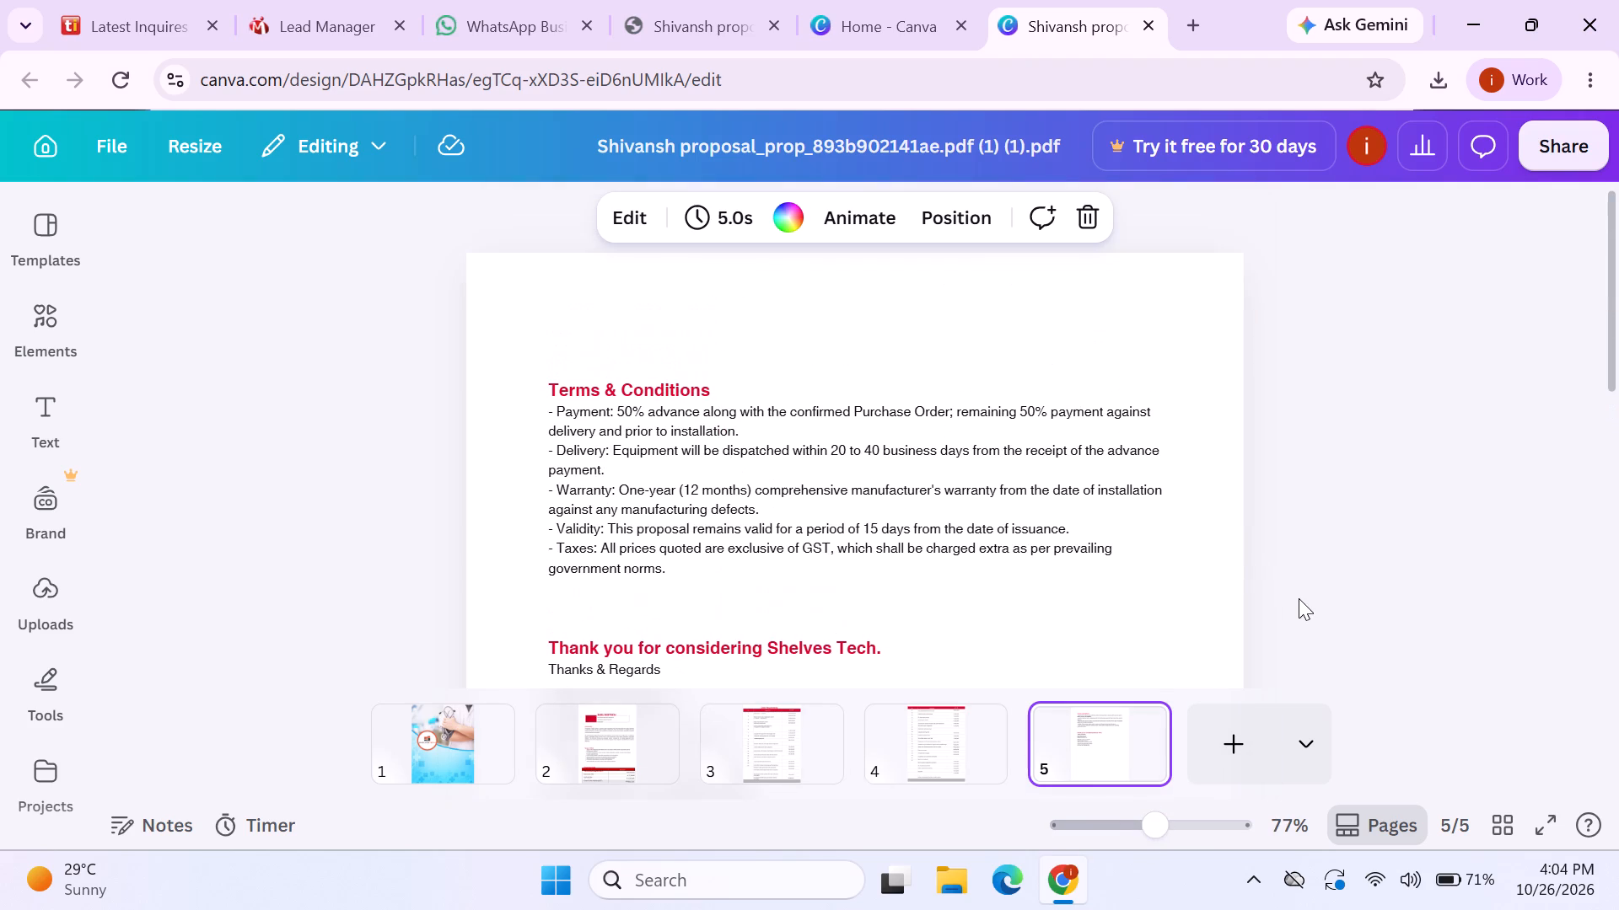
scroll(1299, 598, up, 2)
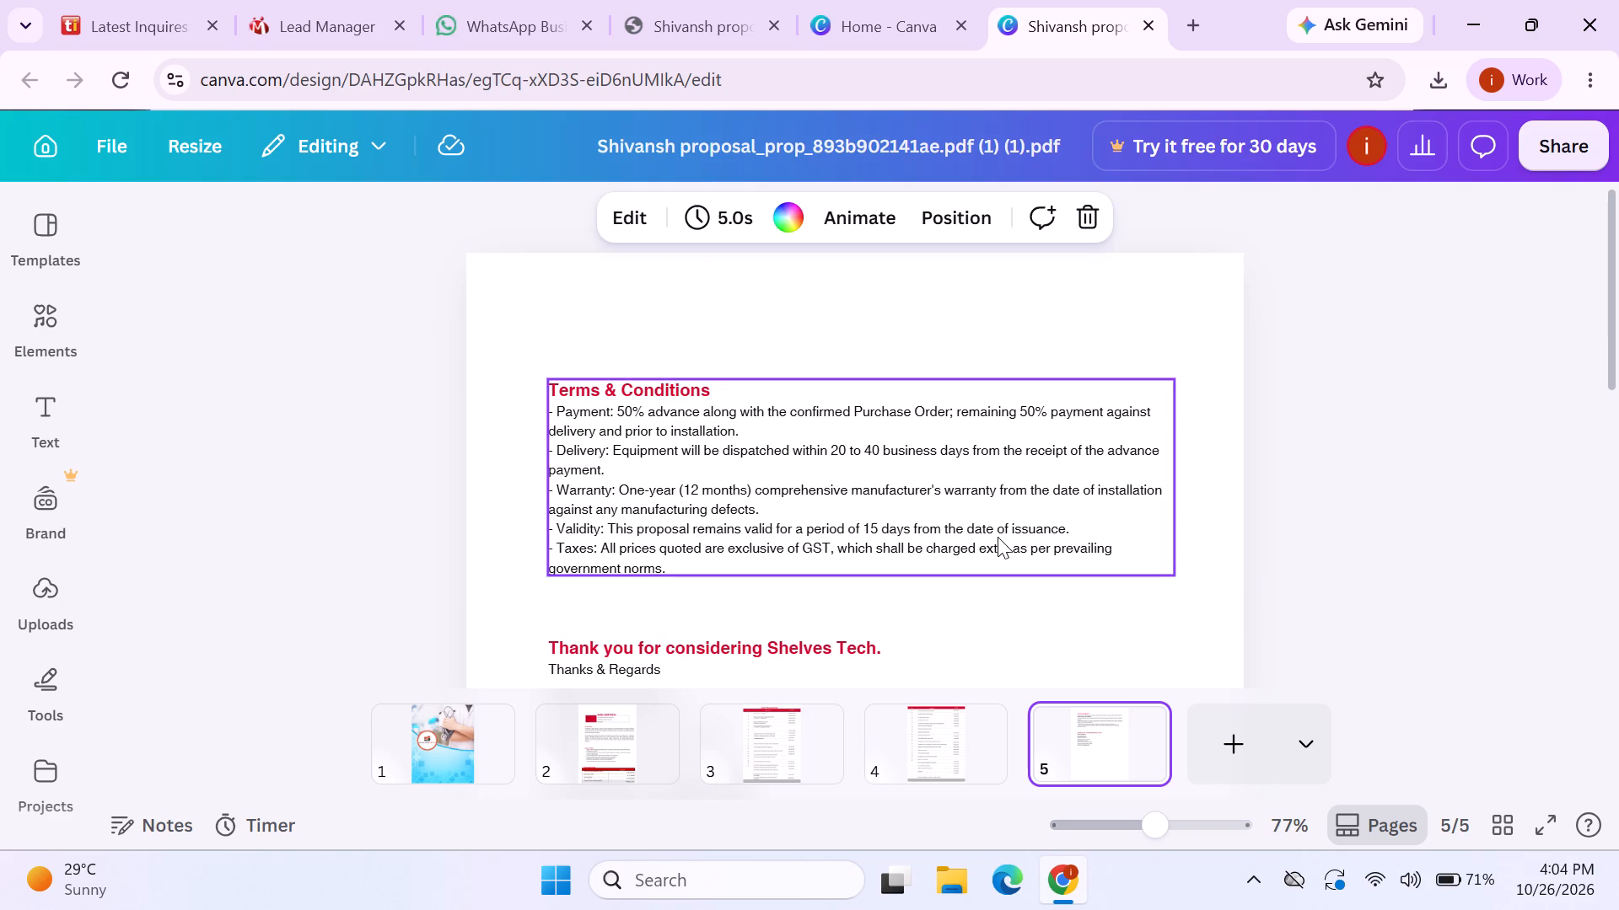
double_click(877, 533)
click(876, 533)
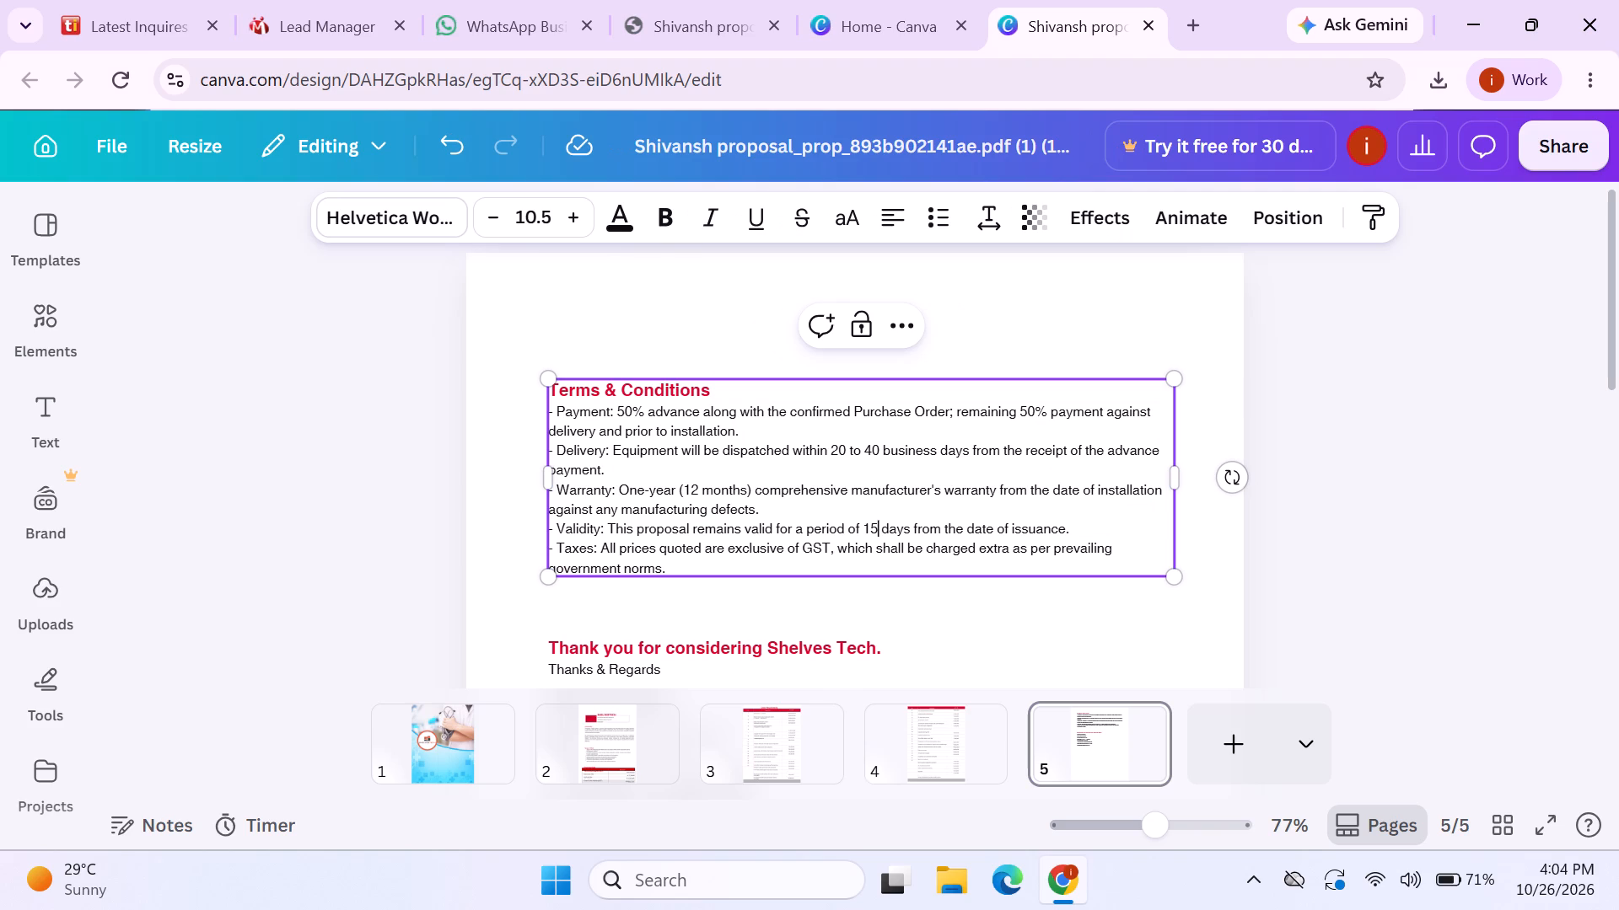
key(BackSpace)
key(BackSpace)
text(30)
click(1498, 543)
Review the equipment price tables on pages 4 and 3 and the Commercials table on page 2.
click(982, 731)
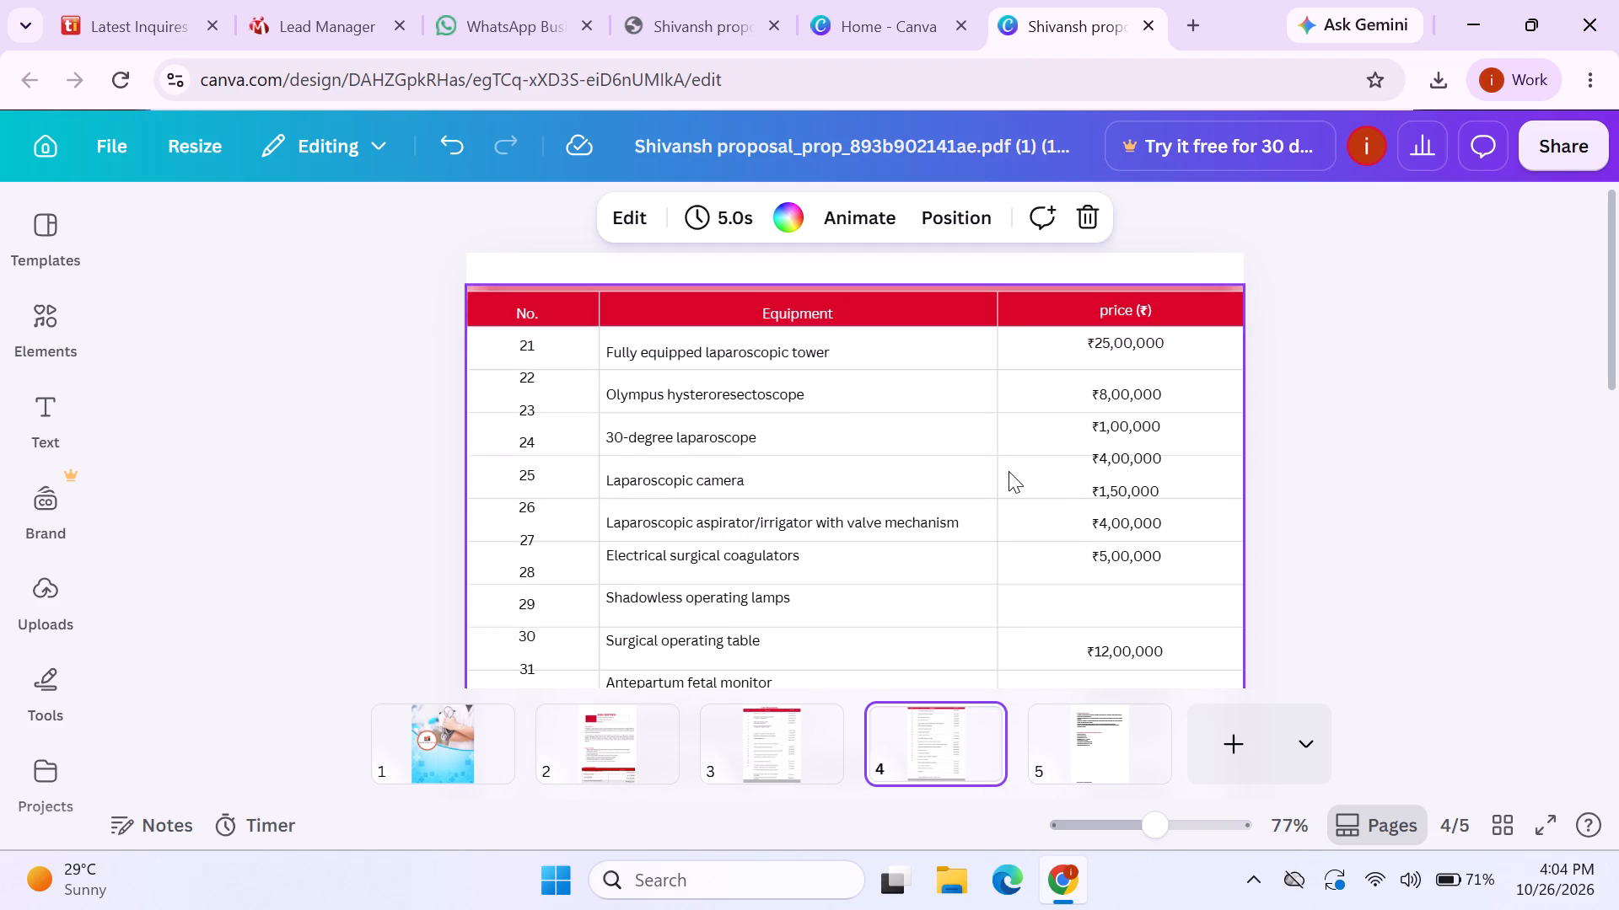
scroll(1009, 471, down, 1)
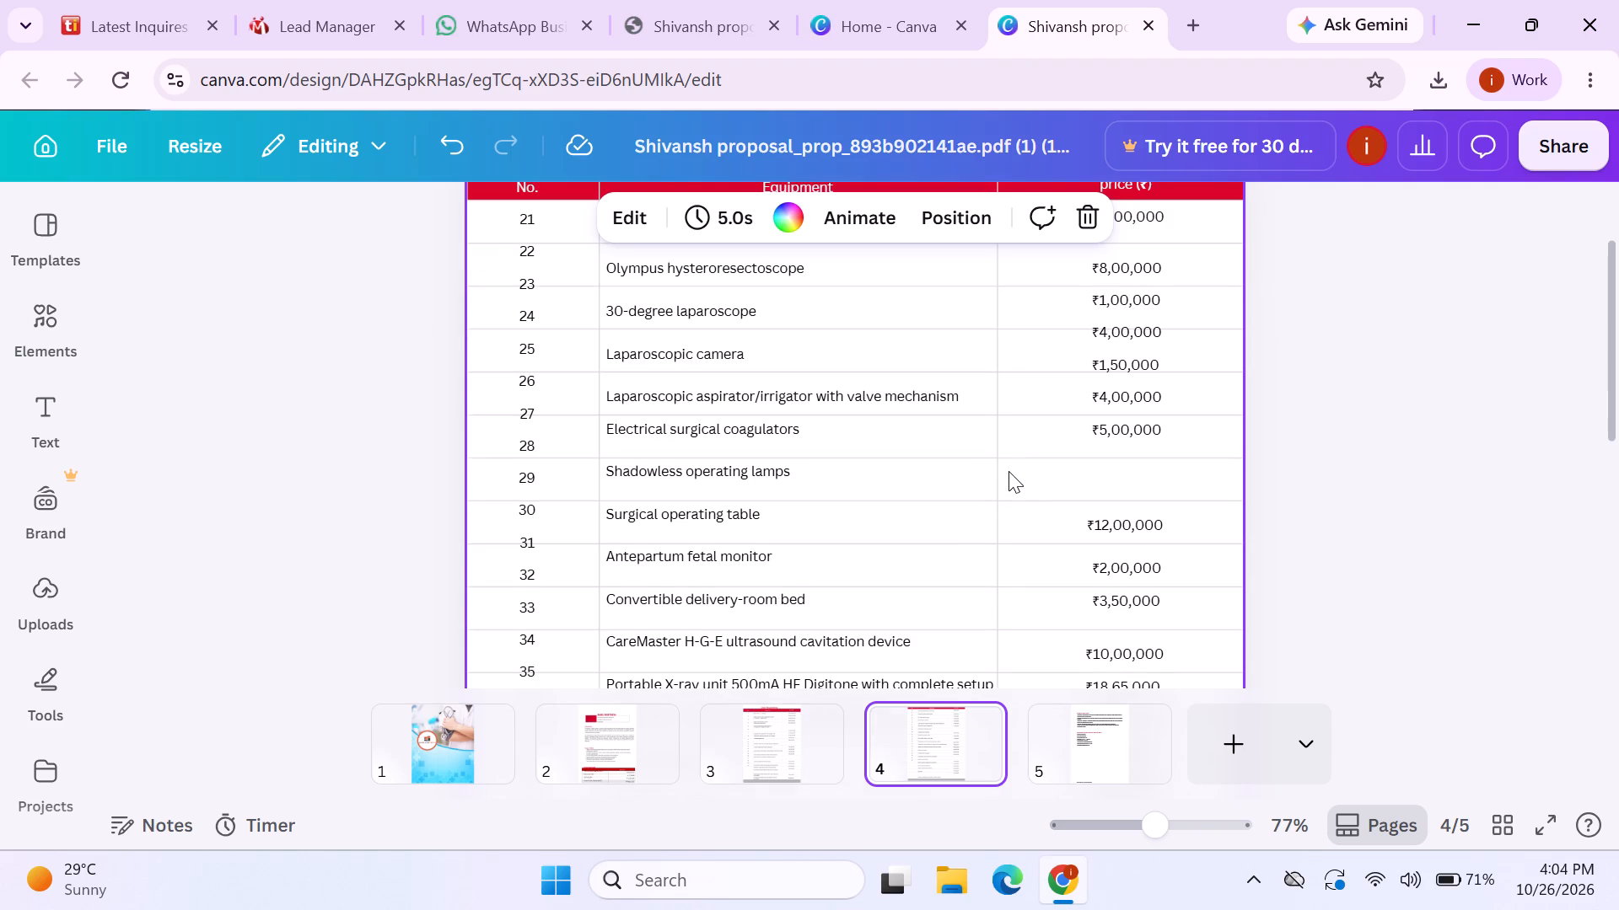
scroll(1009, 471, down, 2)
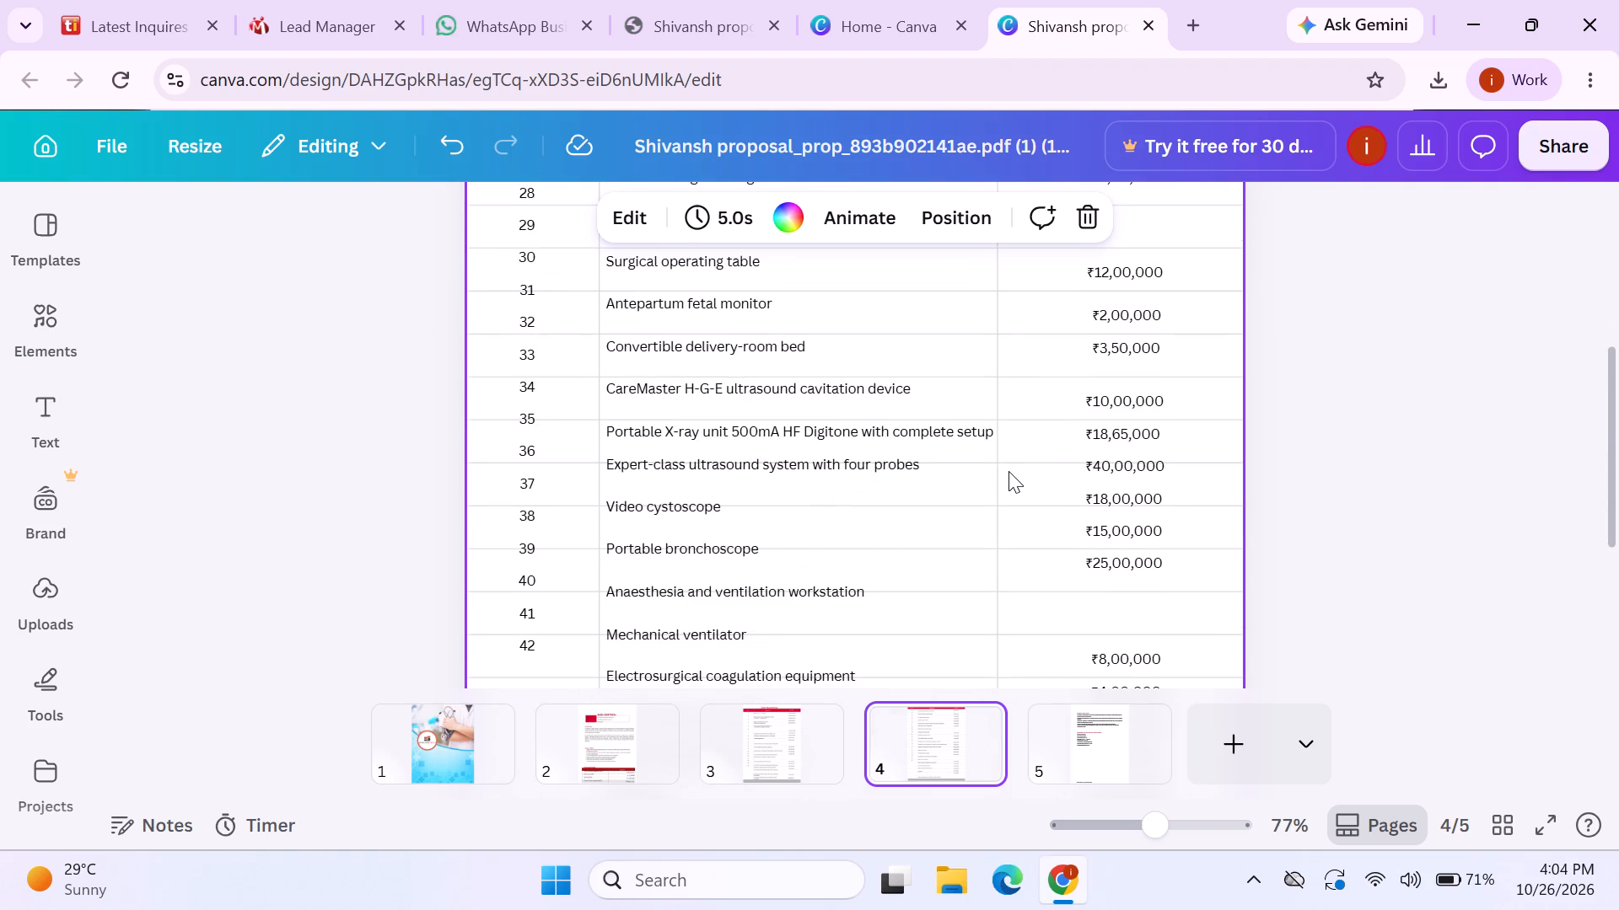
scroll(1009, 471, down, 1)
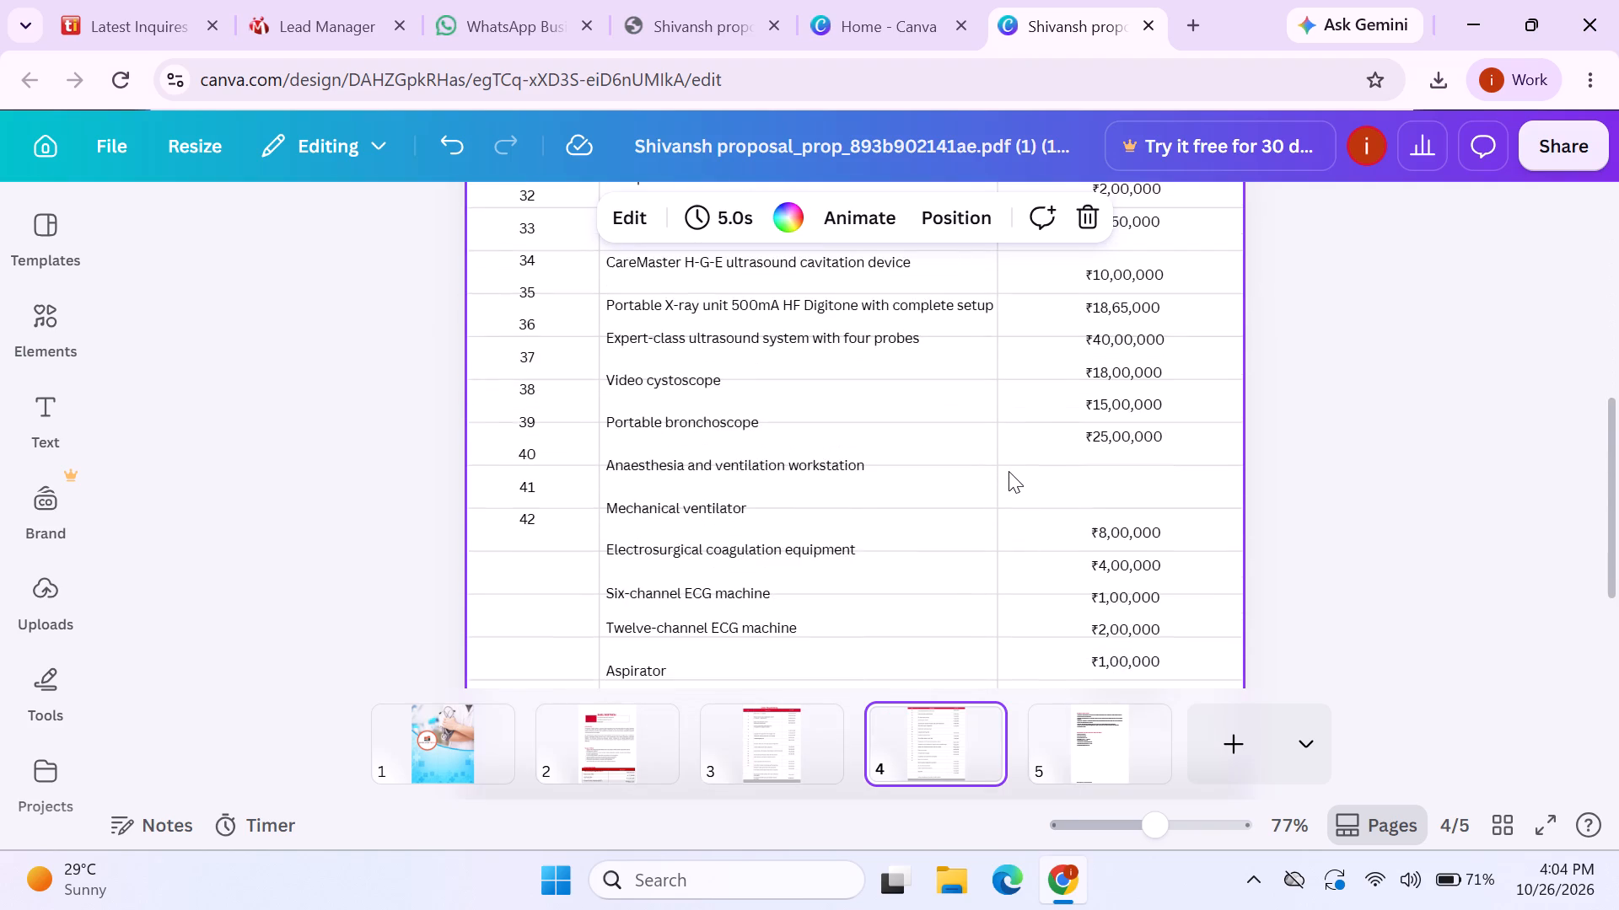
scroll(1009, 471, down, 1)
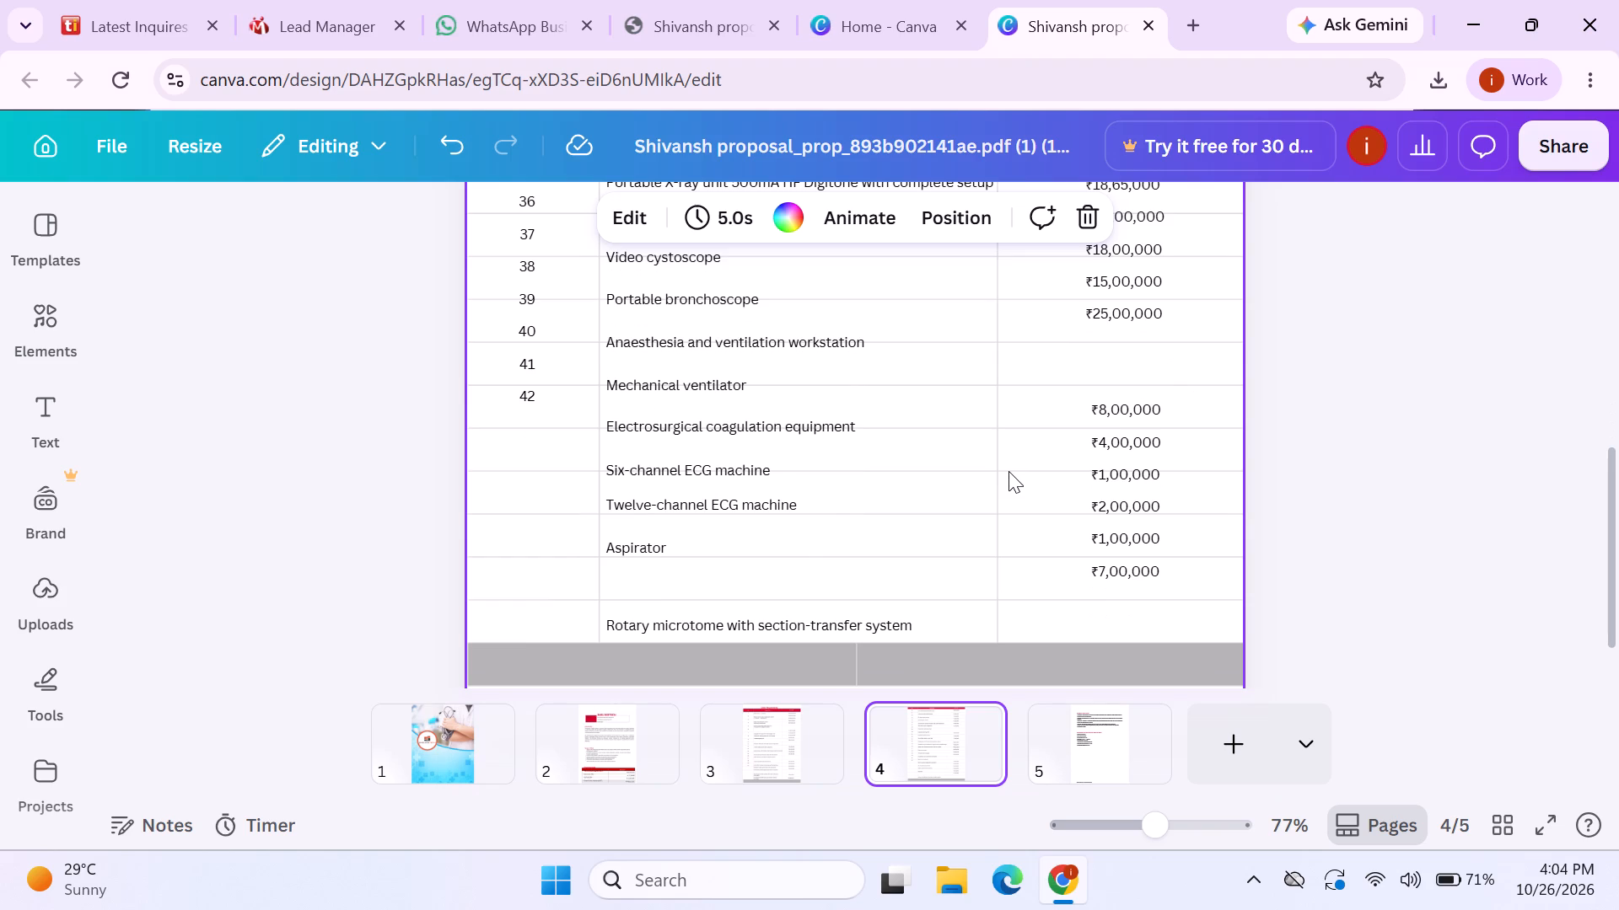
click(834, 747)
scroll(898, 559, up, 3)
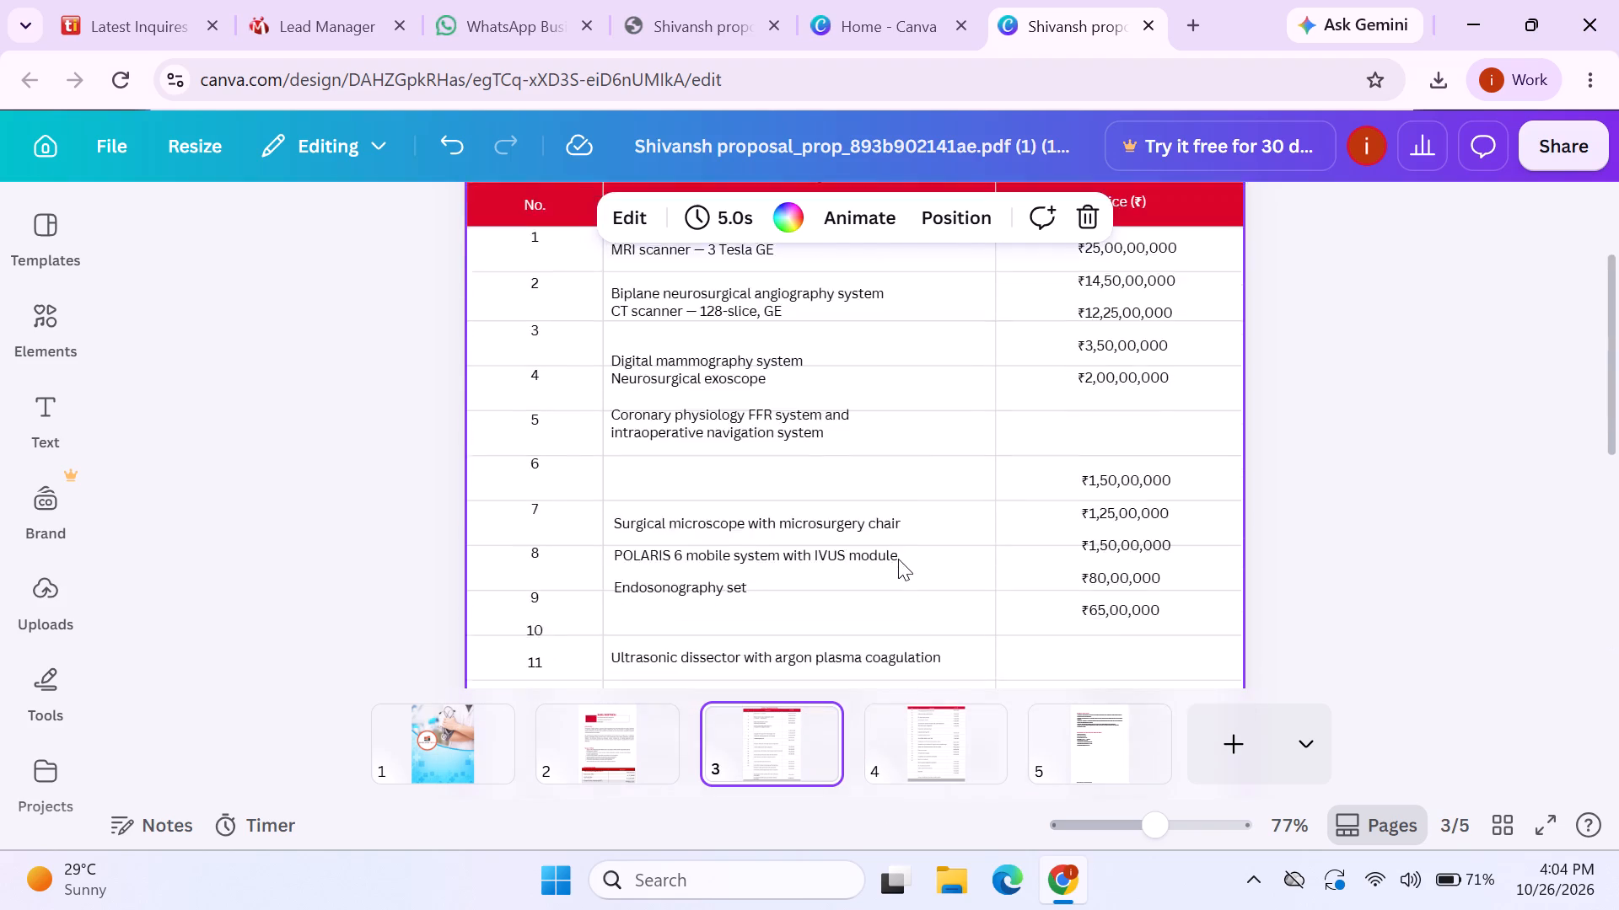
scroll(898, 559, up, 3)
click(637, 767)
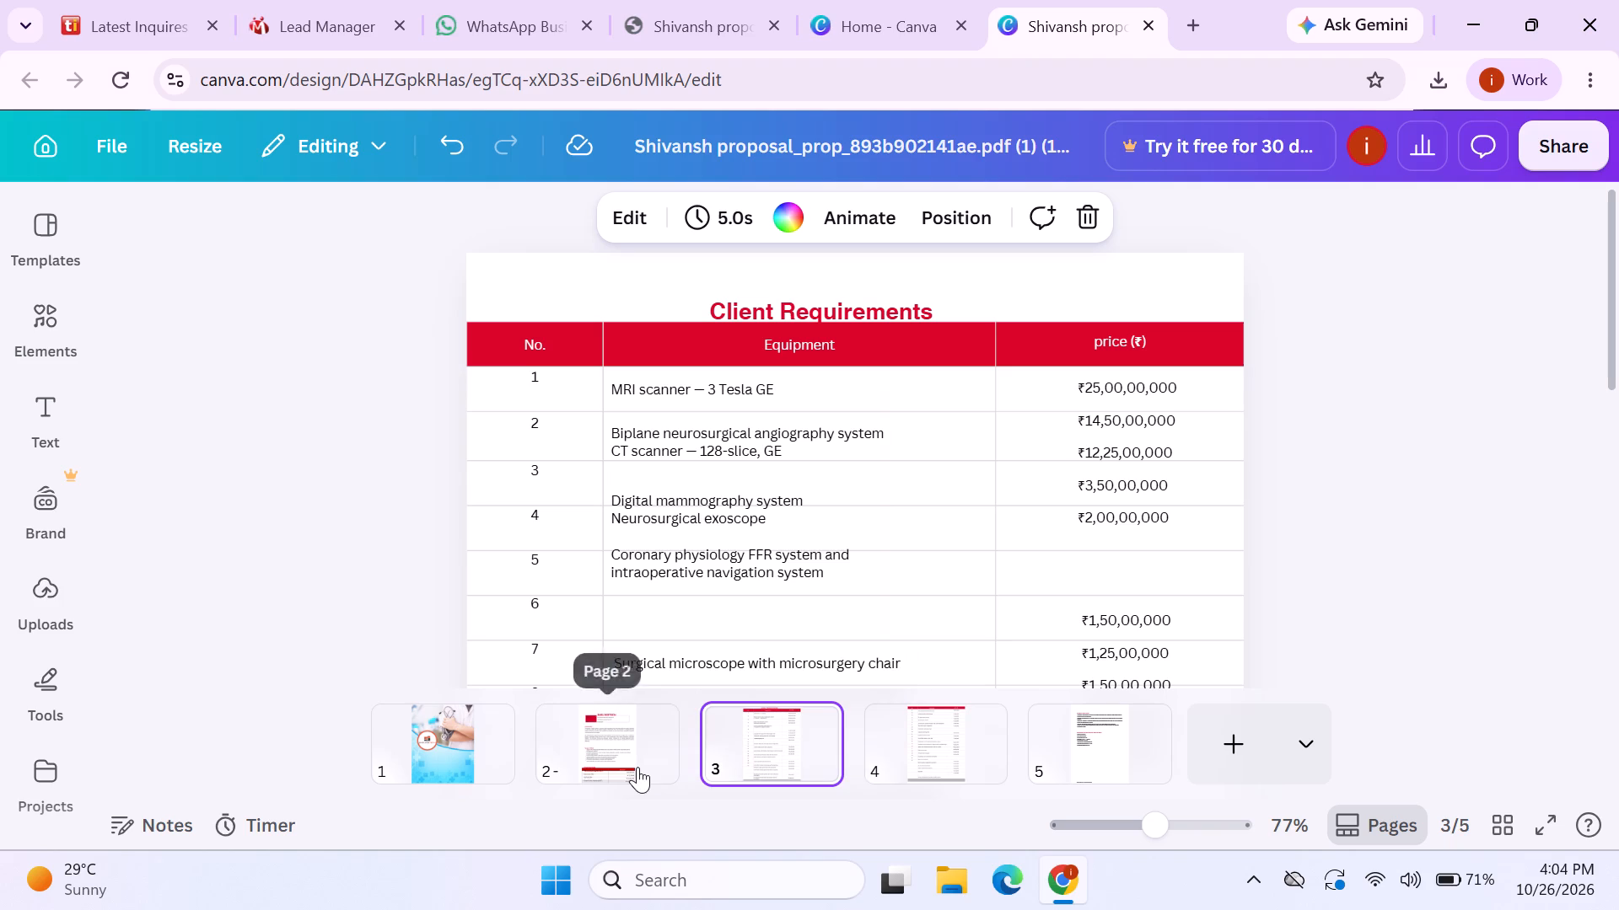
scroll(829, 634, down, 4)
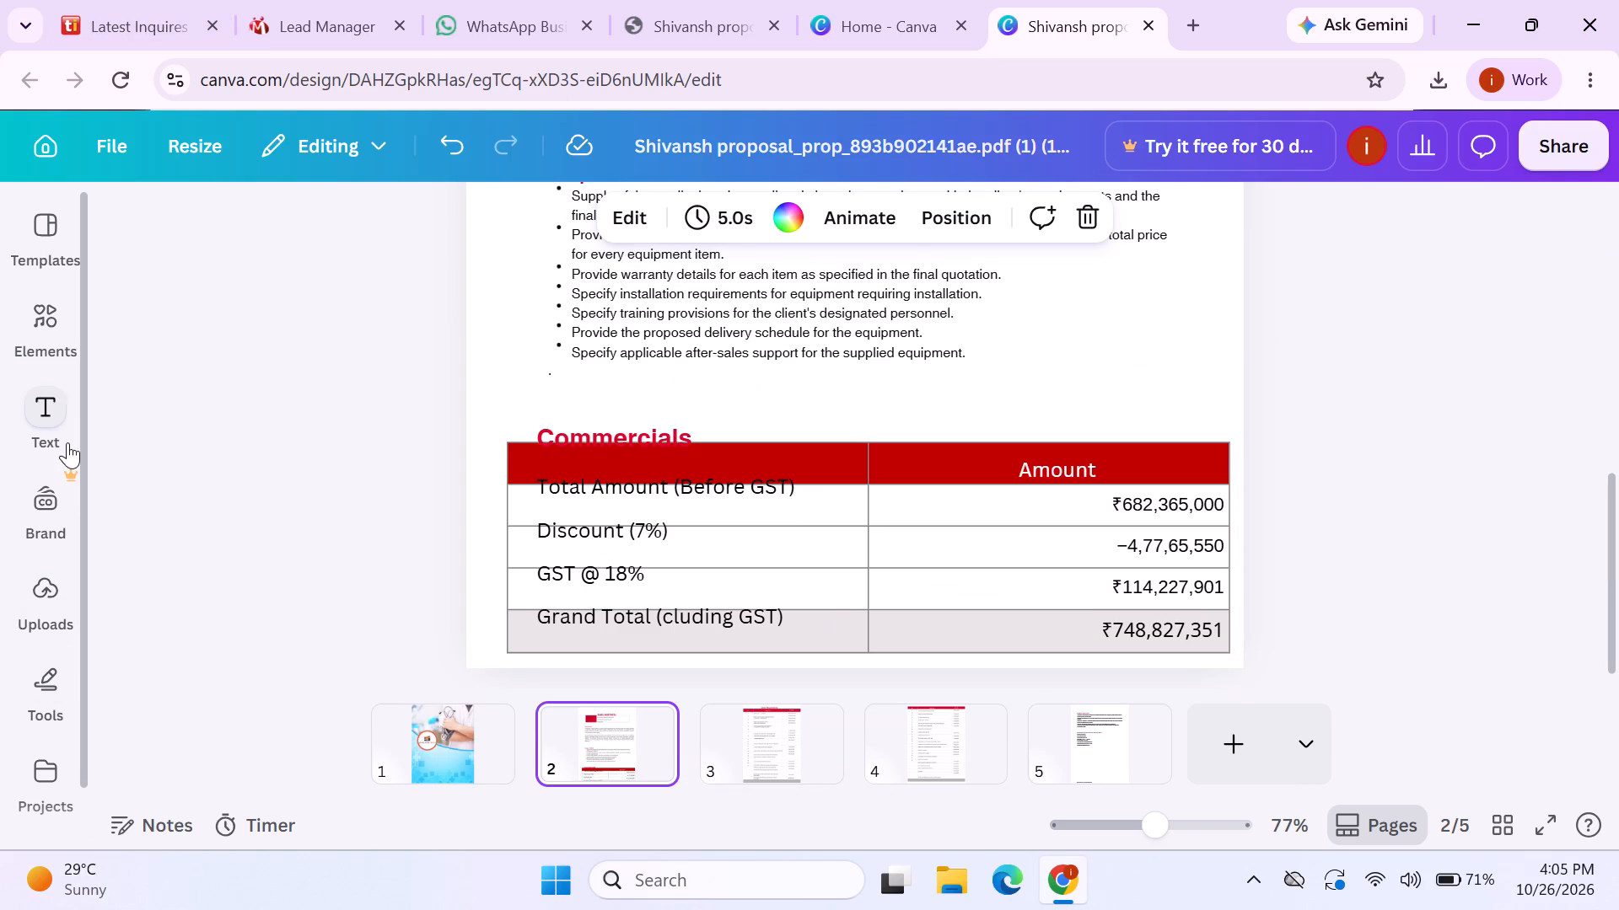
Insert the second page of the uploaded Shivansh proposal design as a new page after page 2.
click(49, 613)
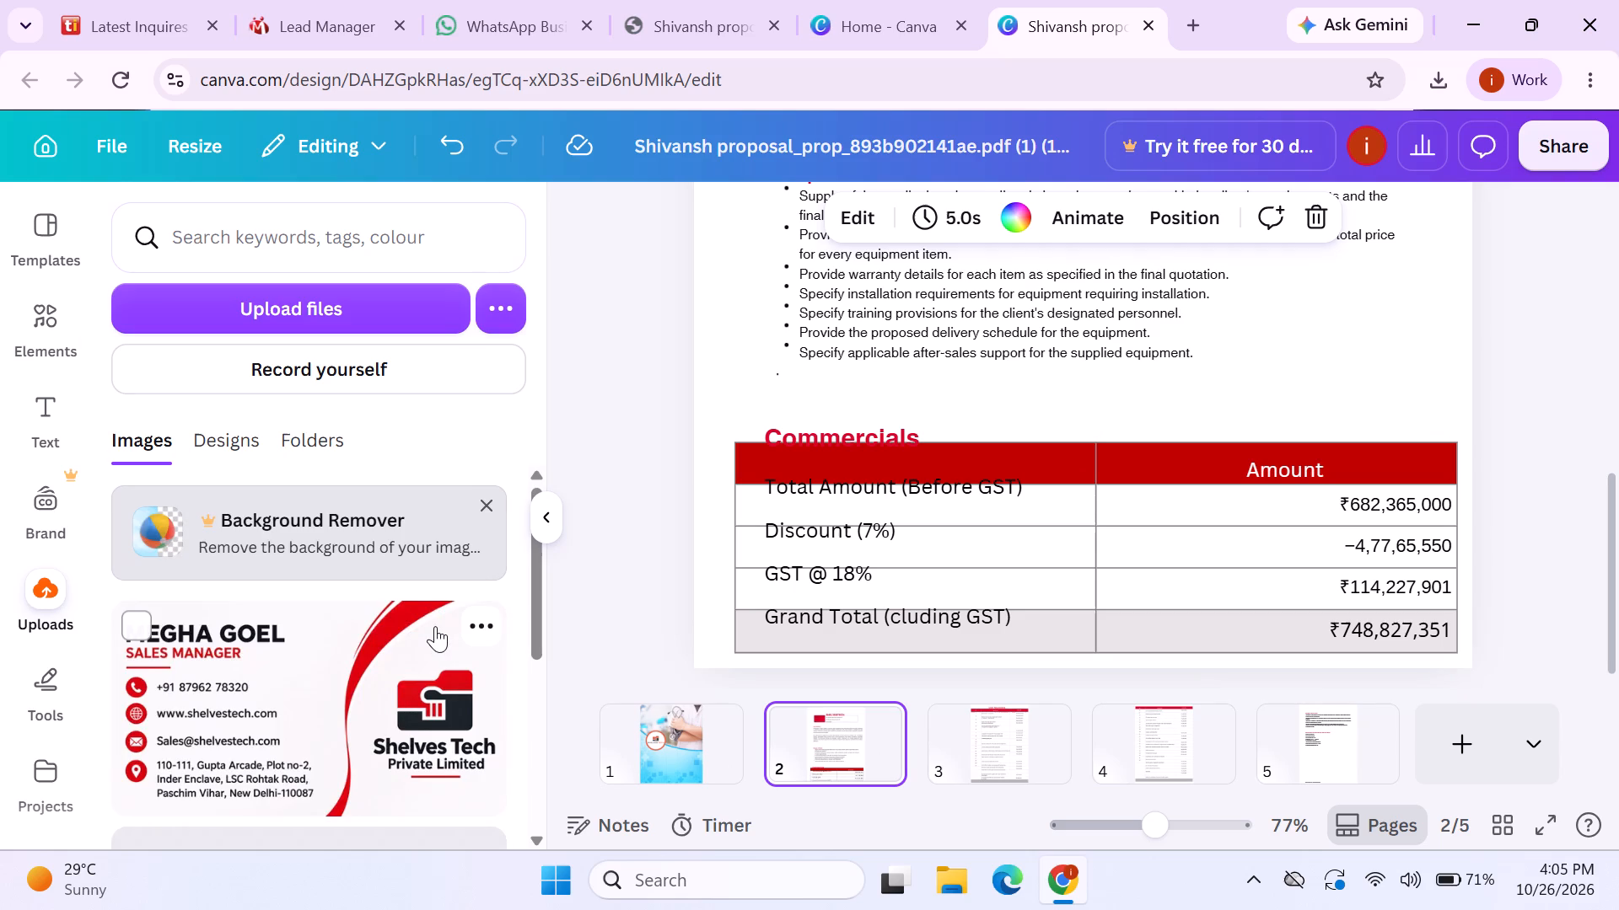
scroll(435, 626, down, 4)
scroll(435, 626, up, 1)
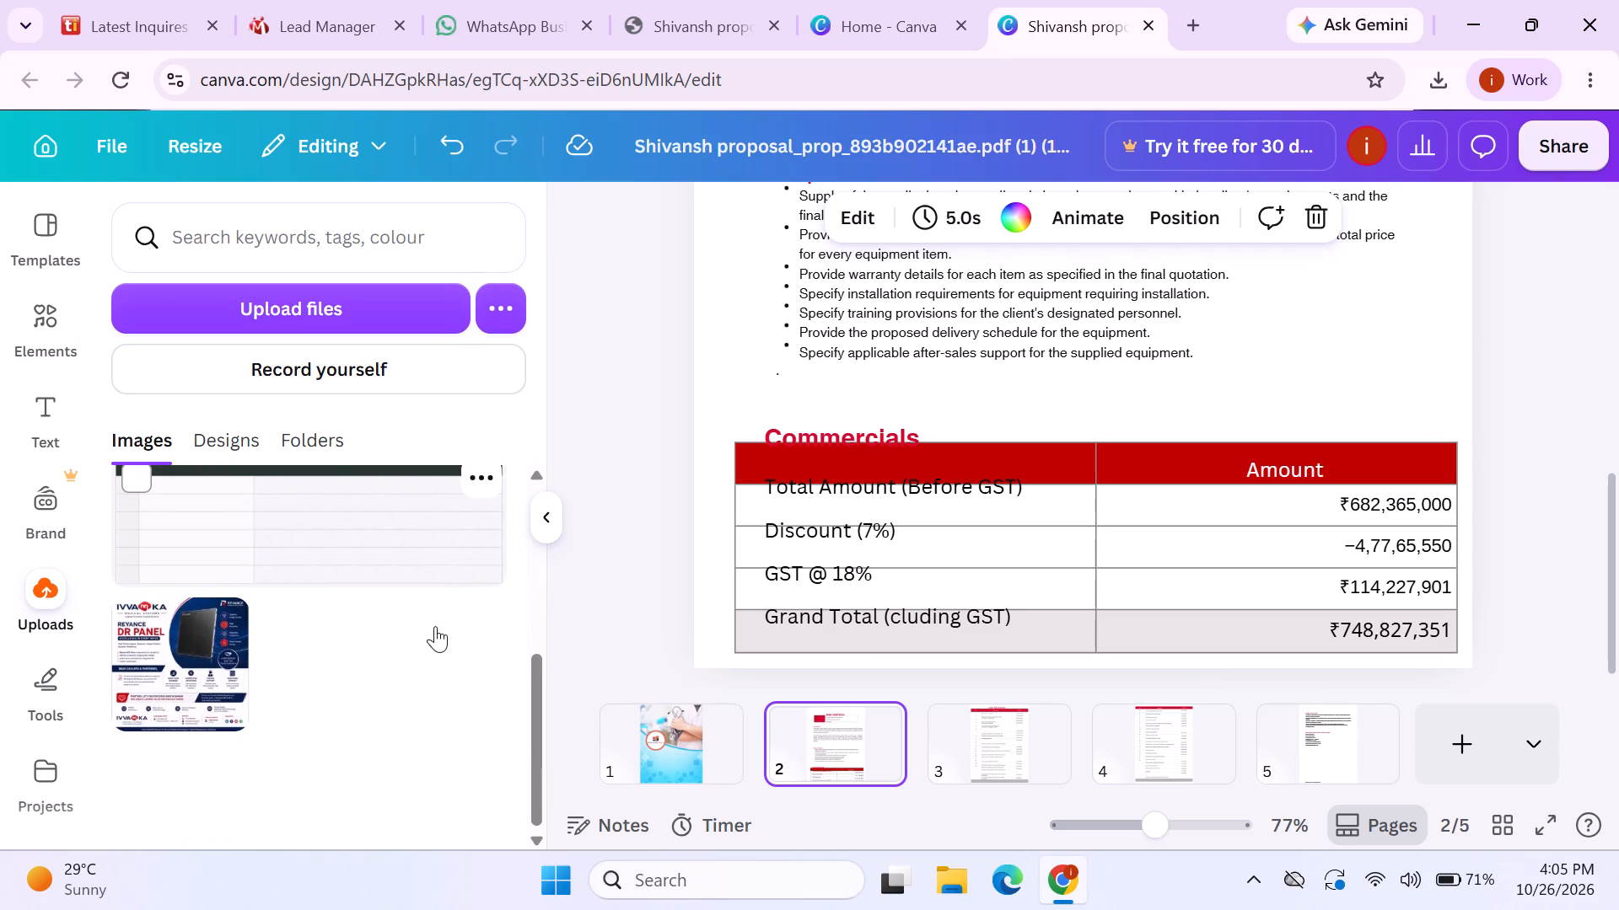
scroll(435, 626, up, 2)
click(216, 451)
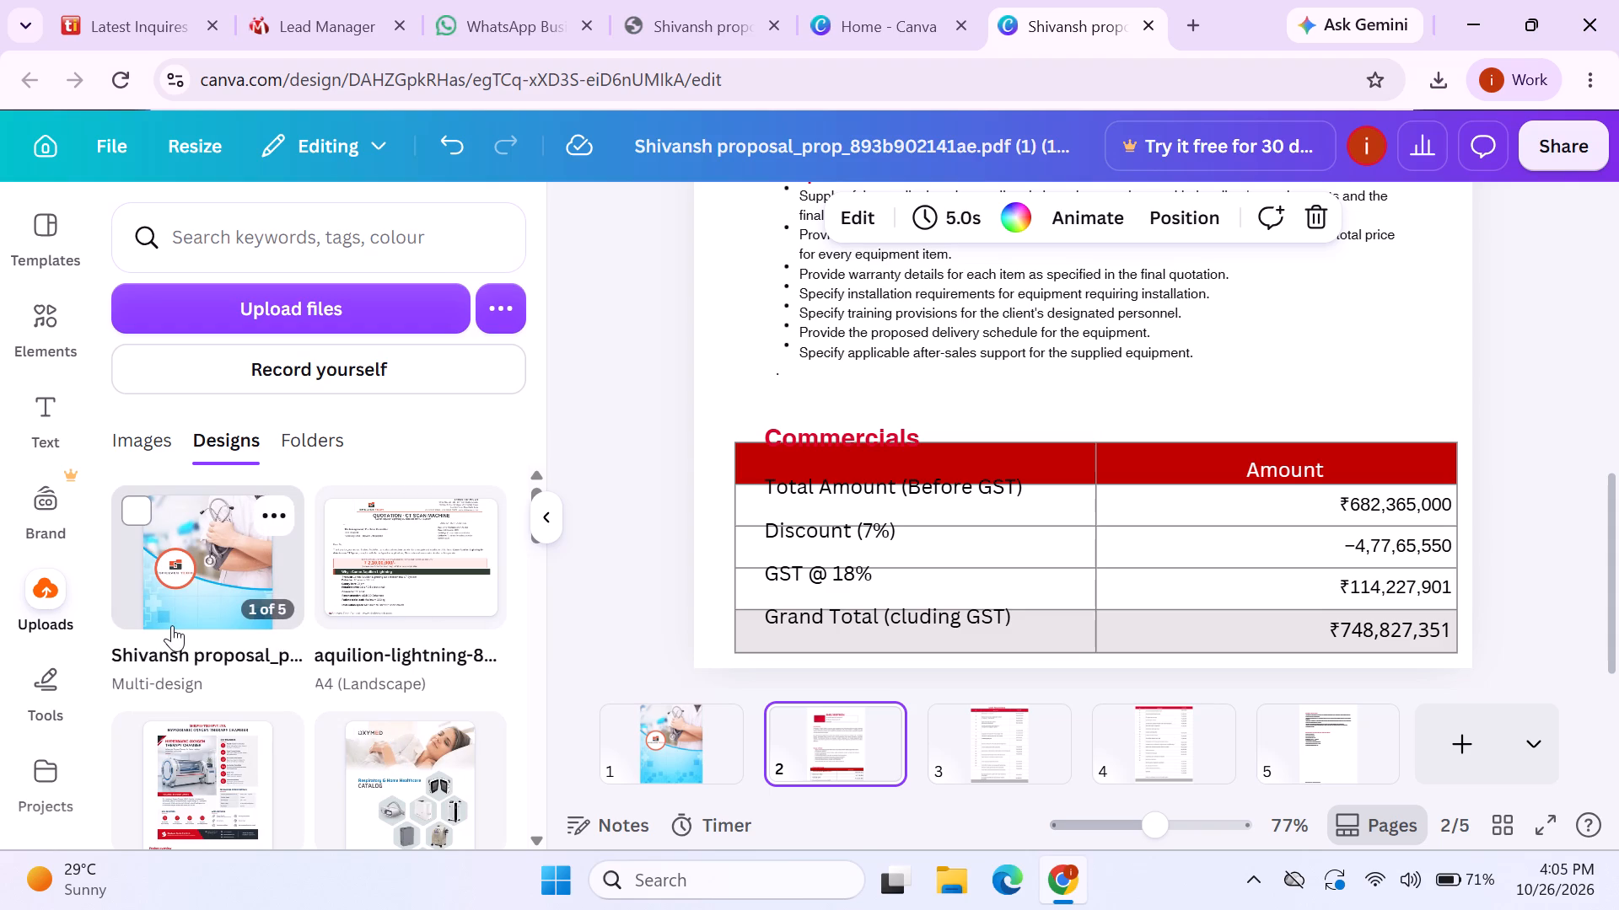
click(175, 599)
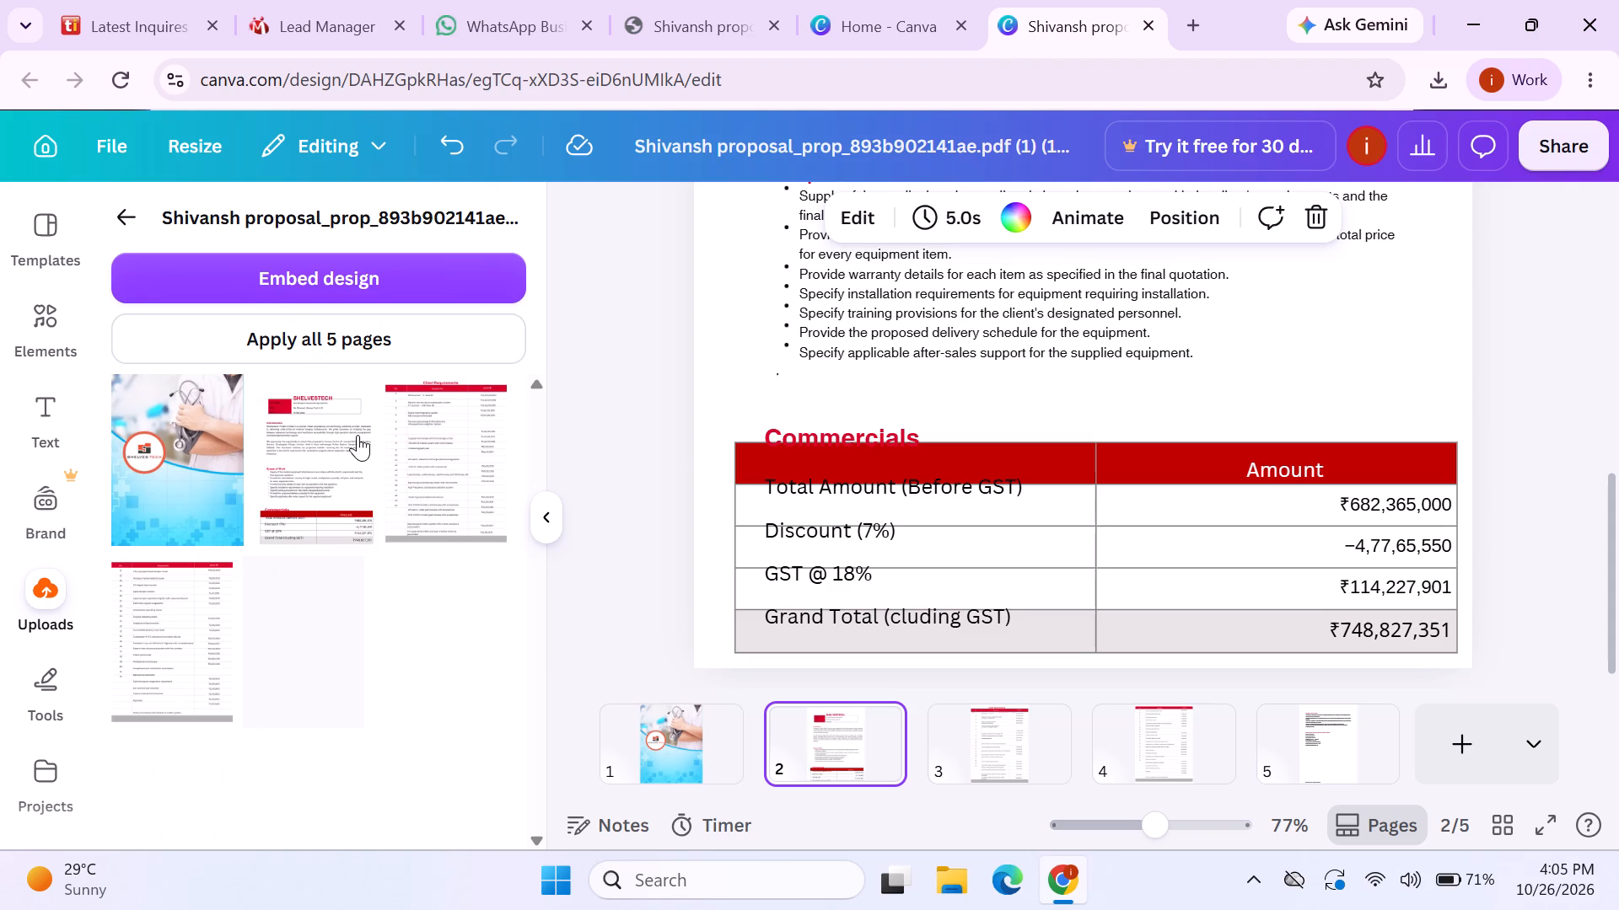
click(337, 442)
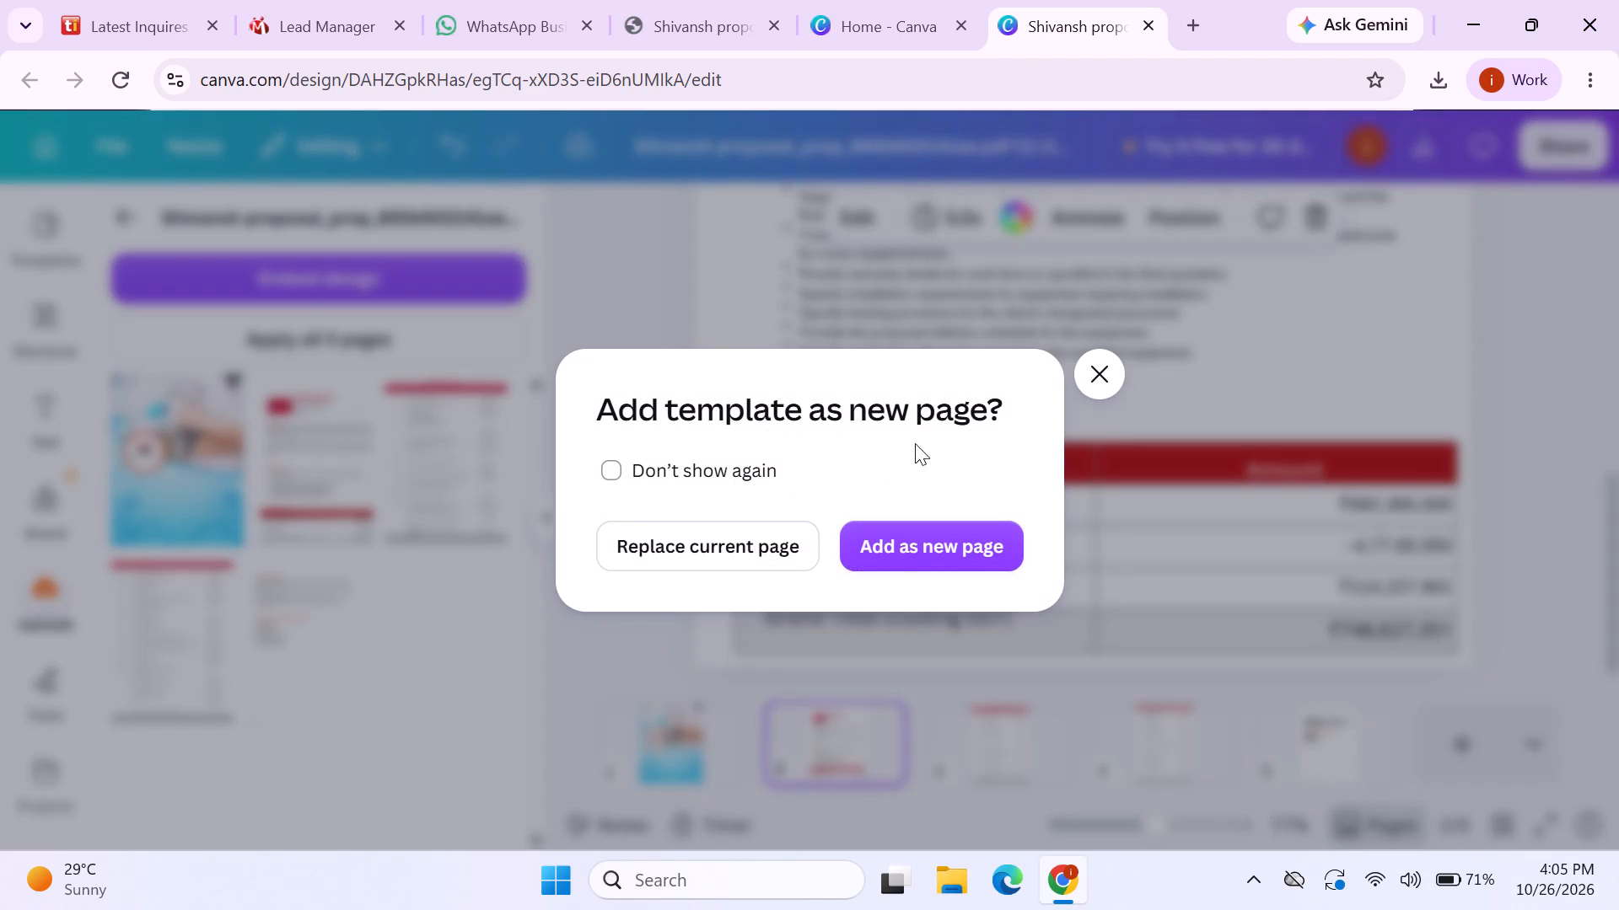
click(953, 560)
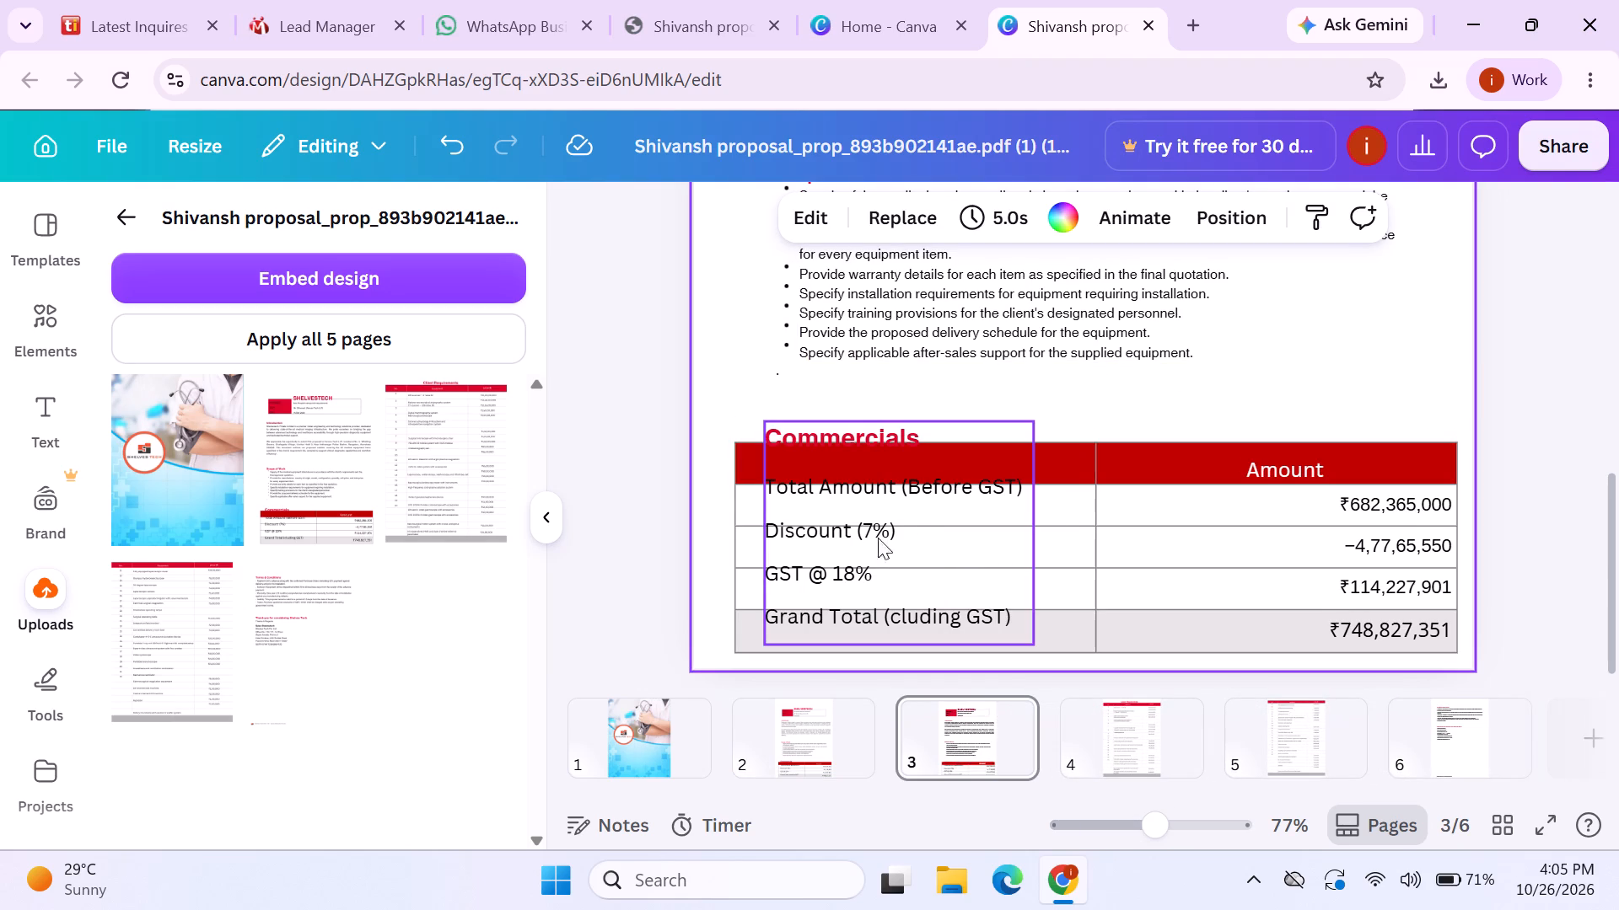
Review the added page 3, the equipment price tables on pages 4 and 5, and the terms on page 6.
scroll(916, 522, up, 3)
scroll(916, 522, down, 3)
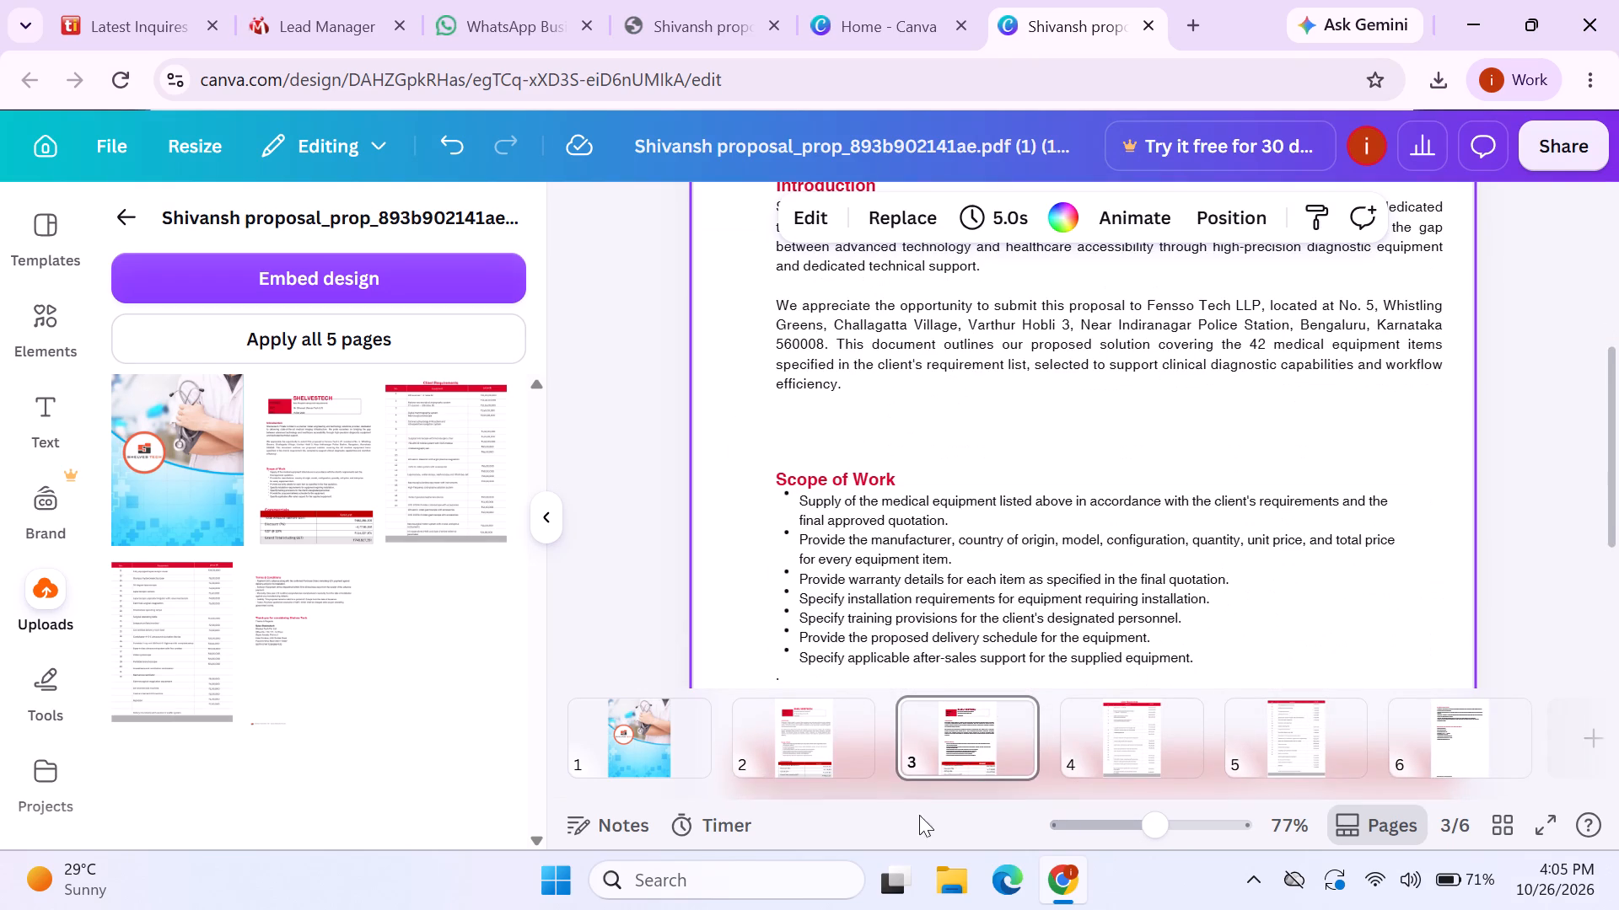
click(1088, 742)
scroll(1317, 476, up, 2)
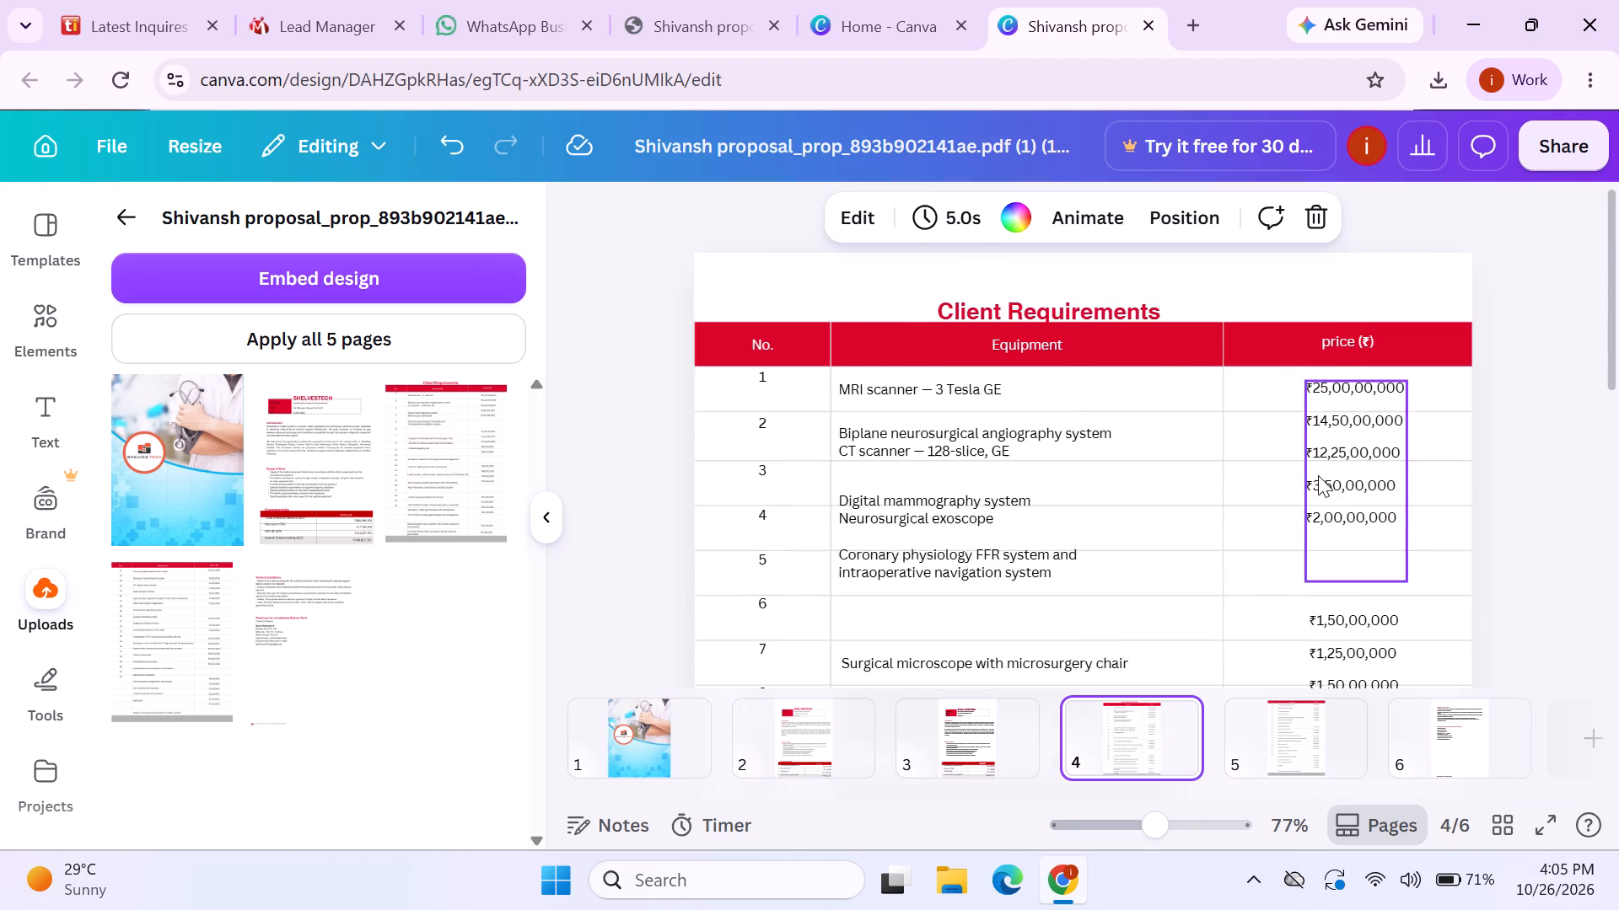
scroll(1318, 475, down, 1)
scroll(1318, 475, up, 3)
scroll(1318, 475, down, 2)
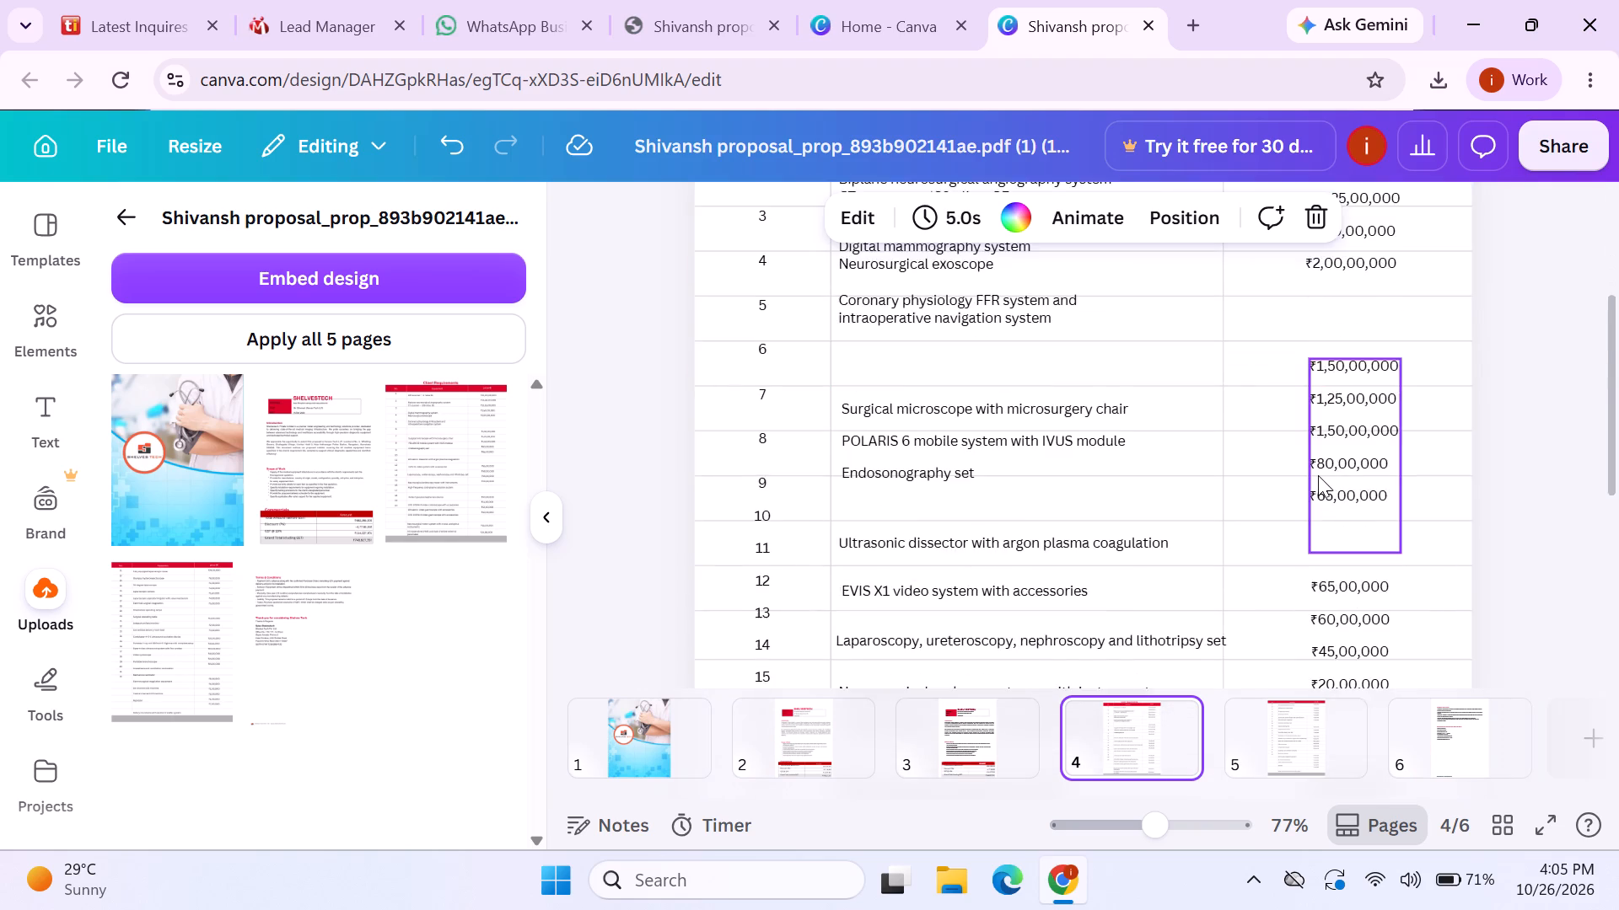
scroll(1318, 475, down, 7)
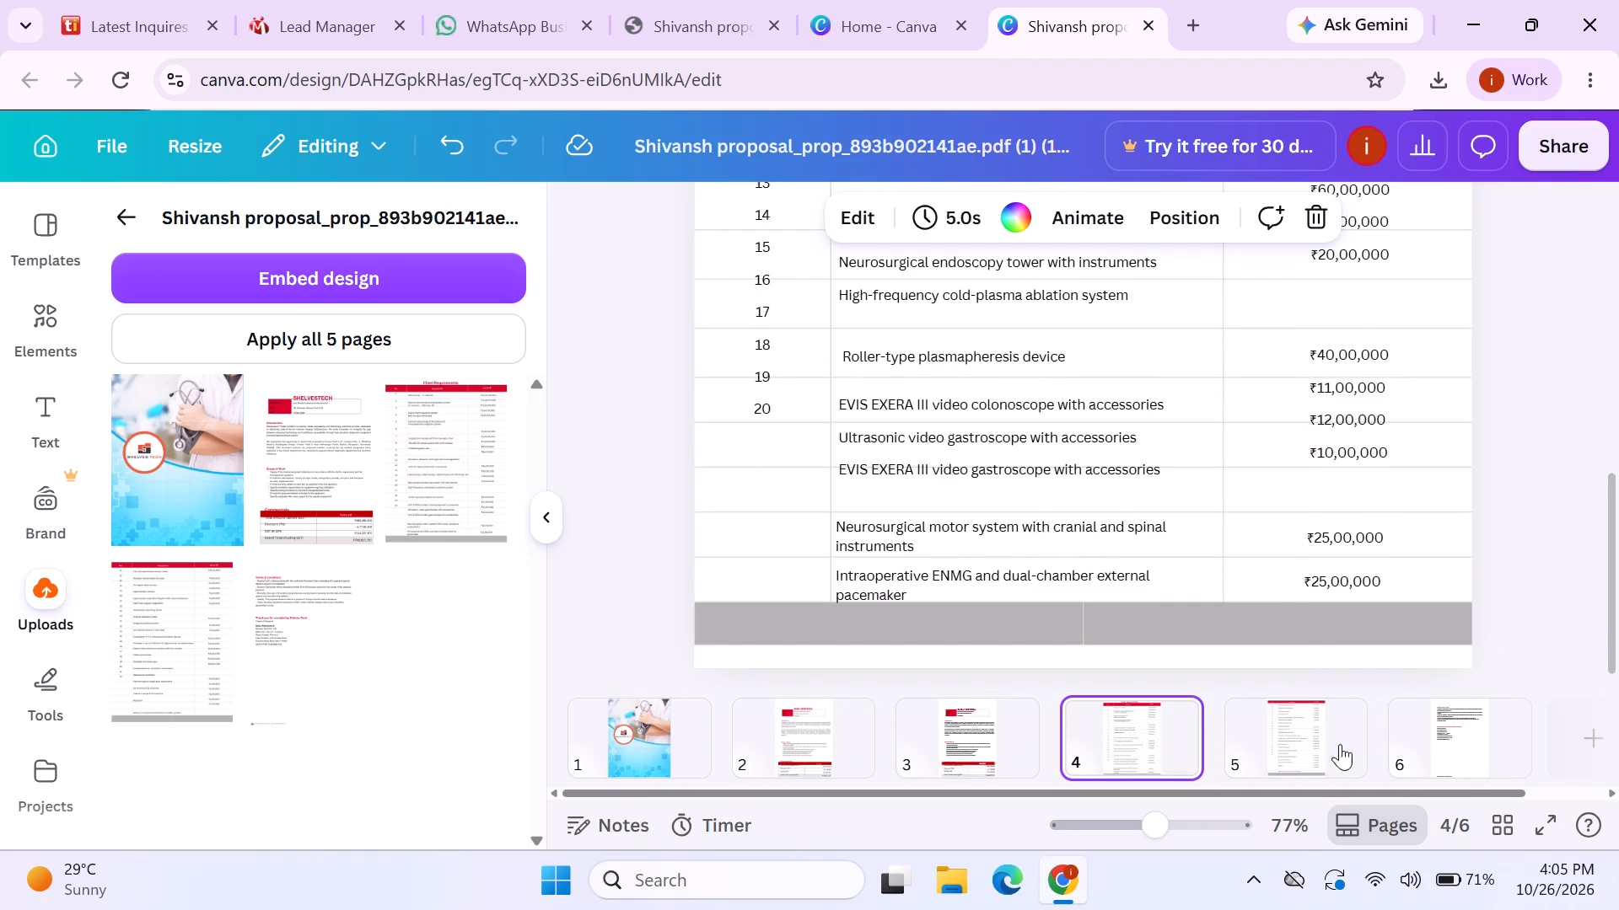
click(1352, 747)
scroll(1374, 519, up, 5)
scroll(1374, 519, down, 4)
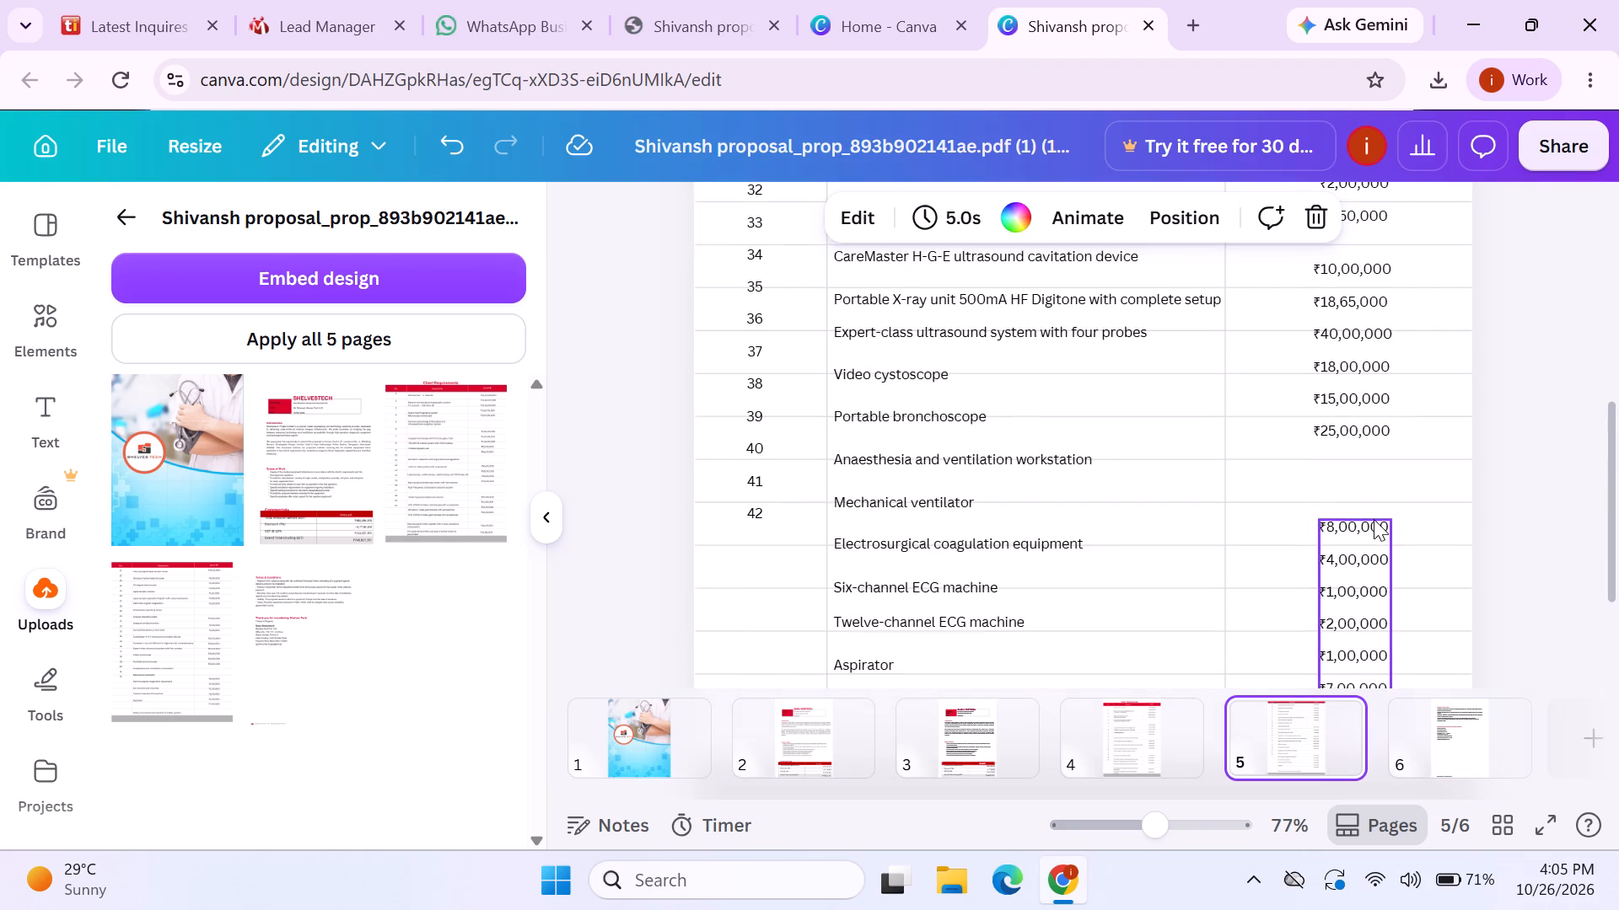
scroll(1383, 640, down, 4)
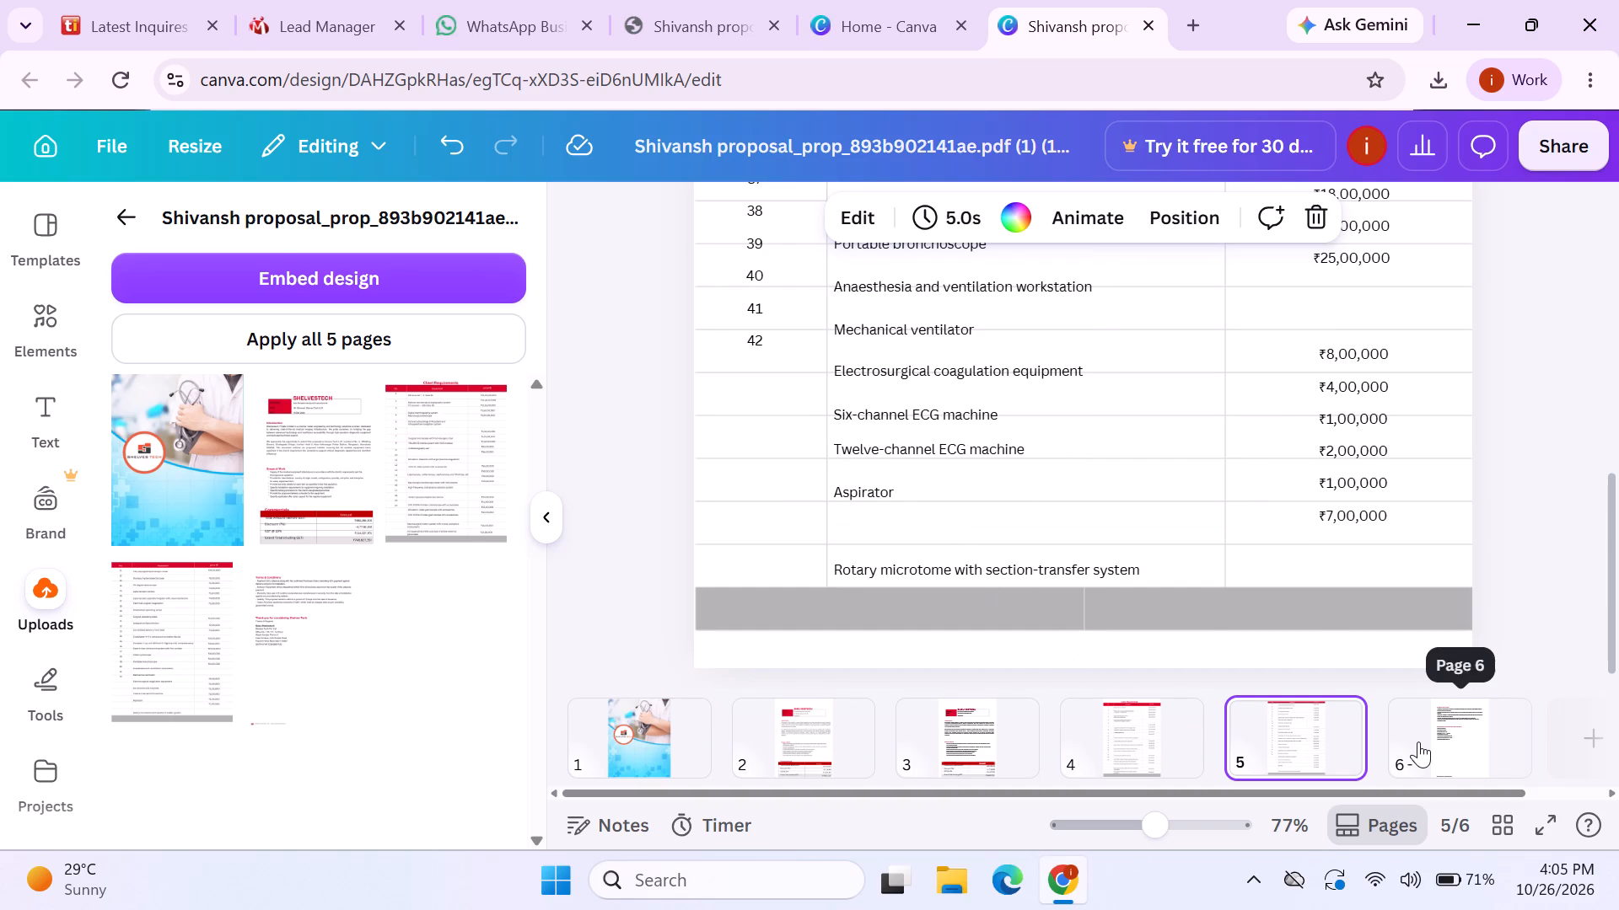
click(1434, 763)
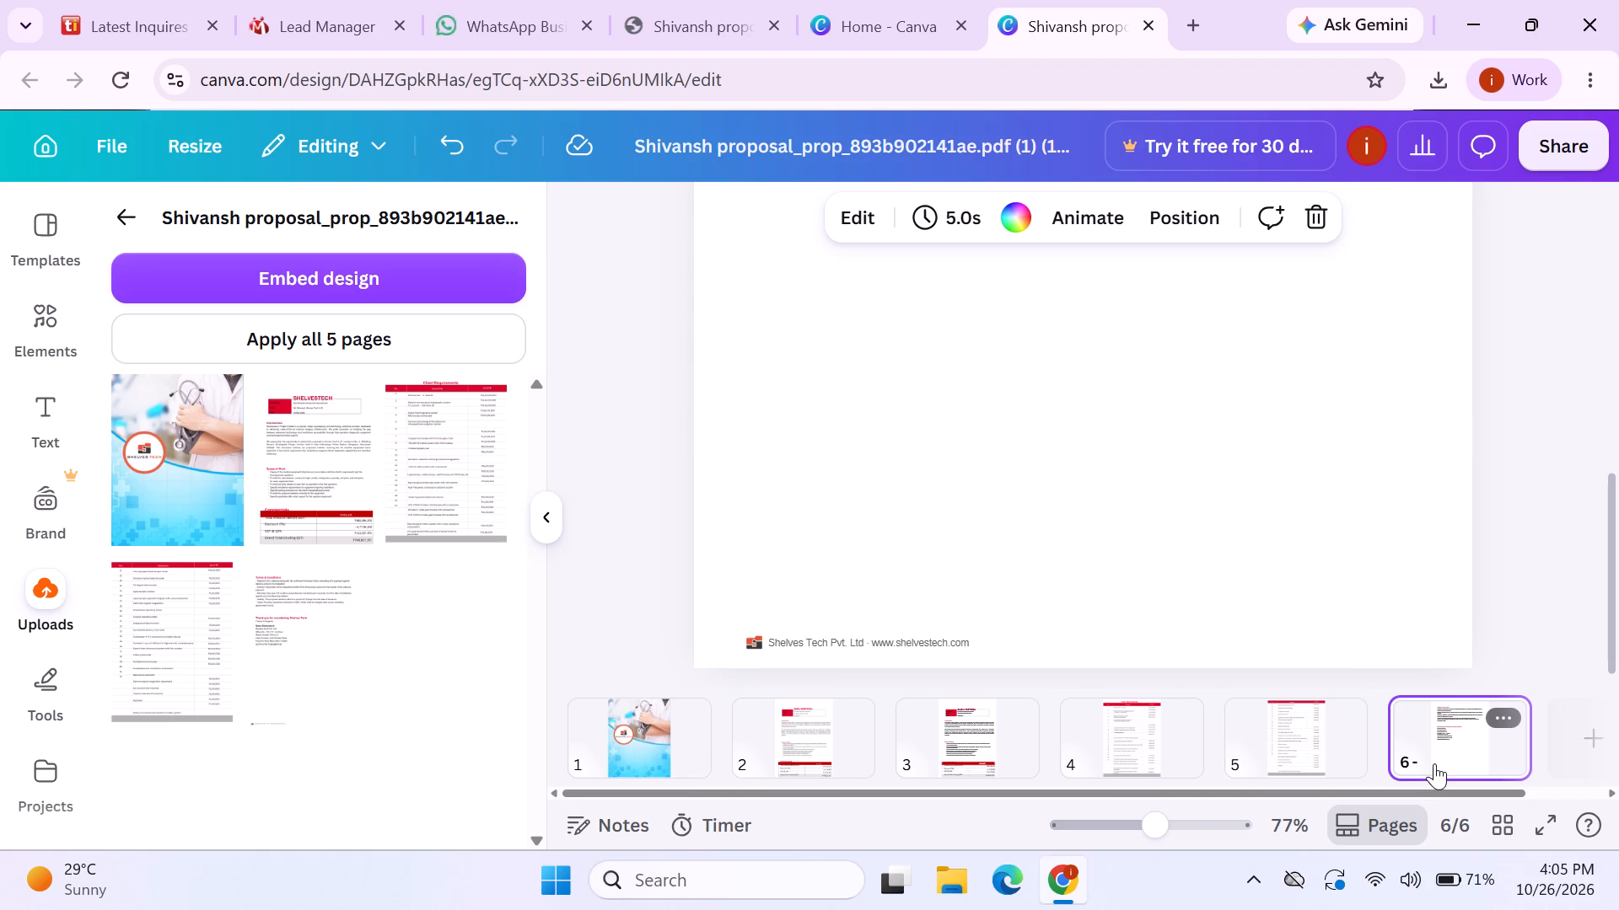
scroll(1234, 585, up, 4)
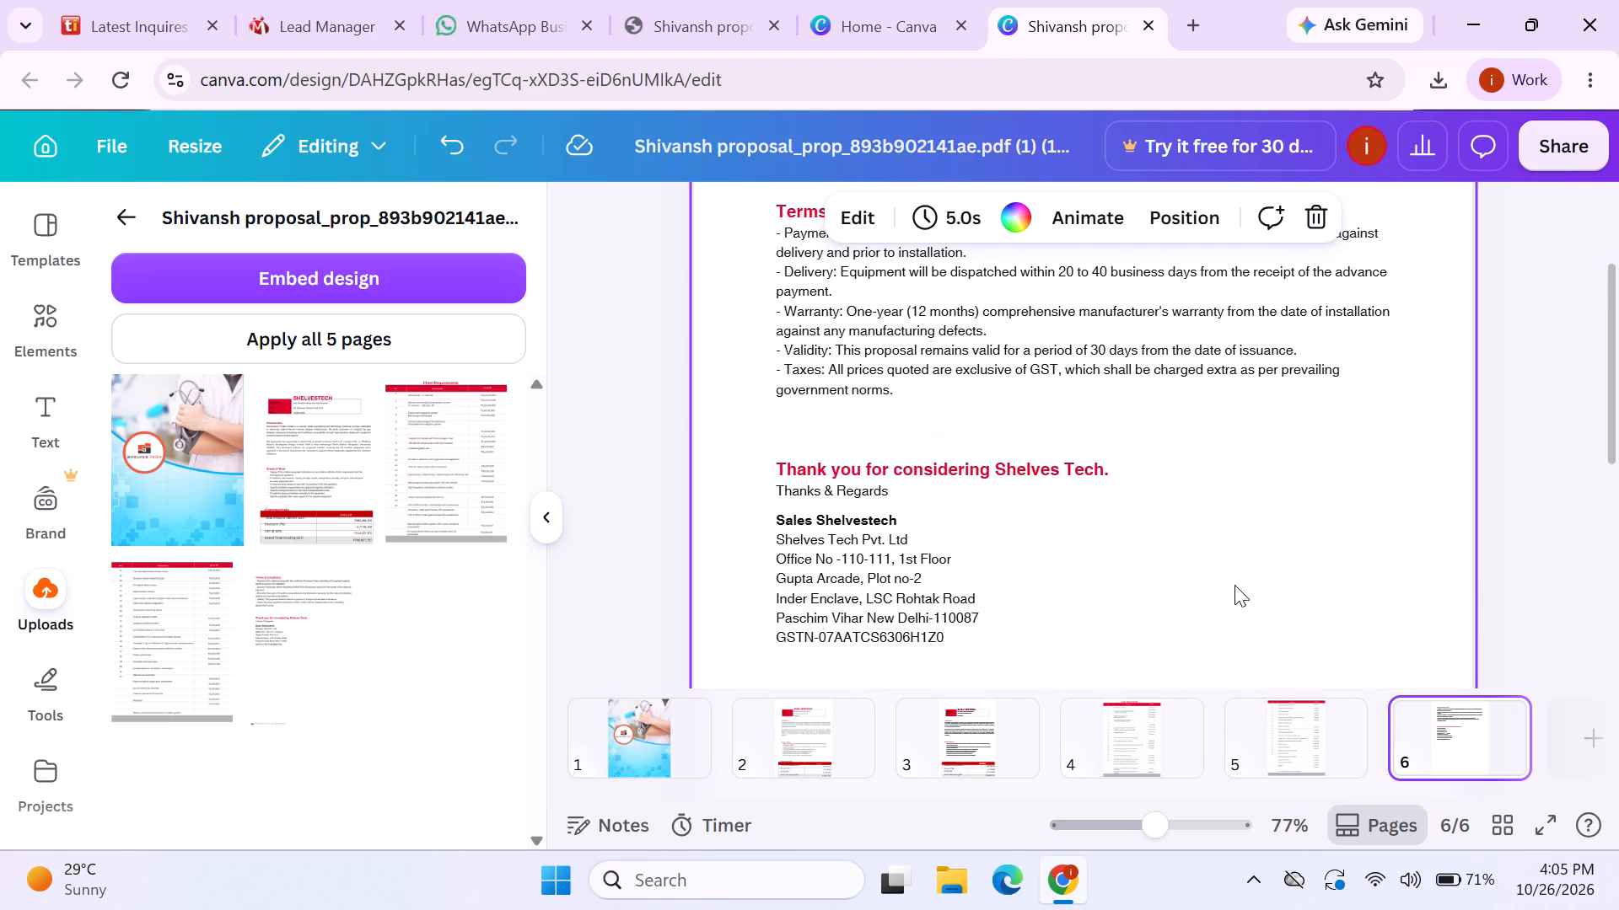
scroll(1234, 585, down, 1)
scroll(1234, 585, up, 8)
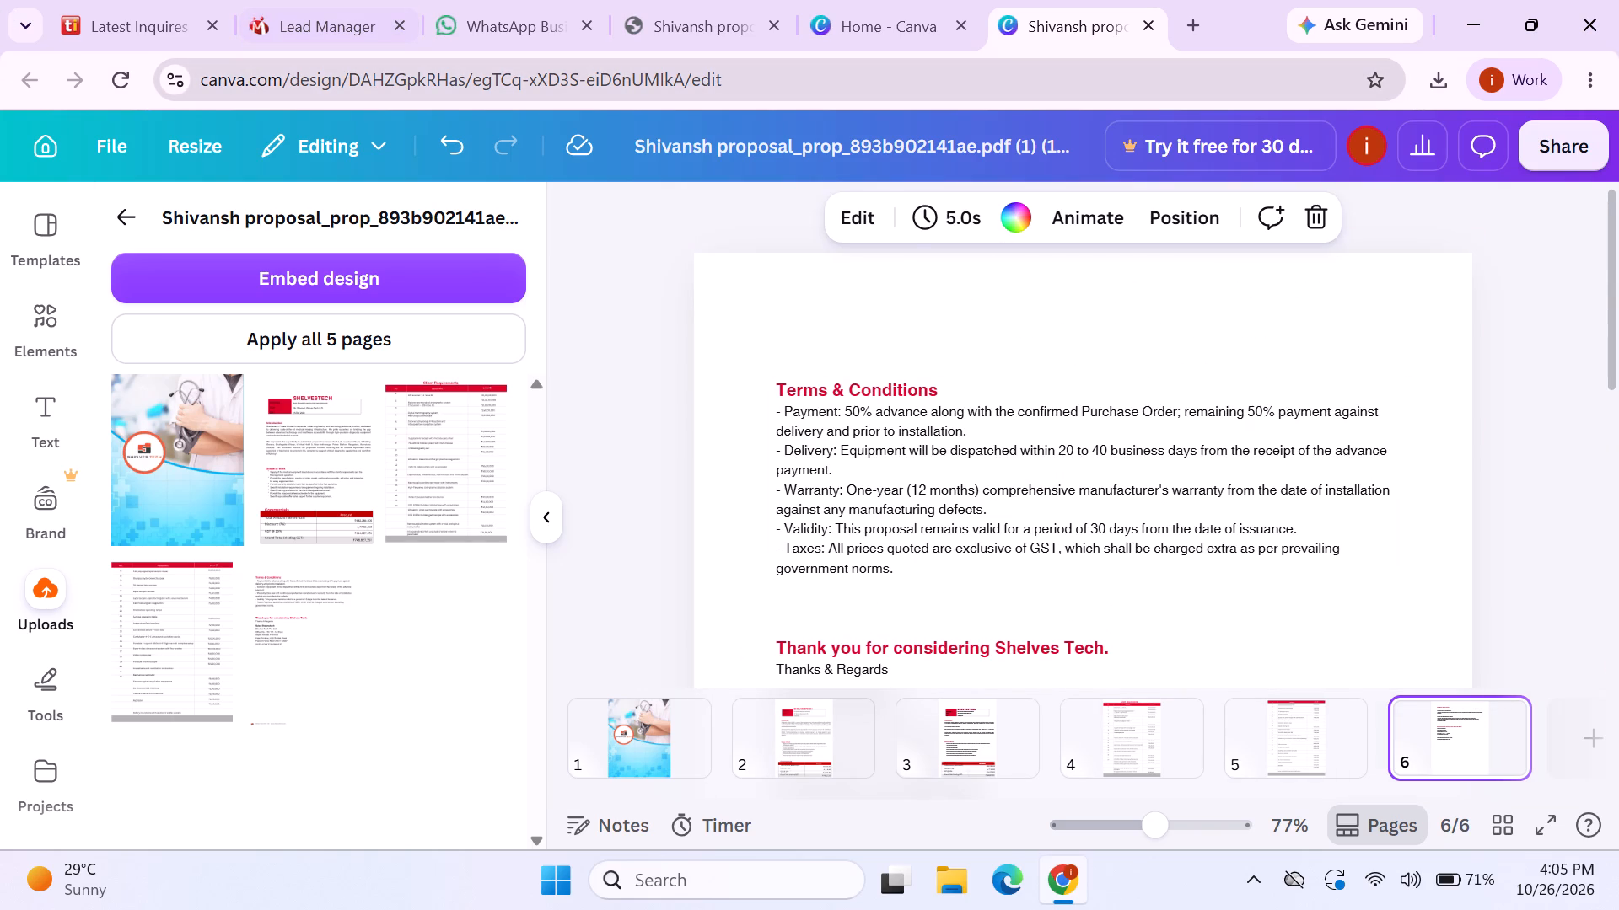
Leave the proposal design for the Canva home page and open the upload option for creating a new design.
click(124, 211)
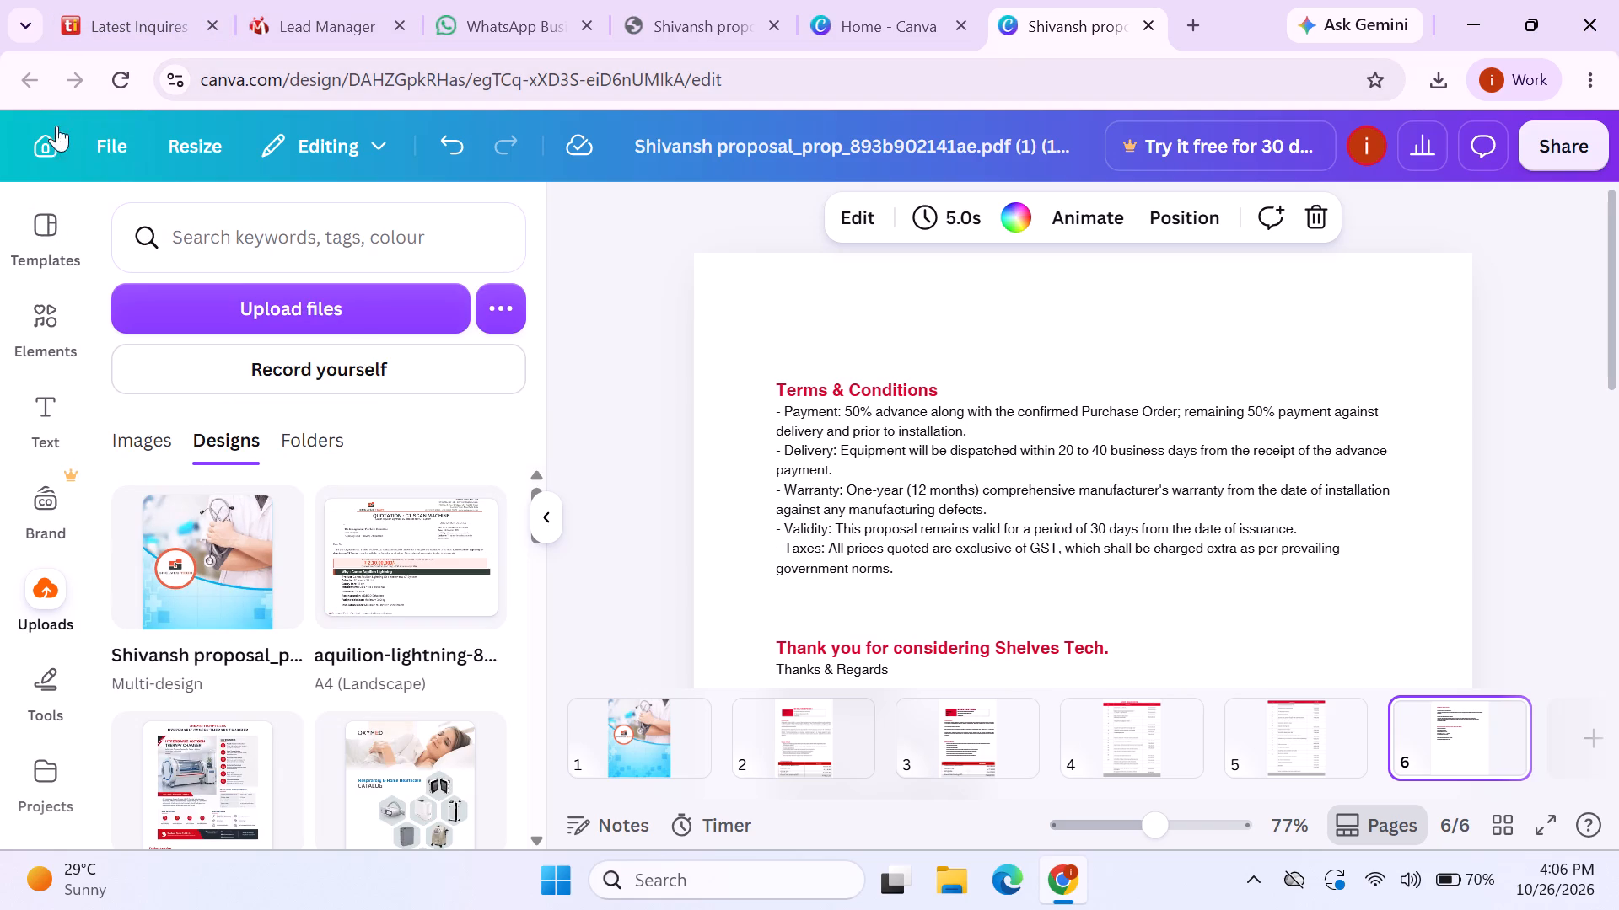
click(40, 147)
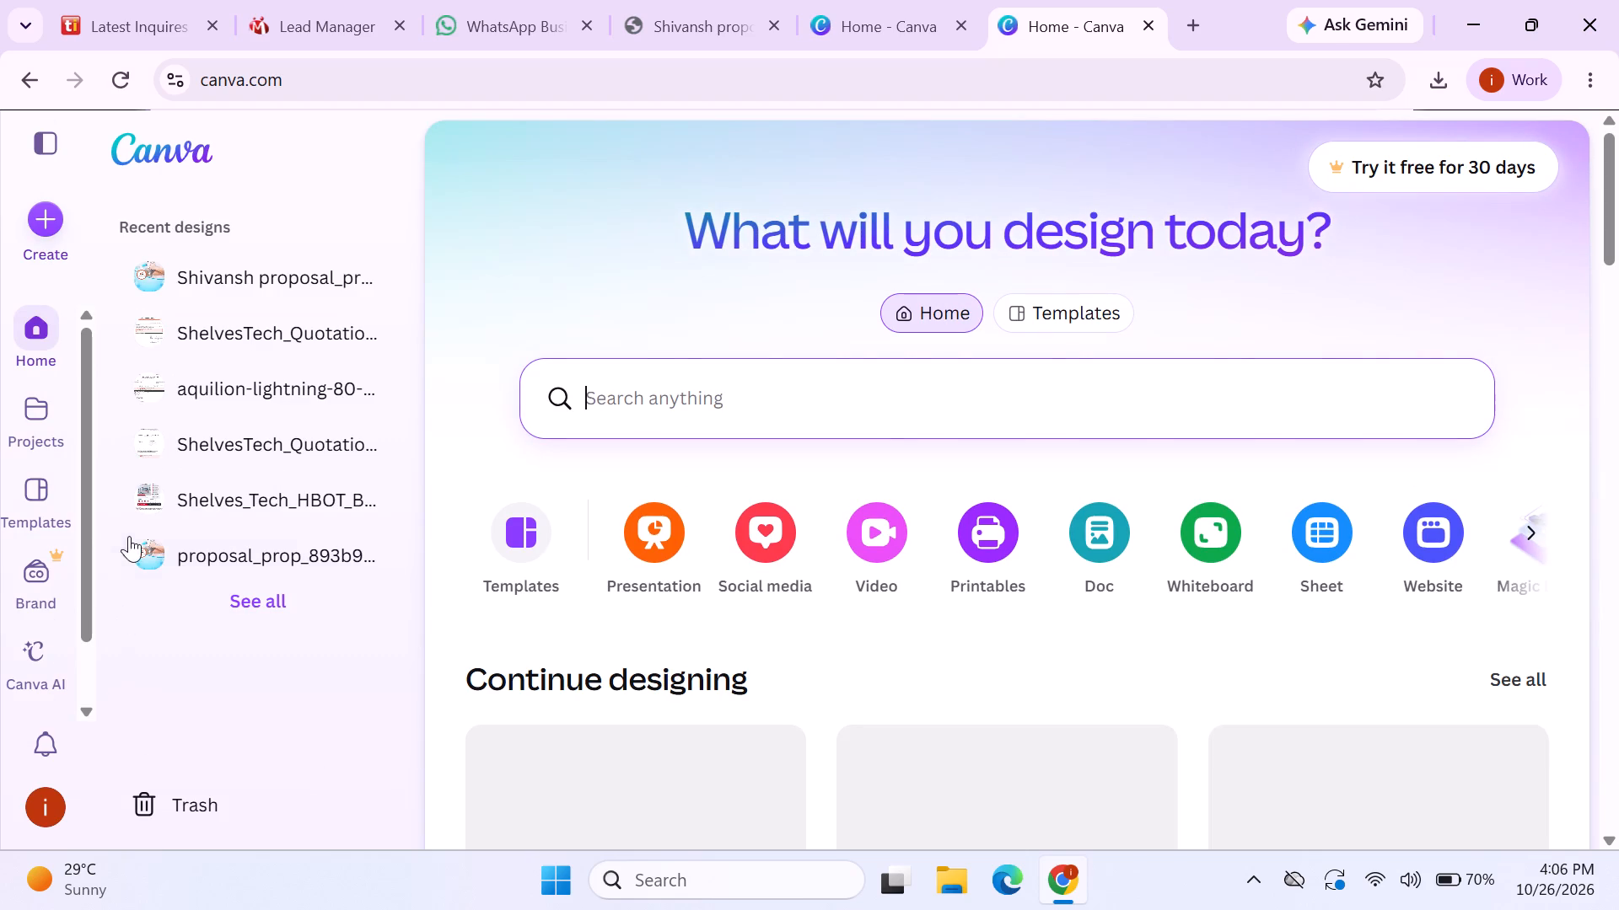
click(38, 210)
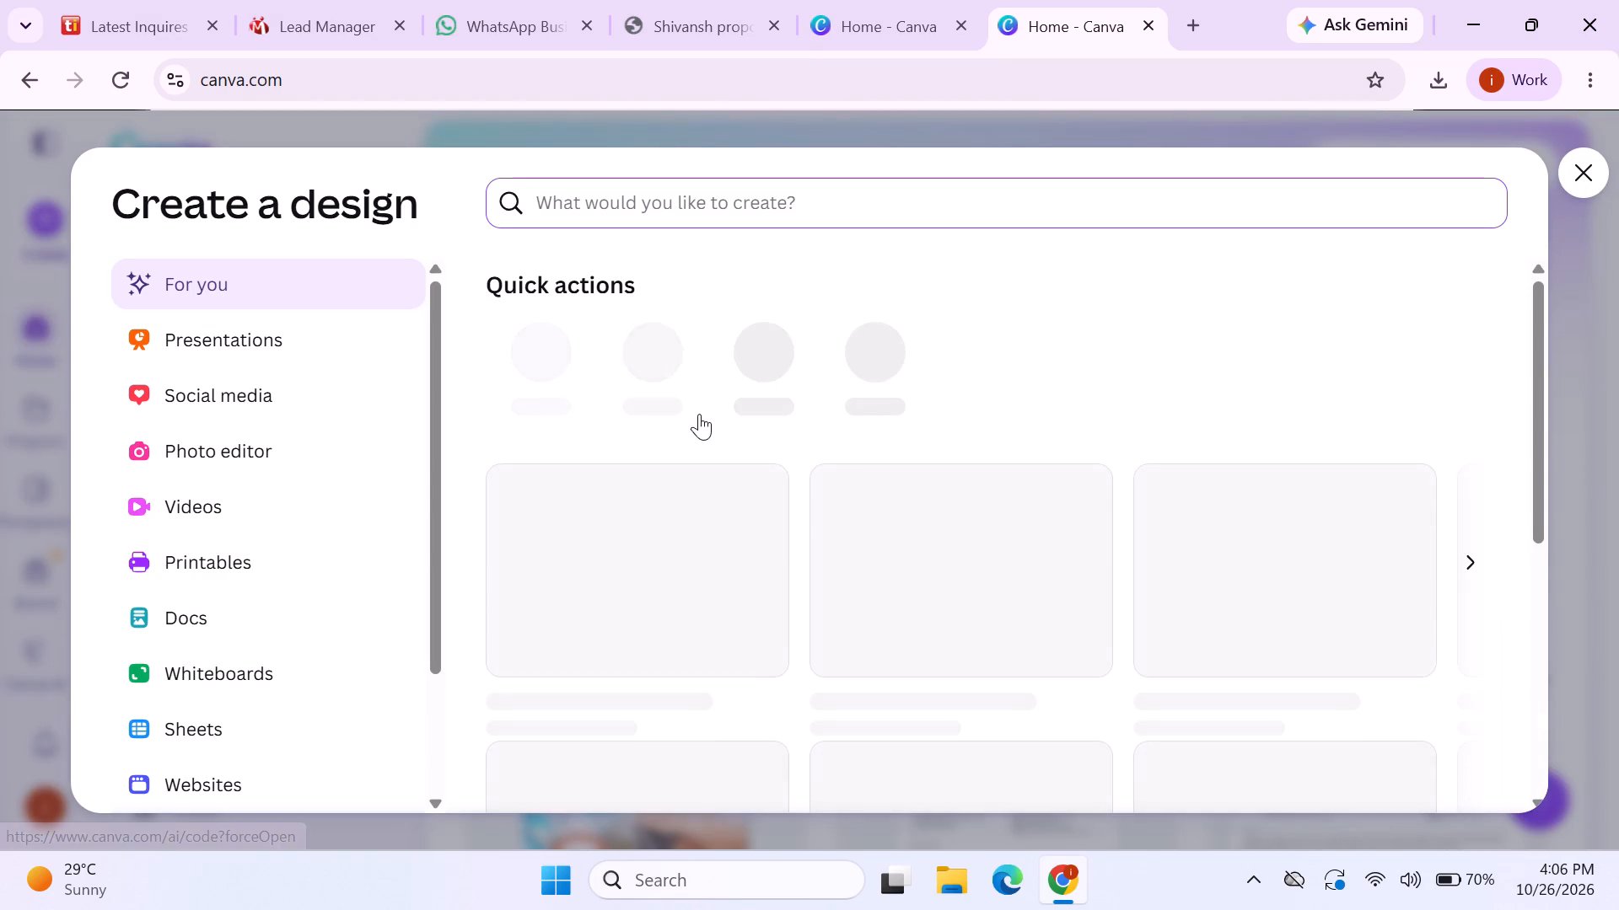
scroll(226, 485, down, 1)
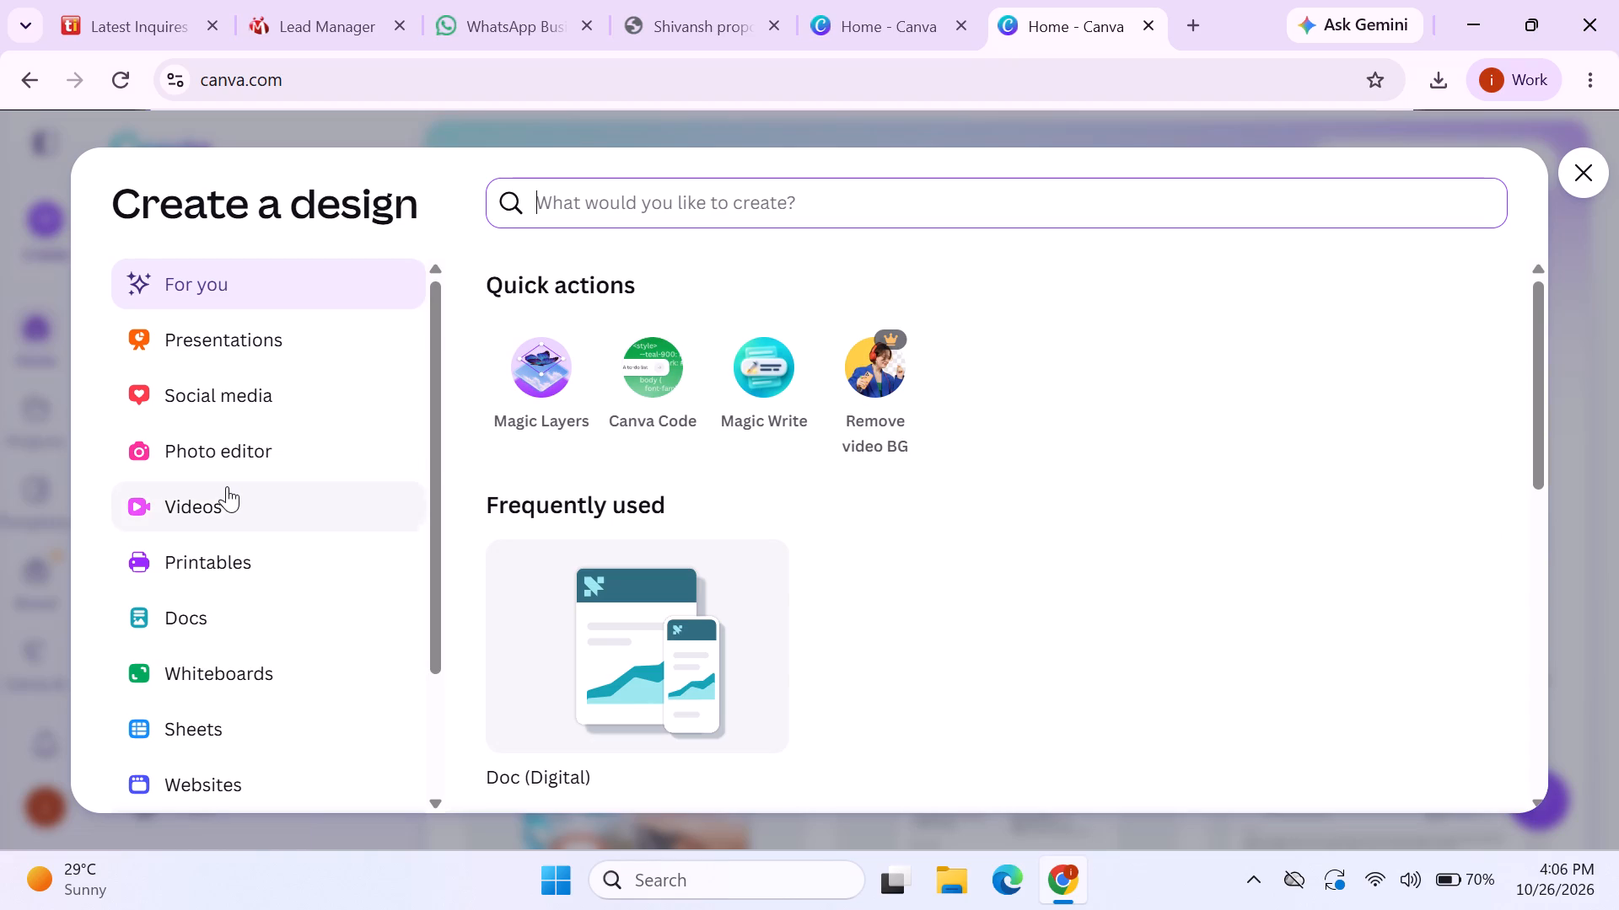
scroll(227, 486, down, 7)
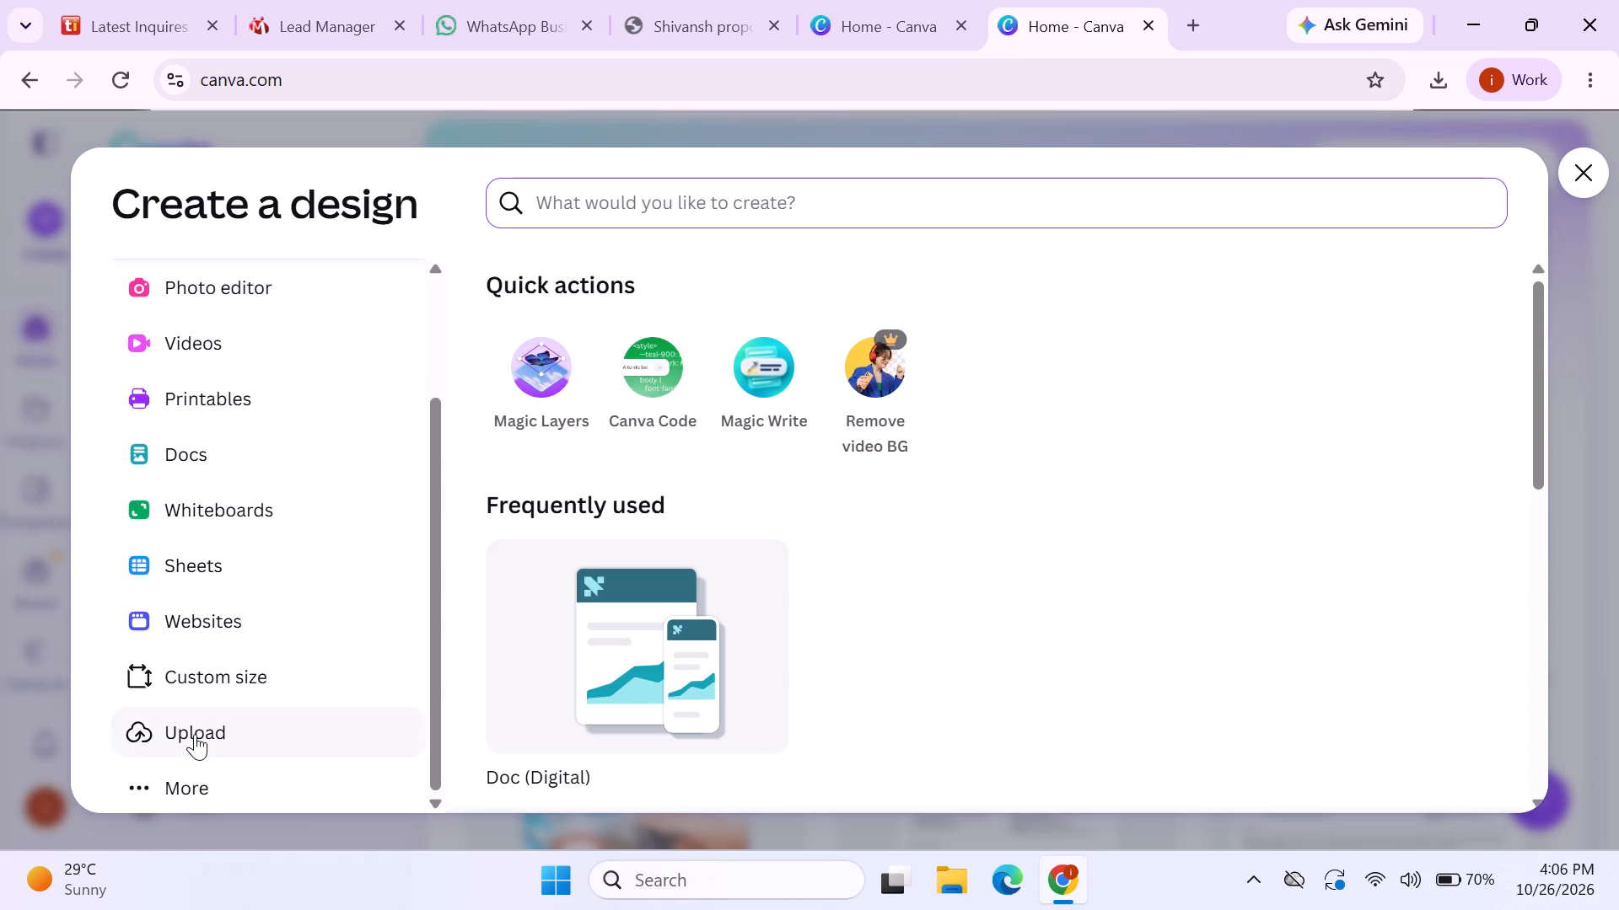
click(195, 734)
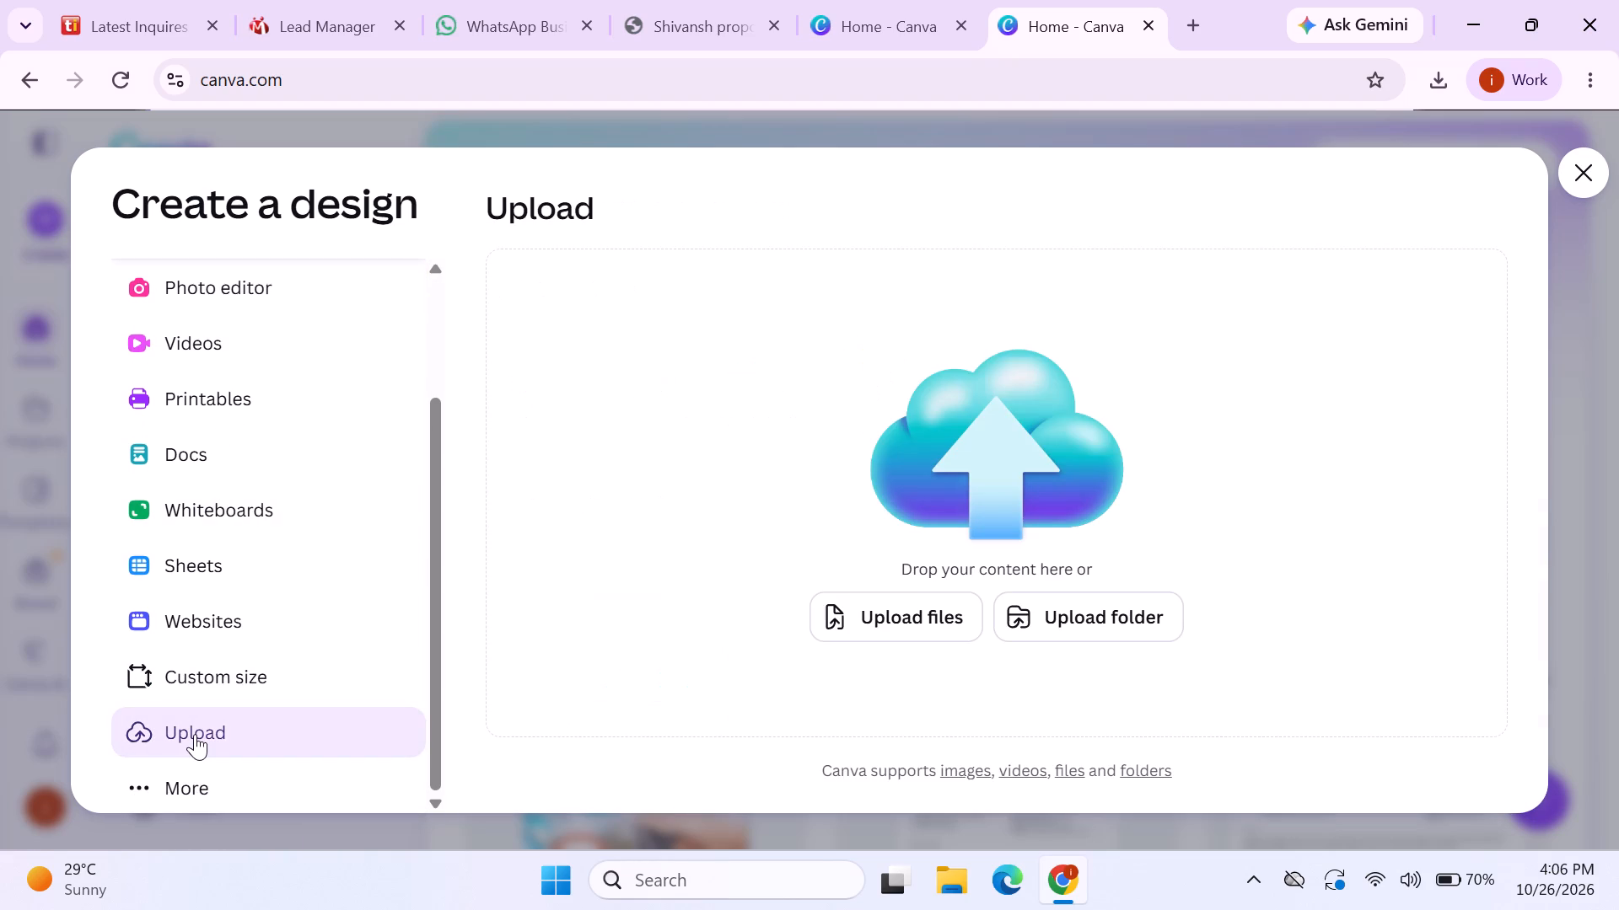
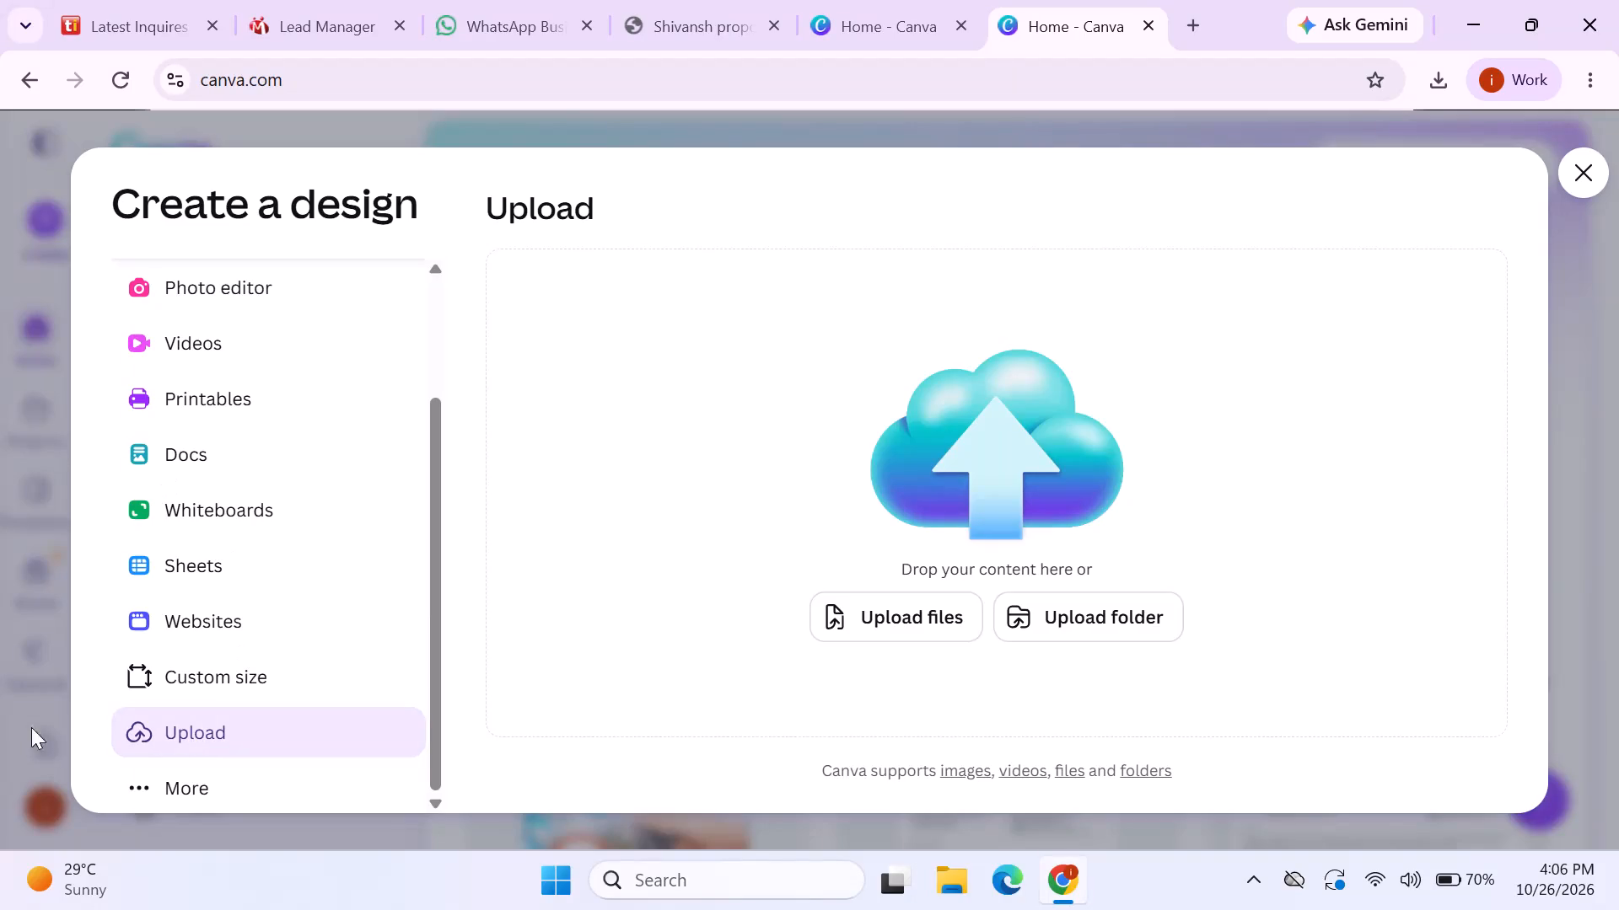
Upload the PDF Shivansh proposal_prop_893b902141ae from the Desktop folder and open it as a design.
click(872, 612)
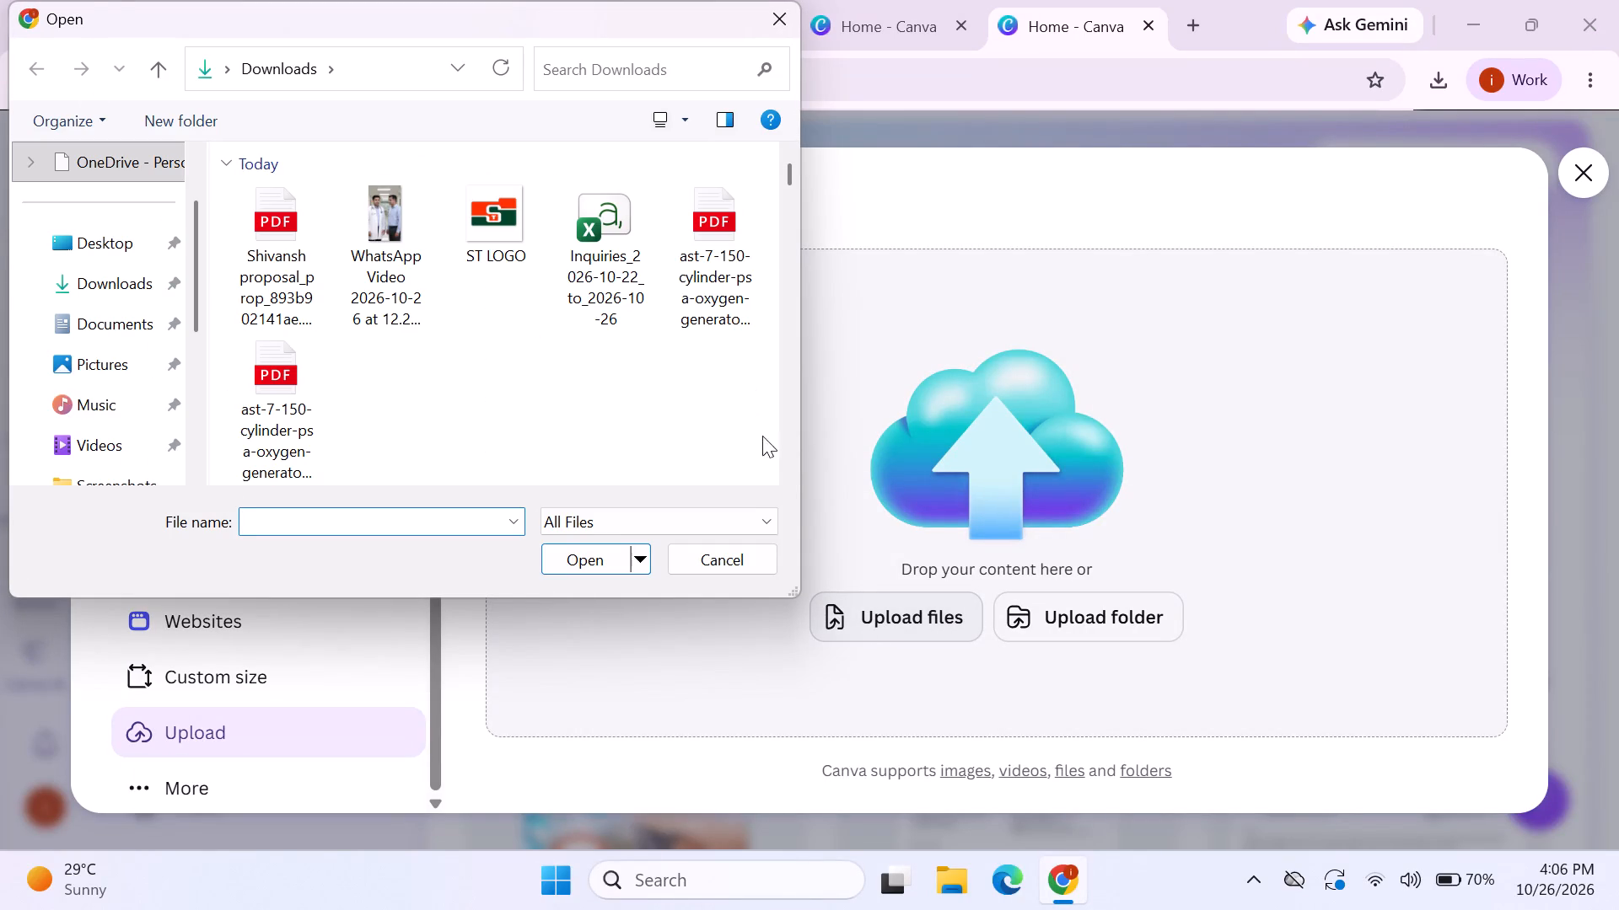
click(107, 229)
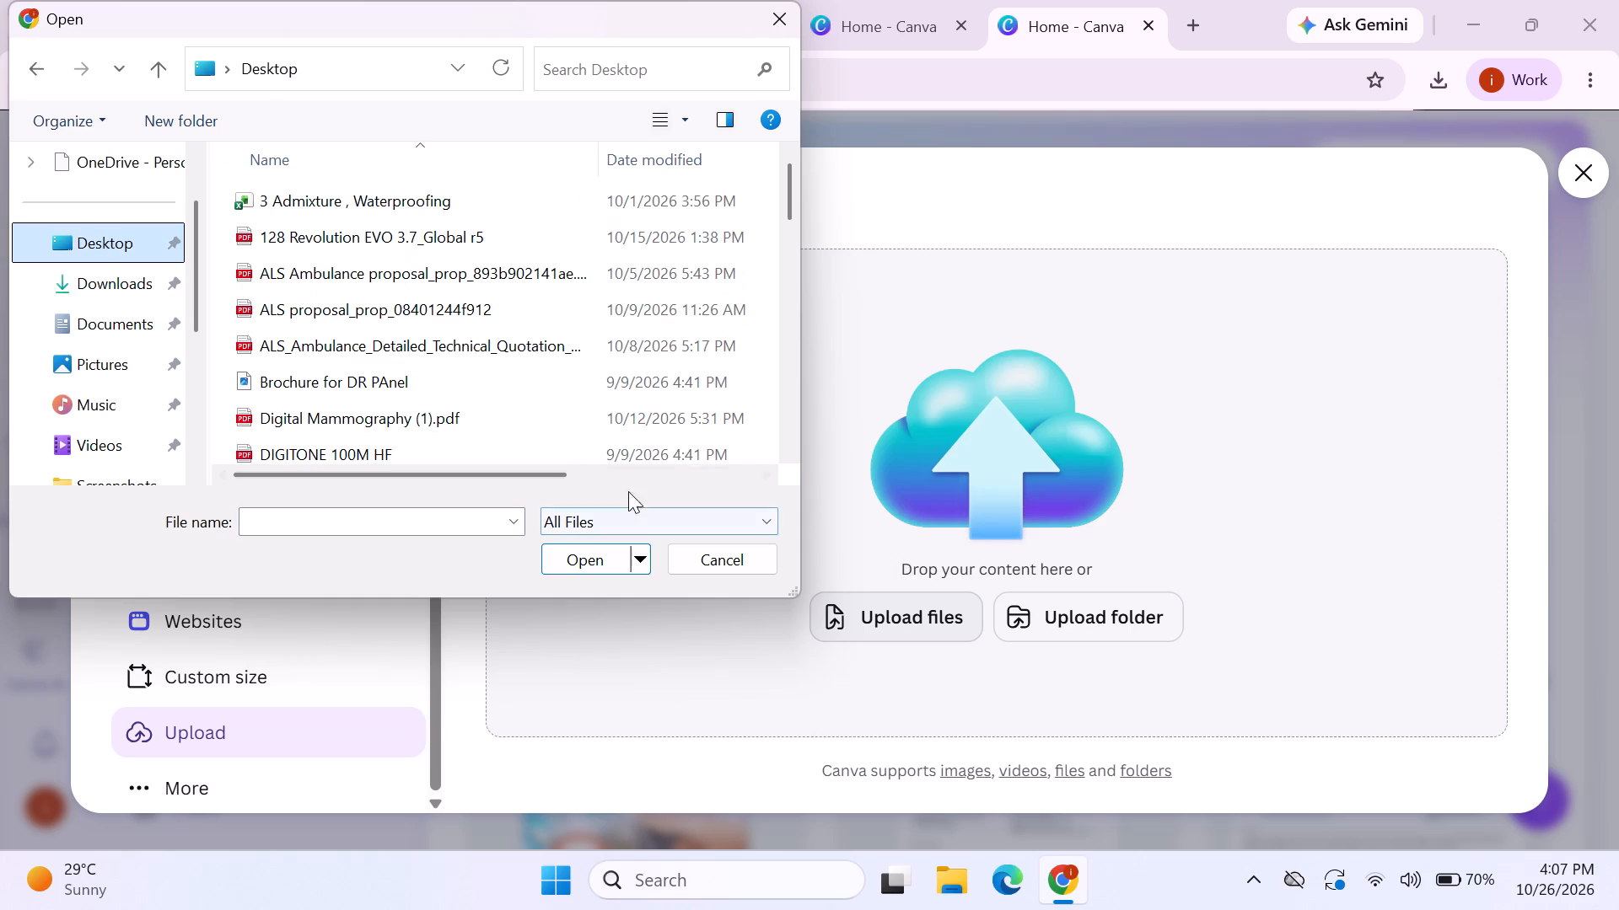
triple_click(791, 454)
triple_click(791, 454)
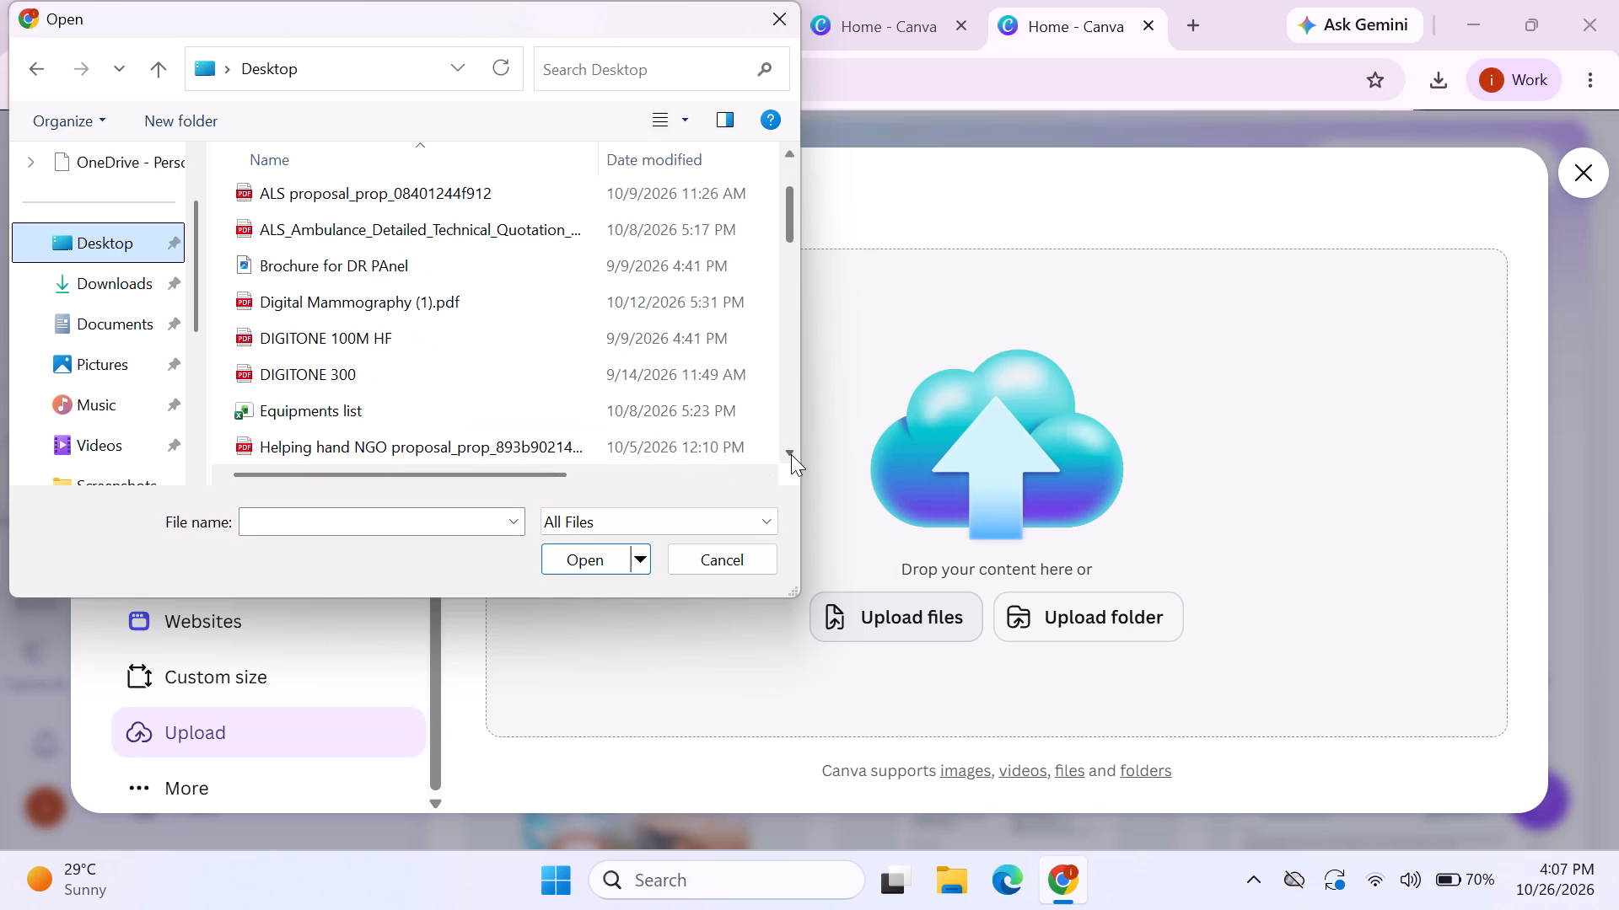
triple_click(791, 454)
triple_click(791, 454)
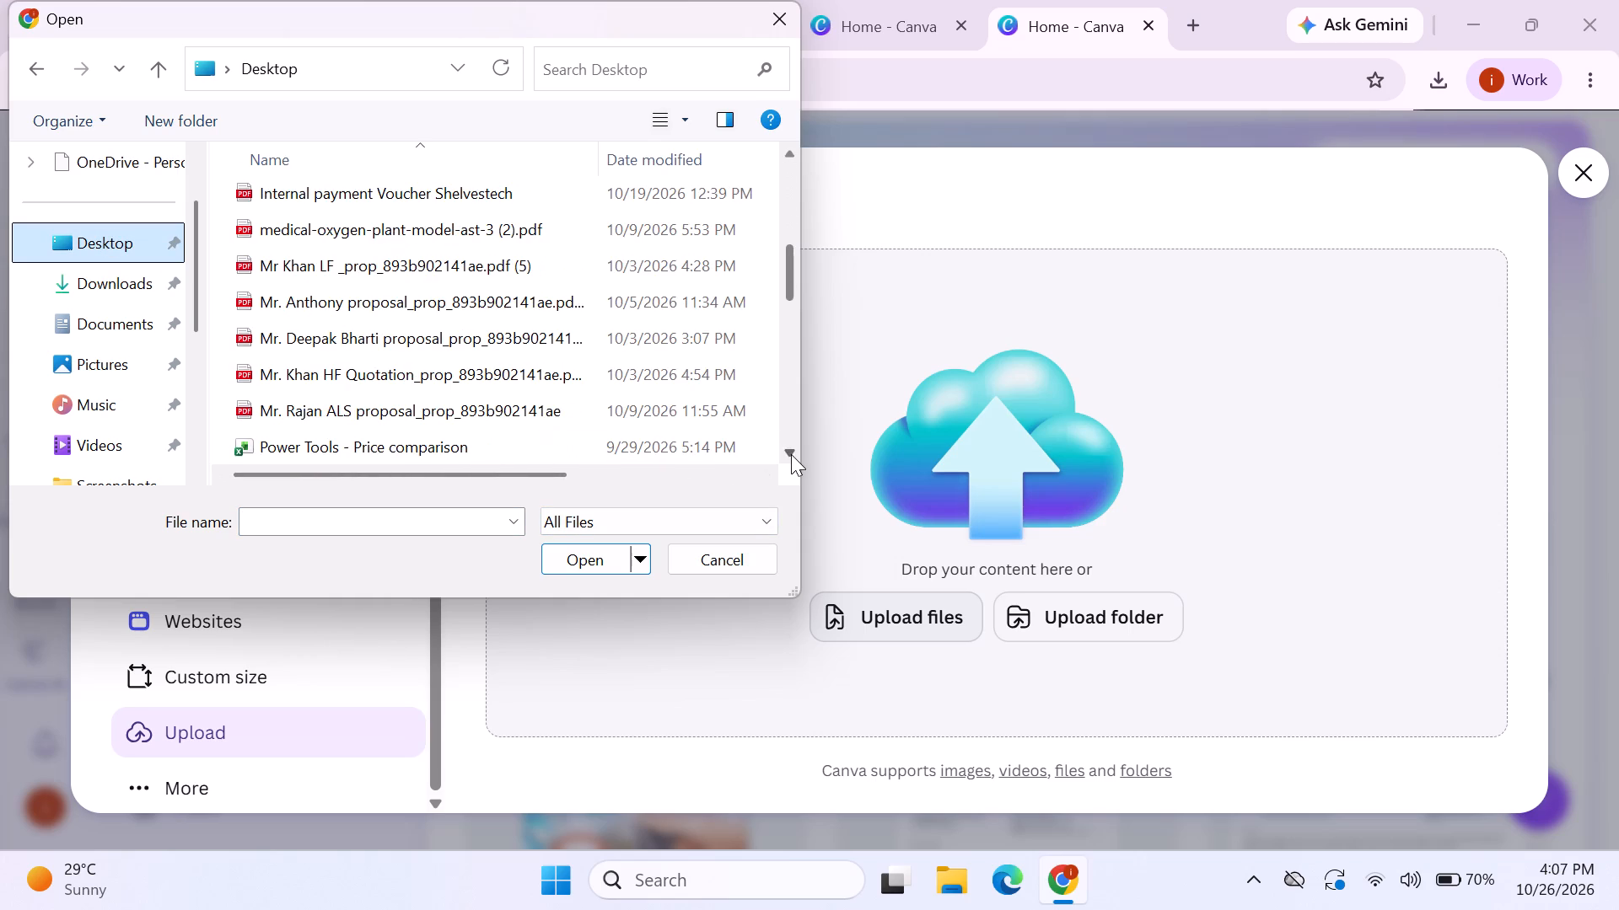
click(791, 454)
double_click(791, 454)
click(791, 454)
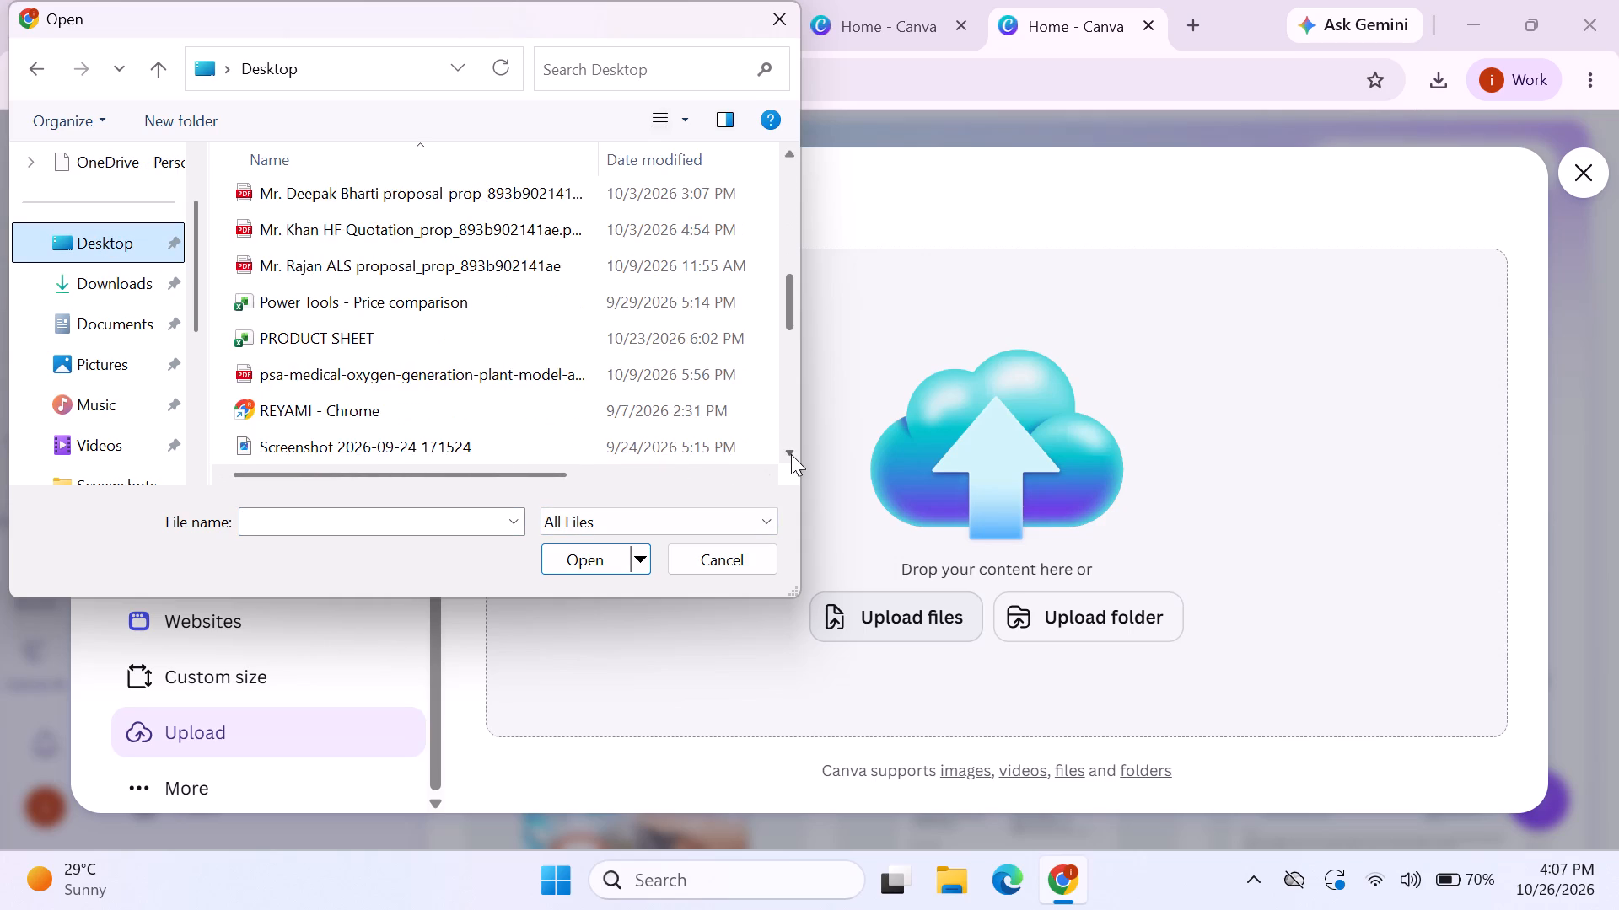
triple_click(791, 454)
triple_click(791, 454)
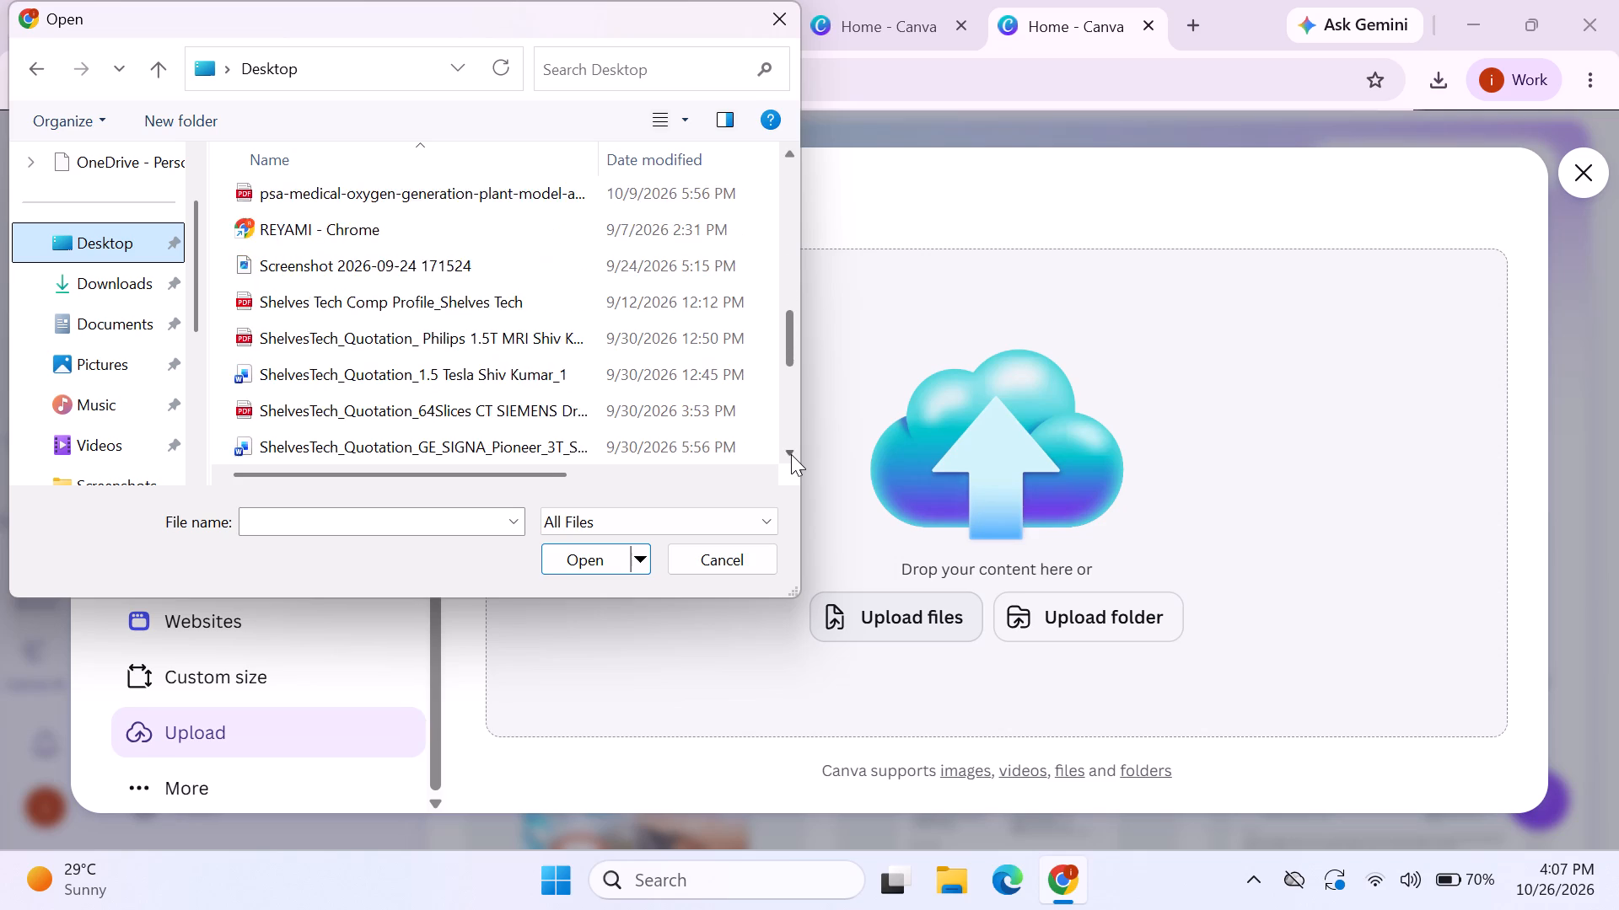
triple_click(791, 454)
click(791, 454)
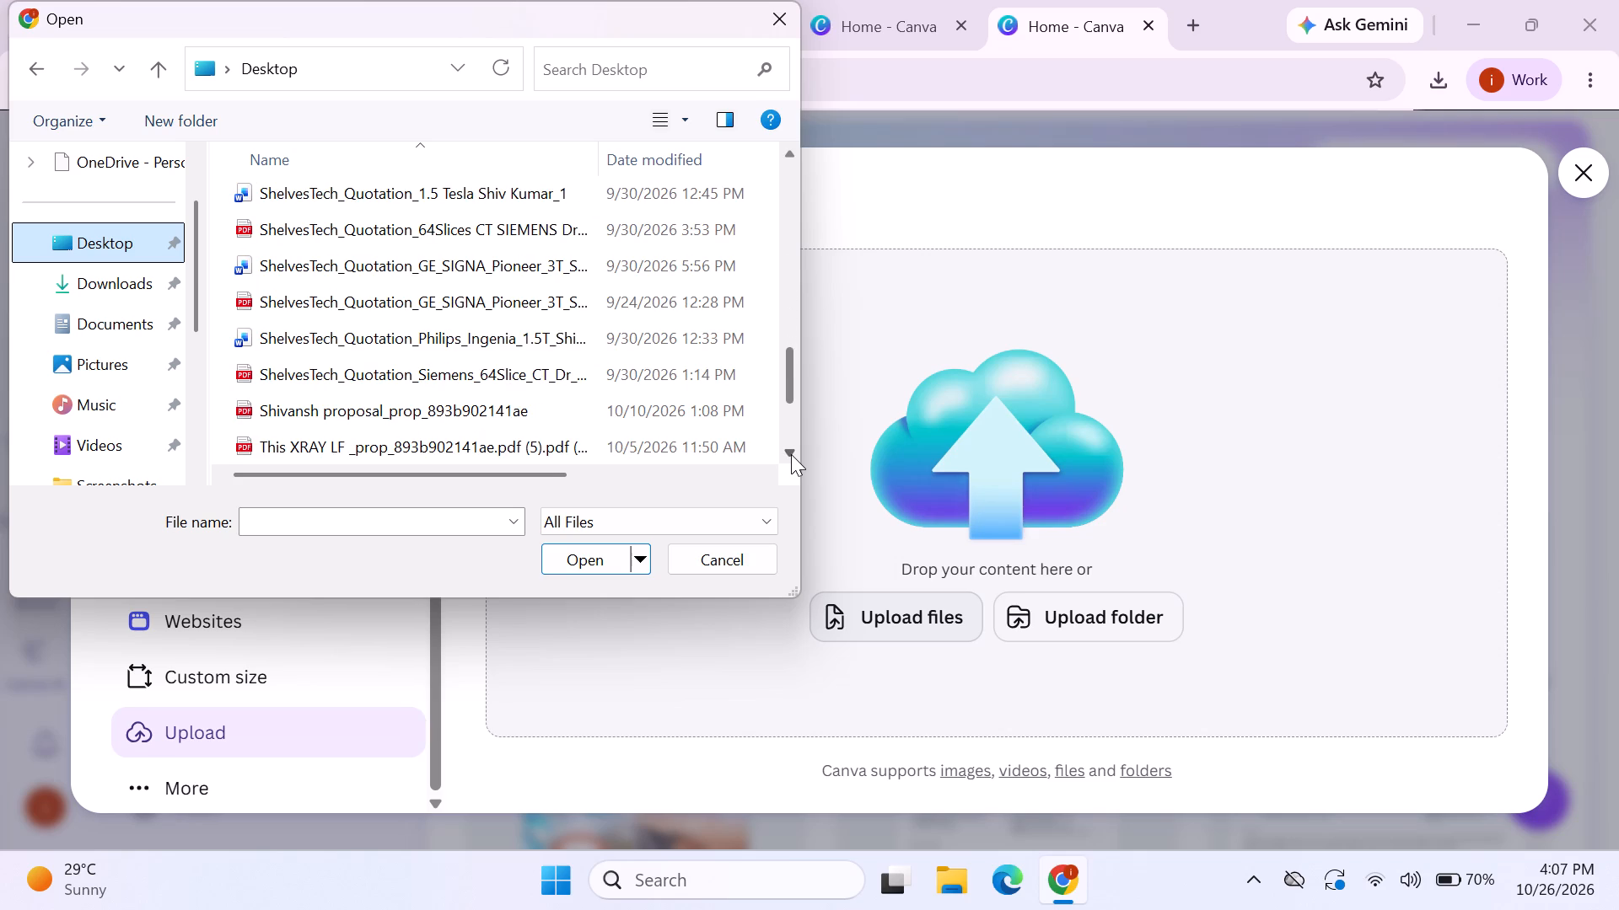
click(474, 398)
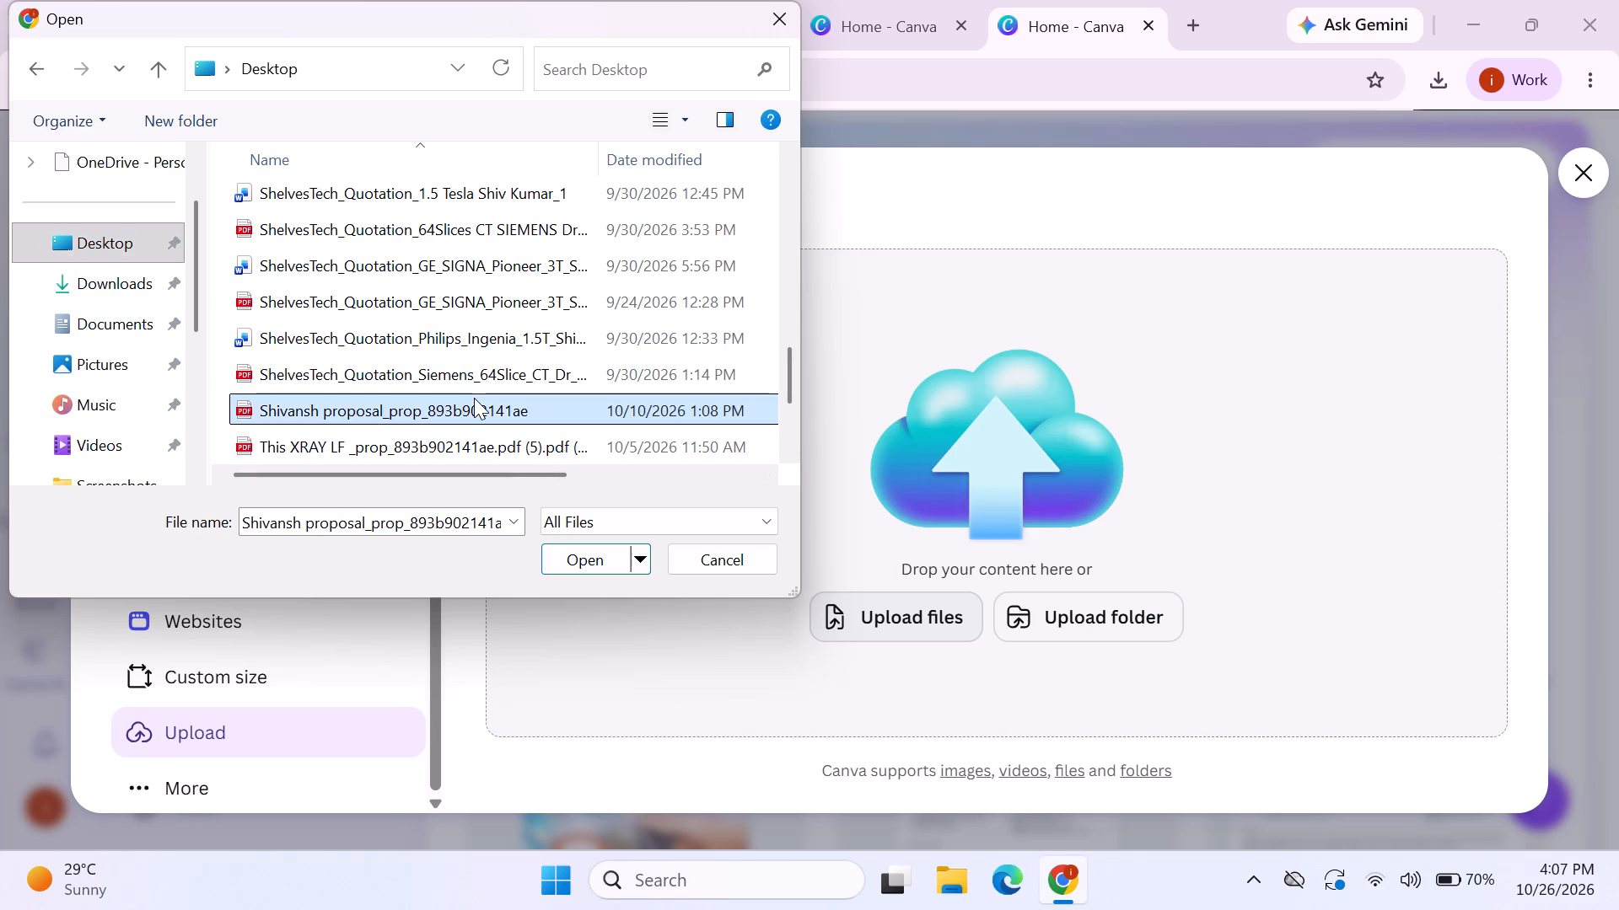
click(590, 565)
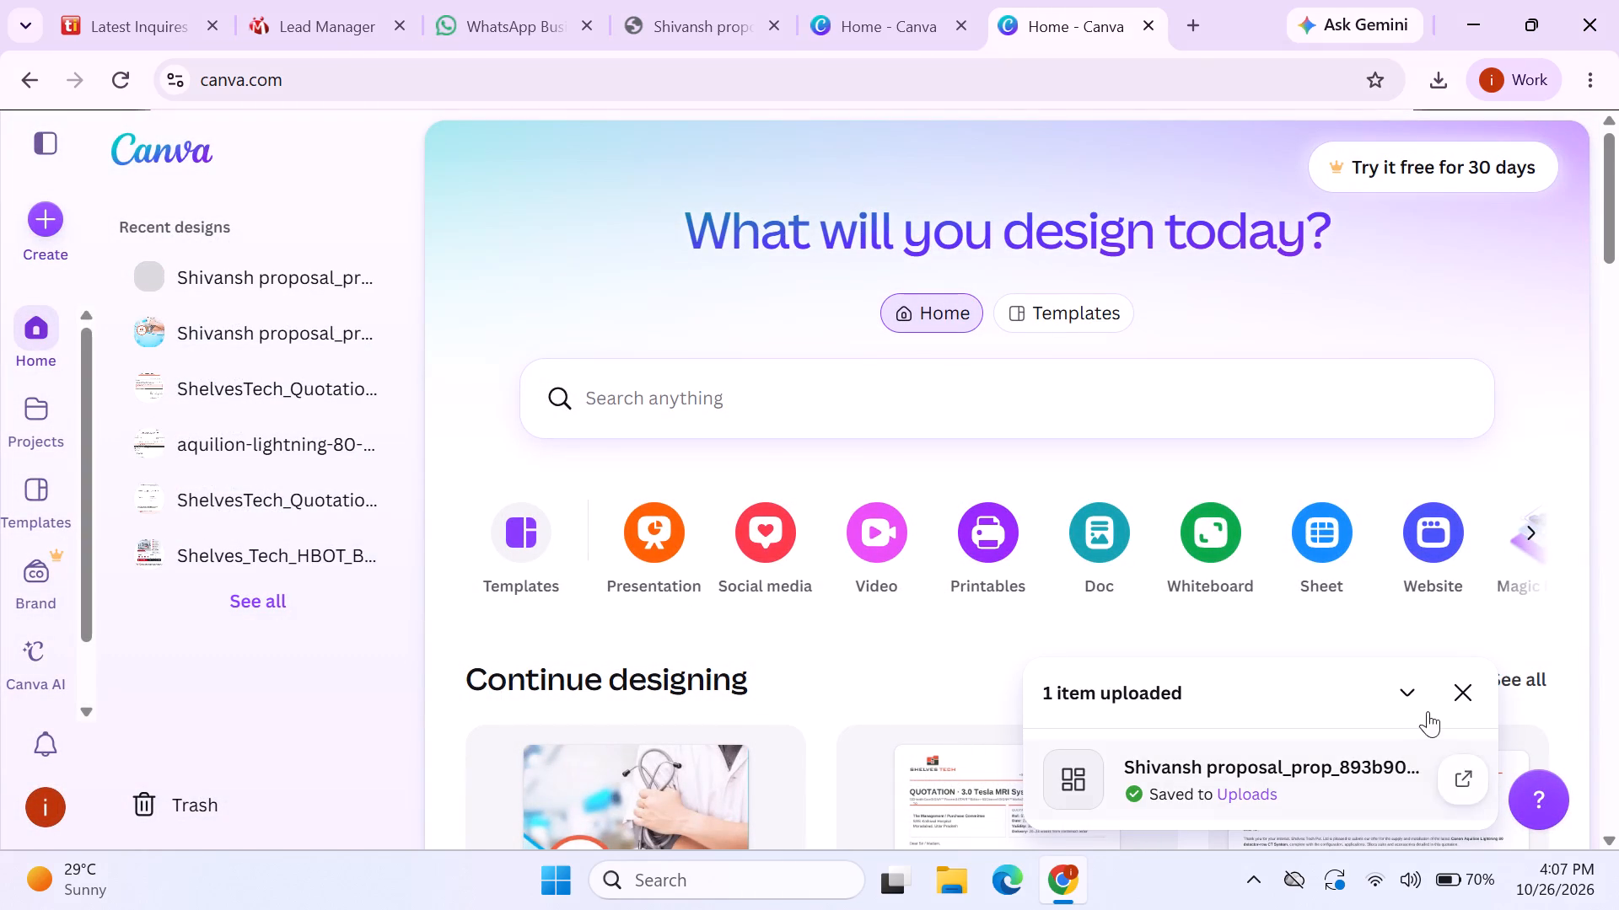
click(1459, 774)
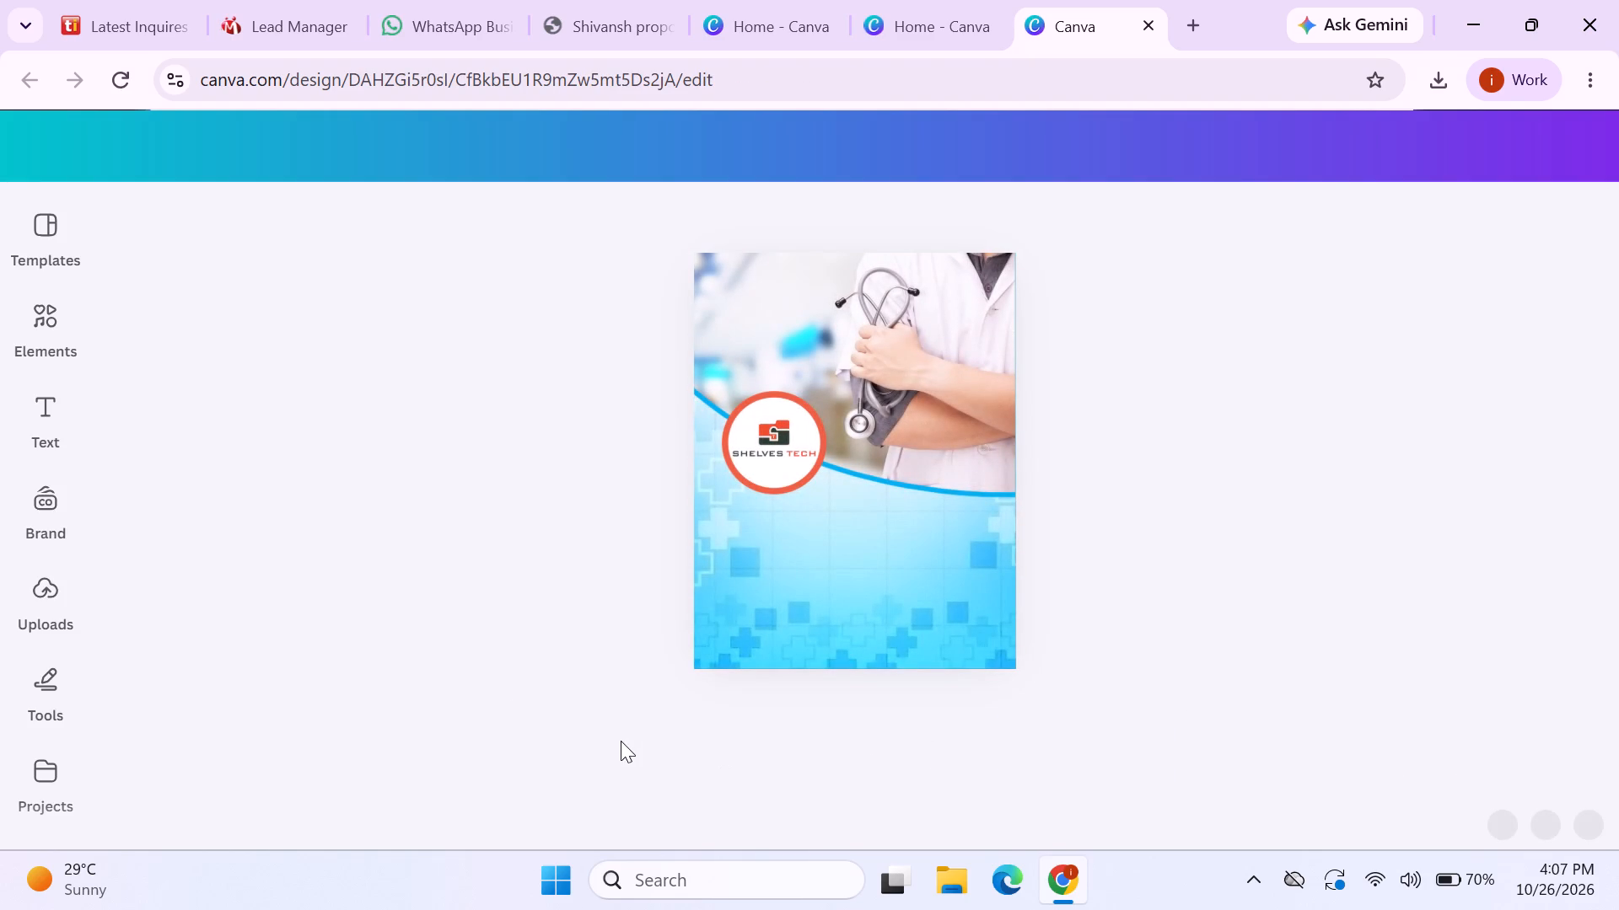
Review the uploaded design's introduction on page 2, equipment price tables on pages 3 and 4, and terms on page 5.
click(650, 747)
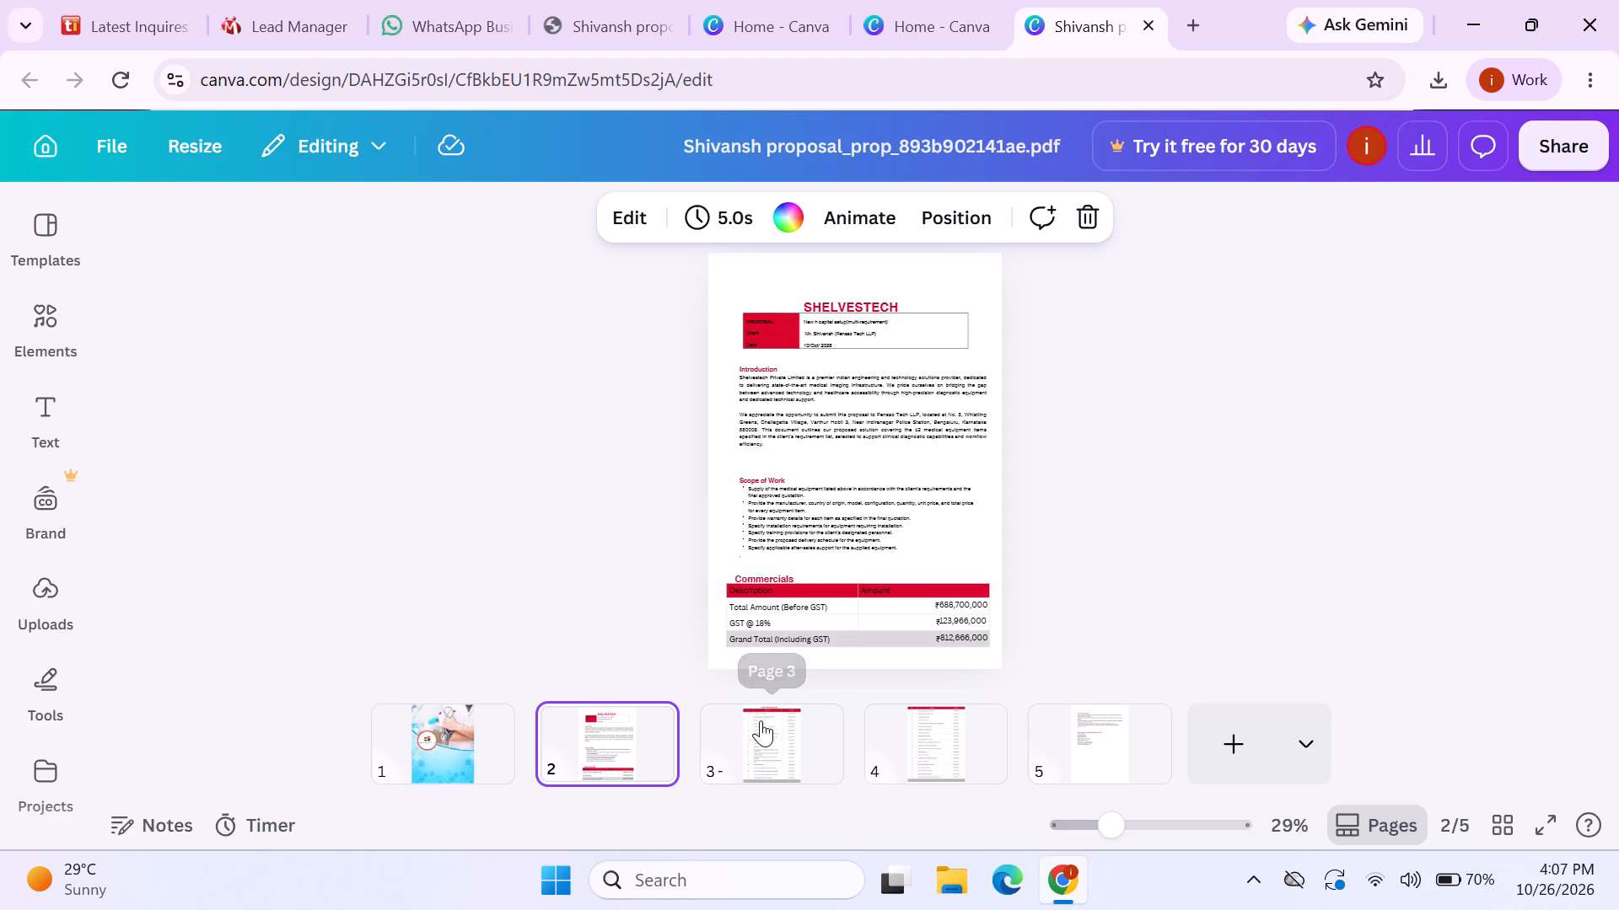
click(1159, 825)
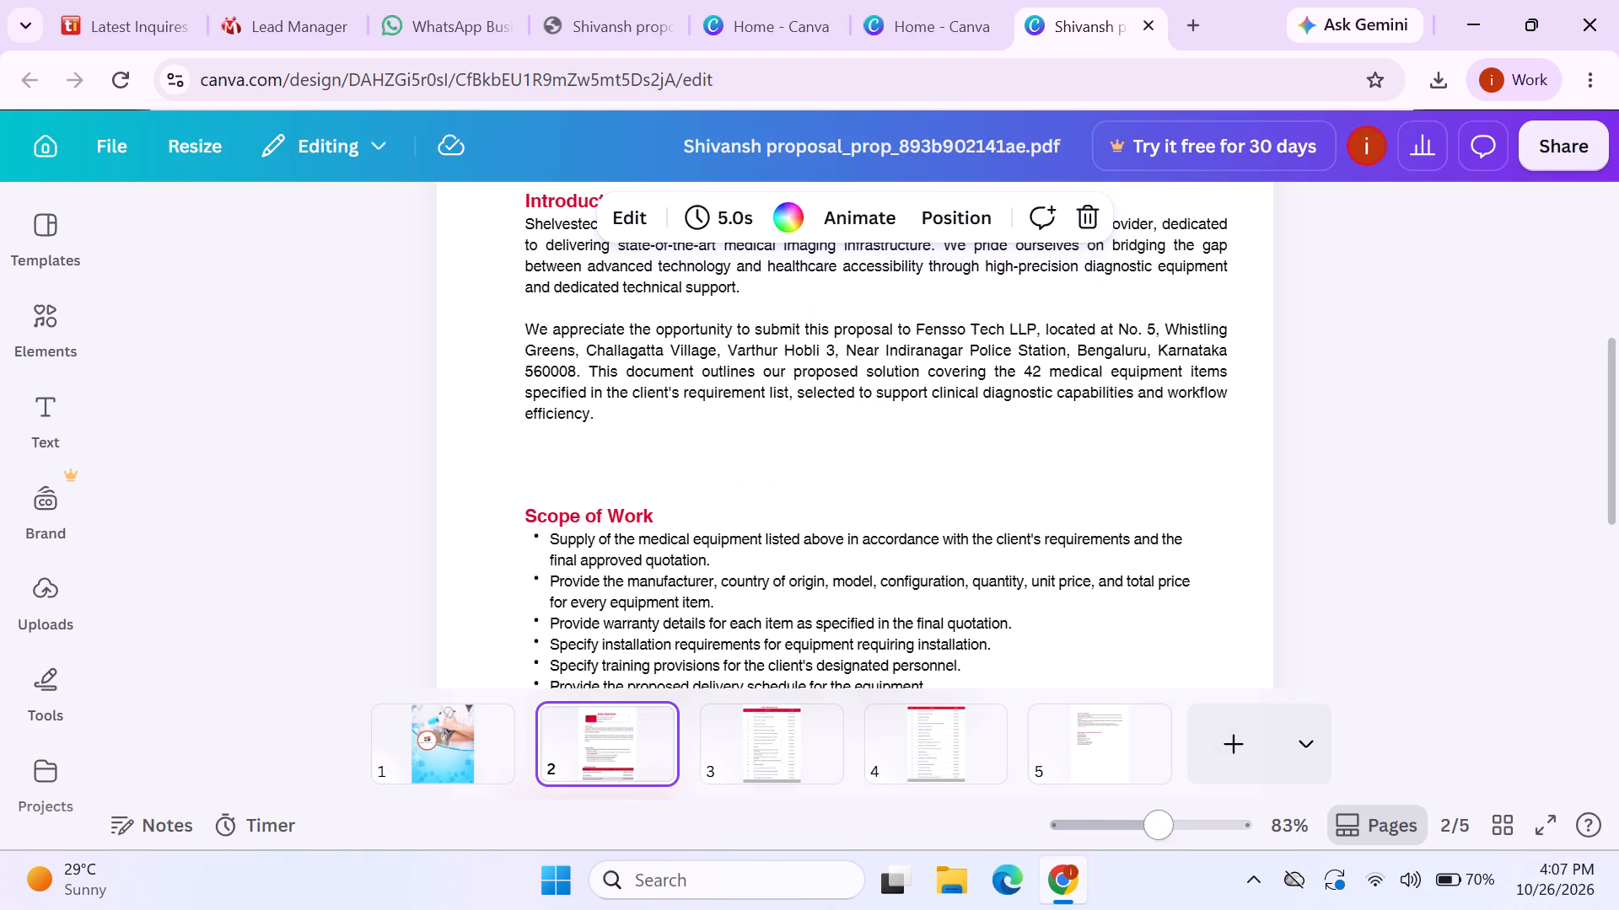
scroll(1390, 497, up, 5)
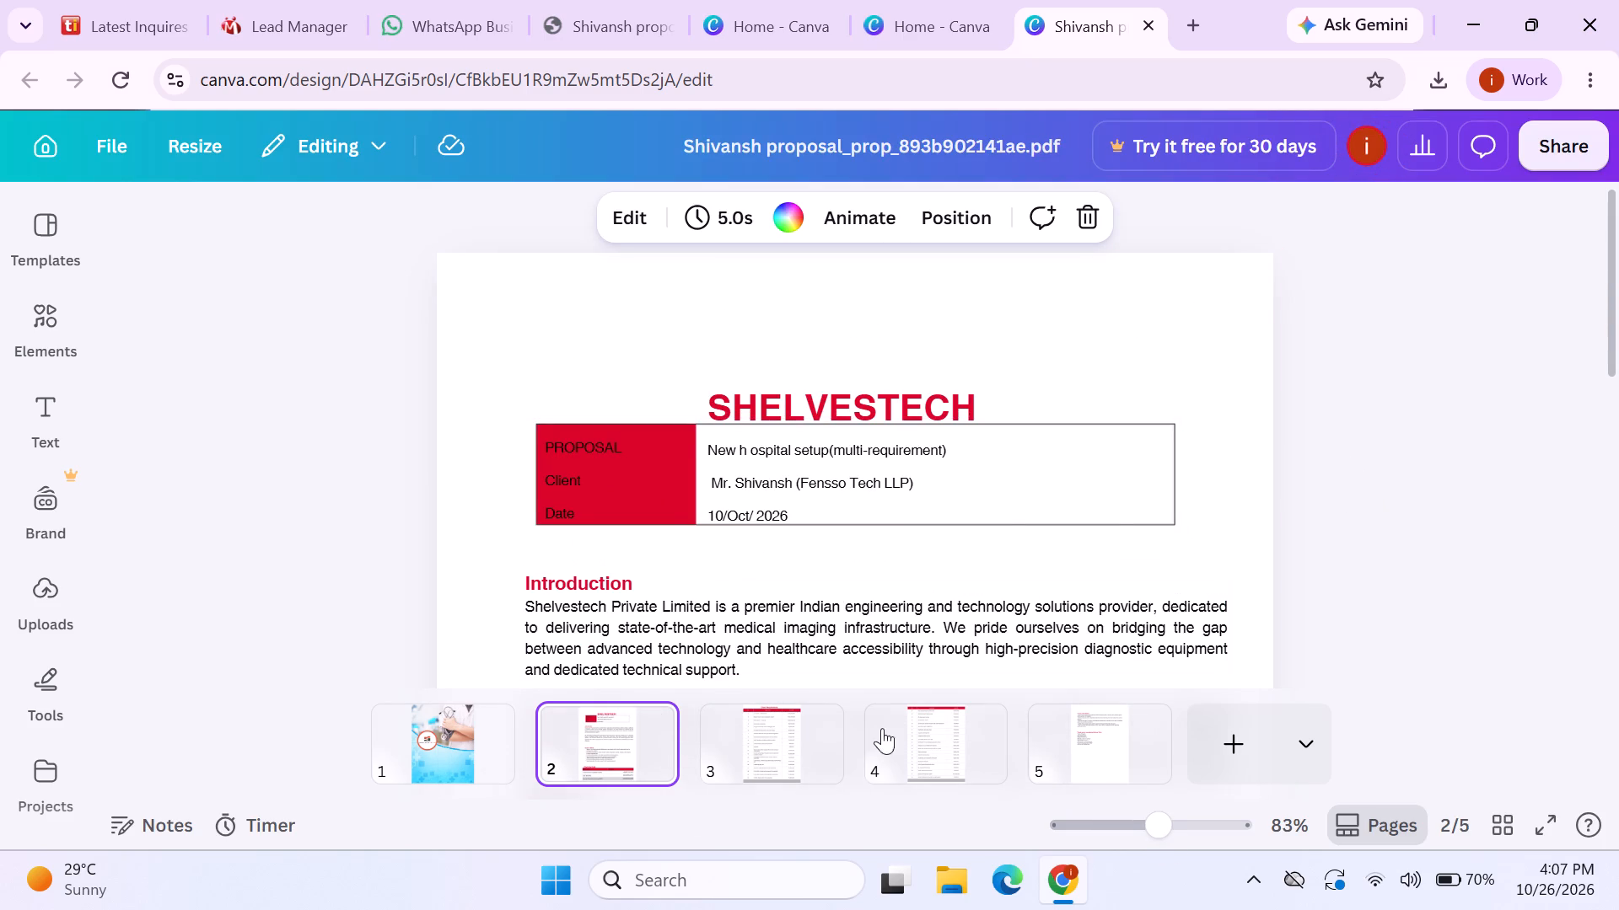
click(819, 747)
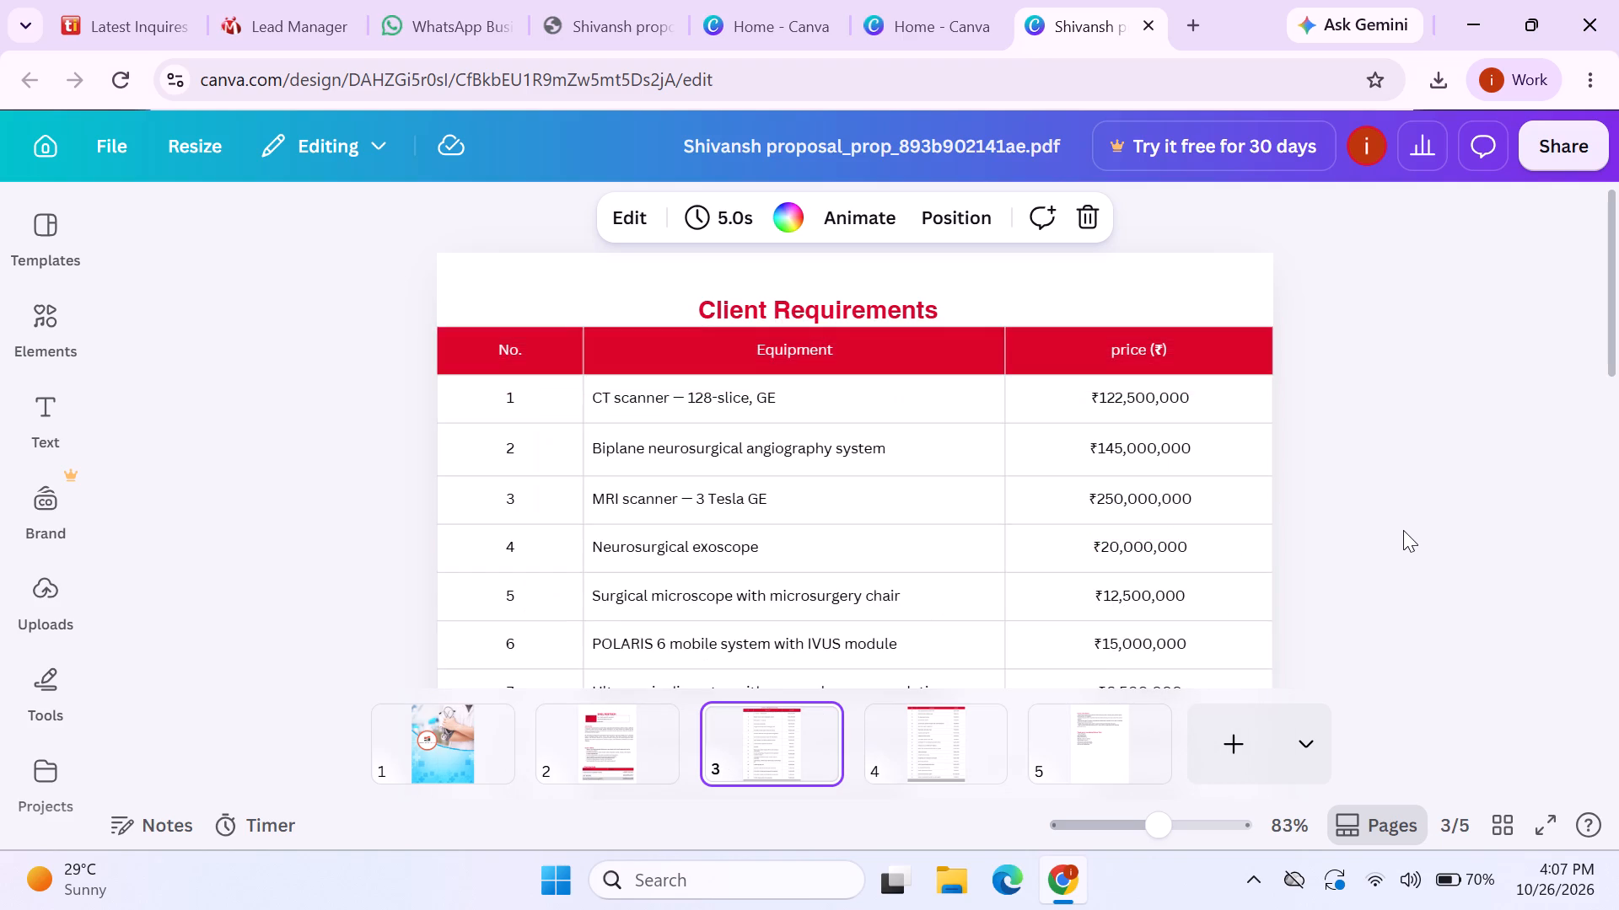
scroll(1403, 530, down, 11)
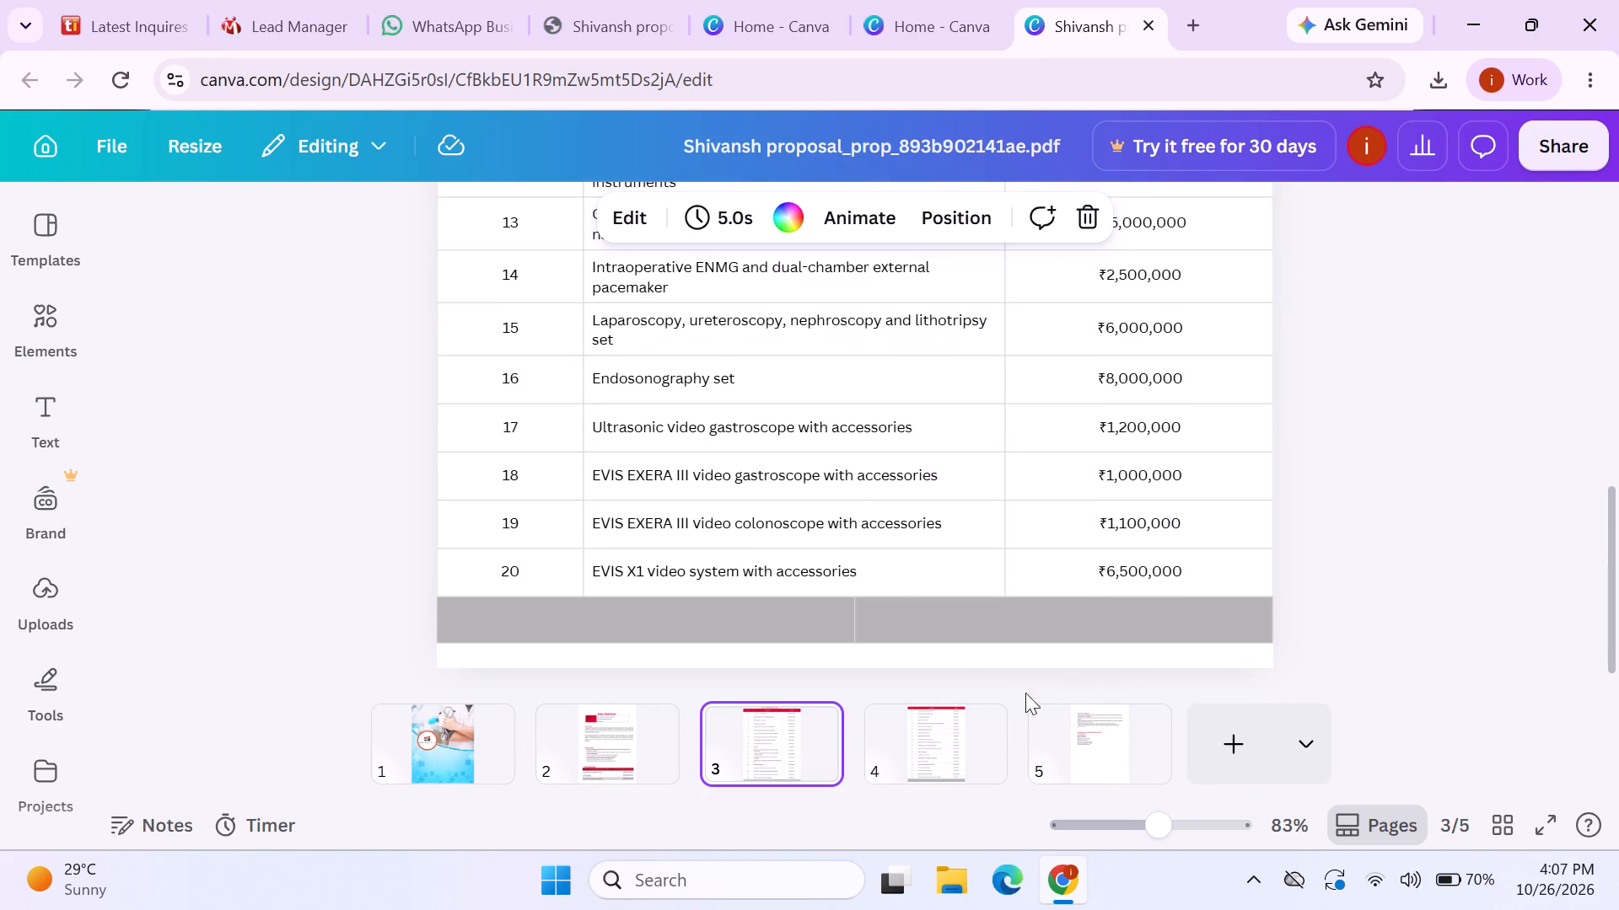
click(987, 725)
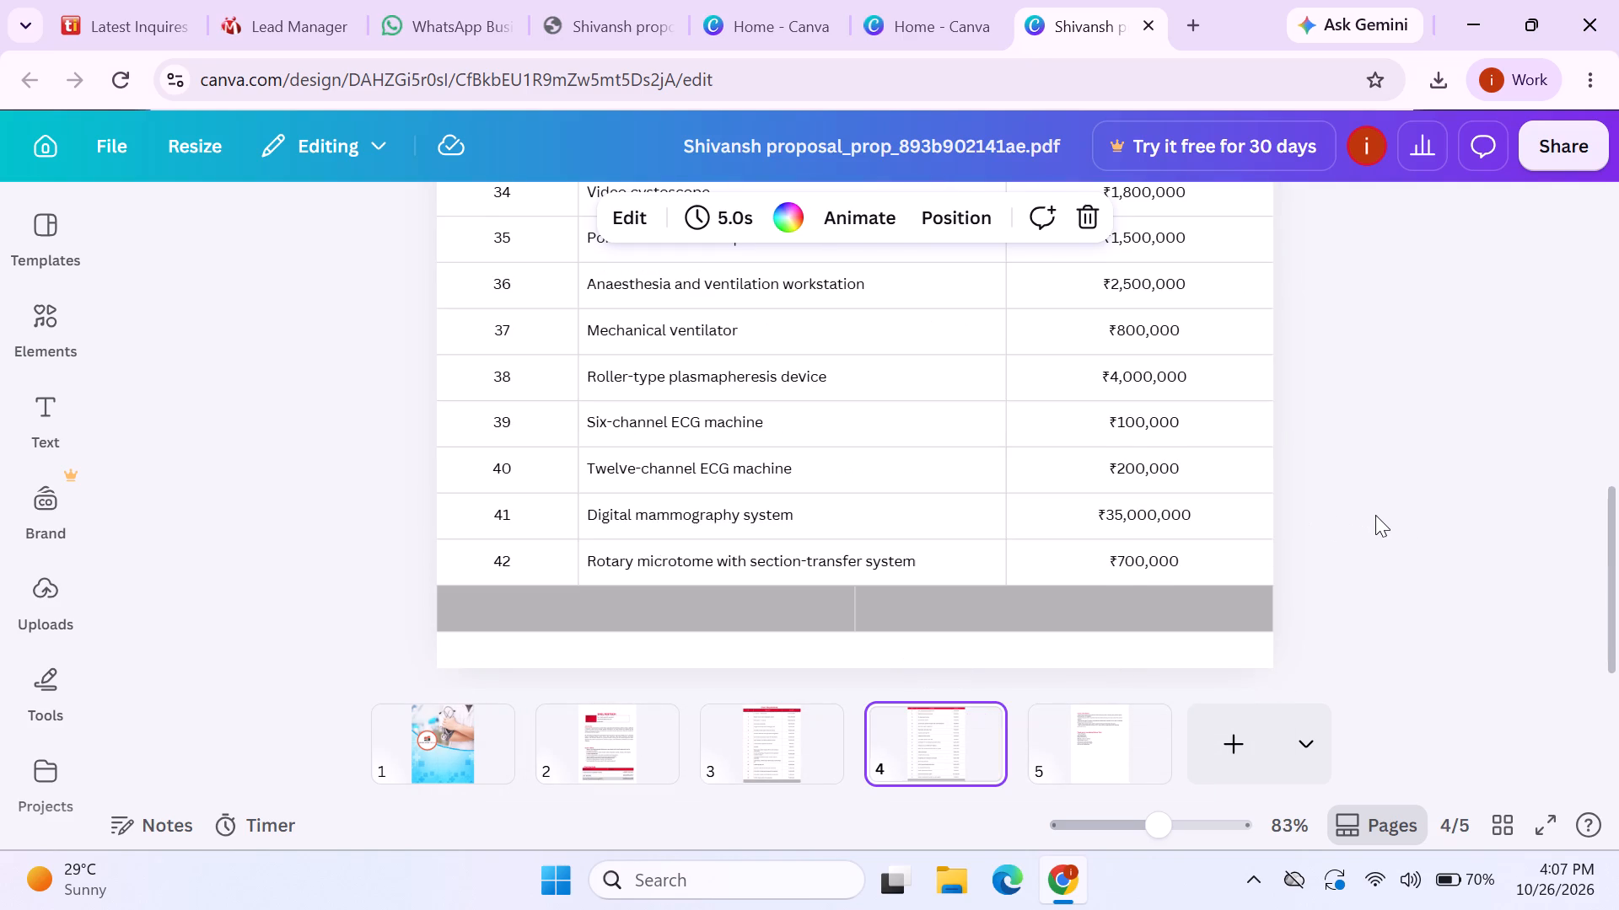
scroll(1375, 515, up, 4)
scroll(1375, 515, down, 7)
click(1164, 744)
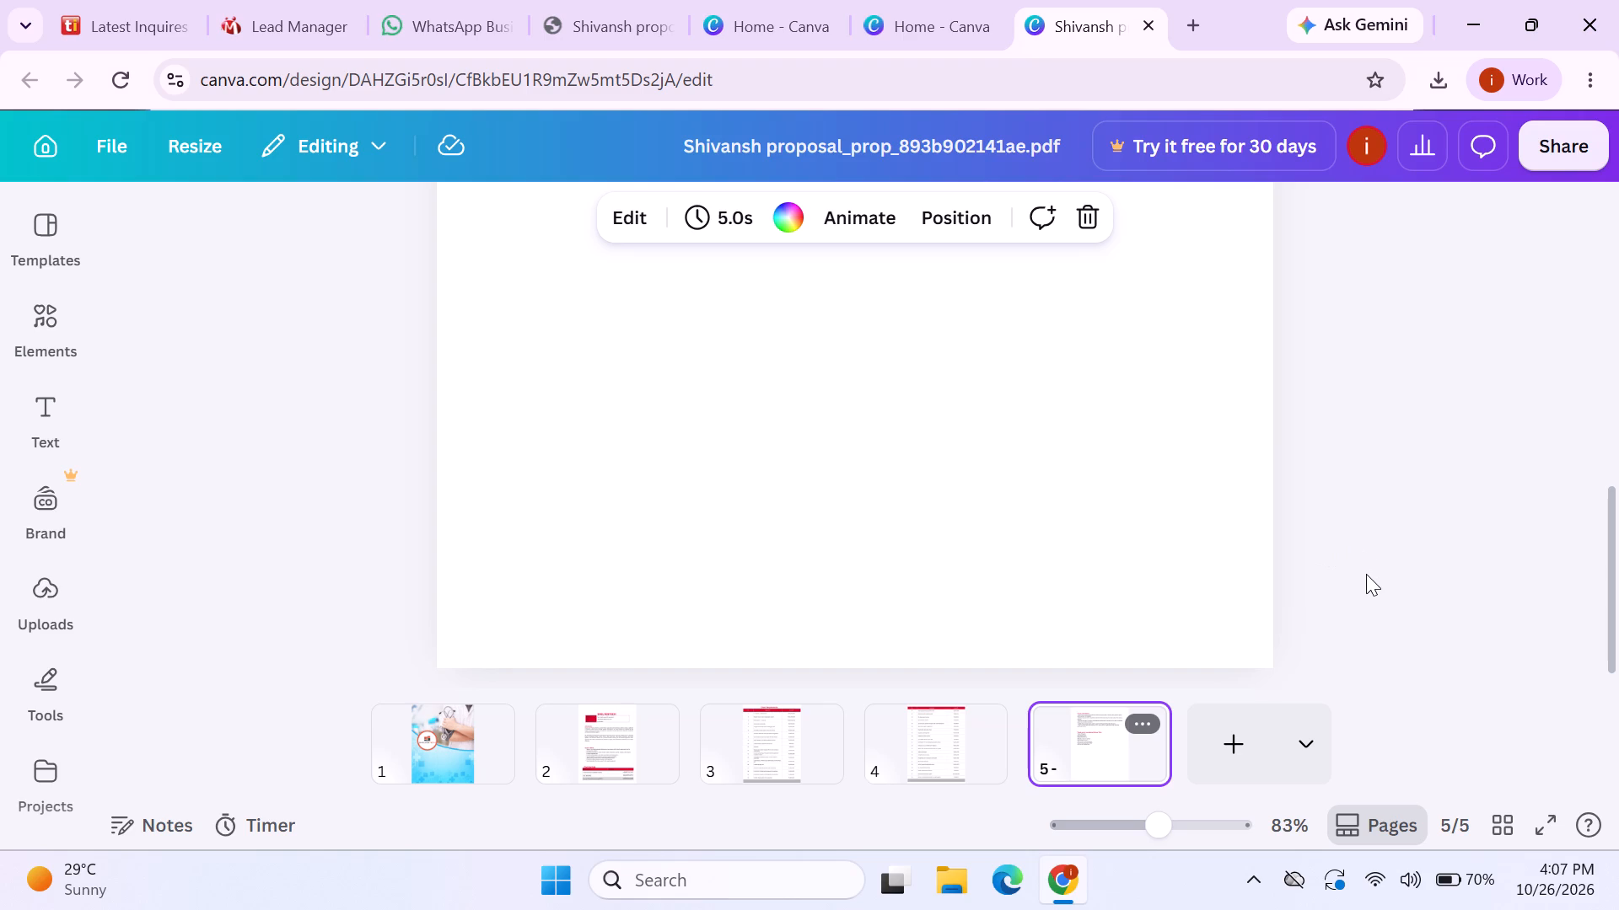
scroll(1366, 574, up, 7)
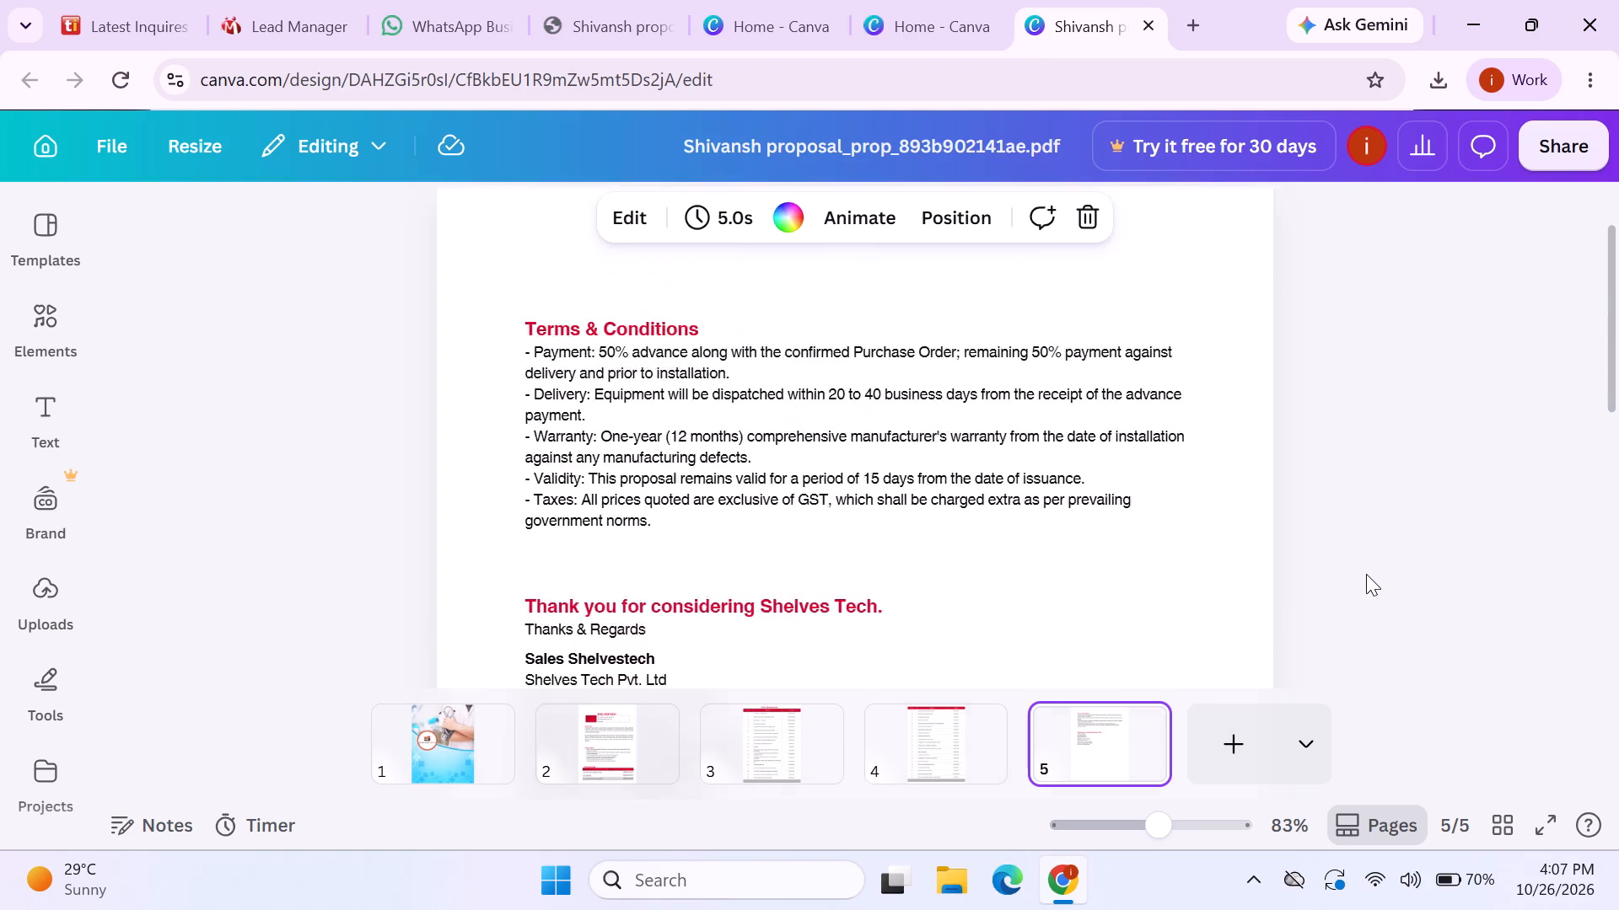
scroll(1366, 574, up, 4)
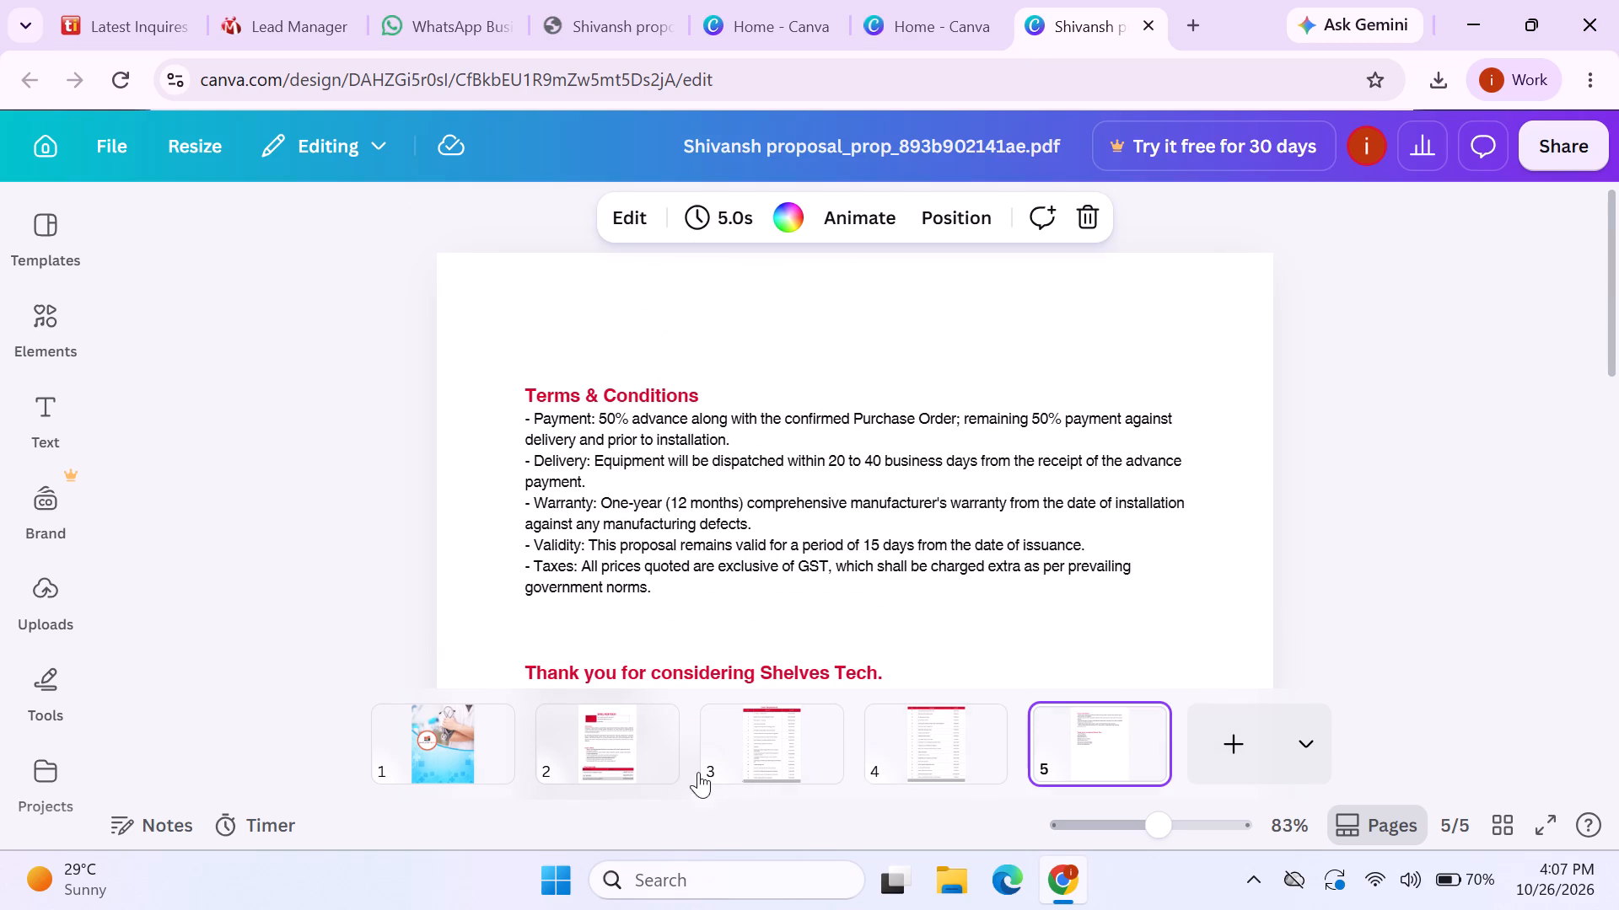
Examine the Commercials table on page 2 and the equipment price table on page 4 of the uploaded design.
click(650, 753)
scroll(1373, 458, down, 7)
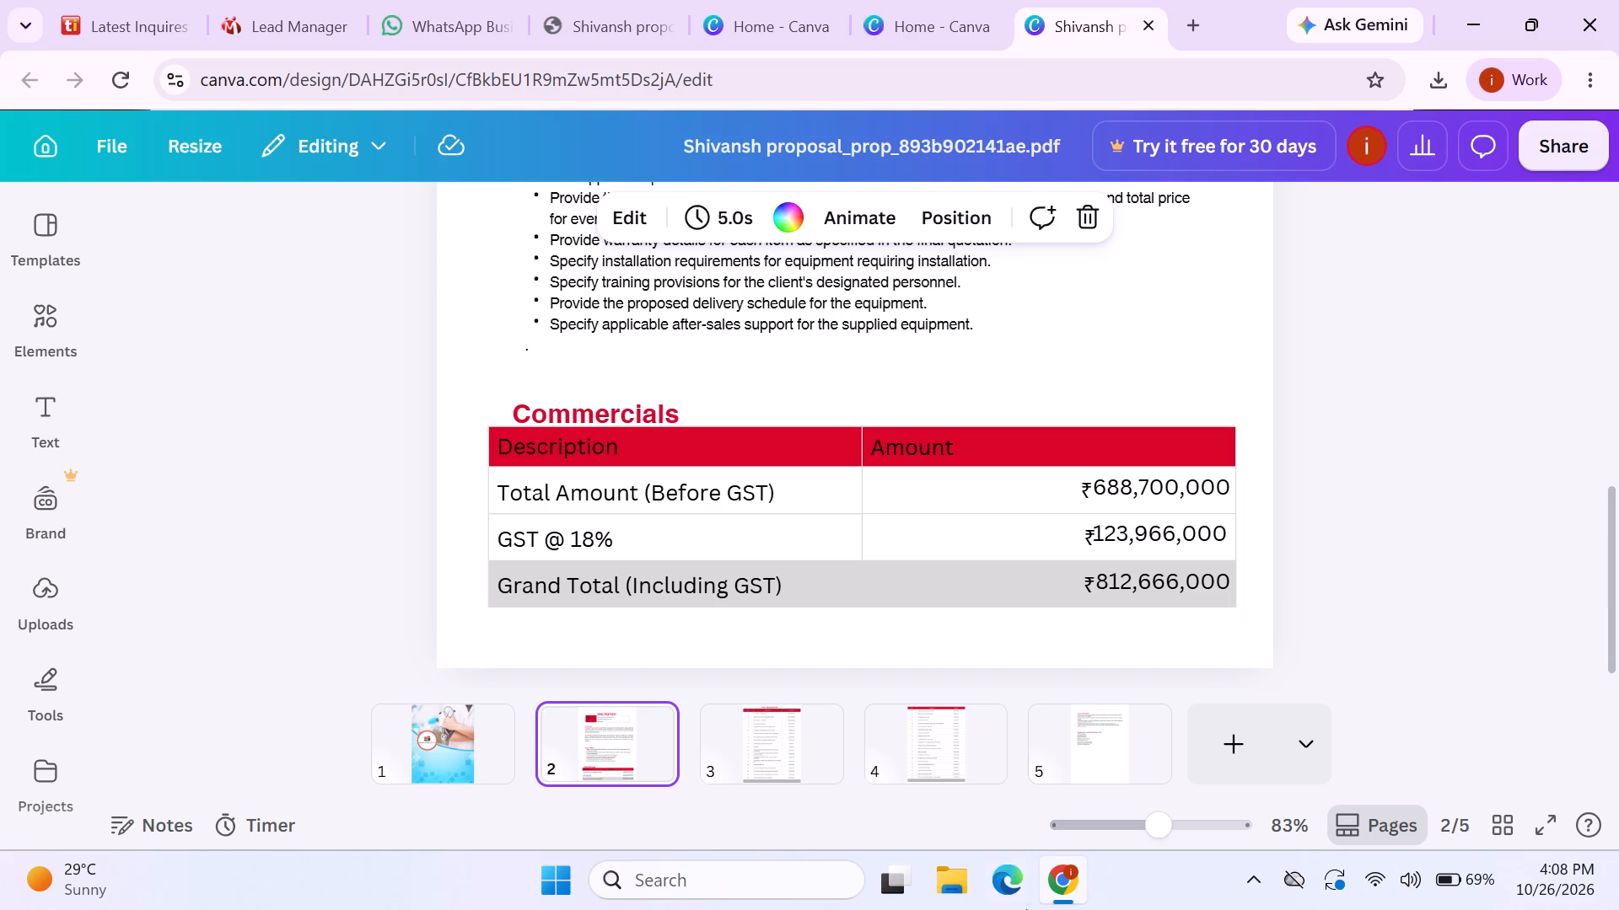
click(900, 757)
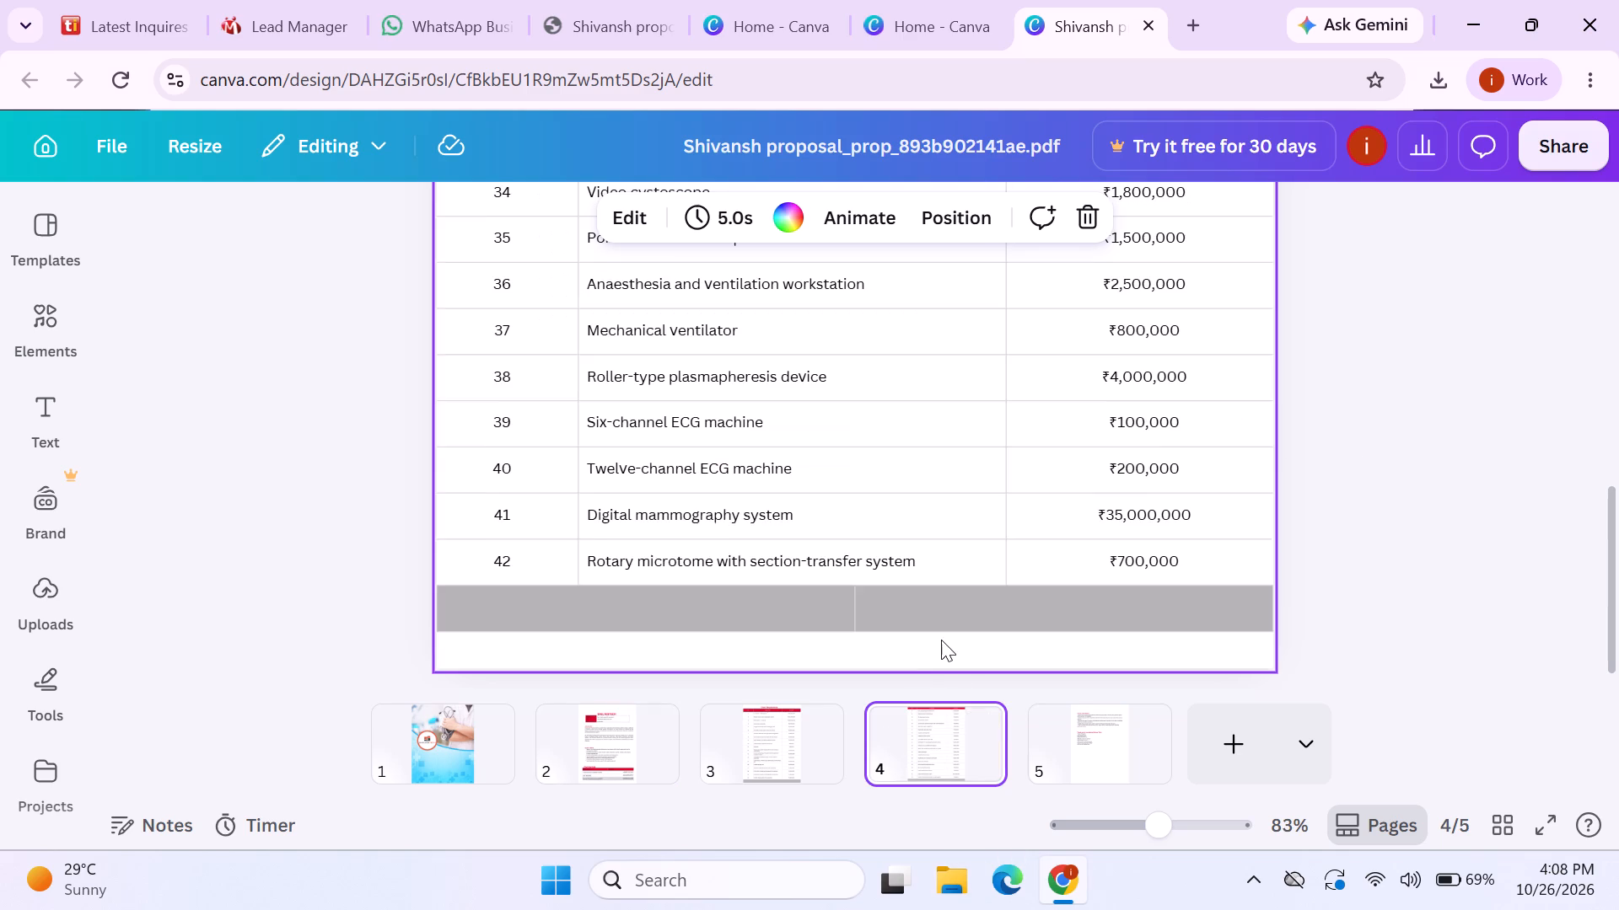
scroll(946, 639, up, 2)
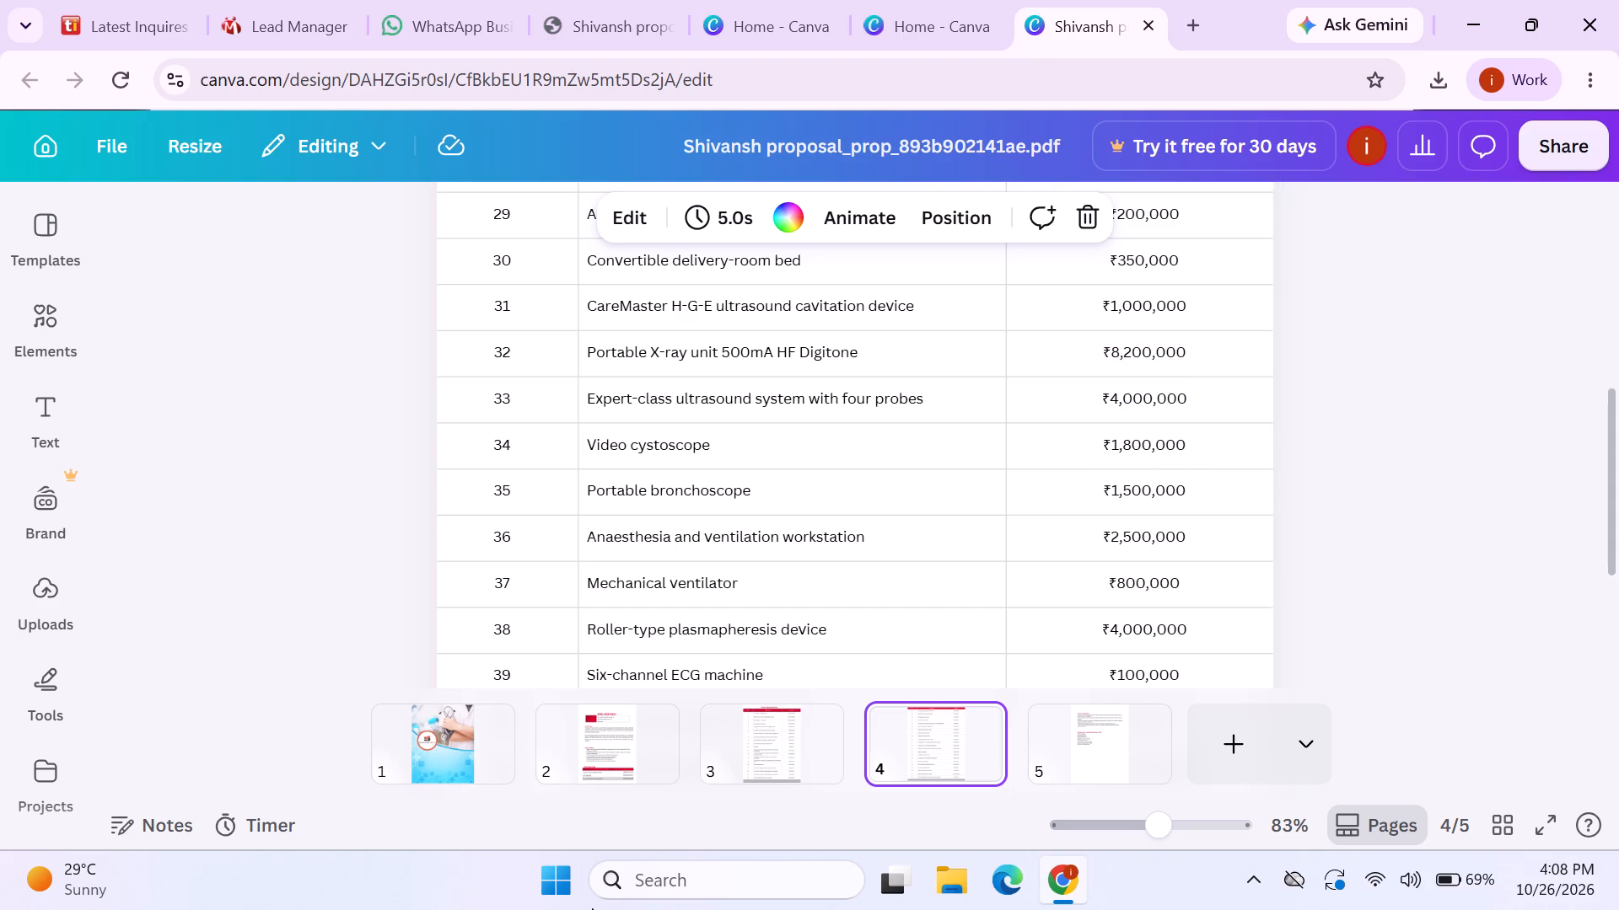
Return to the Canva home page and open the edited six-page Shivansh proposal from the recent designs.
click(899, 2)
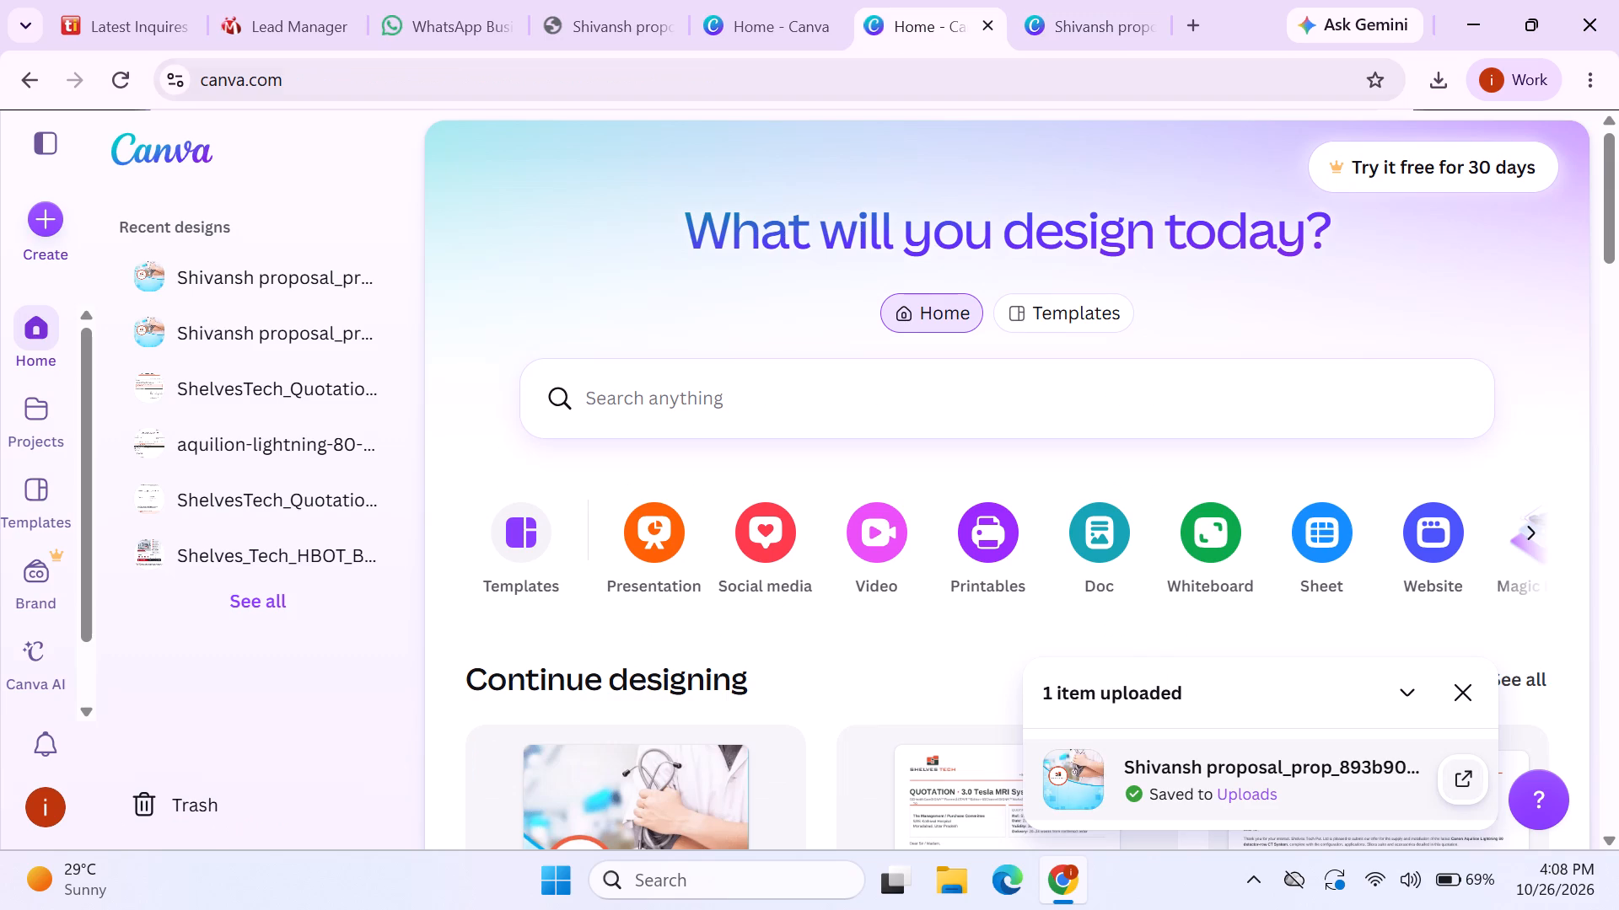
click(804, 32)
click(923, 24)
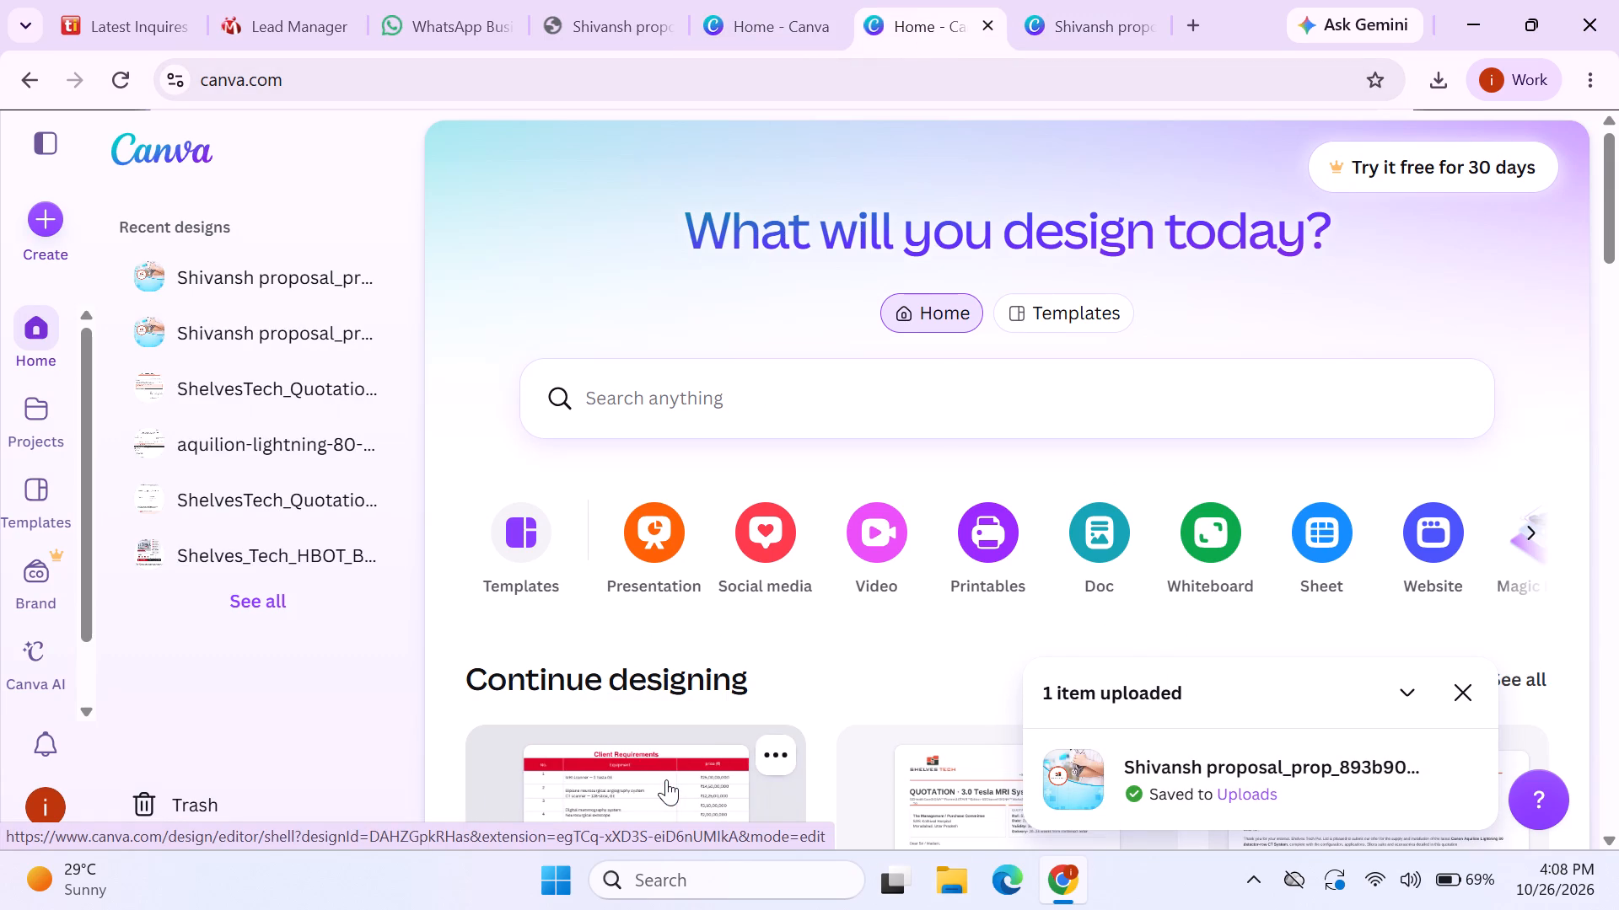
click(666, 779)
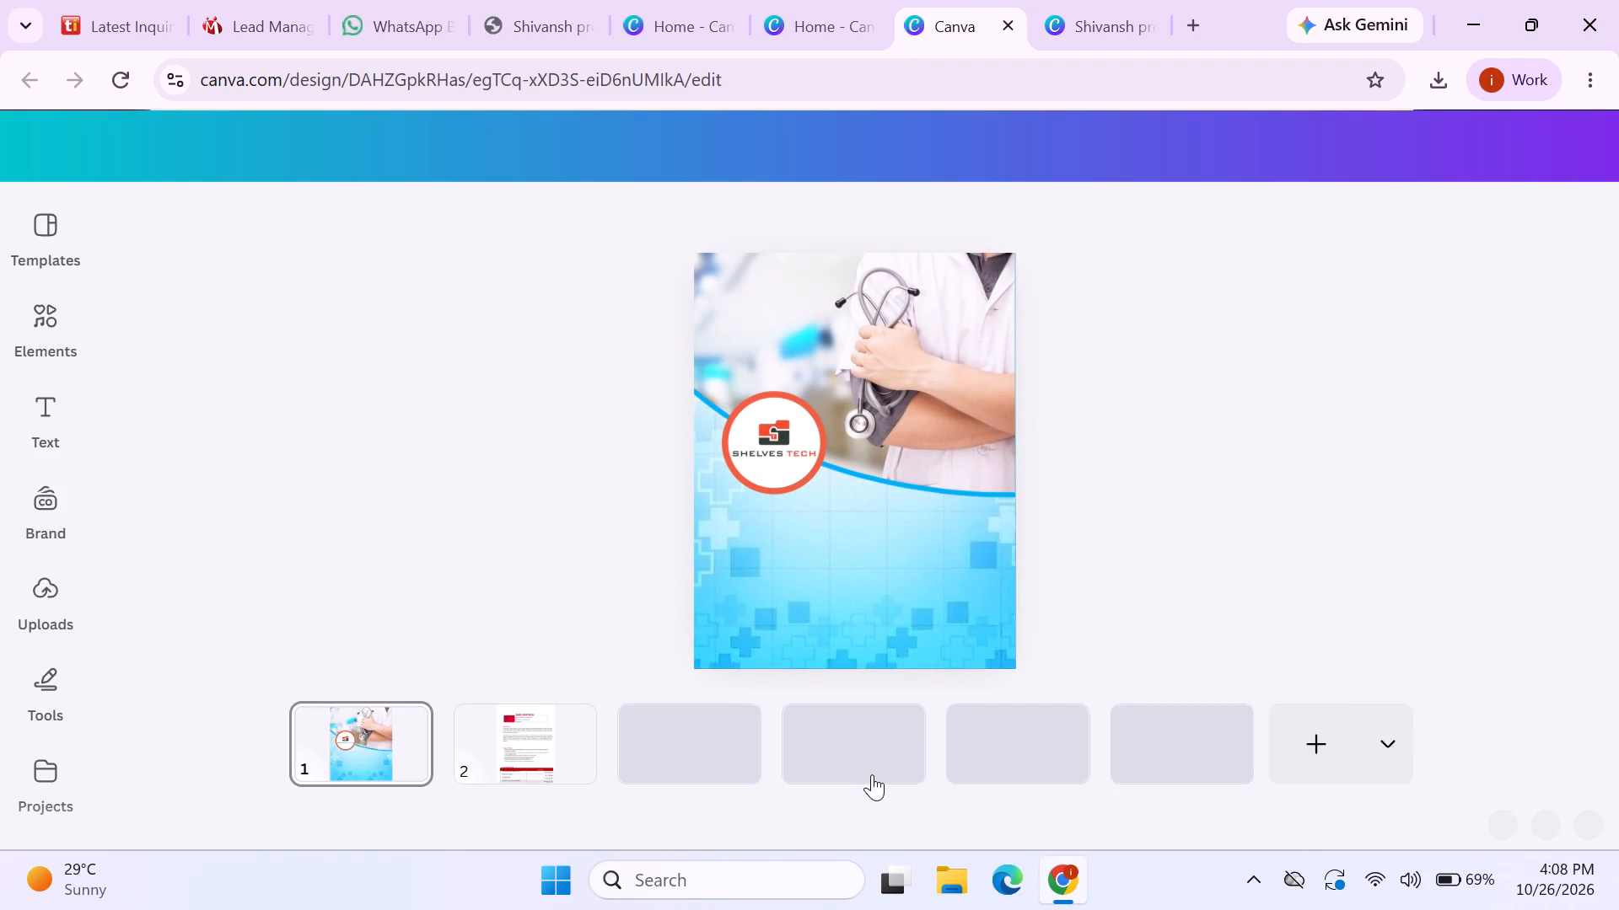
Review the introduction, scope of work and Commercials table on page 2 of the edited six-page proposal.
click(569, 753)
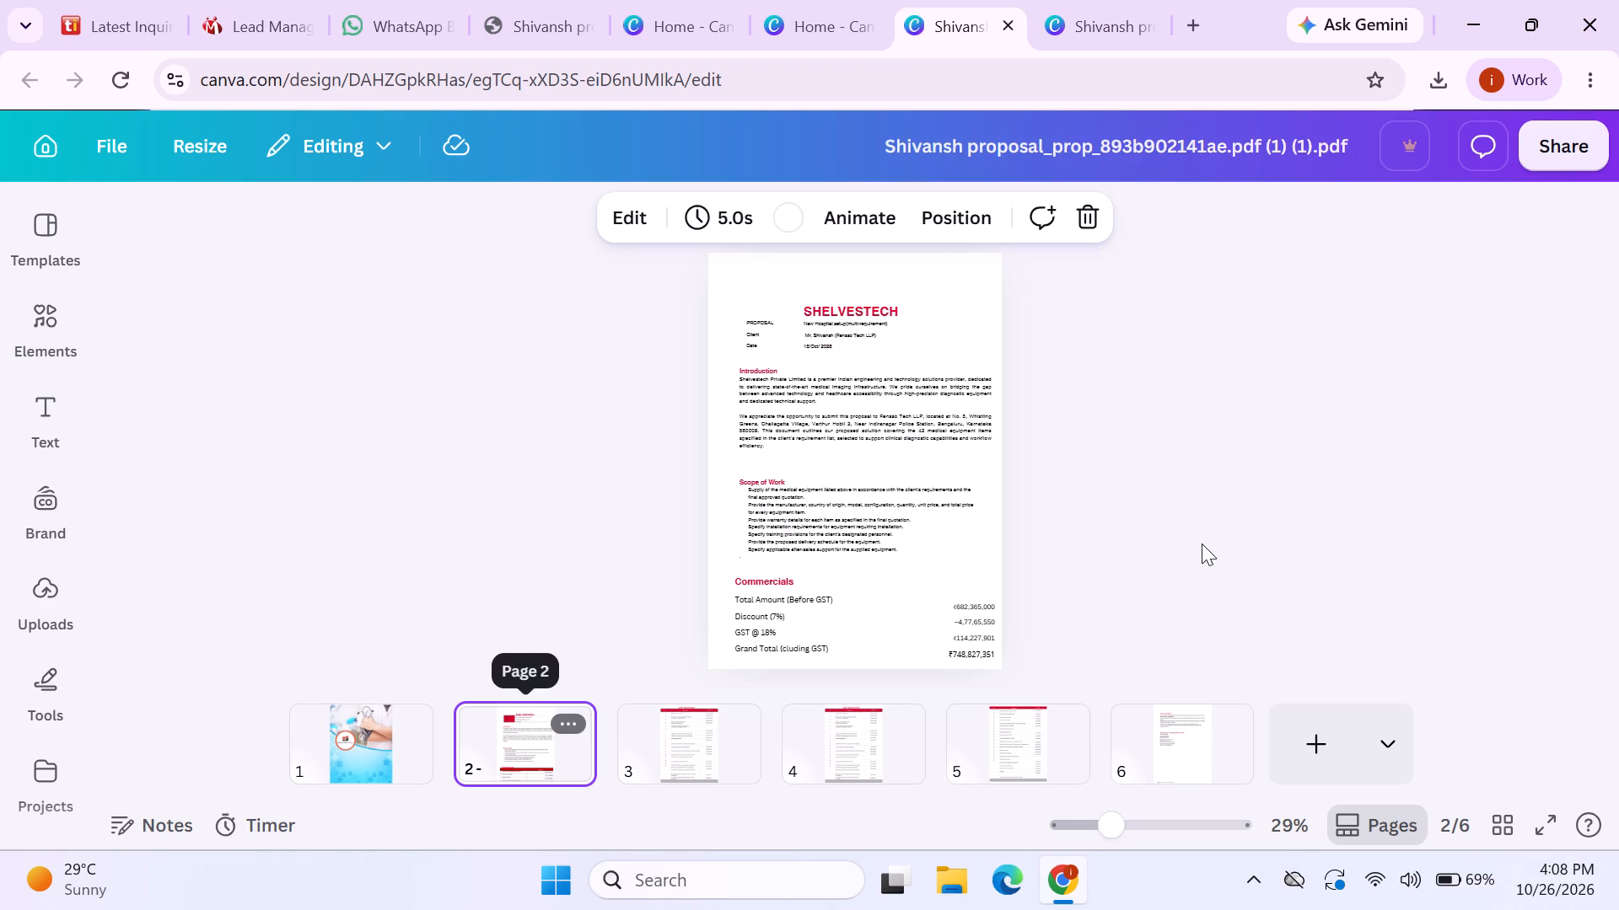
click(1143, 822)
scroll(1213, 556, up, 2)
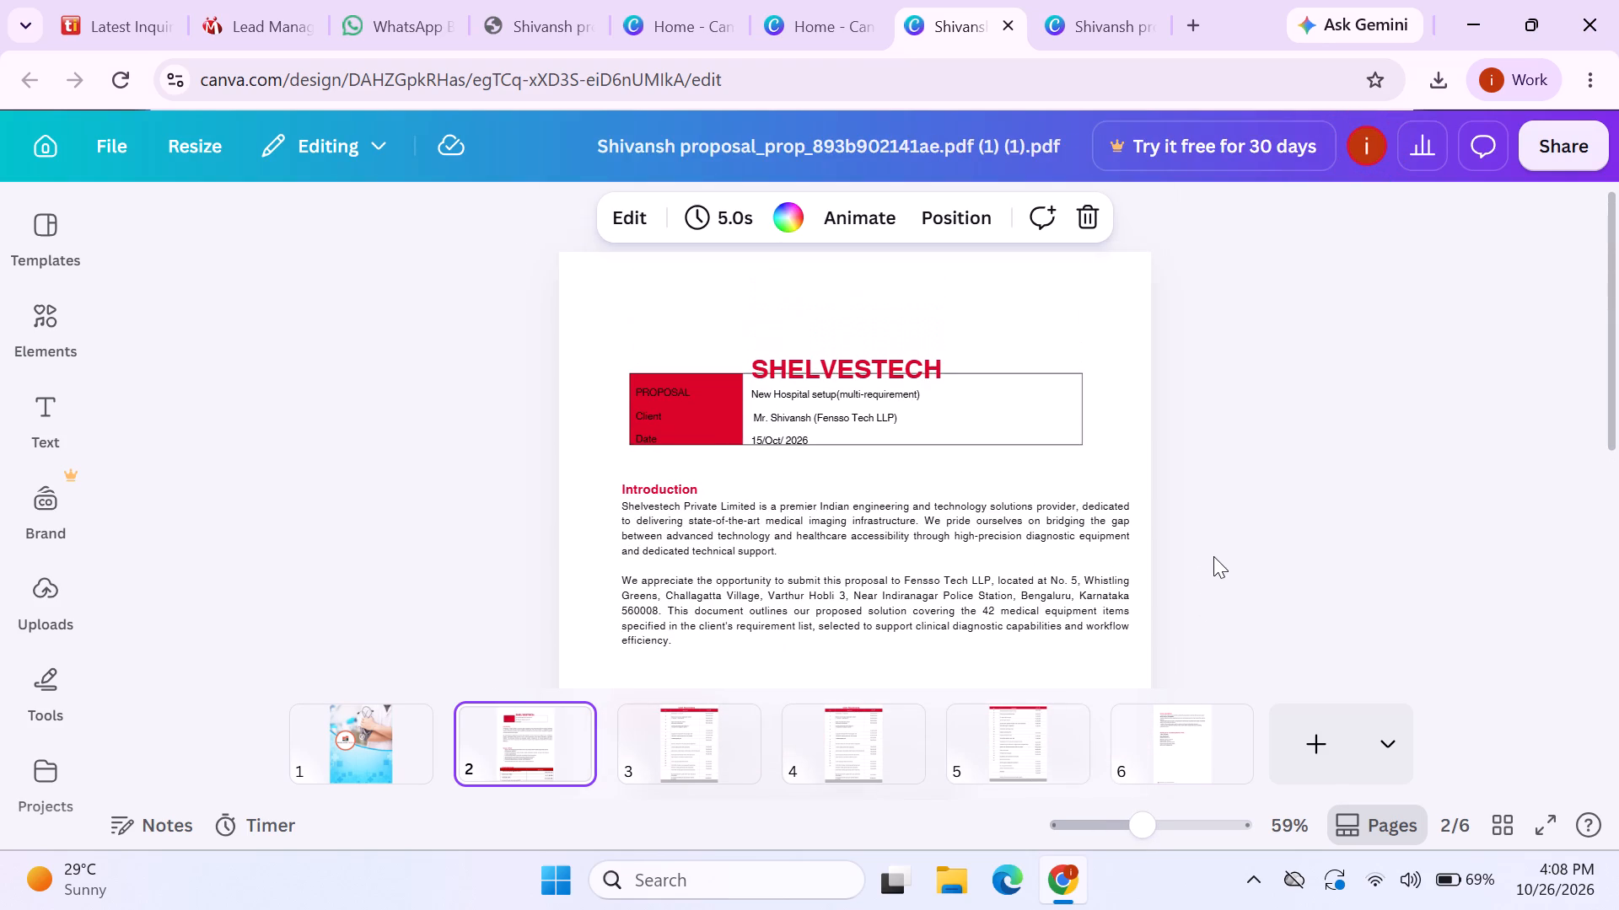
click(754, 752)
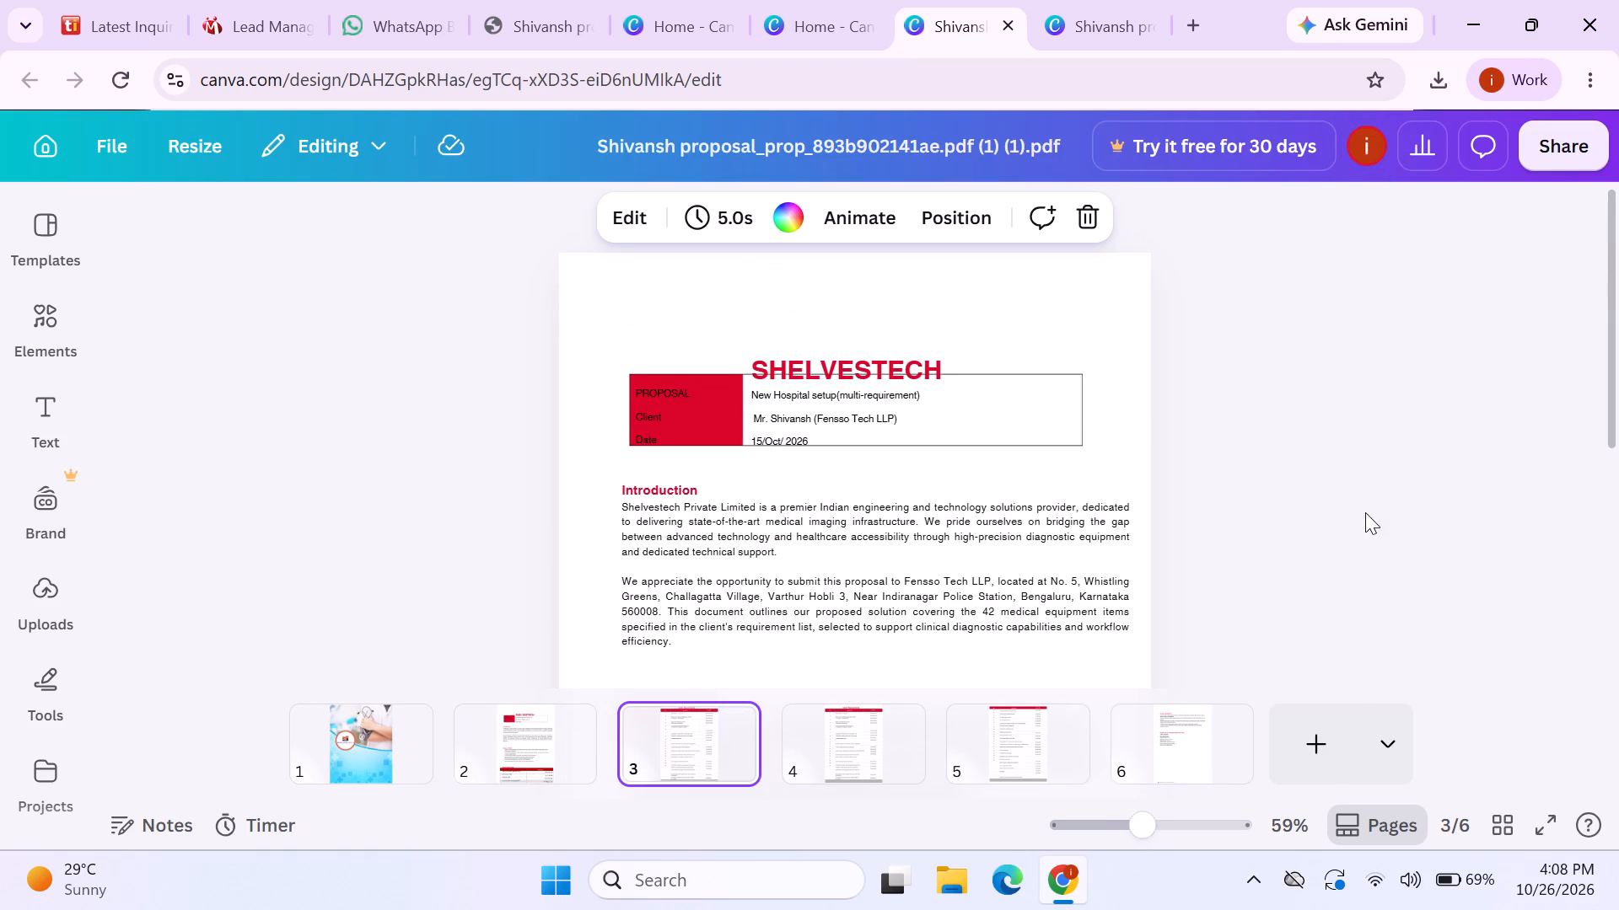
scroll(1291, 521, down, 3)
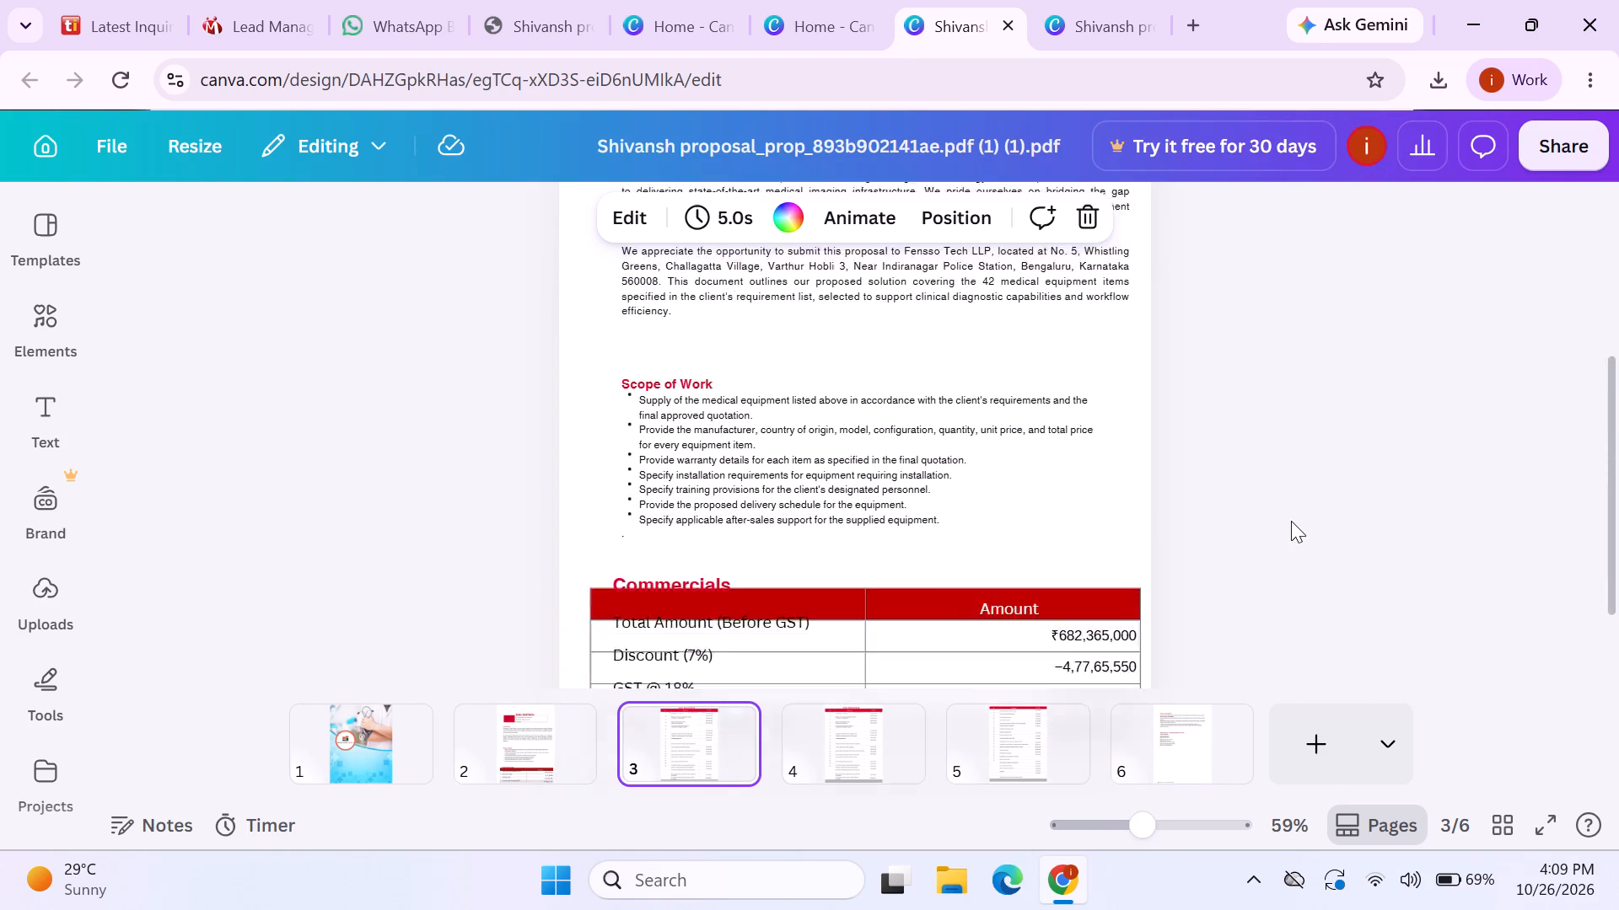
scroll(1291, 521, down, 1)
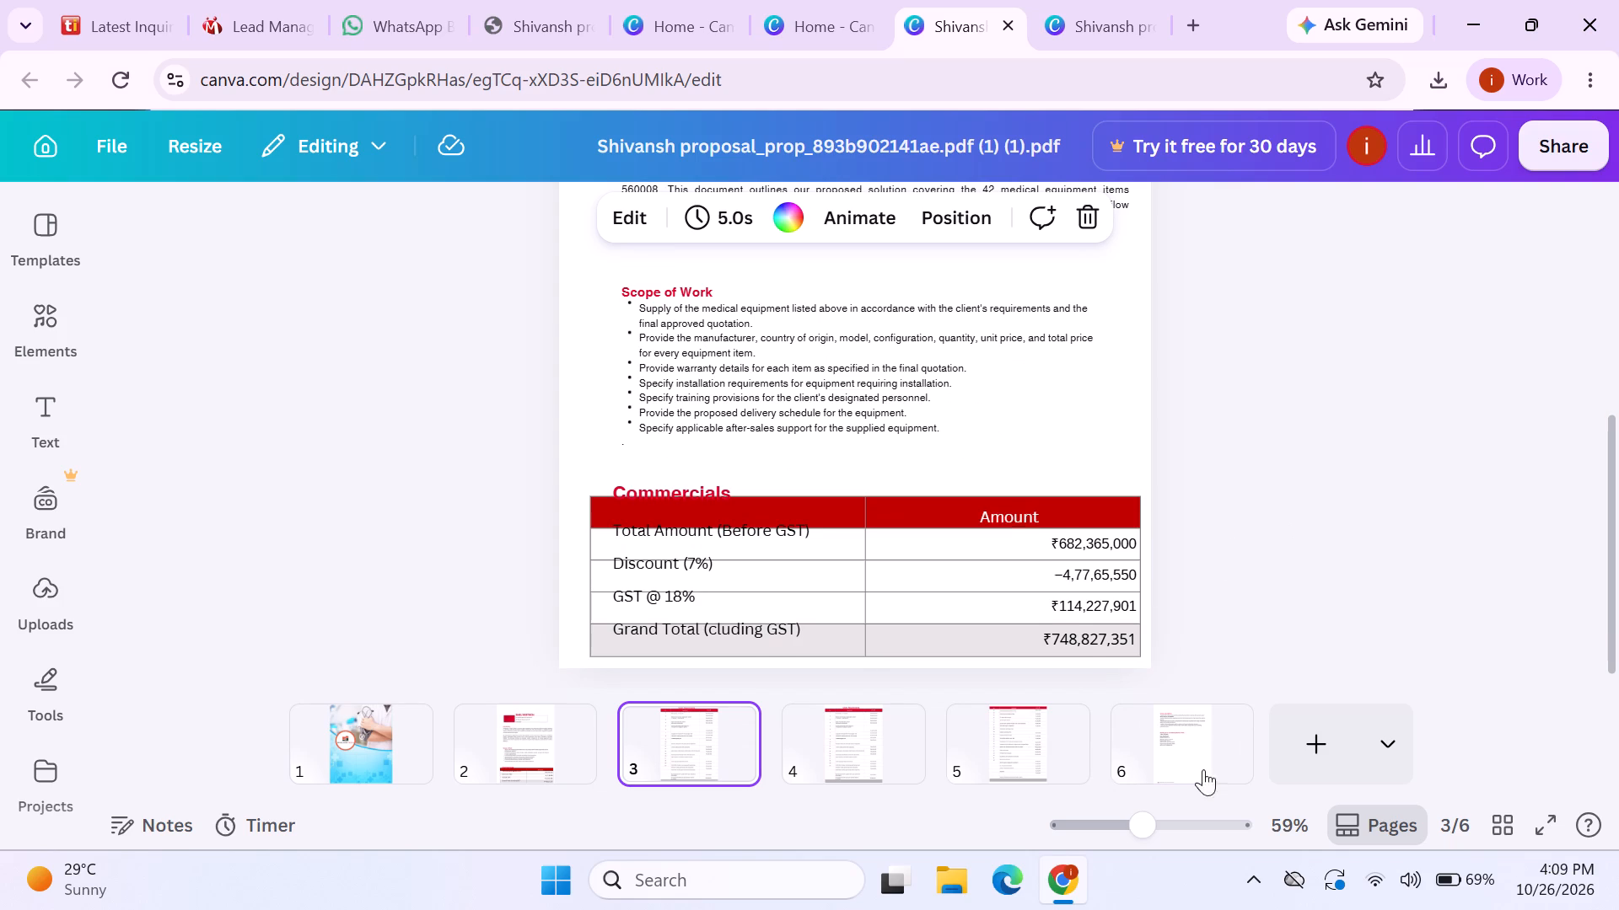
Examine the equipment price tables on pages 4 and 5 of the six-page proposal.
click(906, 746)
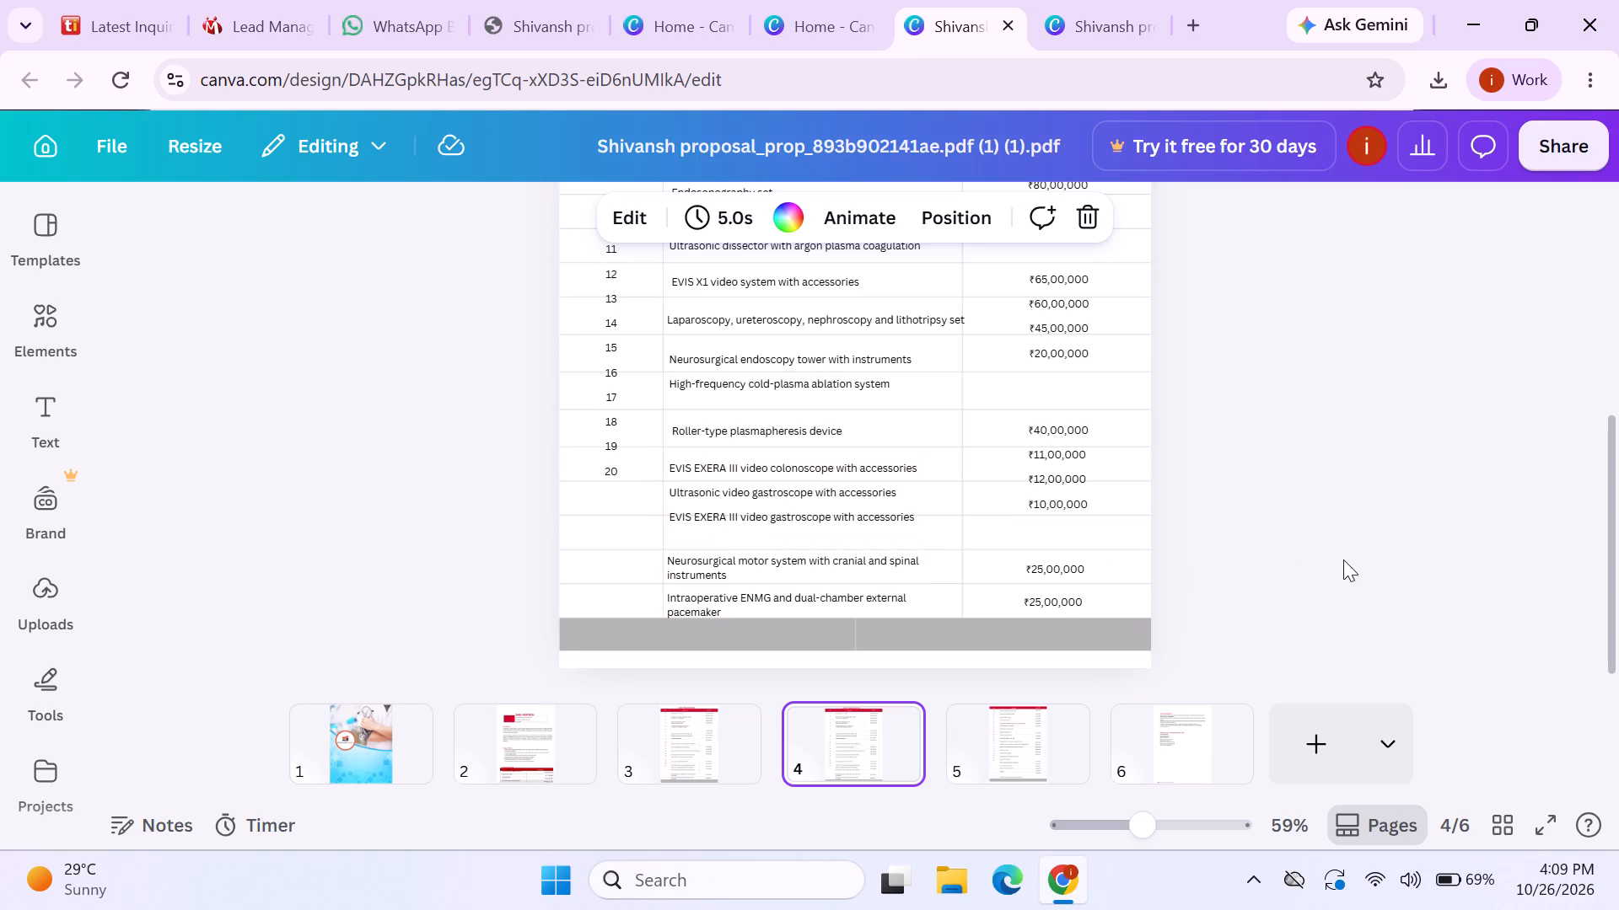
scroll(1343, 560, up, 3)
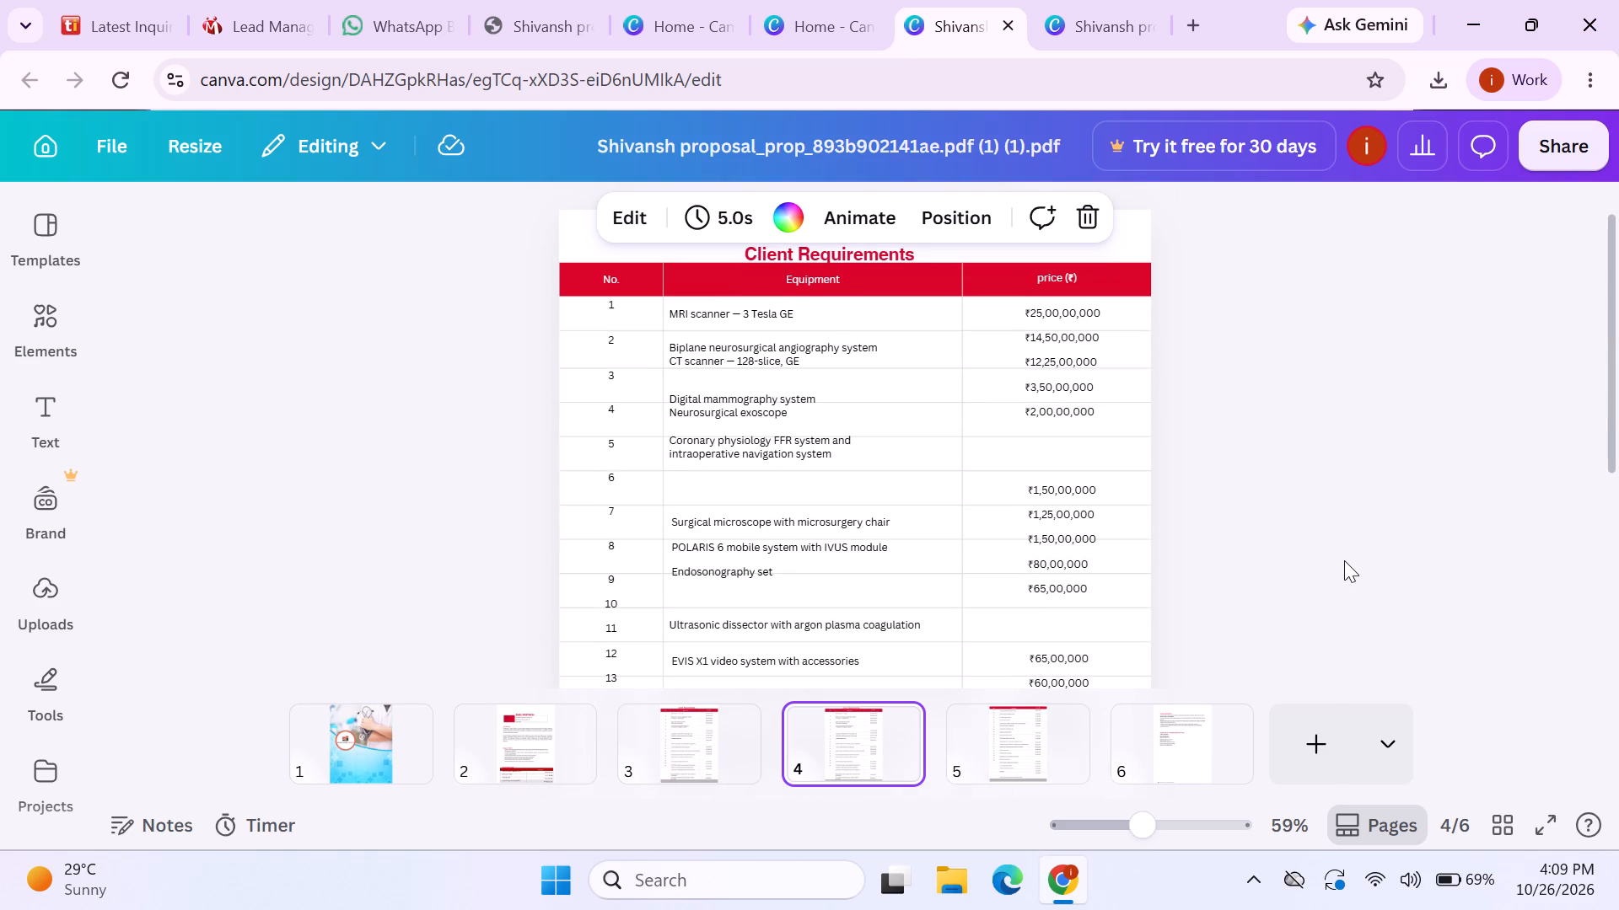
scroll(1344, 560, down, 1)
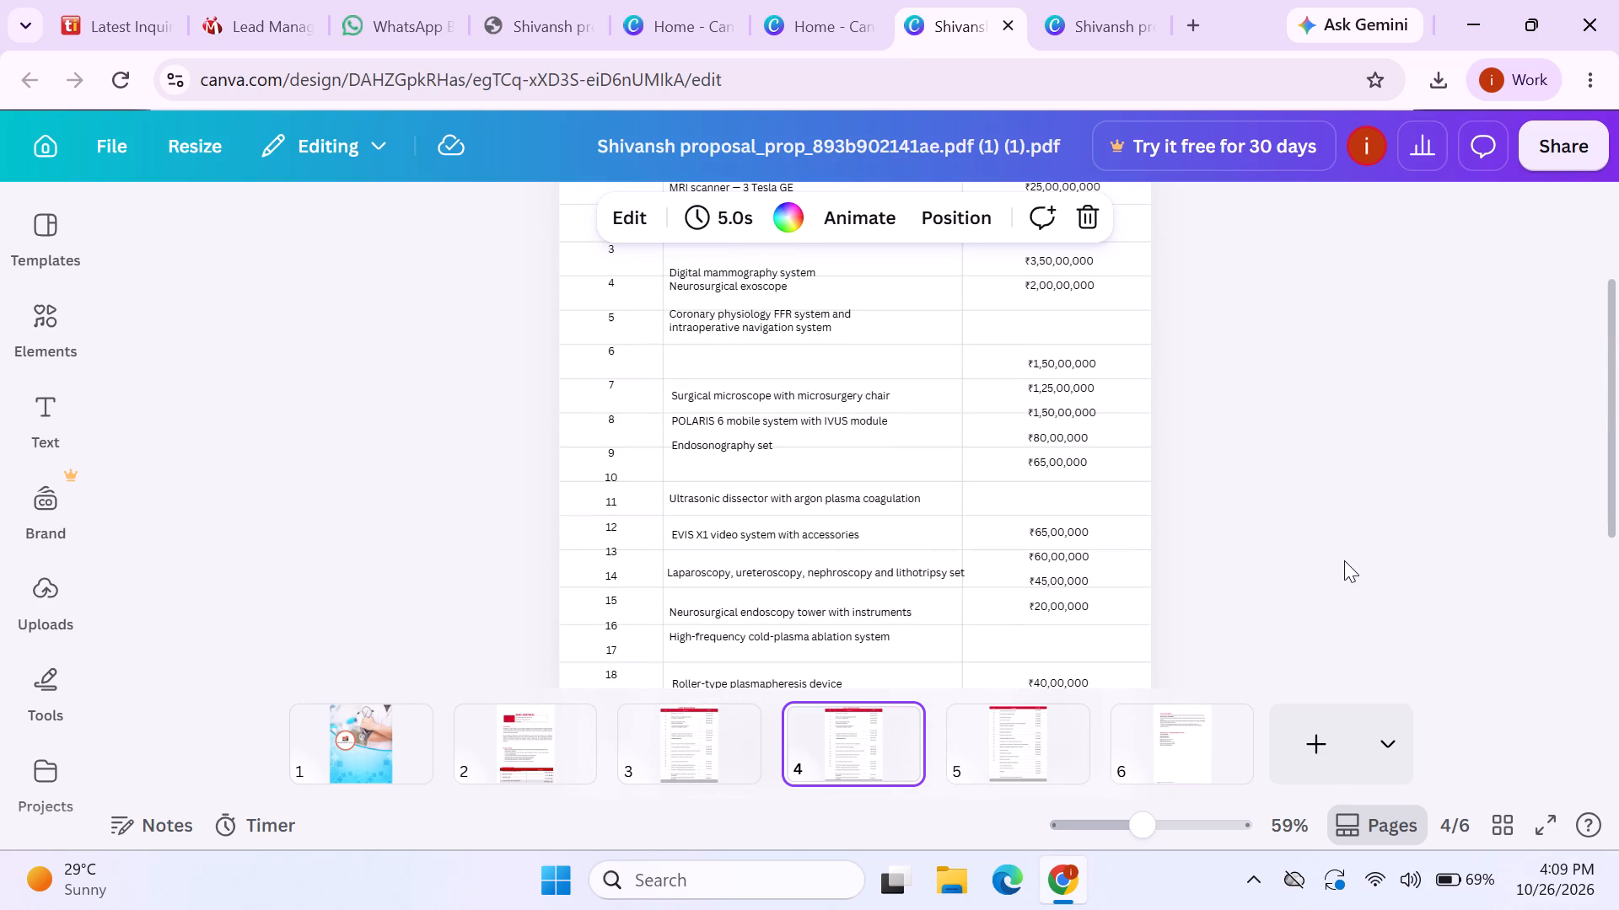
scroll(1344, 560, down, 1)
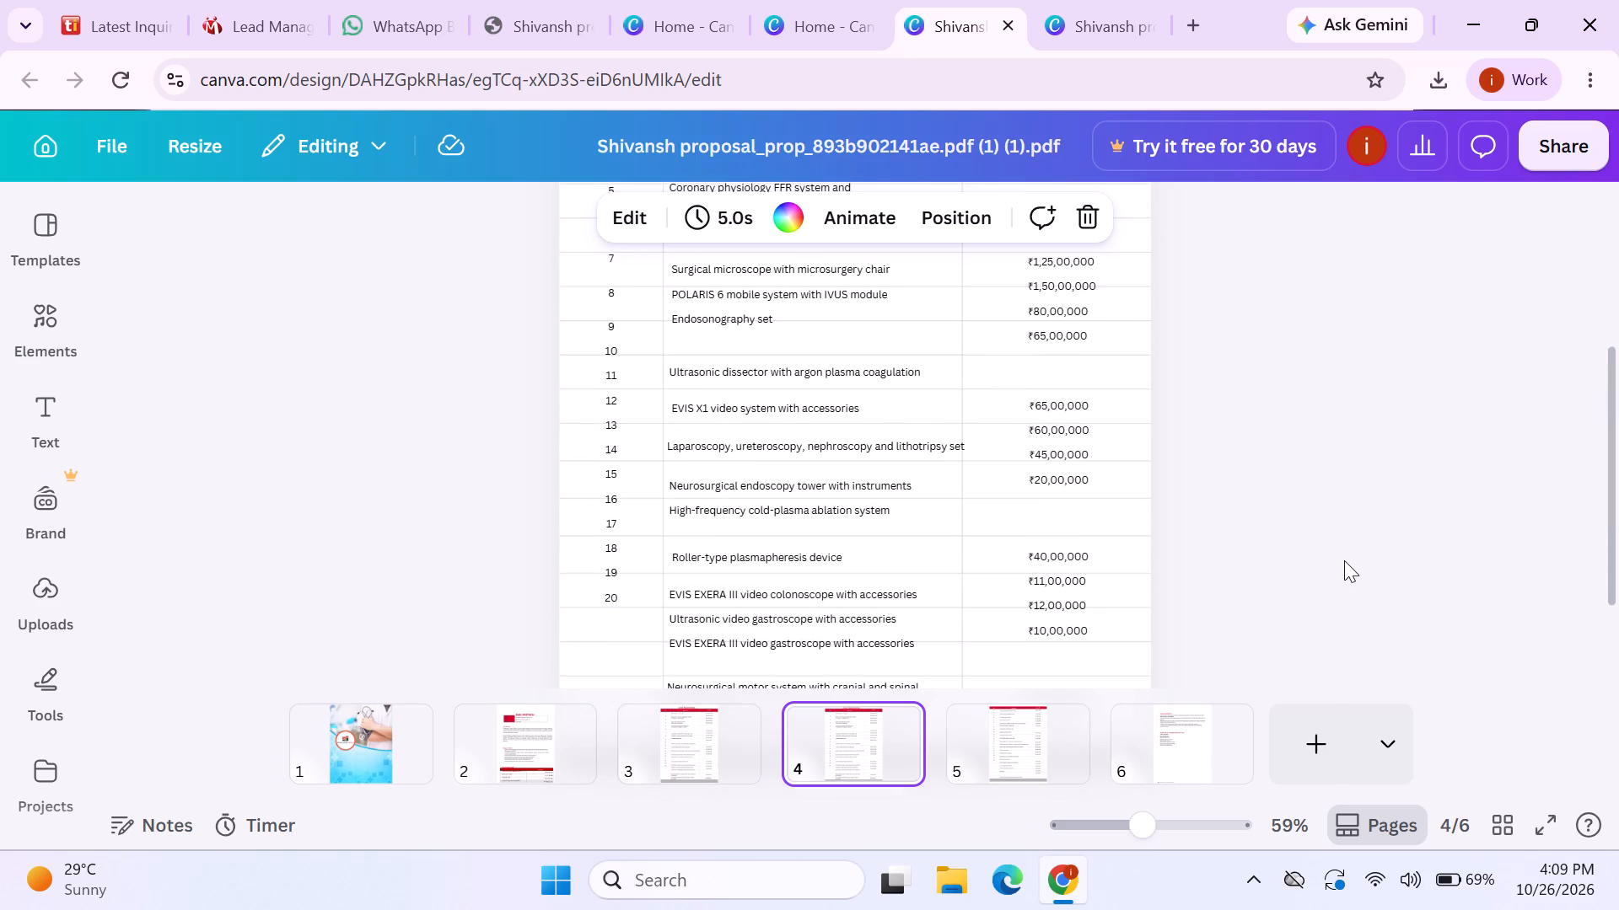
click(1078, 756)
scroll(1234, 649, up, 2)
scroll(1235, 649, down, 4)
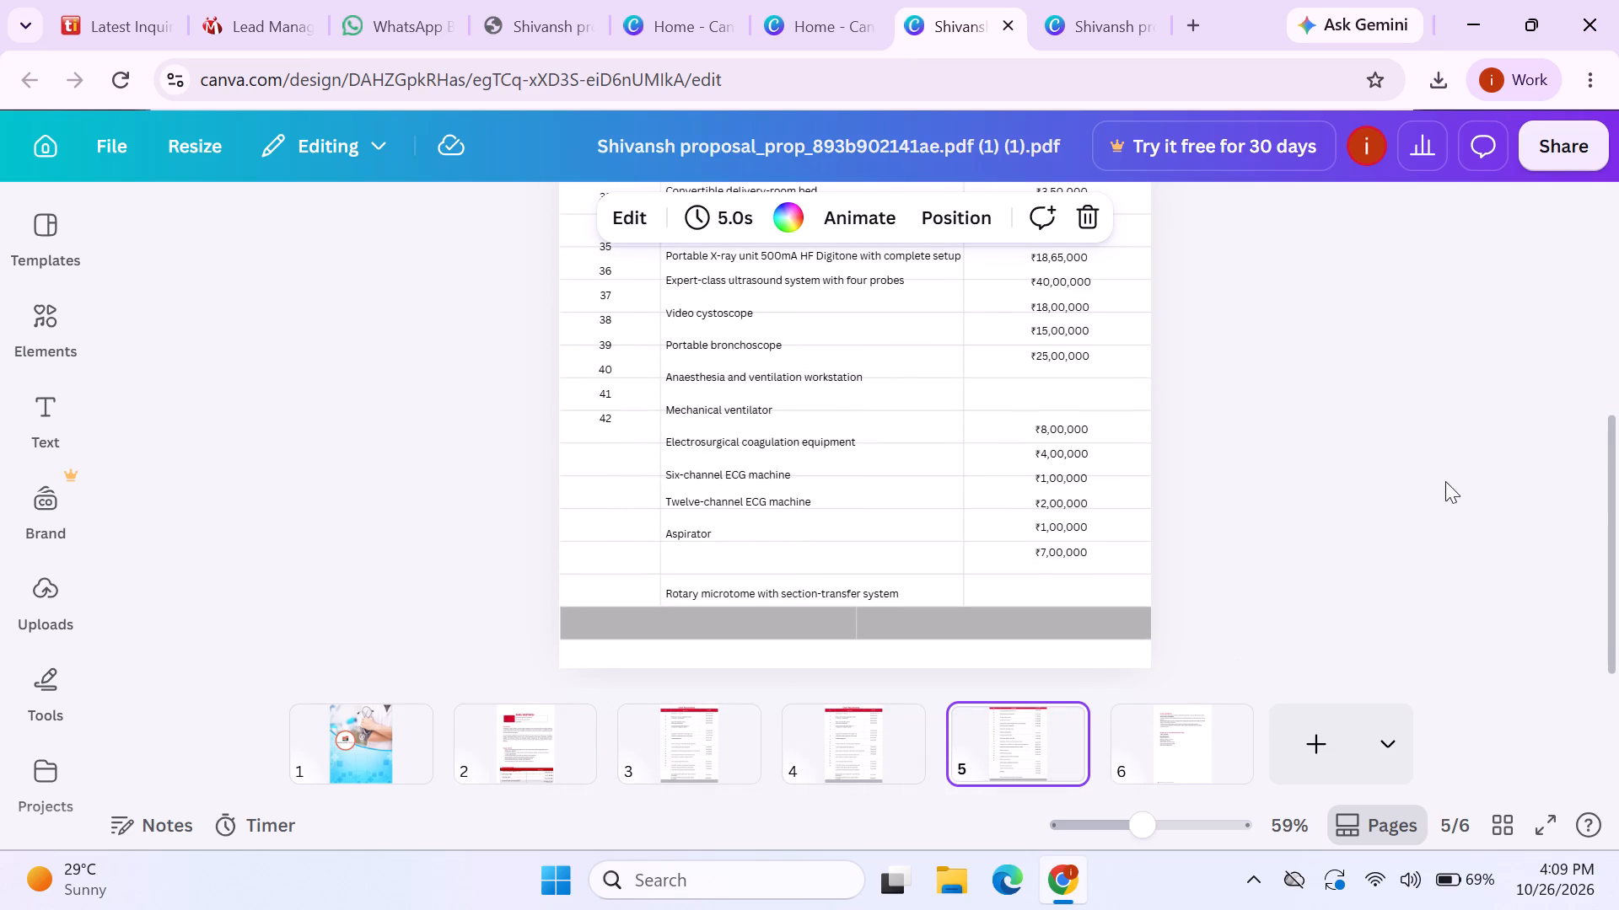
Check the page 4 equipment prices in the five-page design and open the Portable X-ray unit's price for editing.
click(1084, 19)
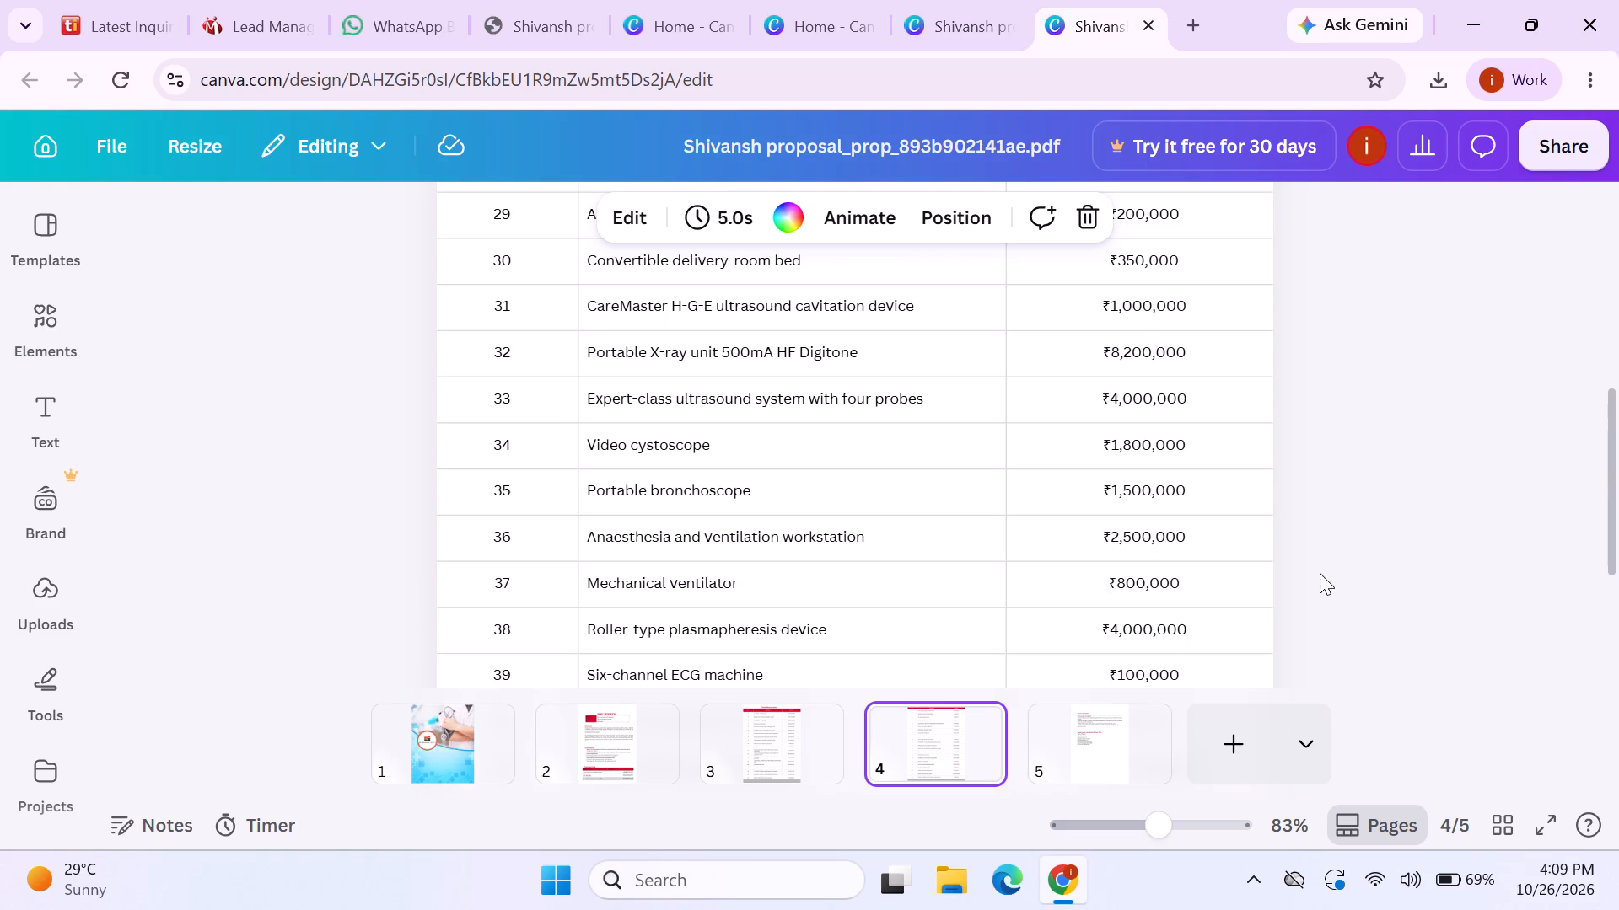
scroll(1374, 549, down, 6)
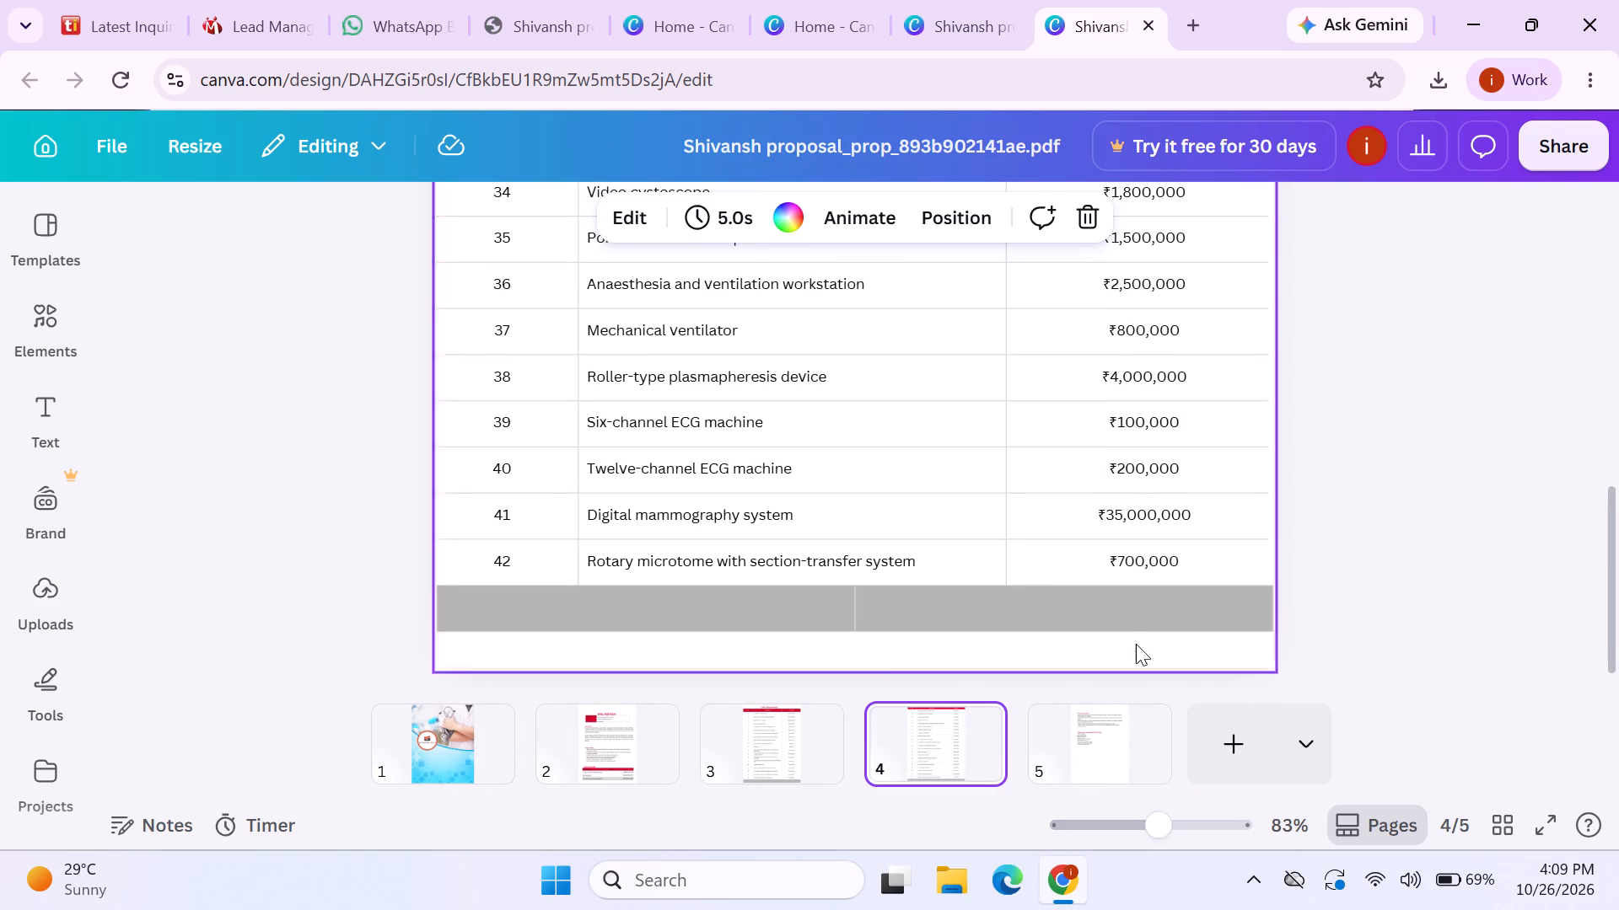
scroll(1143, 600, up, 3)
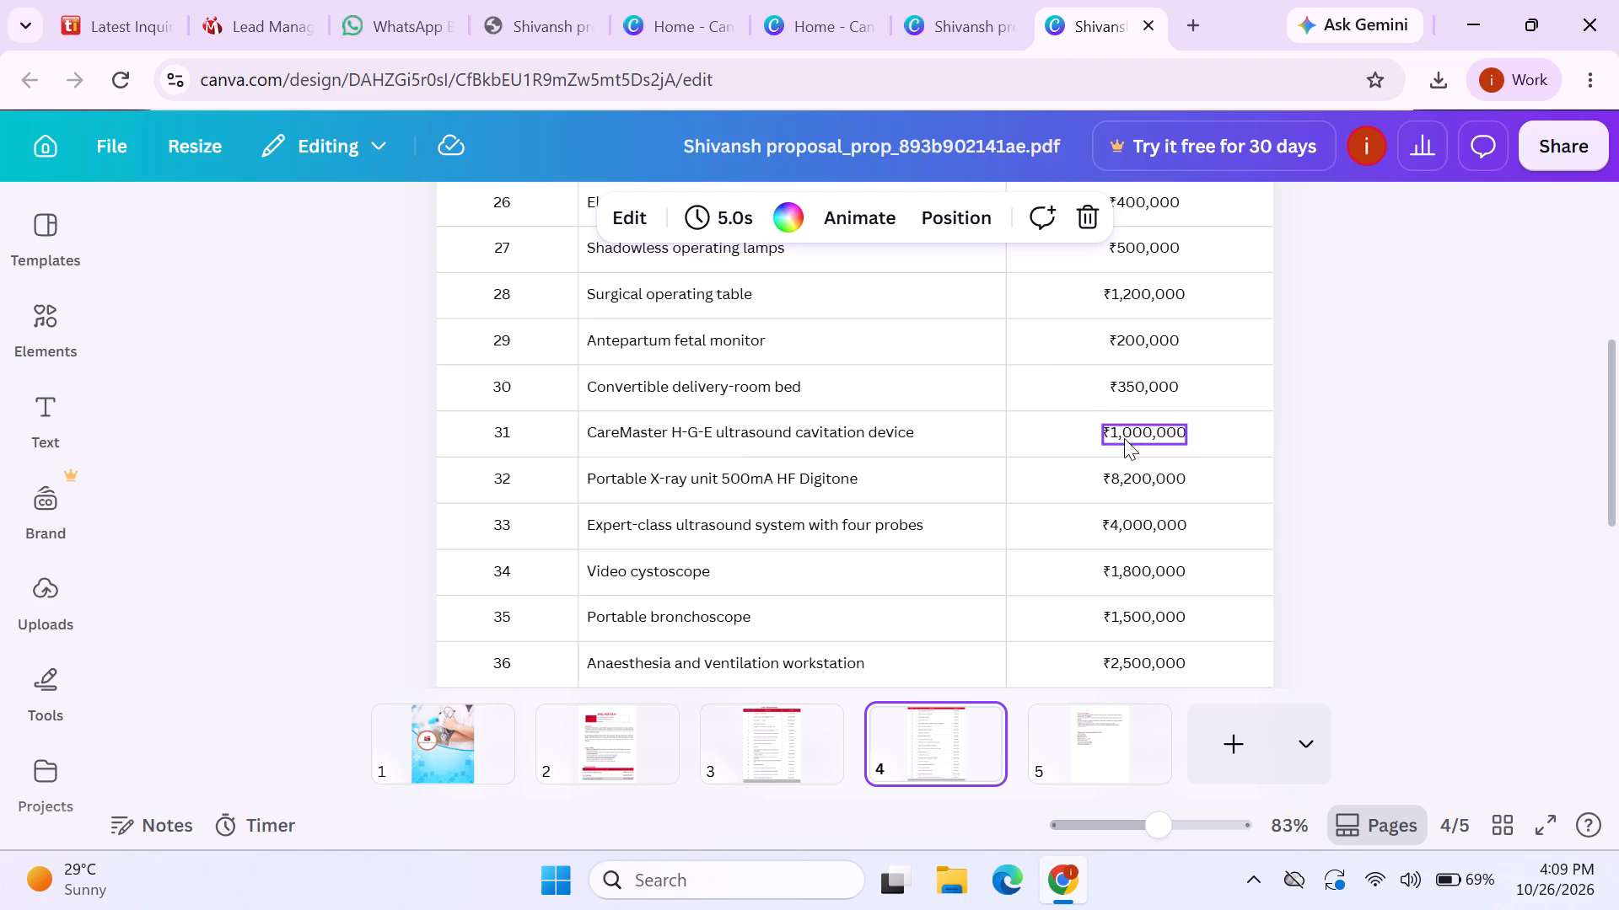
double_click(1119, 479)
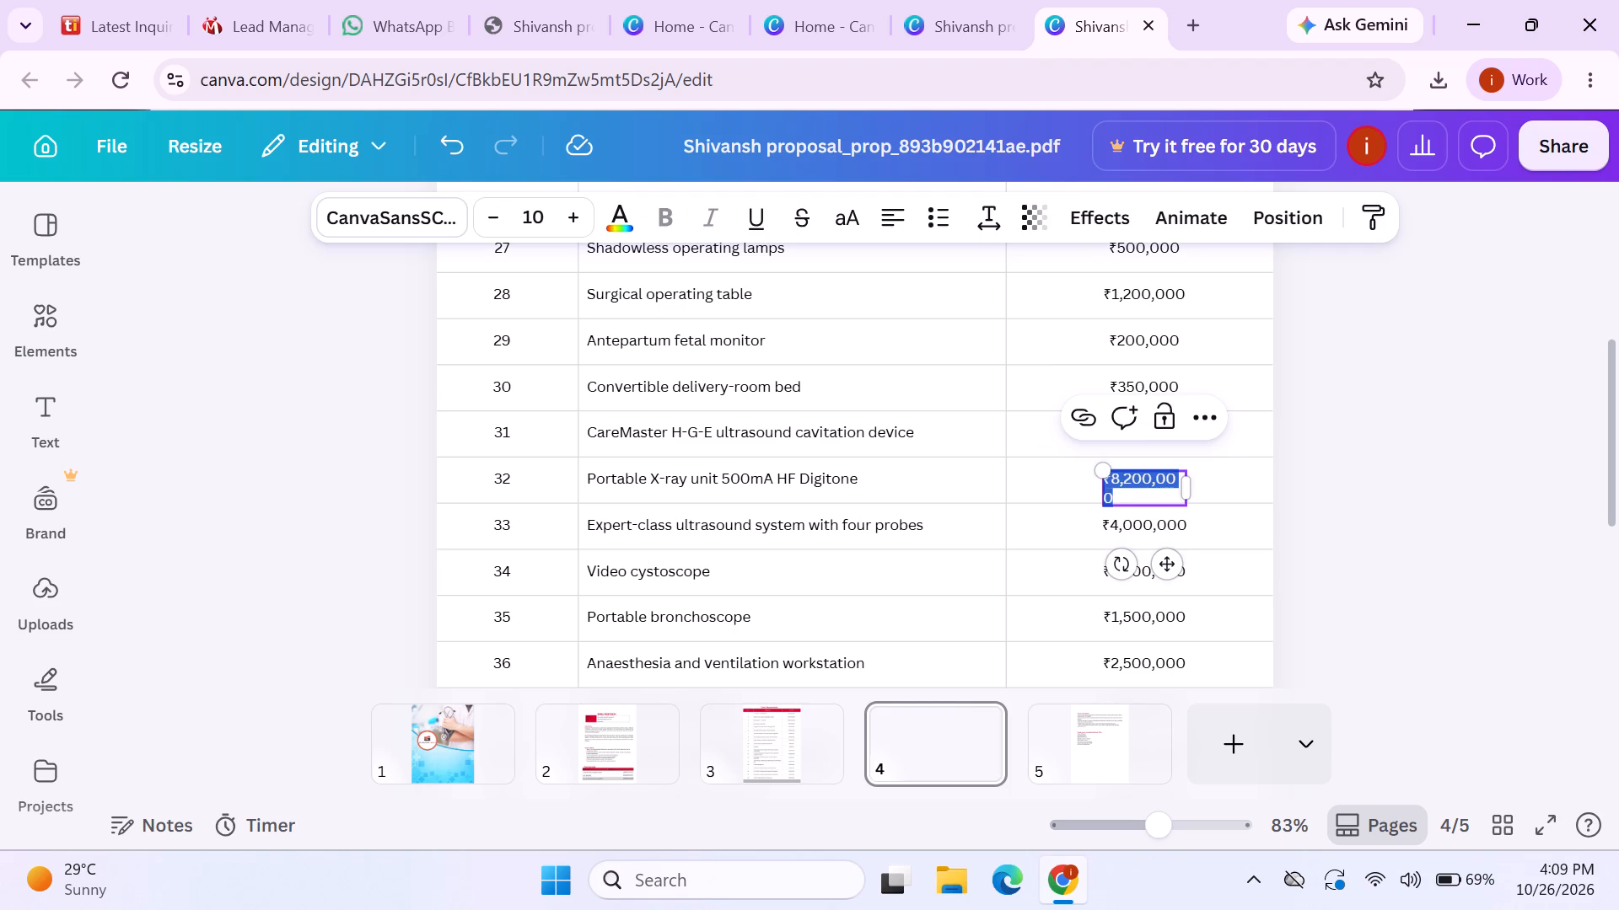
click(1127, 481)
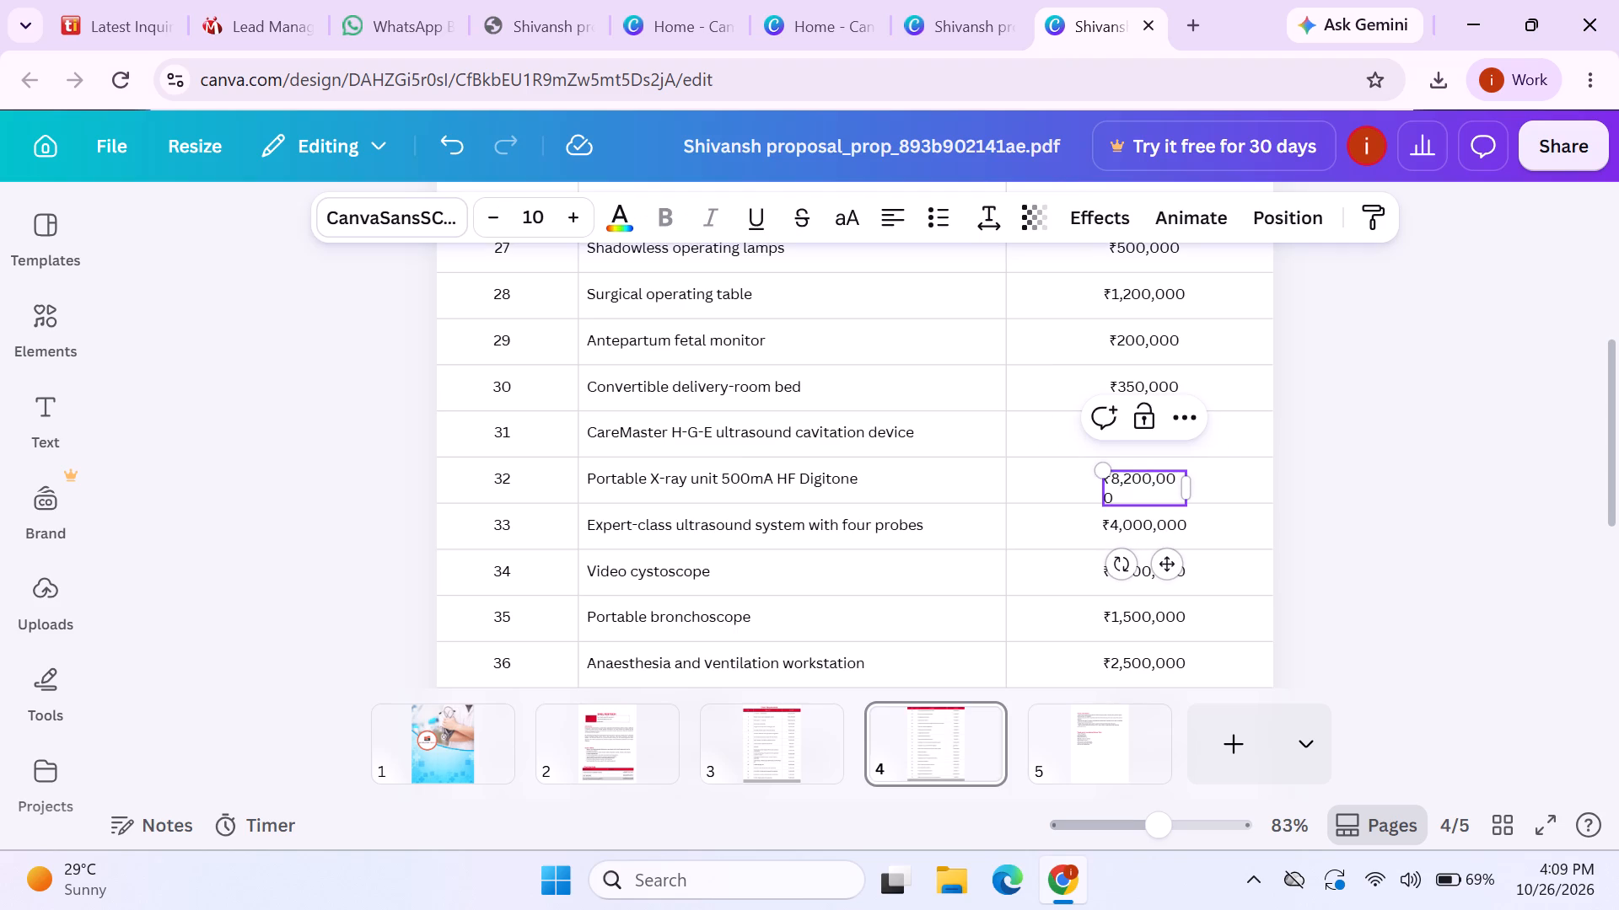
Return to the six-page proposal and look up the Portable X-ray unit's price among the tables on pages 4 and 5.
click(970, 20)
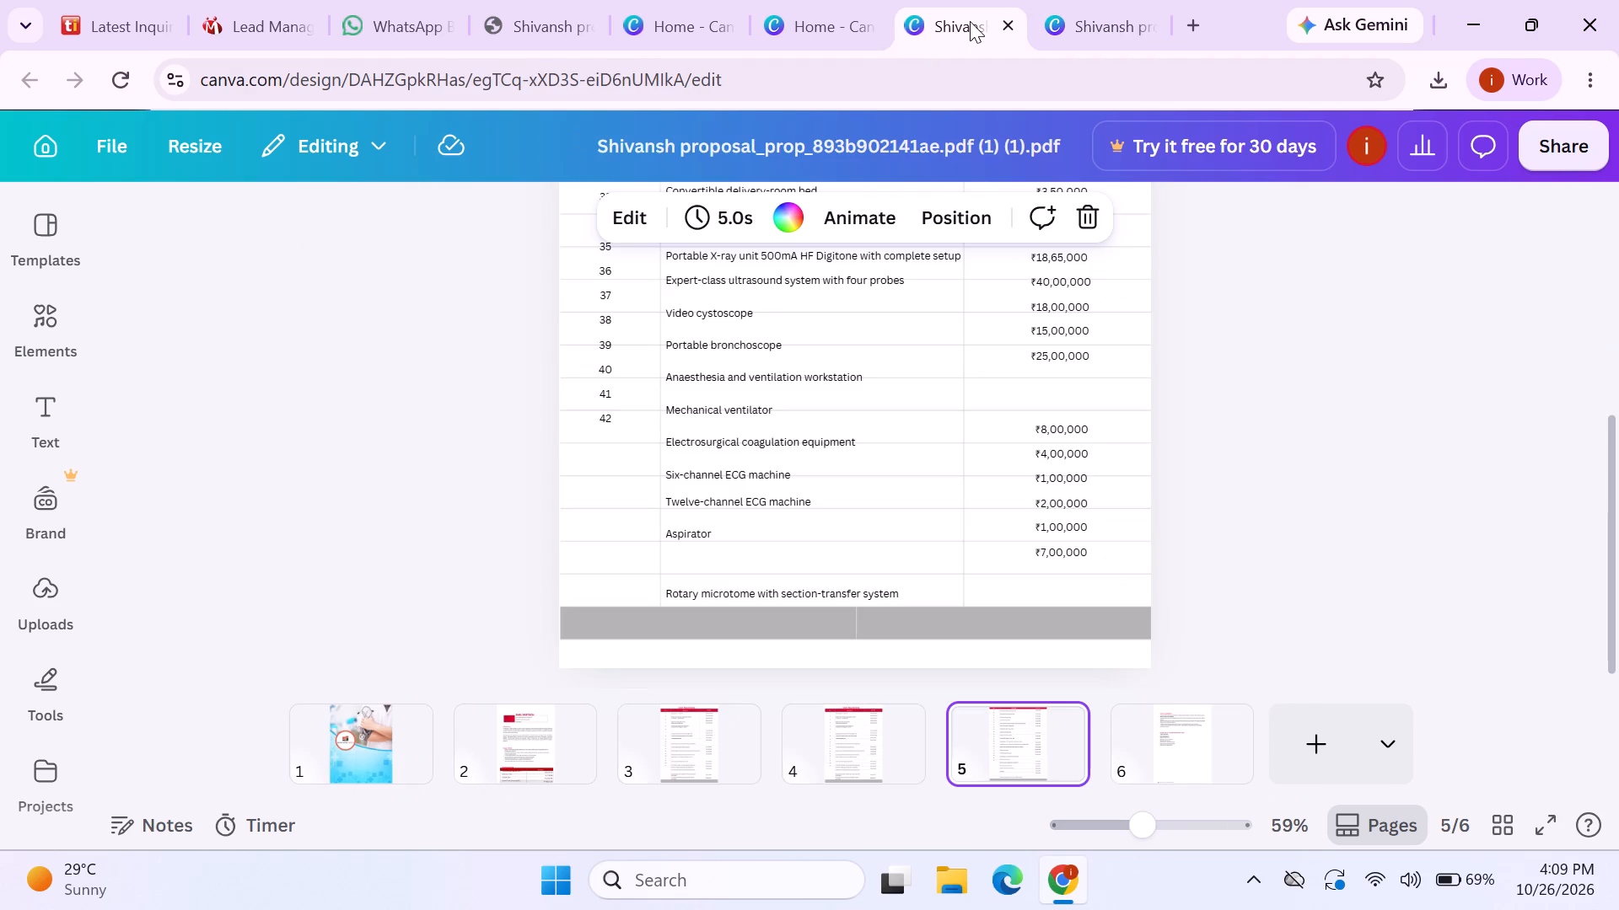
scroll(972, 511, up, 2)
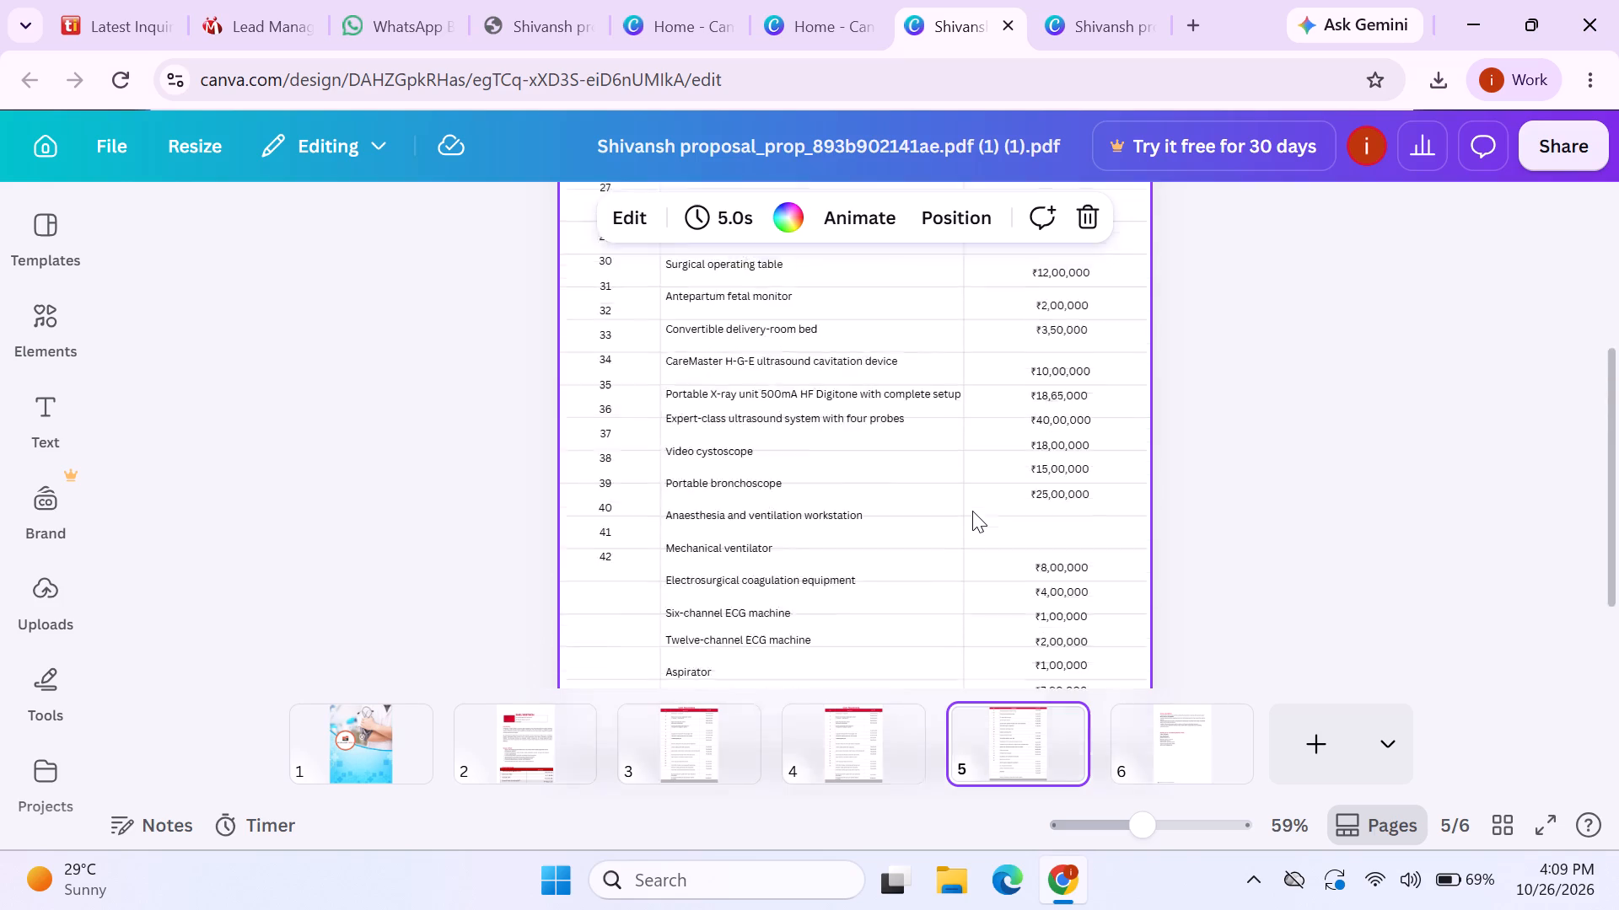
scroll(972, 511, up, 1)
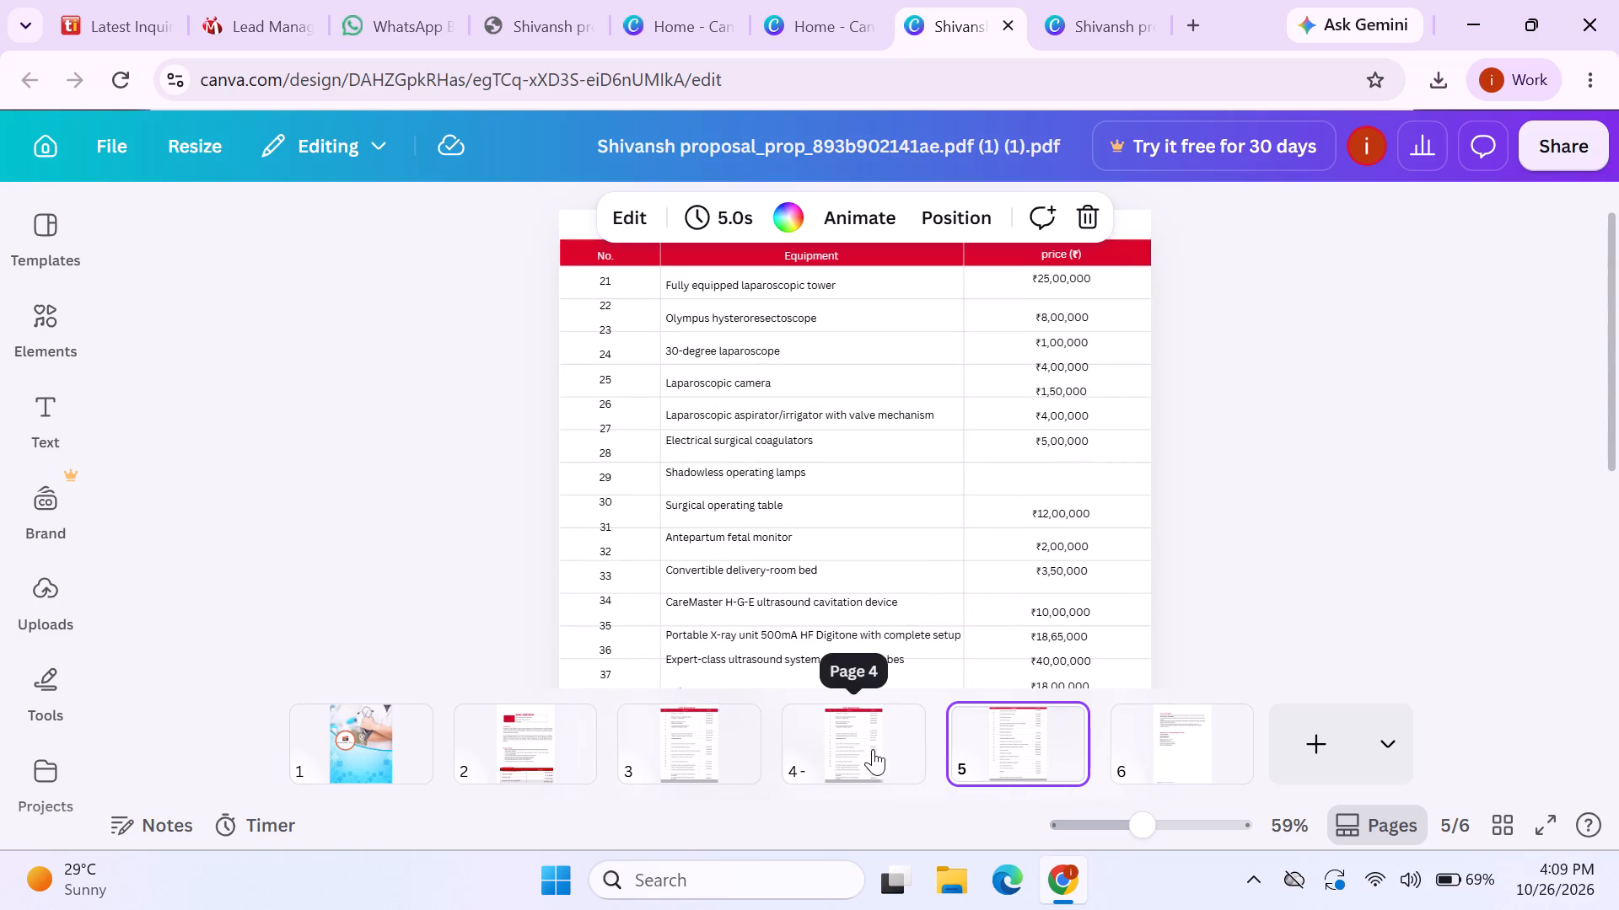
click(895, 750)
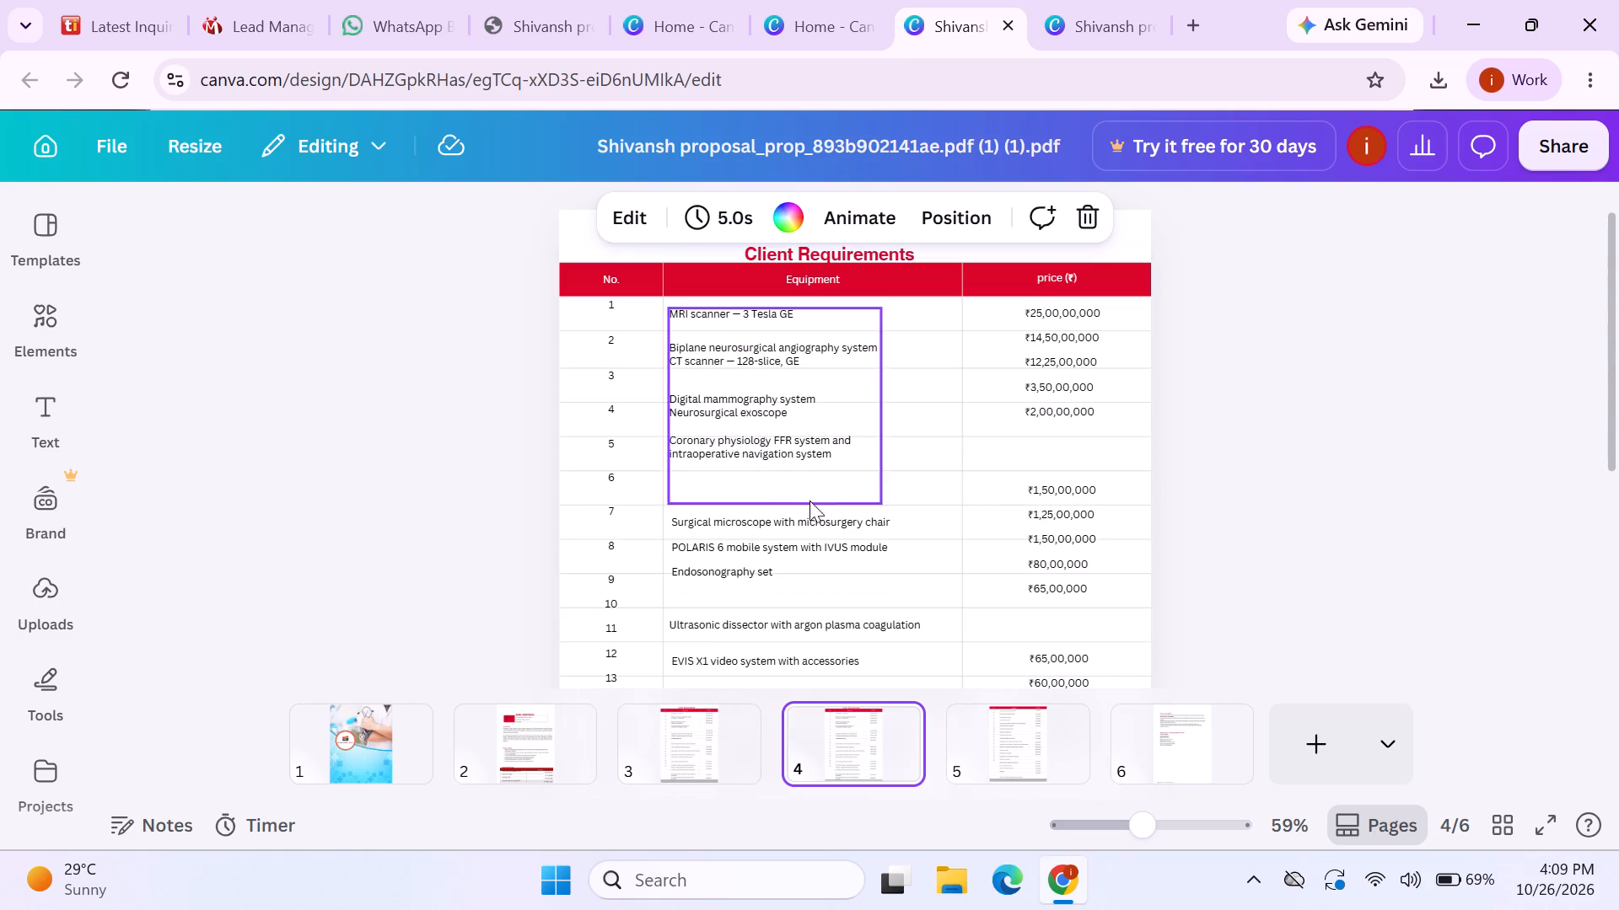
scroll(808, 543, down, 1)
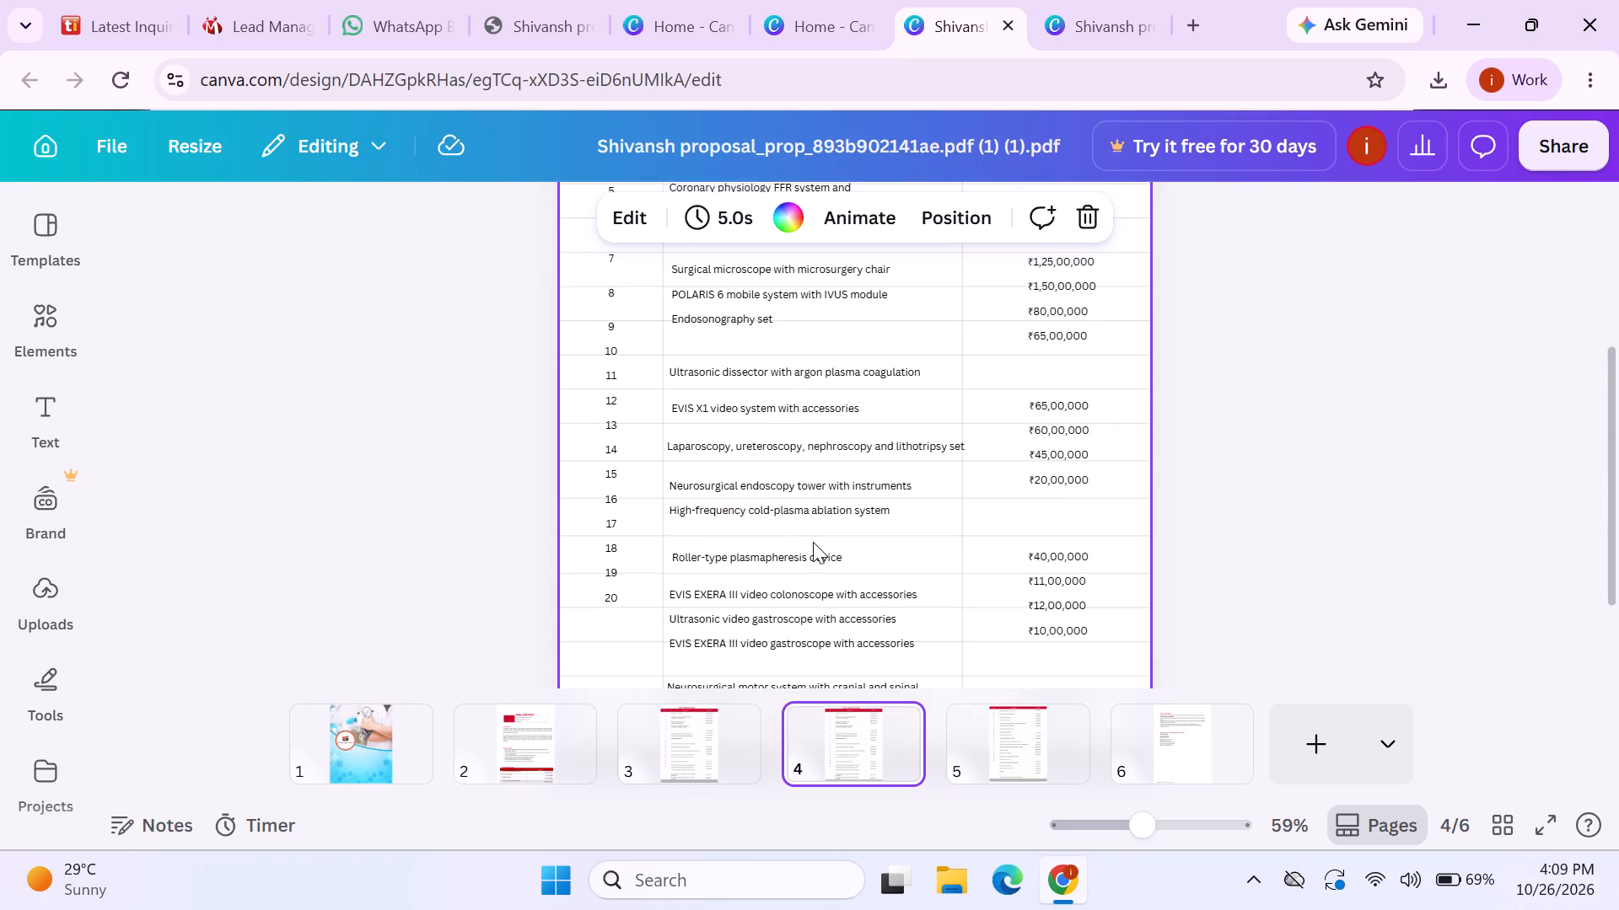
scroll(813, 542, down, 1)
scroll(813, 542, up, 2)
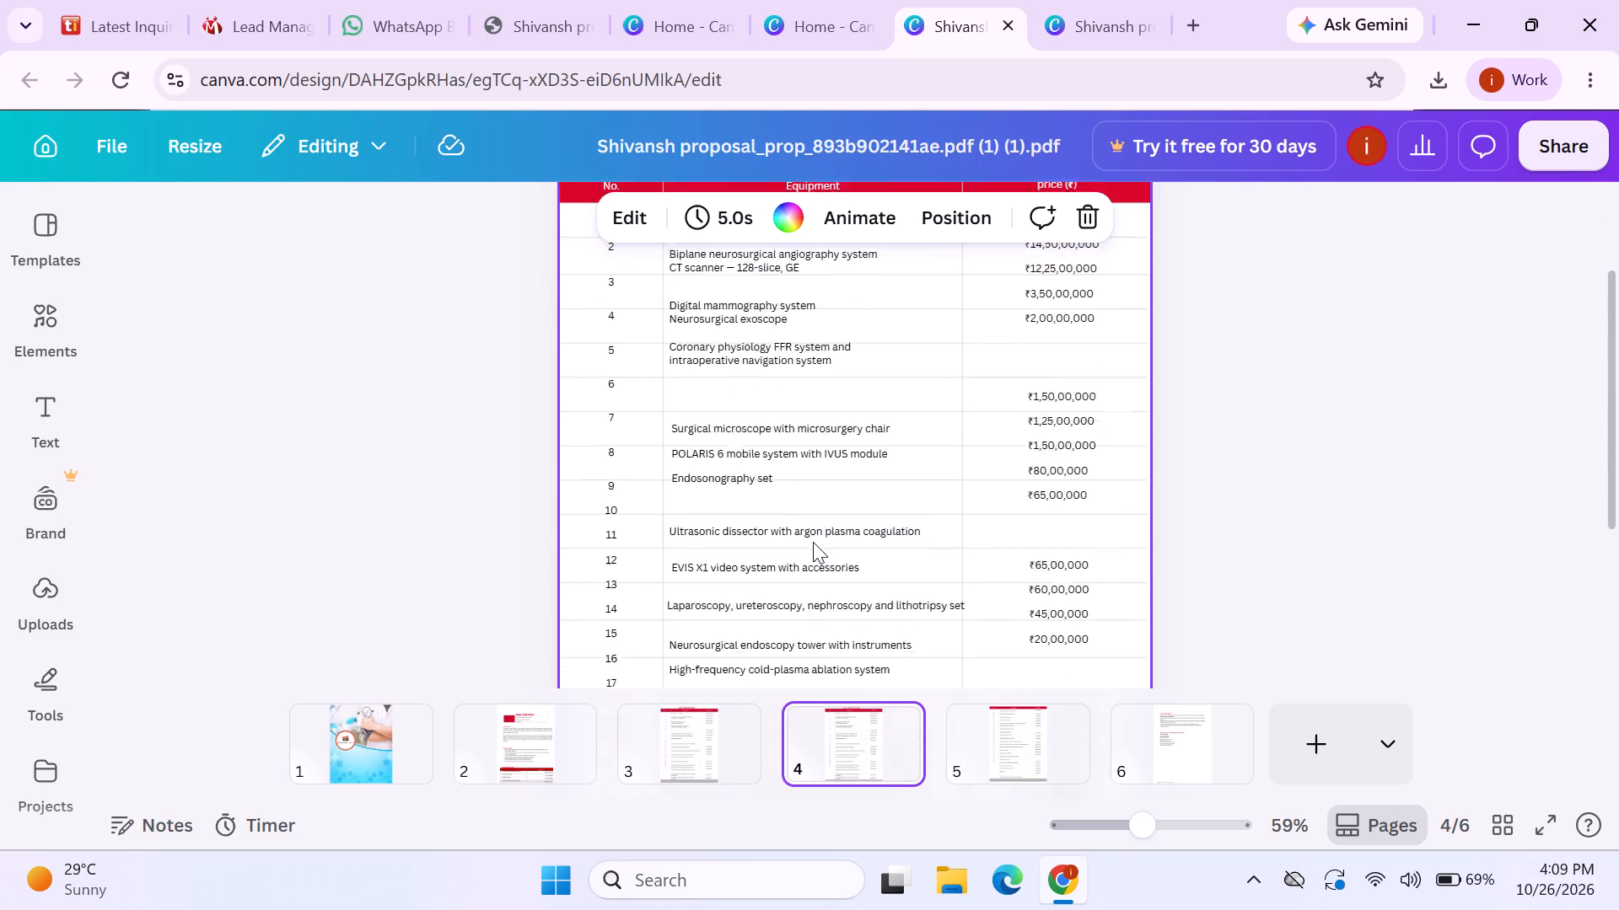
scroll(813, 542, up, 2)
scroll(813, 542, down, 3)
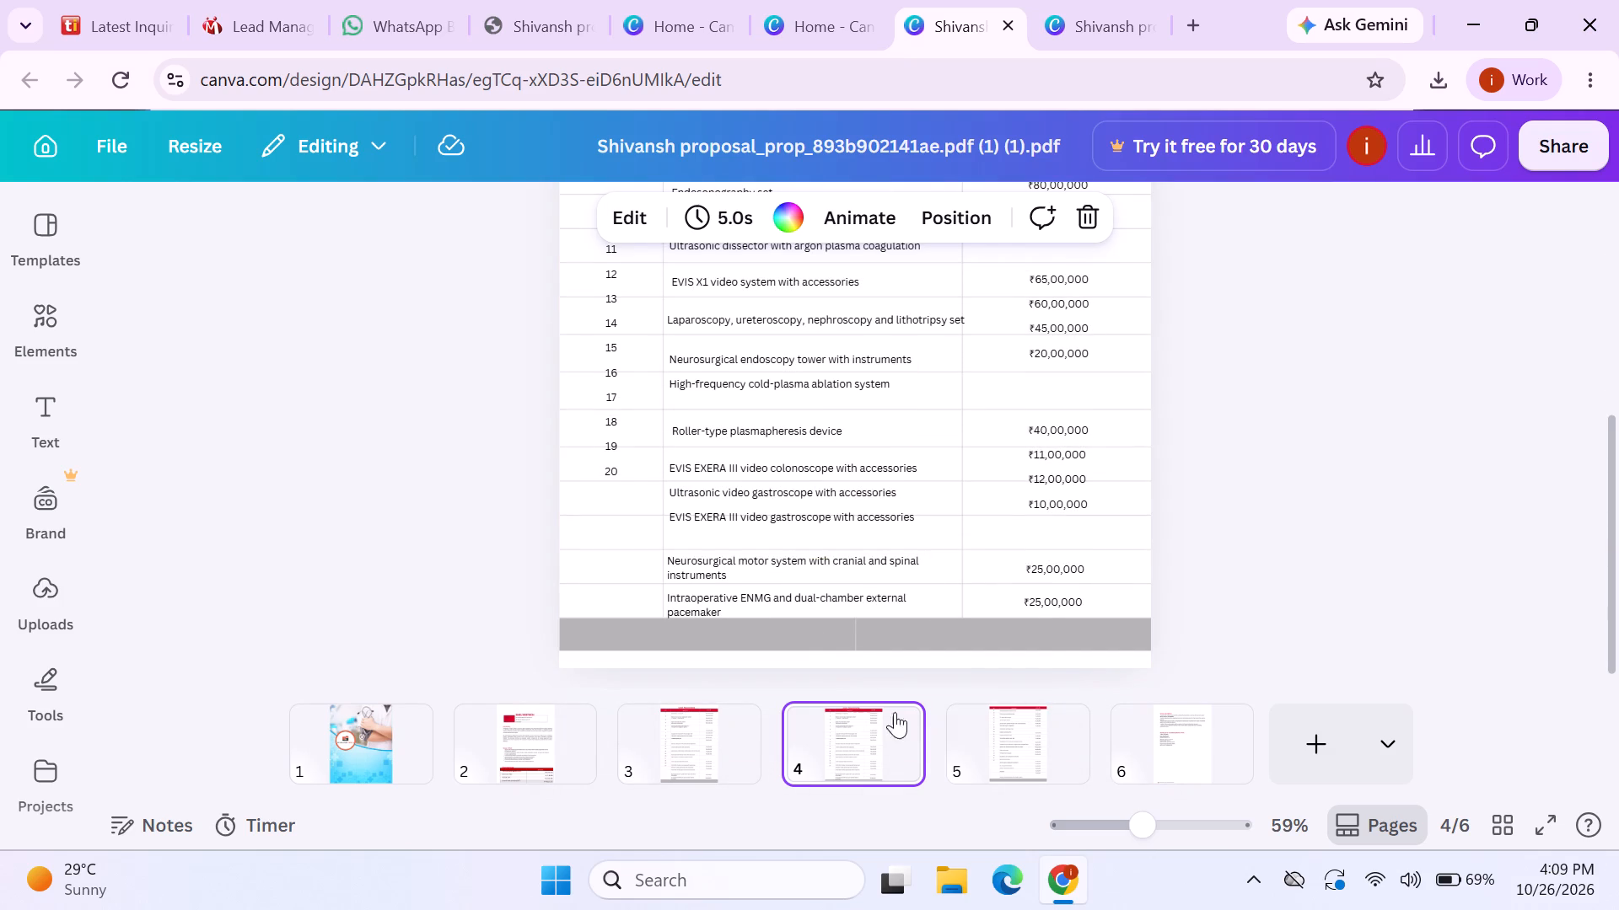
click(994, 701)
click(980, 746)
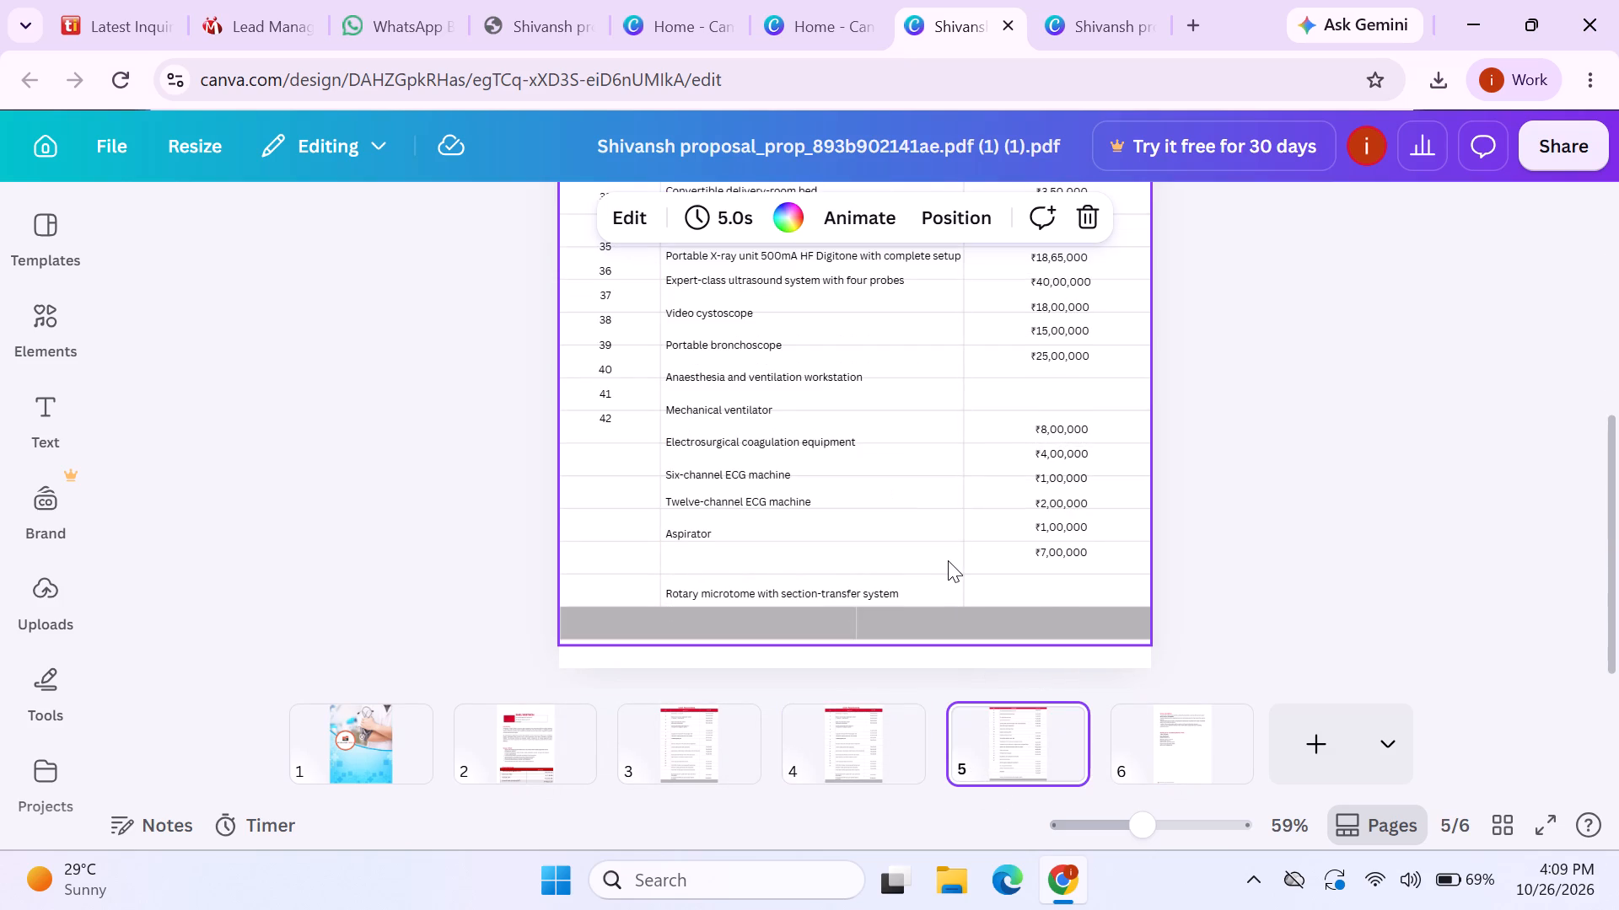
scroll(948, 560, up, 1)
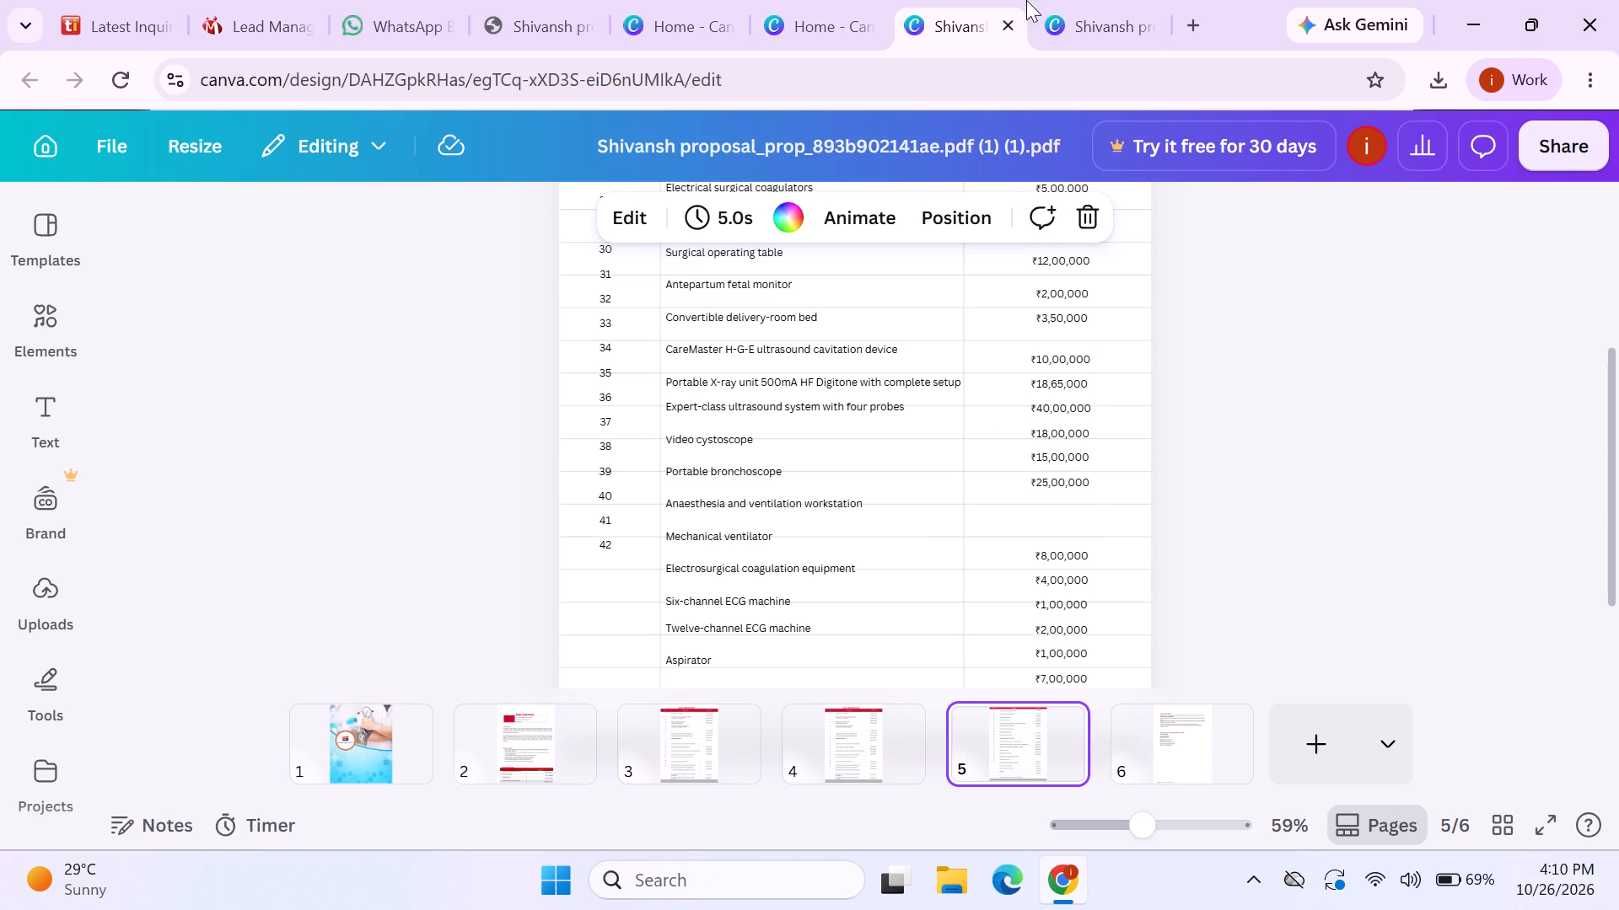
In the five-page design, set the price of the Portable X-ray unit 500mA HF Digitone to ₹18,65,000.
click(1093, 26)
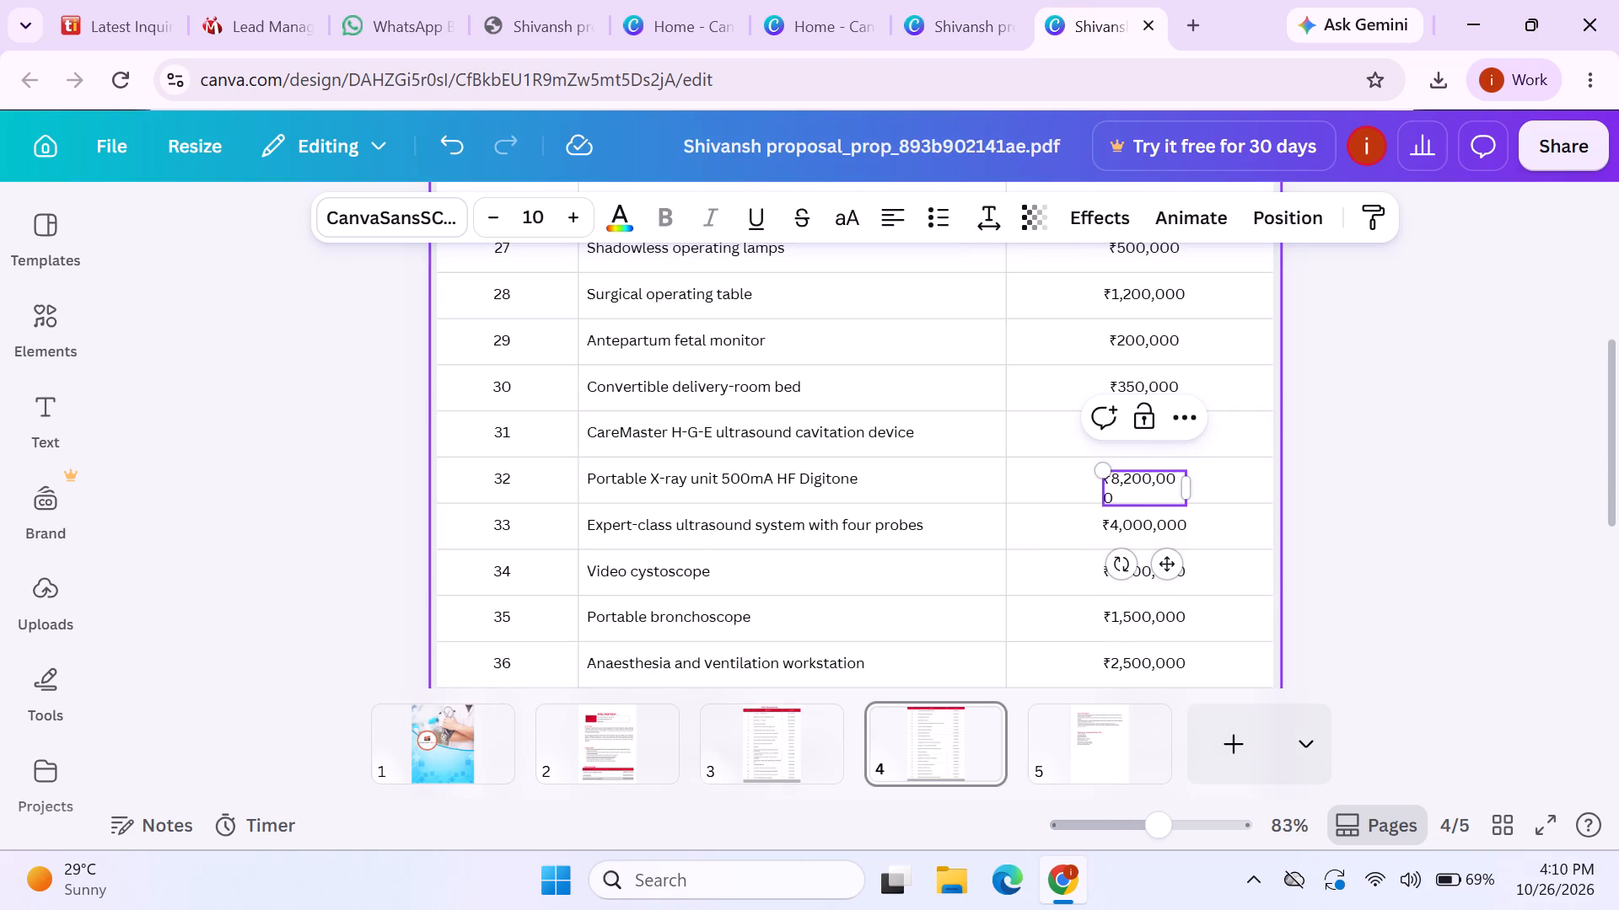
click(1116, 487)
click(1111, 482)
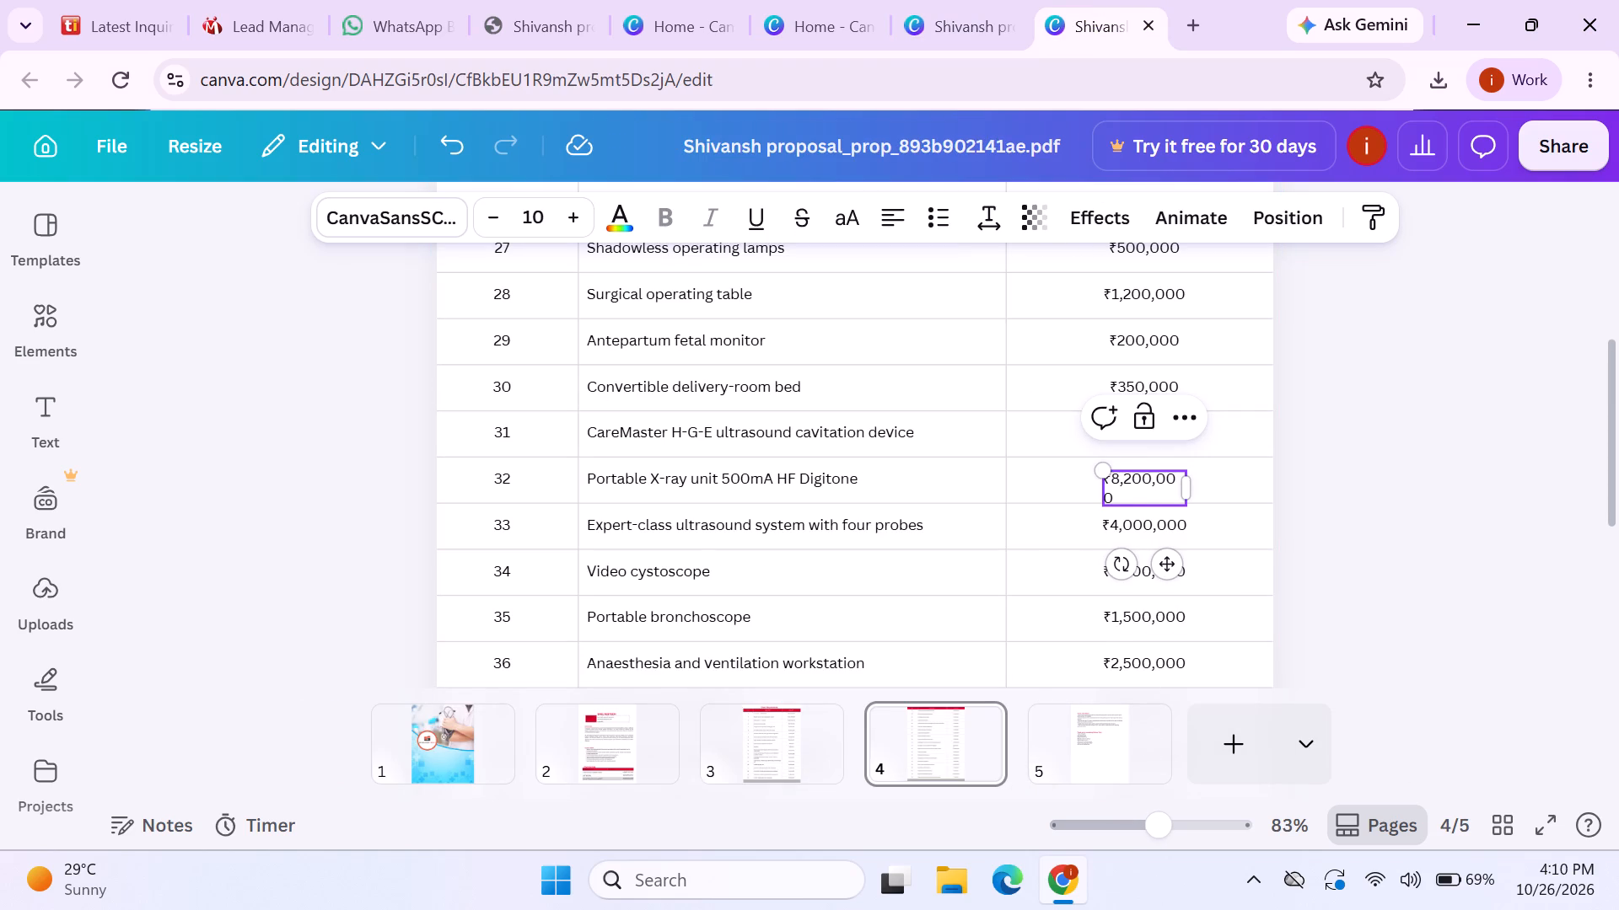
key(1)
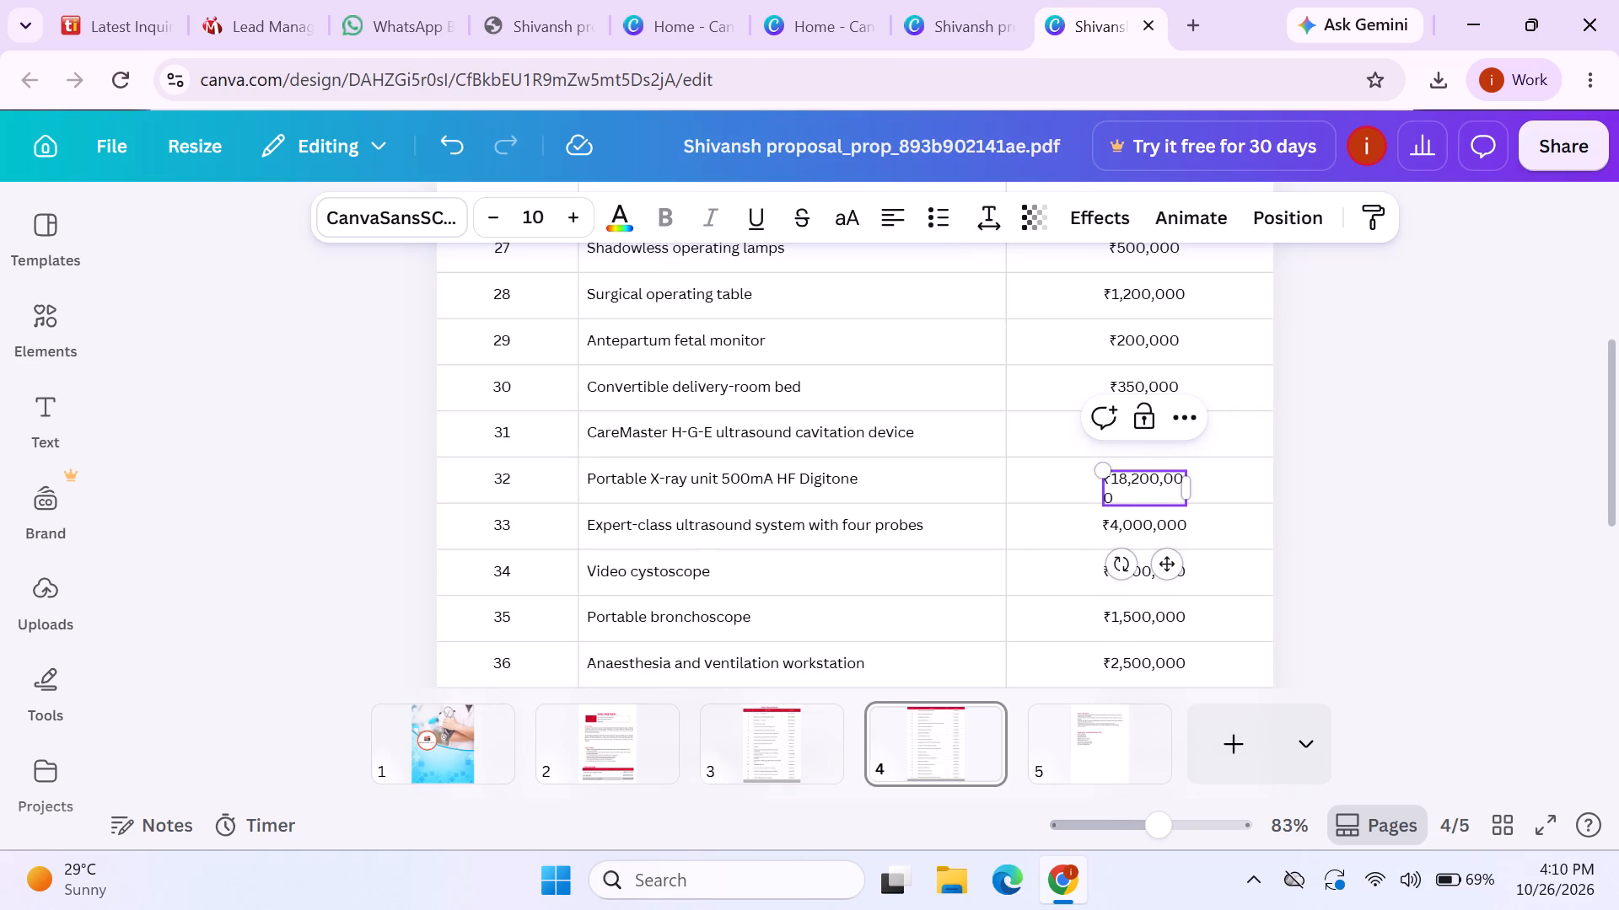
click(1154, 483)
key(BackSpace)
key(BackSpace)
key(BackSpace)
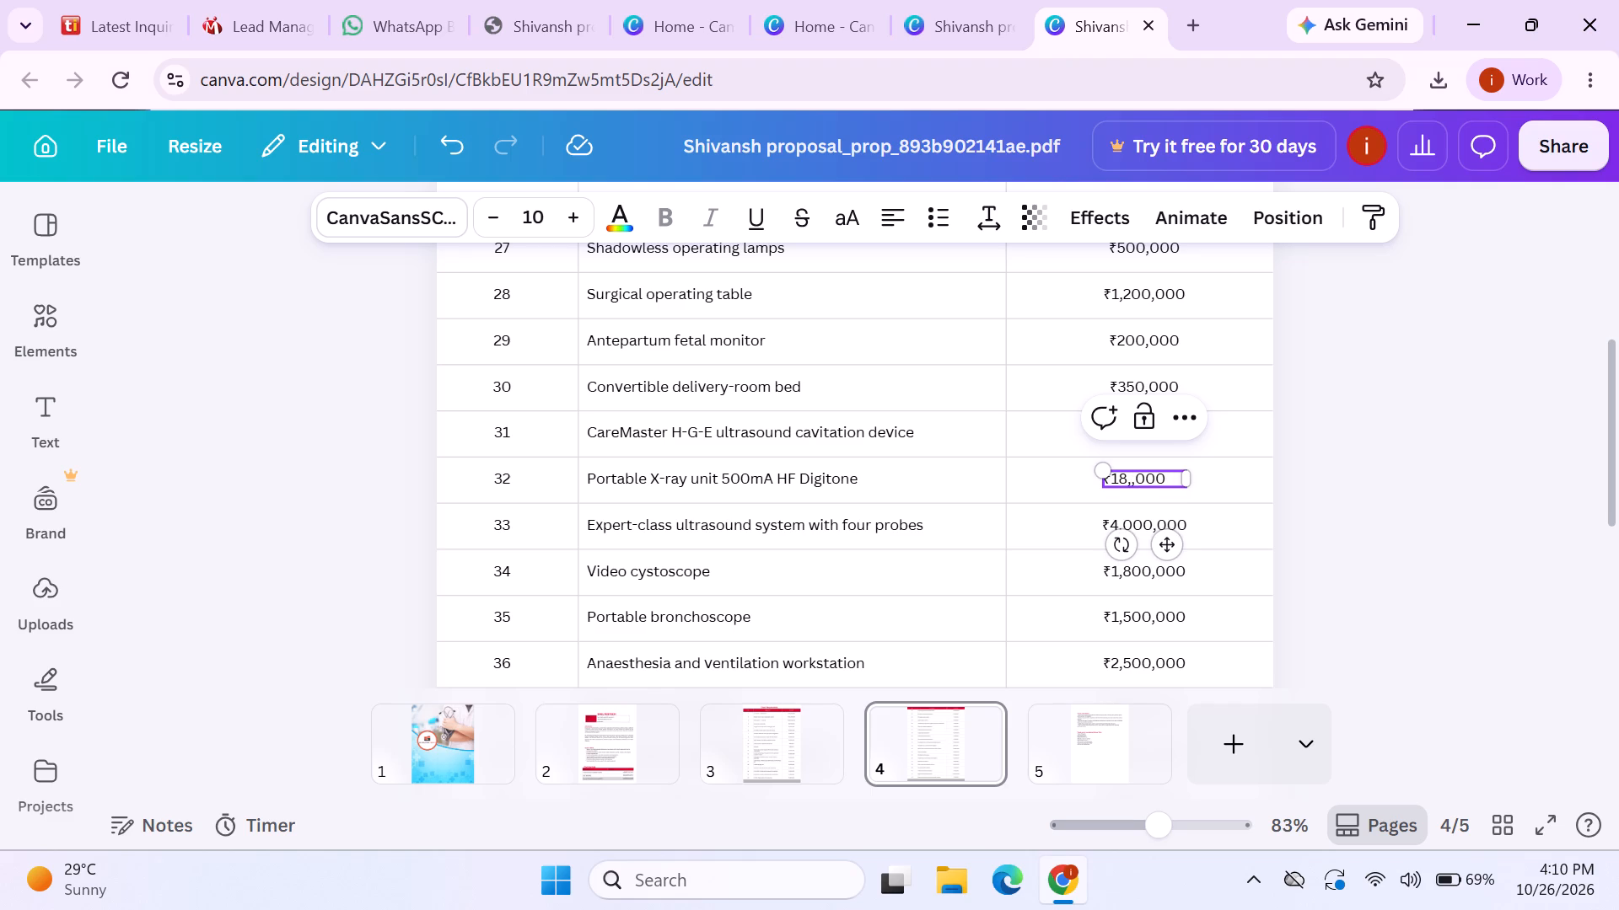
text(65)
click(1415, 511)
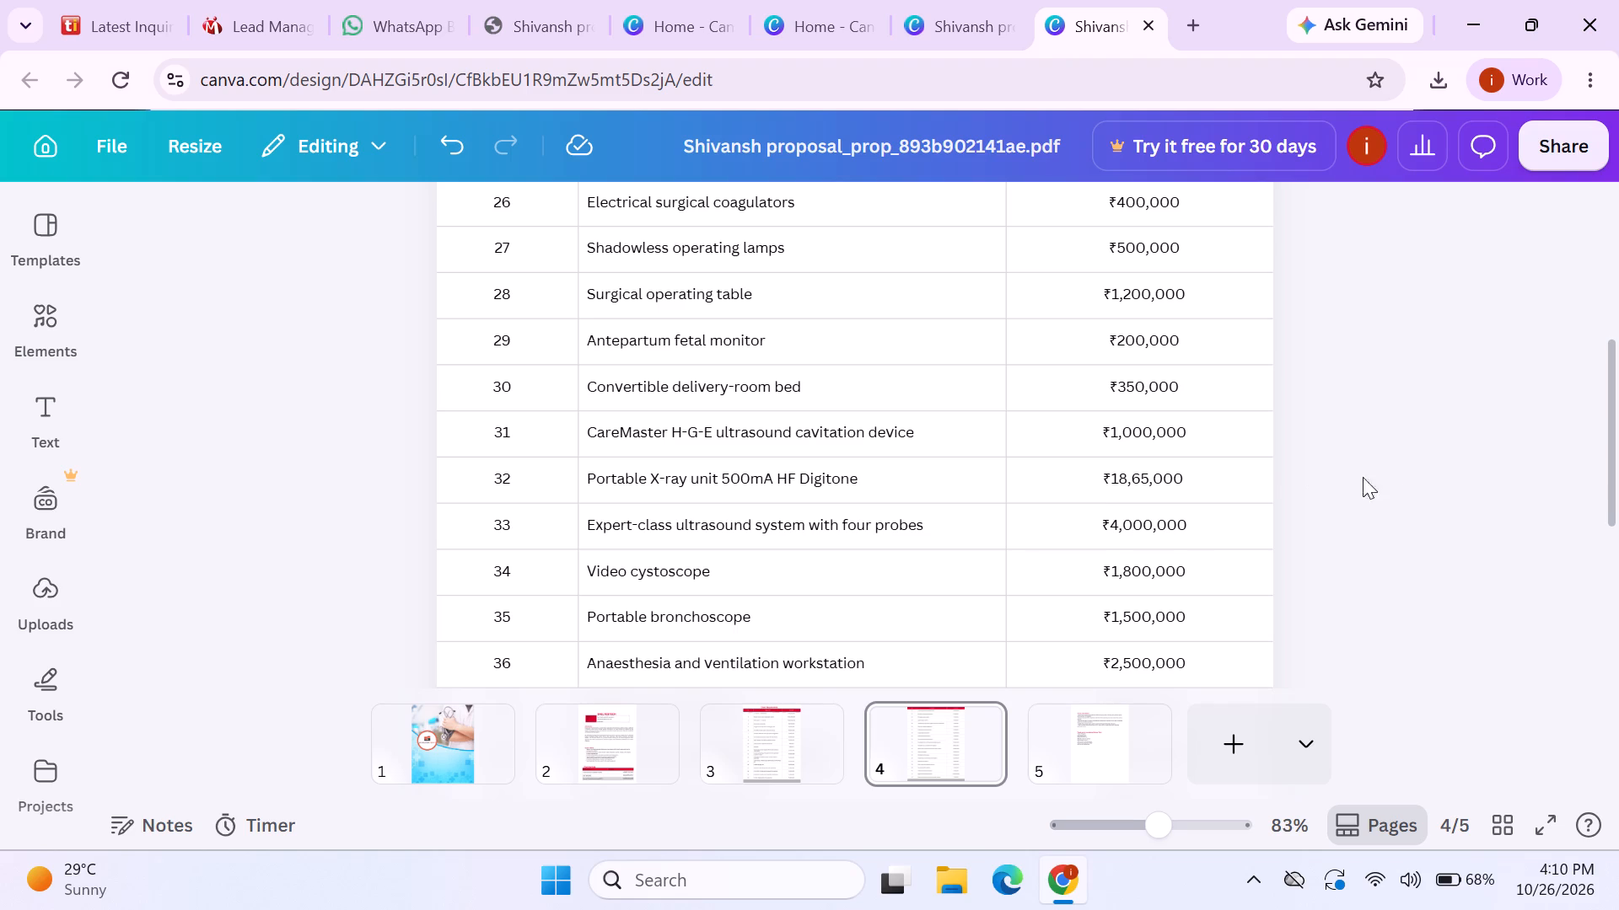
Reformat the Convertible delivery-room bed price with Indian digit grouping as ₹3,50,000.
double_click(1130, 379)
click(1130, 379)
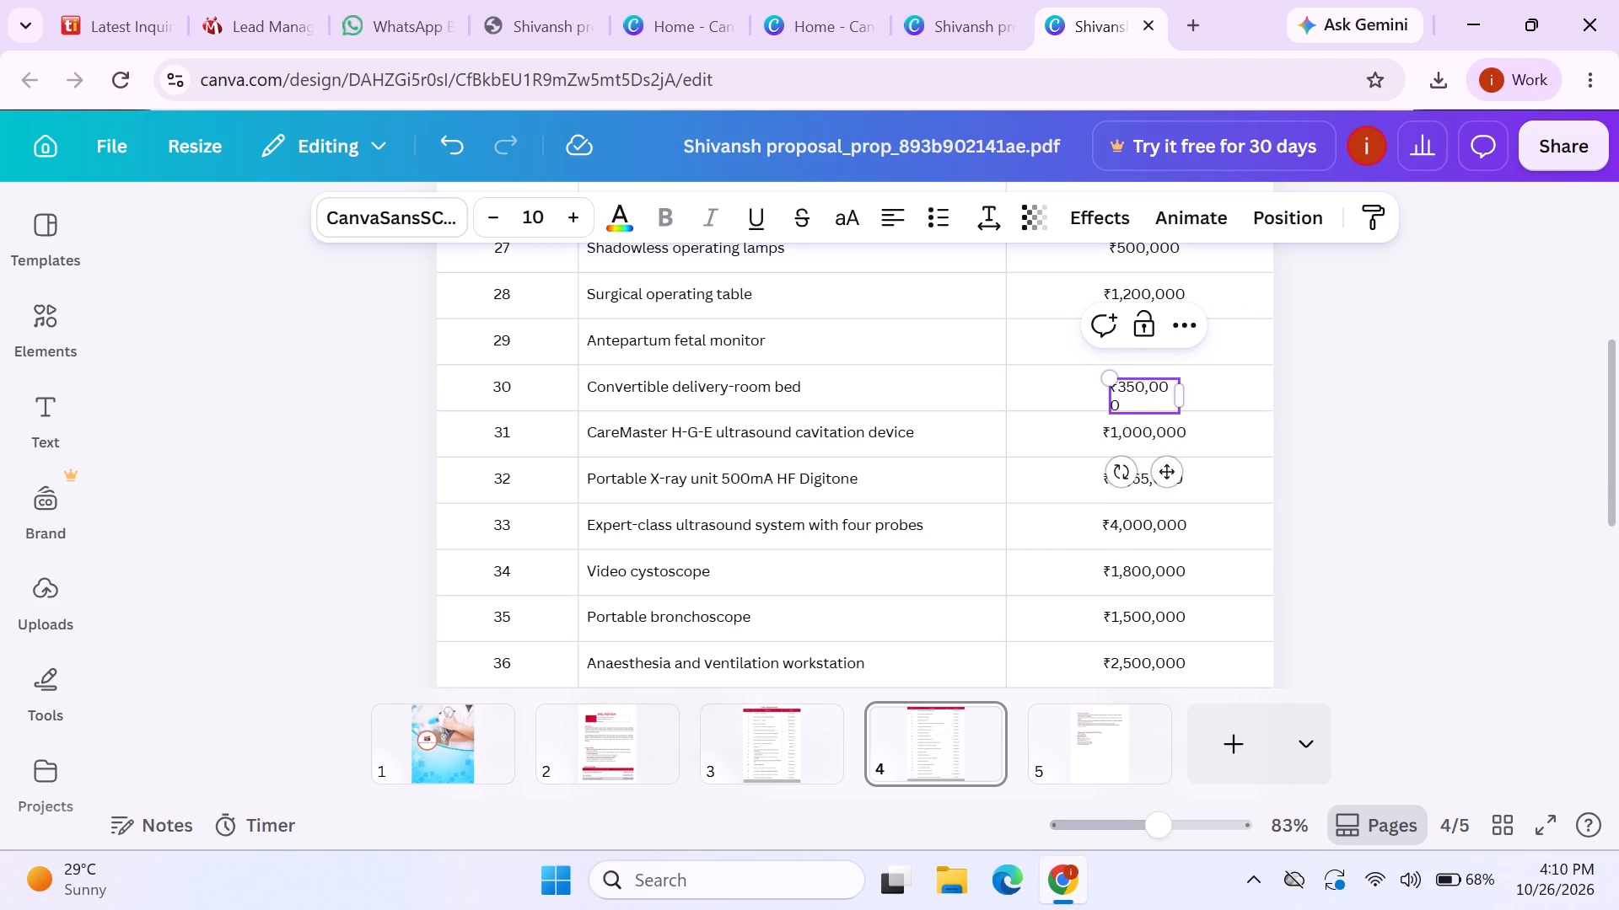
key(comma)
click(1307, 399)
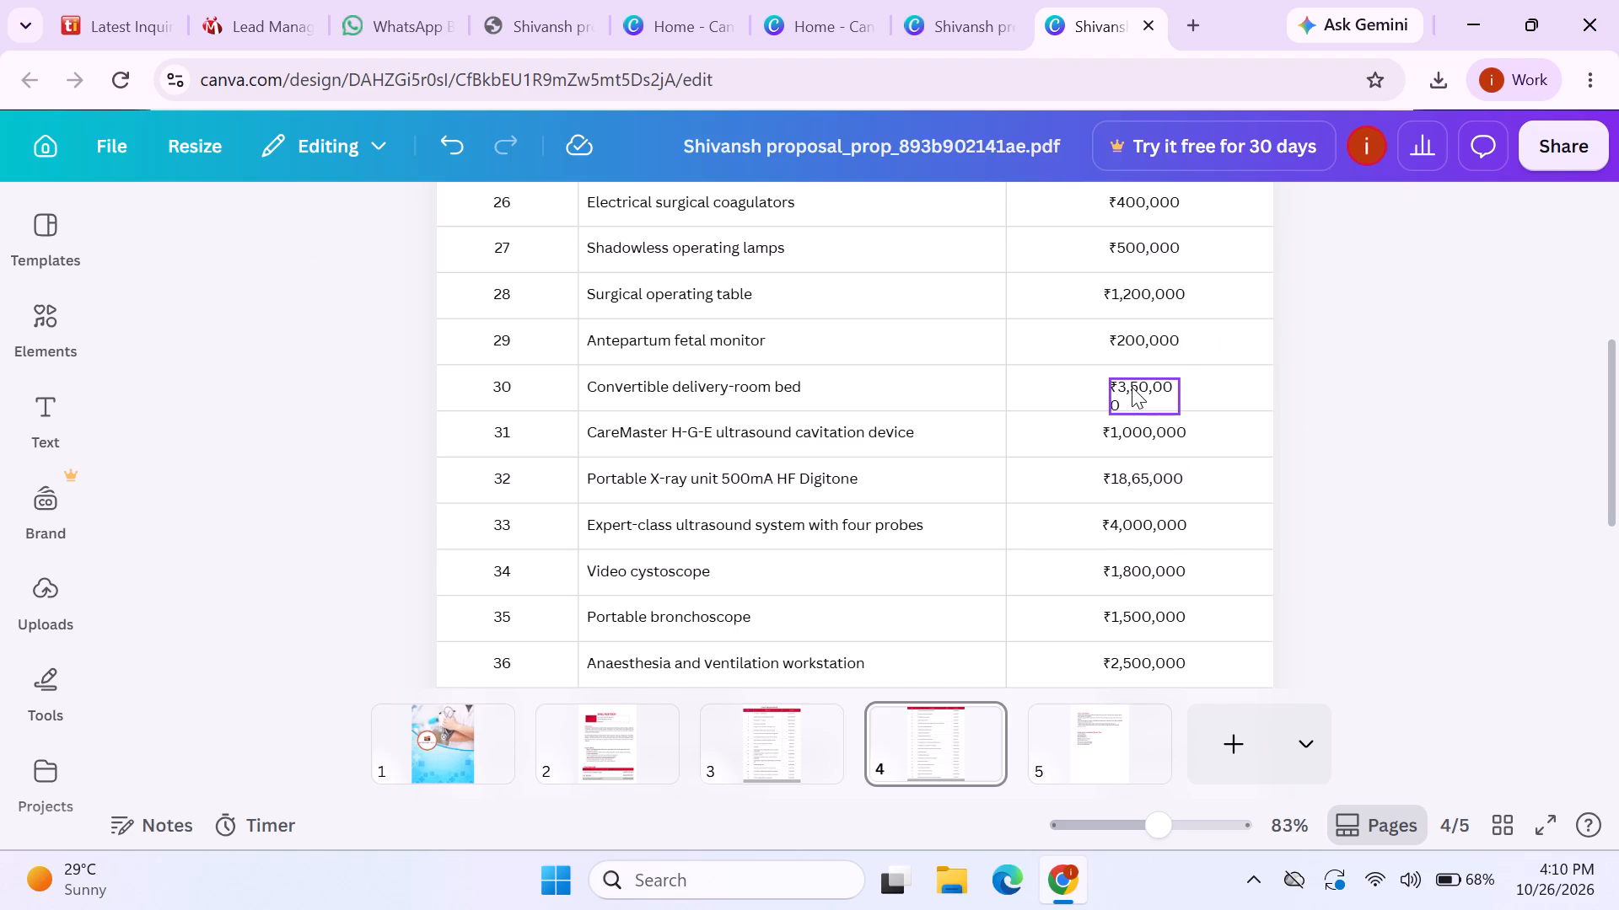
Check the Indian-style digit grouping of the equipment prices on page 5 of the six-page proposal.
click(960, 10)
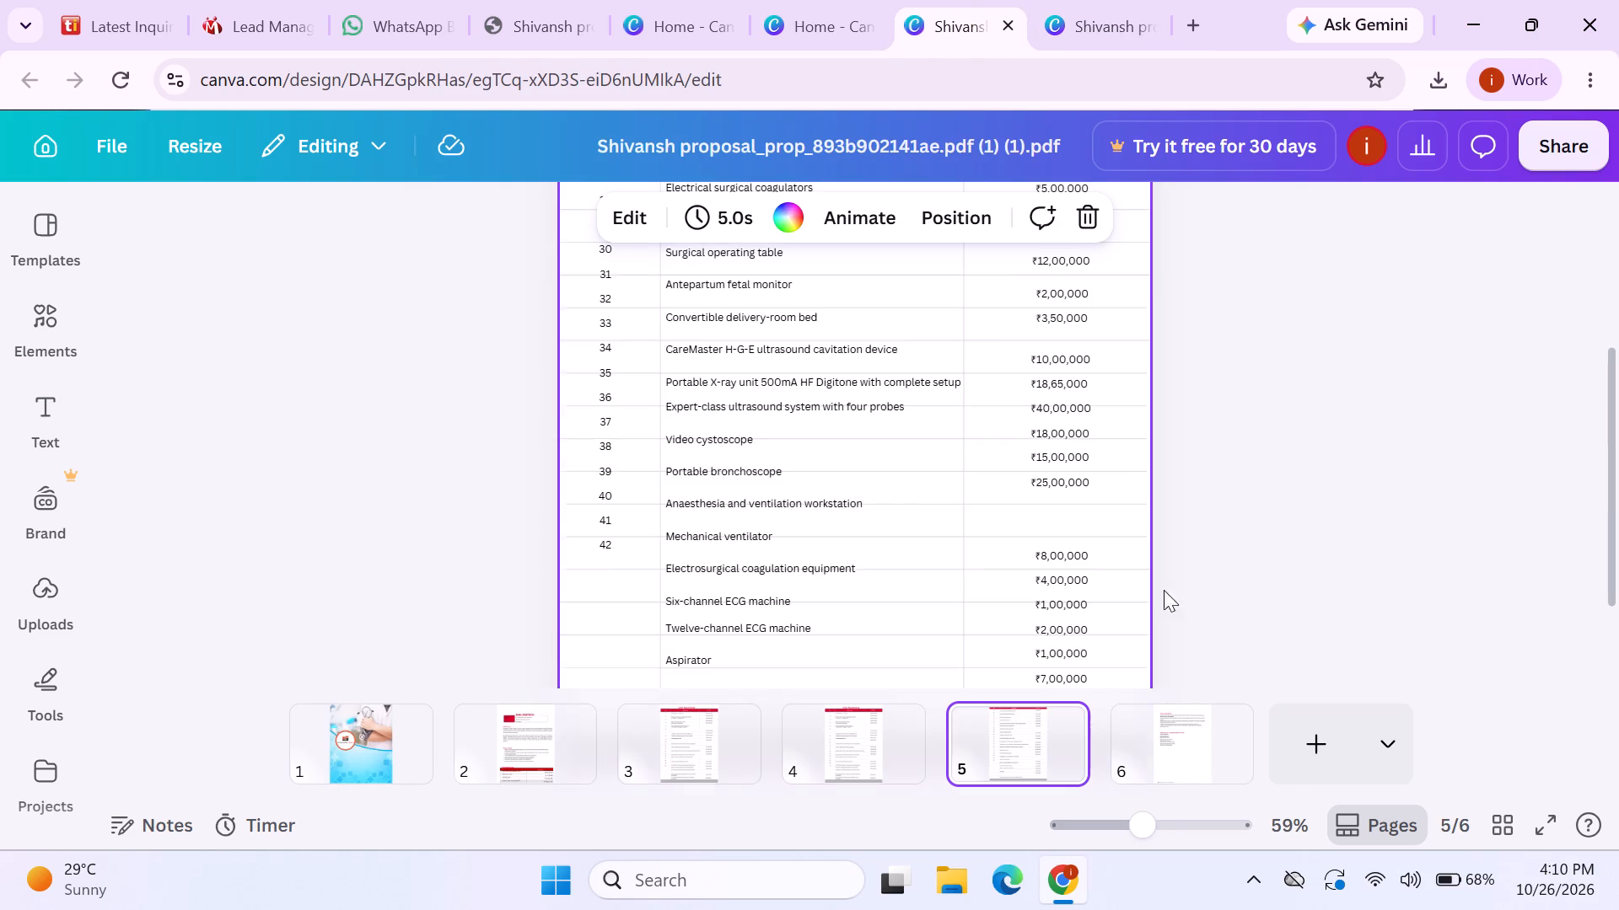
scroll(1256, 570, up, 11)
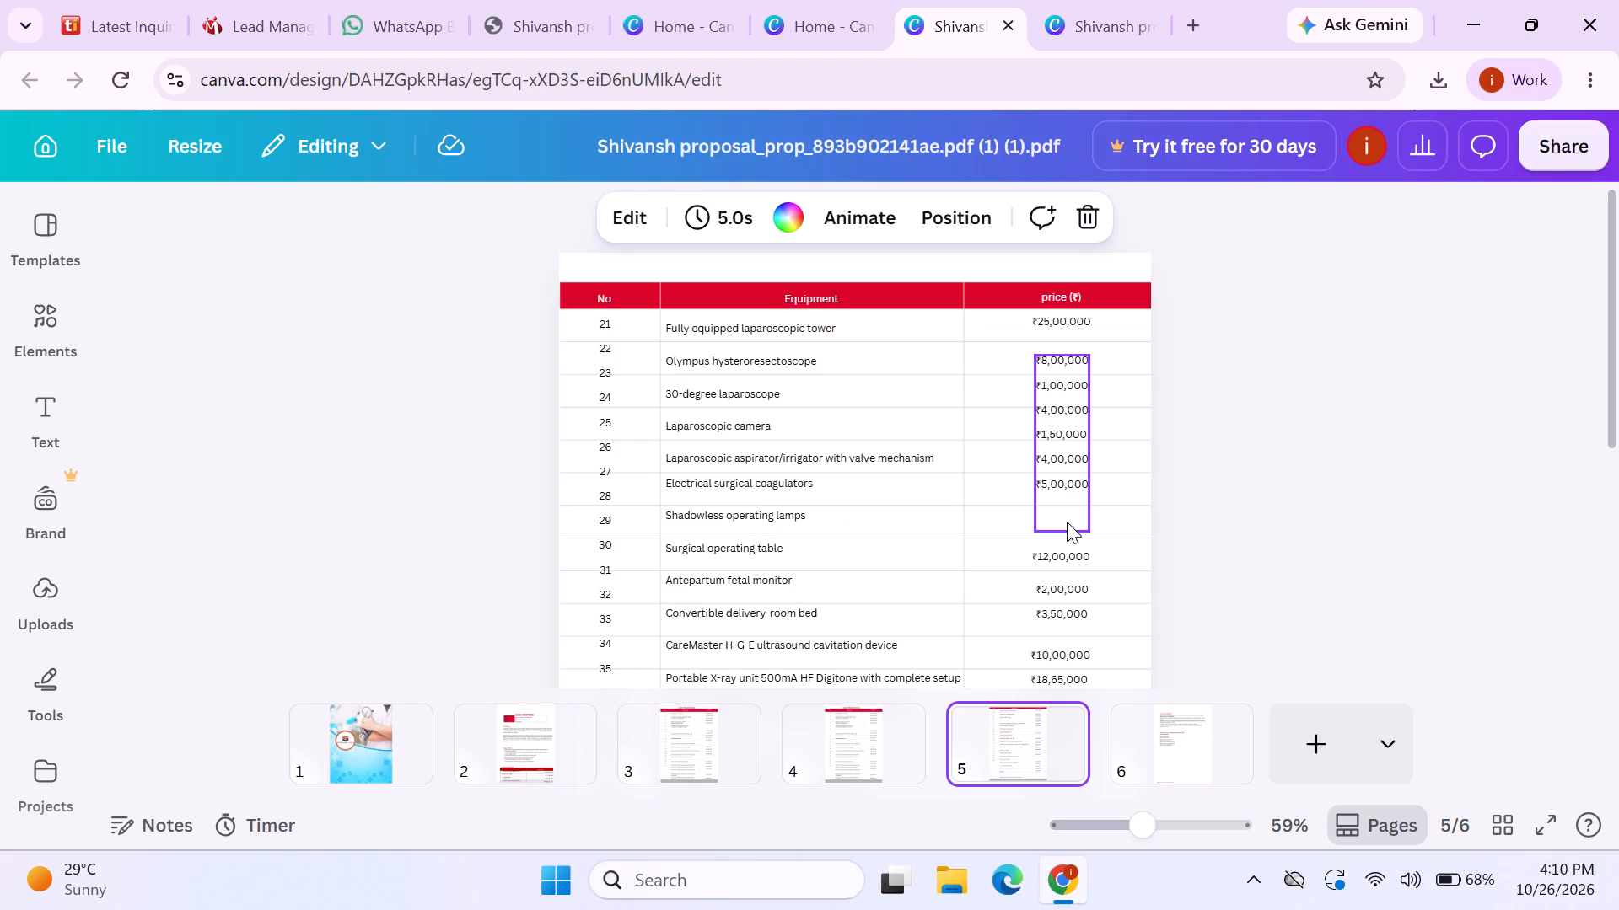
scroll(1067, 522, down, 3)
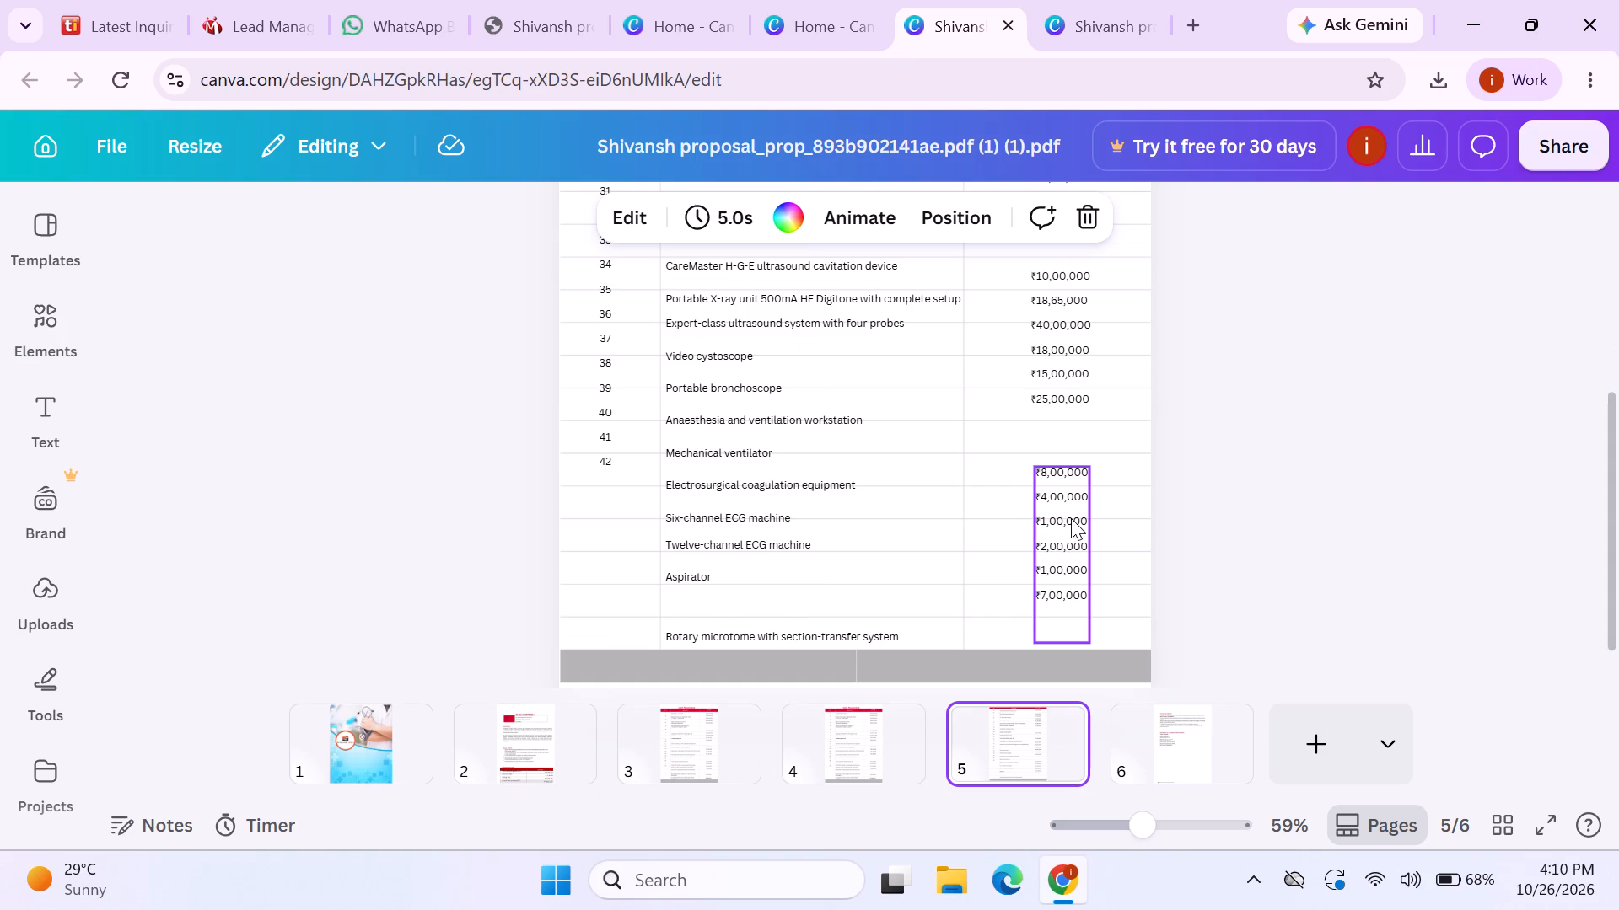
On page 3 of the five-page design, regroup the CT scanner price as ₹12,25,00,000 and widen its text box to fit one line.
click(1094, 36)
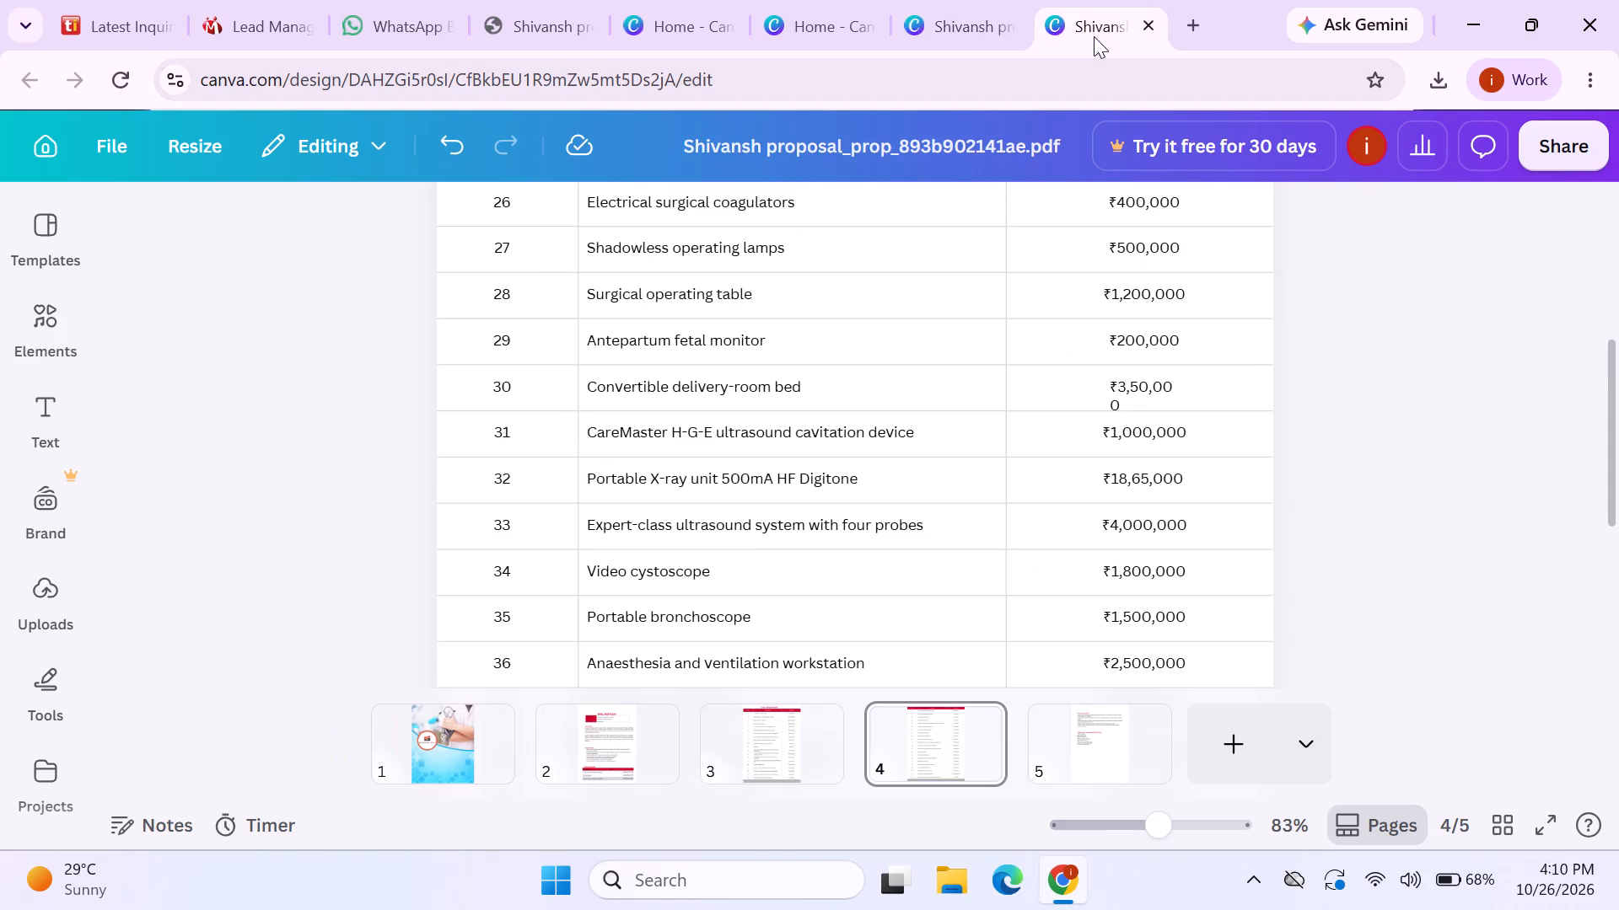
click(815, 753)
scroll(832, 405, up, 2)
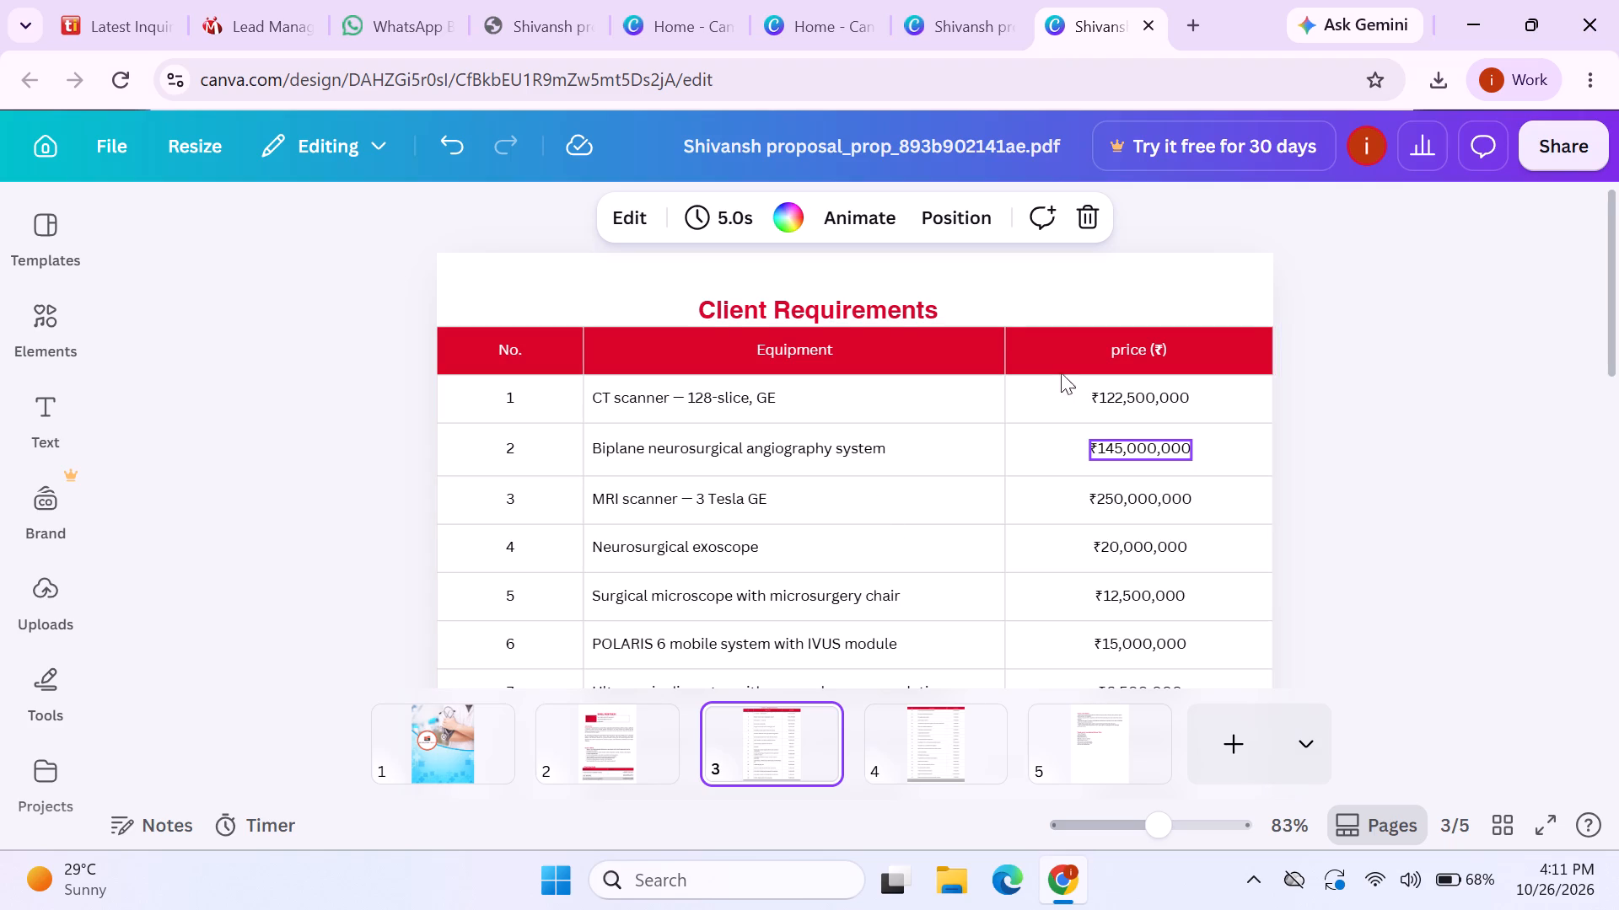
double_click(1133, 388)
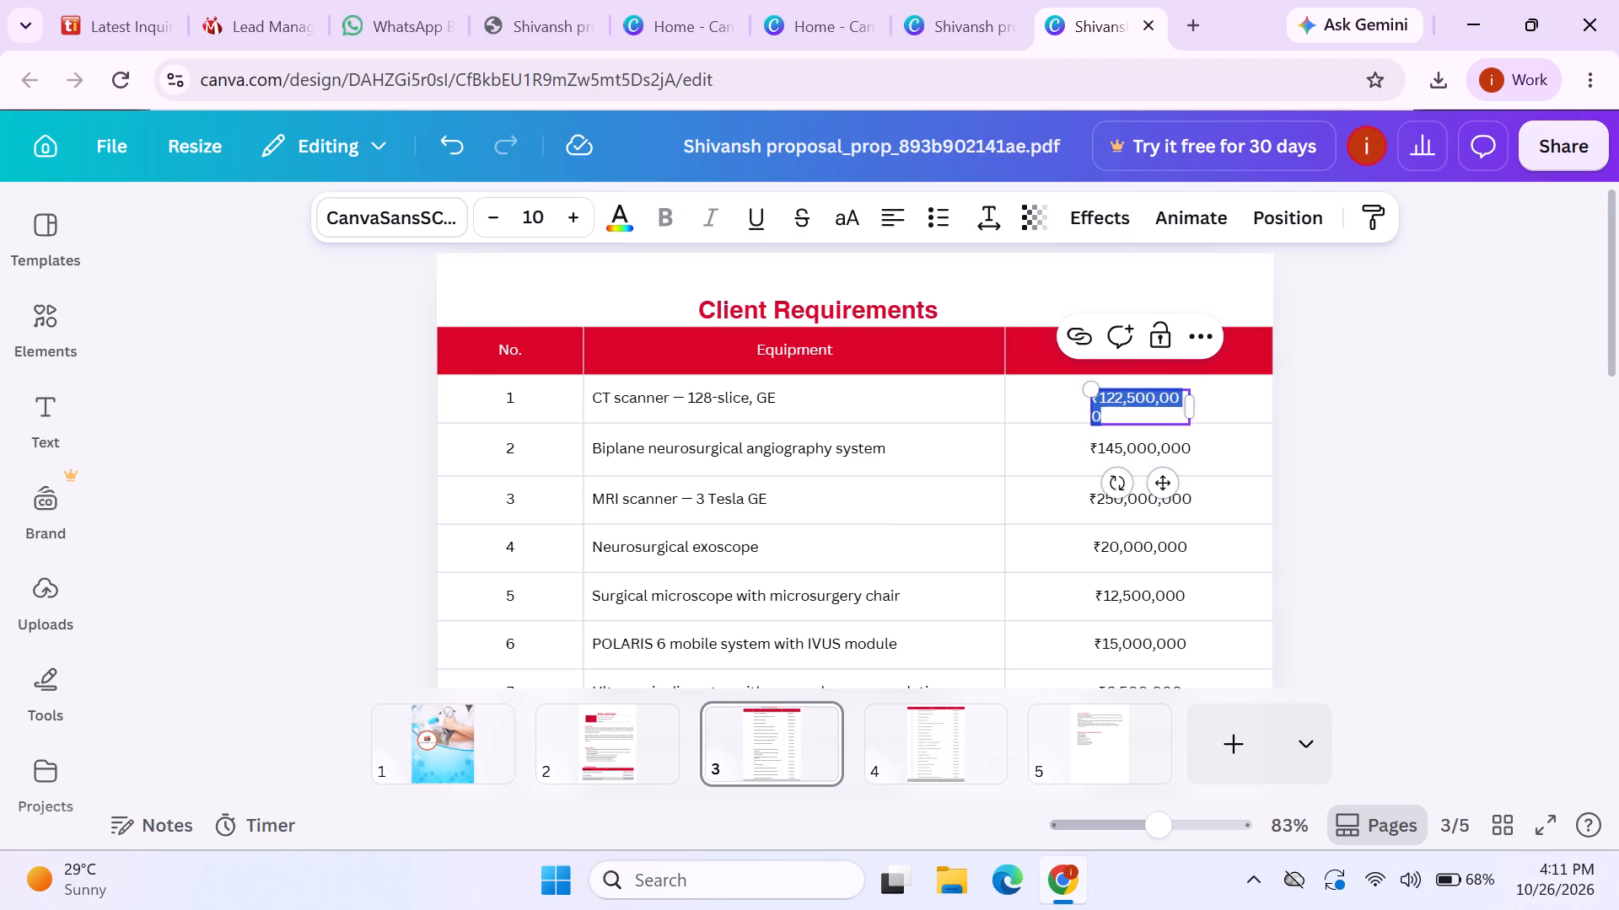
click(1111, 406)
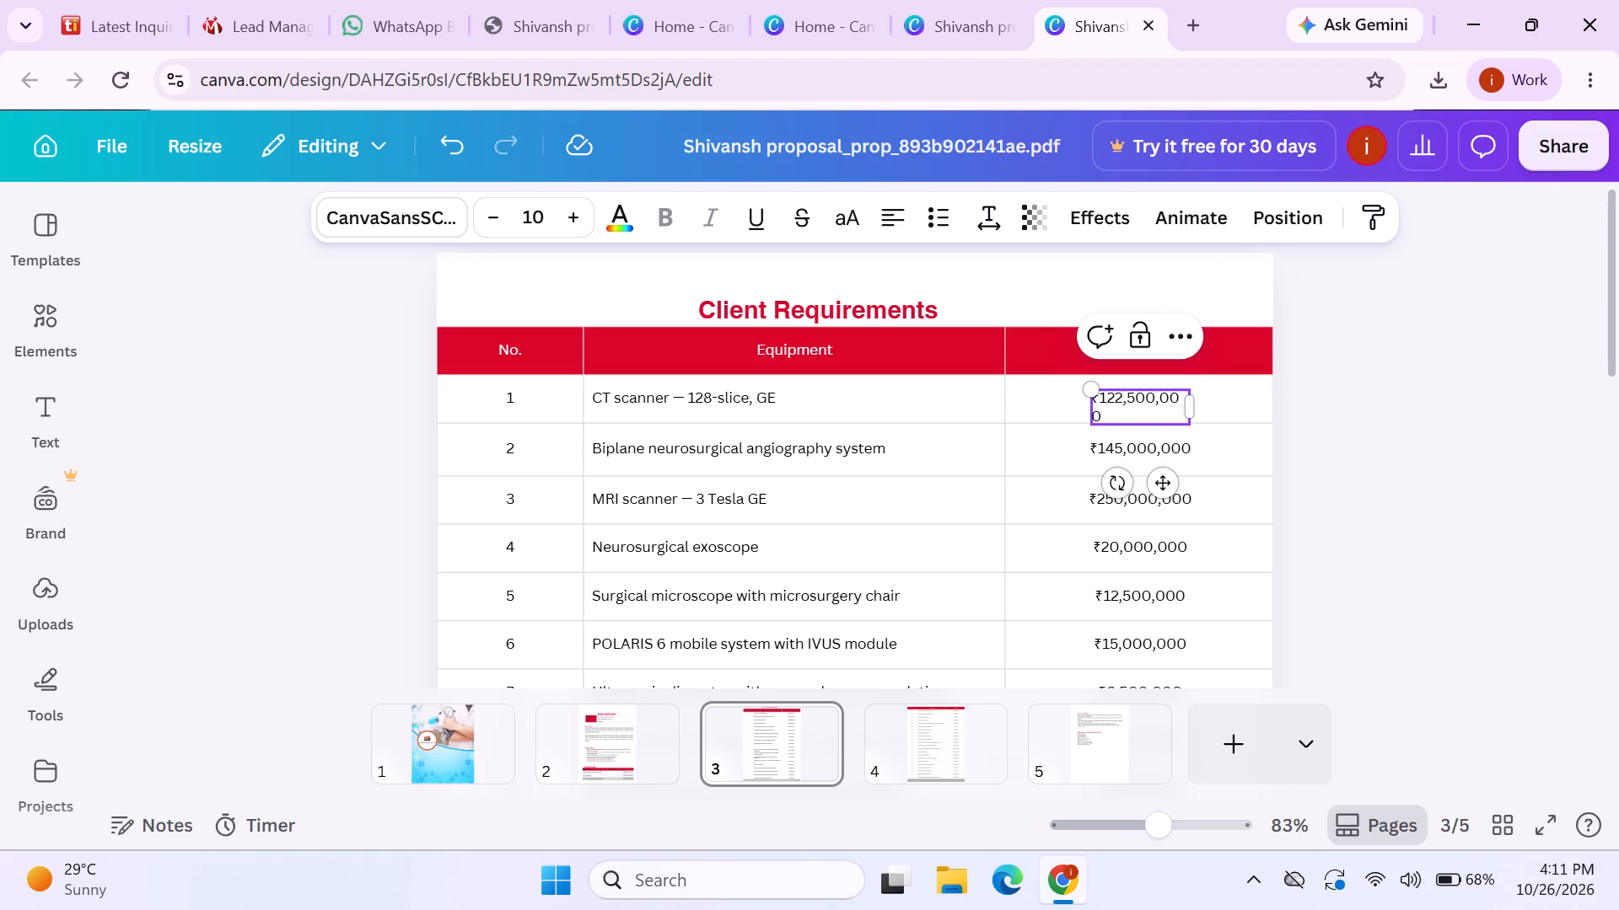
click(1116, 391)
key(comma)
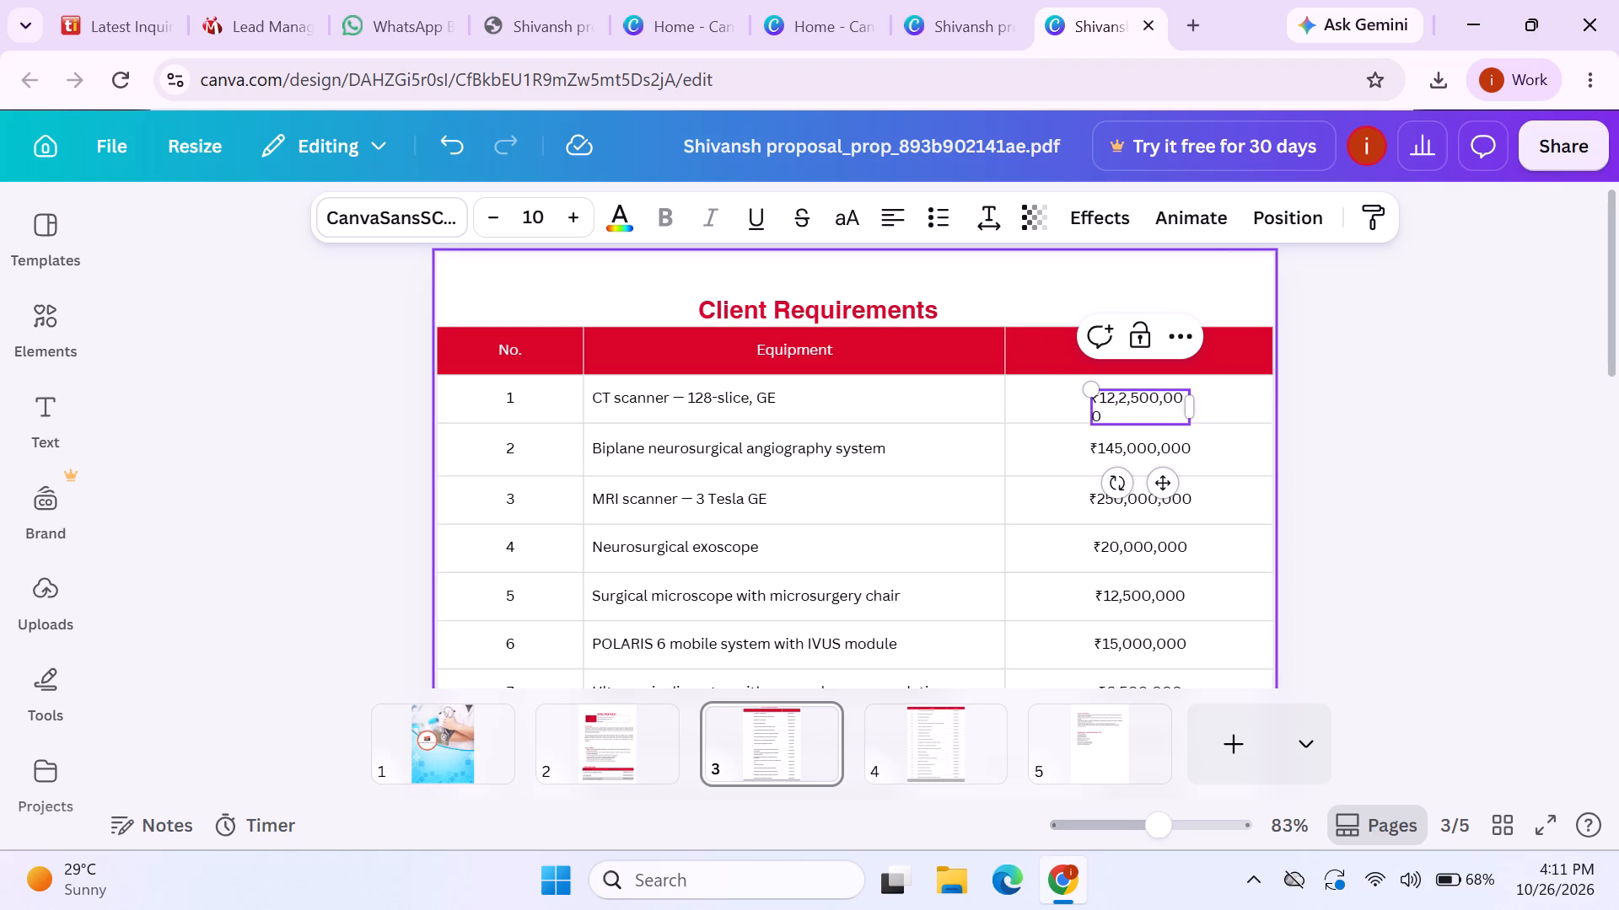
click(1134, 398)
key(BackSpace)
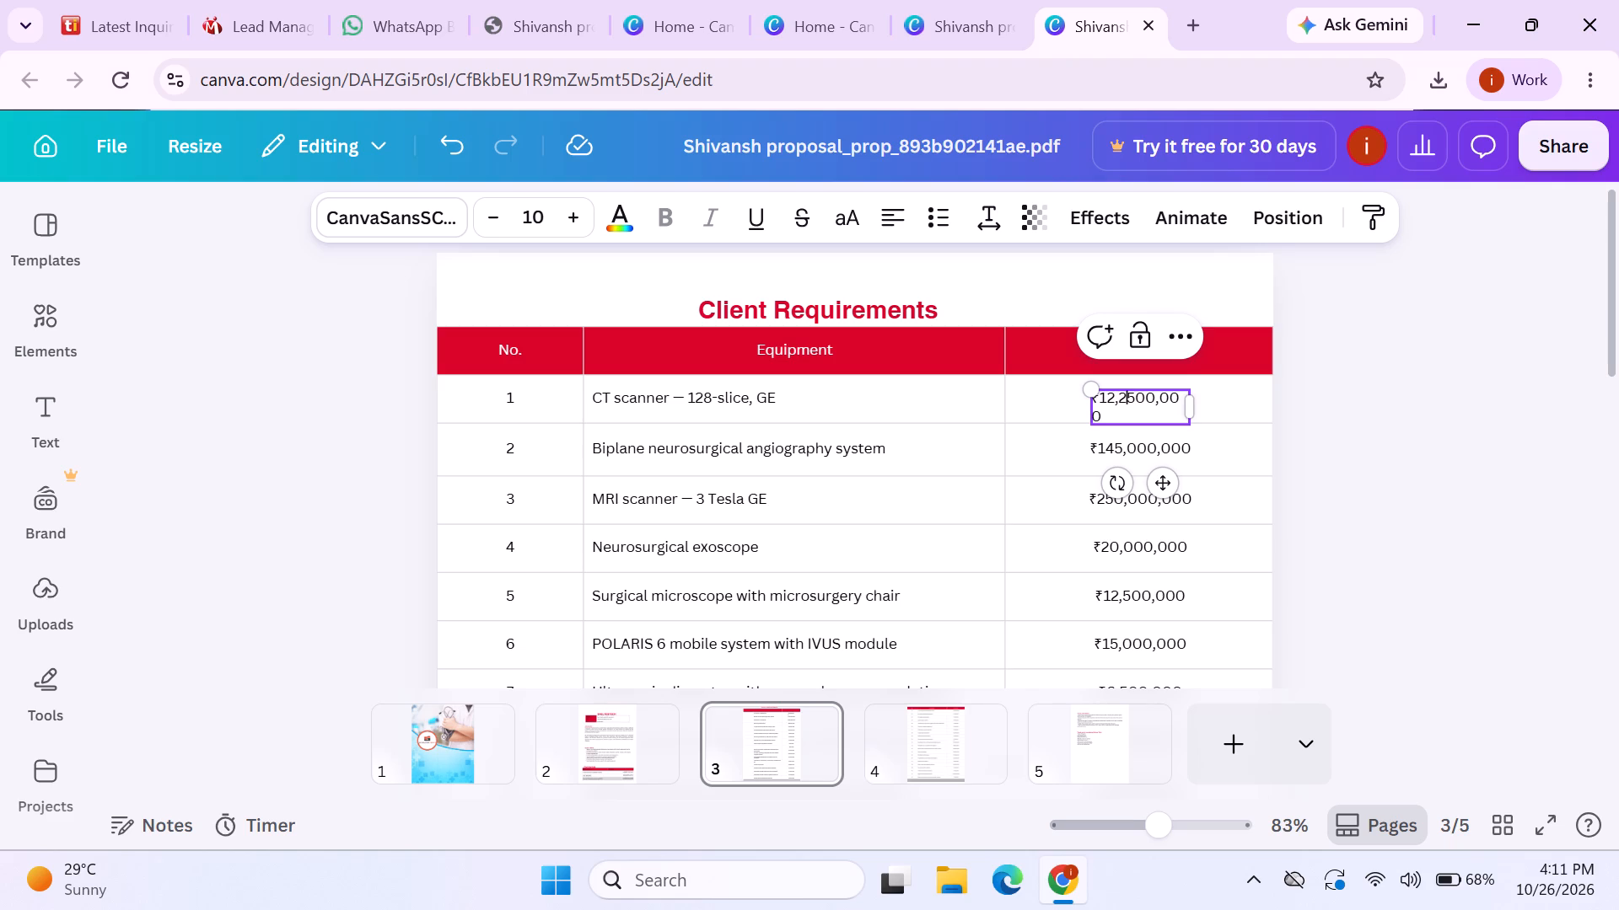
click(1136, 399)
key(comma)
drag(1192, 410, 1202, 409)
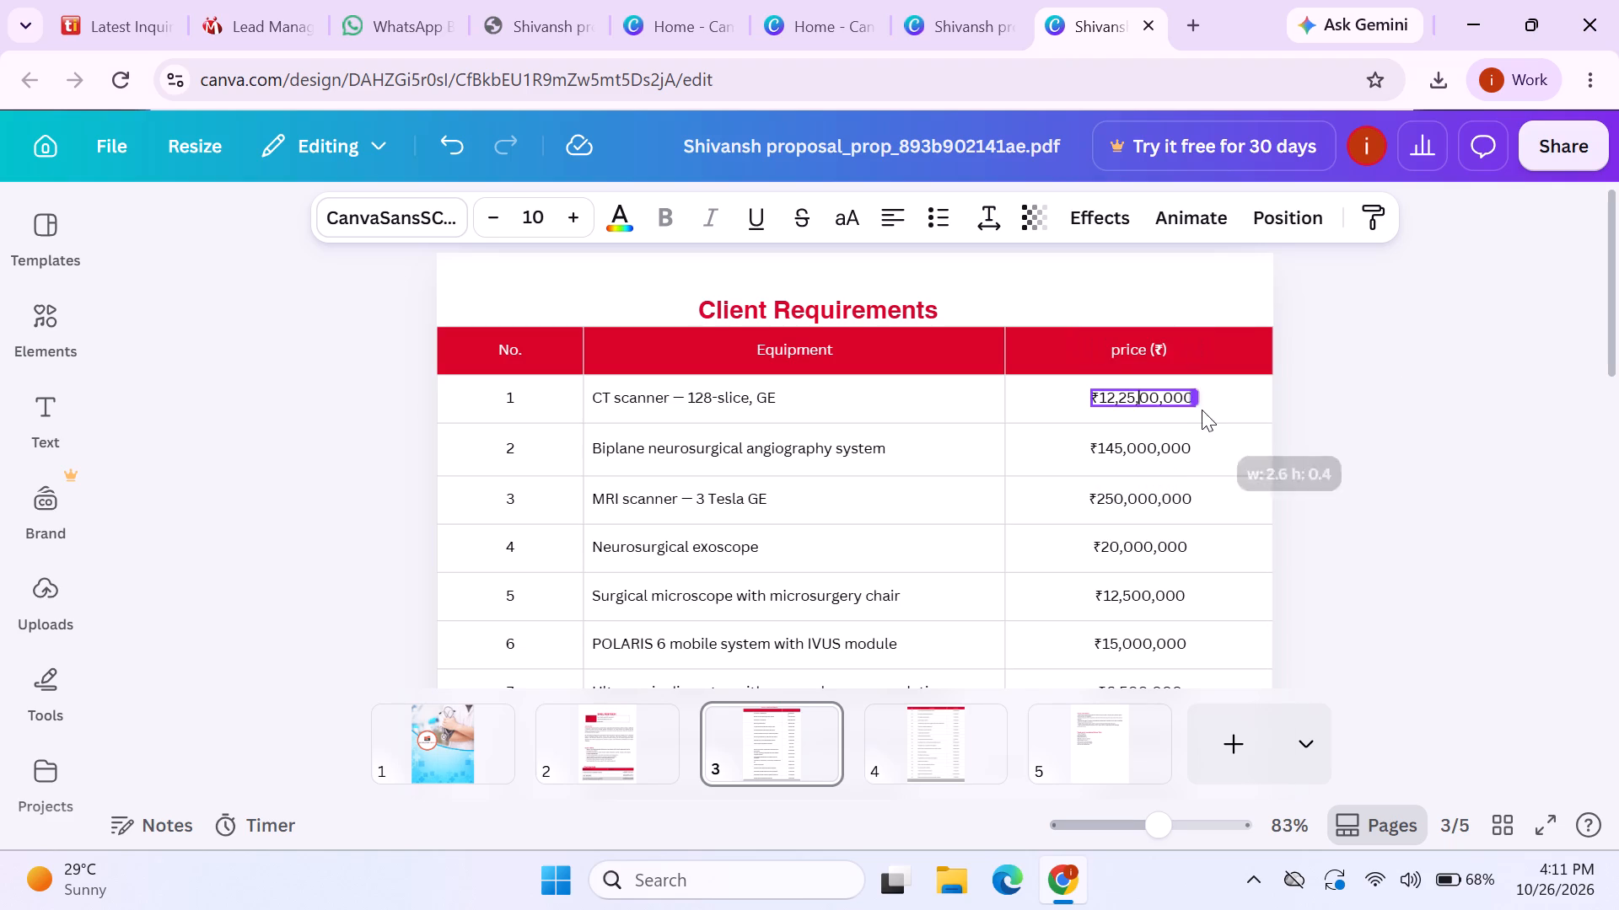
drag(1202, 409, 1204, 409)
click(1366, 420)
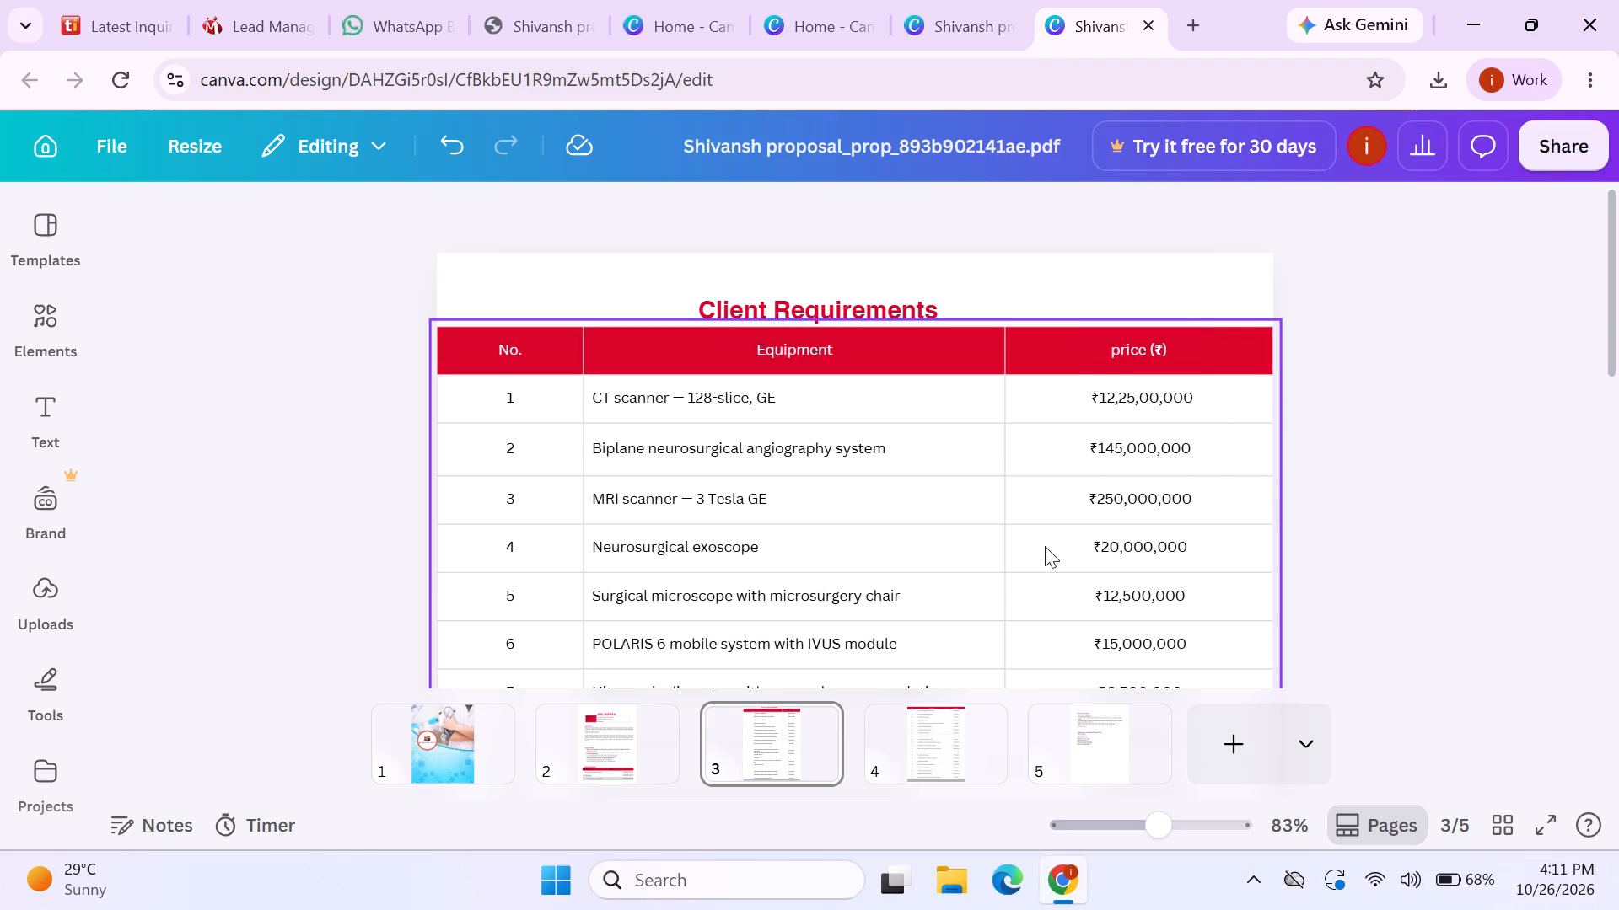
Regroup the Biplane neurosurgical angiography system price as ₹14,50,00,000 and widen its text box to fit one line.
double_click(1112, 449)
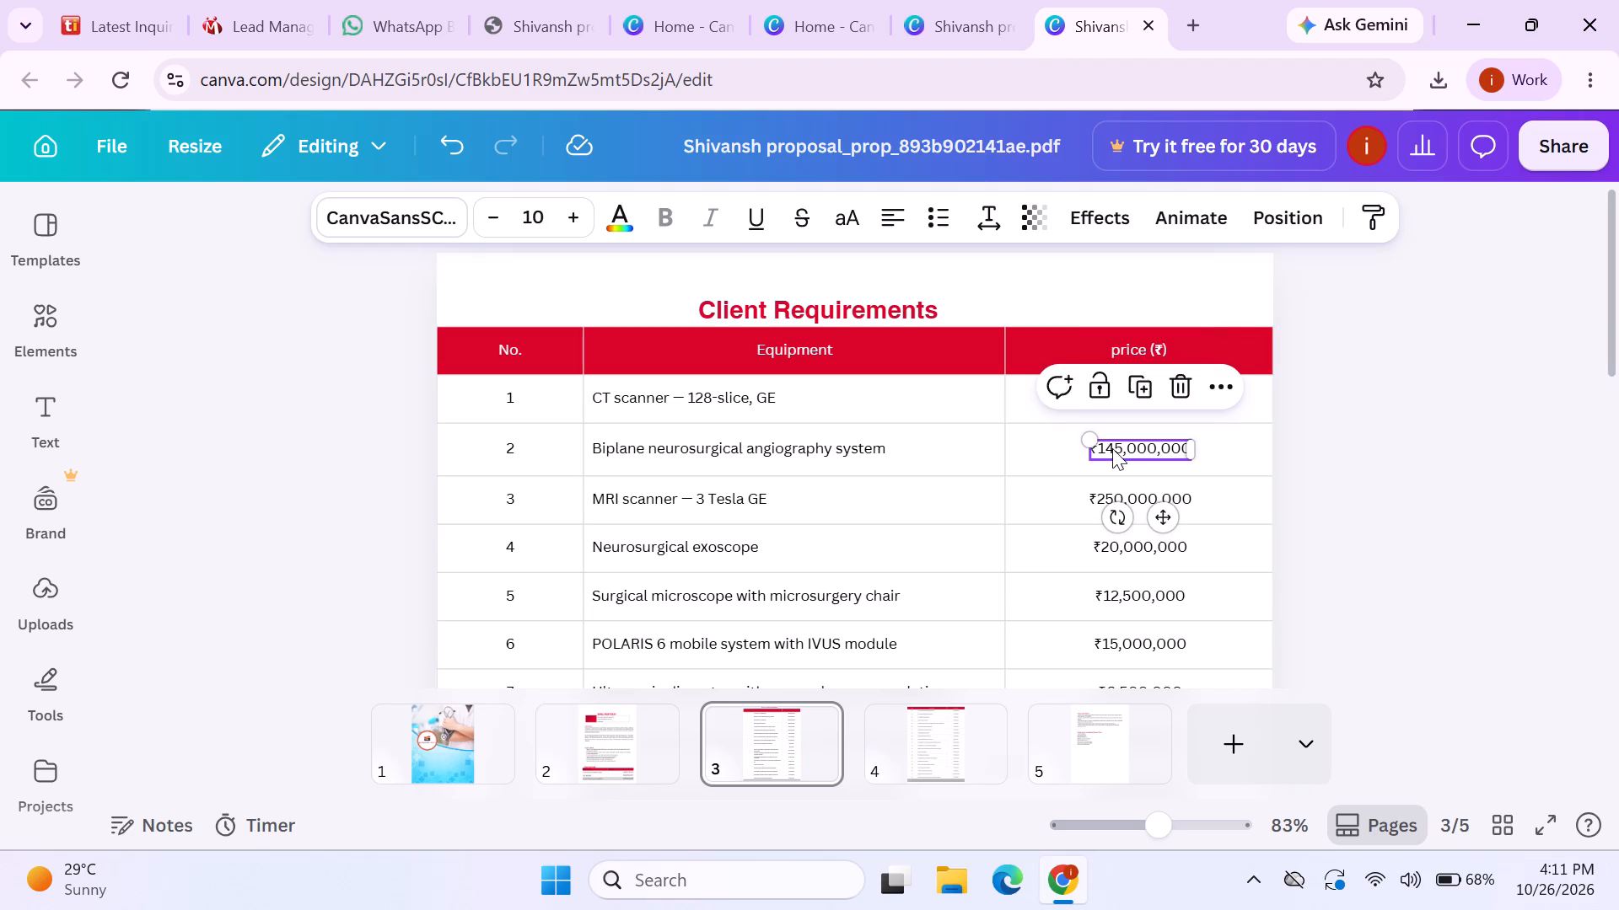
click(1112, 448)
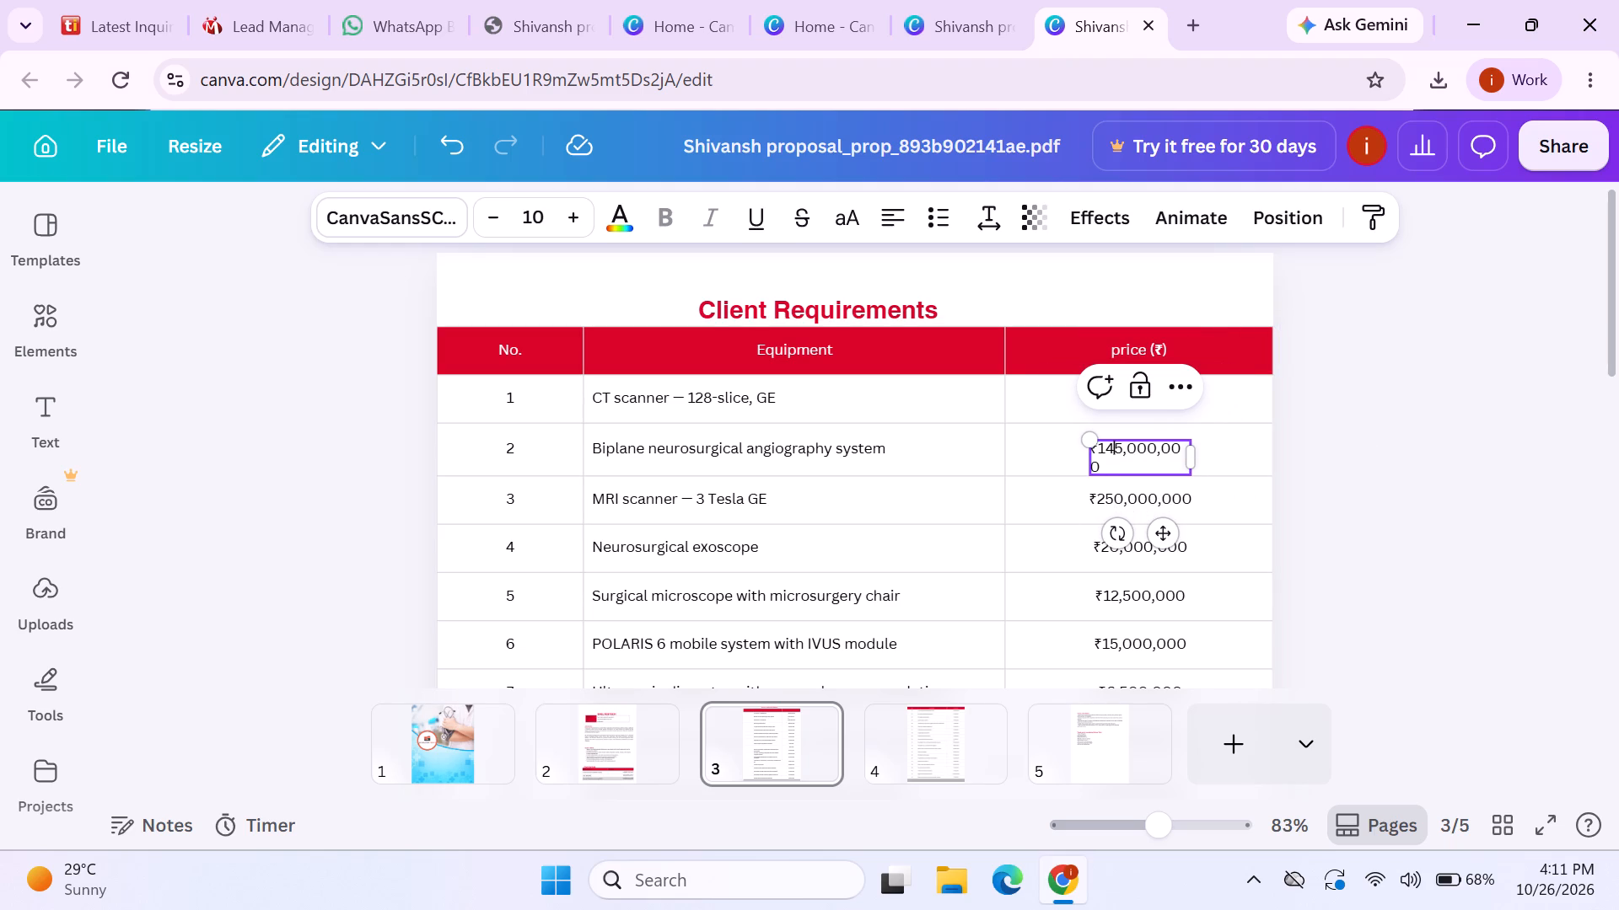
key(comma)
click(1132, 448)
key(BackSpace)
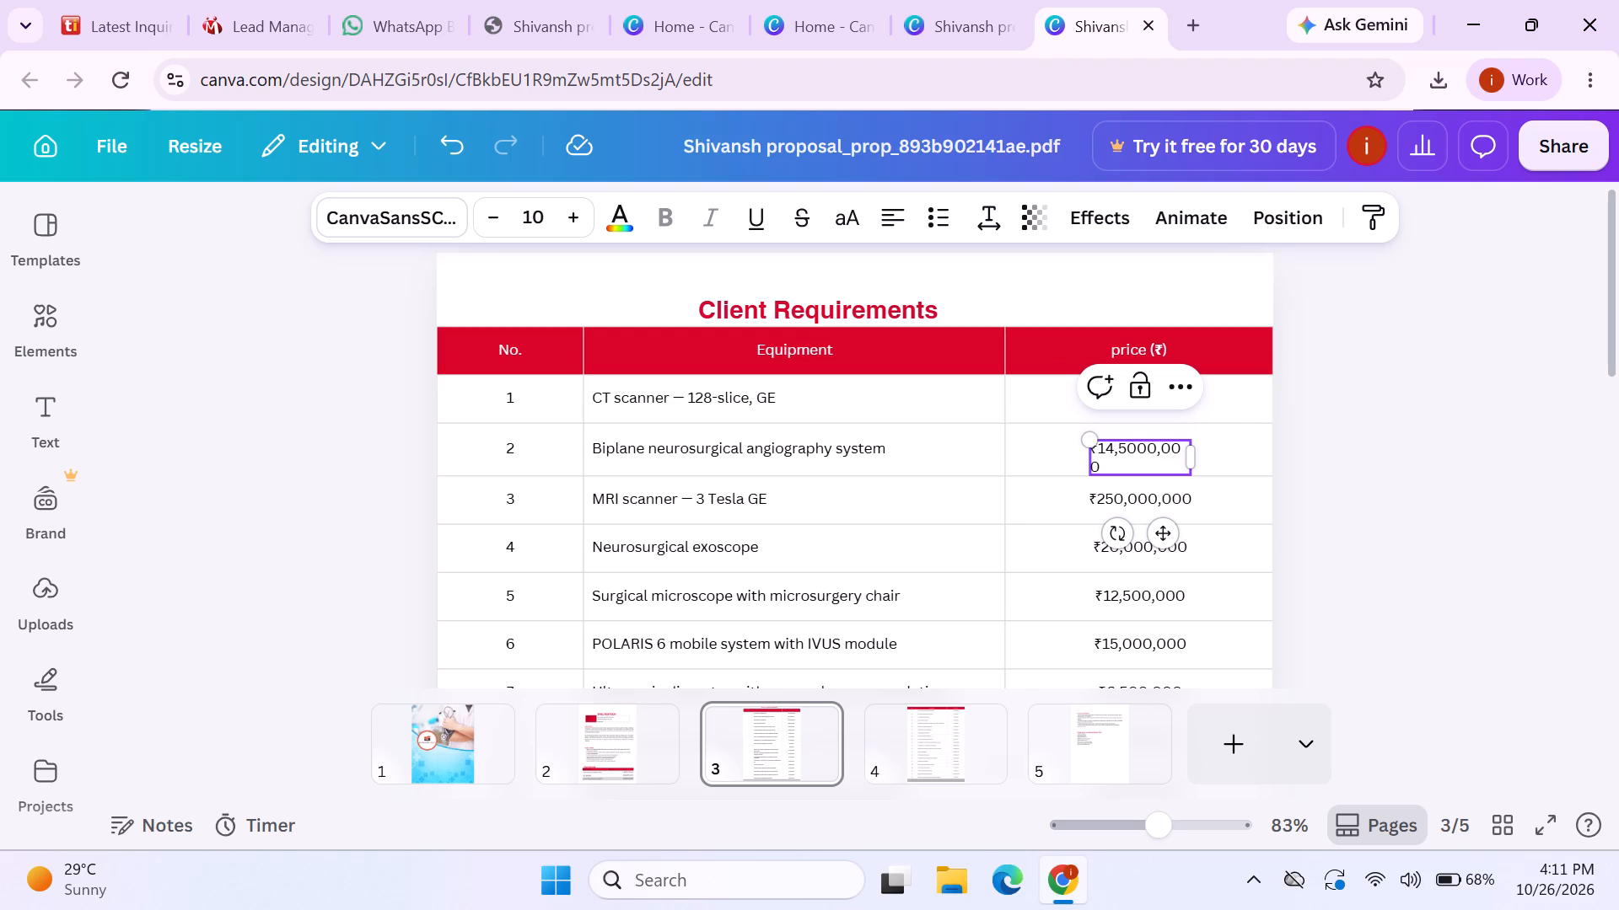
click(1138, 455)
key(comma)
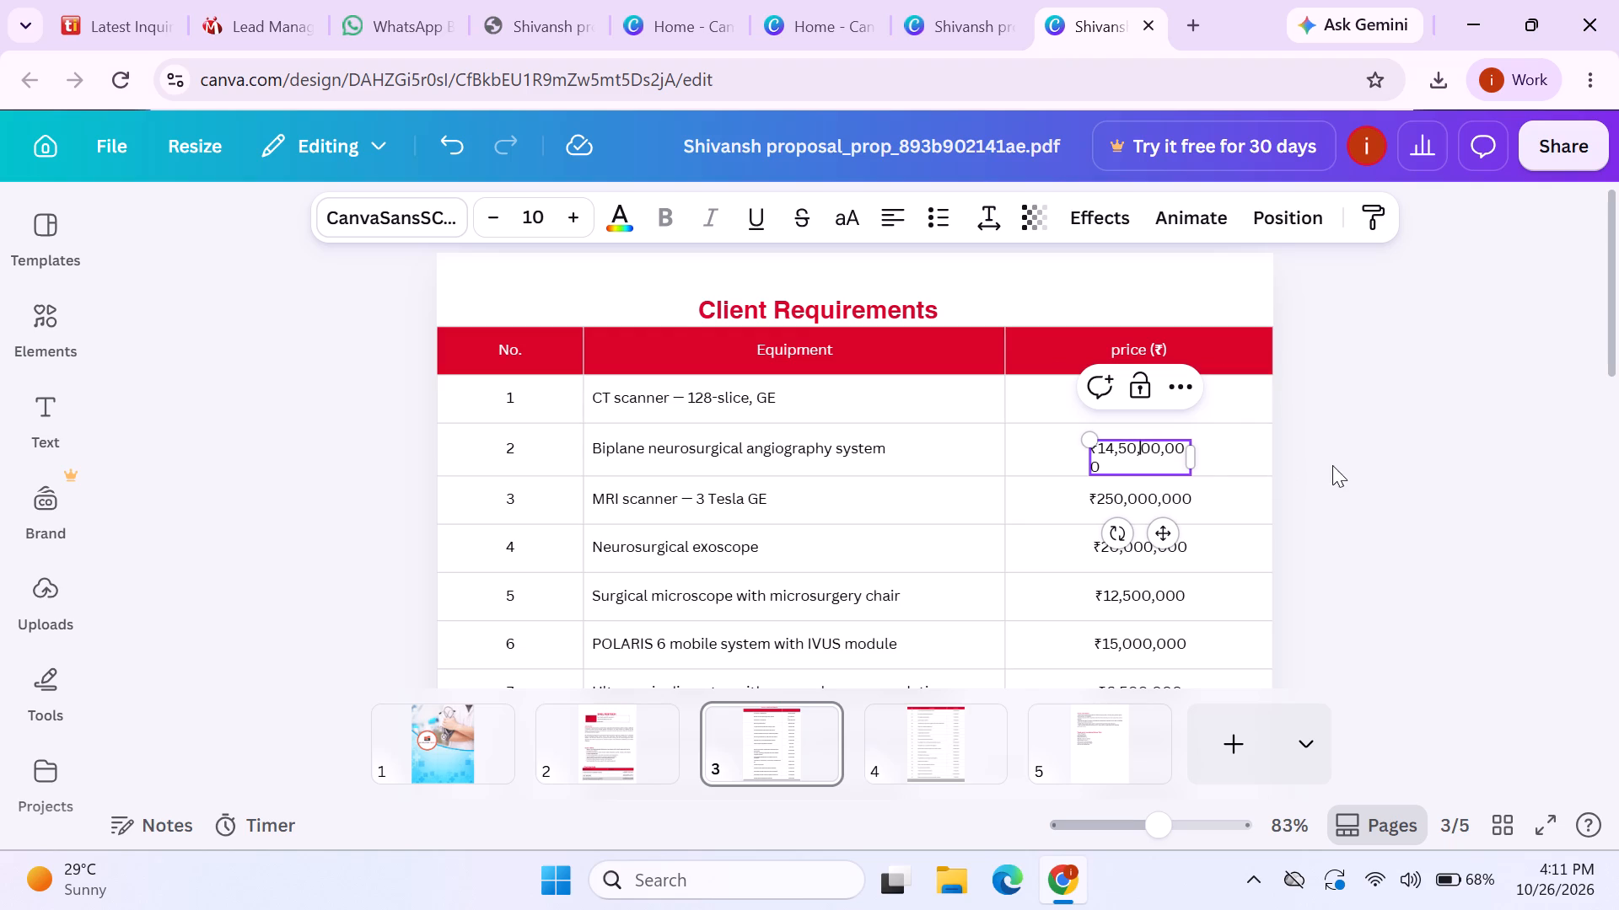
click(1332, 465)
click(1188, 448)
drag(1196, 455, 1208, 455)
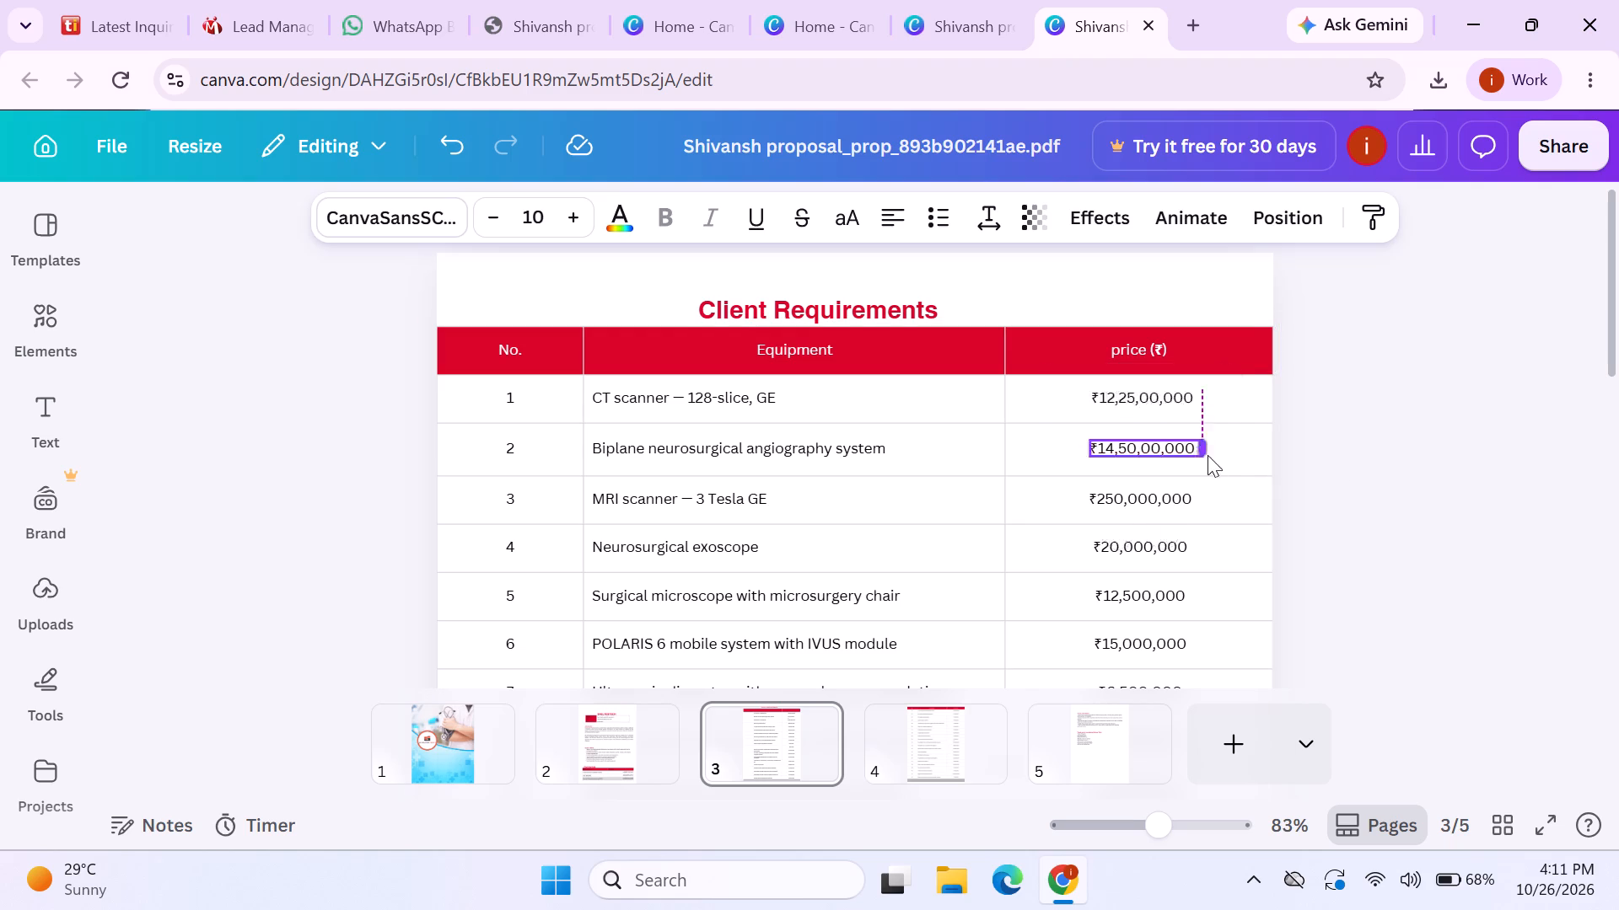
drag(1208, 455, 1208, 453)
click(1401, 451)
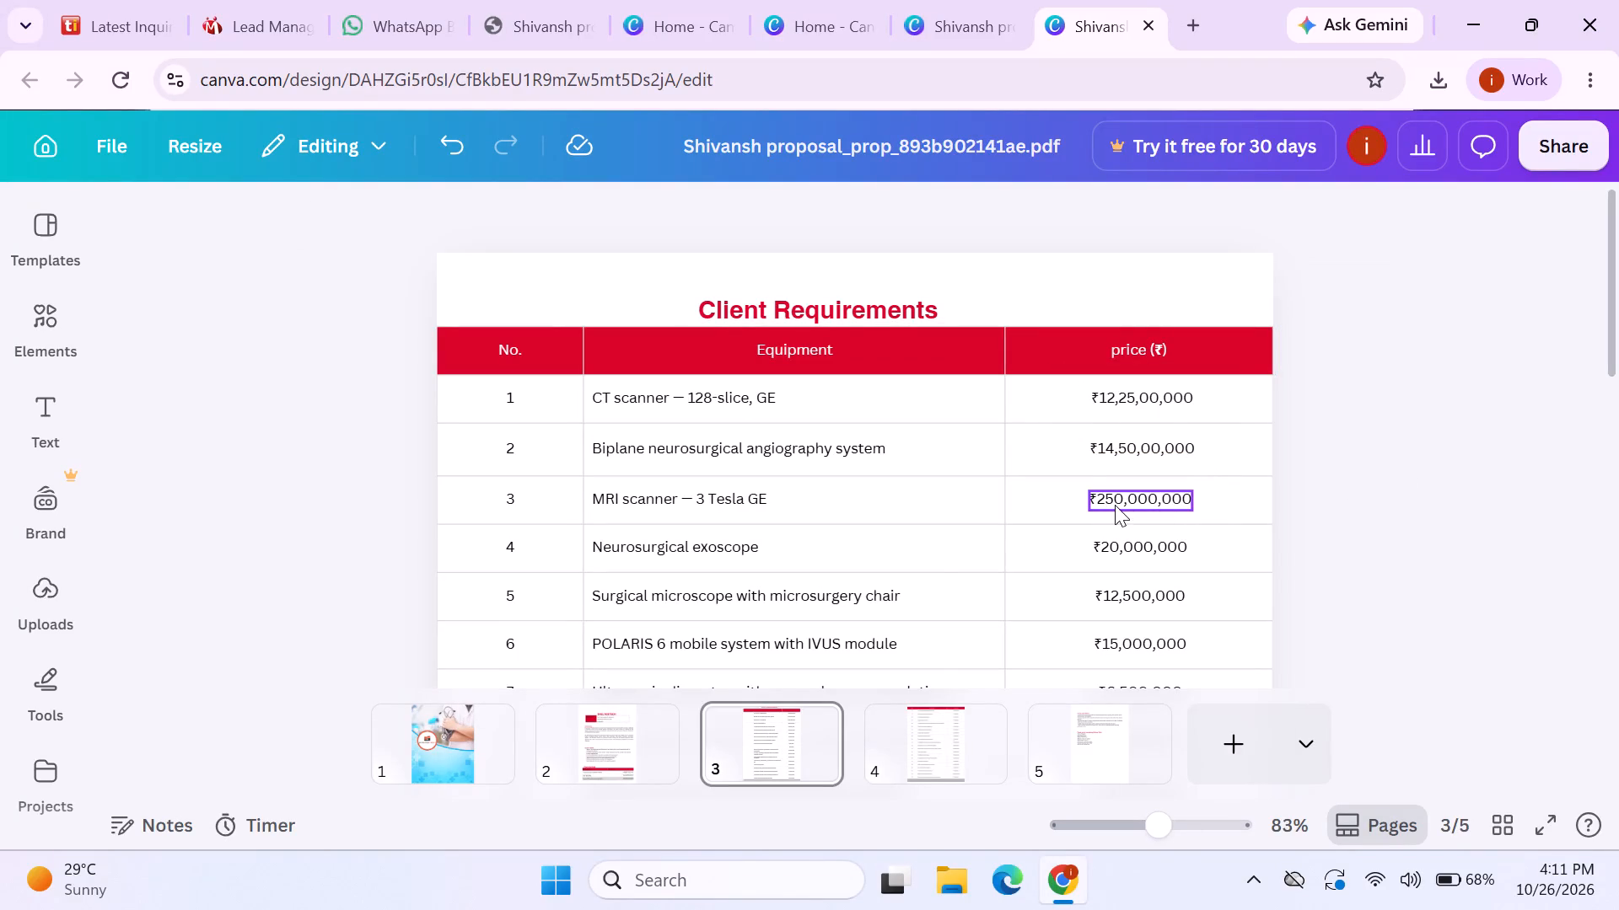
Regroup the MRI scanner – 3 Tesla GE price as ₹25,00,00,000 and widen its text box to fit one line.
double_click(1115, 505)
click(1114, 499)
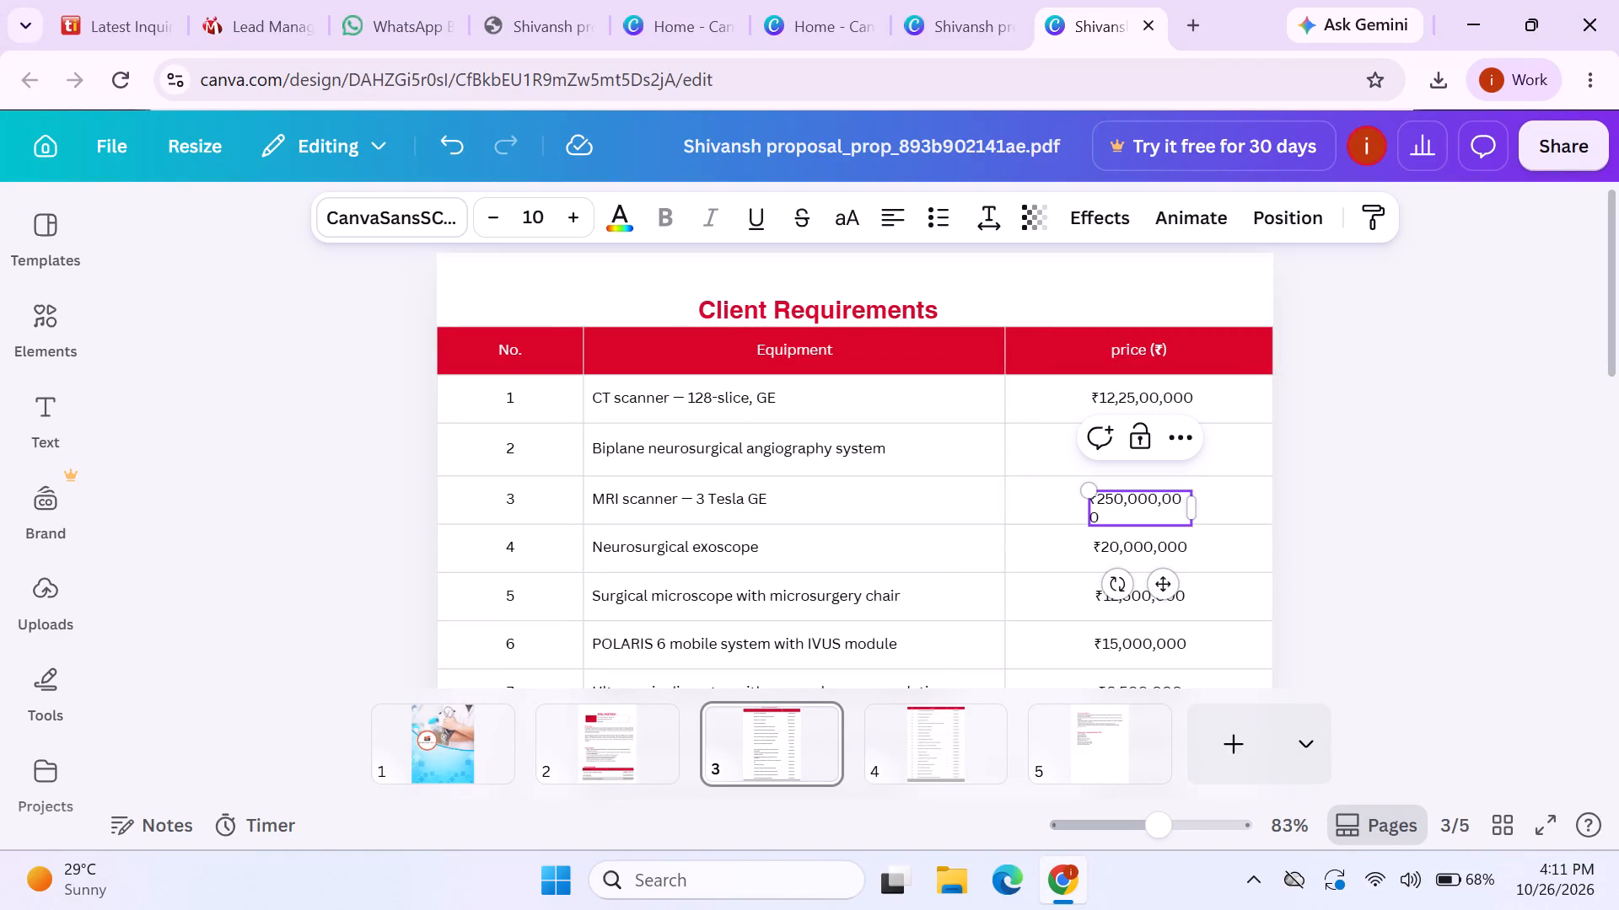
key(comma)
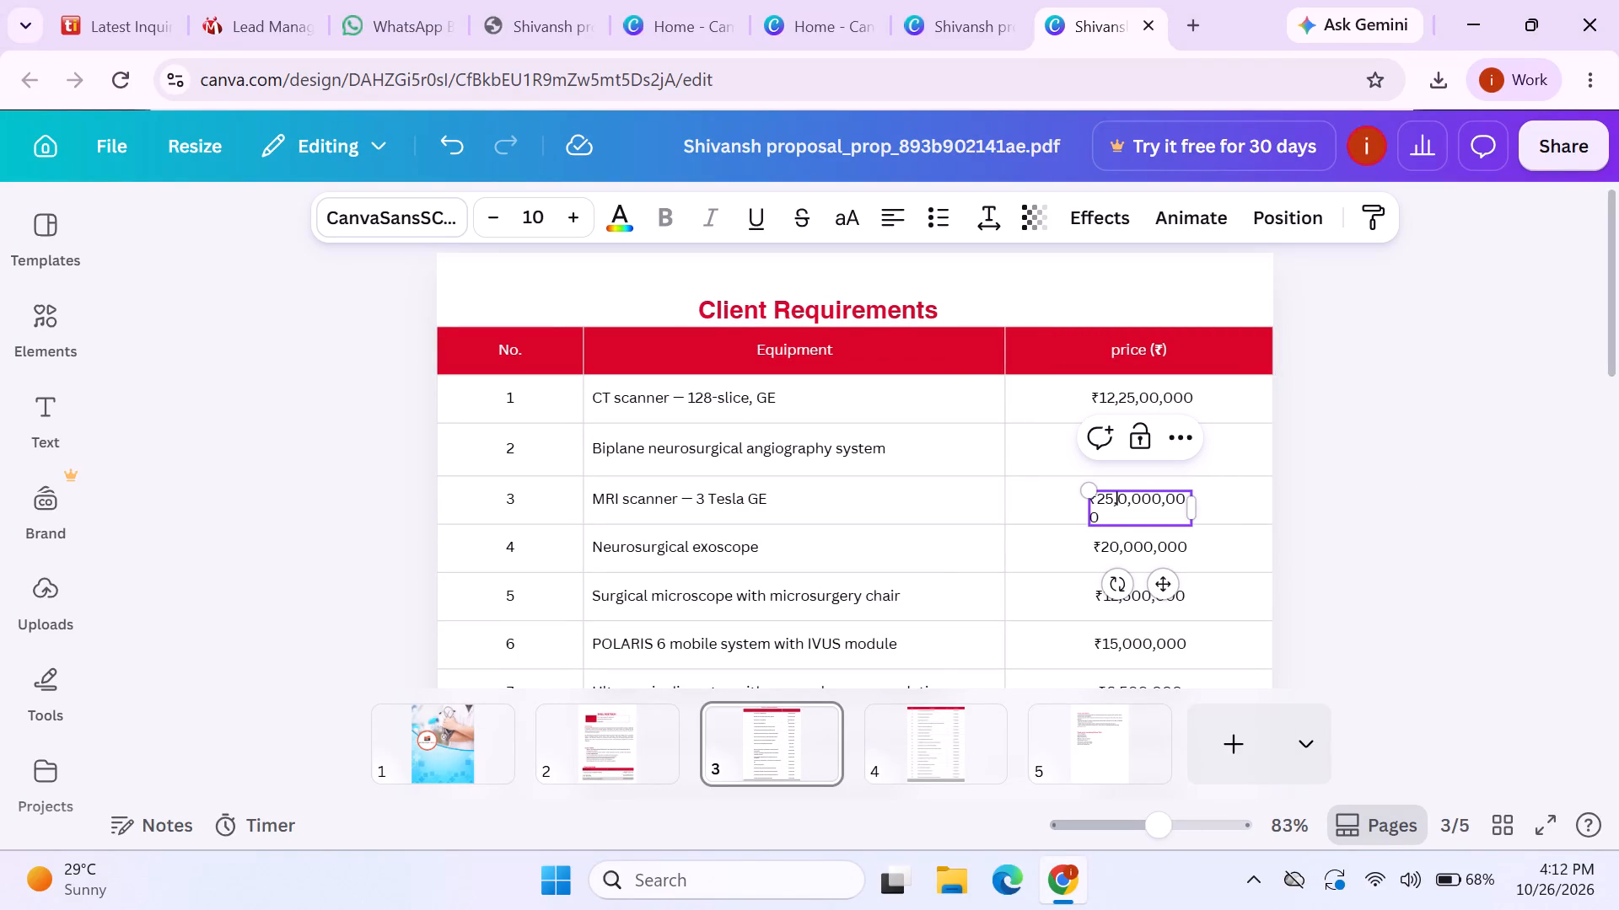
click(1133, 489)
double_click(1133, 493)
key(BackSpace)
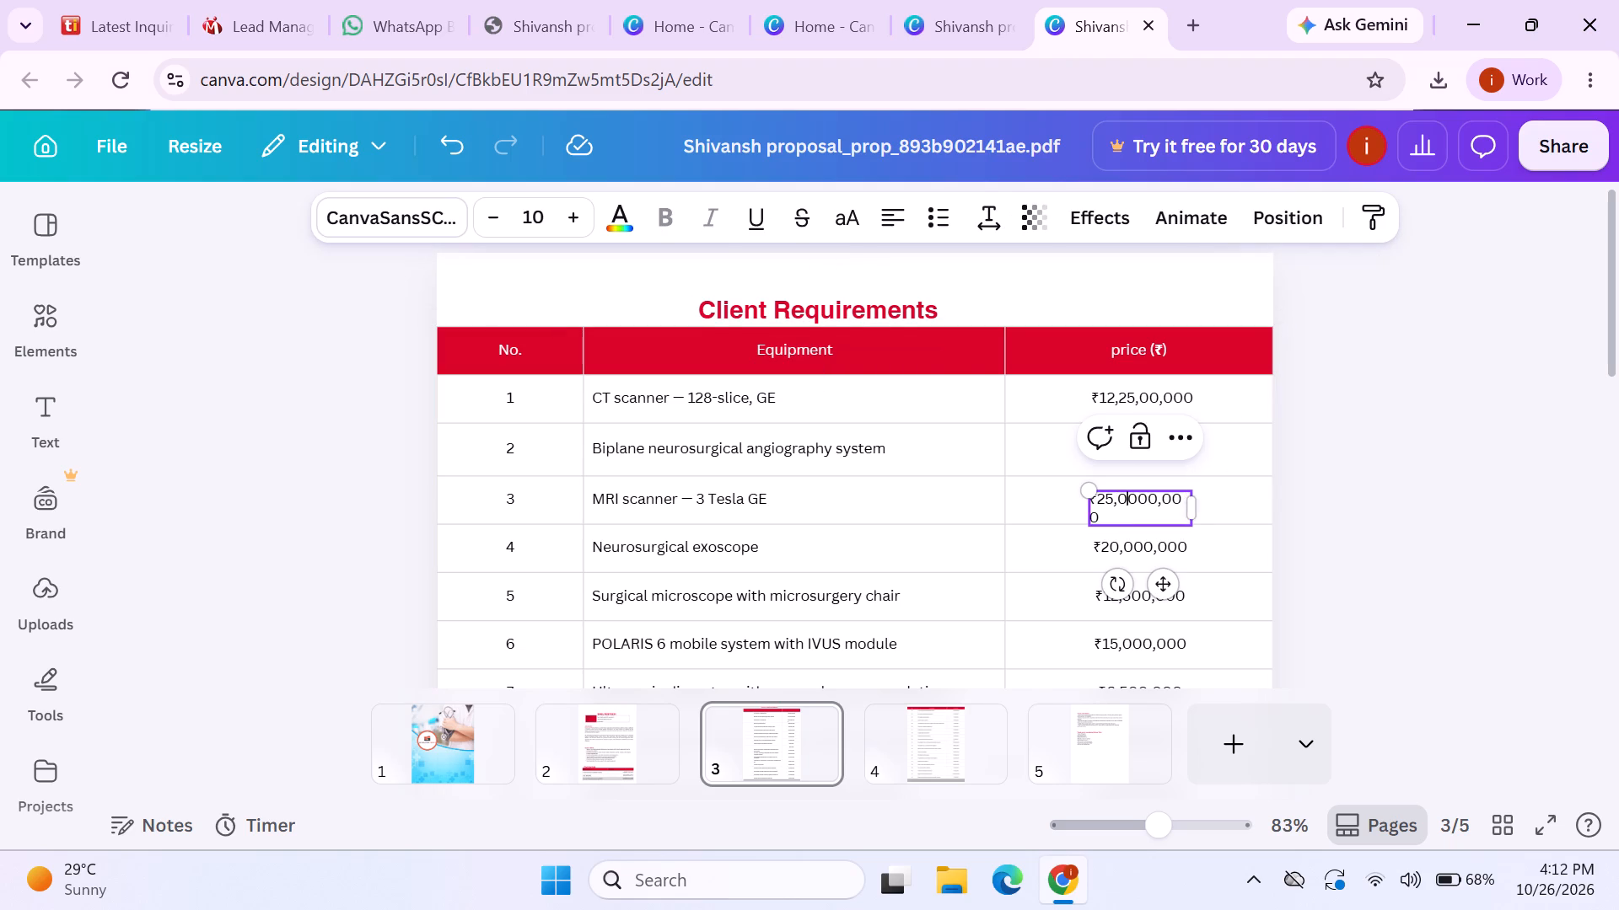
click(1138, 495)
key(comma)
drag(1196, 506, 1208, 506)
click(1444, 505)
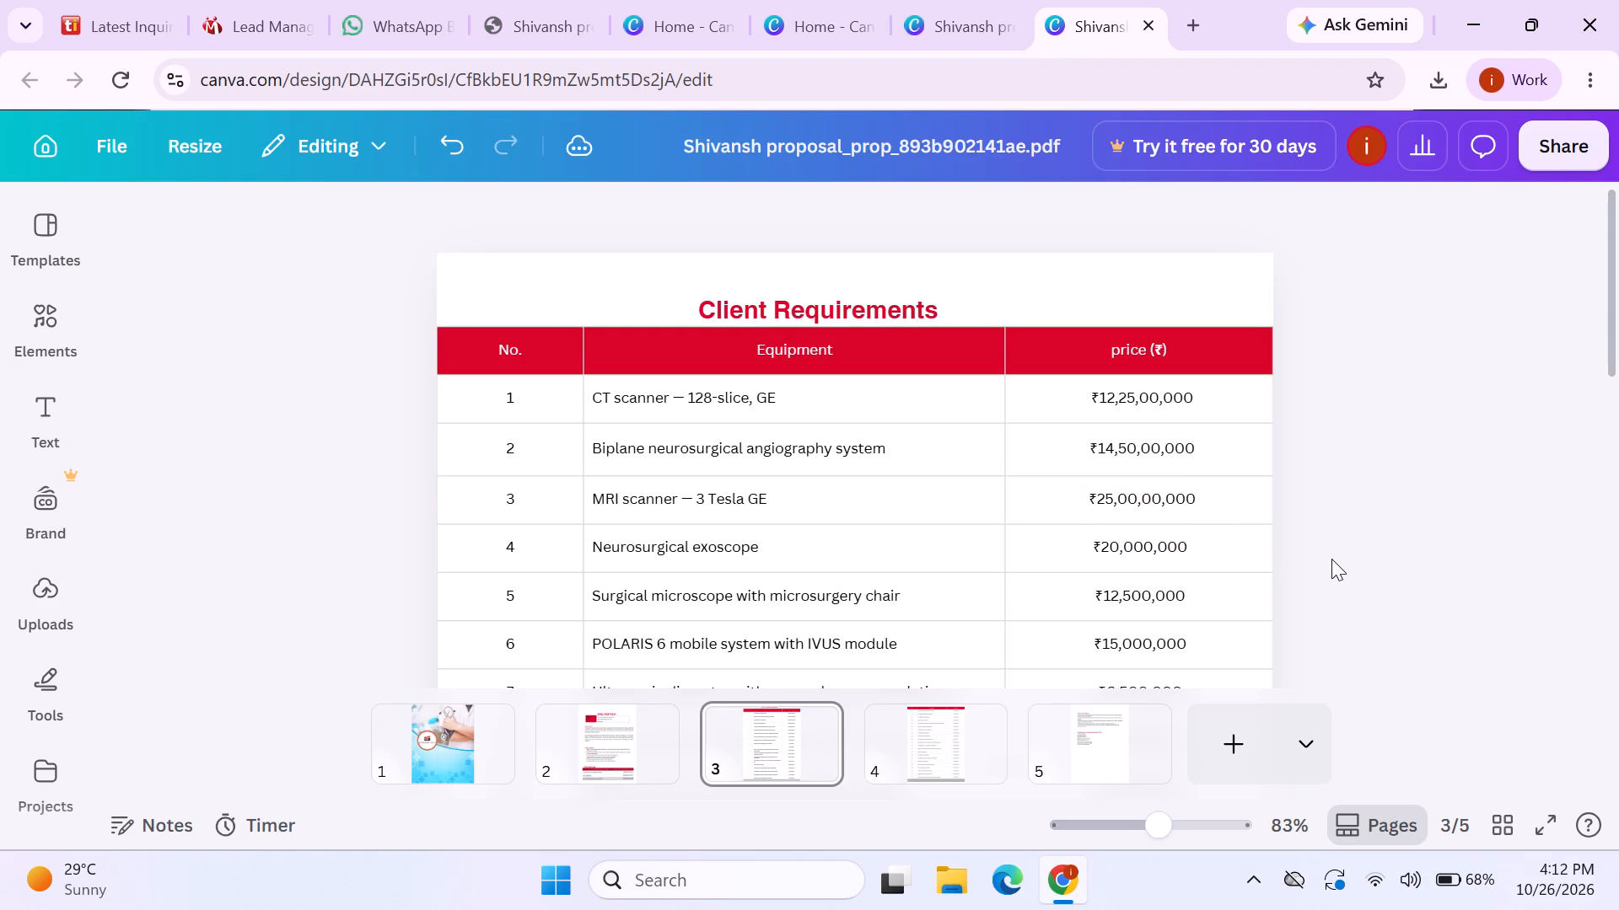
Regroup the Neurosurgical exoscope price as ₹2,00,00,000 and widen its text box to fit one line.
scroll(1336, 559, down, 1)
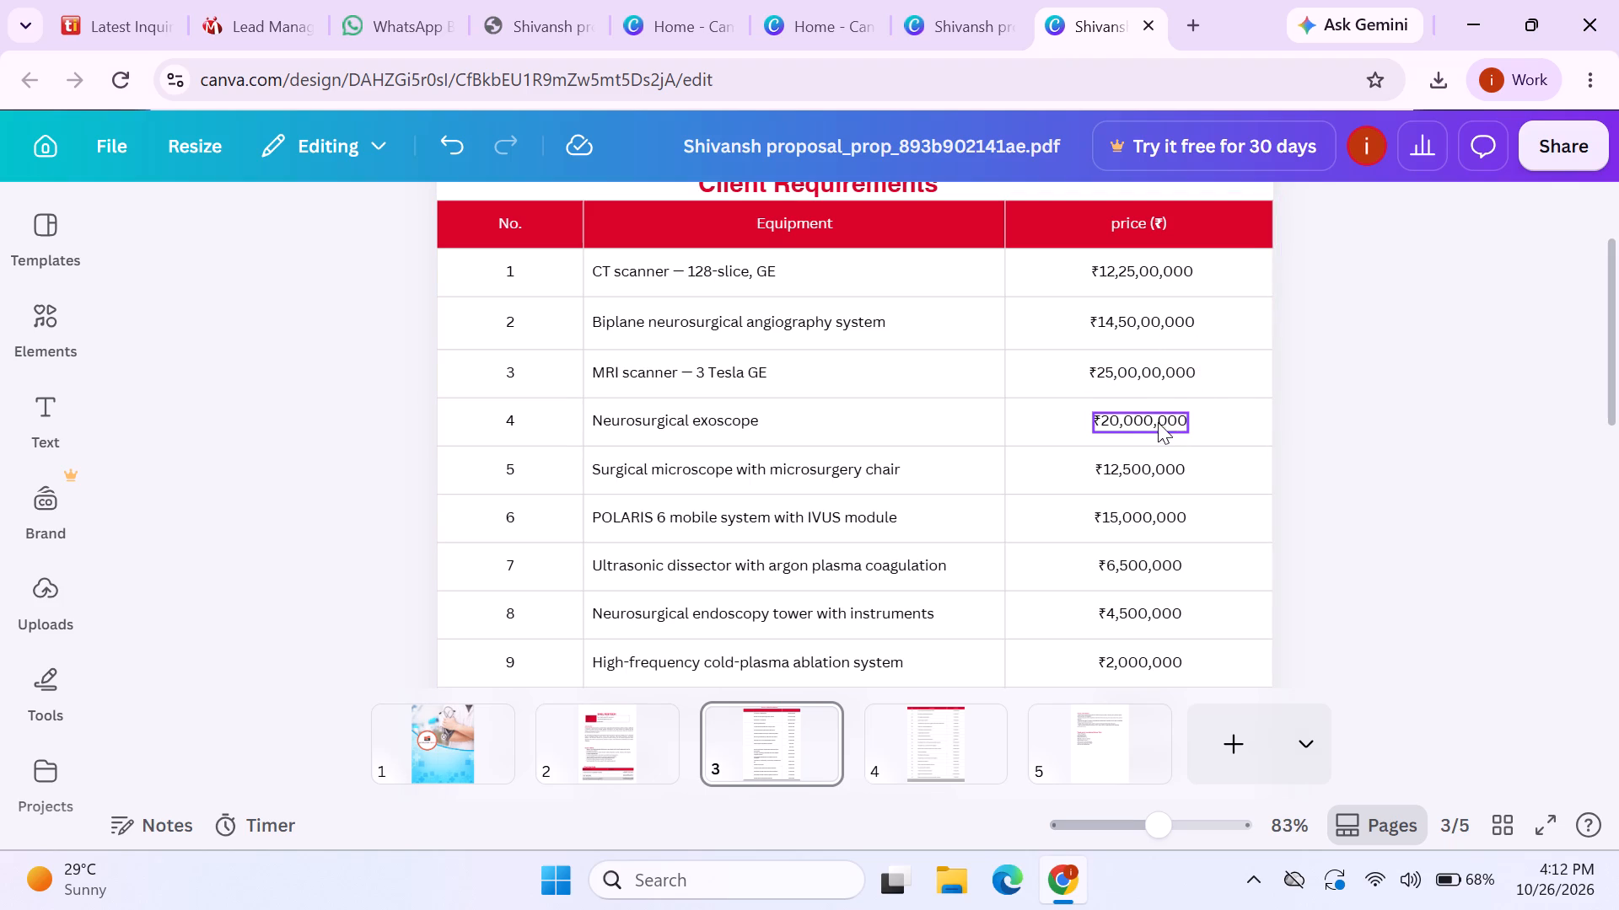
click(1111, 421)
click(1111, 421)
click(1111, 421)
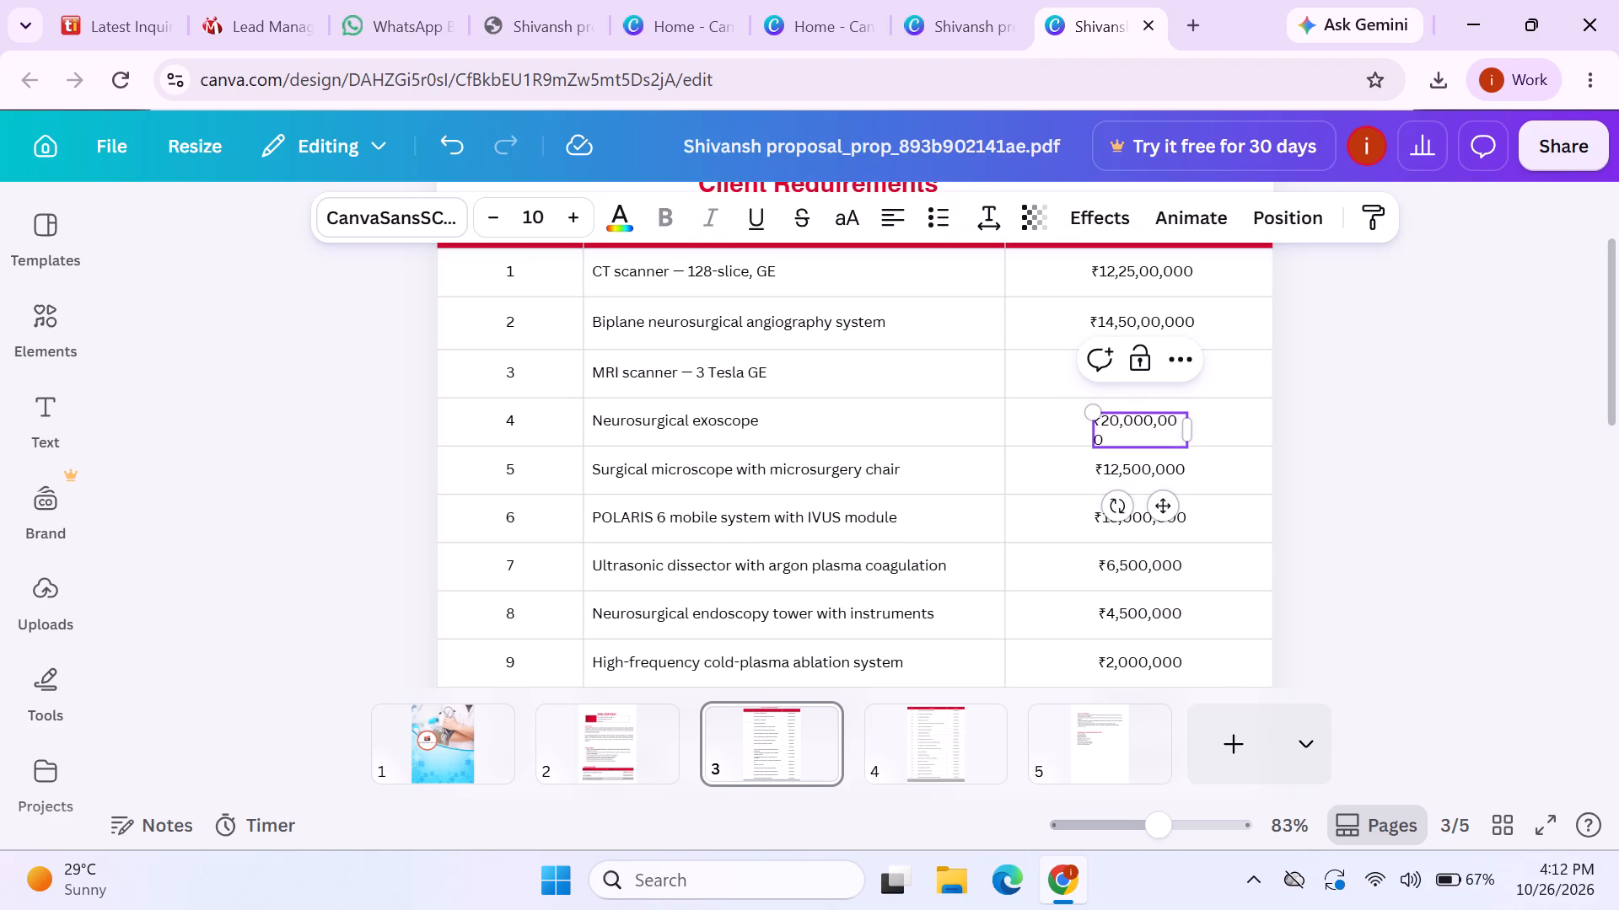
key(comma)
click(1127, 426)
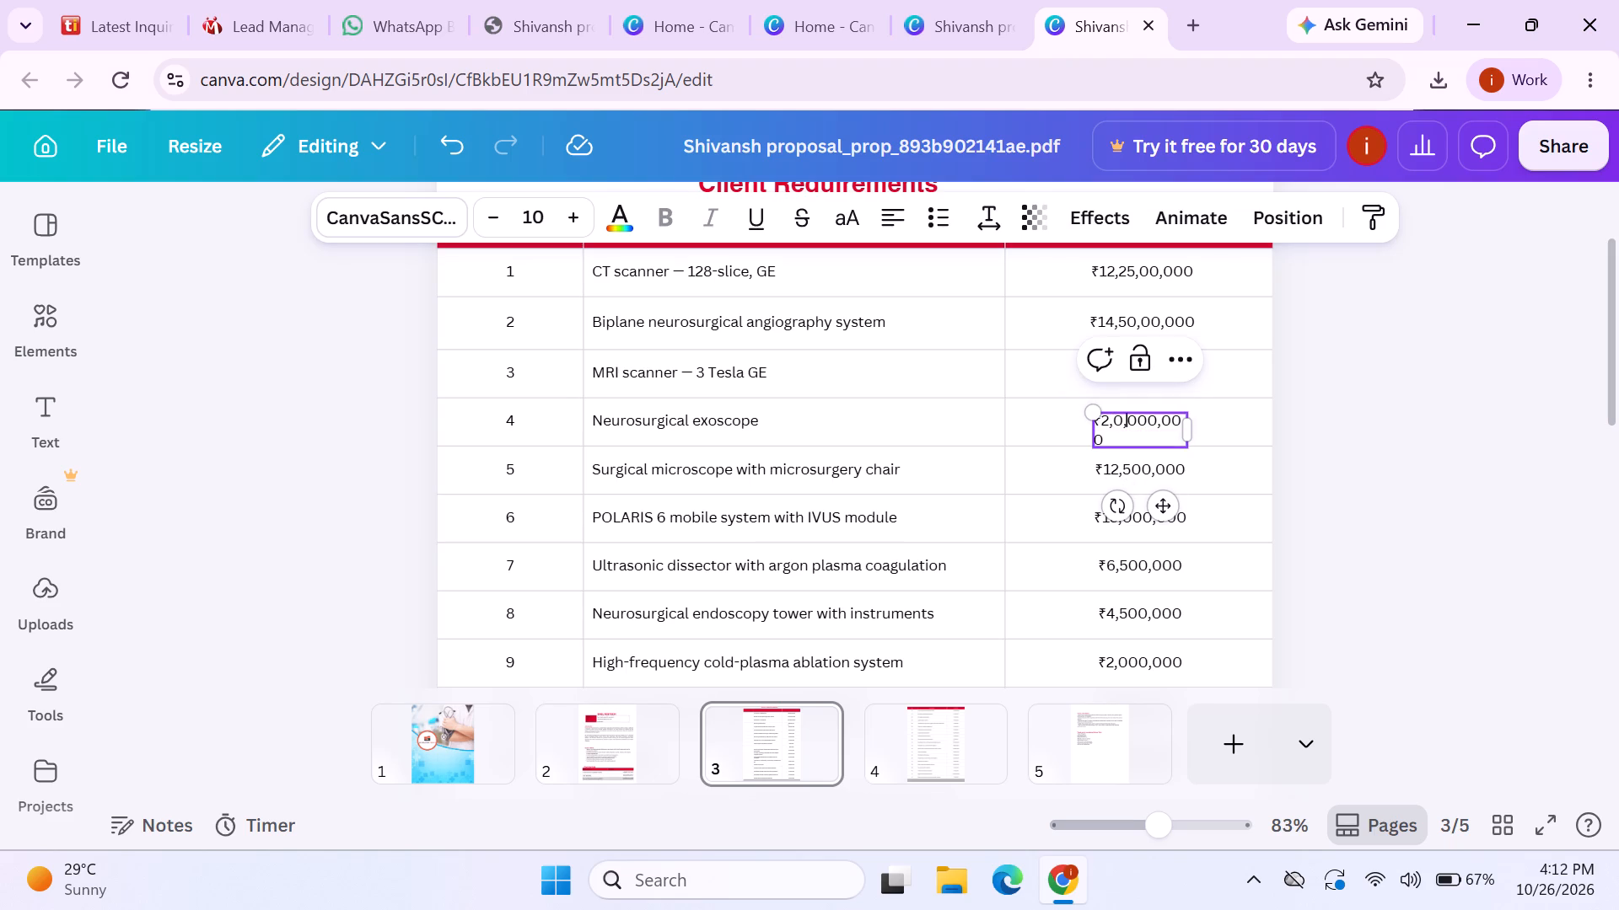
key(BackSpace)
click(1134, 427)
key(comma)
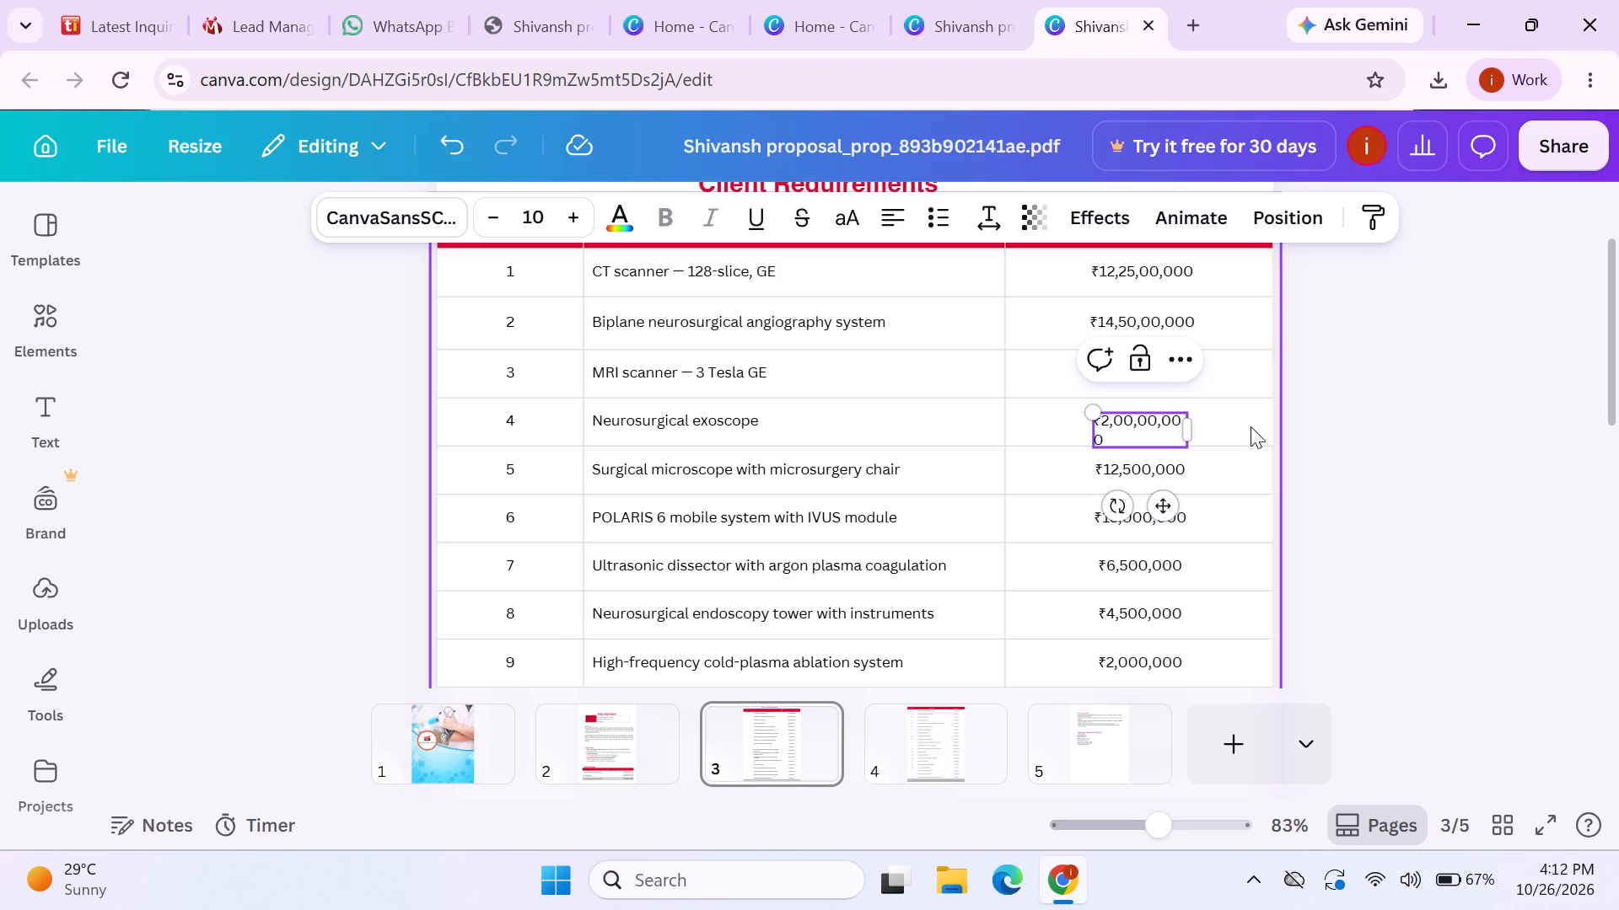
click(1347, 452)
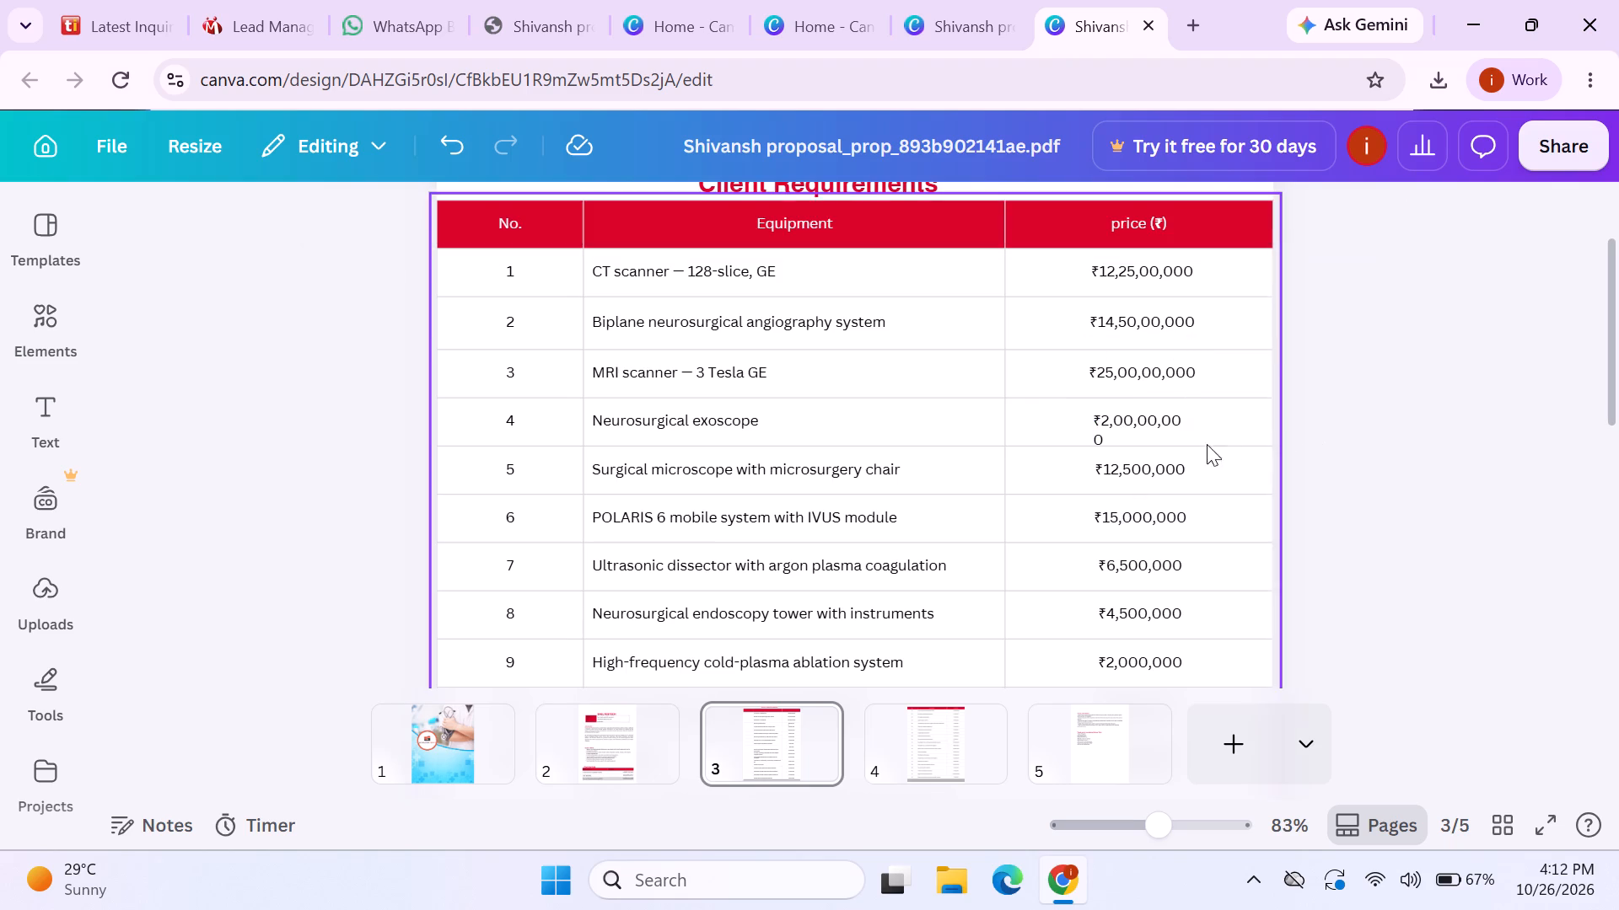
click(1179, 415)
drag(1188, 428, 1196, 429)
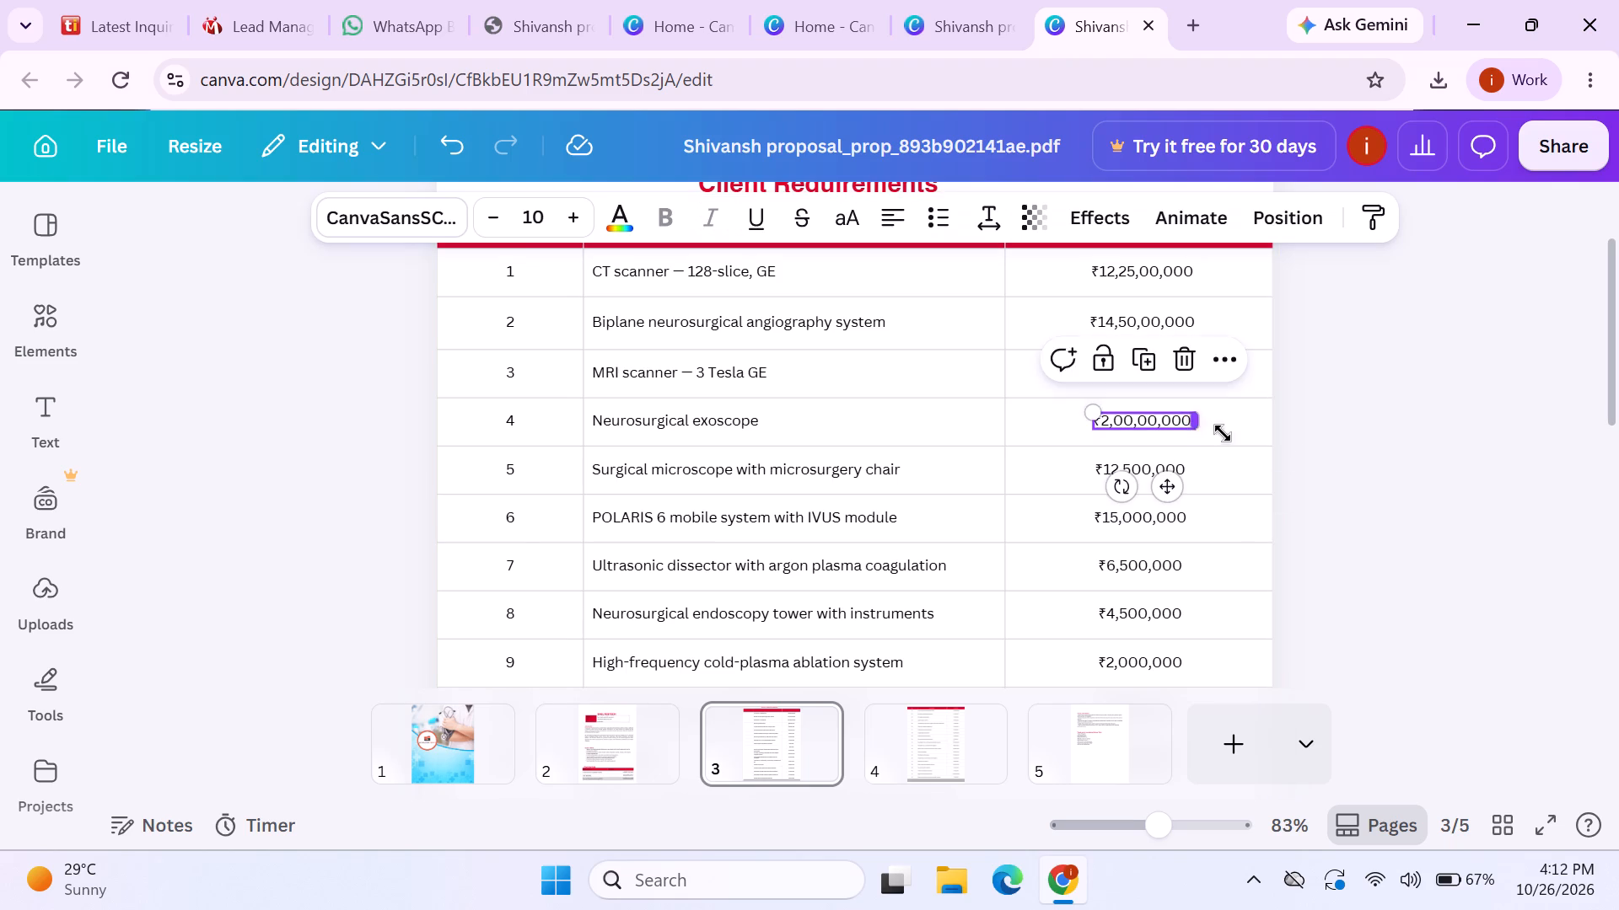
click(1367, 434)
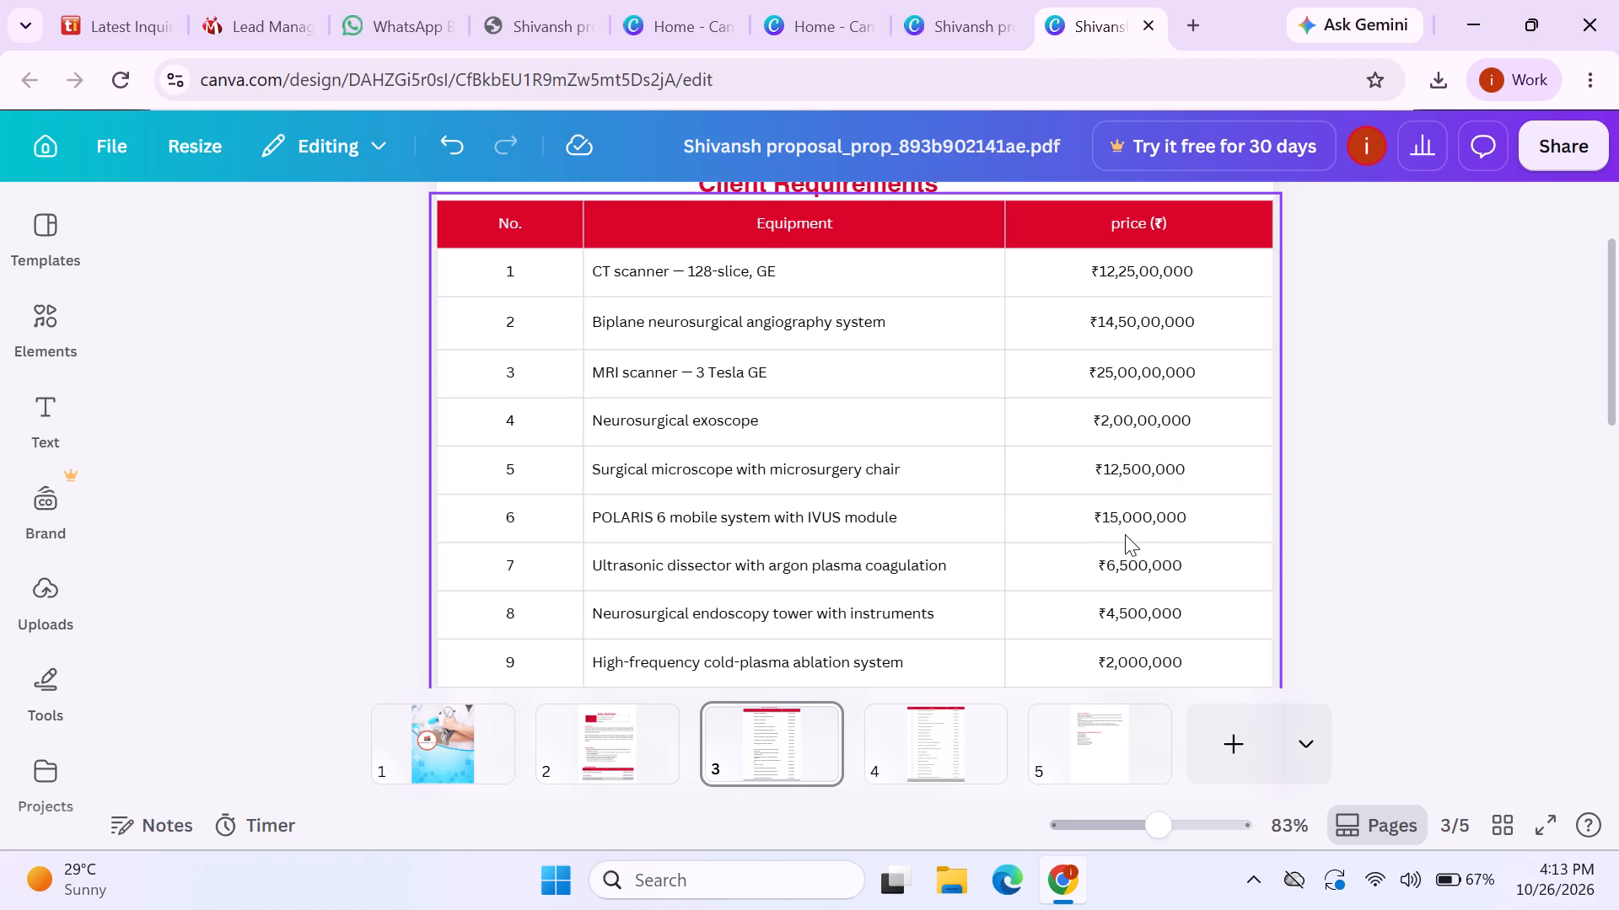
Regroup the Surgical microscope with microsurgery chair price as ₹1,25,00,000 and widen its text box to fit one line.
double_click(1111, 469)
click(1111, 469)
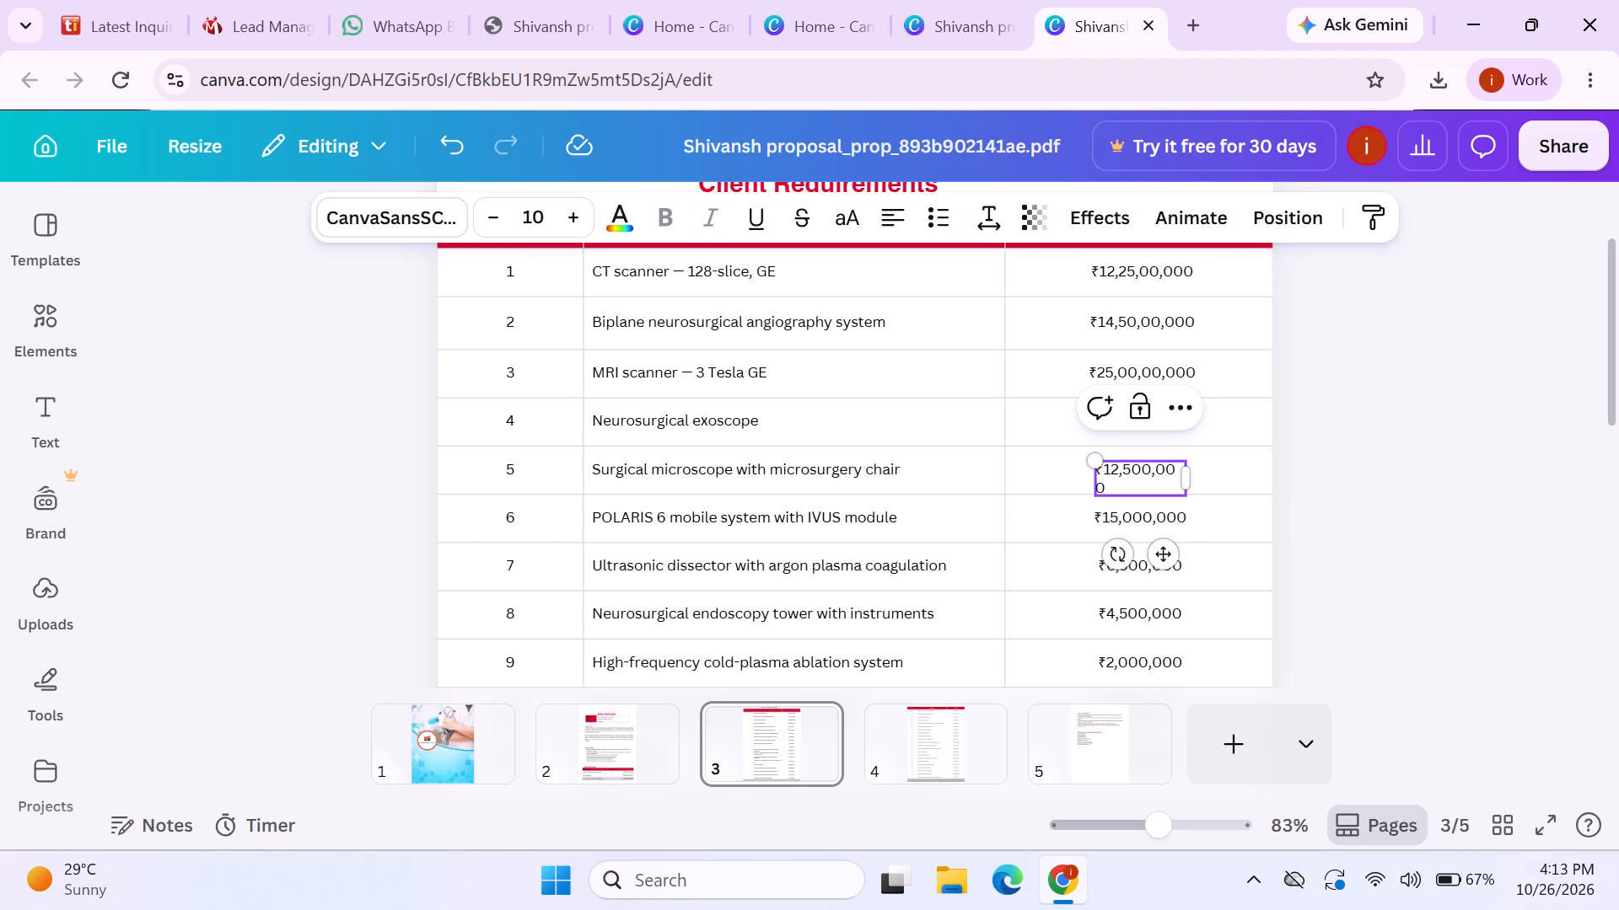
key(comma)
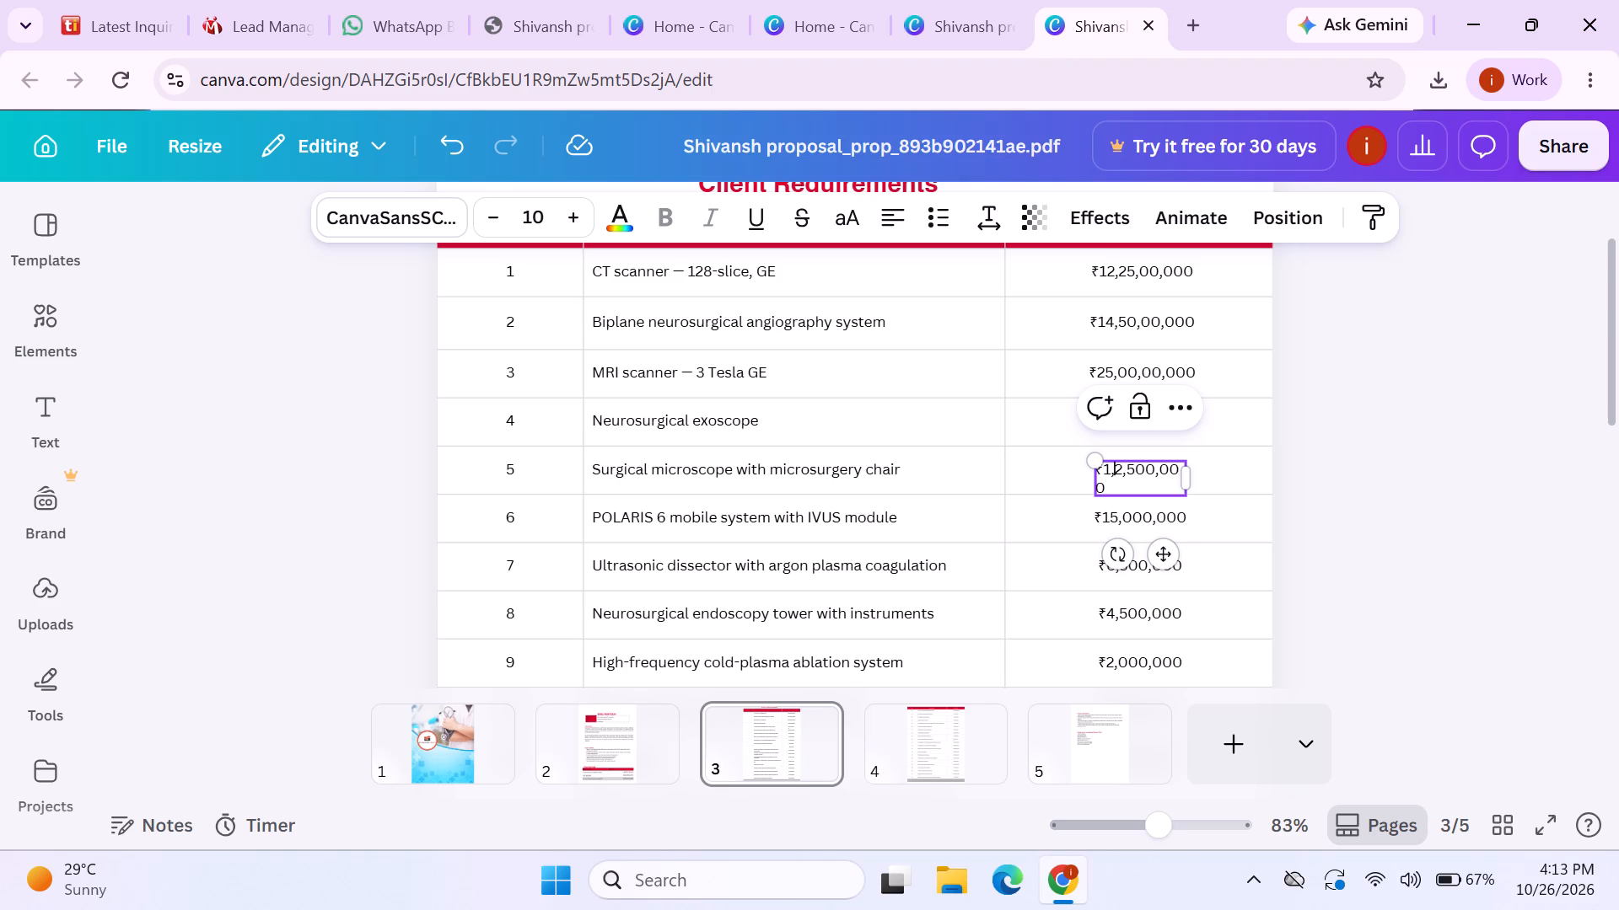
click(1124, 472)
key(BackSpace)
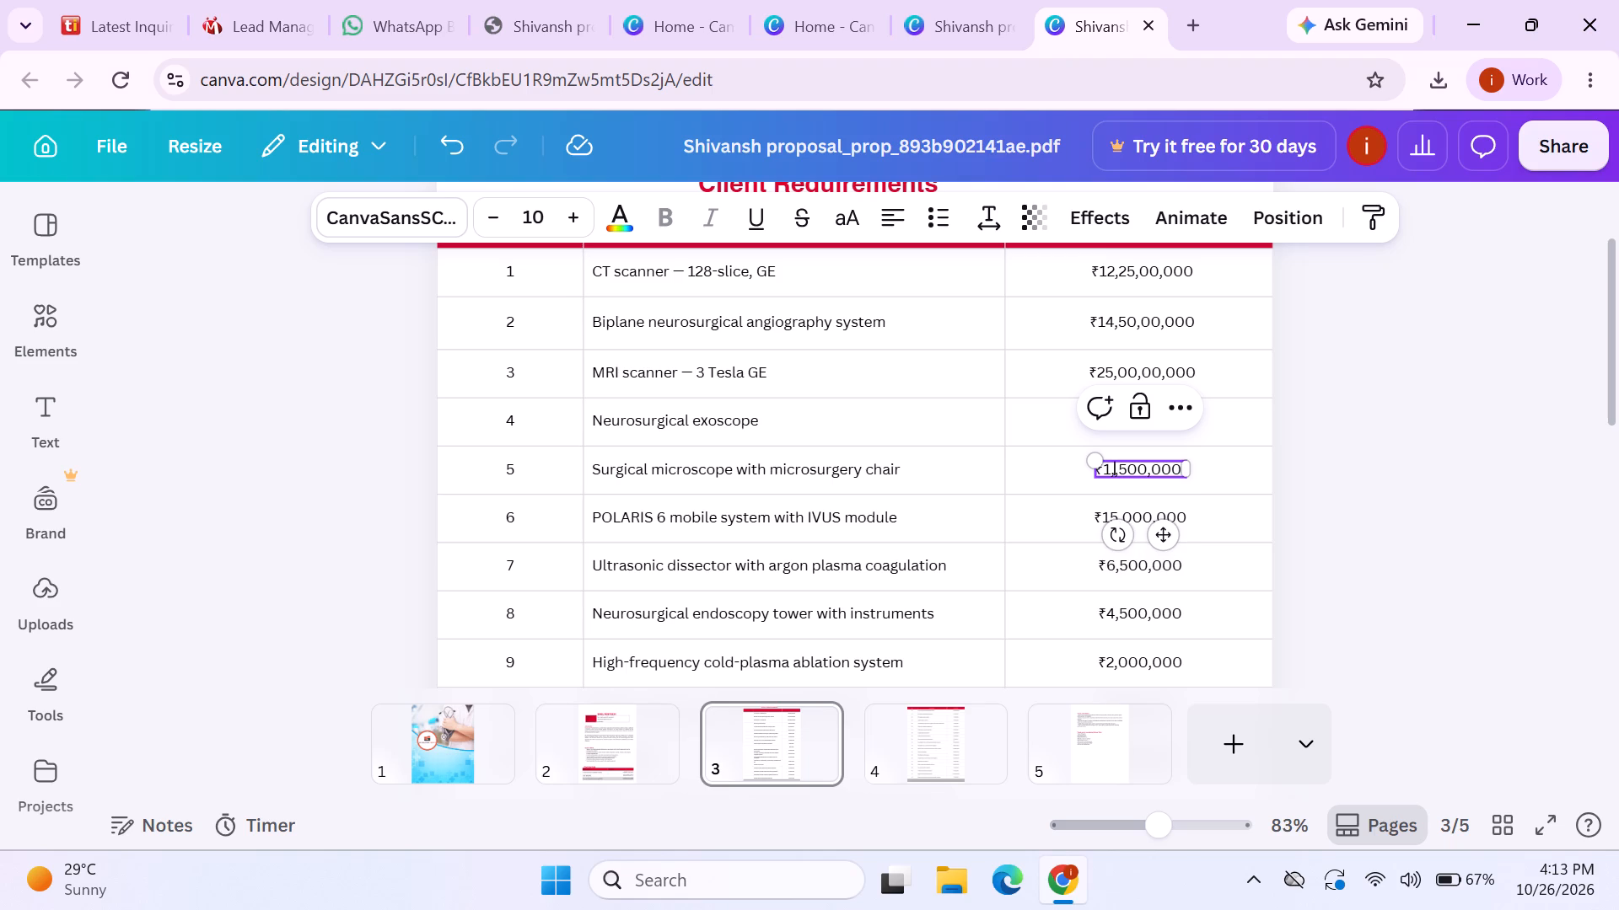
key(2)
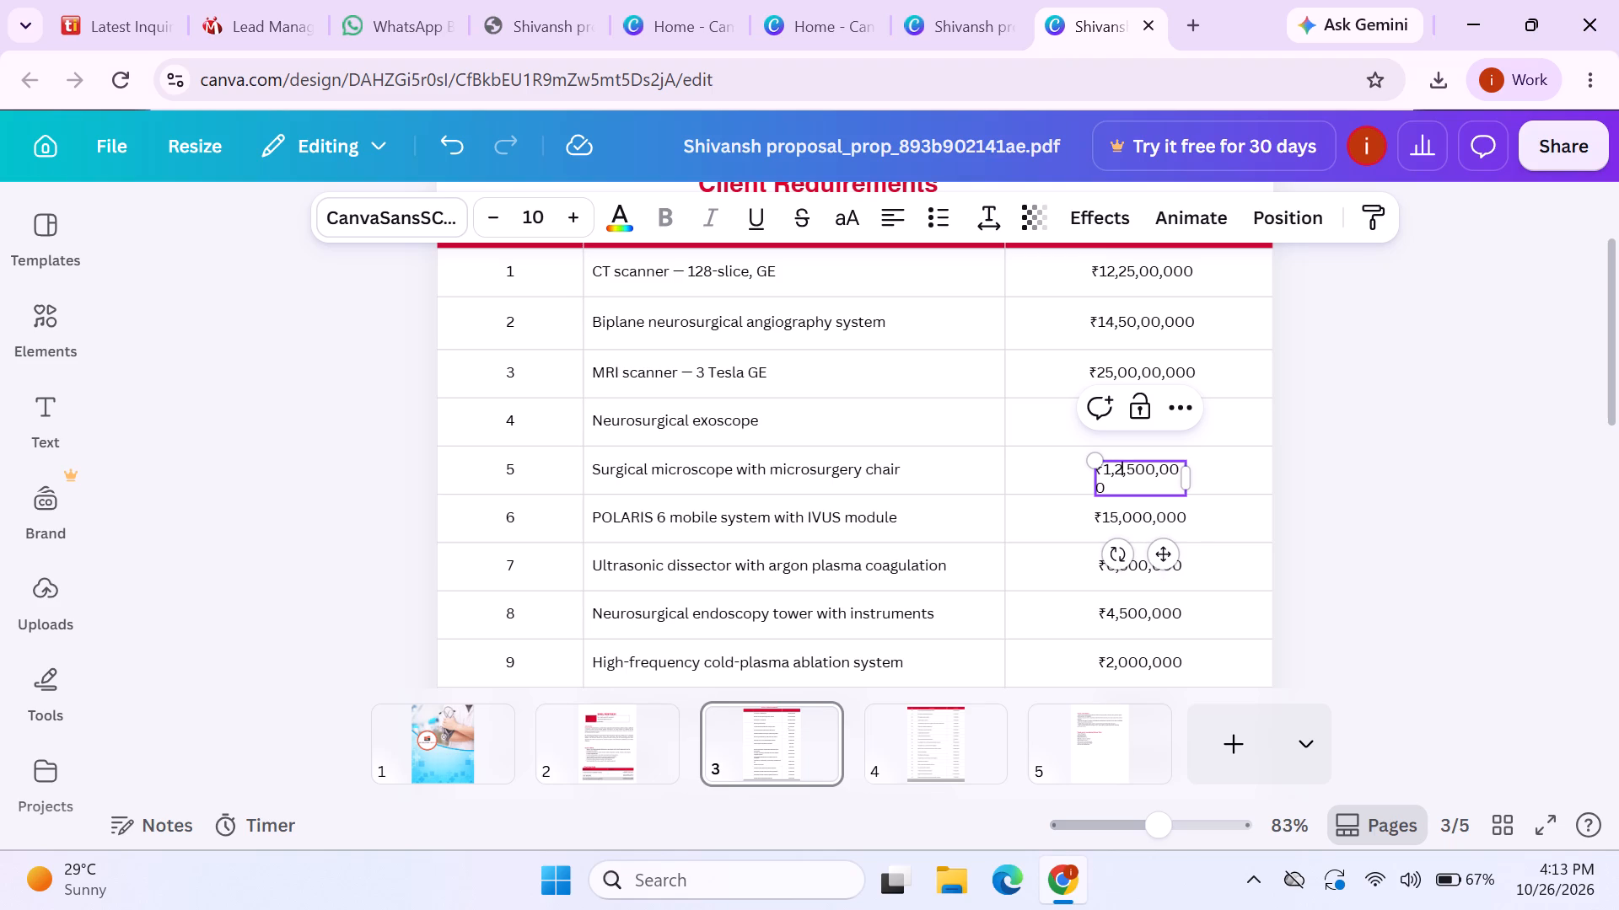
click(1127, 469)
key(BackSpace)
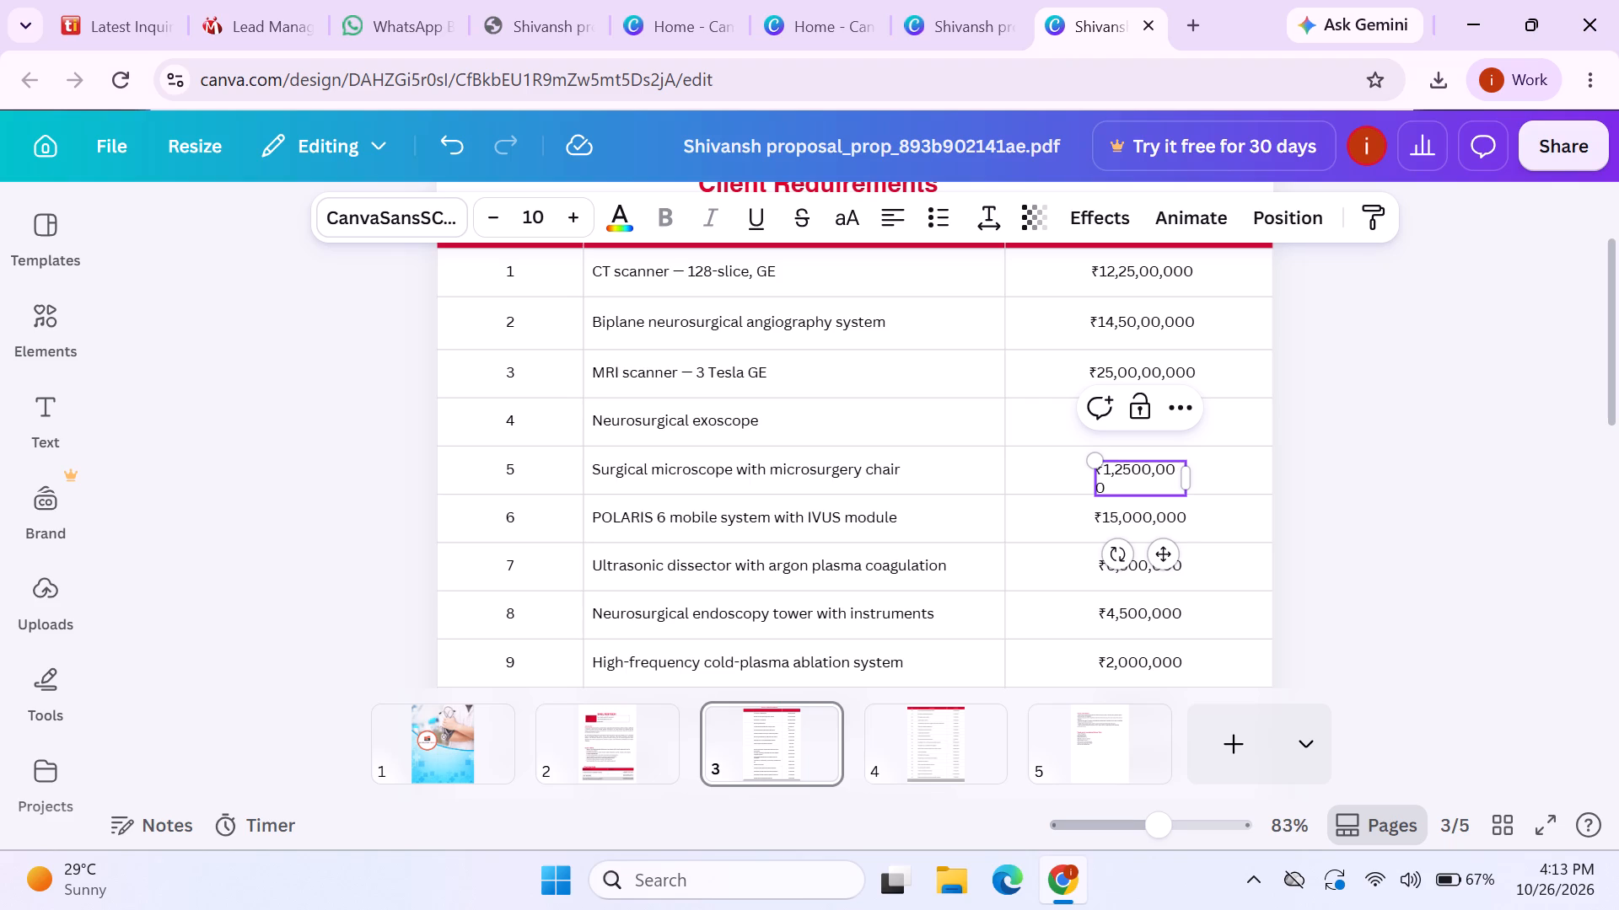
click(1133, 471)
key(comma)
drag(1190, 474, 1203, 474)
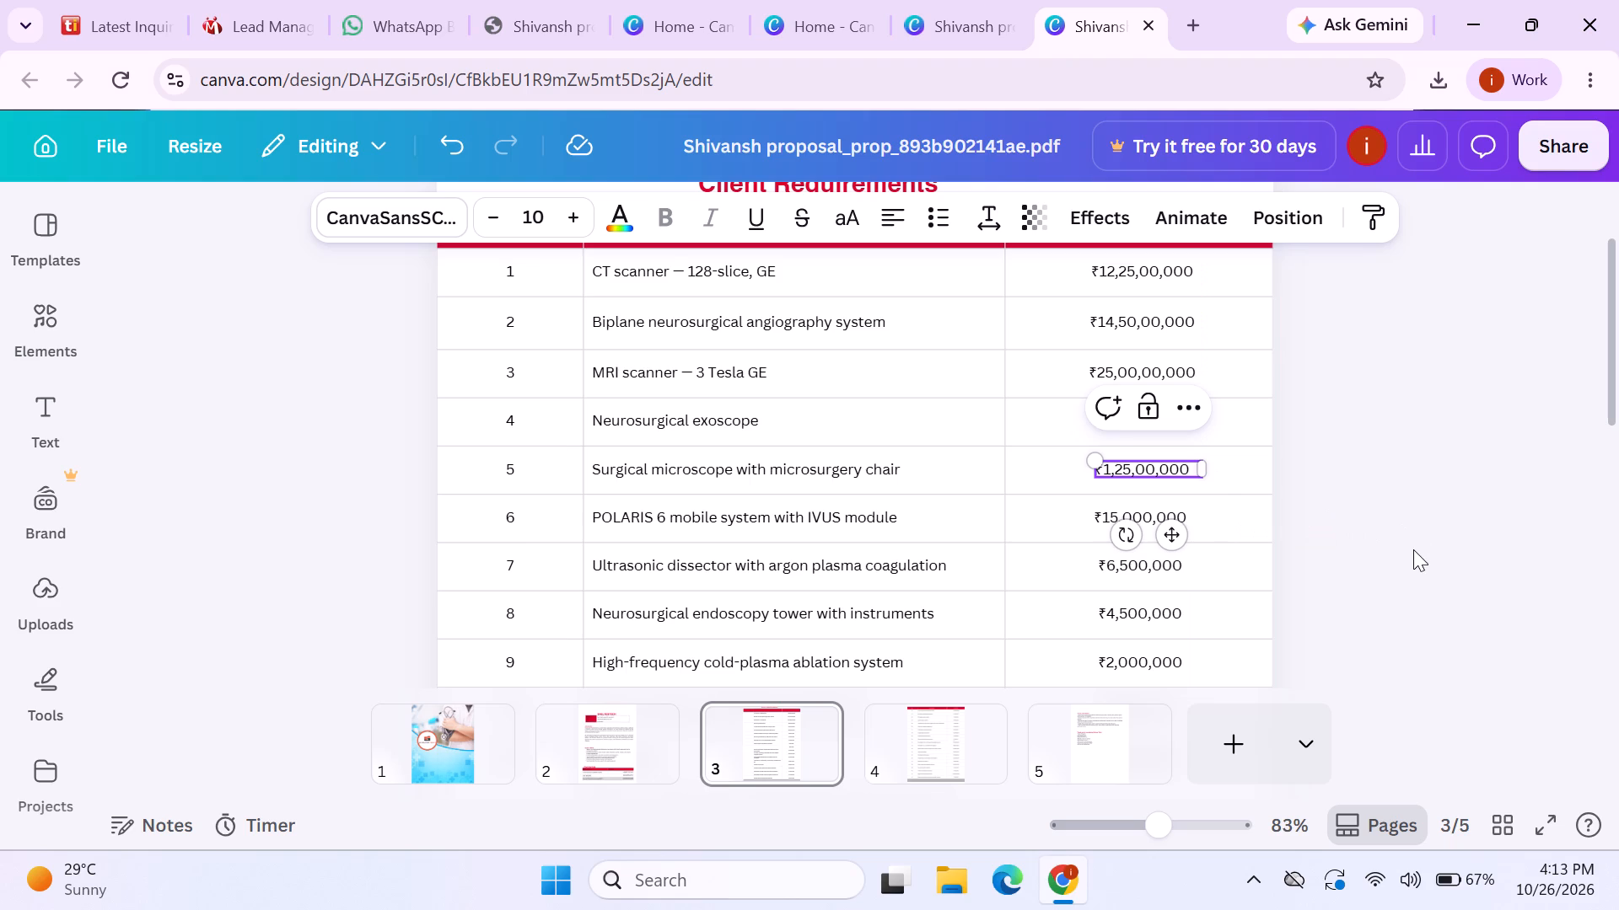
click(1390, 528)
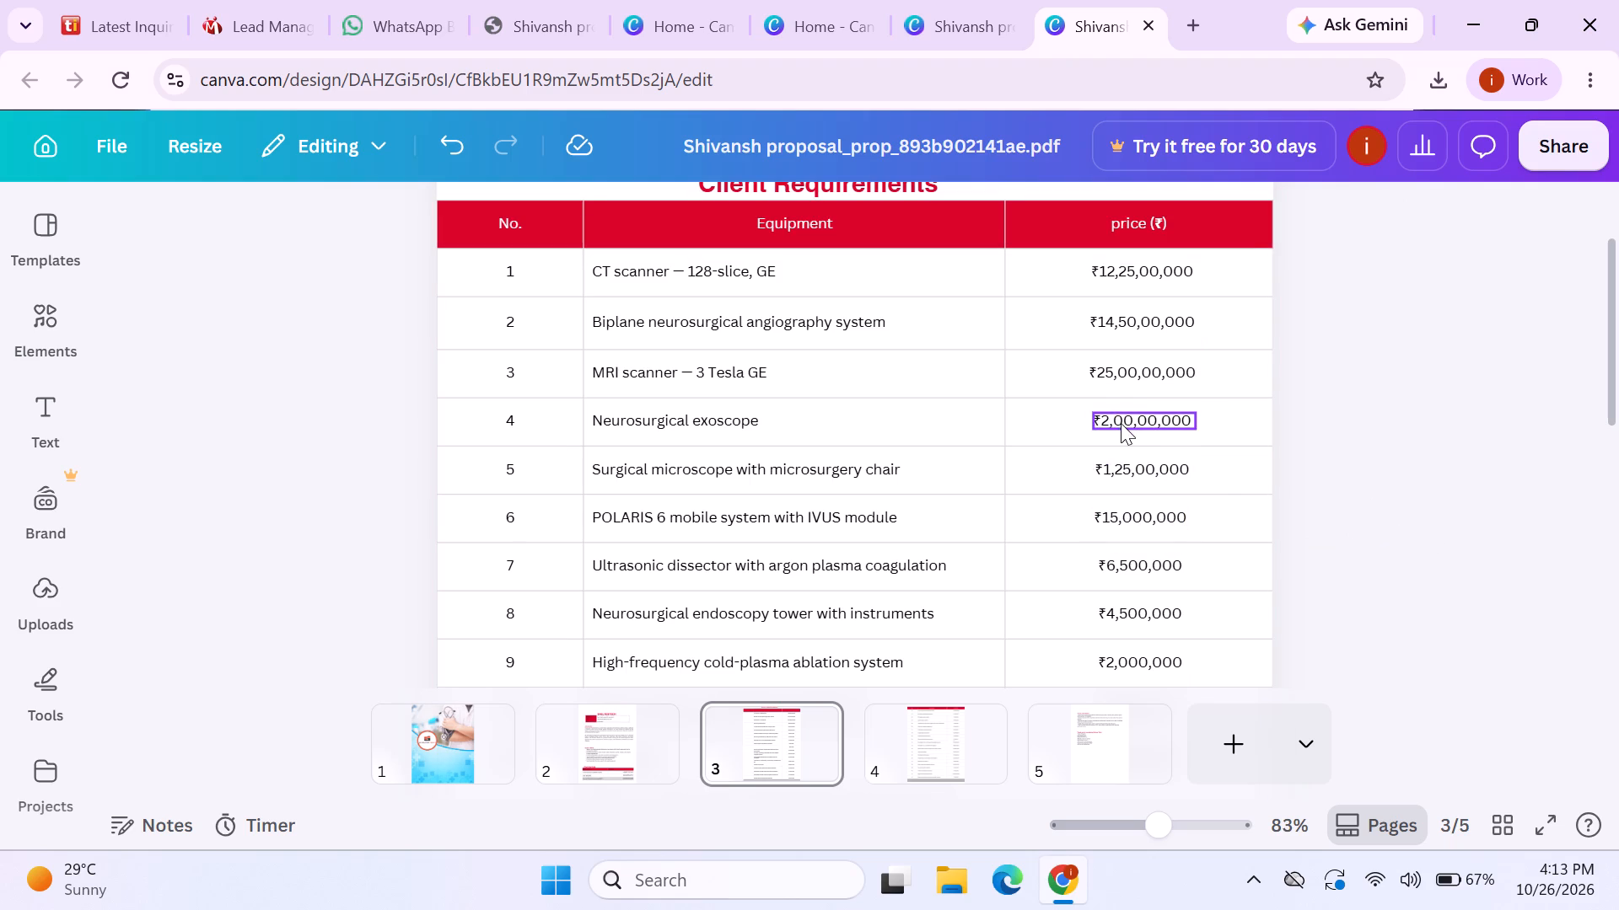
Regroup the POLARIS 6 mobile system with IVUS module price as ₹1,50,00,000 and widen its text box to fit one line.
double_click(1109, 515)
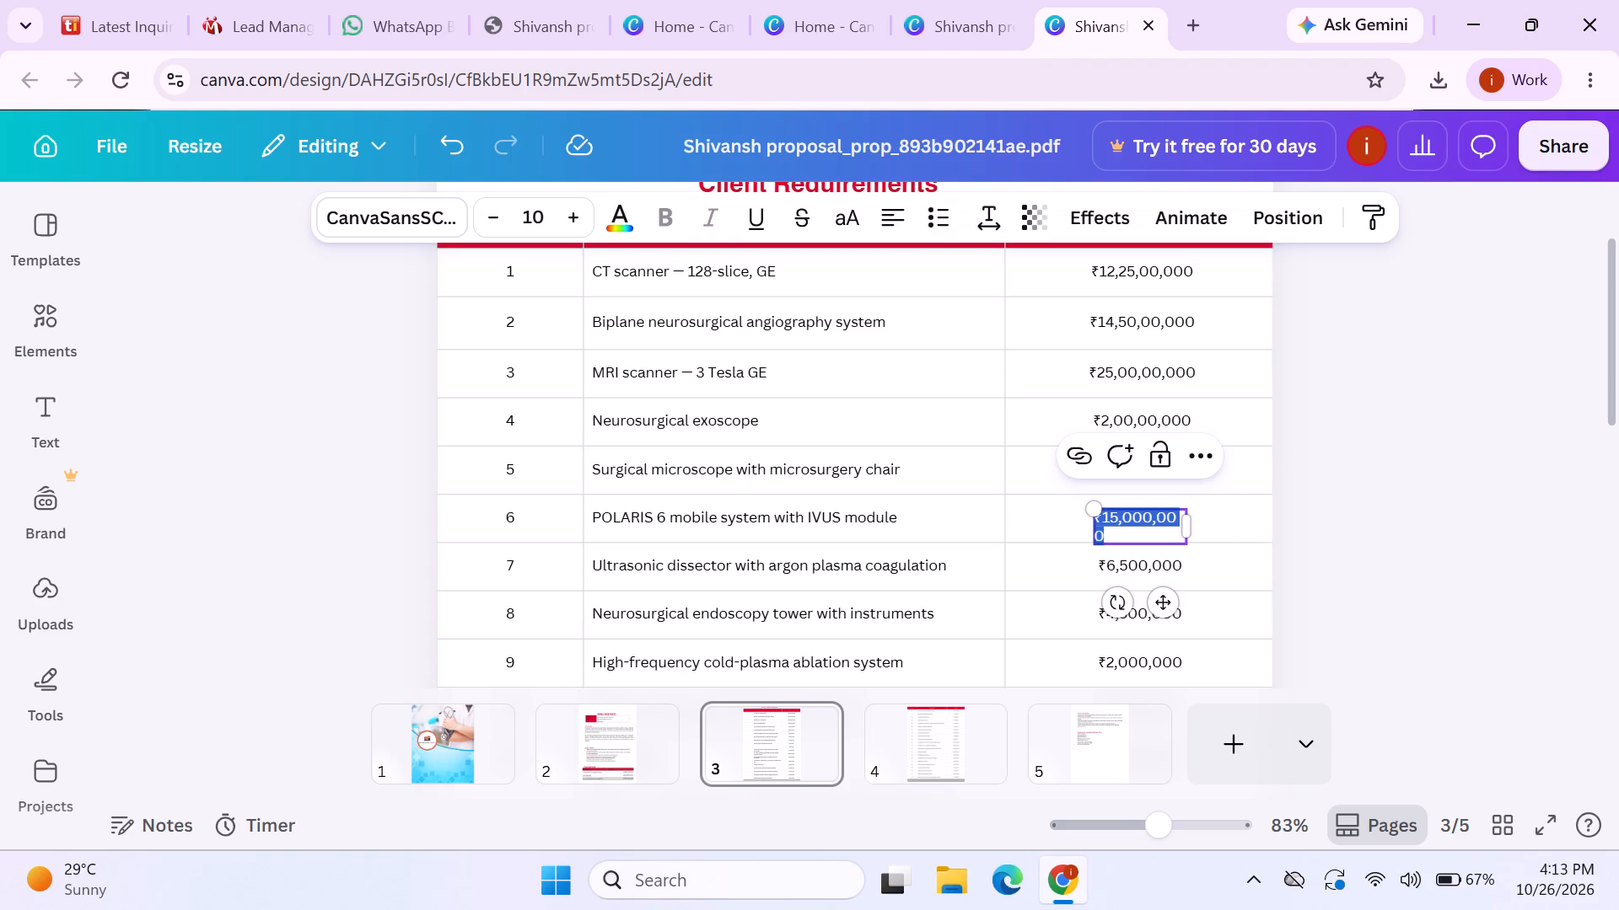
click(1109, 515)
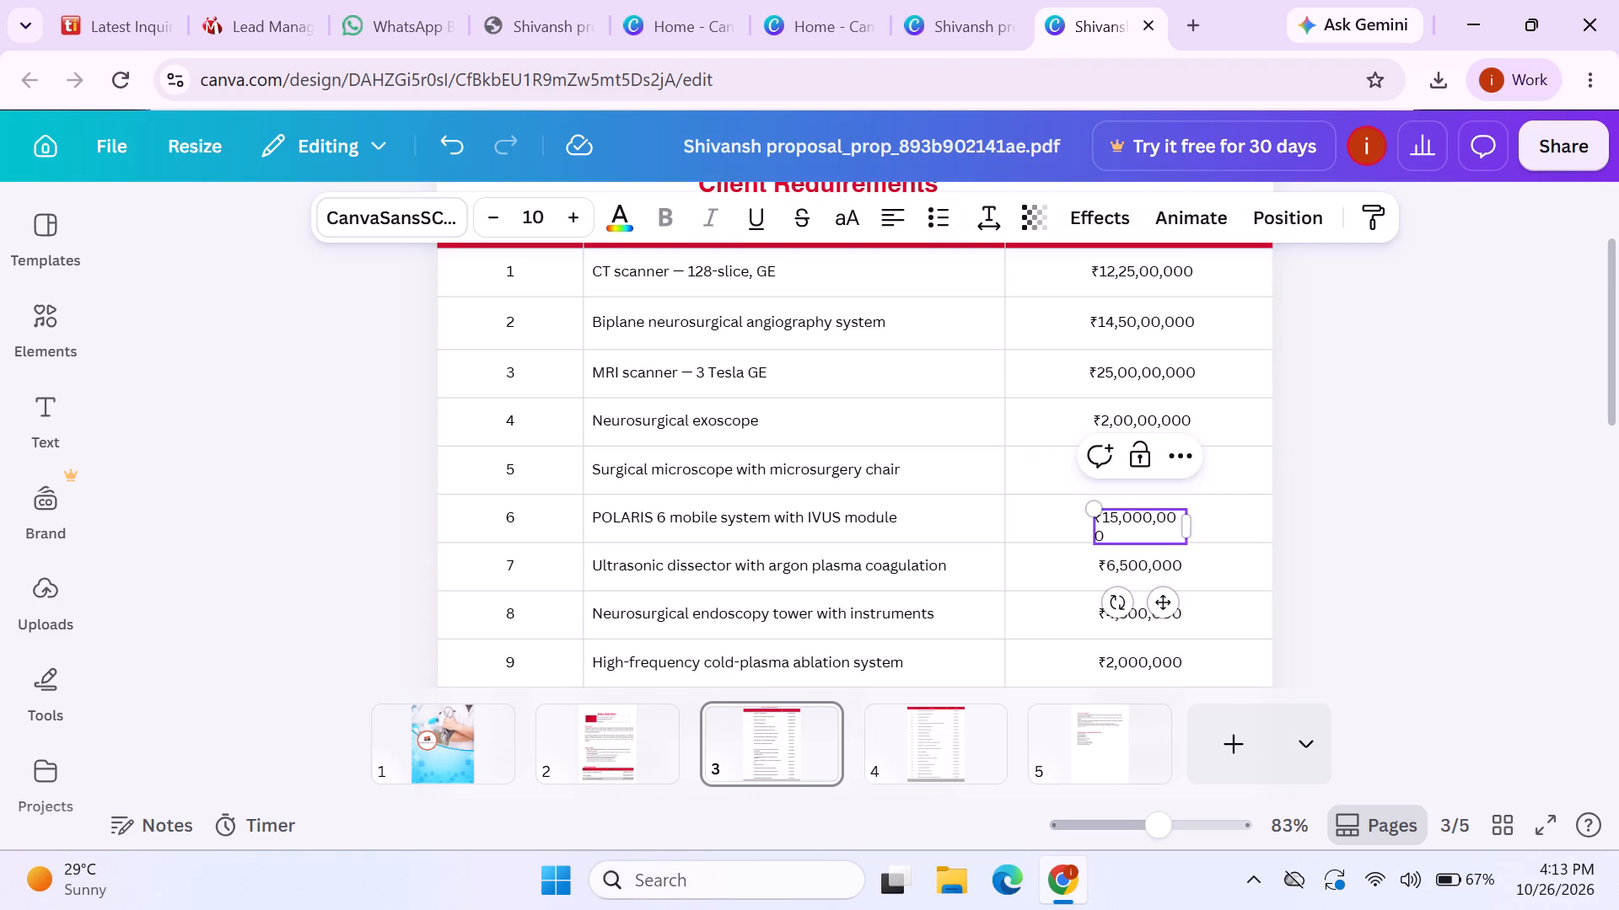
key(comma)
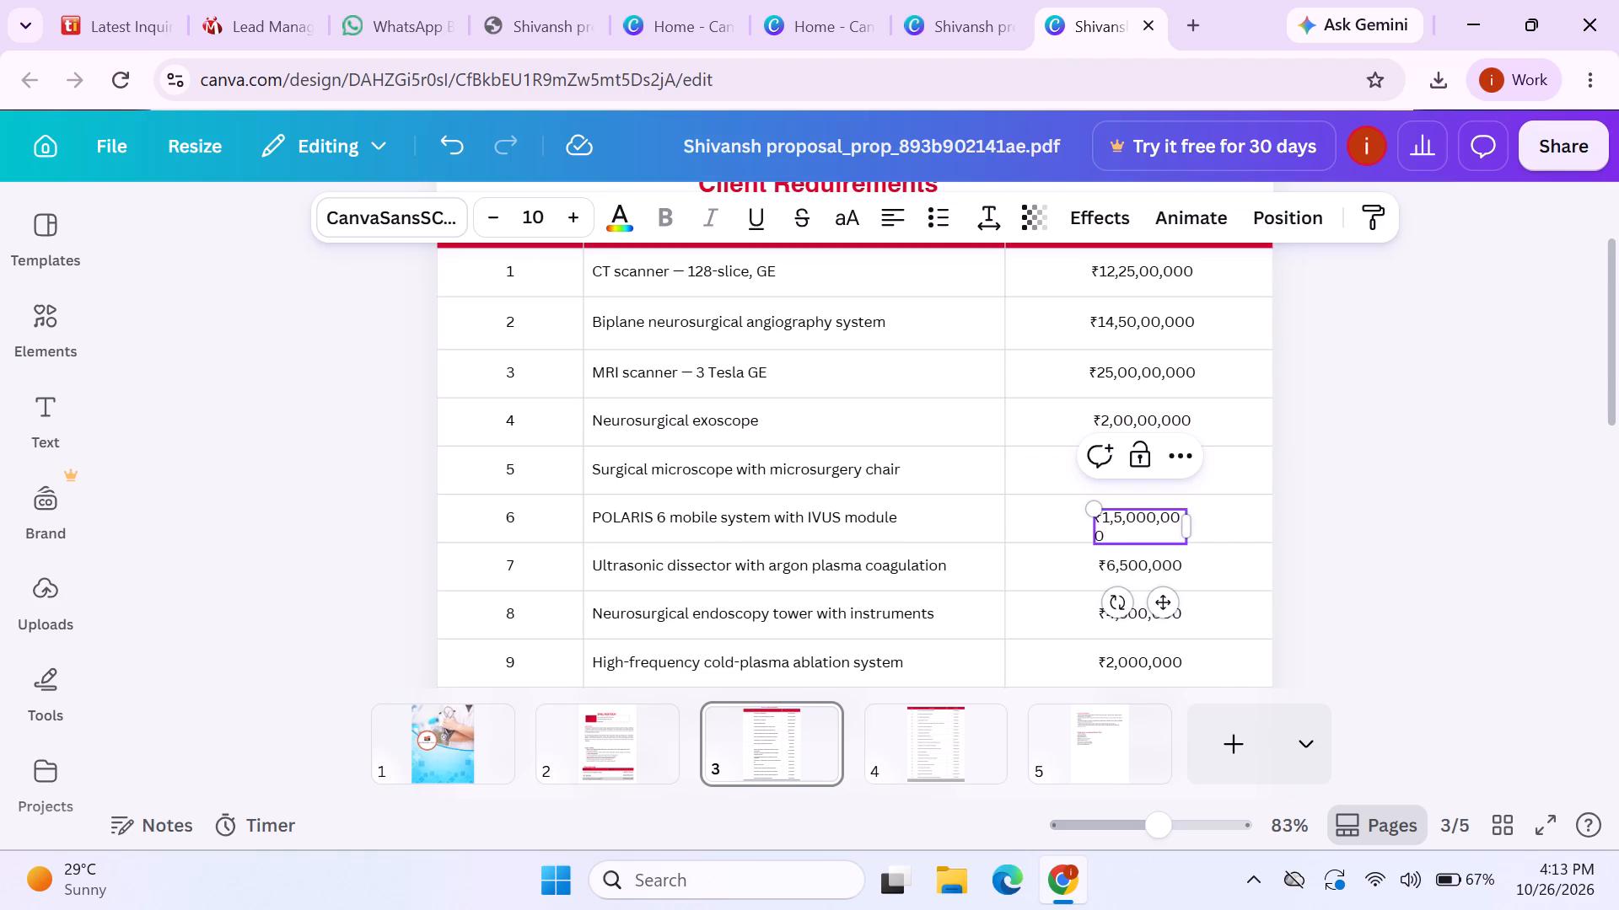
click(1131, 526)
key(BackSpace)
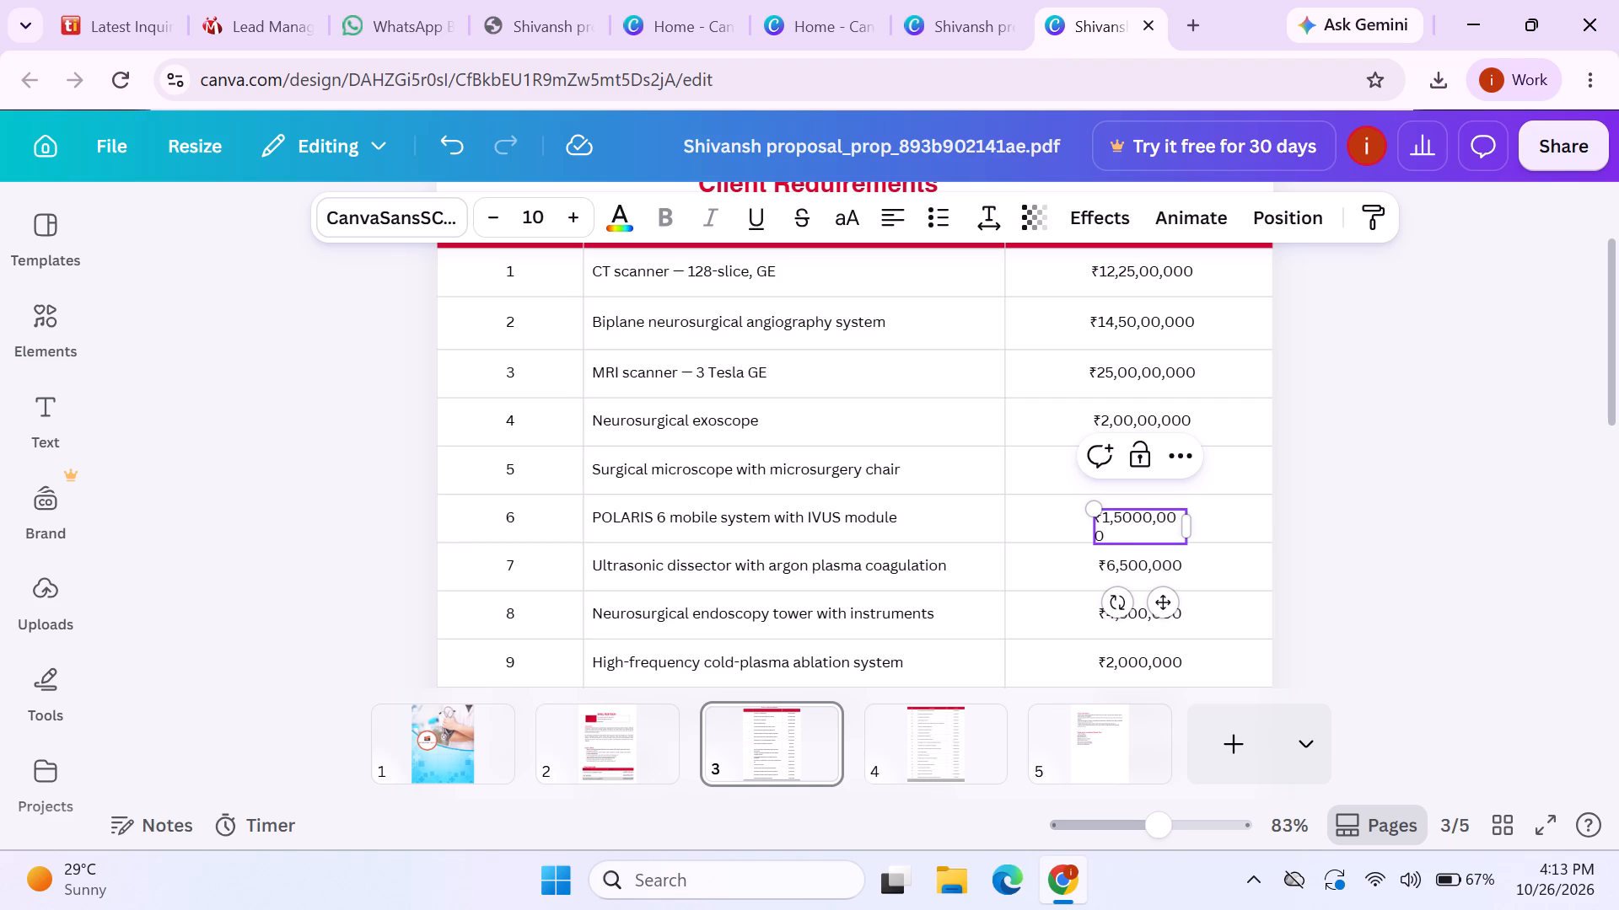
click(1133, 525)
key(comma)
click(1193, 530)
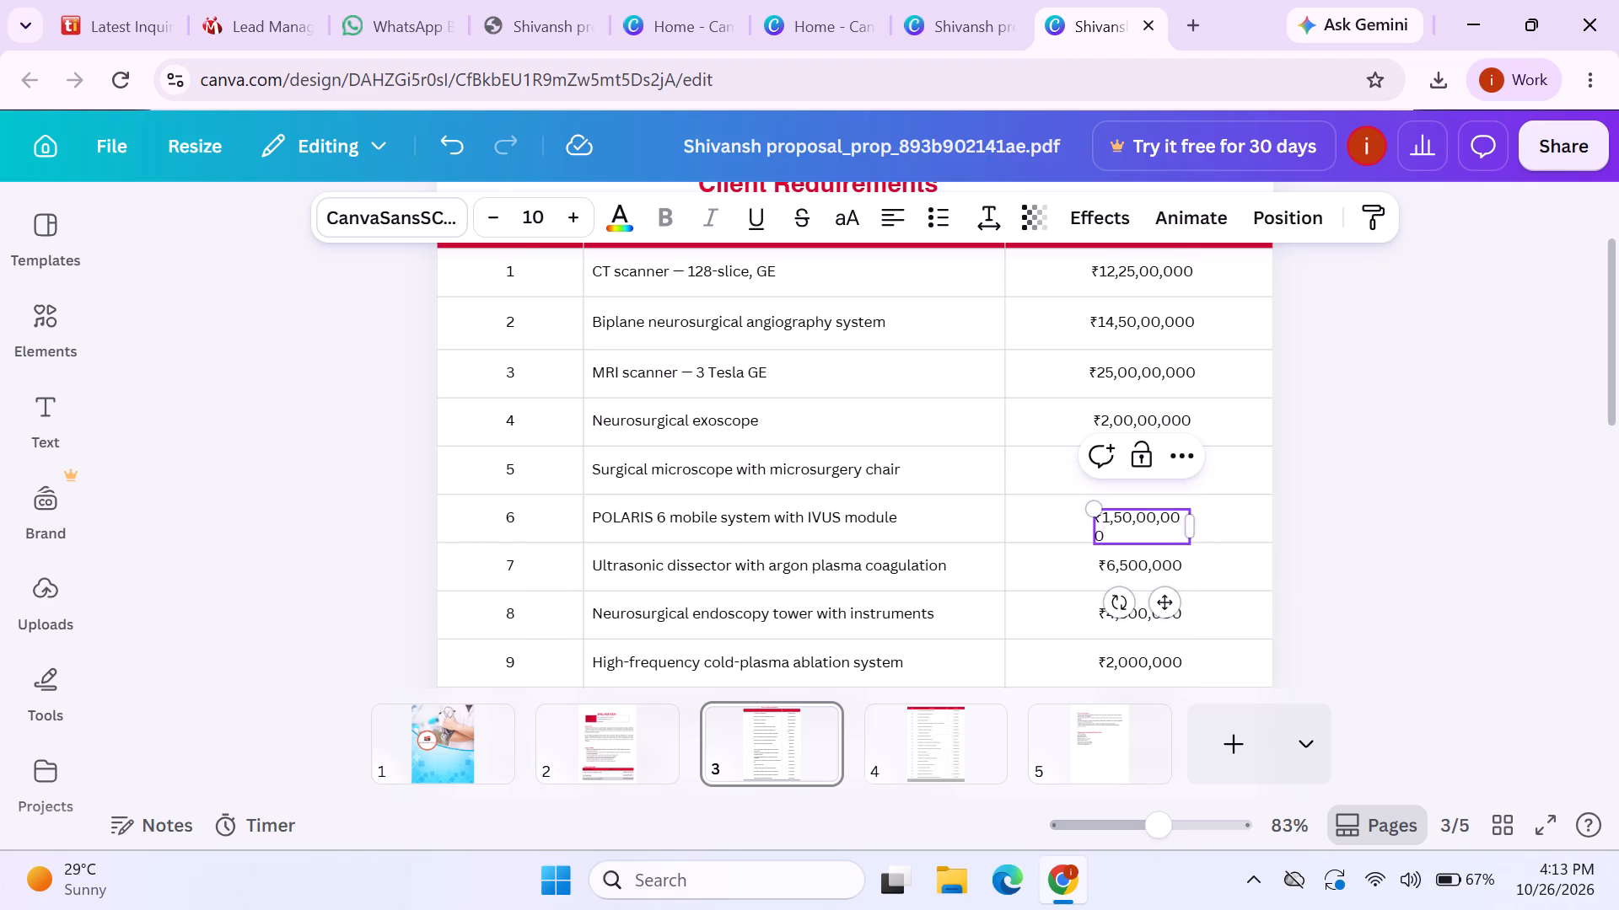
click(1352, 555)
click(1155, 541)
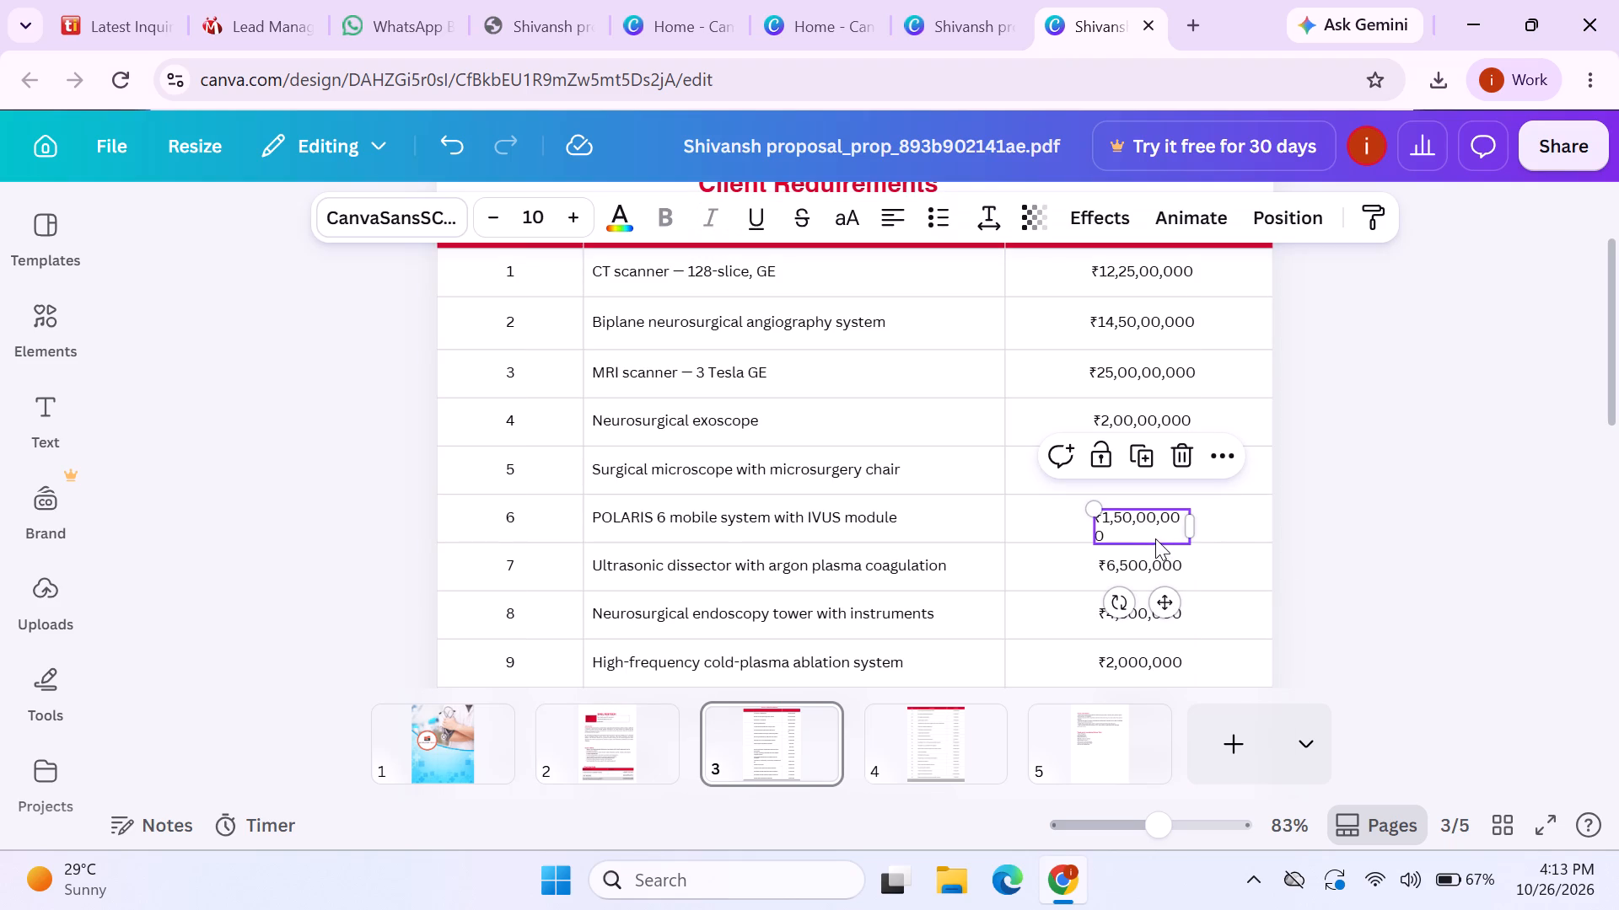
drag(1195, 525, 1205, 526)
click(1385, 554)
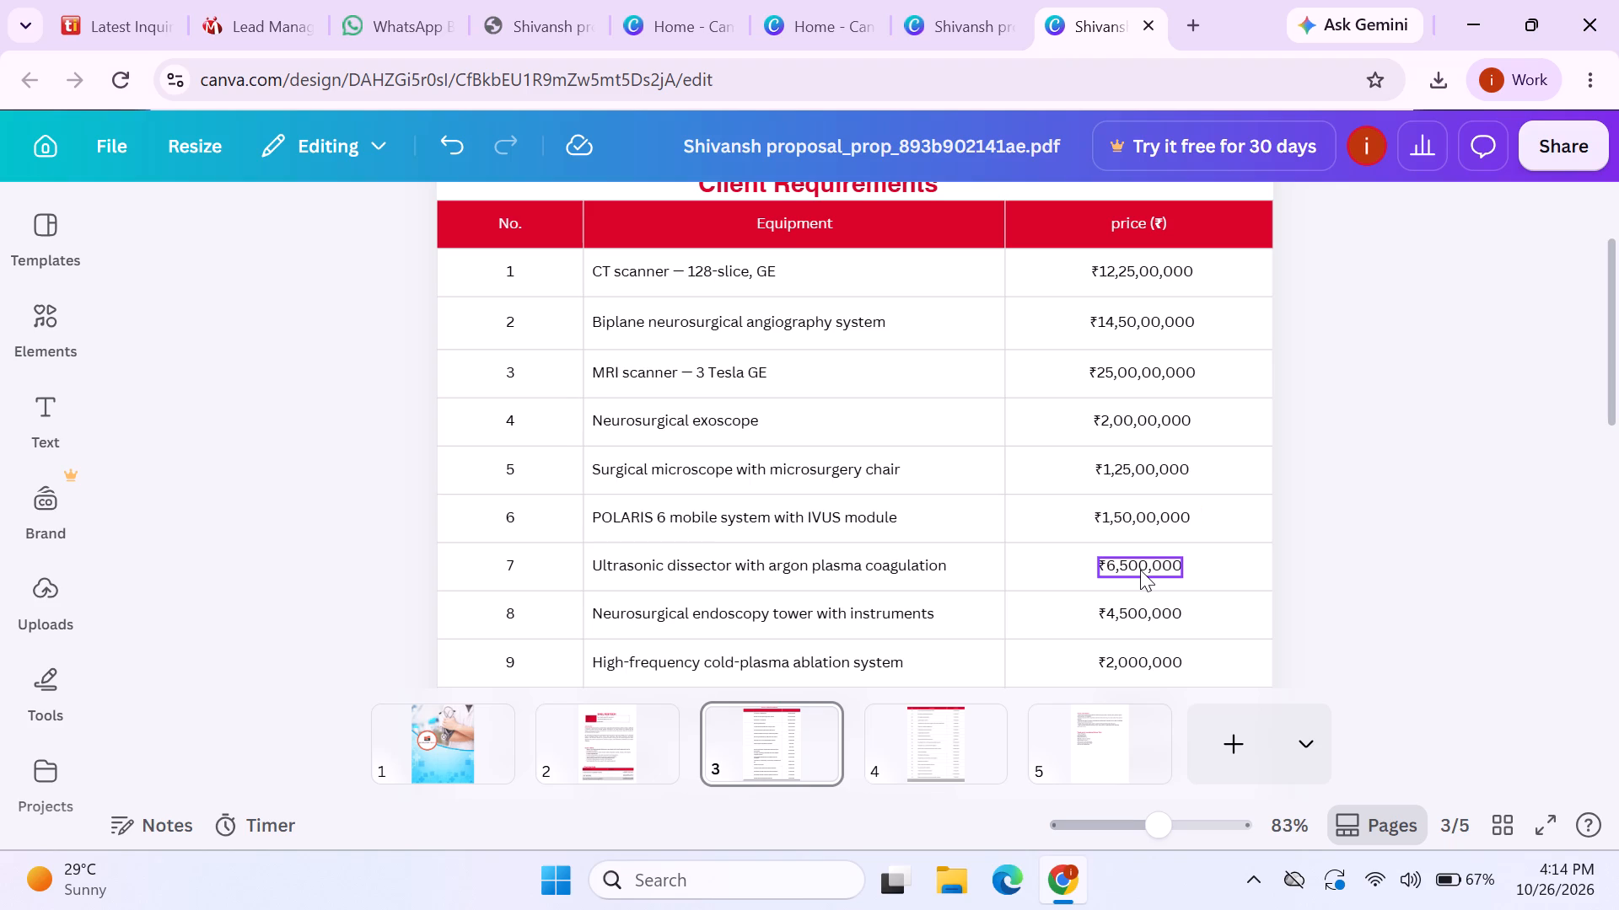
Regroup the Ultrasonic dissector with argon plasma coagulation price as ₹65,00,000 and widen its text box slightly.
double_click(1122, 569)
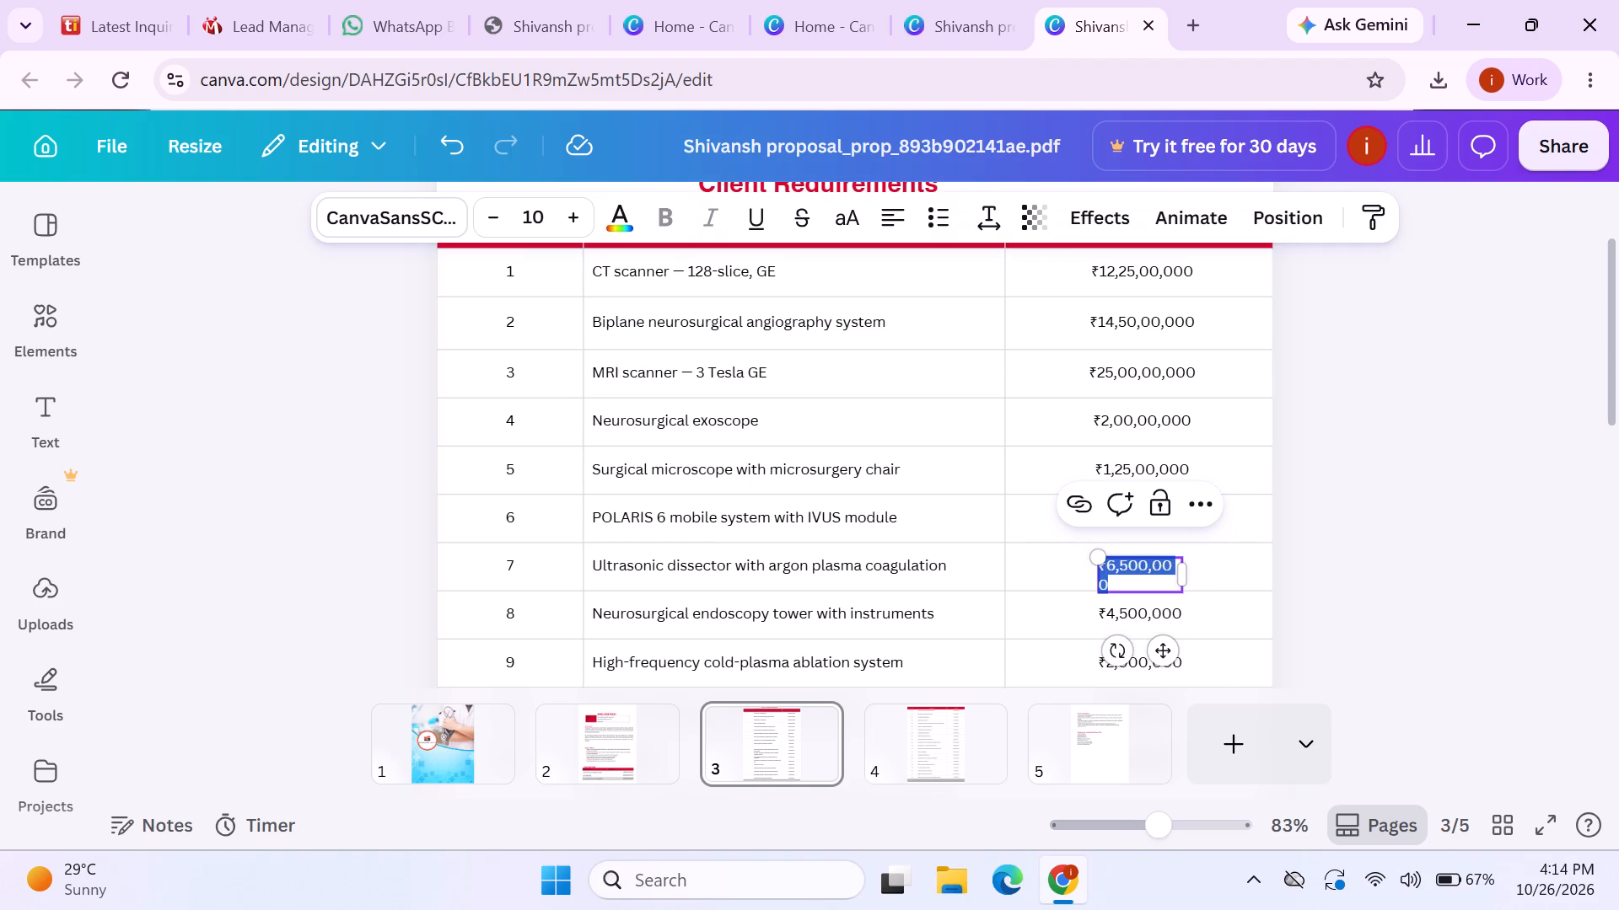
click(1122, 569)
key(BackSpace)
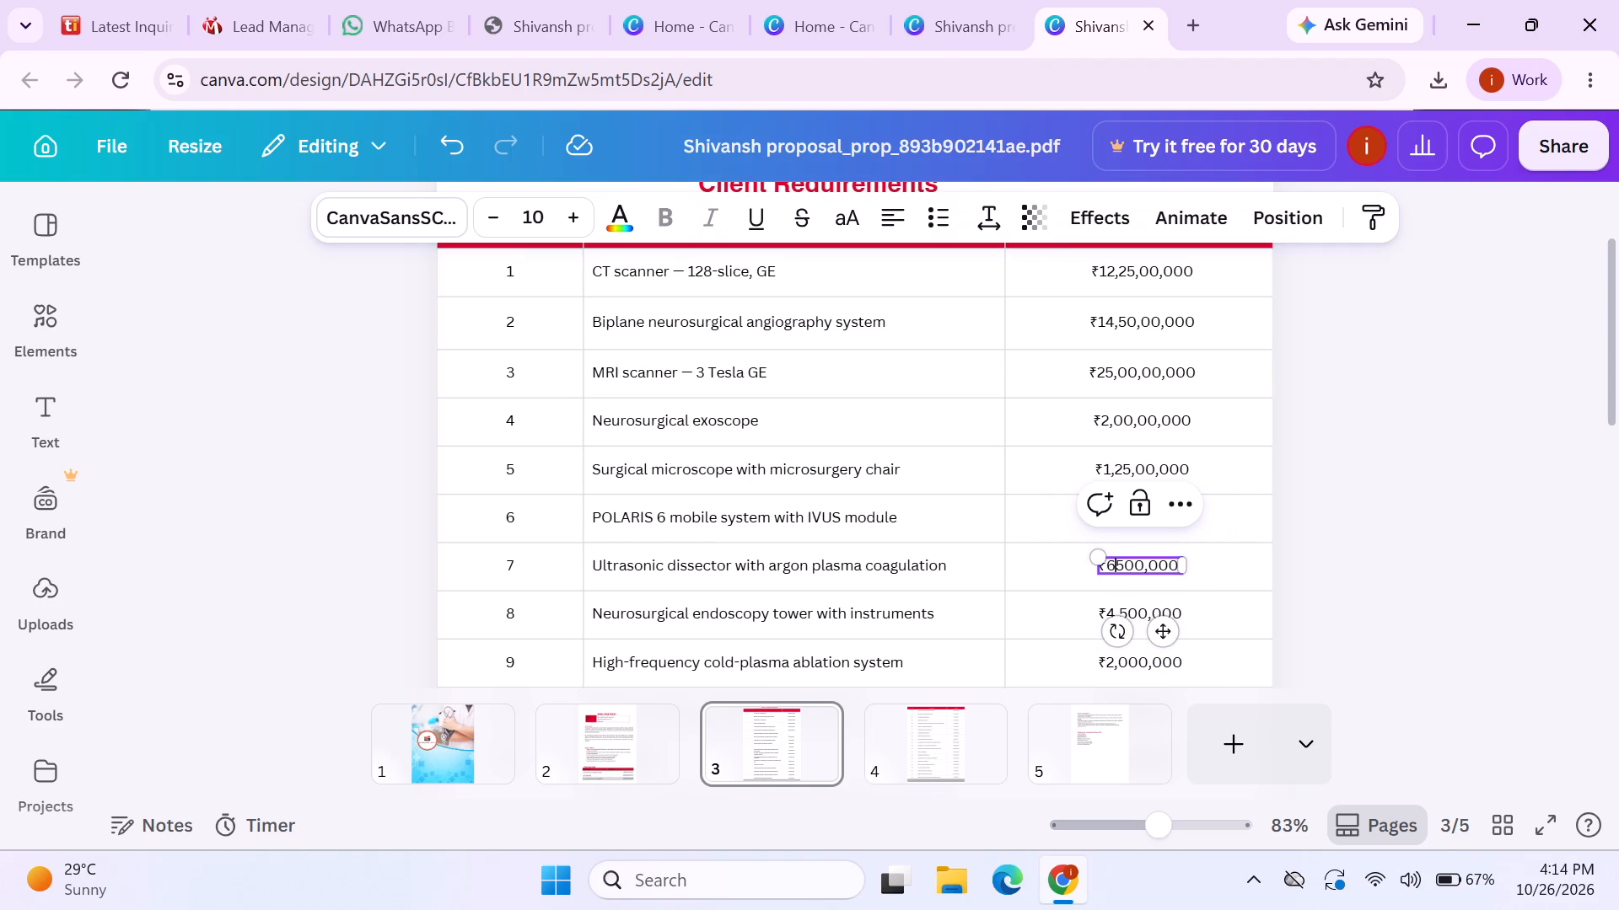
click(1124, 570)
key(comma)
click(1188, 577)
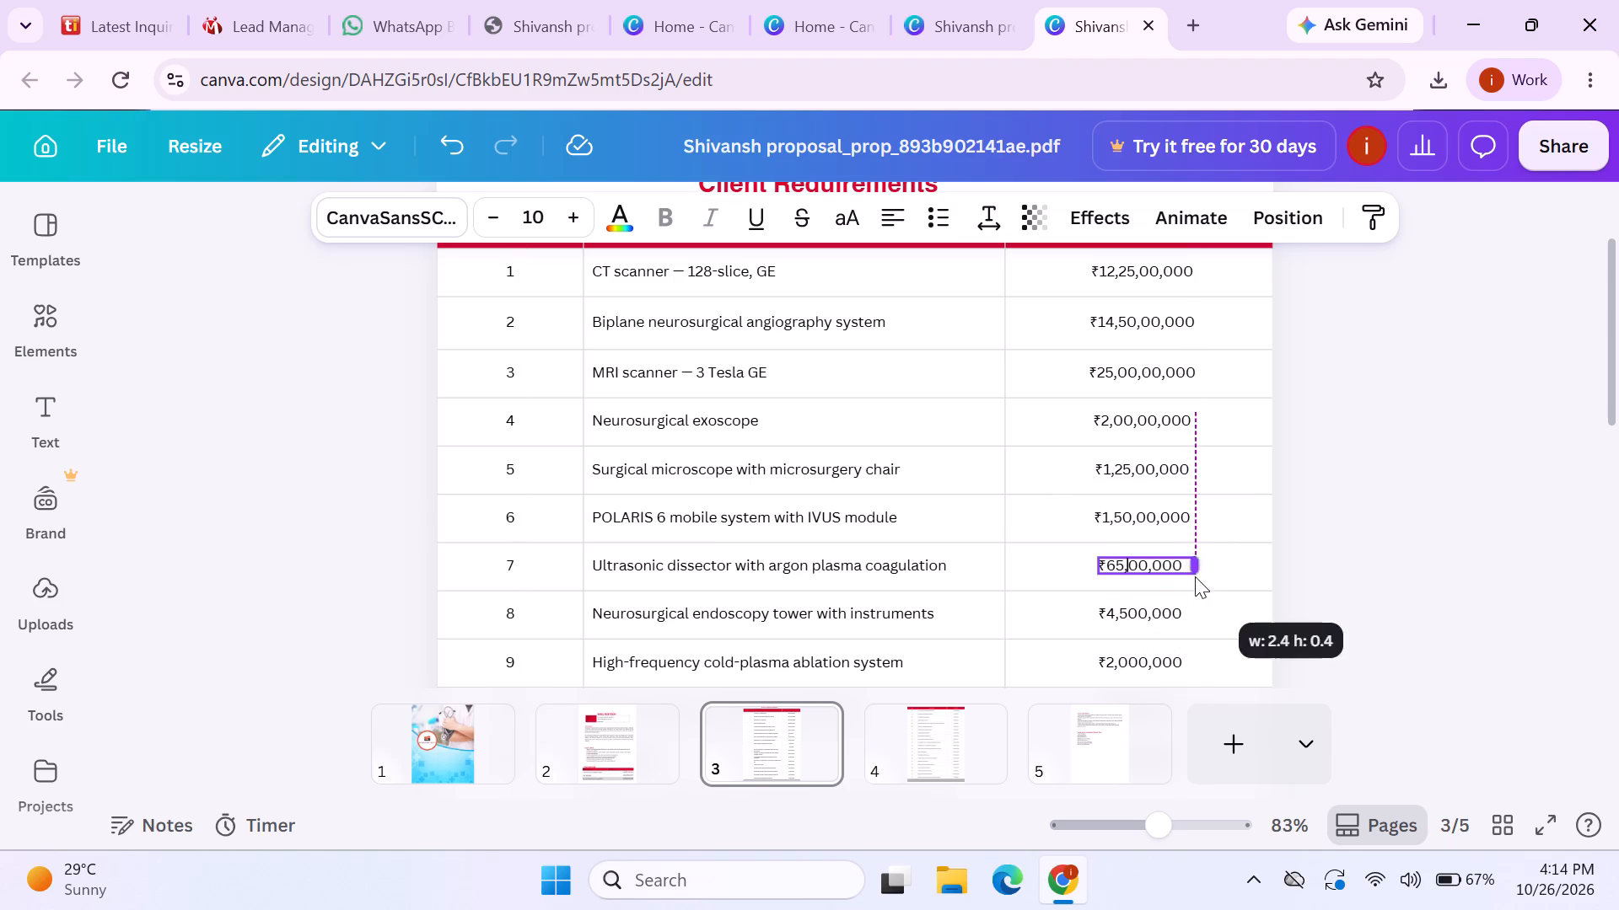
click(1365, 575)
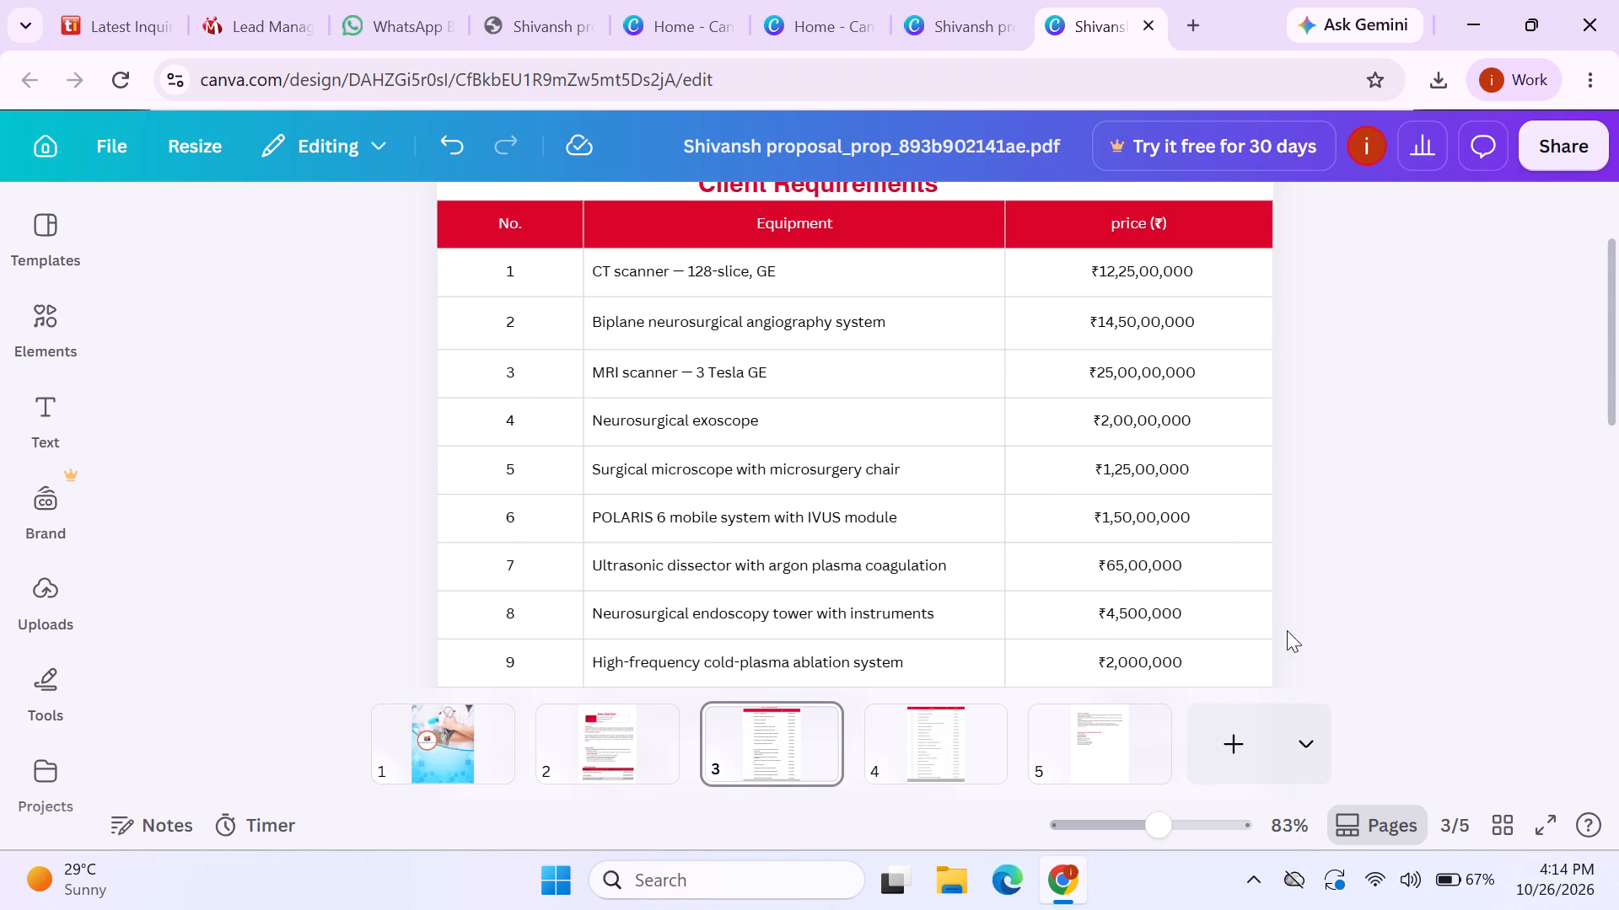
Regroup the Neurosurgical endoscopy tower with instruments price as ₹45,00,000 and widen its text box slightly.
double_click(1119, 611)
click(1120, 612)
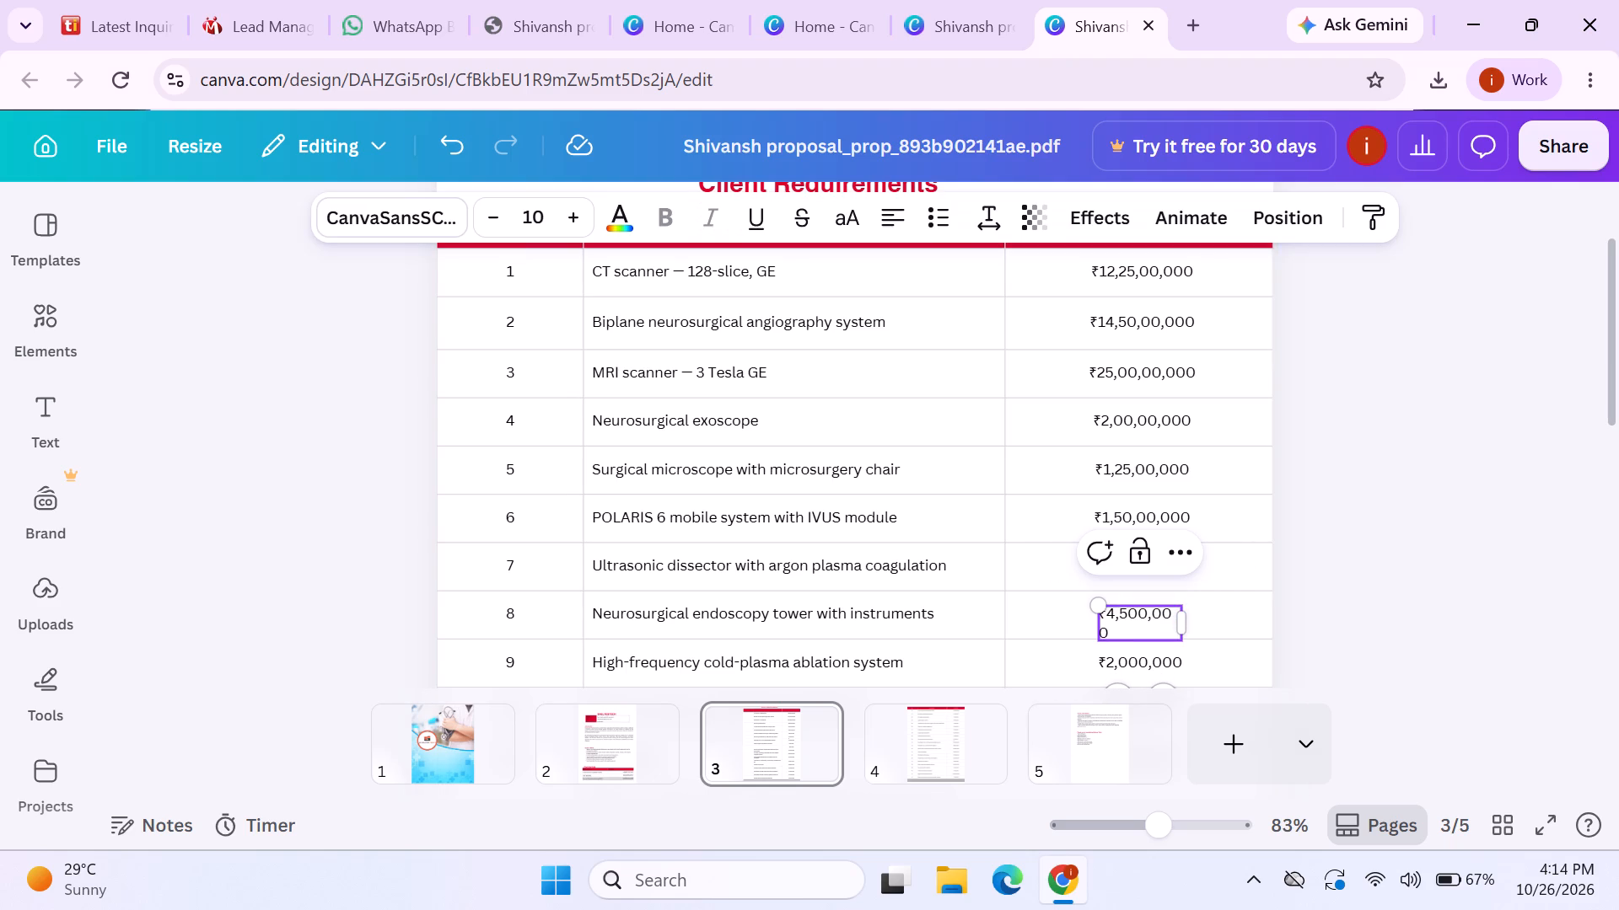
key(BackSpace)
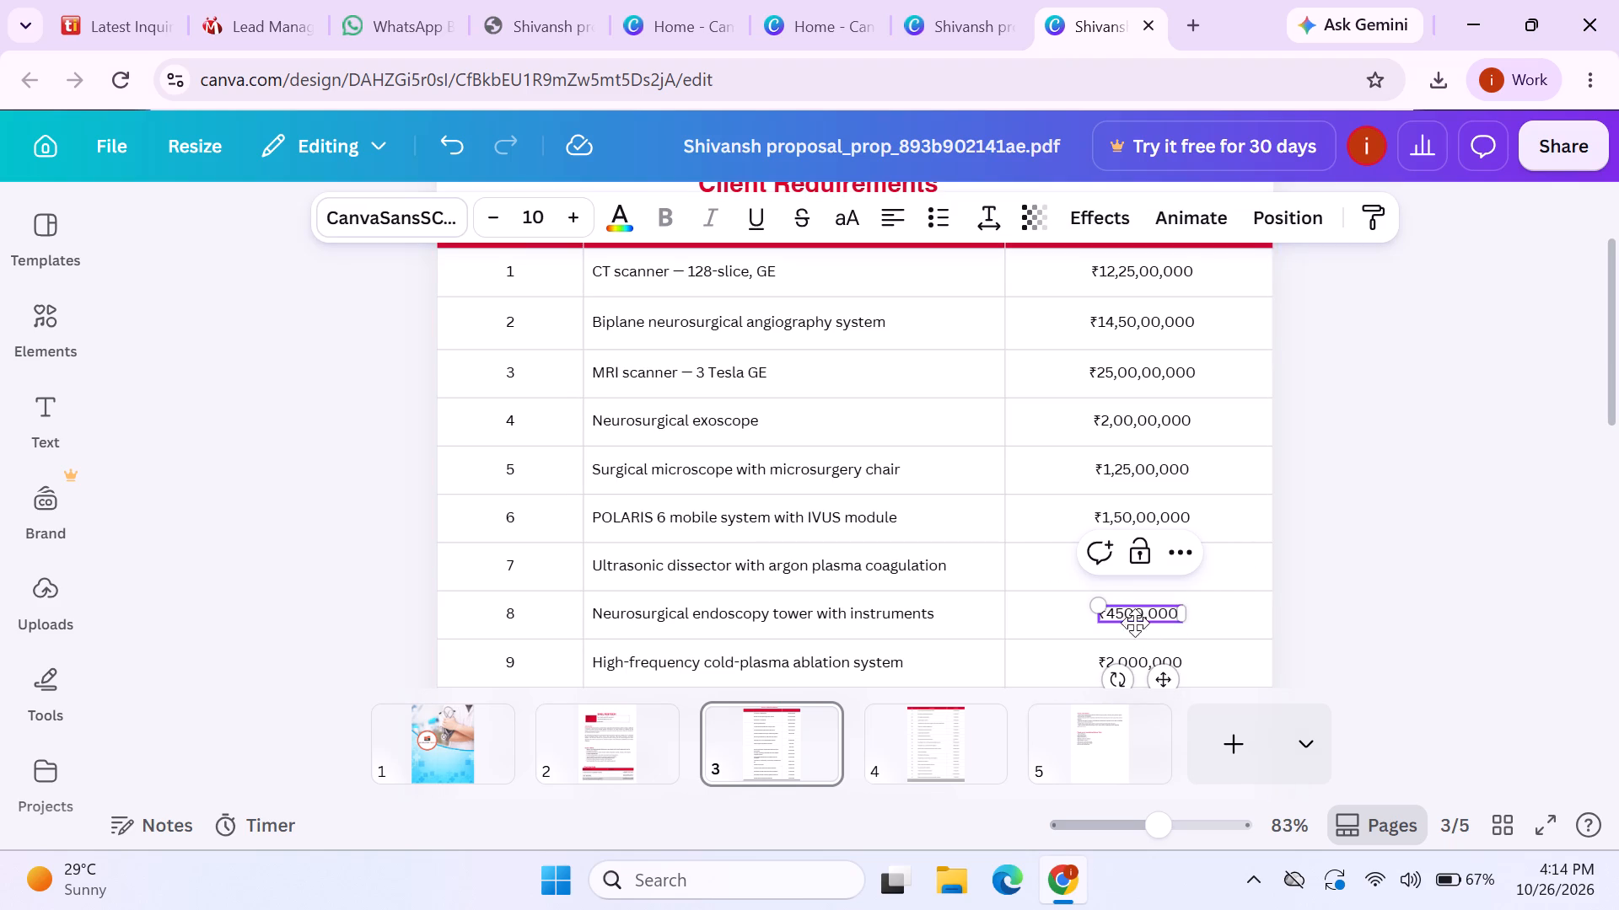
click(1126, 608)
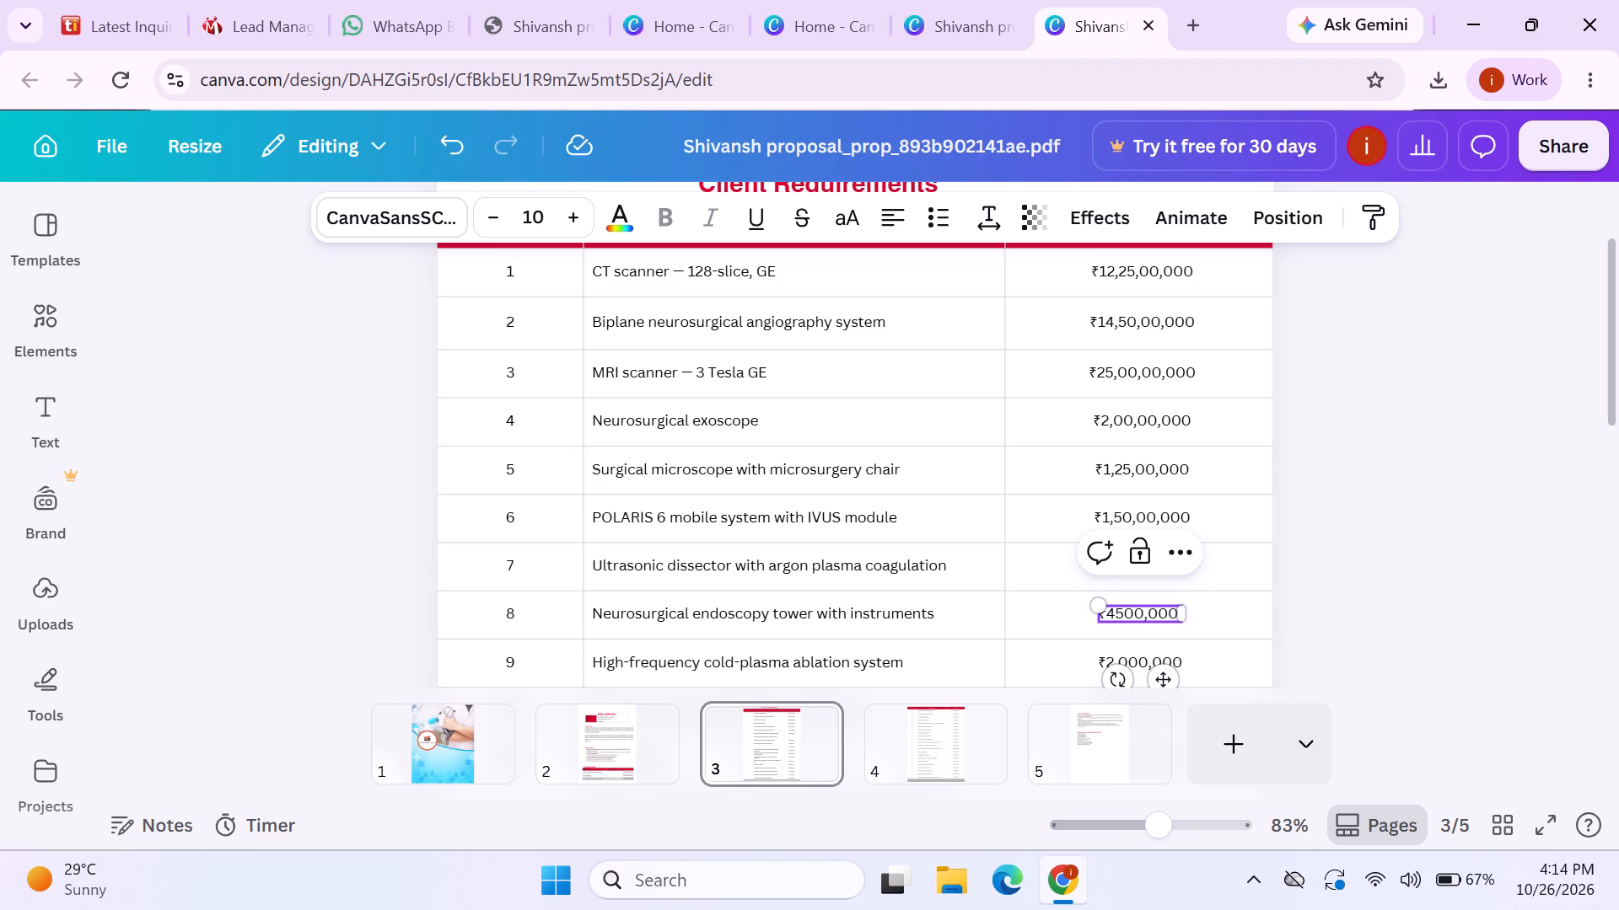
click(1126, 608)
key(comma)
drag(1190, 625, 1198, 626)
click(1371, 618)
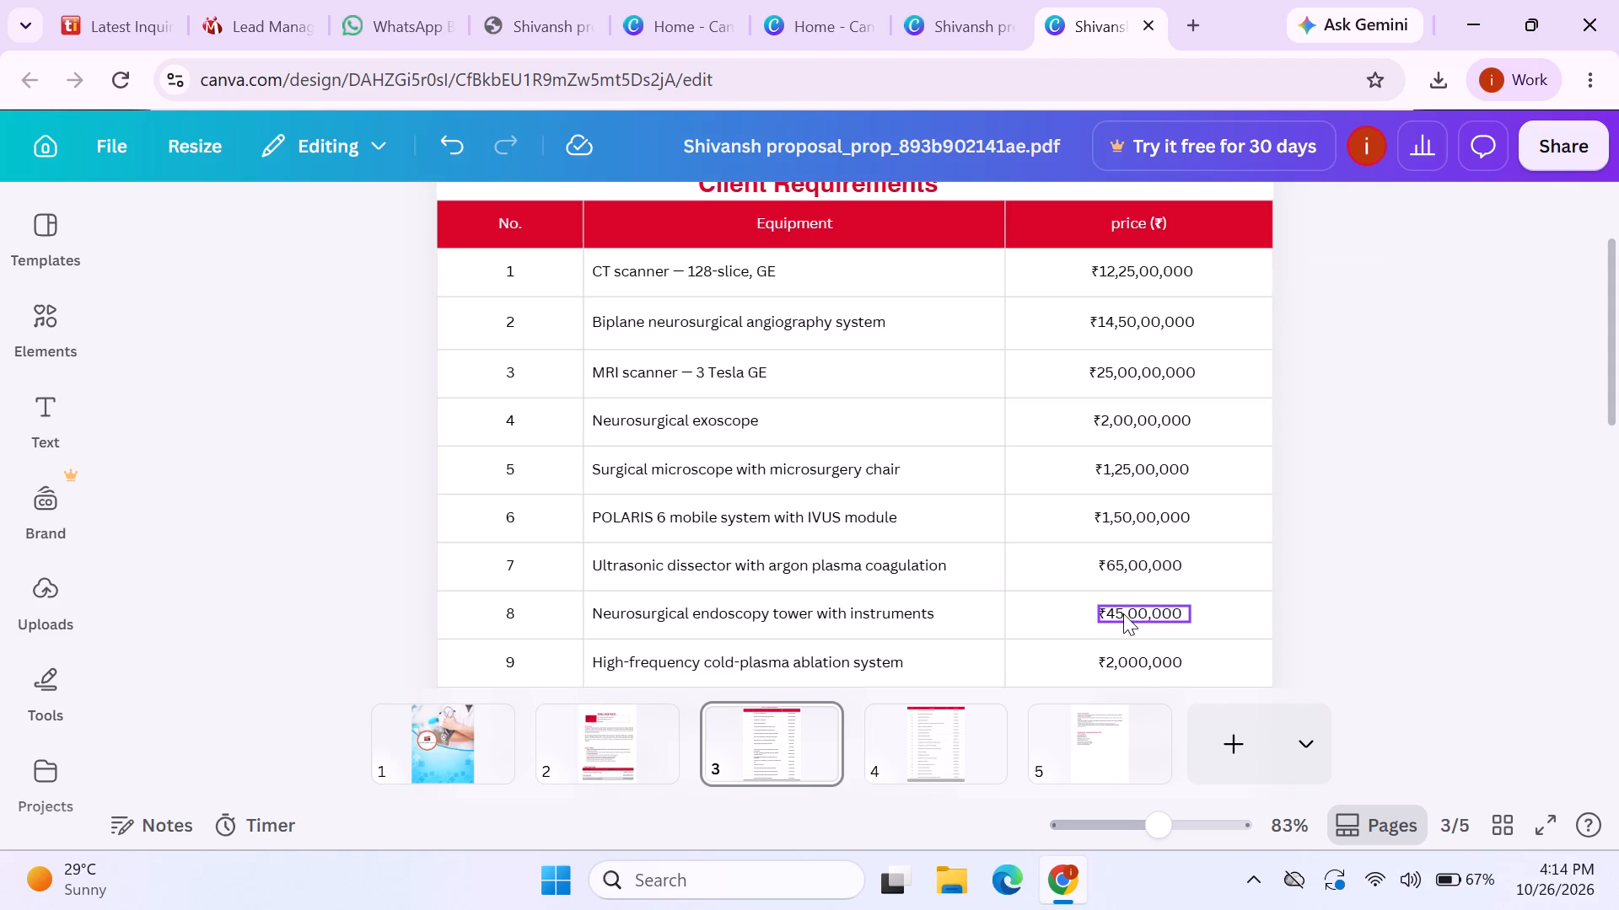
click(1378, 631)
Regroup the High-frequency cold-plasma ablation system price as ₹20,00,000 and widen its text box to fit one line.
scroll(1378, 631, down, 1)
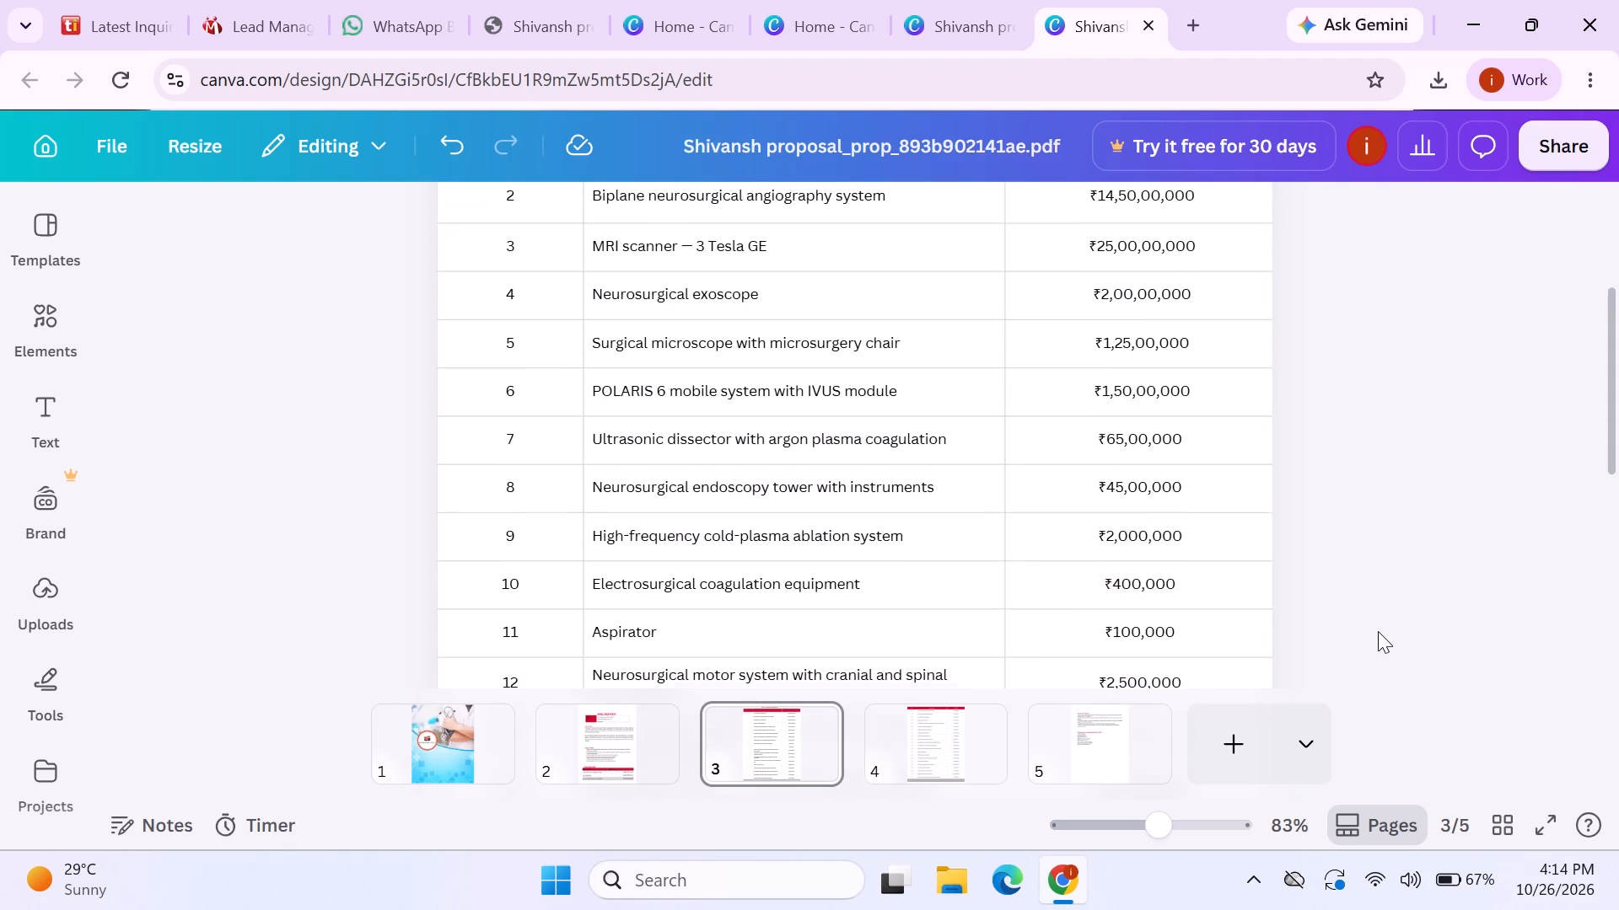
double_click(1127, 538)
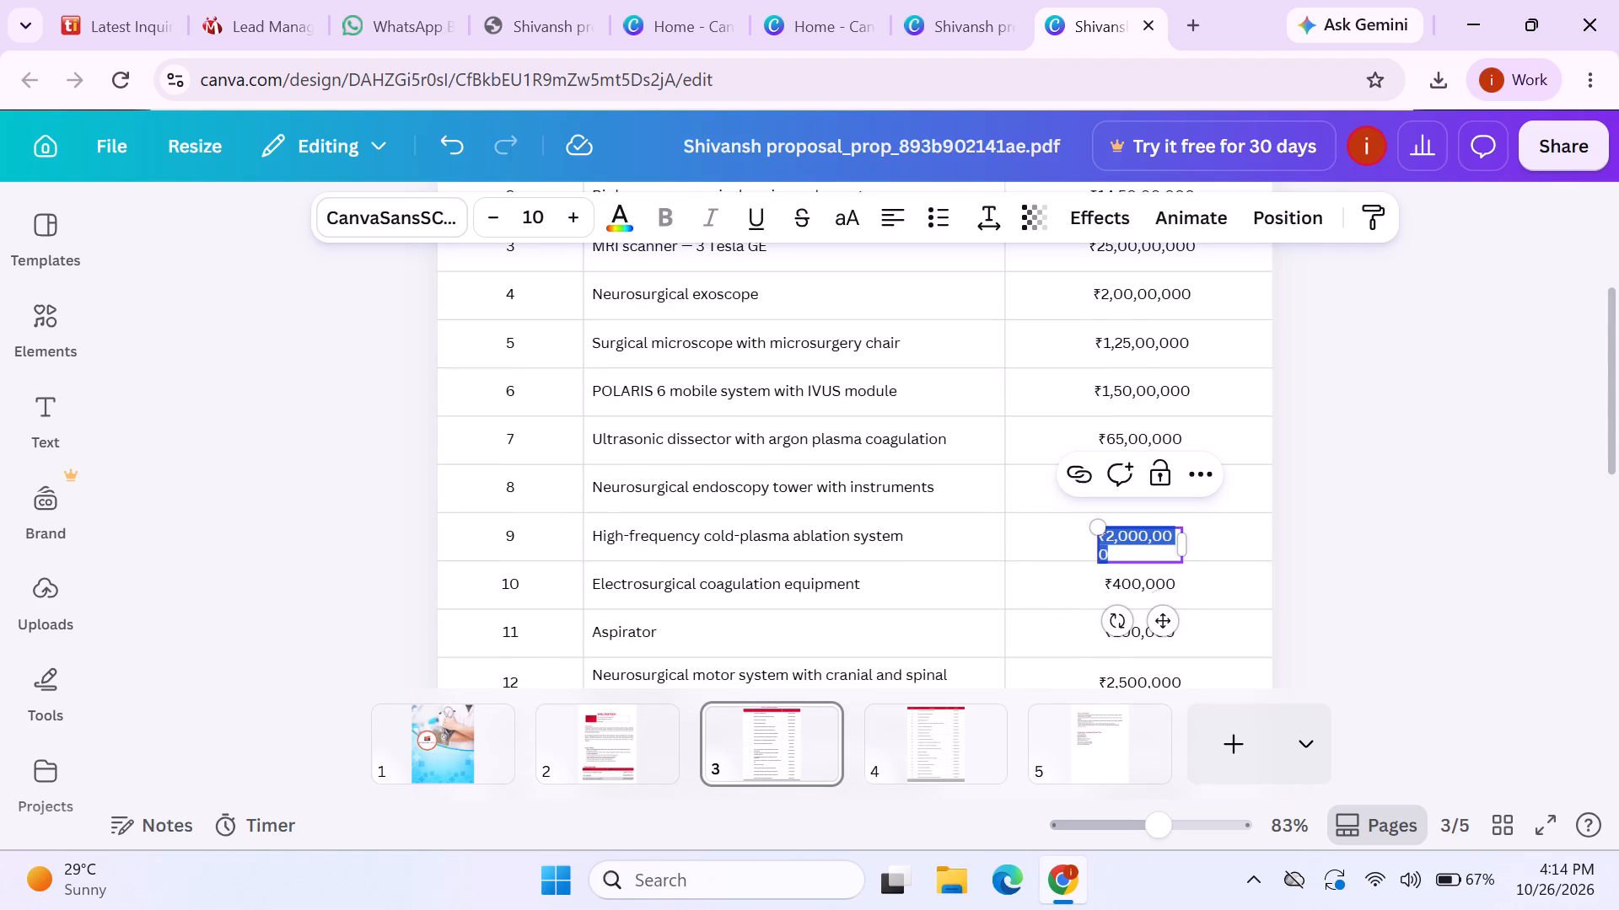
click(1127, 538)
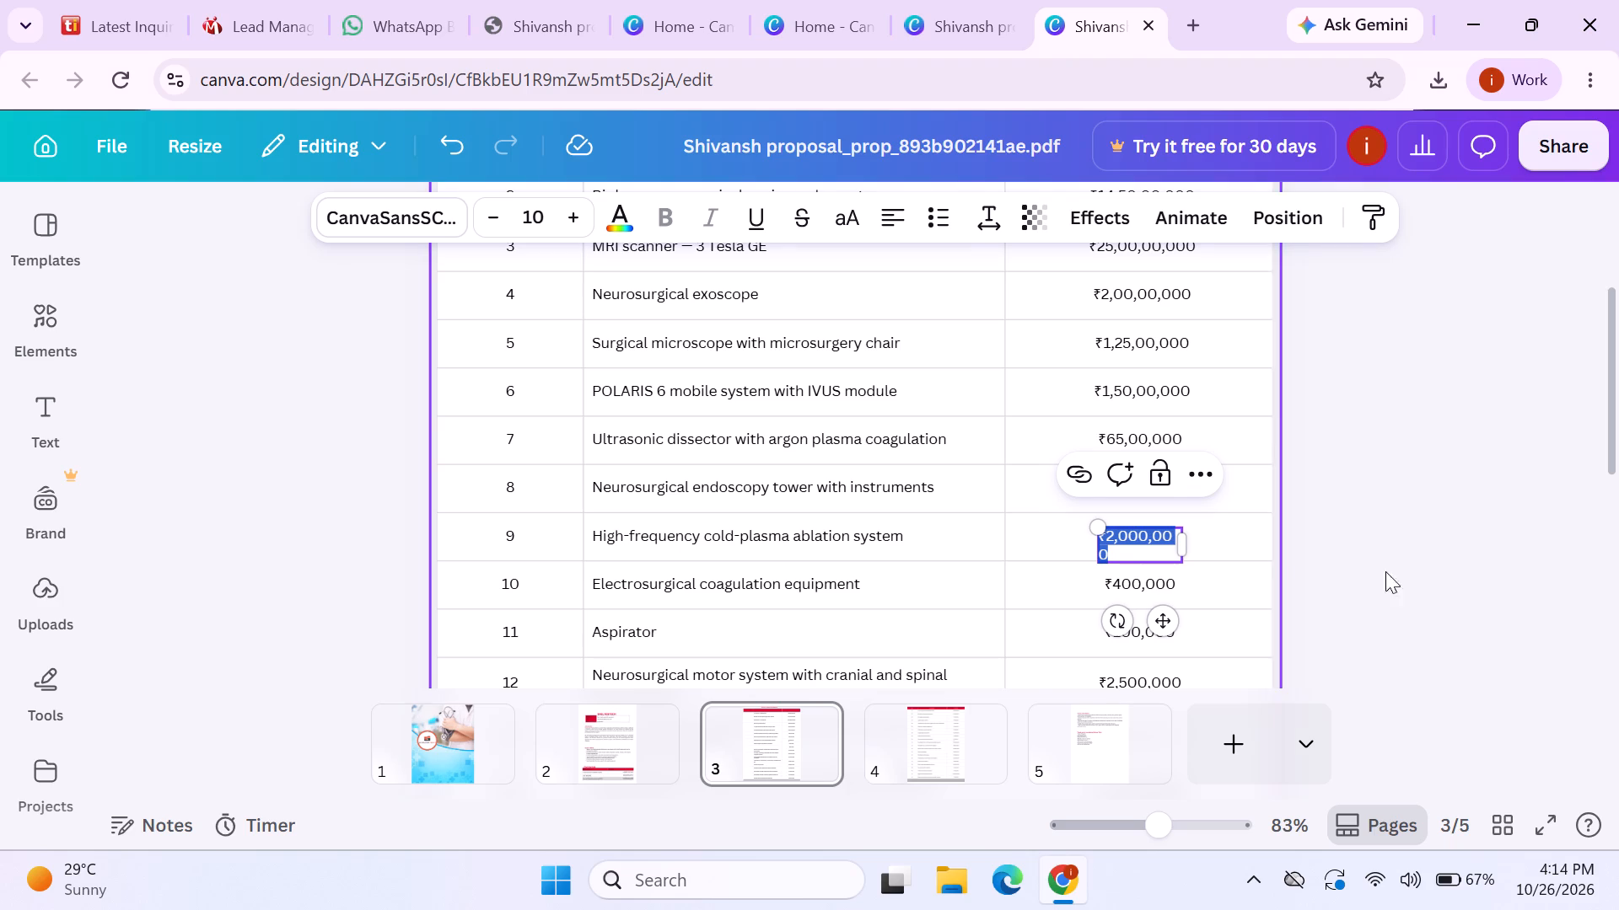
click(1403, 548)
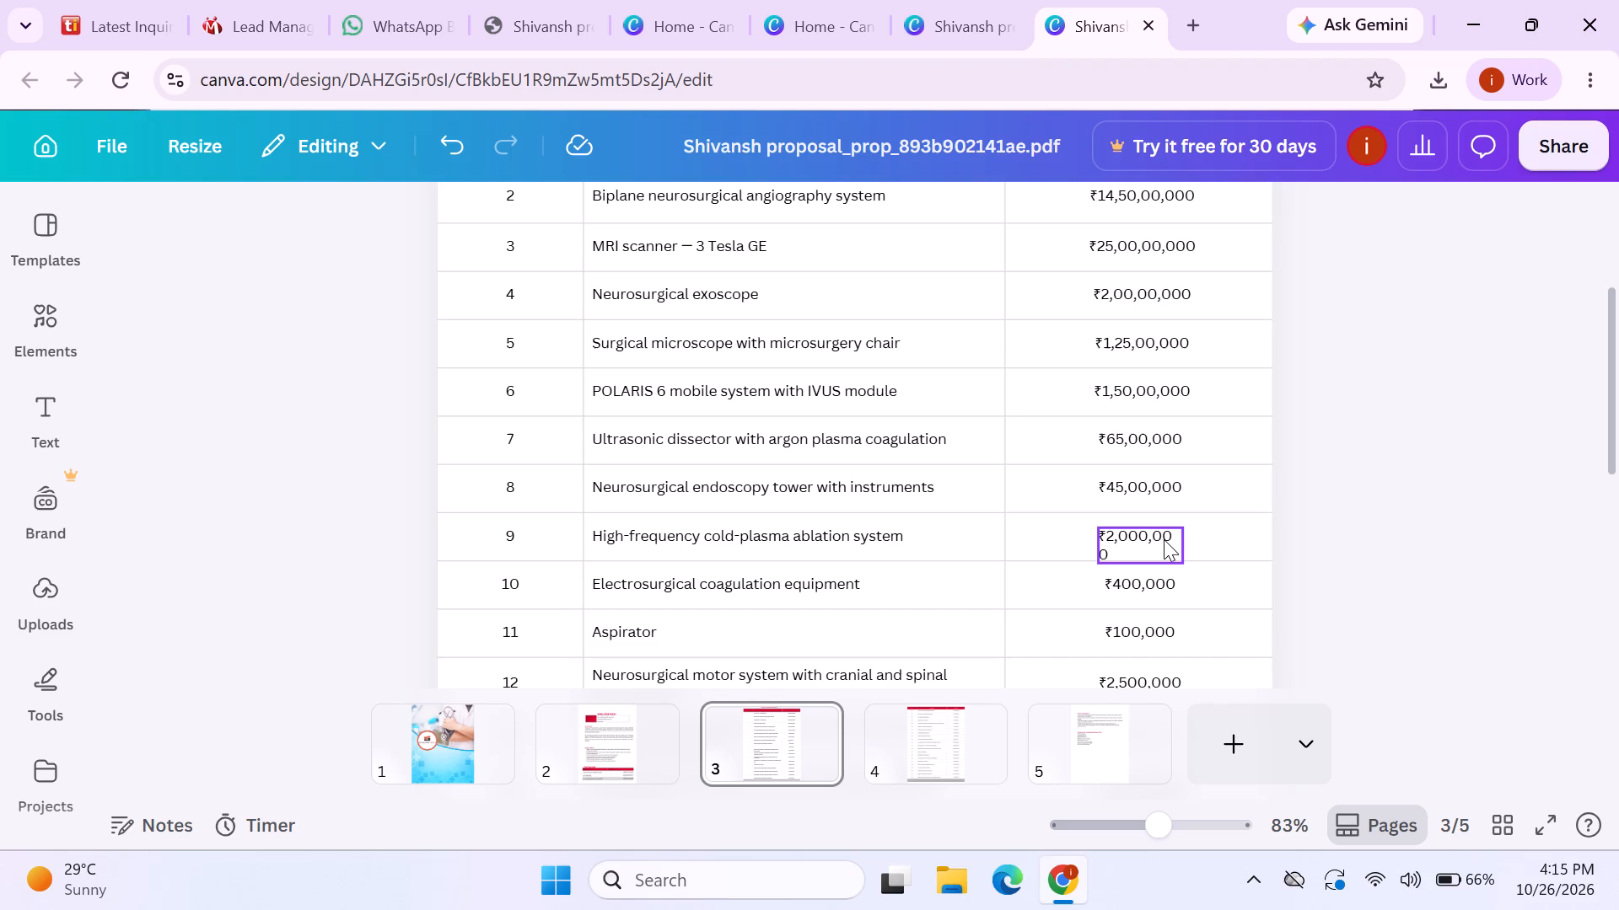
double_click(1121, 528)
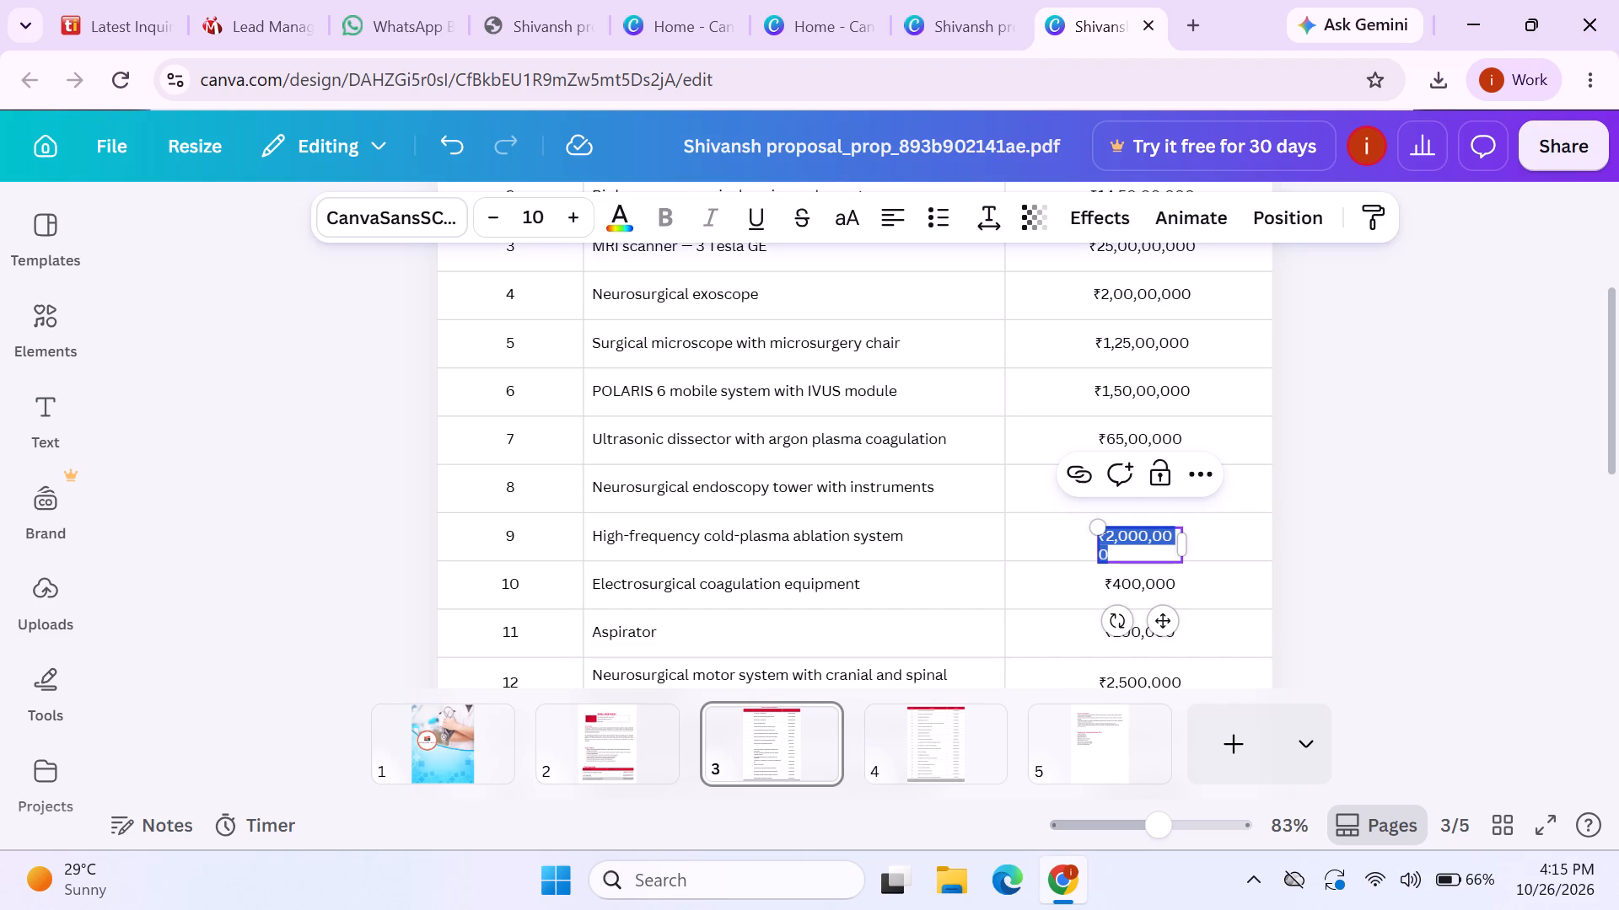
click(1122, 534)
key(BackSpace)
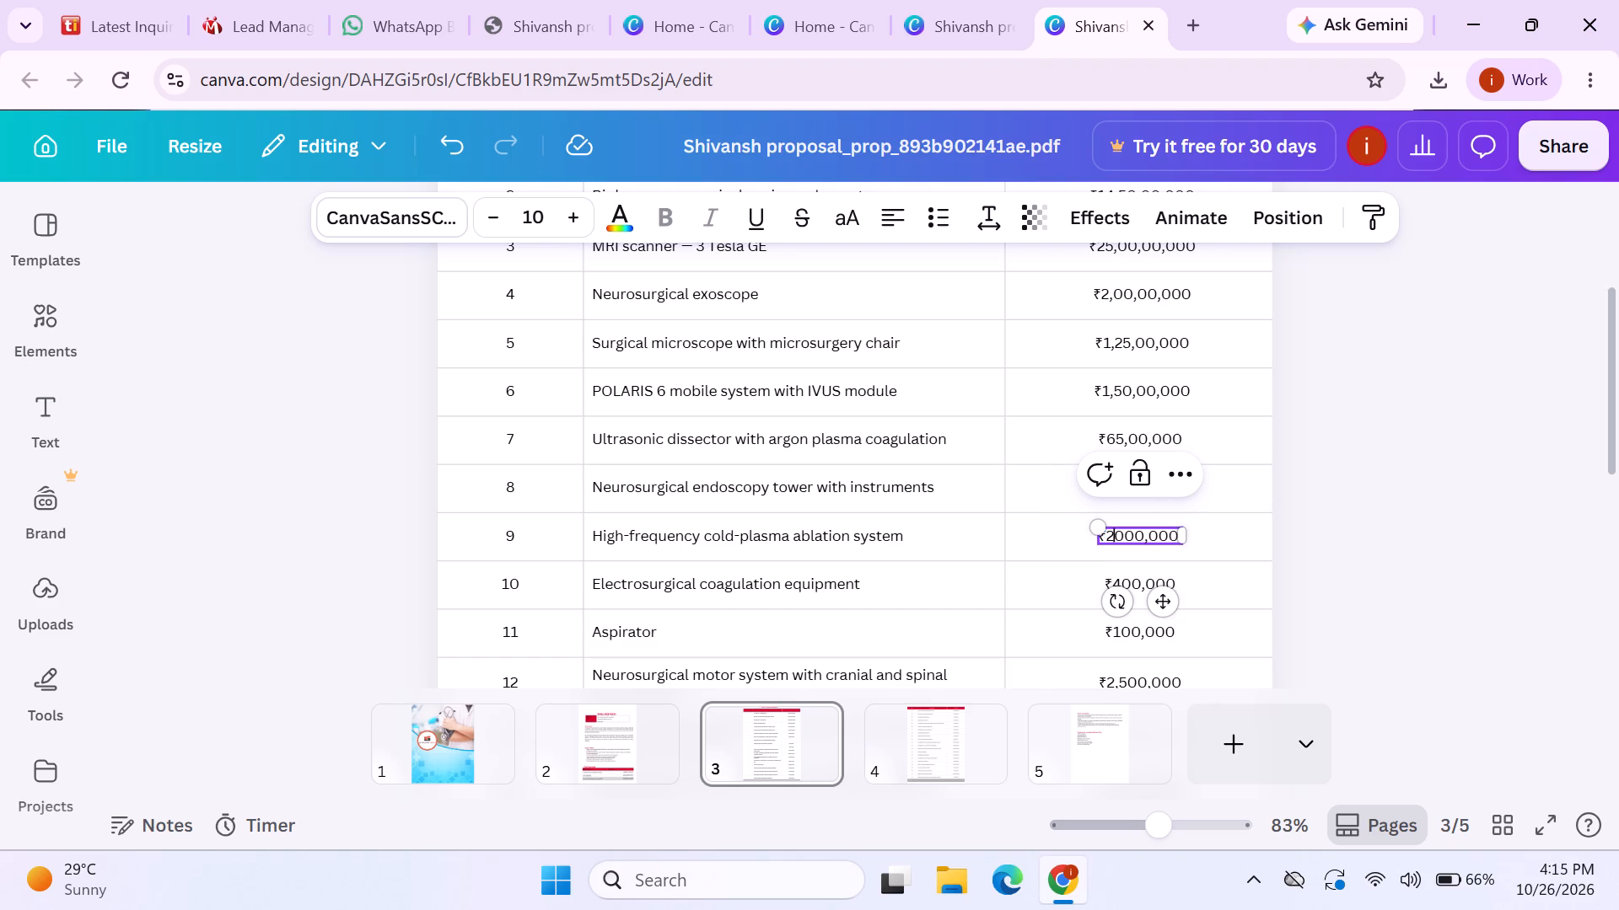
click(1125, 539)
key(comma)
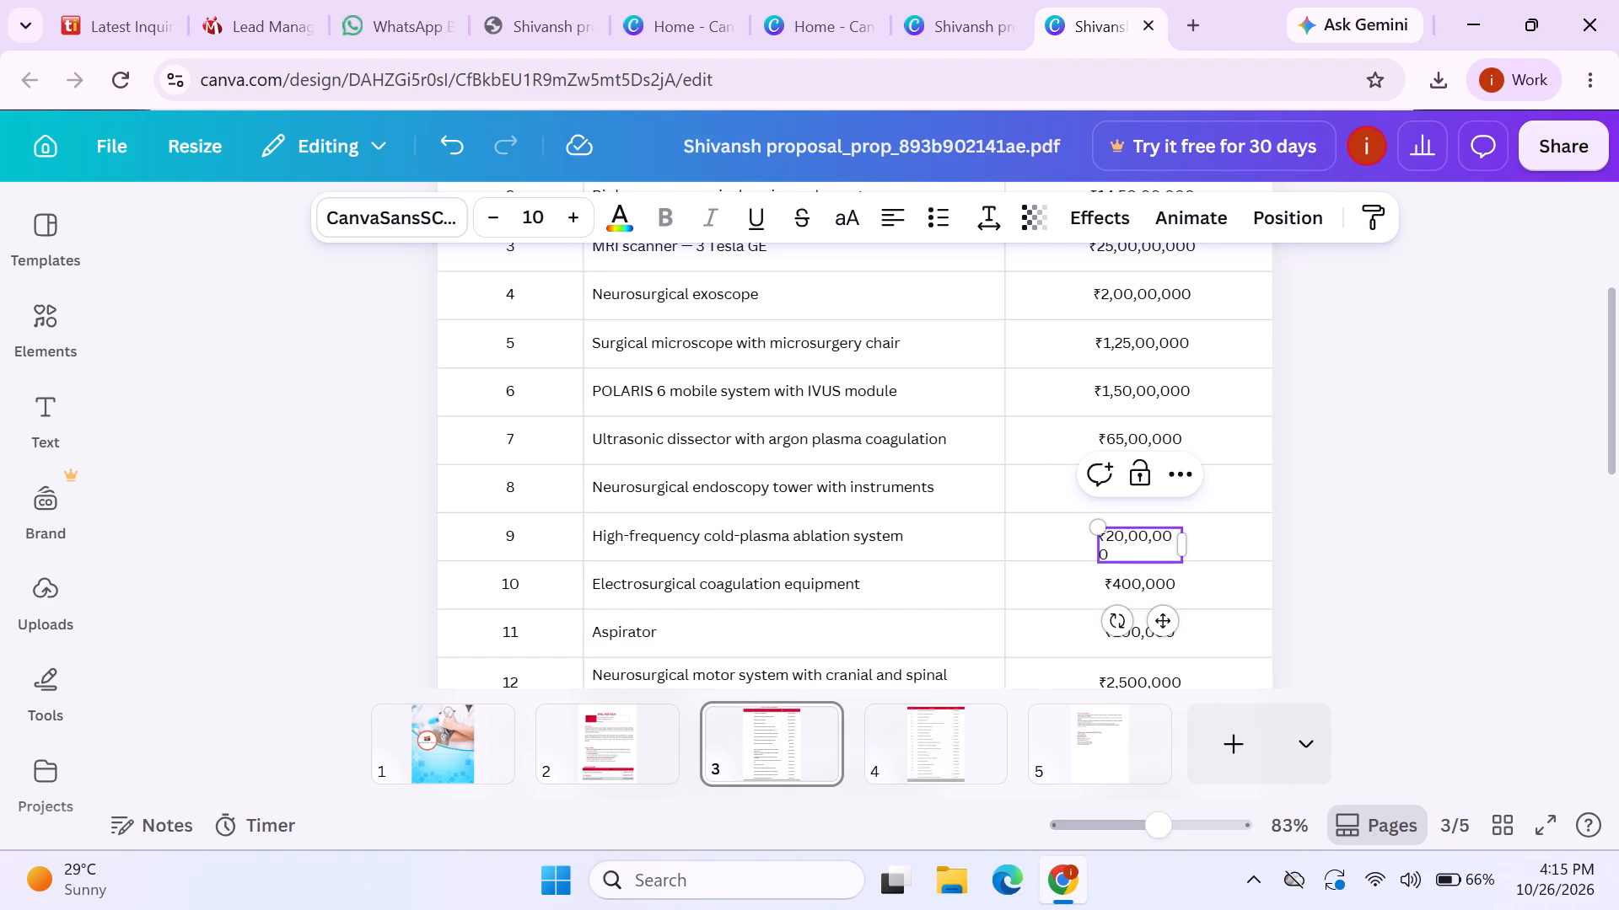
drag(1185, 547, 1198, 546)
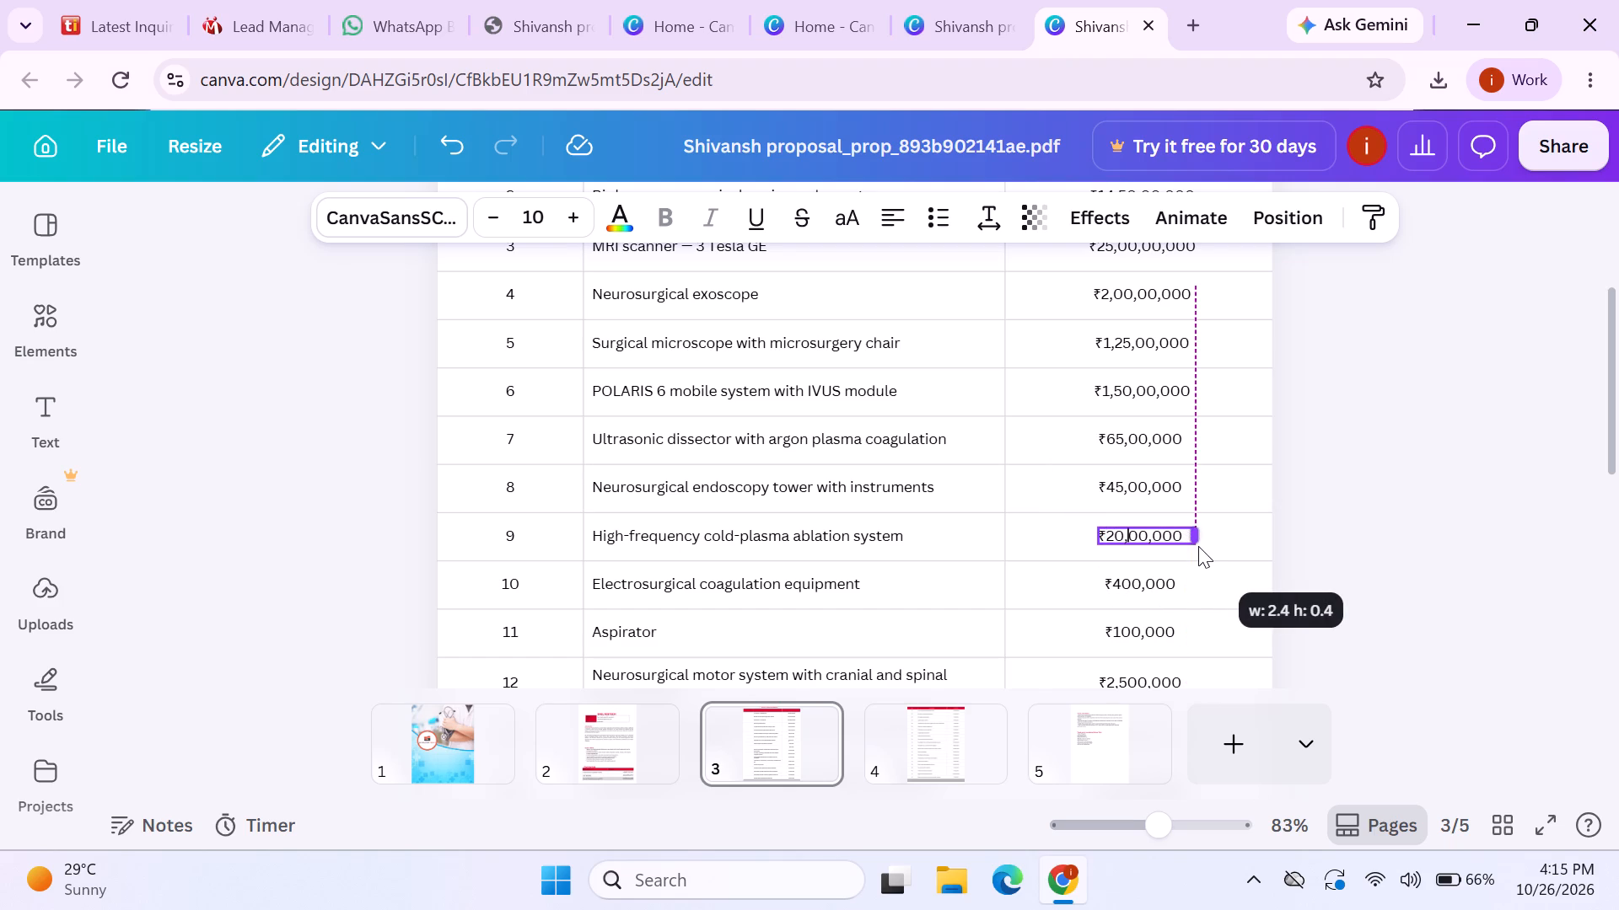
drag(1198, 546, 1199, 546)
click(1353, 523)
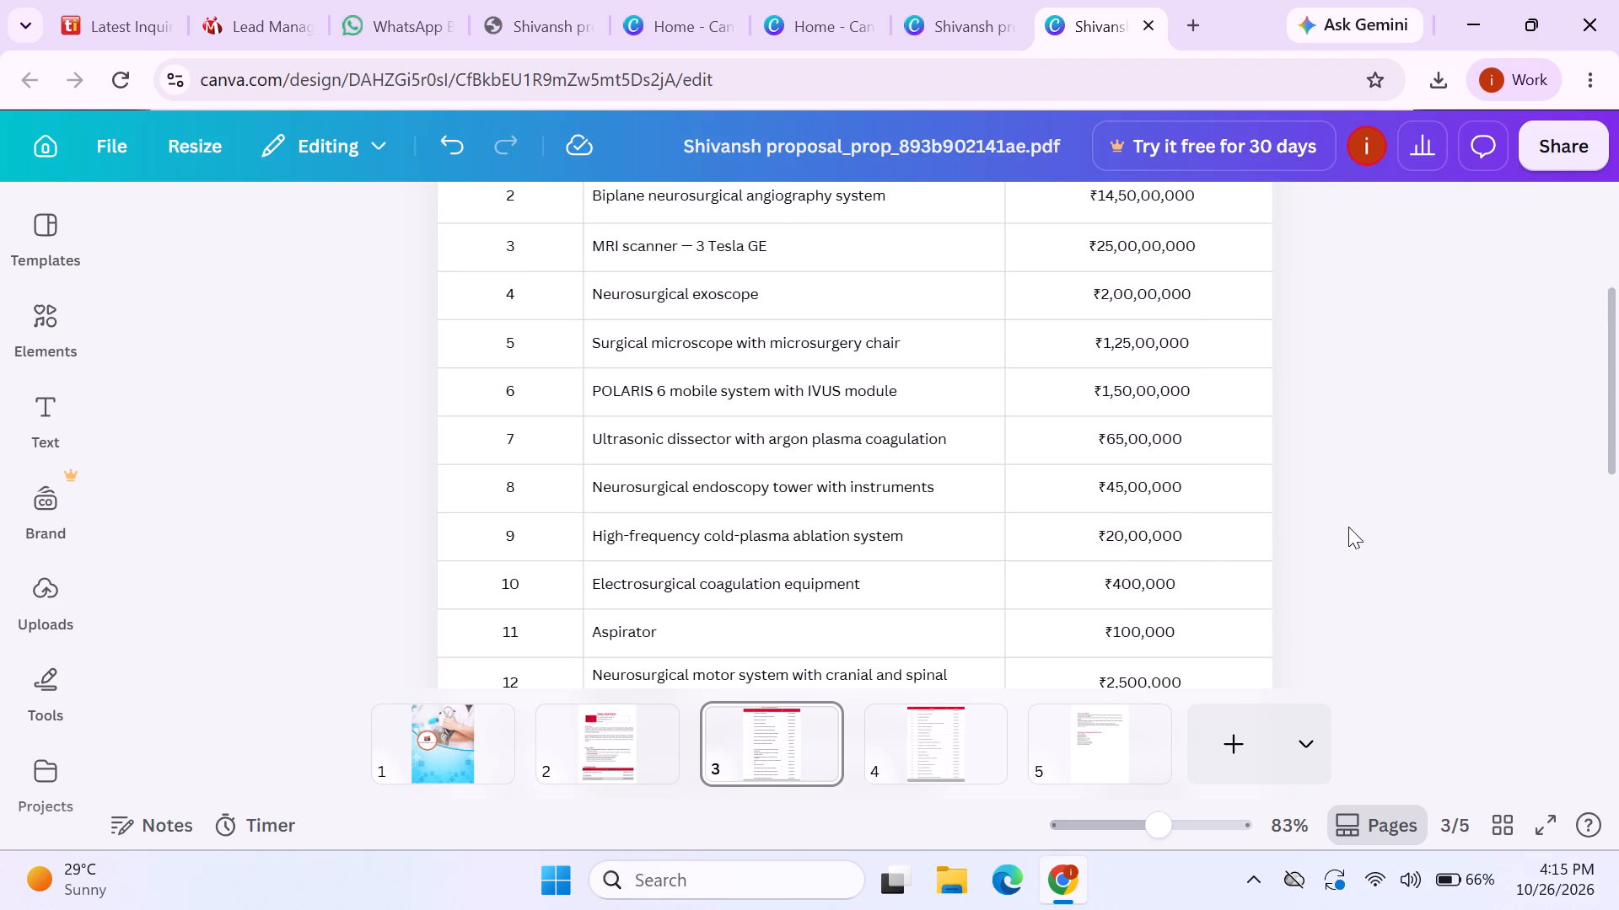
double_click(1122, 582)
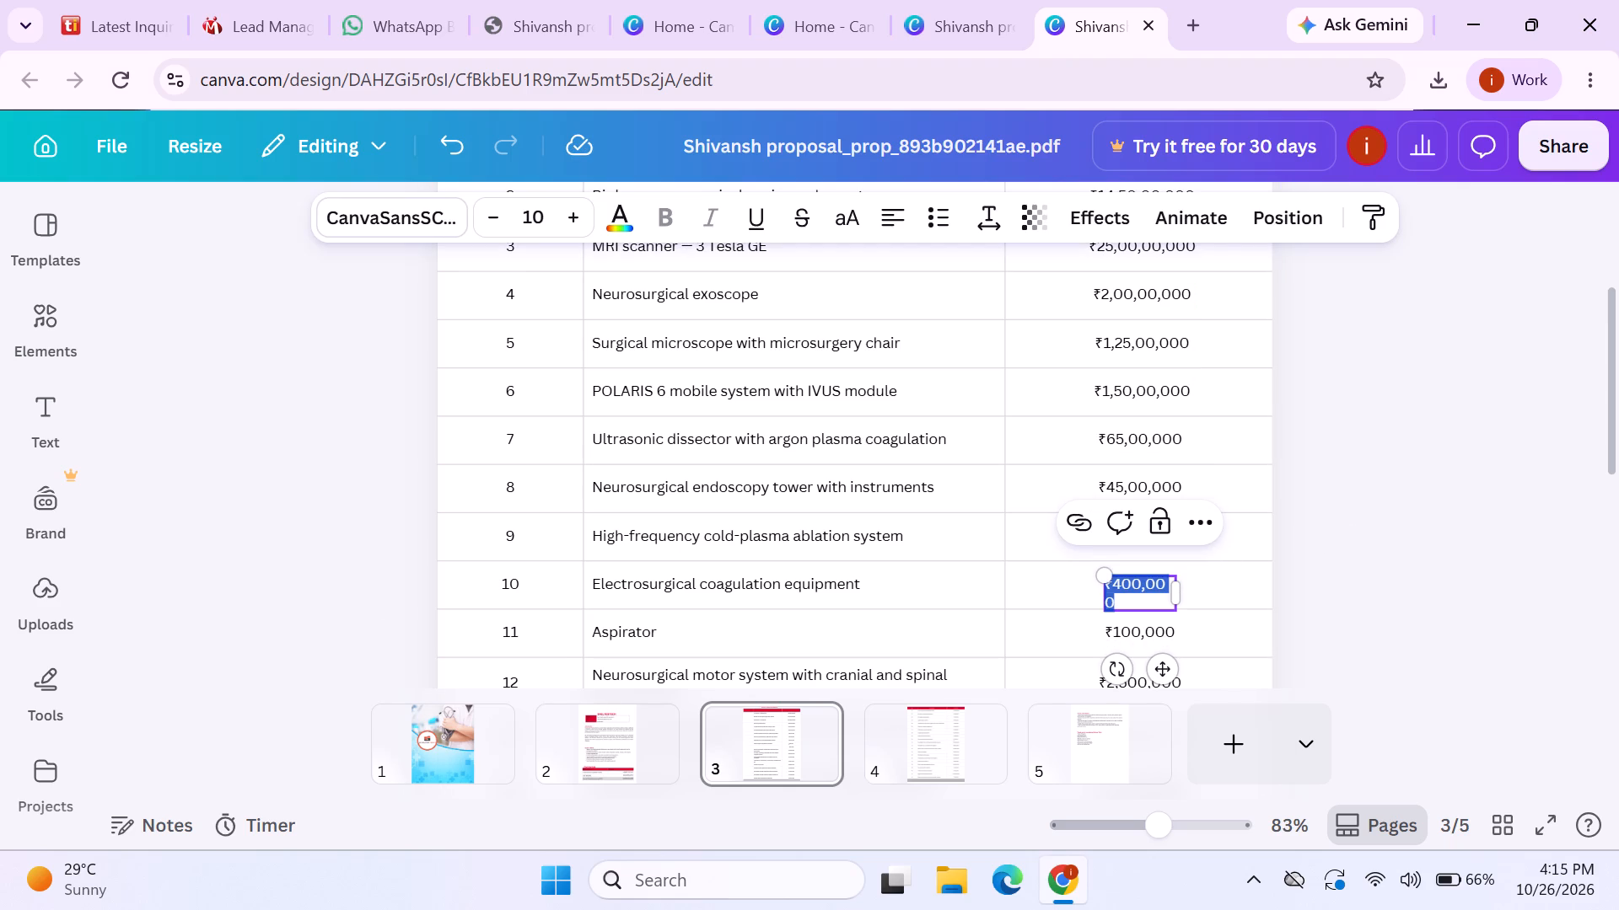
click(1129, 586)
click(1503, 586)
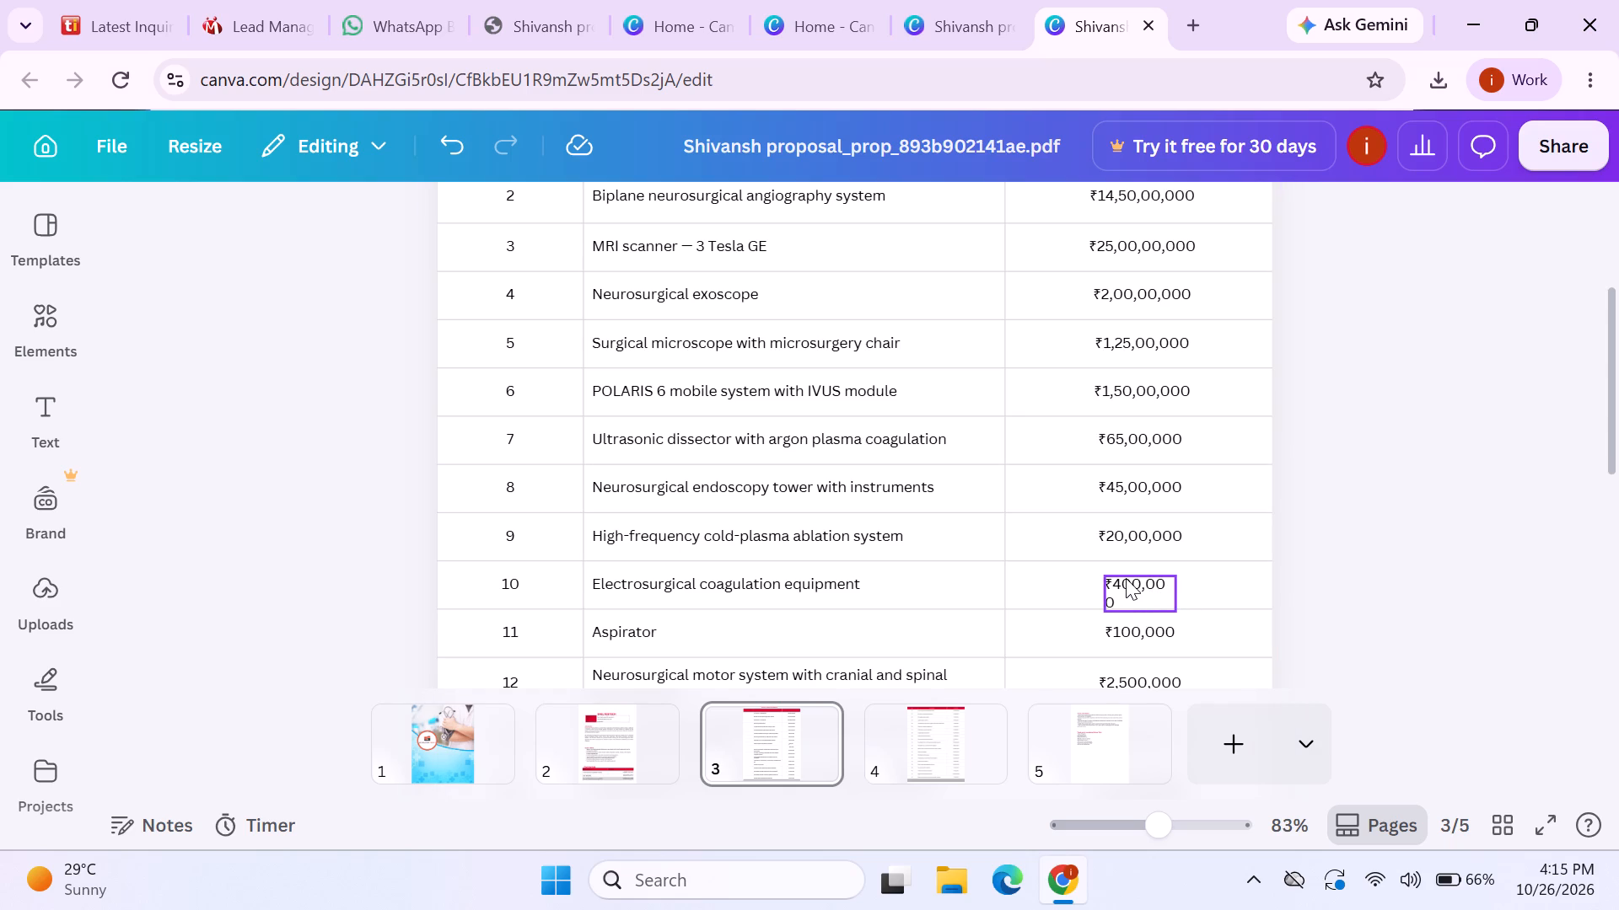
Consult page 4 of the six-page version, set the Electrosurgical coagulation equipment price to ₹40,0000, and widen its text box to one line.
click(944, 20)
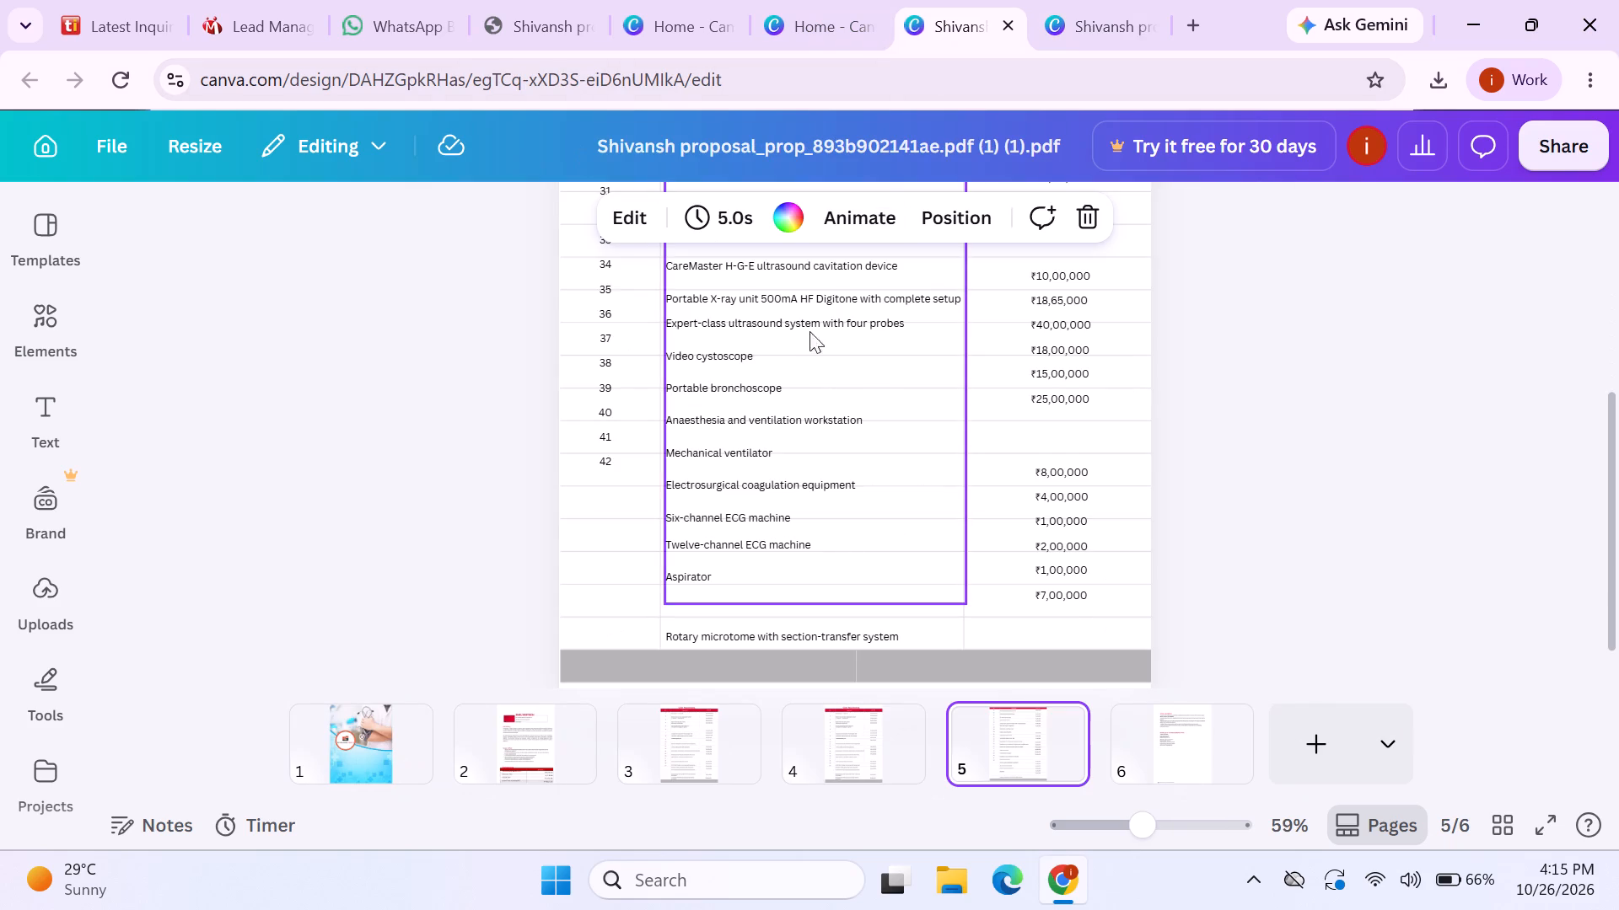
scroll(786, 354, up, 2)
click(869, 763)
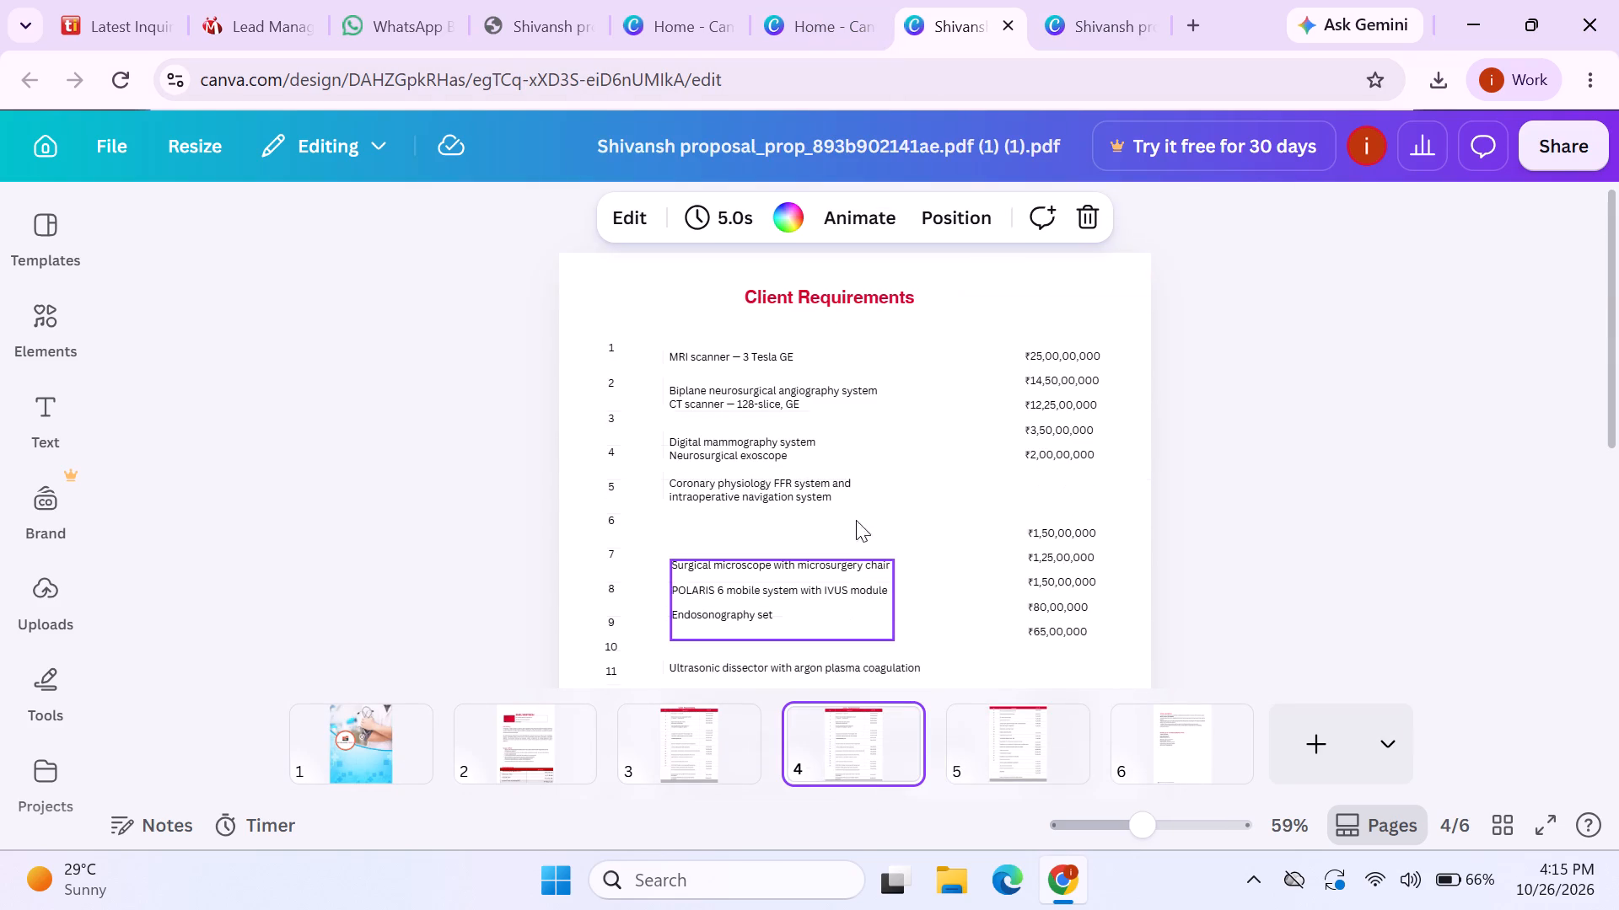
scroll(859, 476, down, 1)
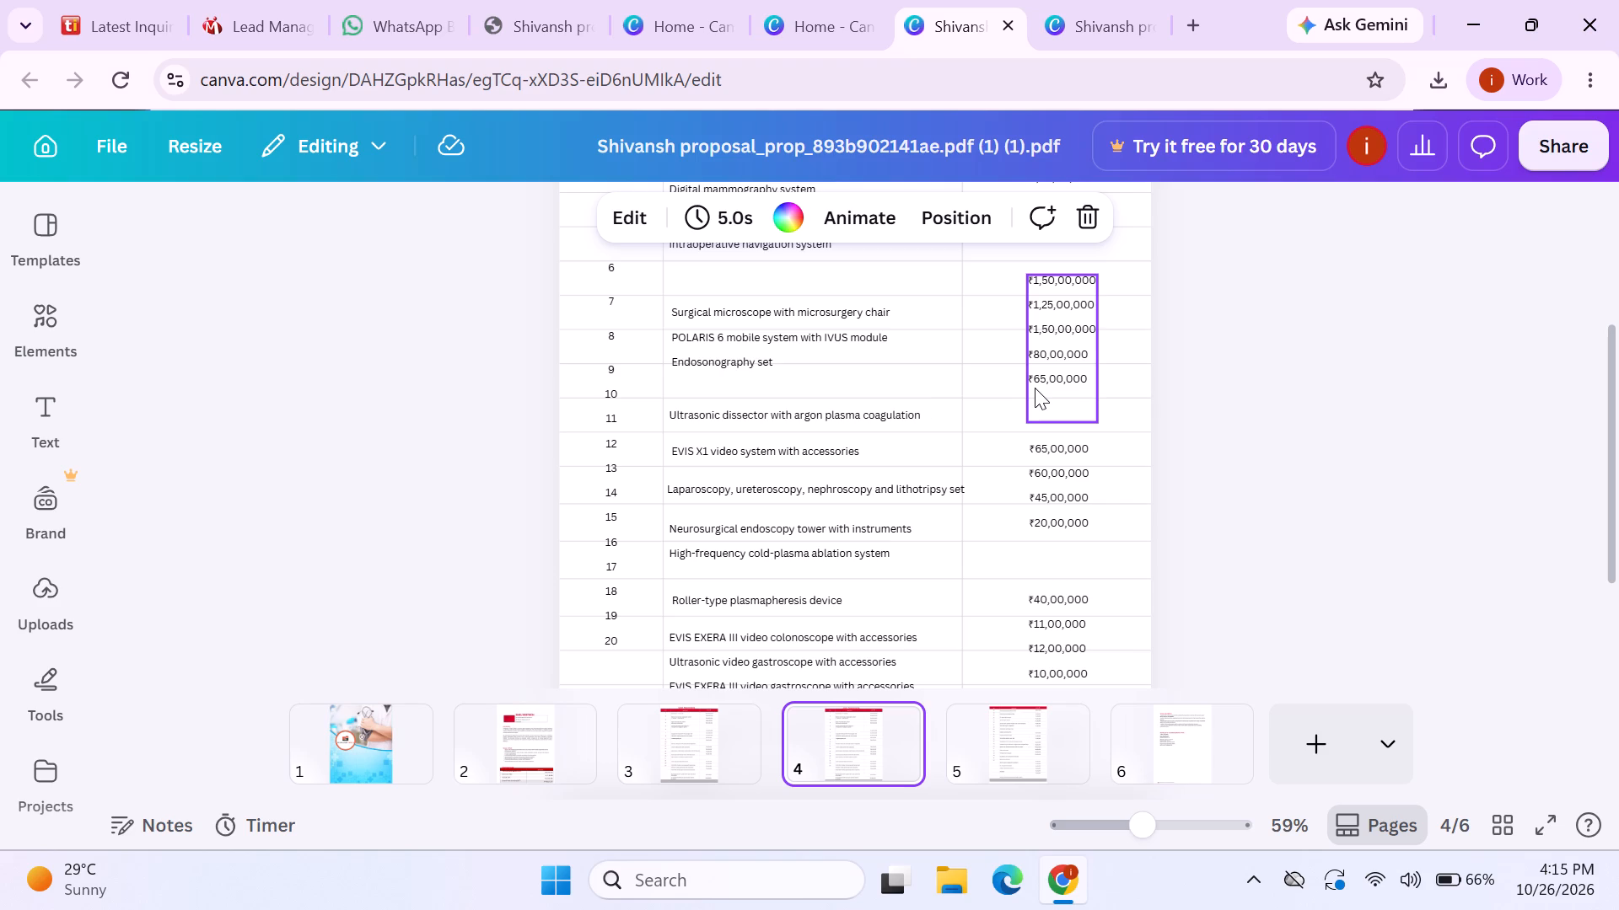
click(1043, 25)
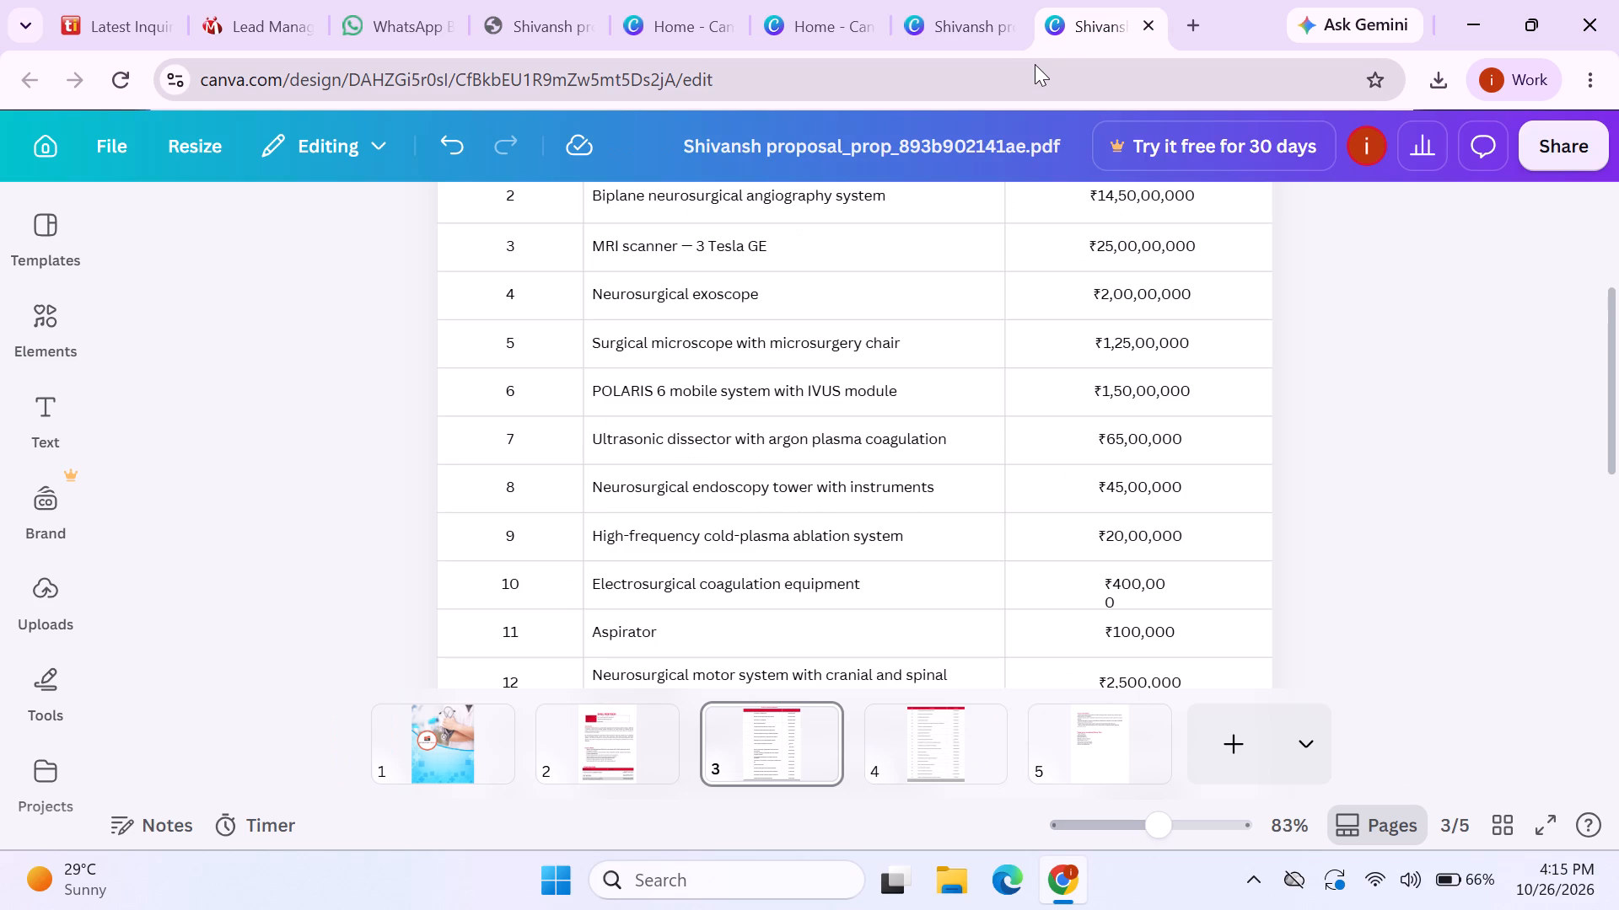
scroll(1026, 211, down, 1)
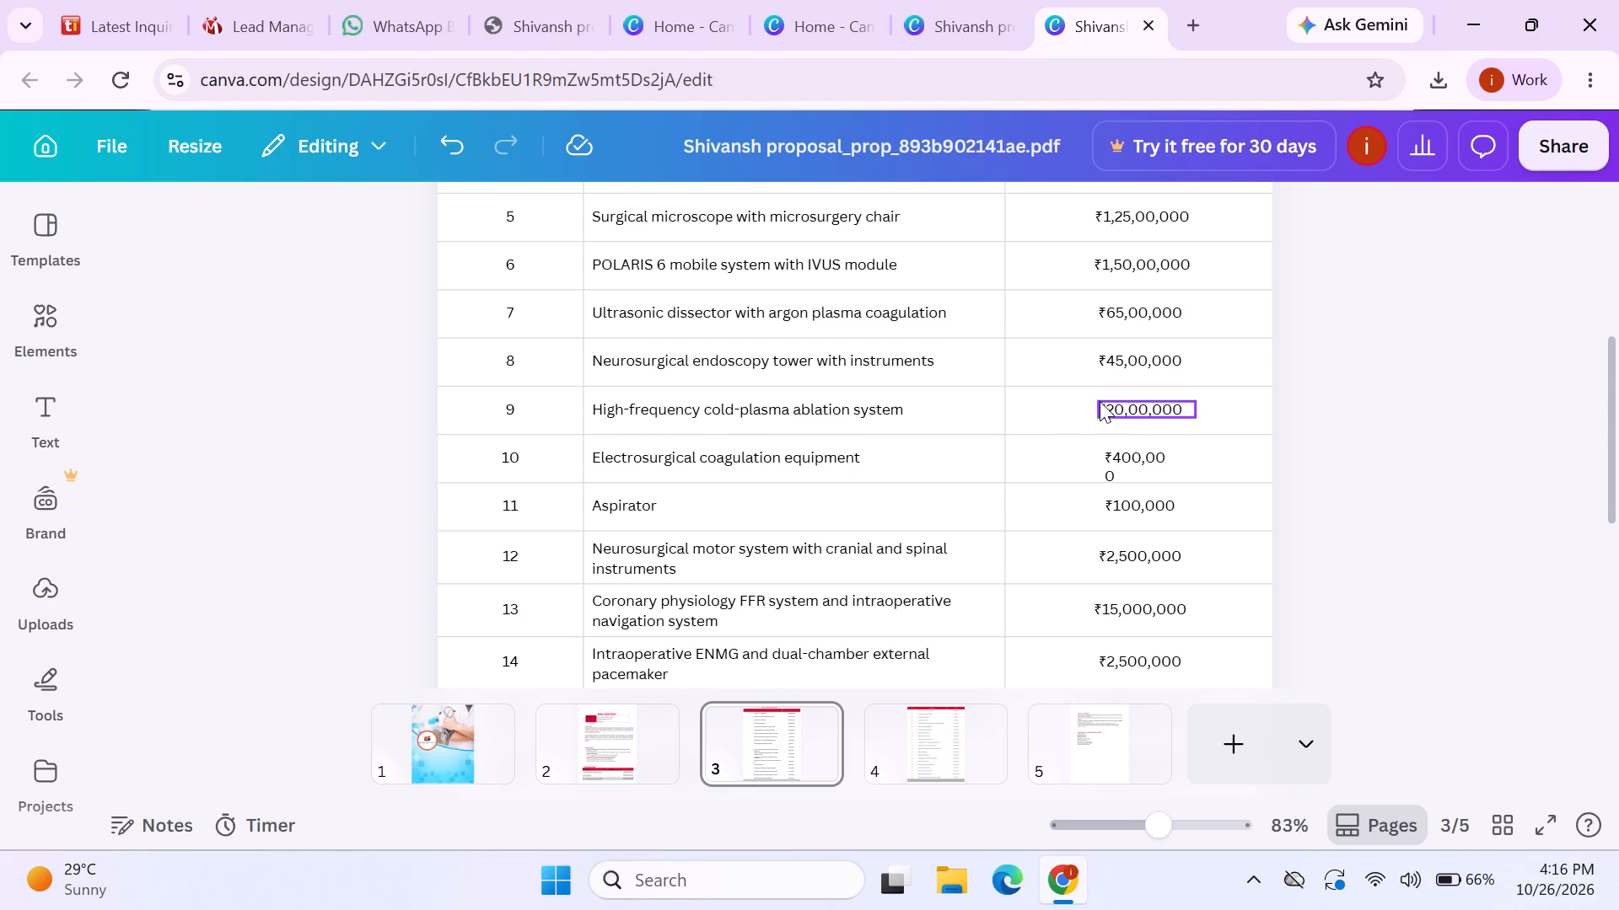
double_click(1127, 458)
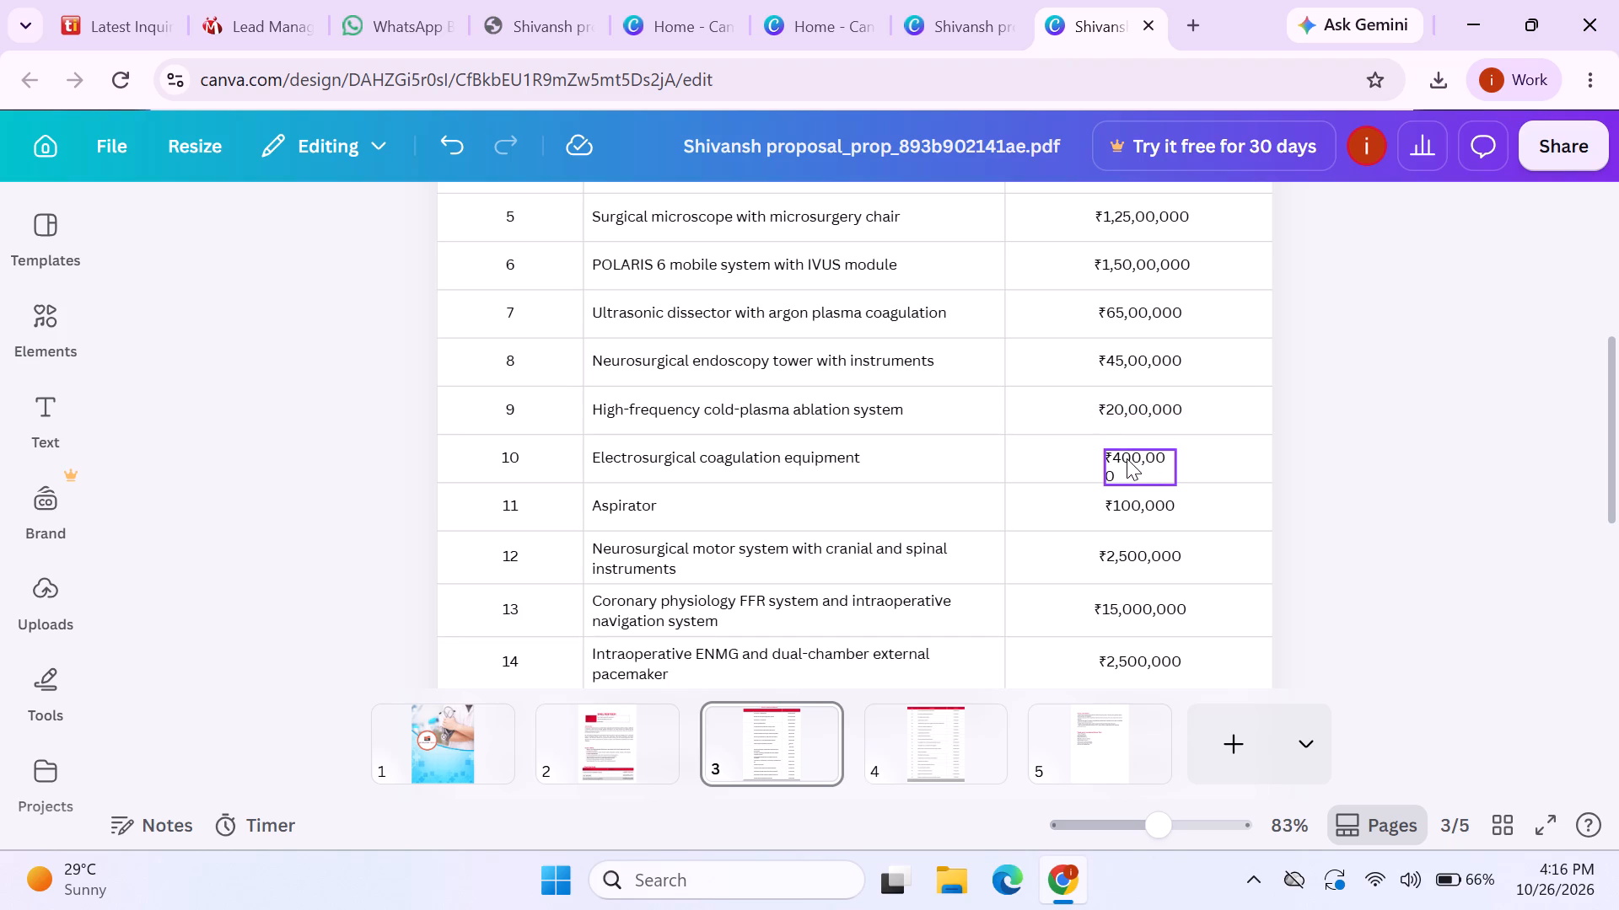
click(1127, 458)
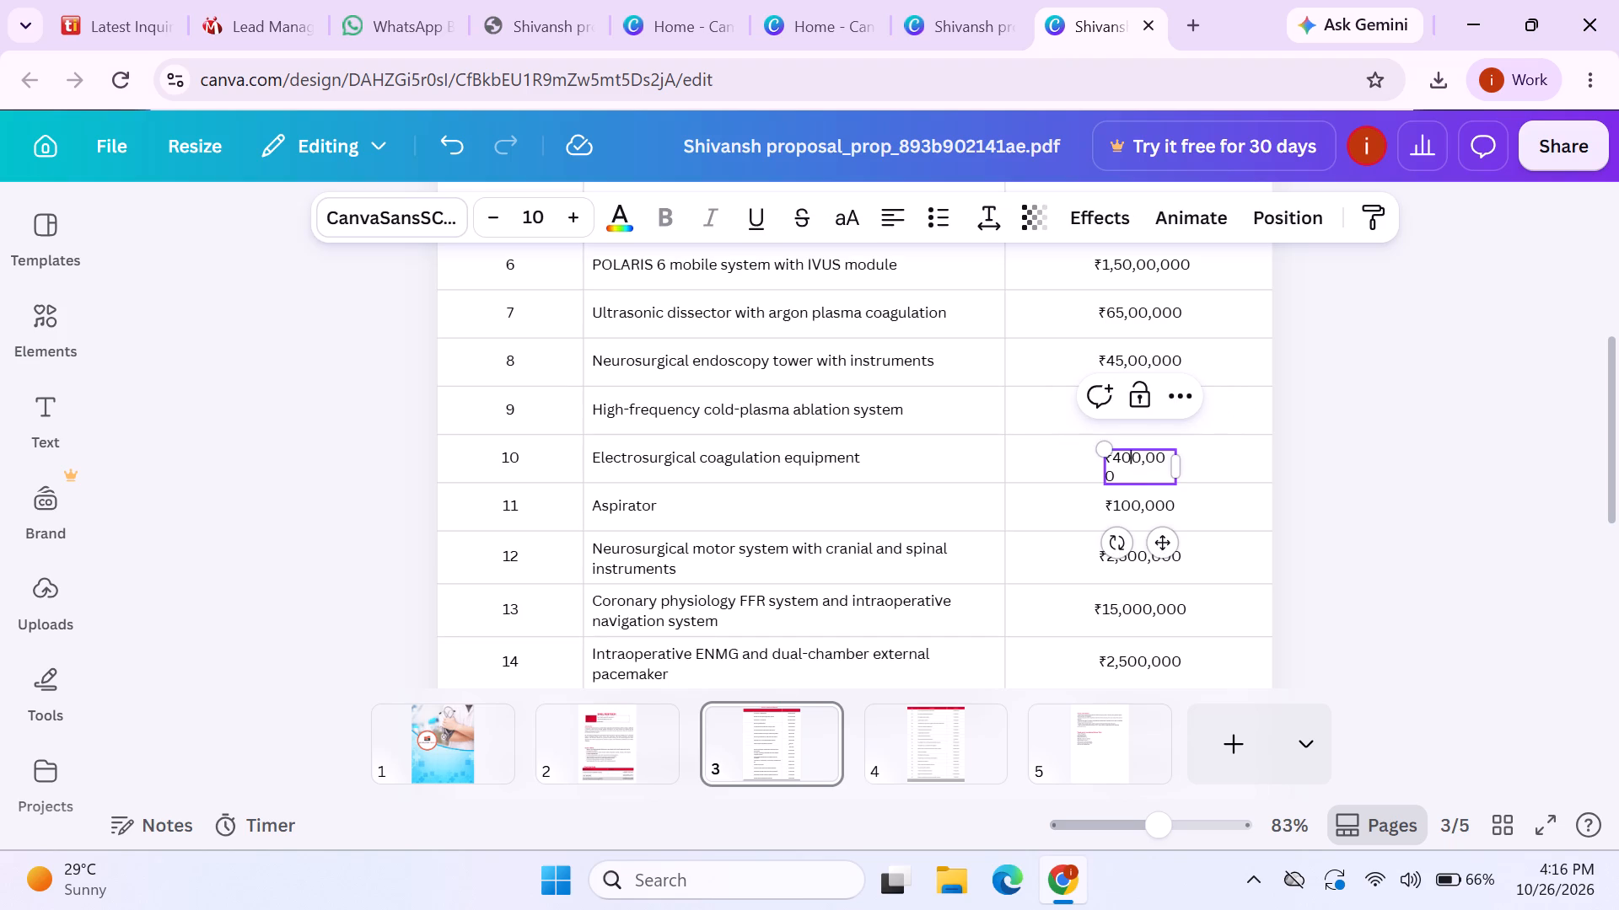
key(comma)
click(1151, 458)
key(BackSpace)
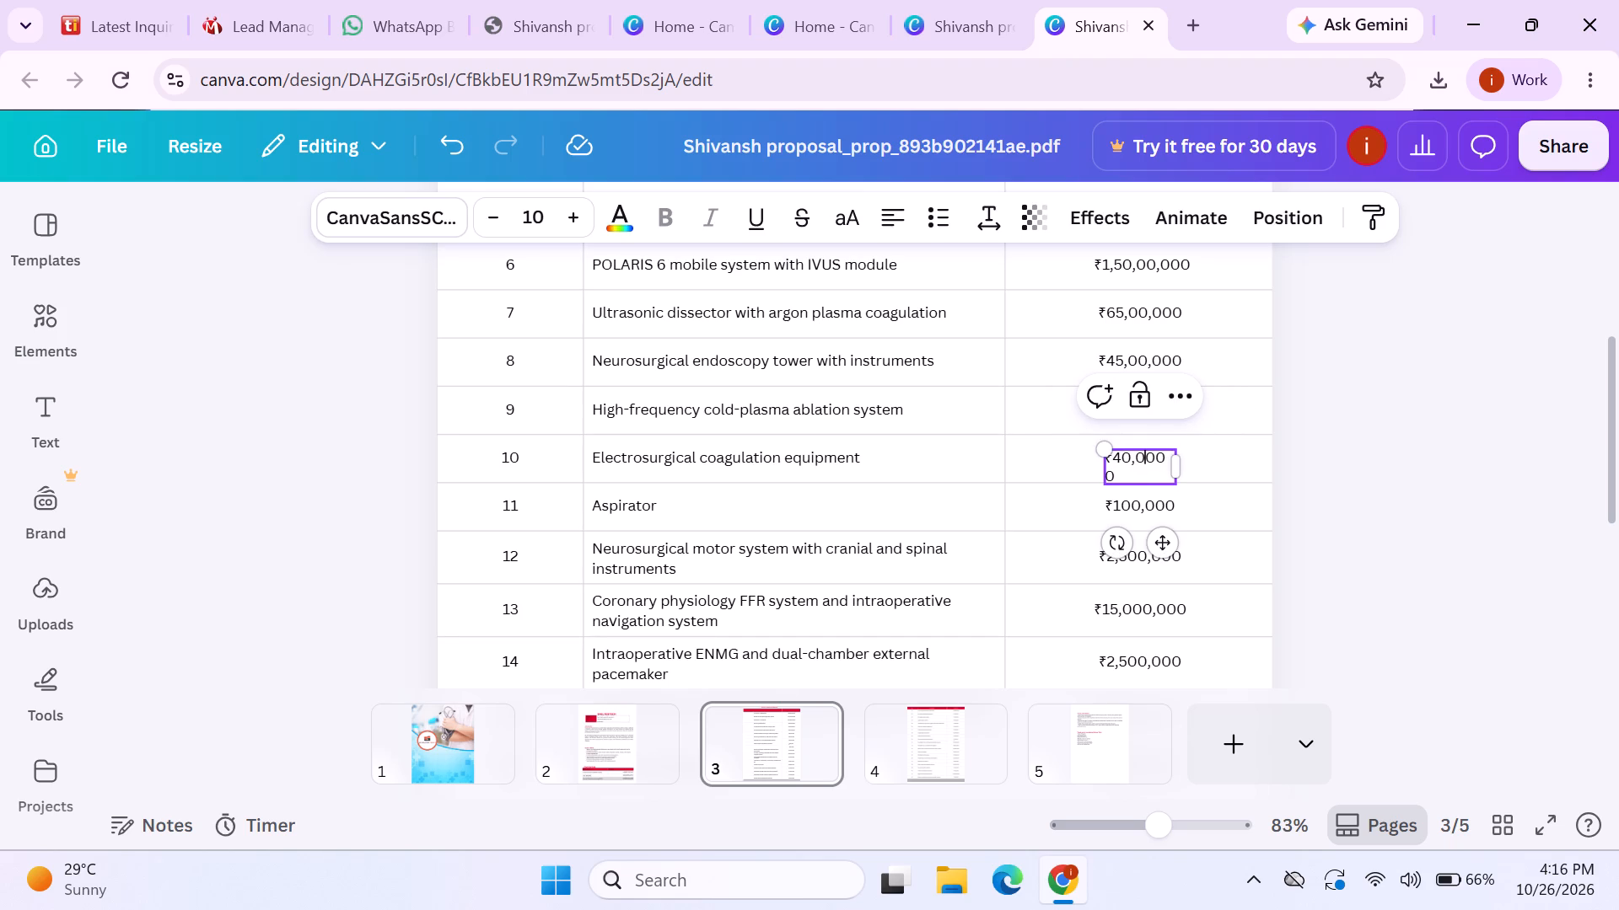
click(1156, 458)
drag(1187, 460, 1195, 464)
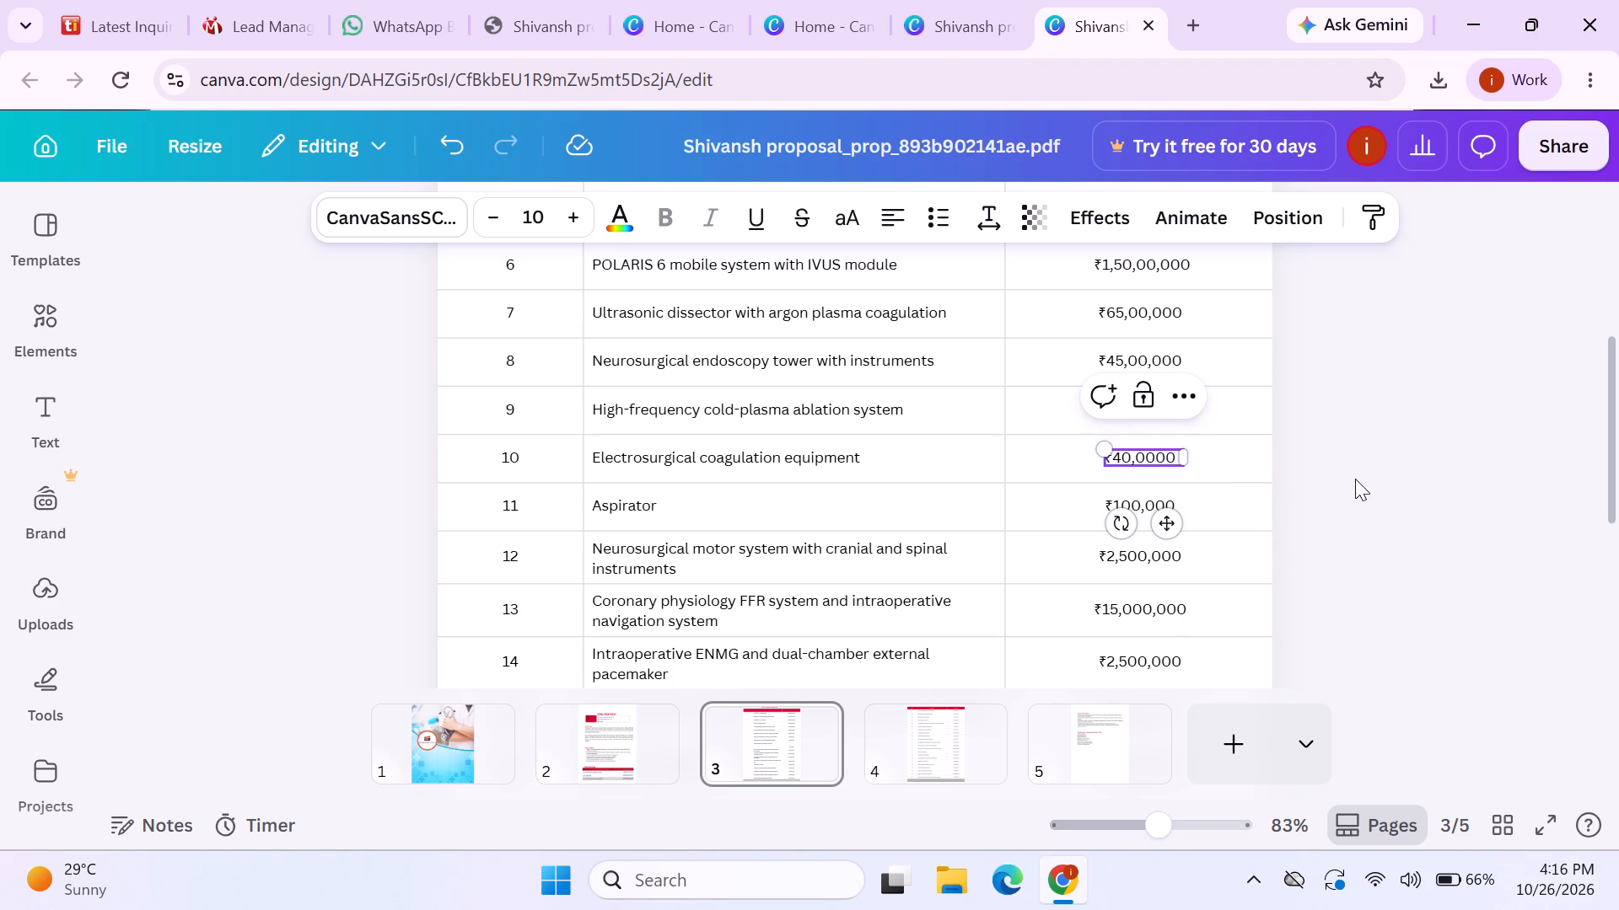
click(1152, 462)
click(1375, 570)
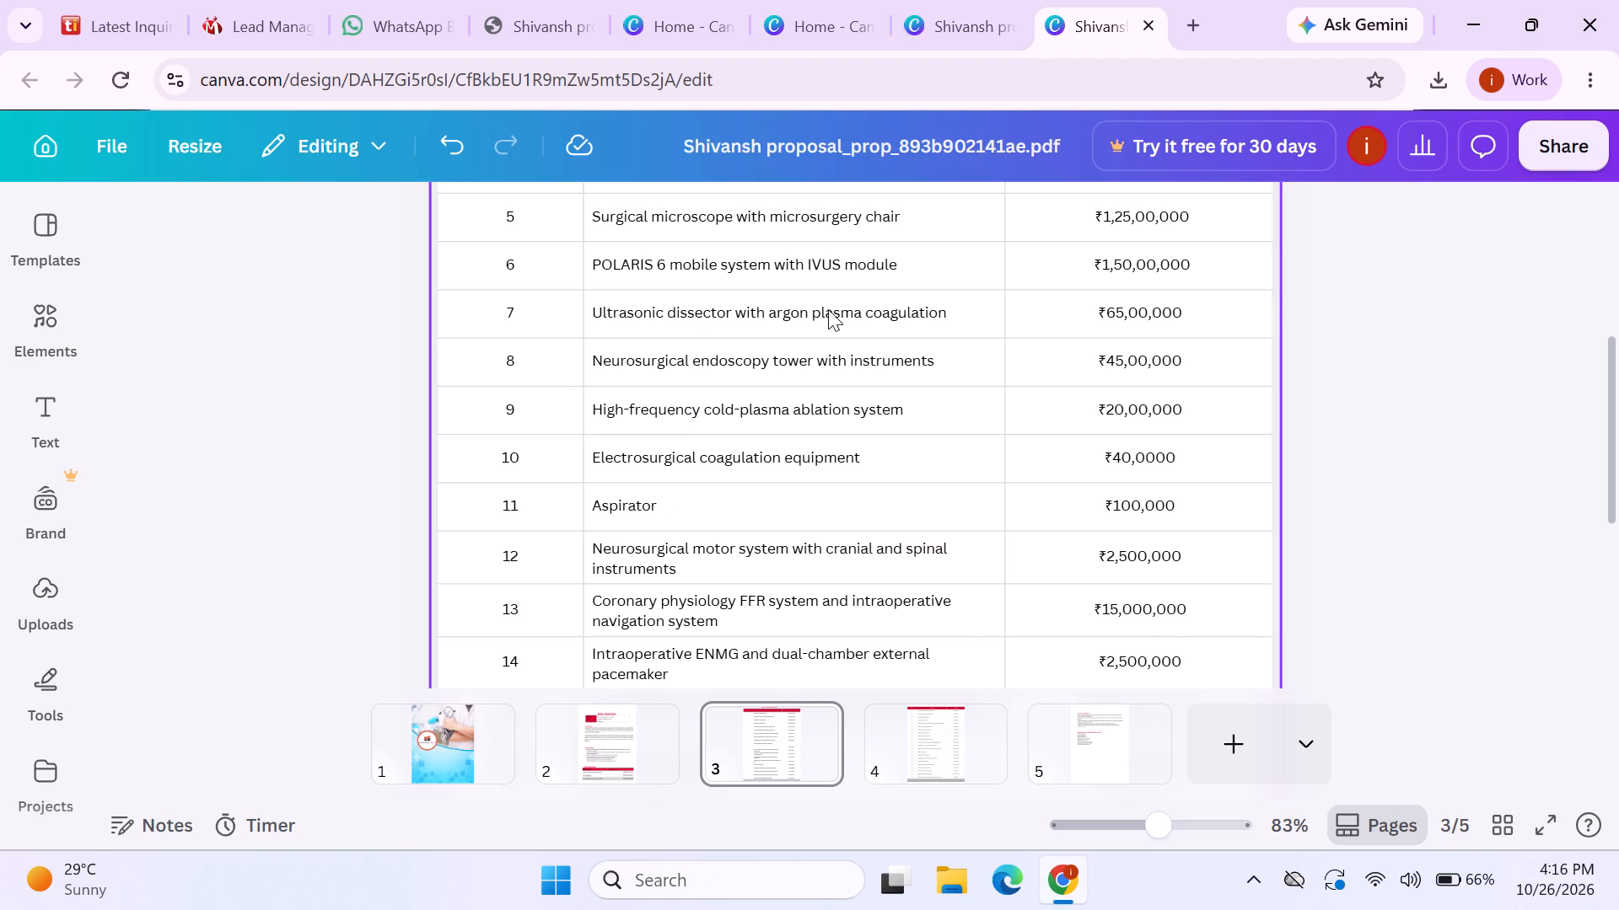
Return to the edited six-page version to check its equipment prices against the table on page 3.
scroll(830, 311, up, 1)
scroll(830, 311, down, 1)
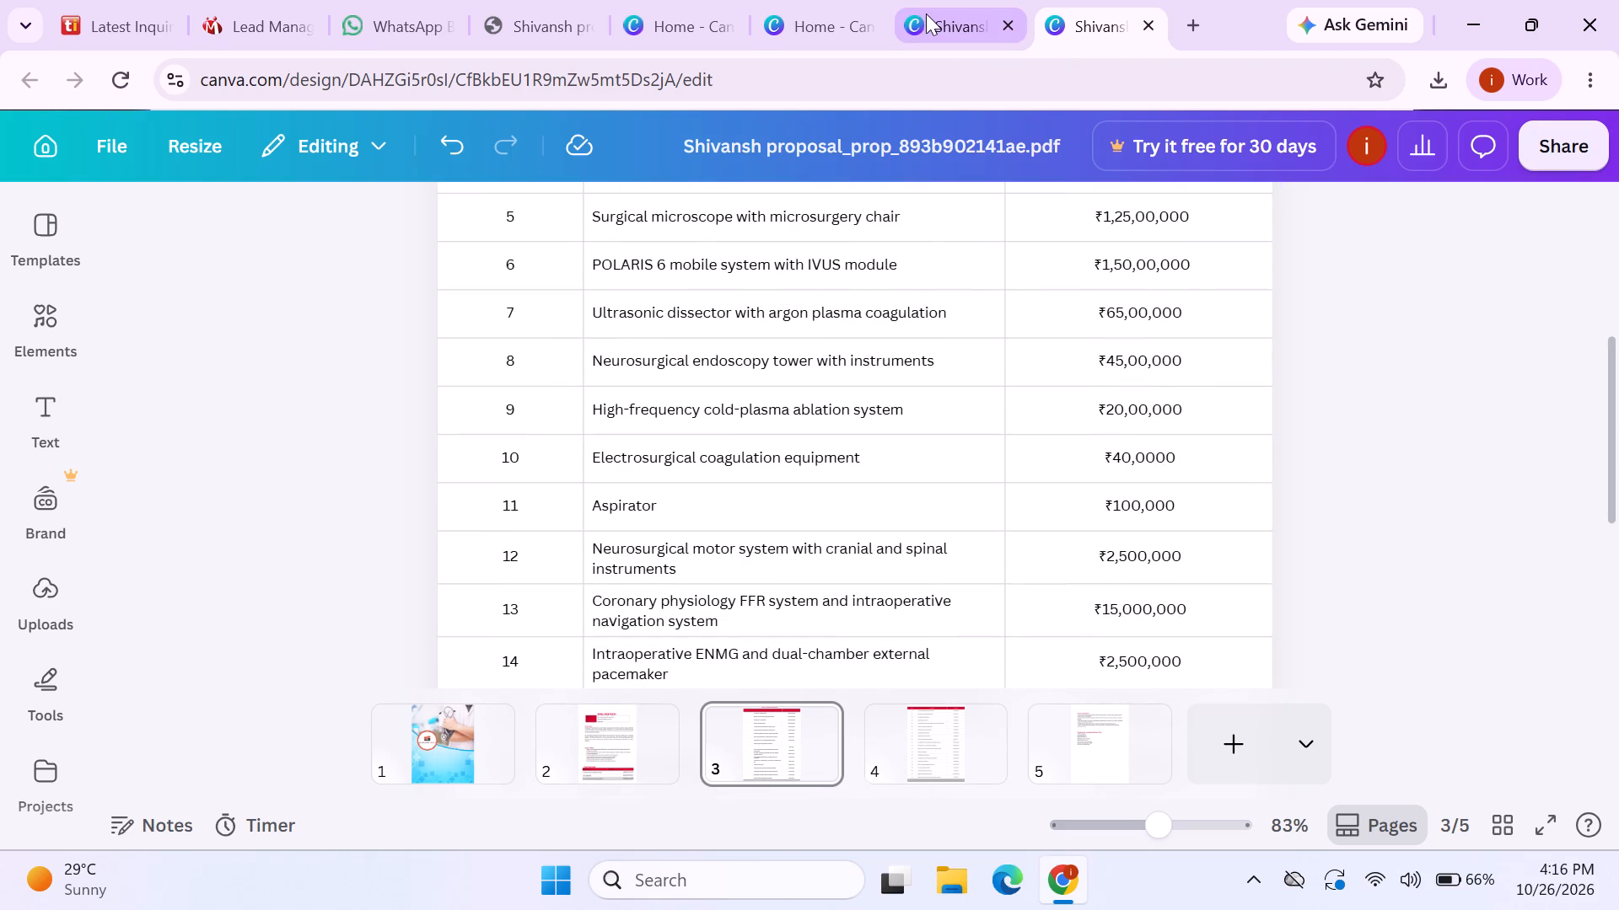
click(926, 13)
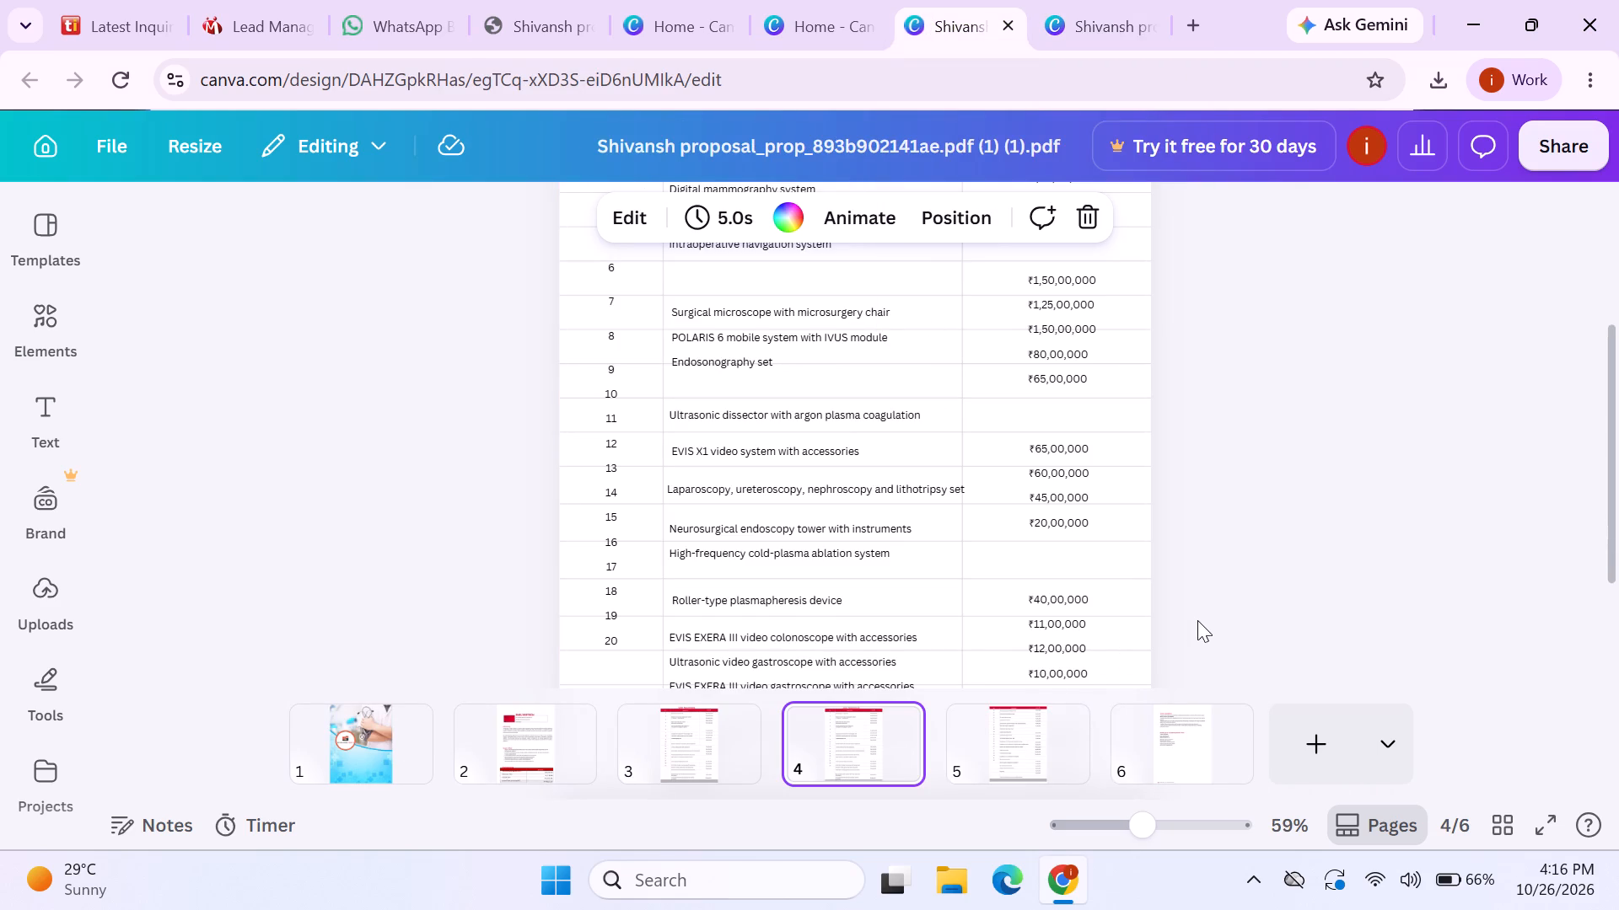
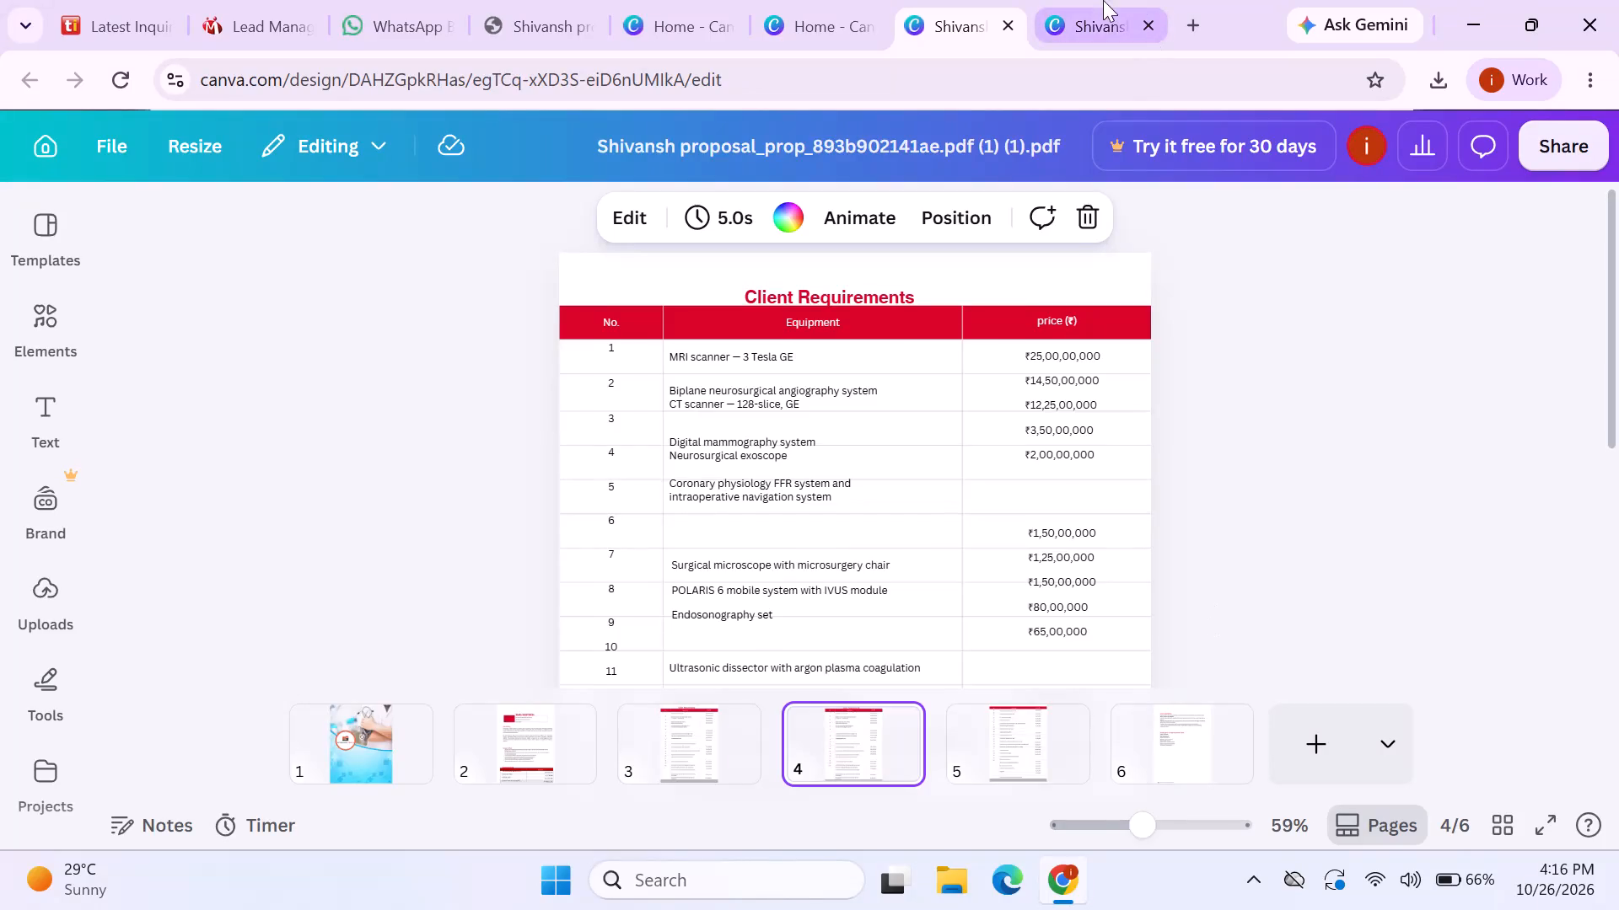
Compare the Client Requirements table on page 3 of the five-page version with page 4 of the six-page version.
click(1101, 18)
scroll(1336, 570, up, 3)
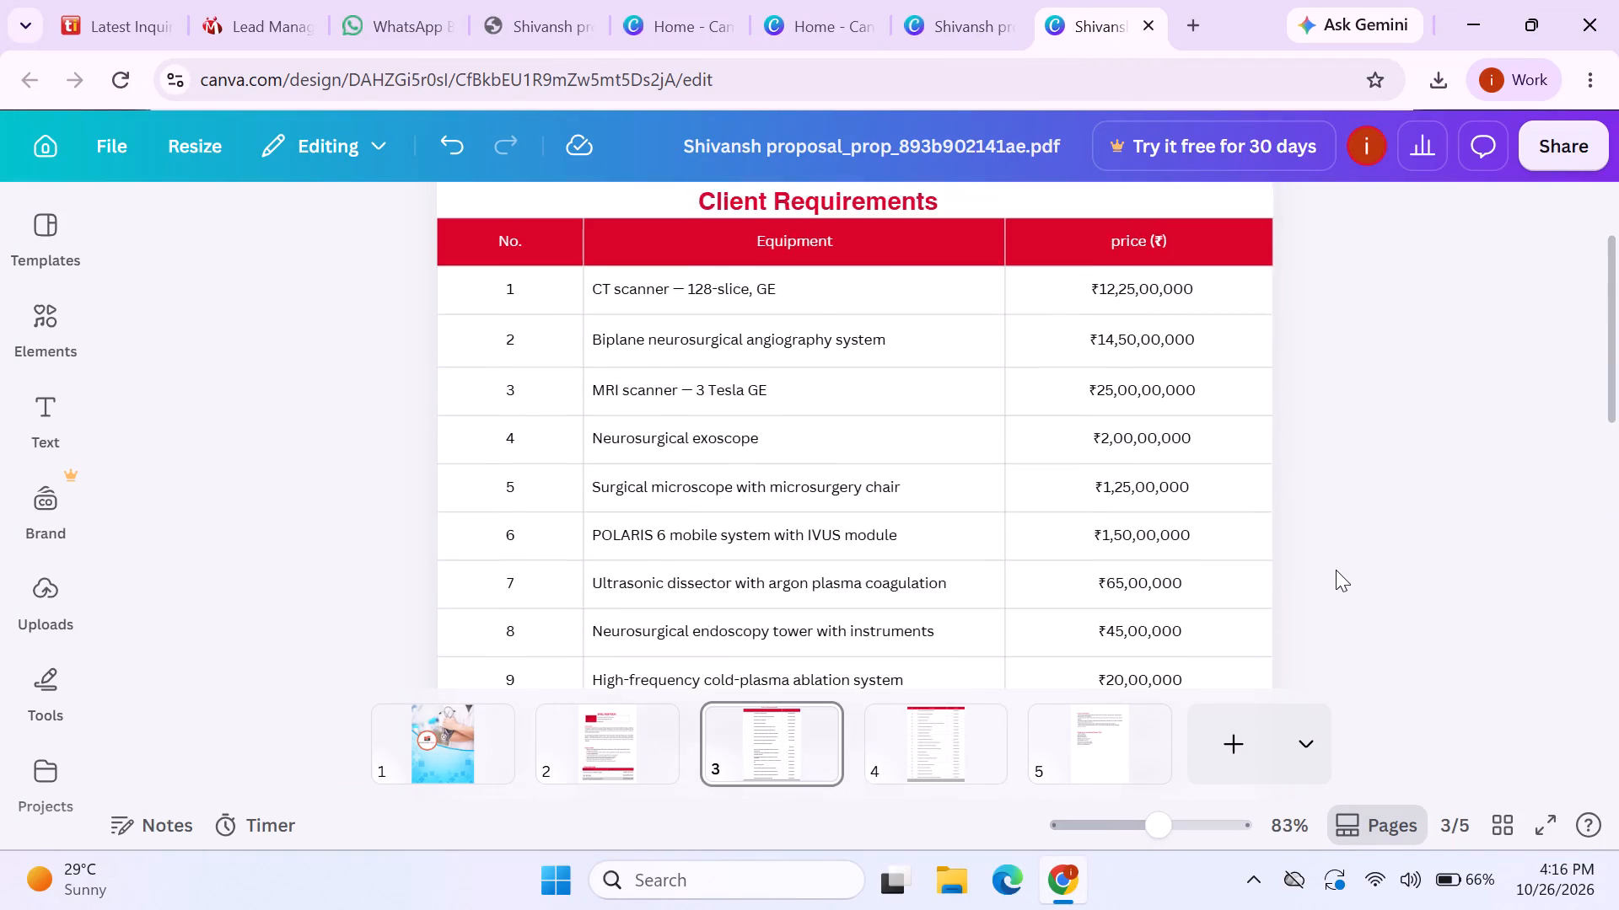
scroll(1336, 570, down, 1)
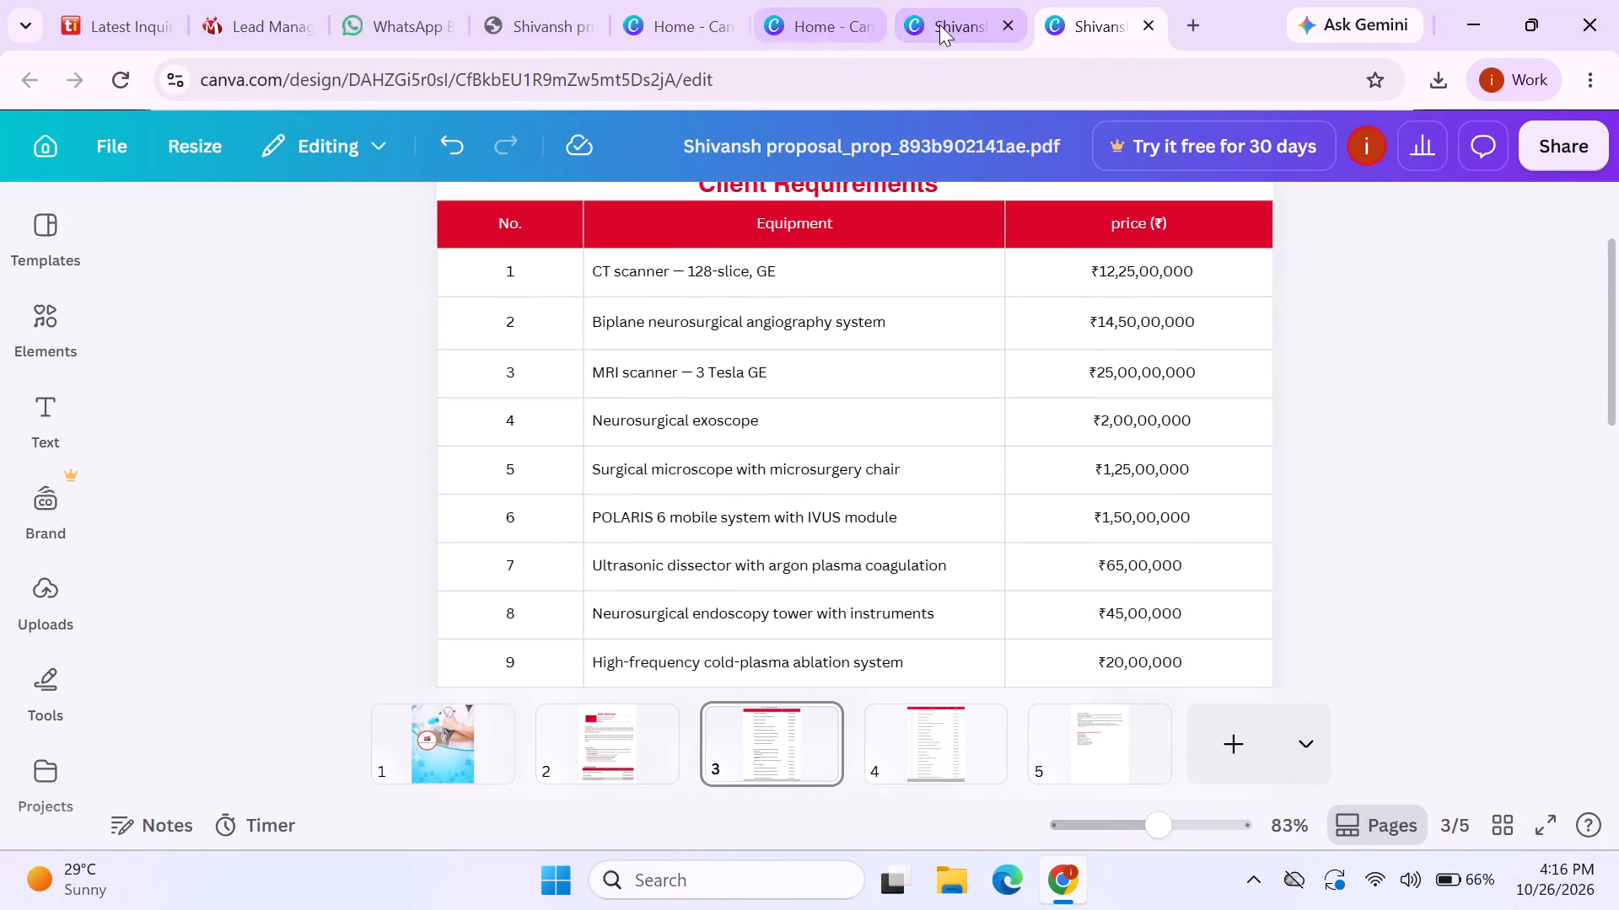
click(939, 24)
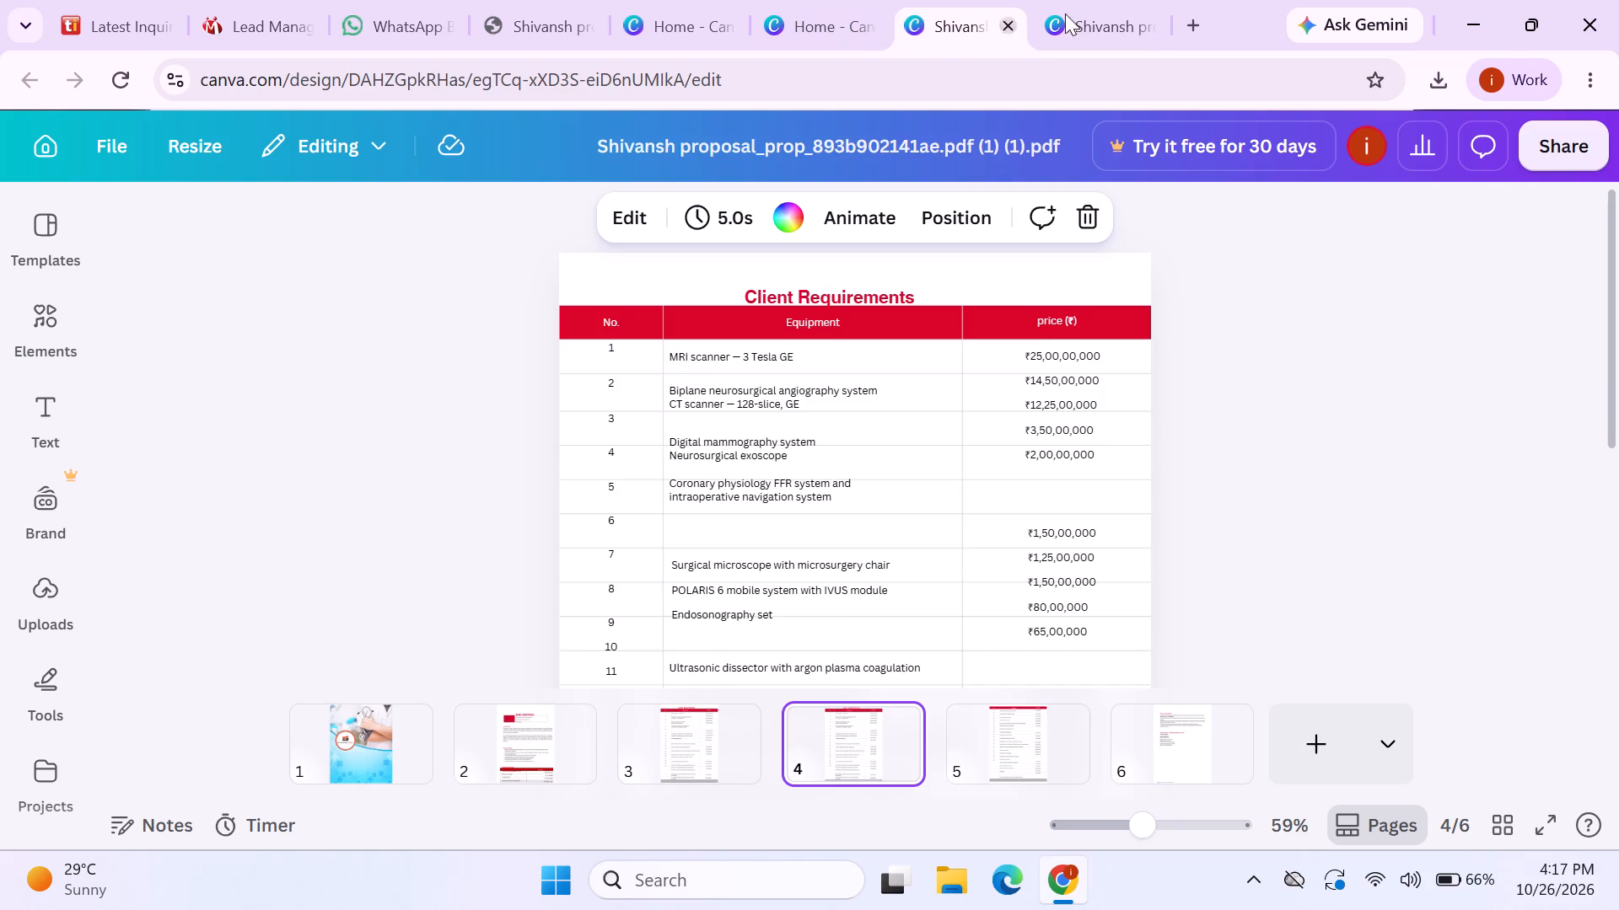
click(1090, 12)
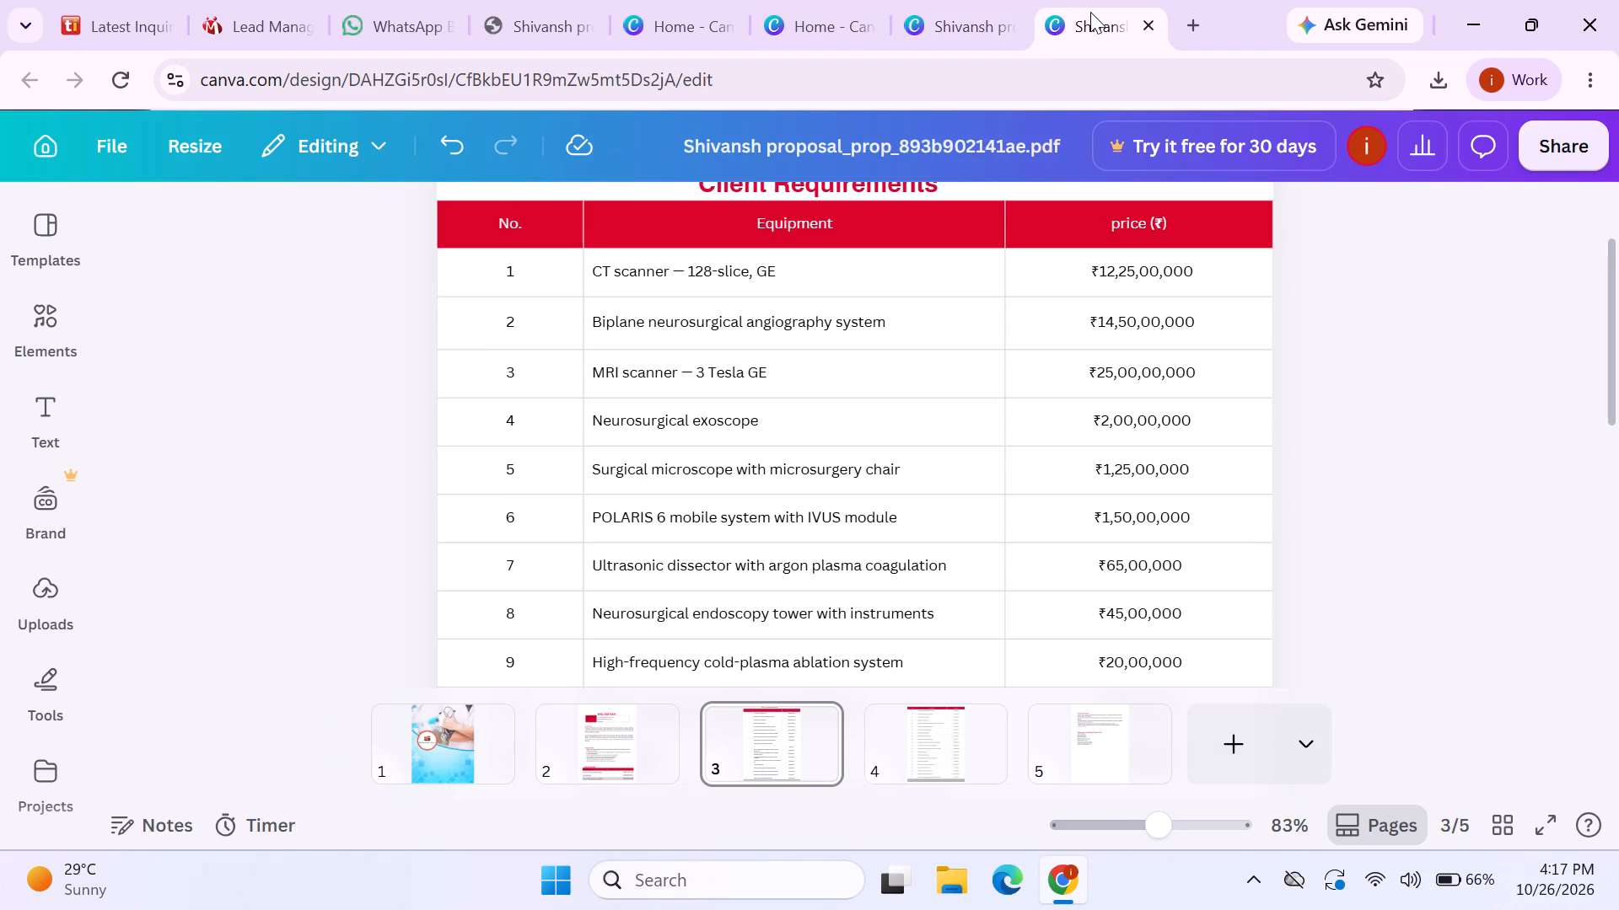
click(939, 35)
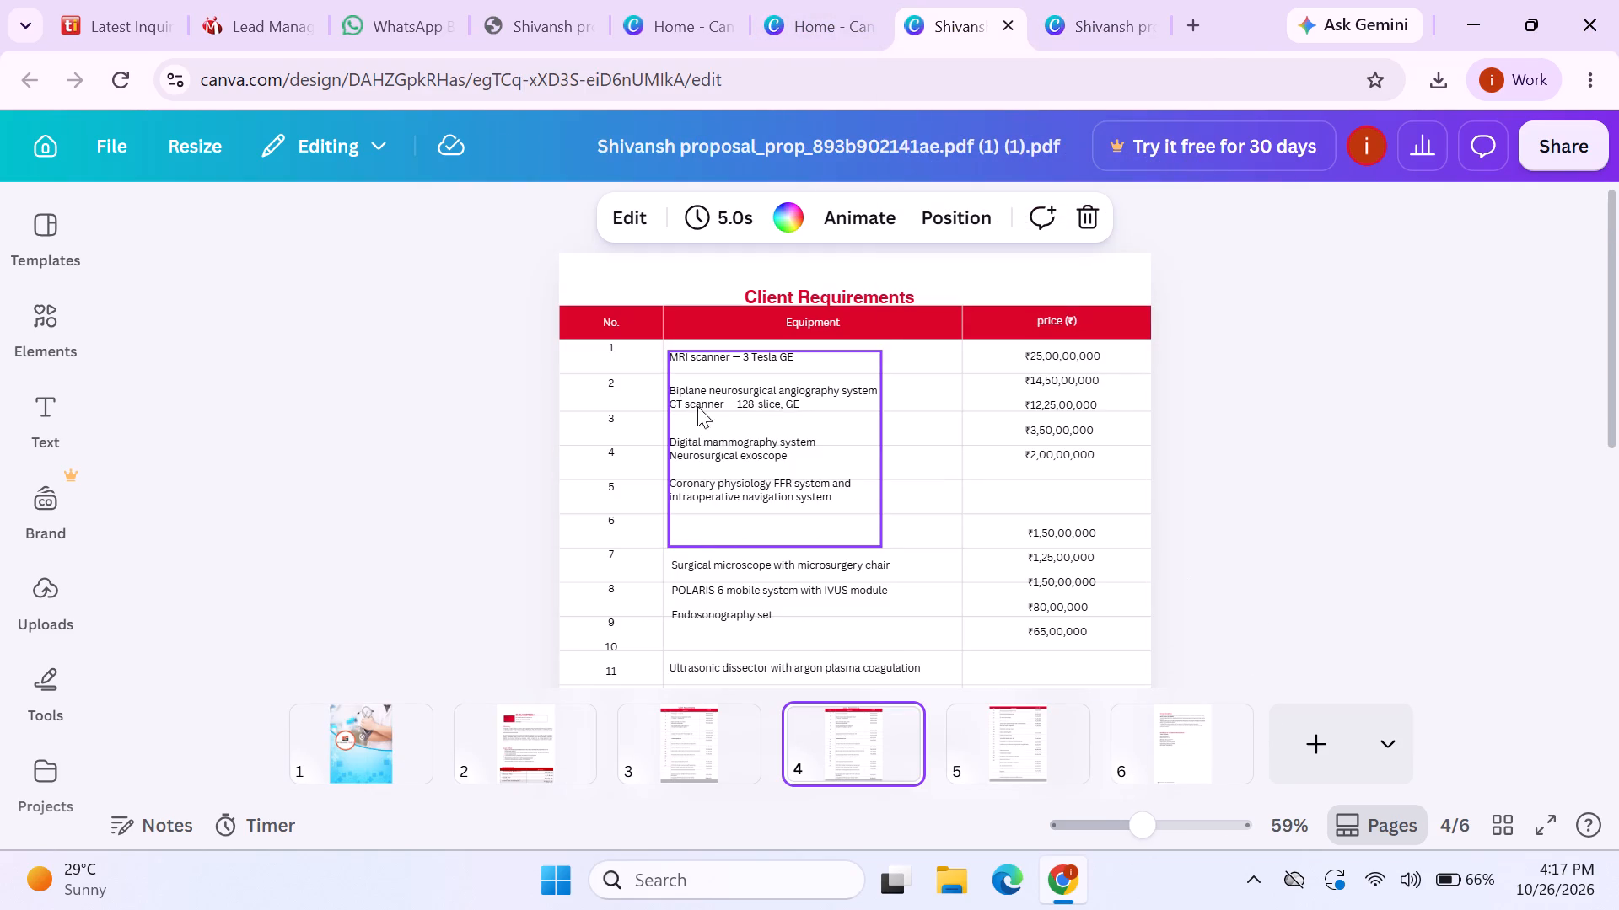
On page 2 of the six-page version, move the SHELVESTECH heading up slightly so it clears the proposal details table.
click(485, 743)
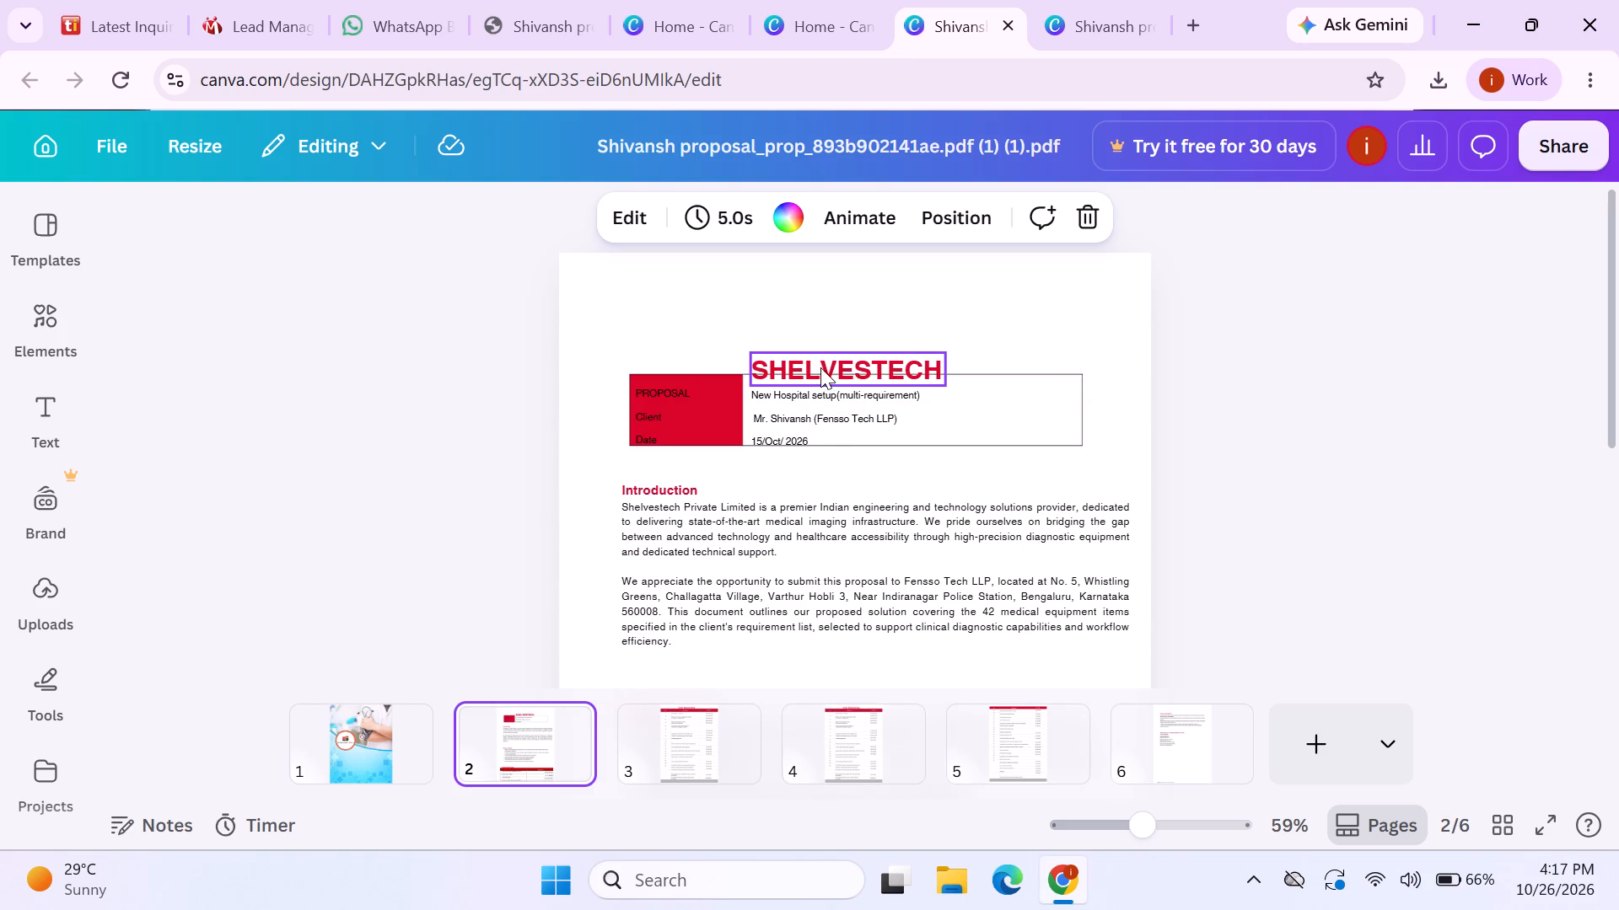
drag(824, 366, 829, 349)
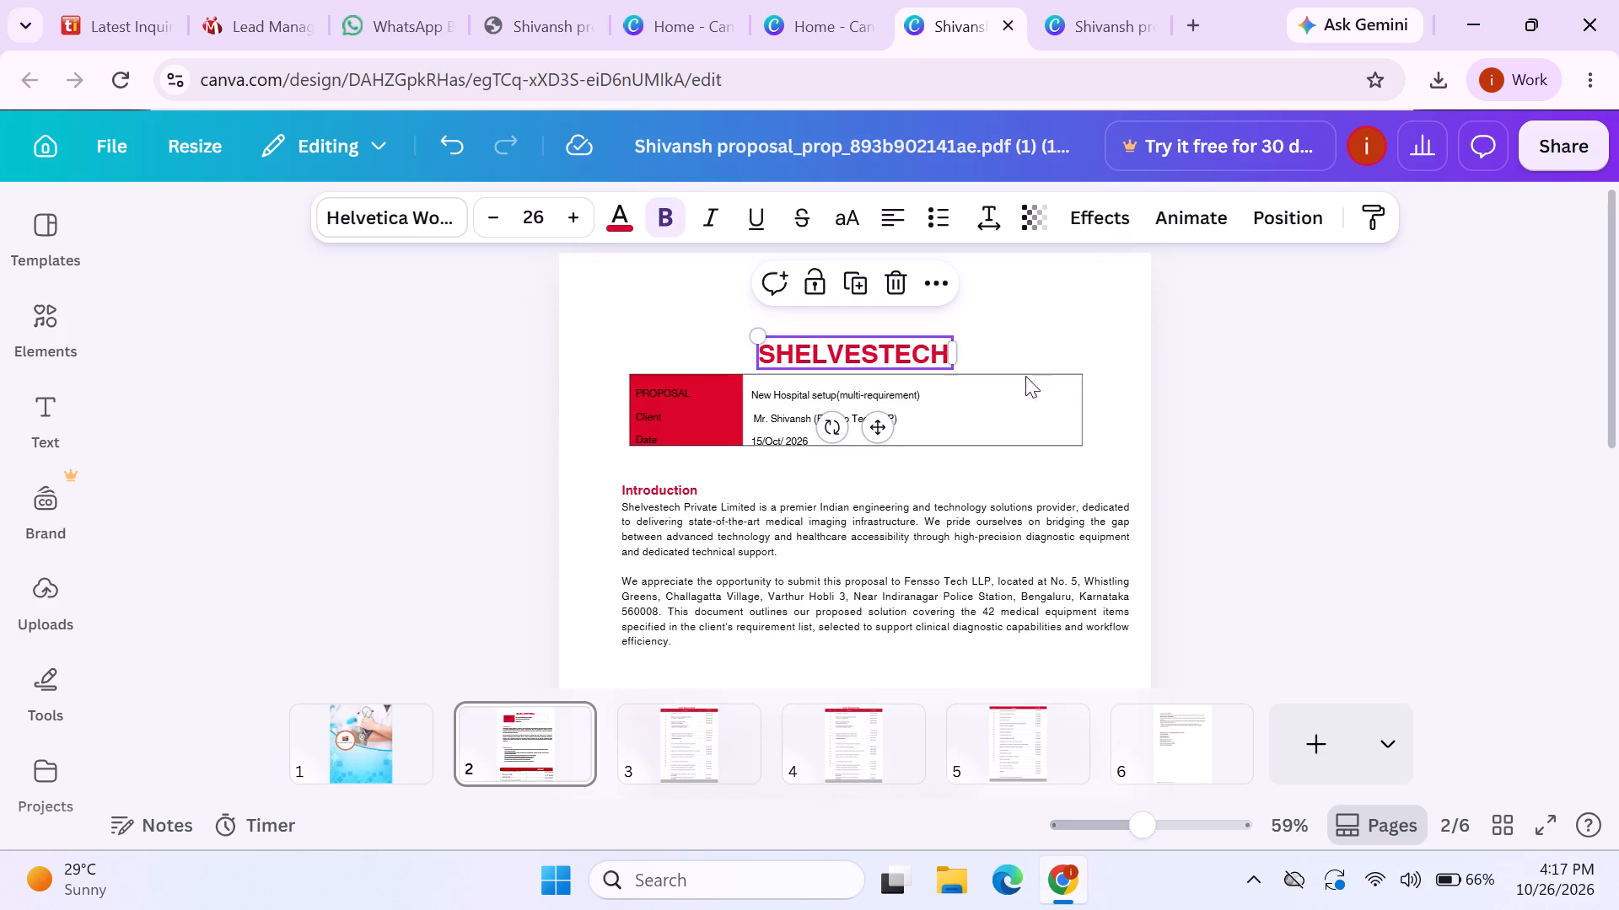
click(1348, 407)
Nudge the client and date text and the "New Hospital setup(multi-requirement)" line up within their proposal details rows.
click(779, 423)
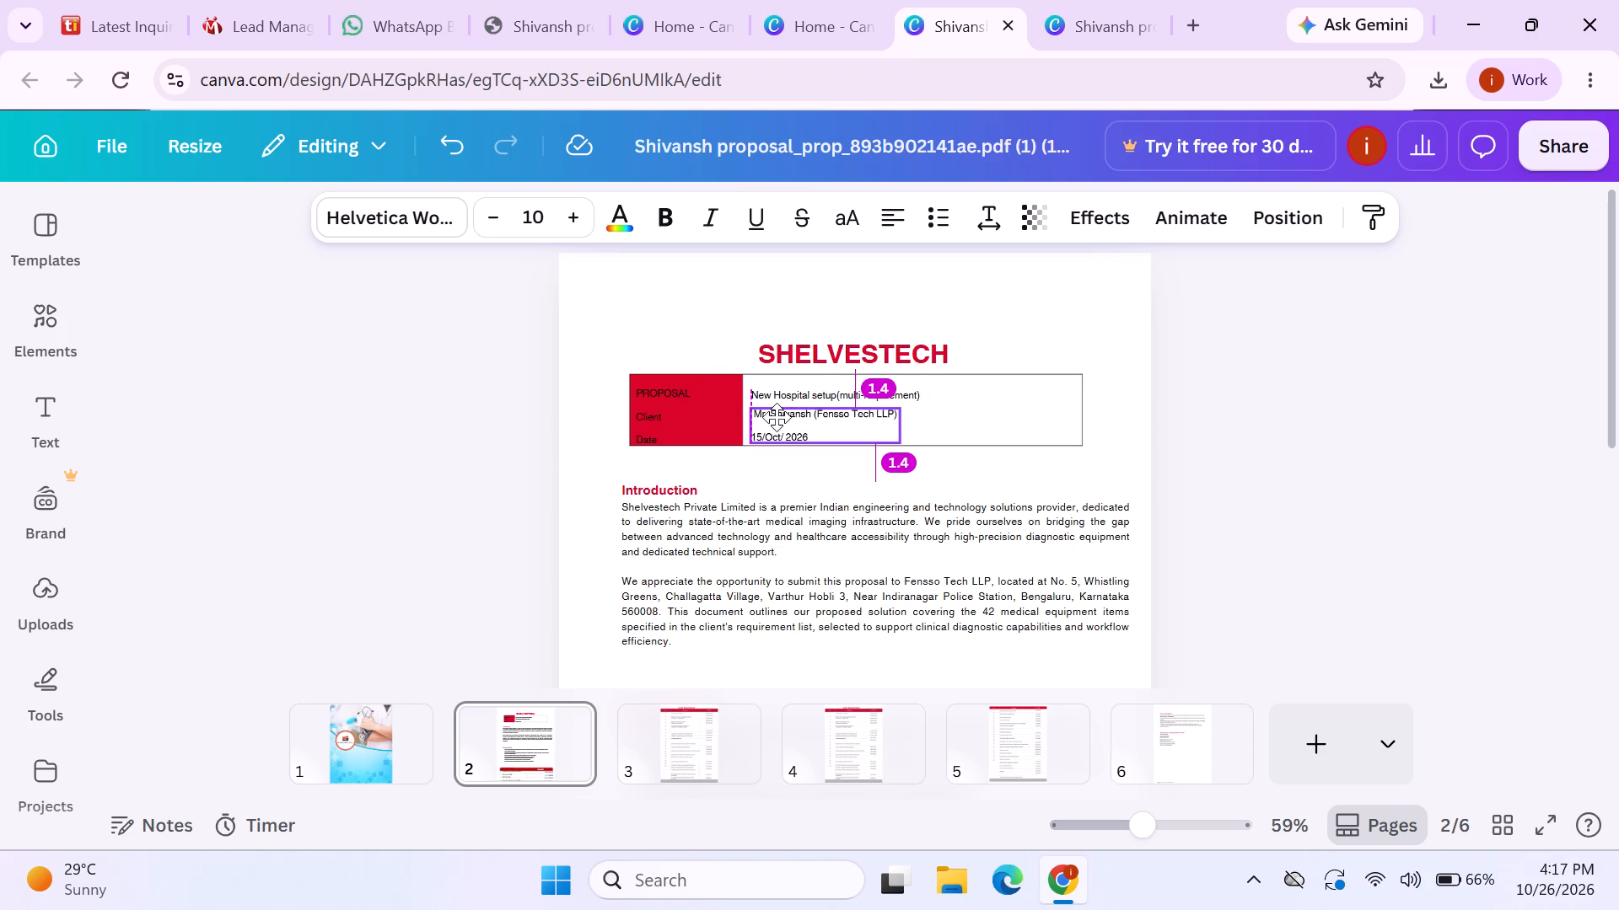
click(1252, 452)
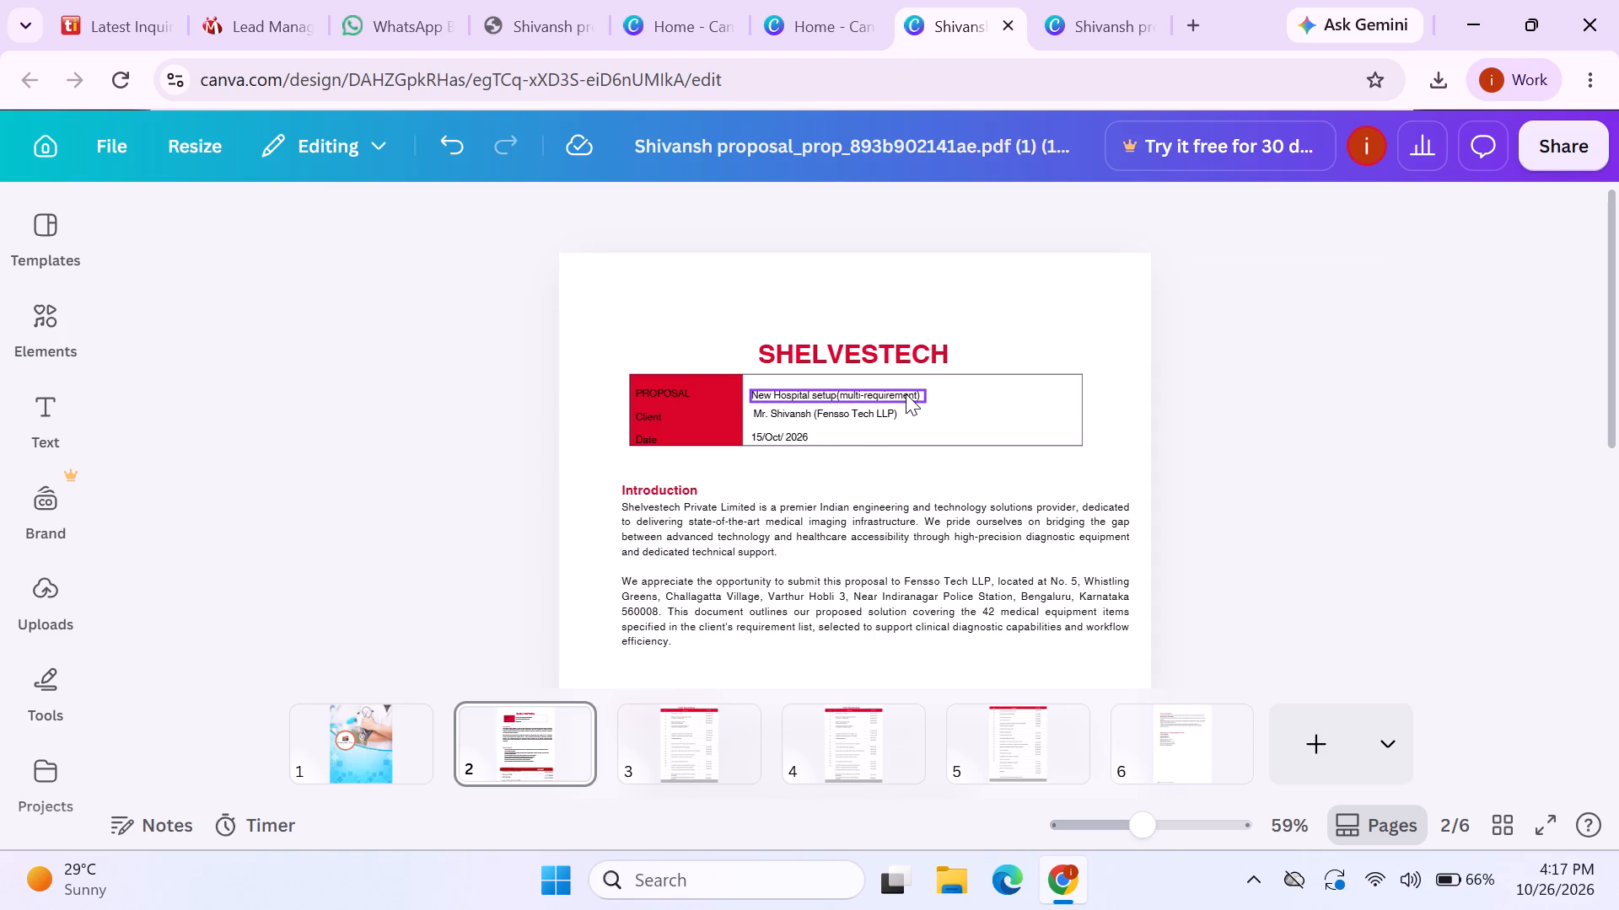
click(906, 393)
drag(865, 457, 863, 447)
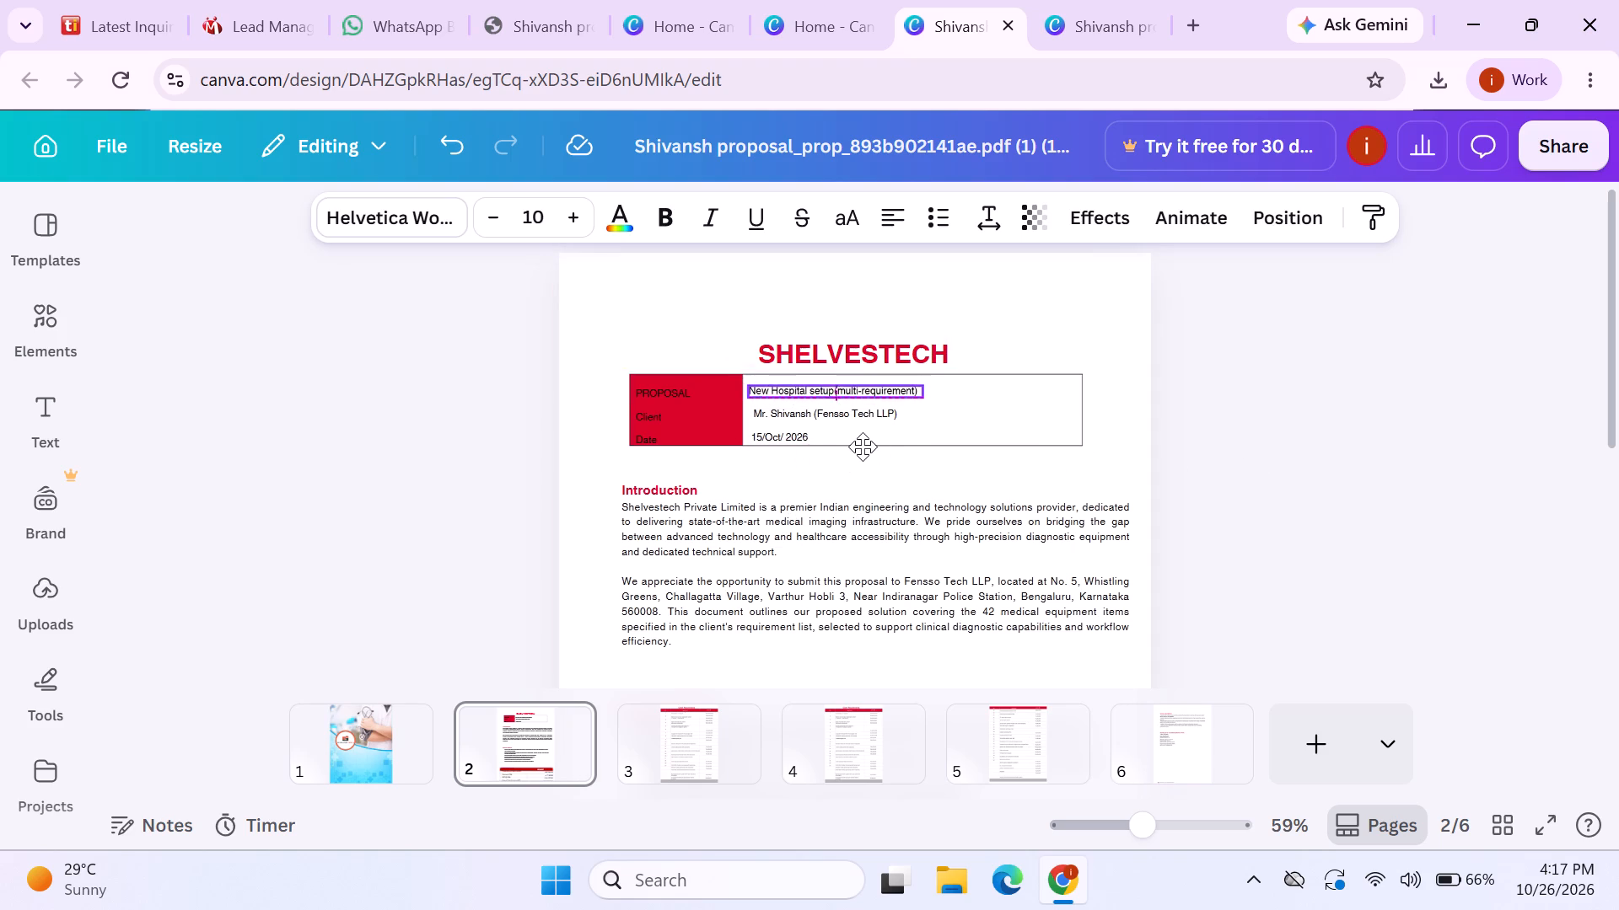
drag(863, 447, 859, 448)
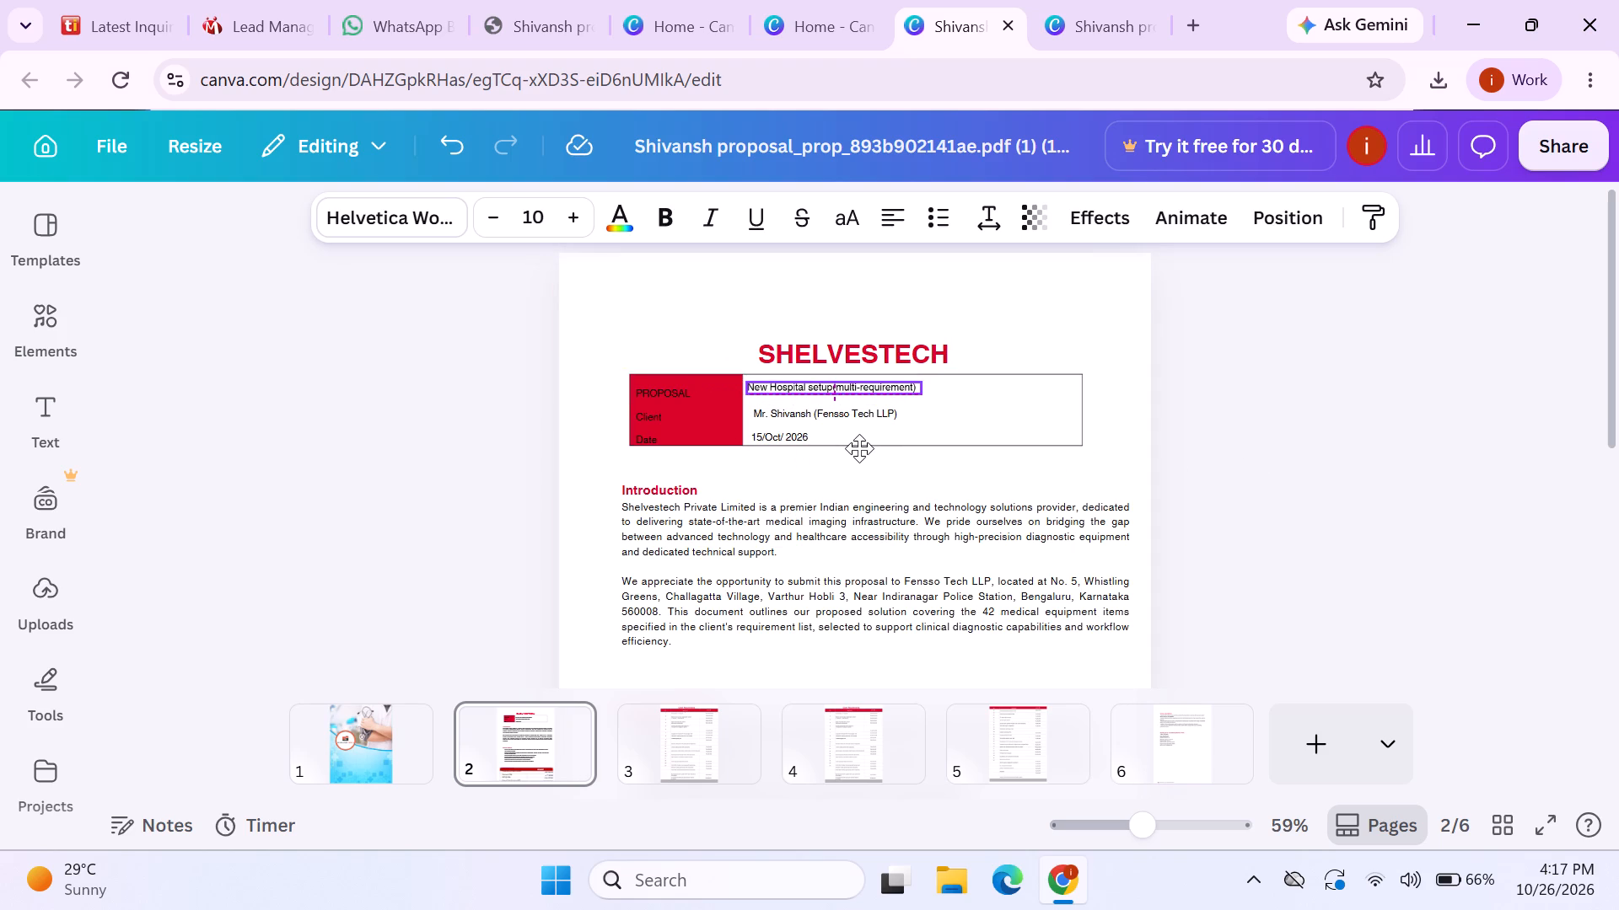
drag(859, 448, 866, 447)
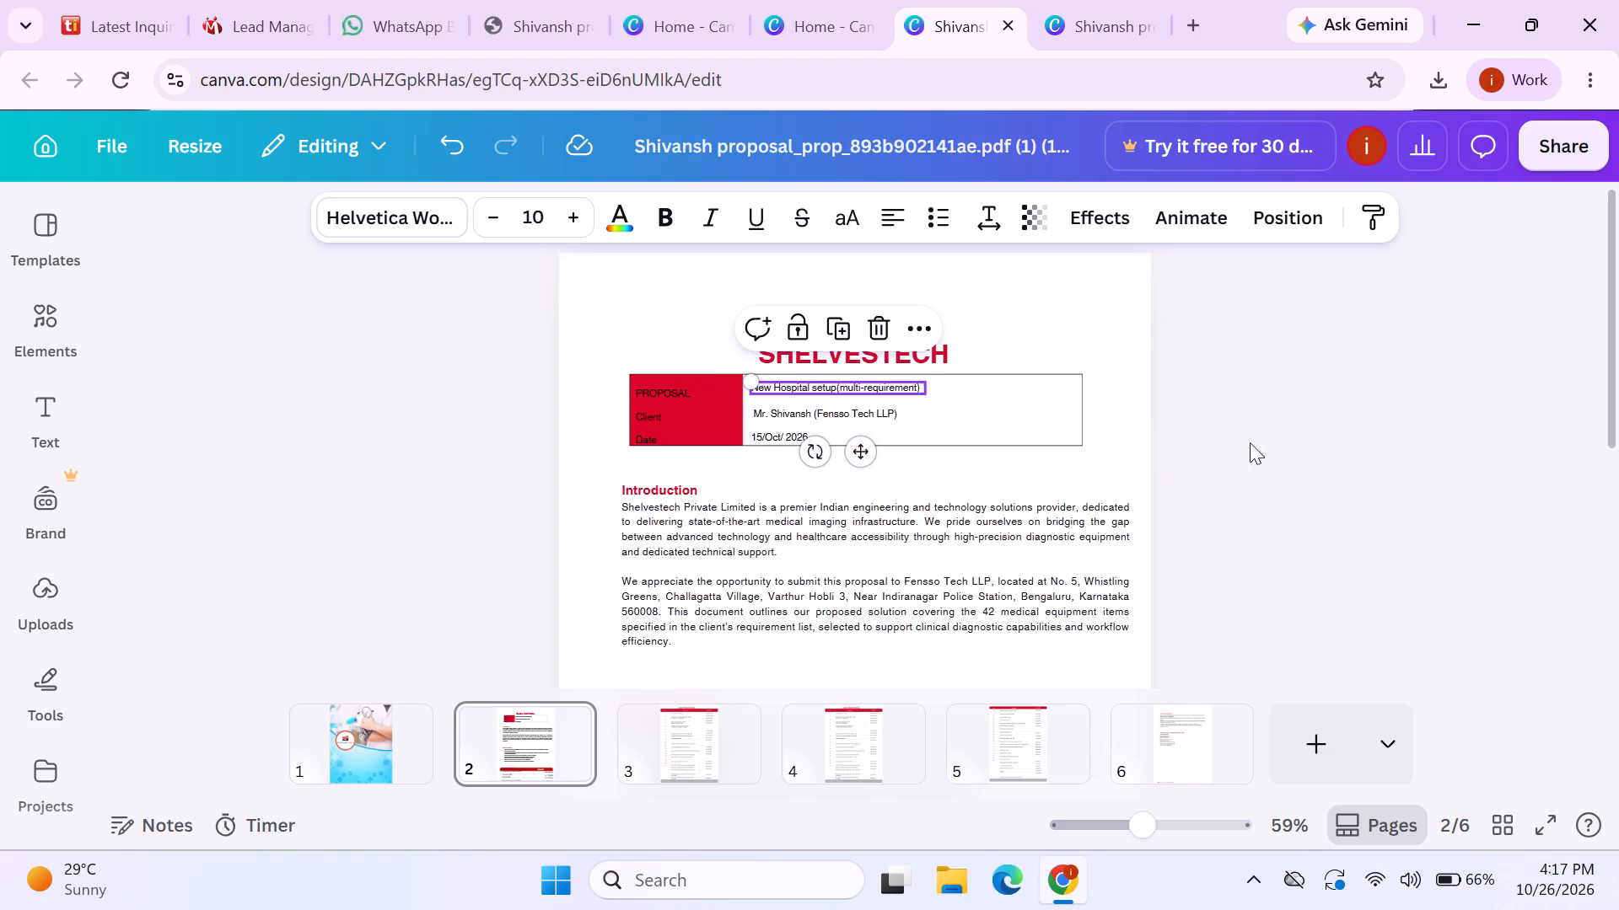
click(1310, 446)
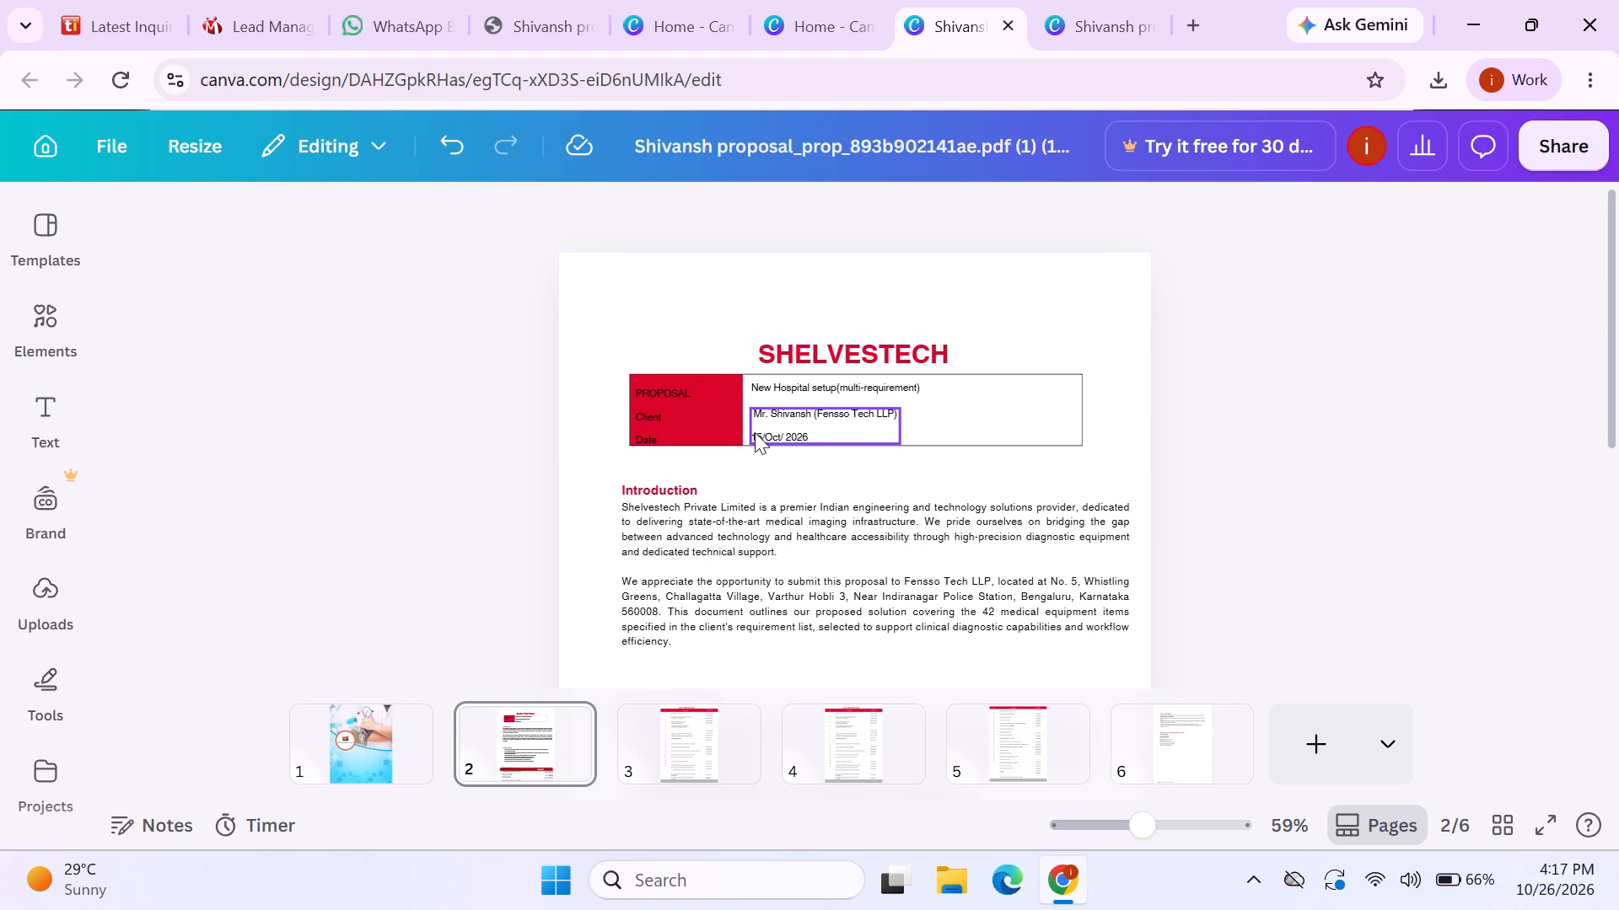
Change the day in the proposal date to 26 so it reads 26/Oct/ 2026.
double_click(755, 432)
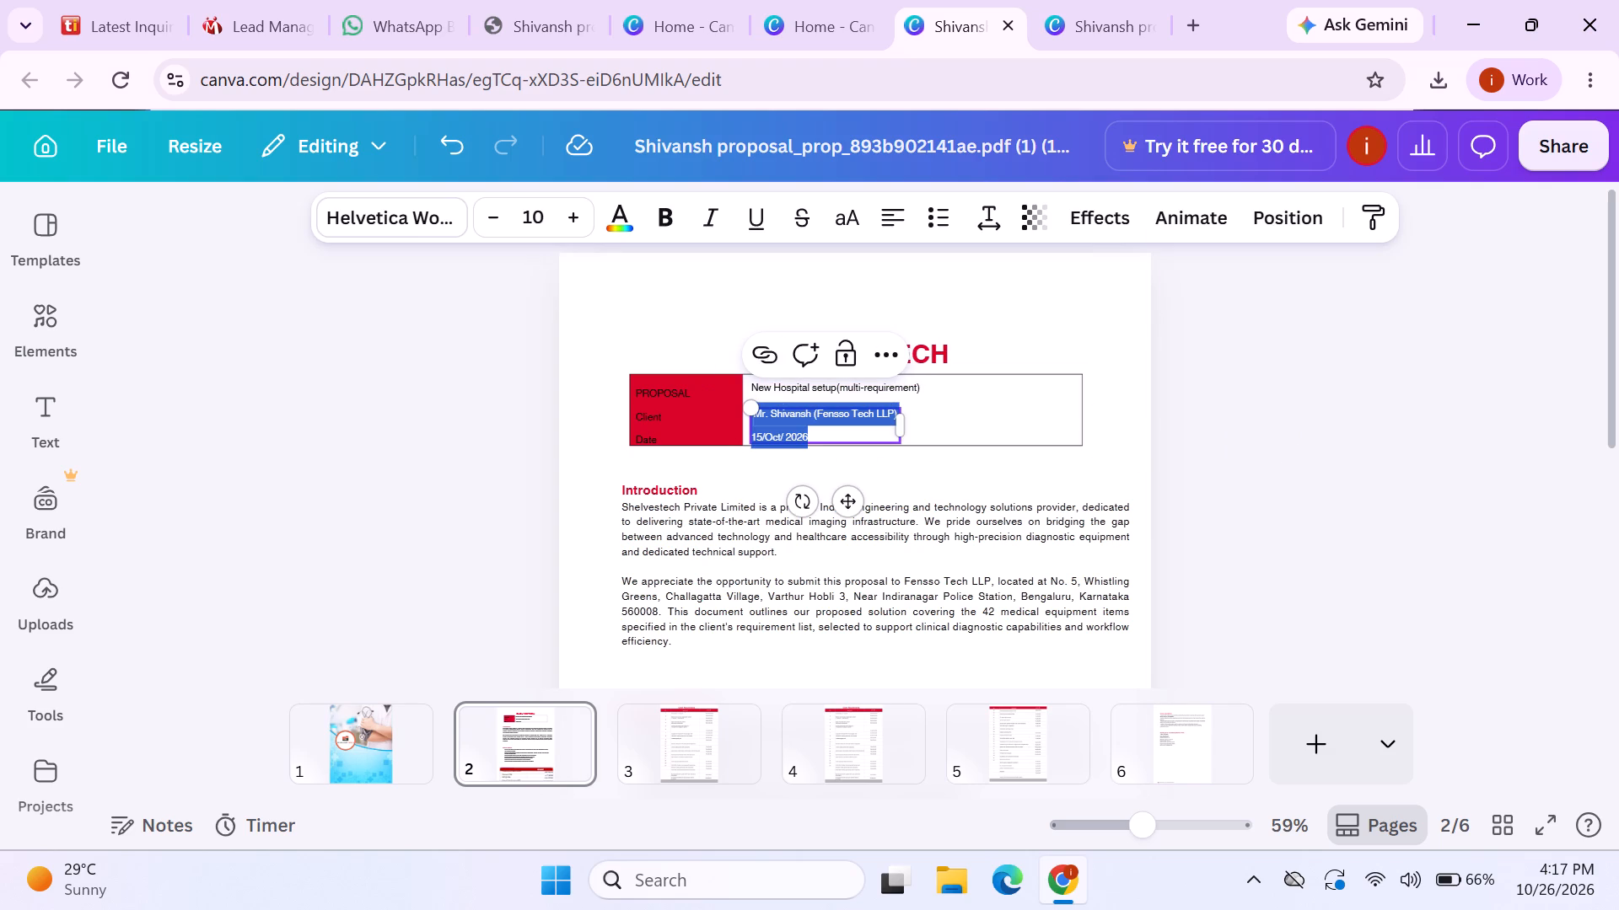
click(761, 434)
click(761, 433)
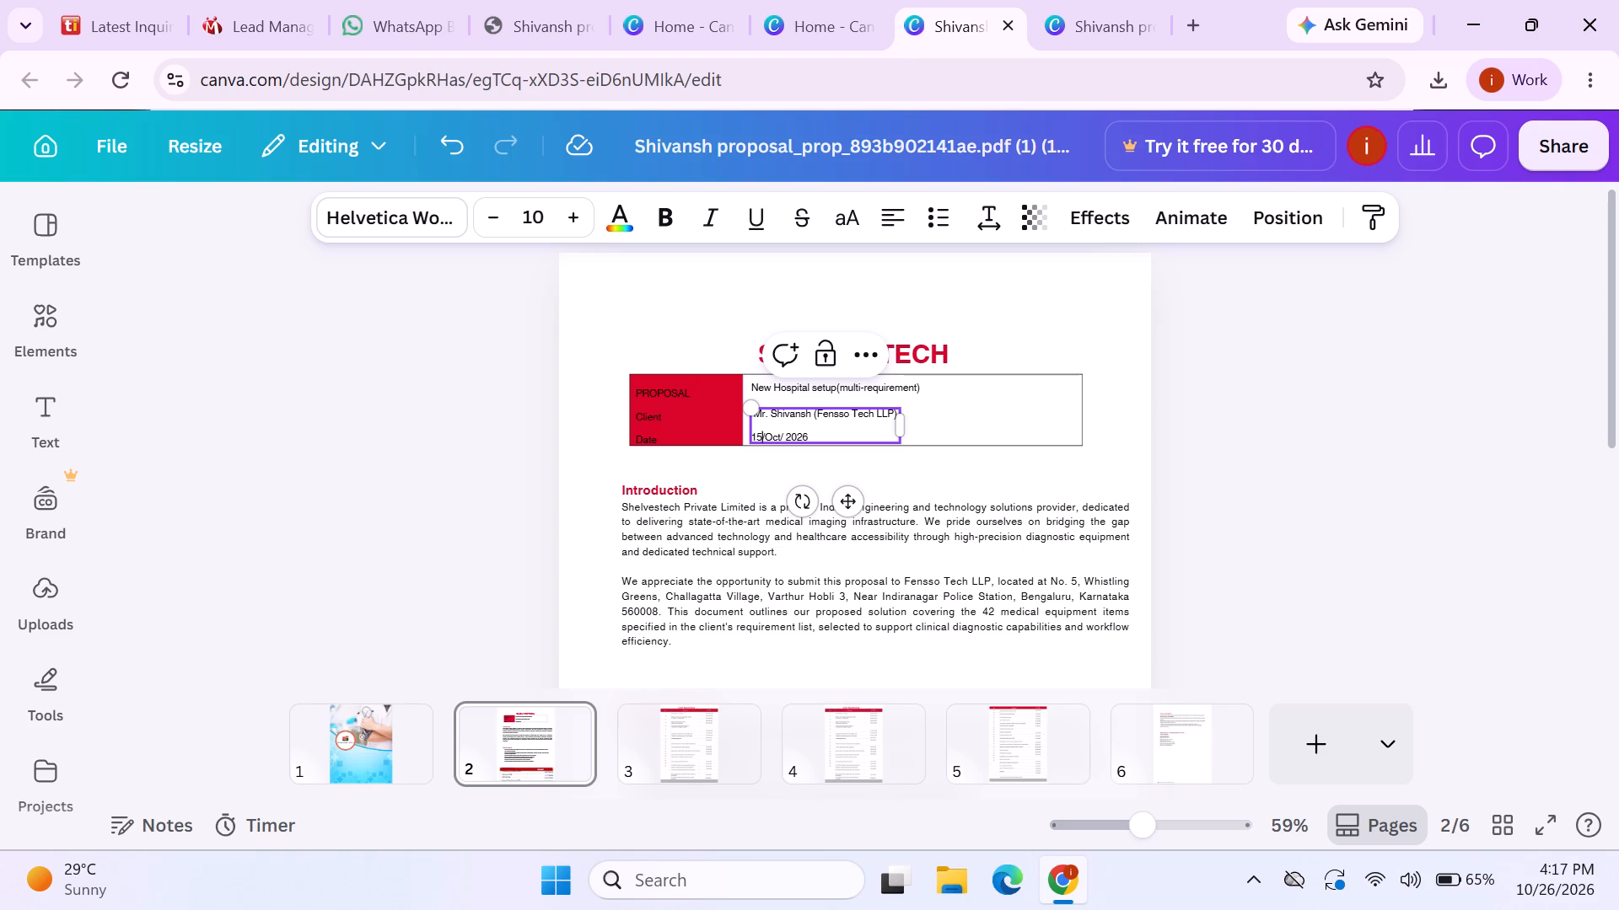
key(BackSpace)
key(BackSpace)
text(26)
click(1335, 512)
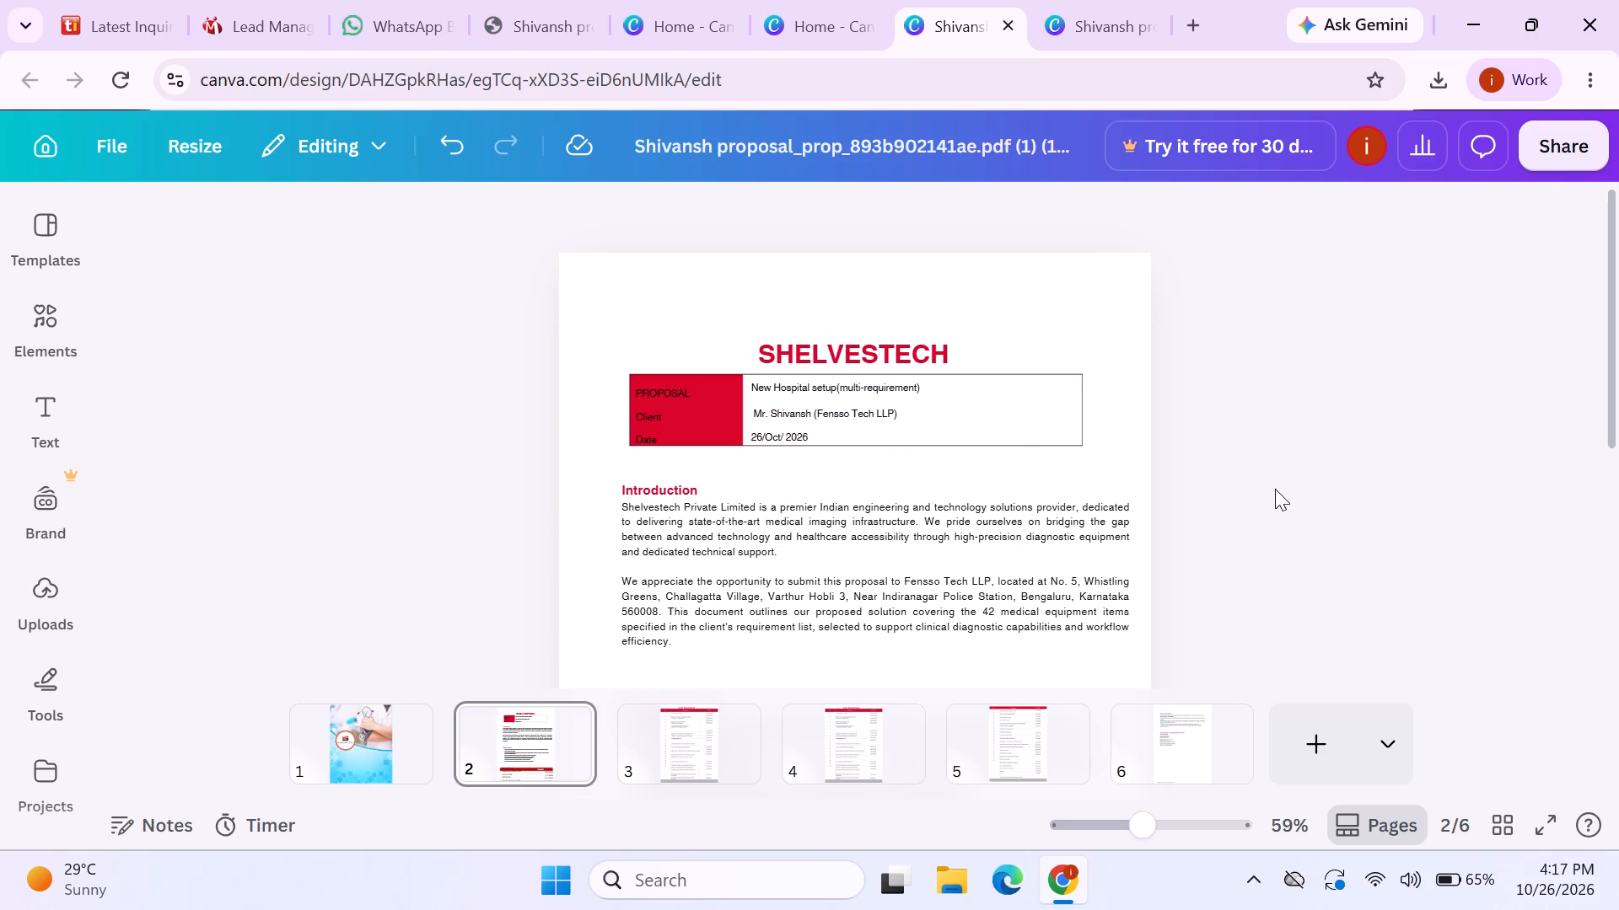
Shift the PROPOSAL, Client and Date labels slightly up within the red cell to line up with their values.
click(670, 406)
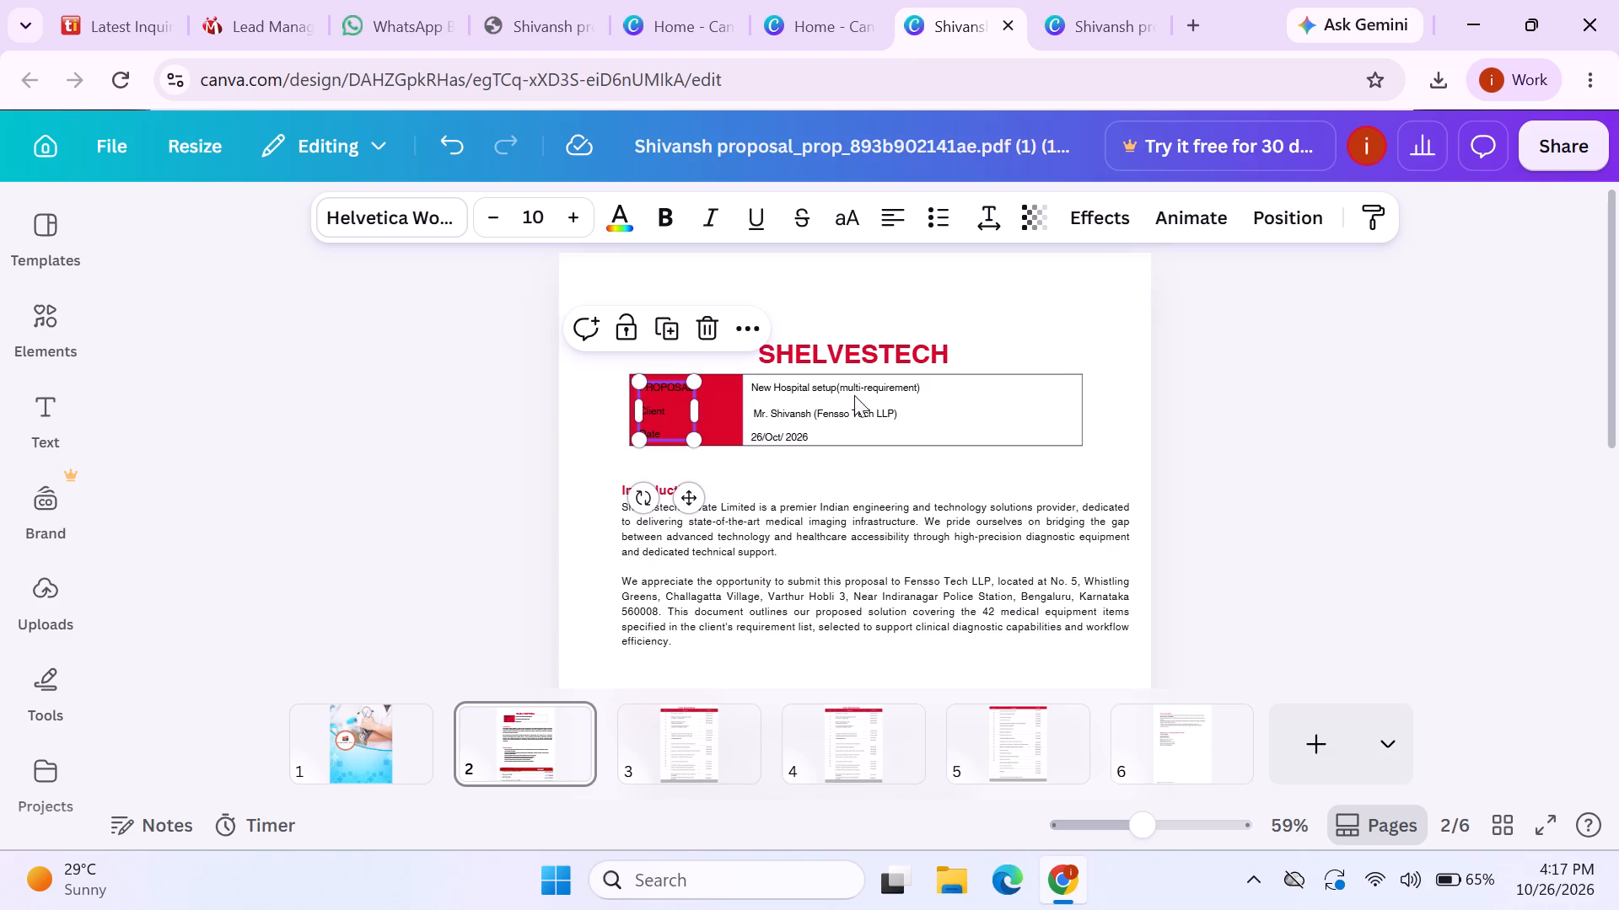
click(1262, 448)
Move the Commercials label text down and slightly left so its Total Amount, Discount, GST and Grand Total lines match the table rows.
scroll(1262, 448, down, 1)
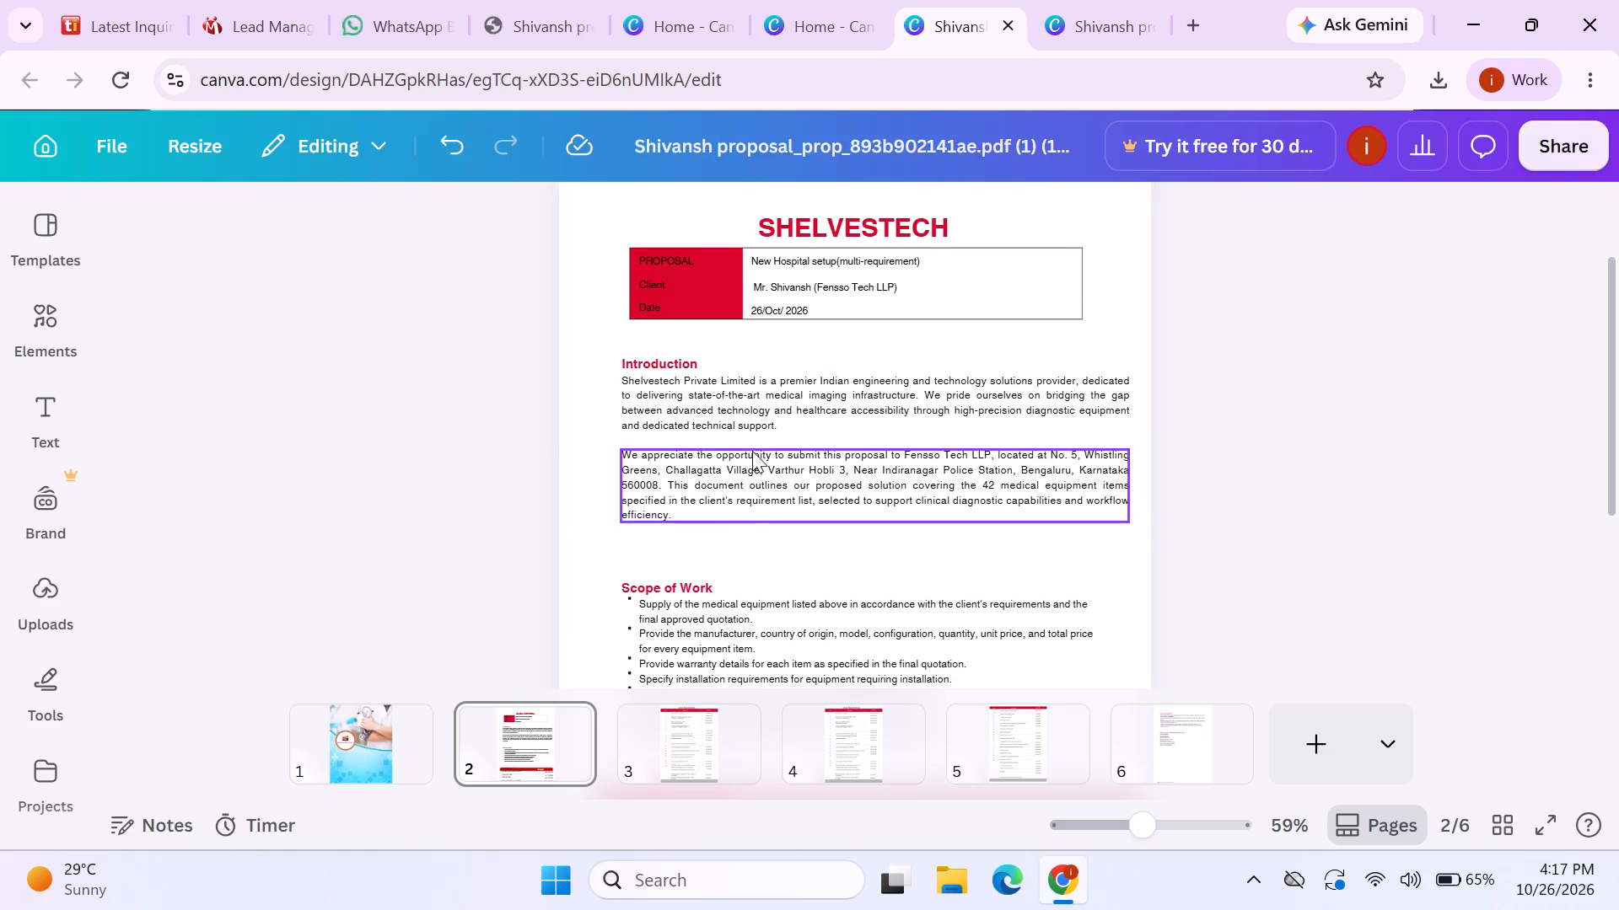
scroll(1288, 442, down, 1)
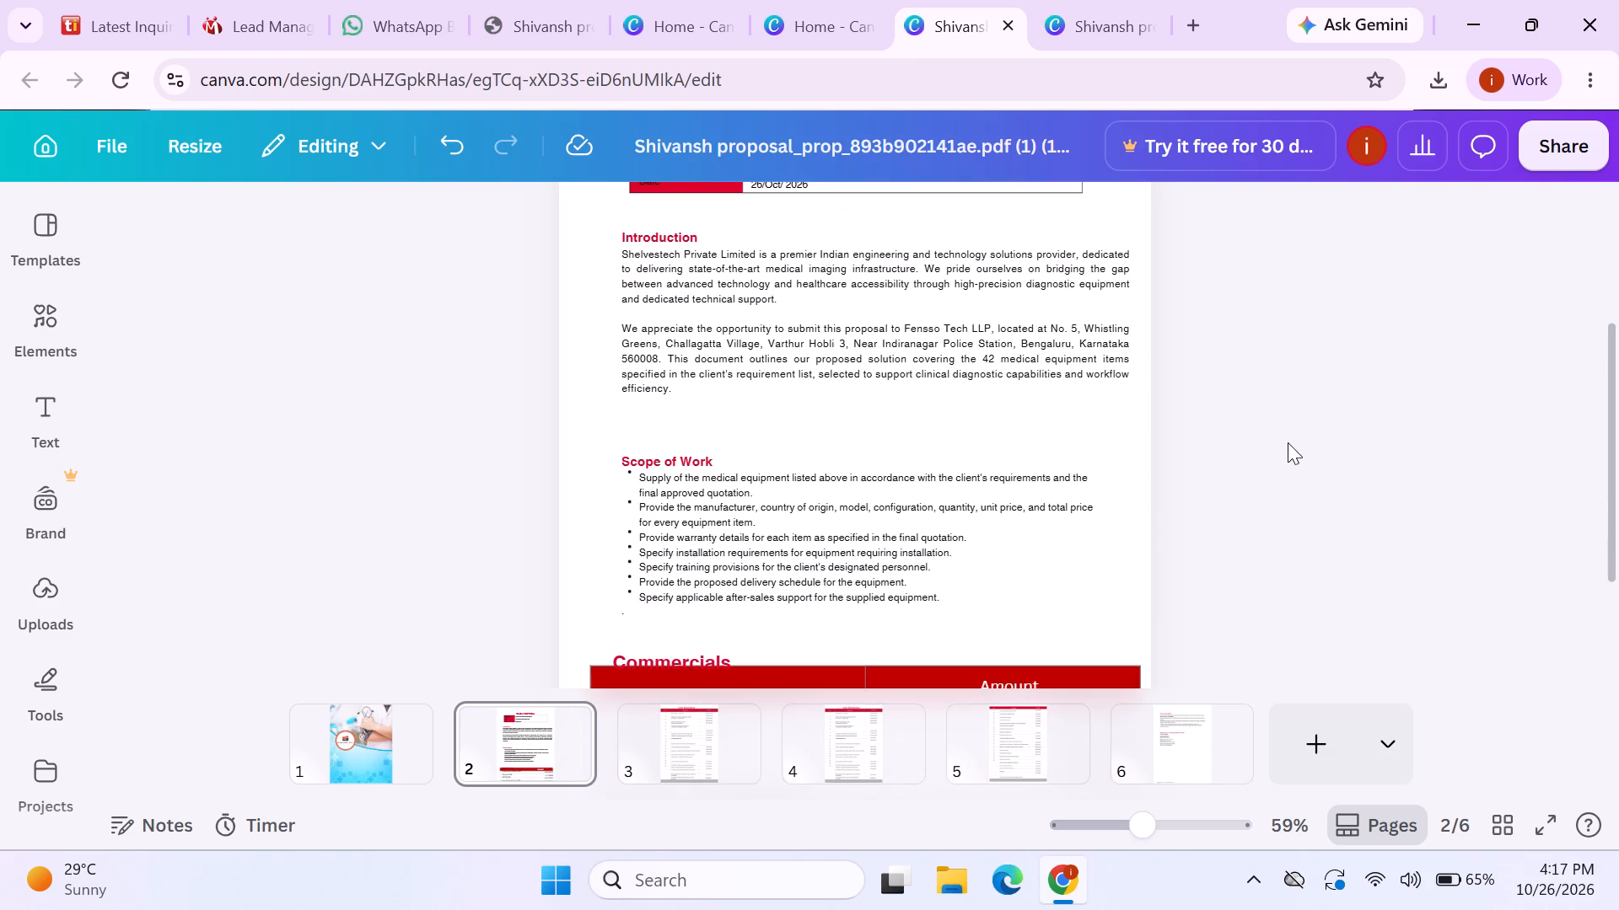
scroll(1288, 442, down, 2)
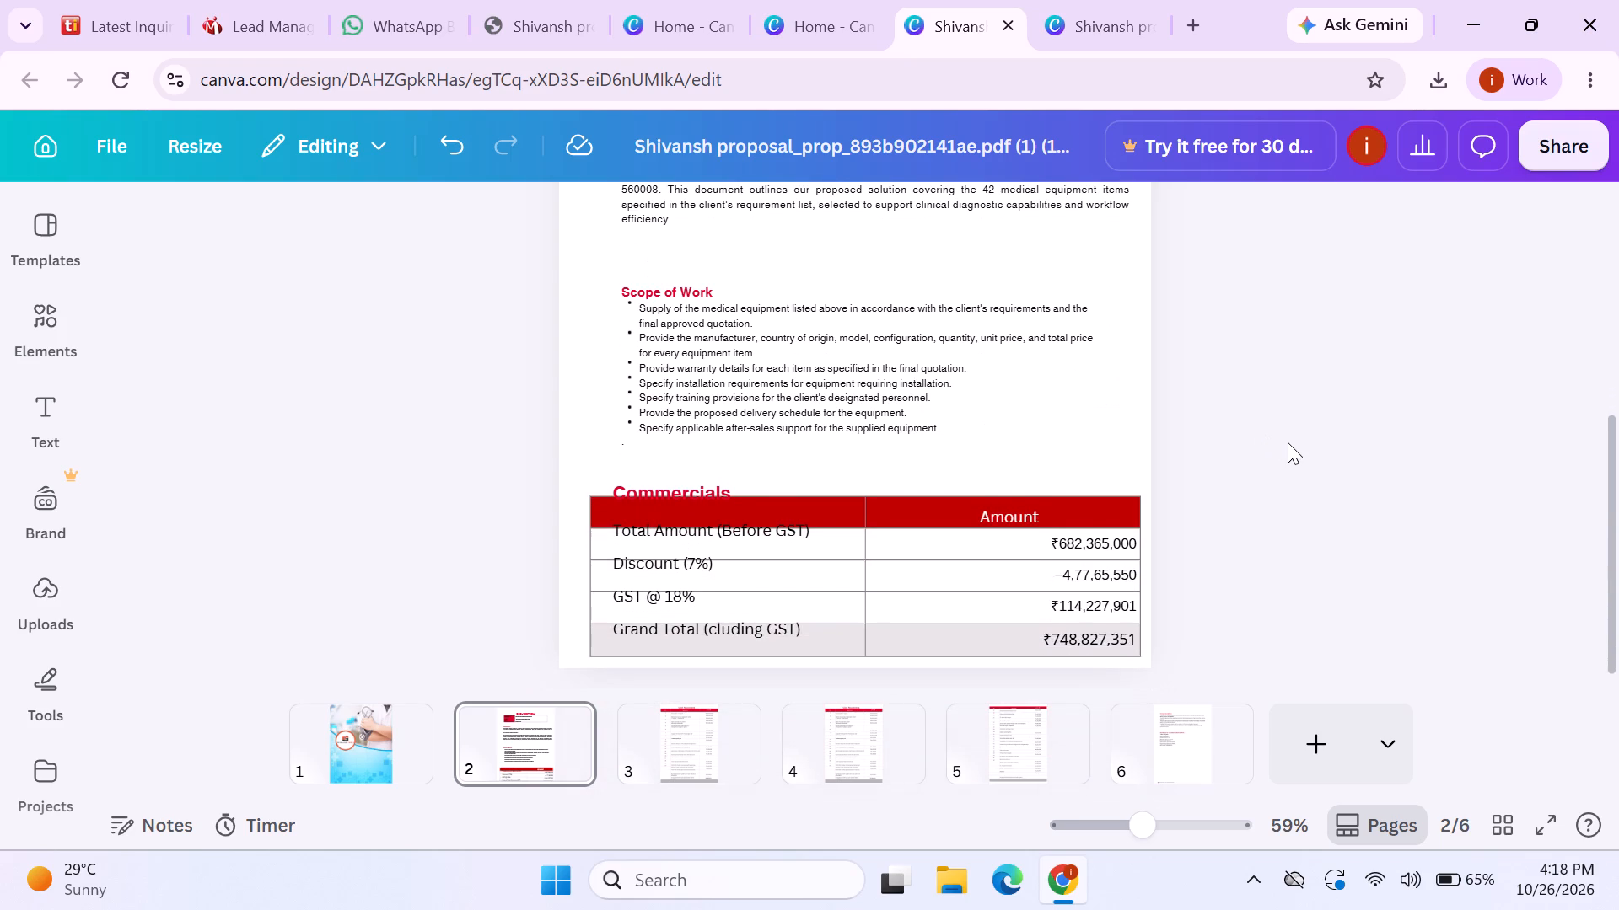
scroll(1288, 442, down, 1)
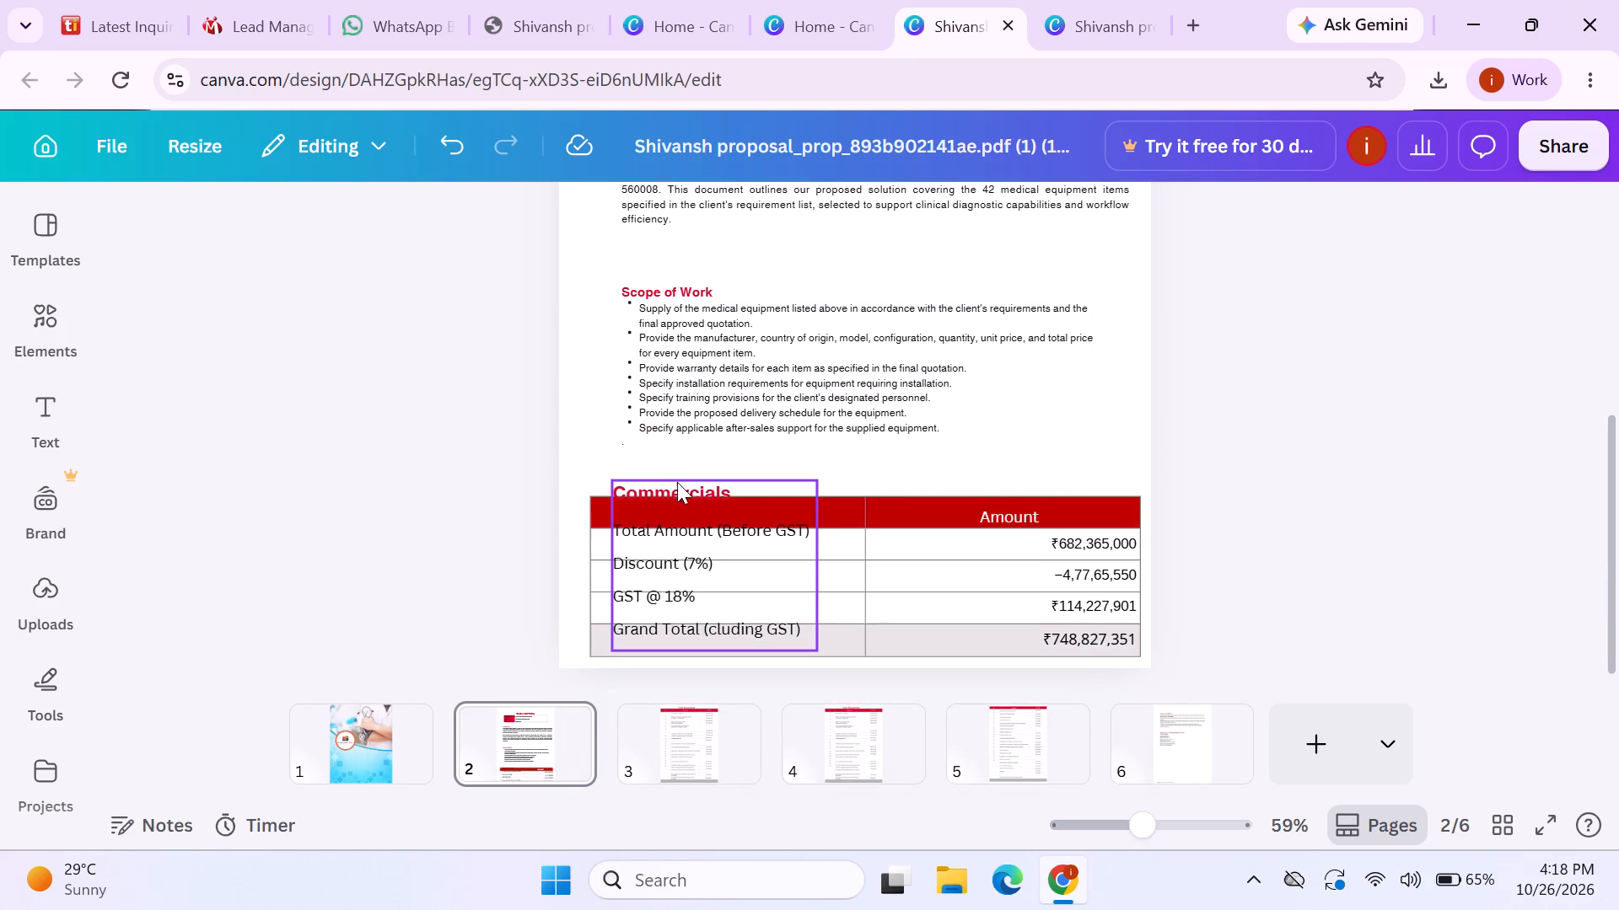
drag(736, 563, 738, 573)
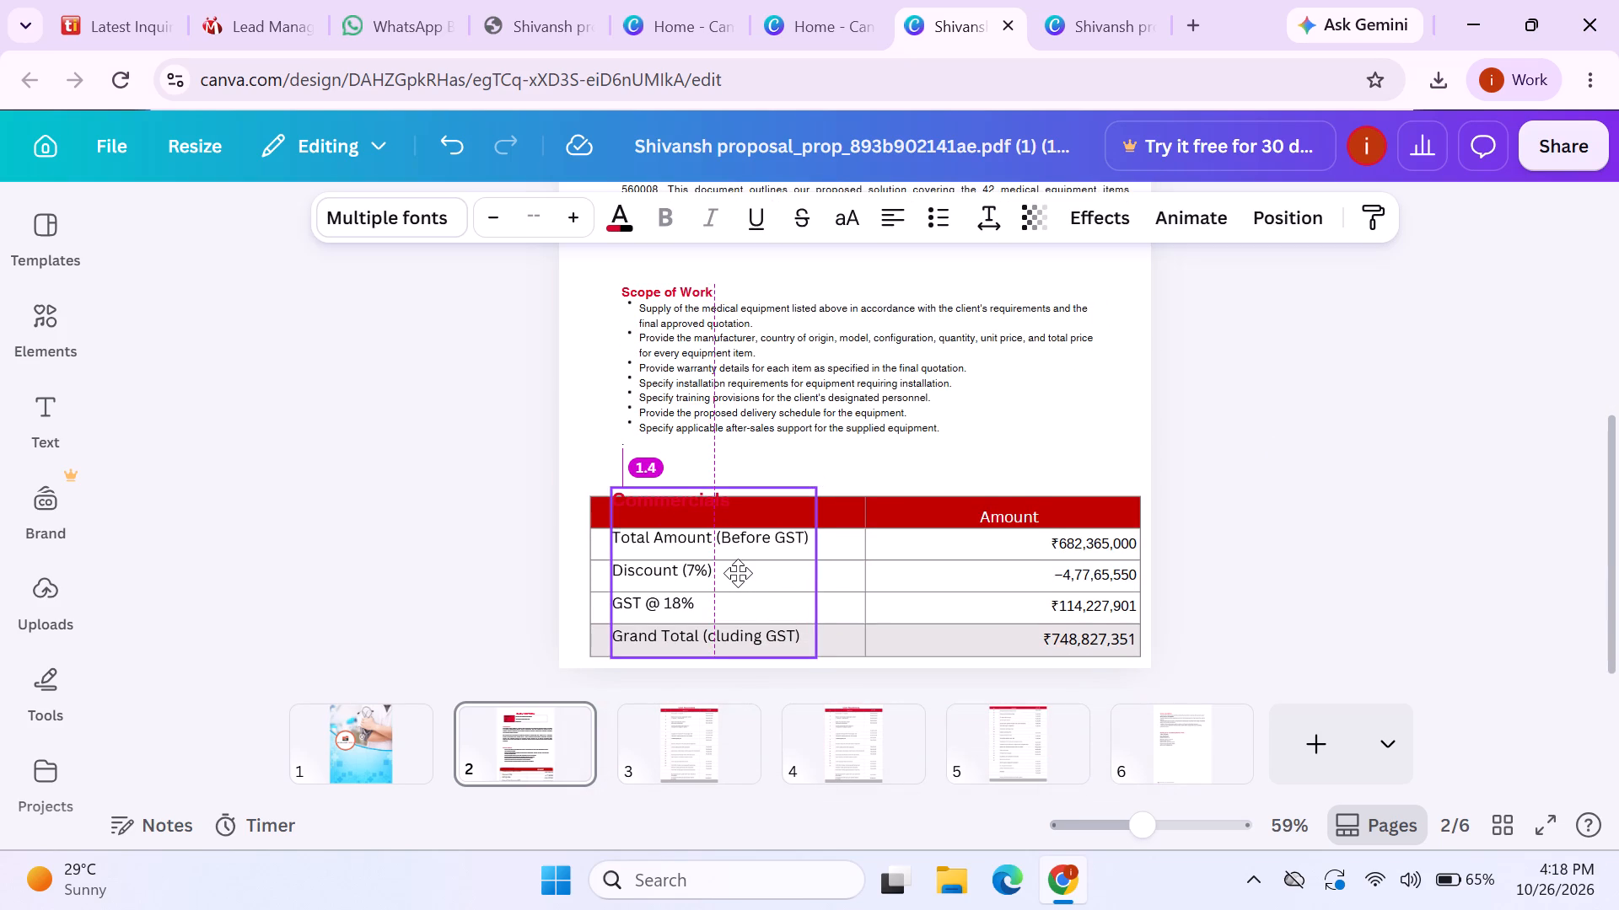
drag(738, 573, 740, 547)
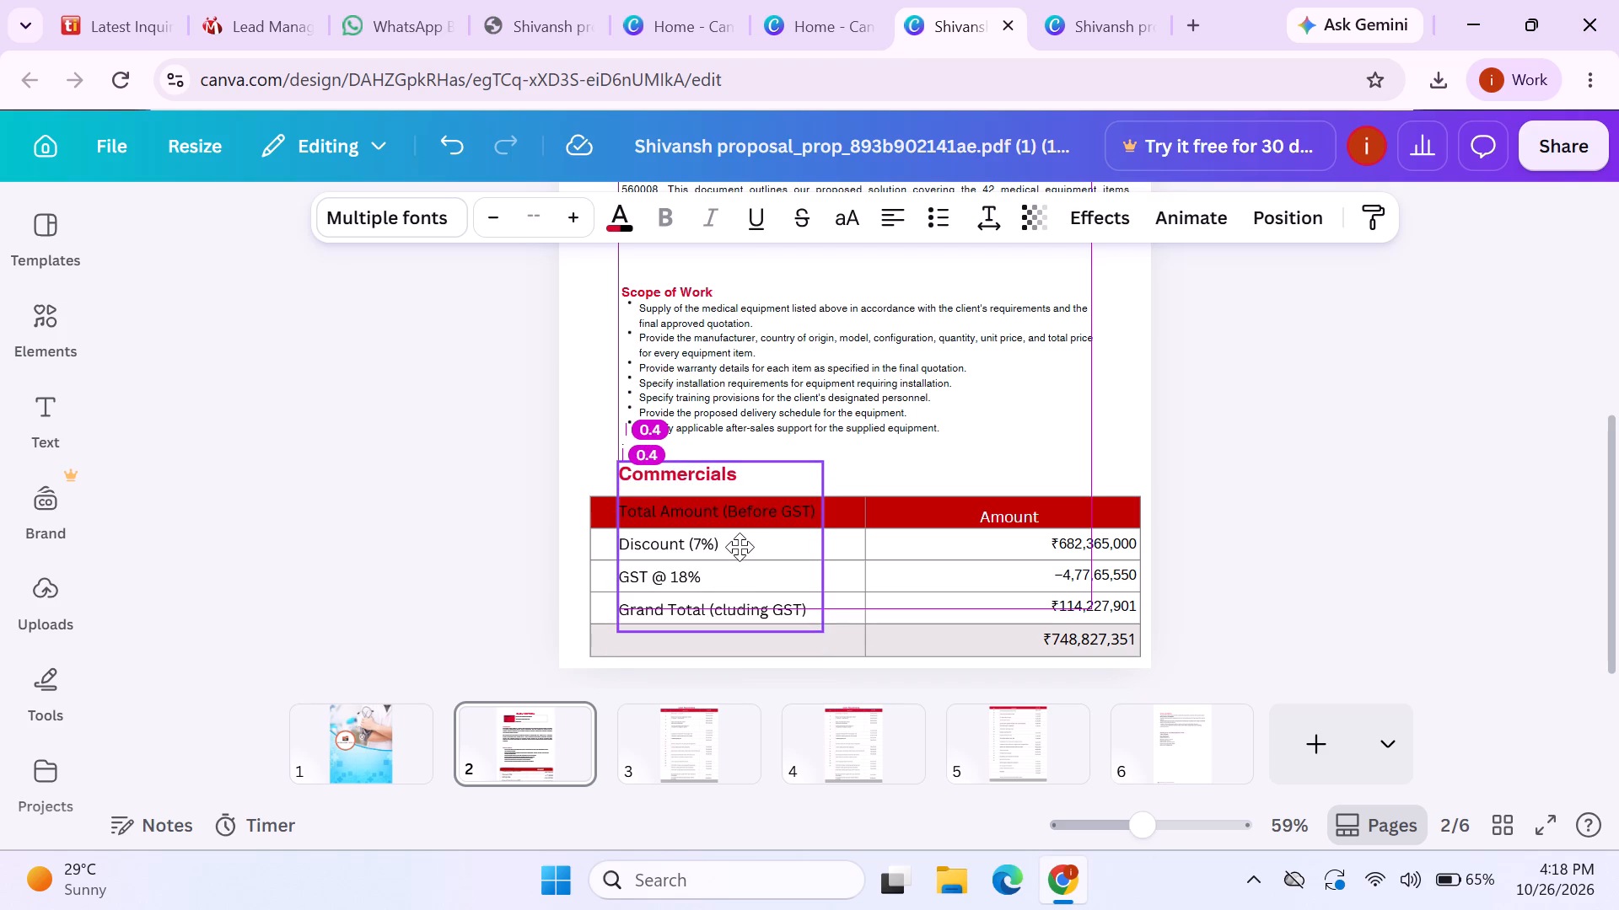
drag(740, 547, 733, 583)
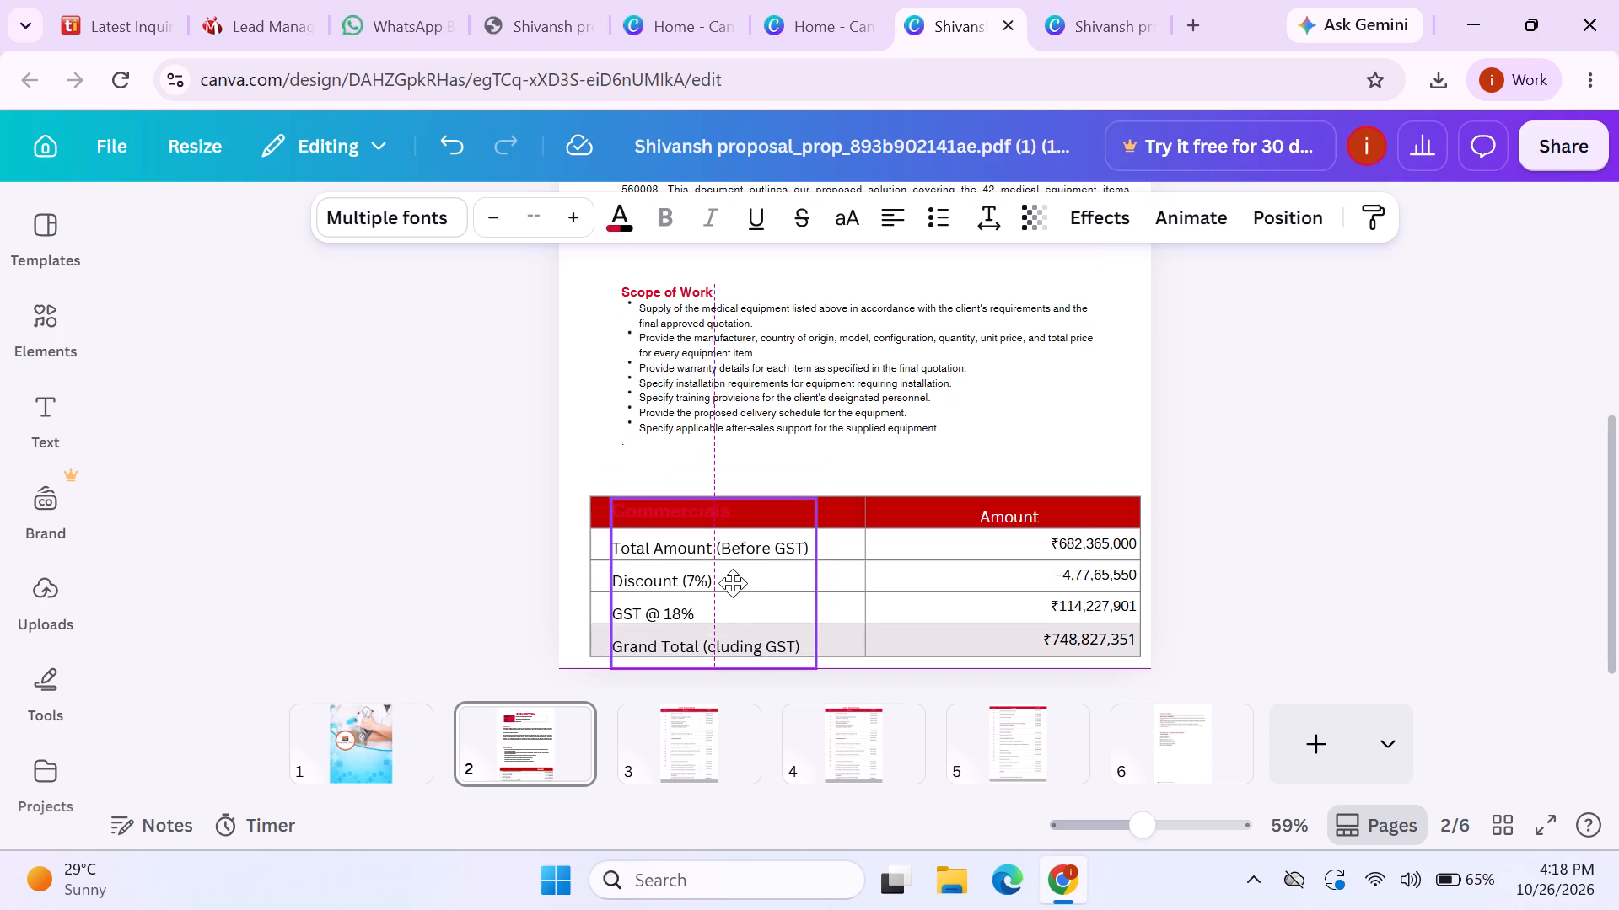
drag(733, 583, 728, 583)
Check the layout and header labels of the Commercials table on page 2 of the five-page proposal version.
click(1120, 0)
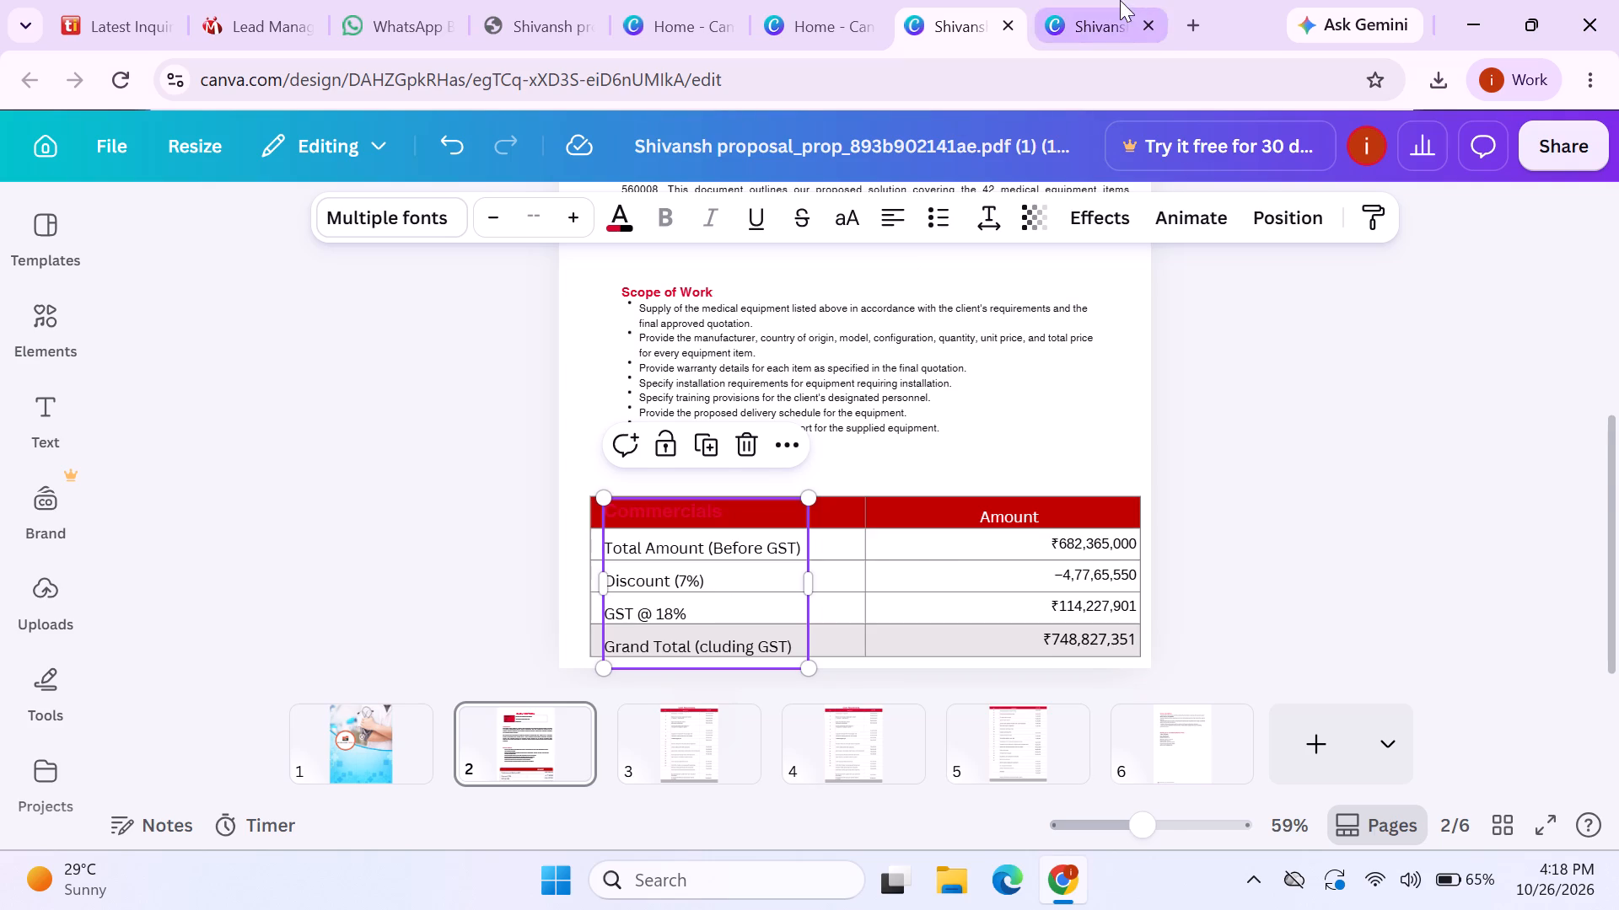
click(680, 752)
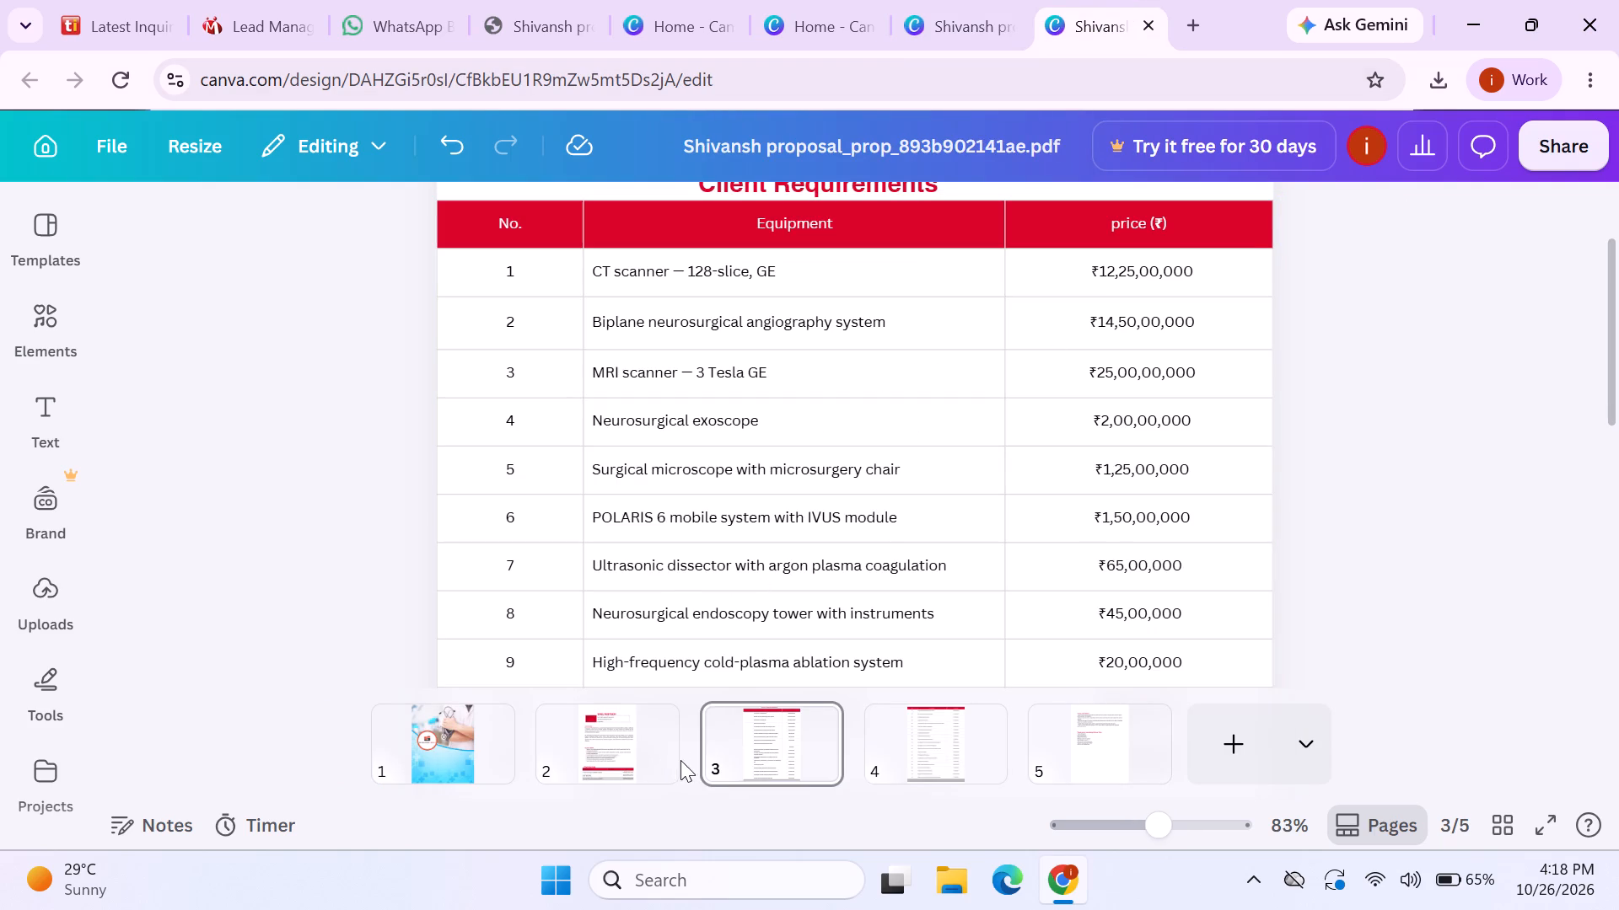
click(669, 759)
click(644, 745)
scroll(773, 549, down, 2)
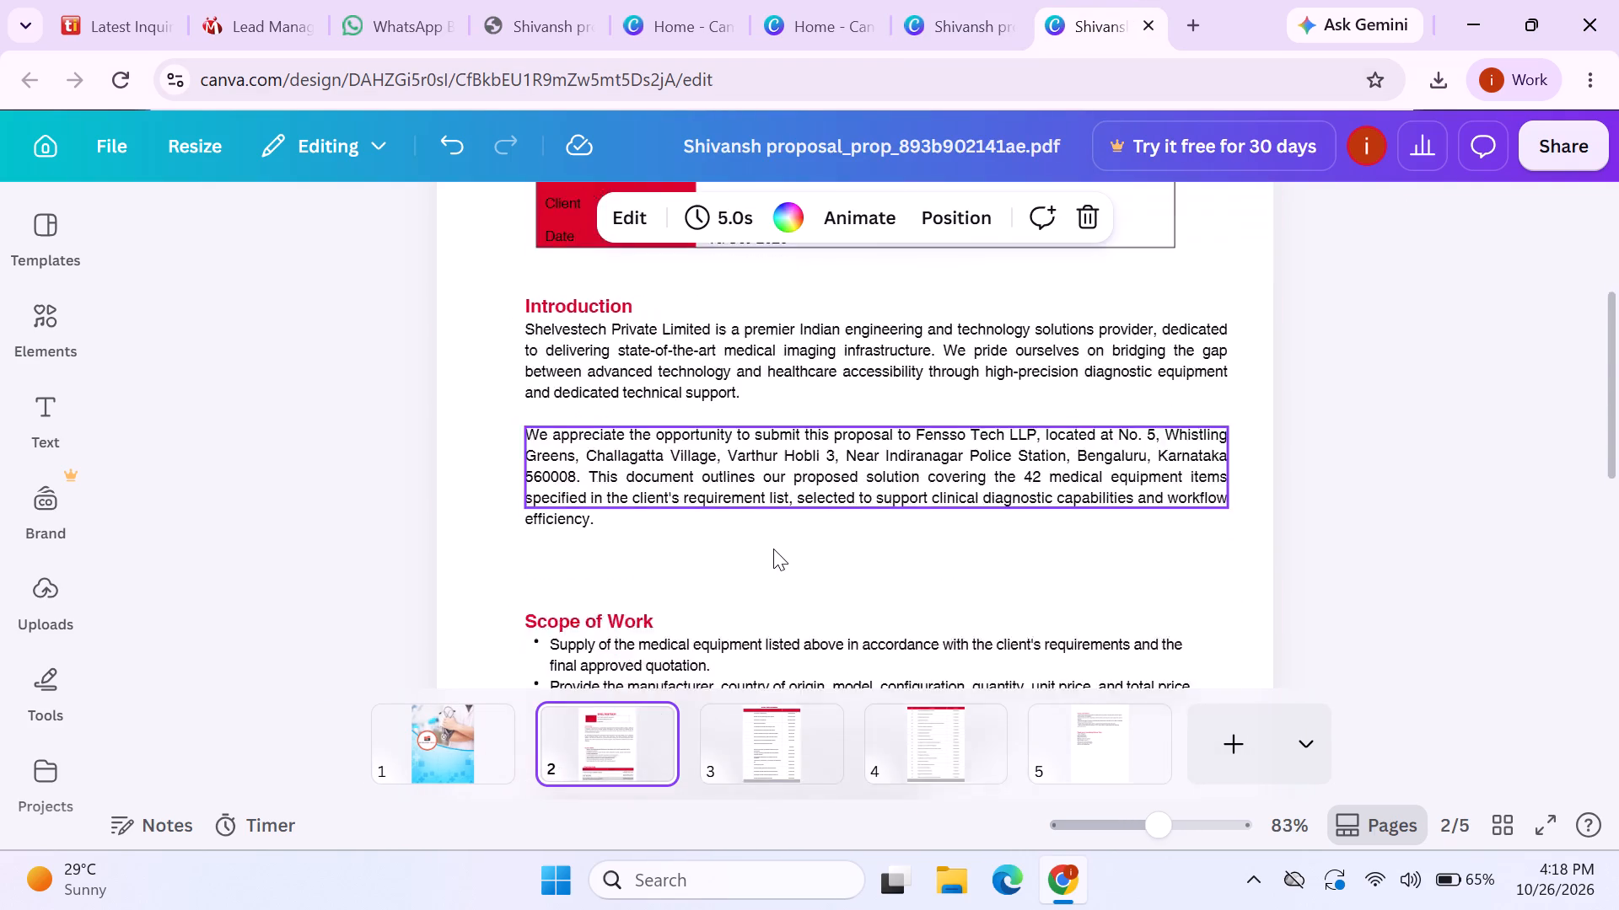
scroll(773, 549, down, 2)
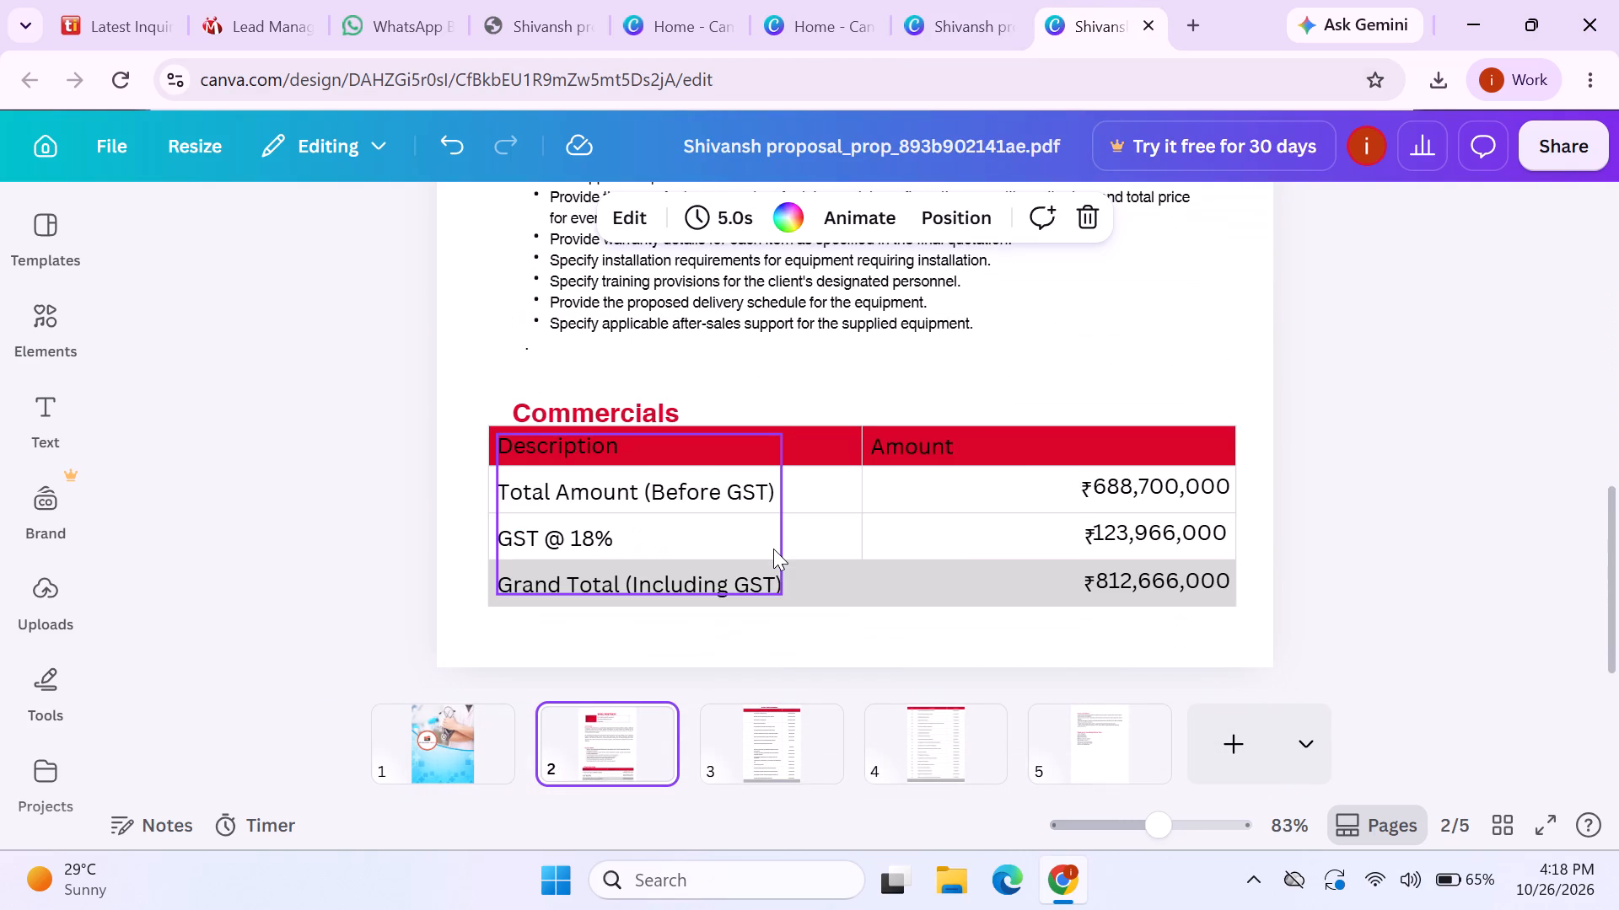
click(970, 8)
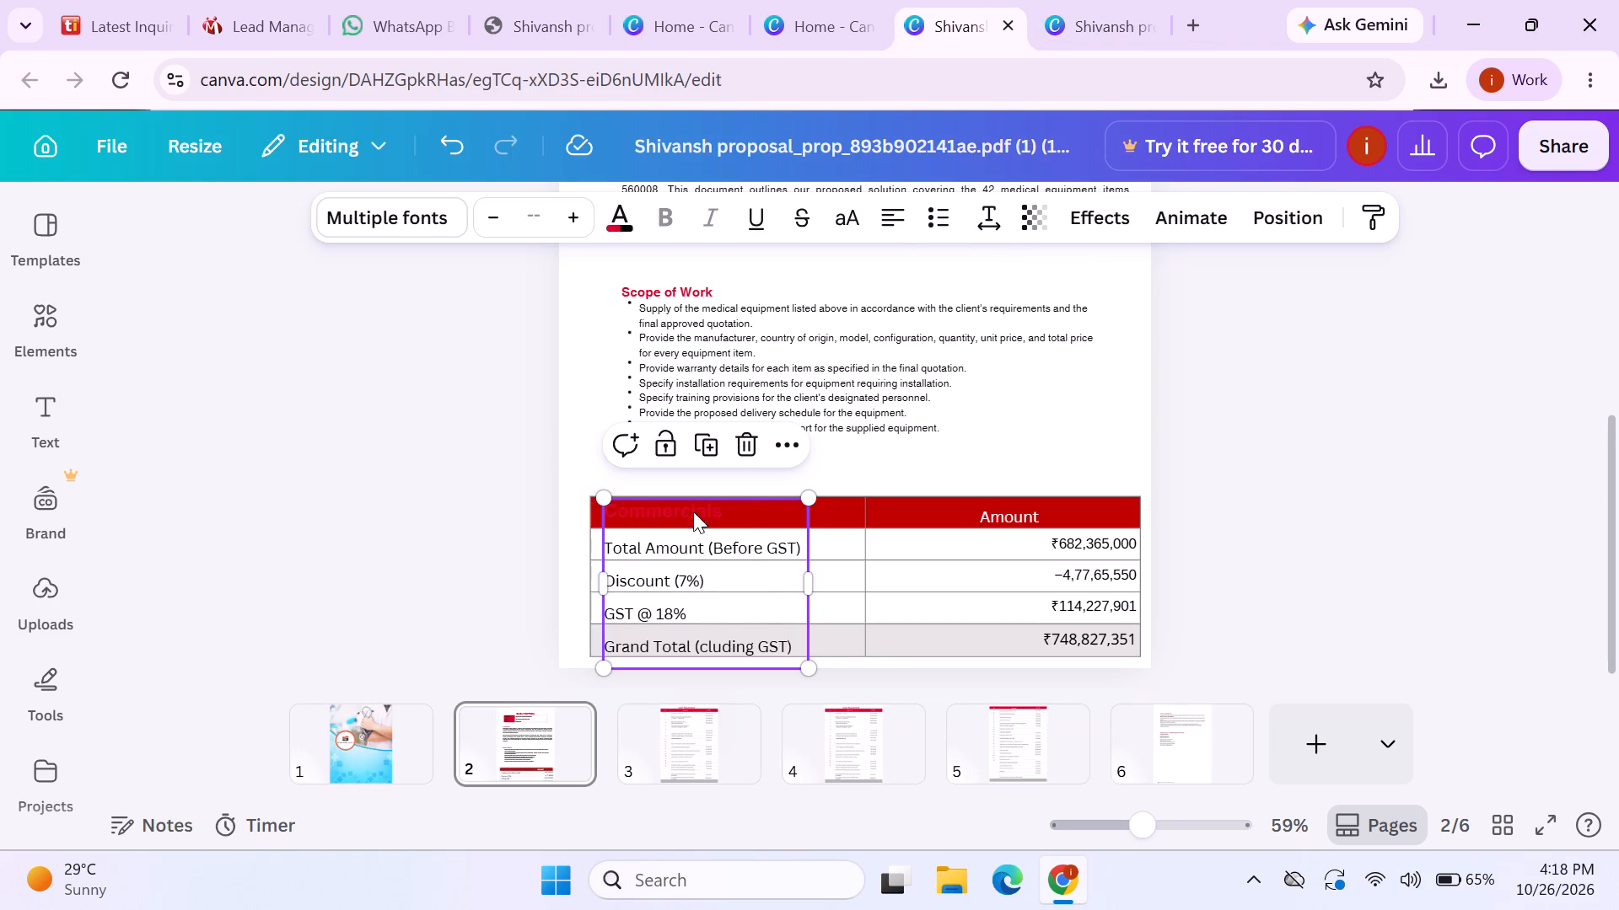
Add a line reading "Discription" directly below the Commercials heading in the six-page version's table label text.
click(599, 496)
double_click(737, 503)
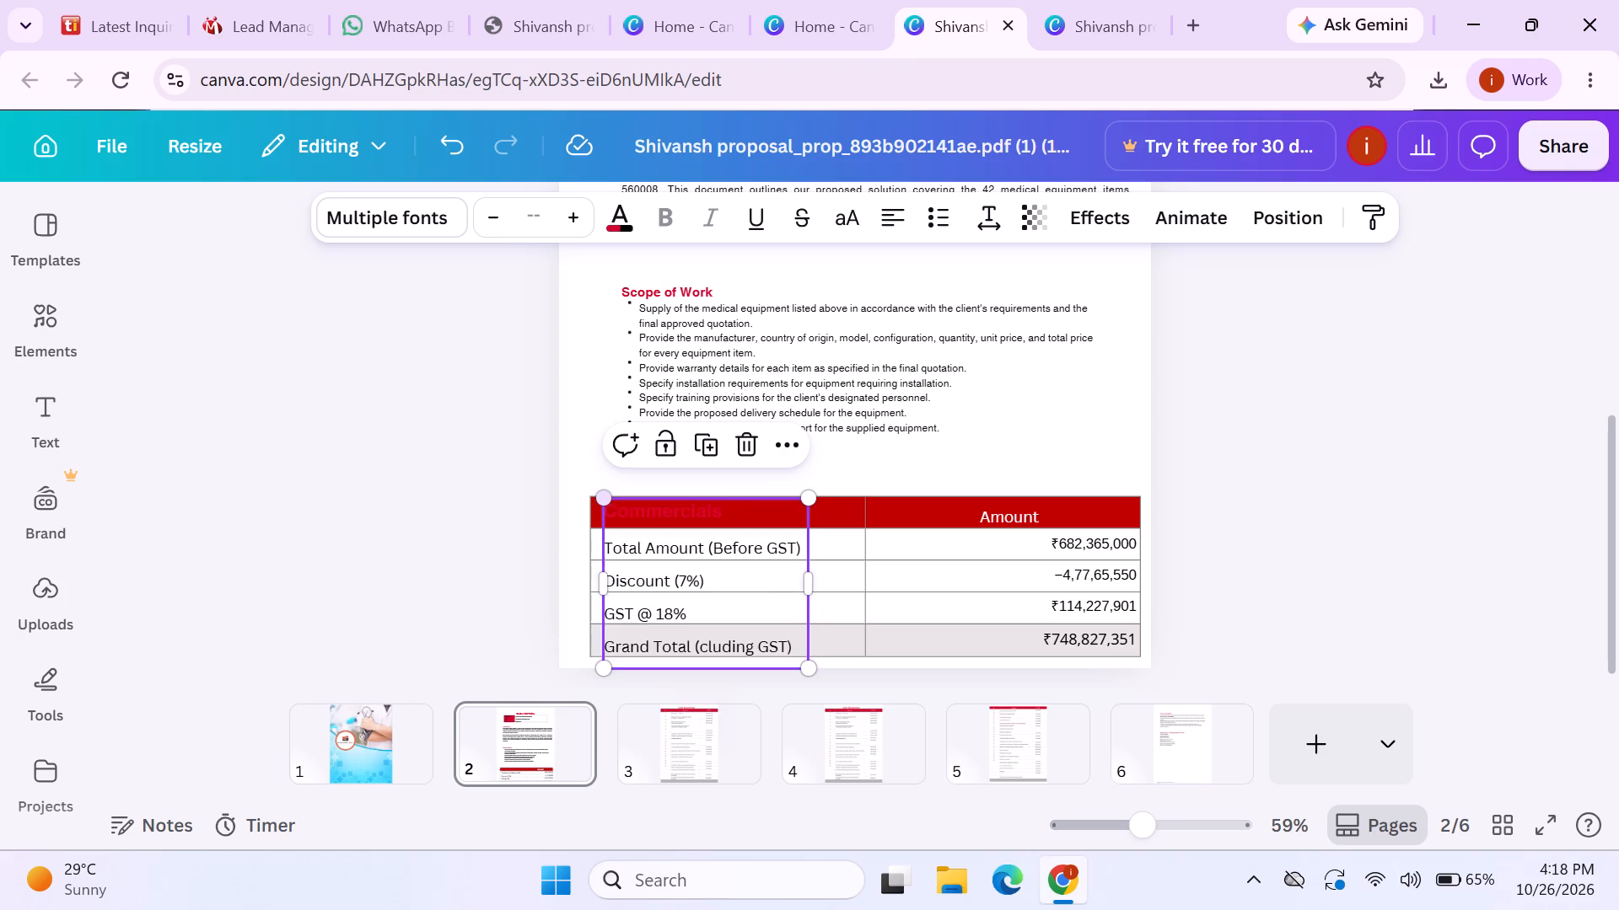
click(737, 506)
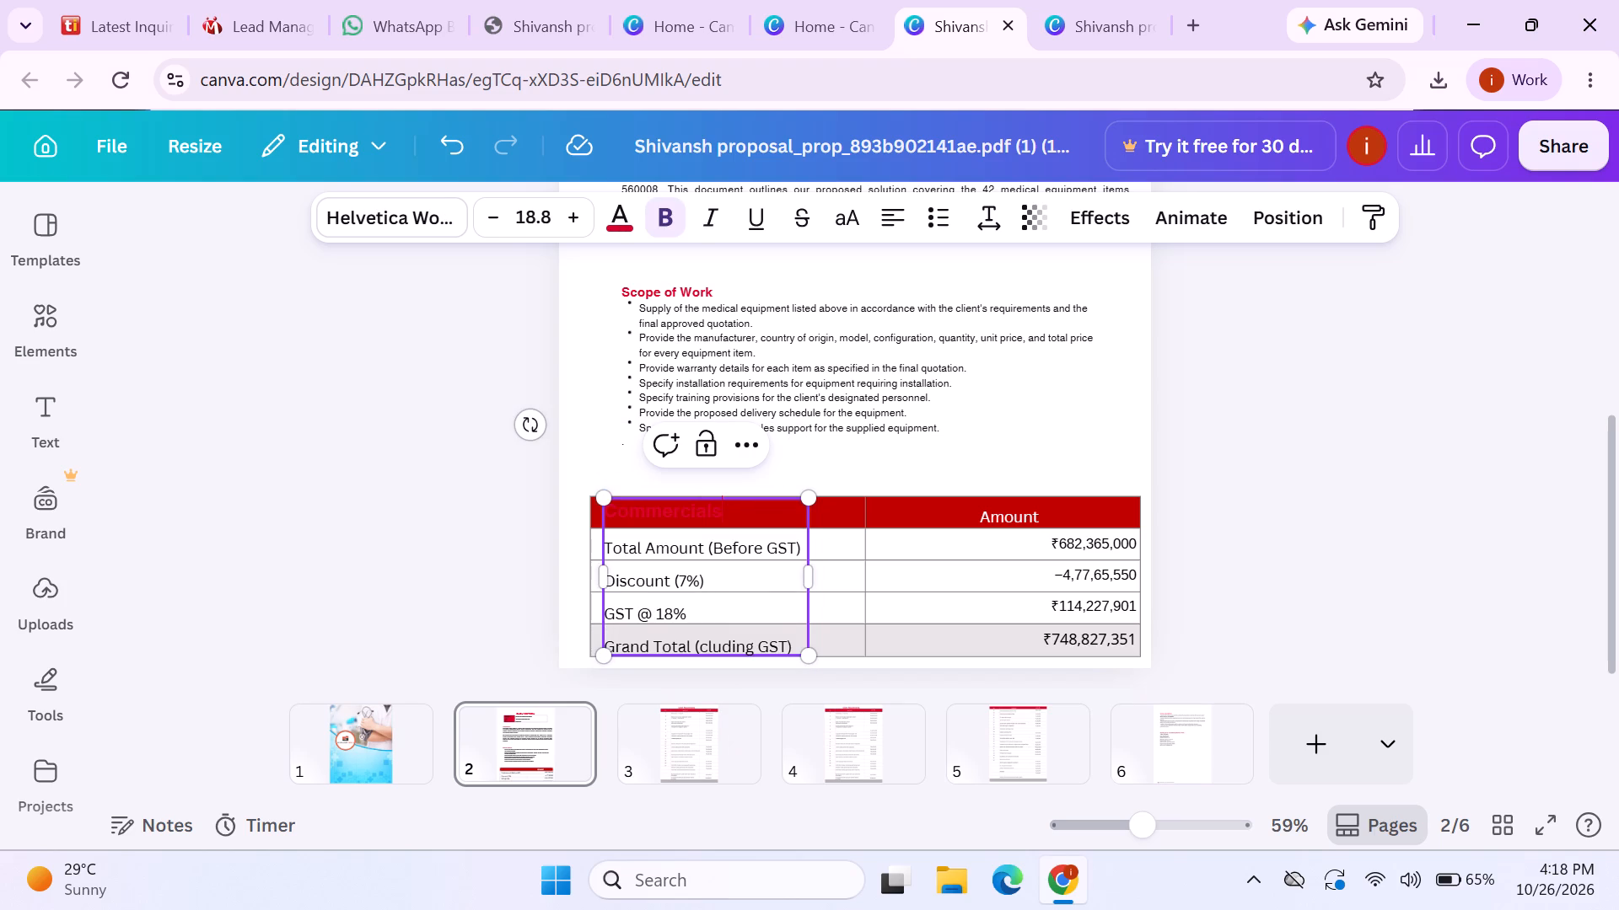
key(Return)
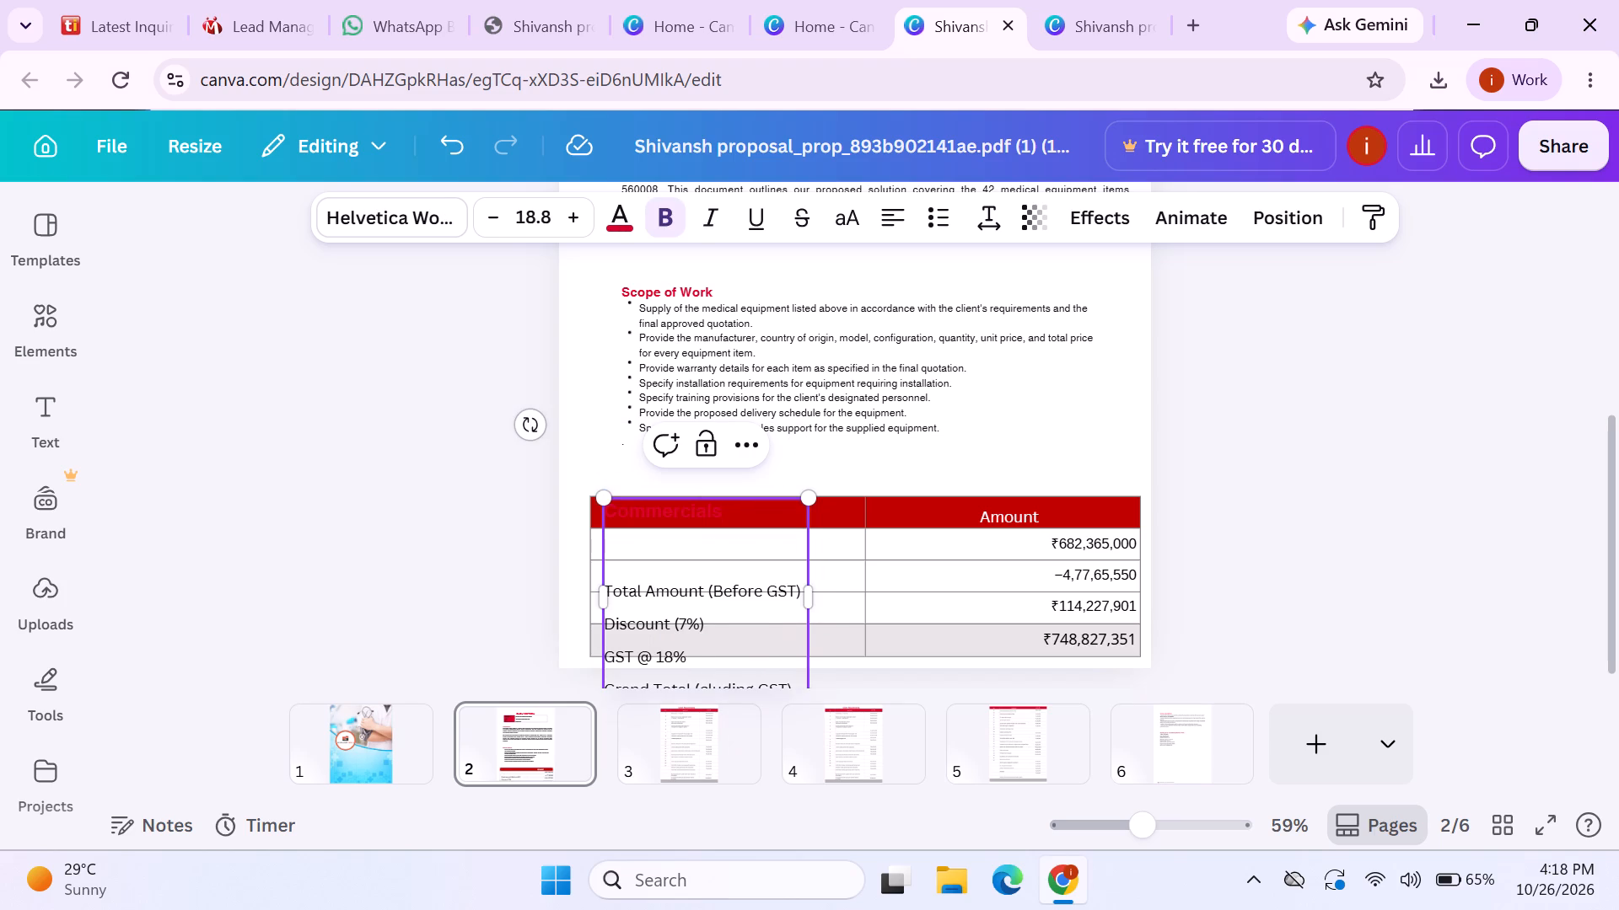
key(d)
text(si)
key(BackSpace)
key(BackSpace)
text(iscrib)
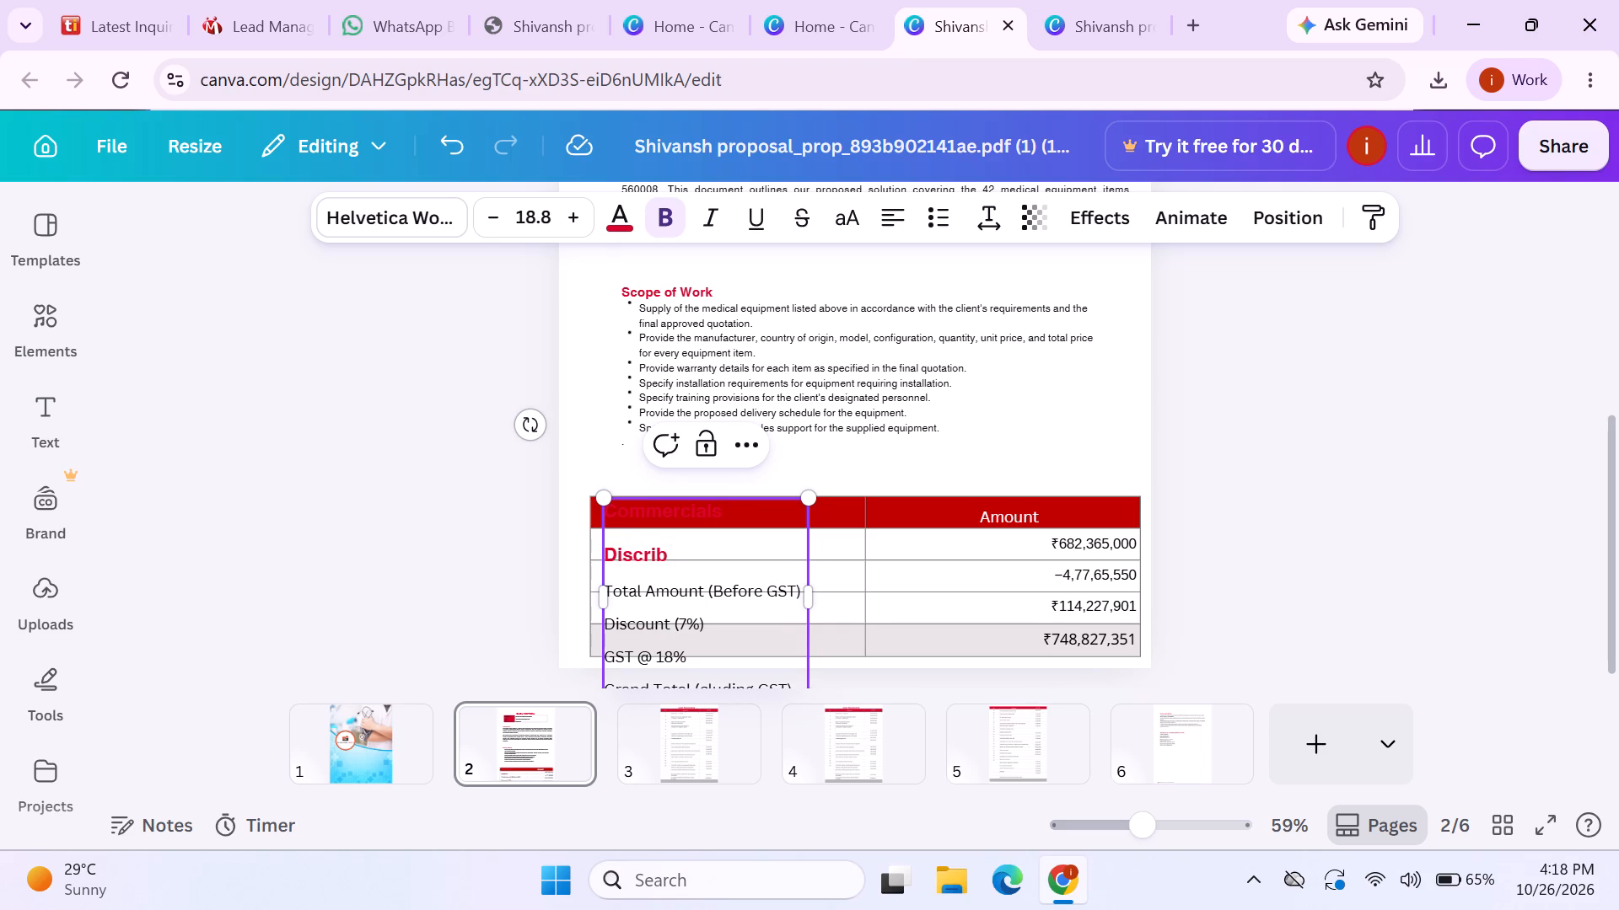
click(1087, 2)
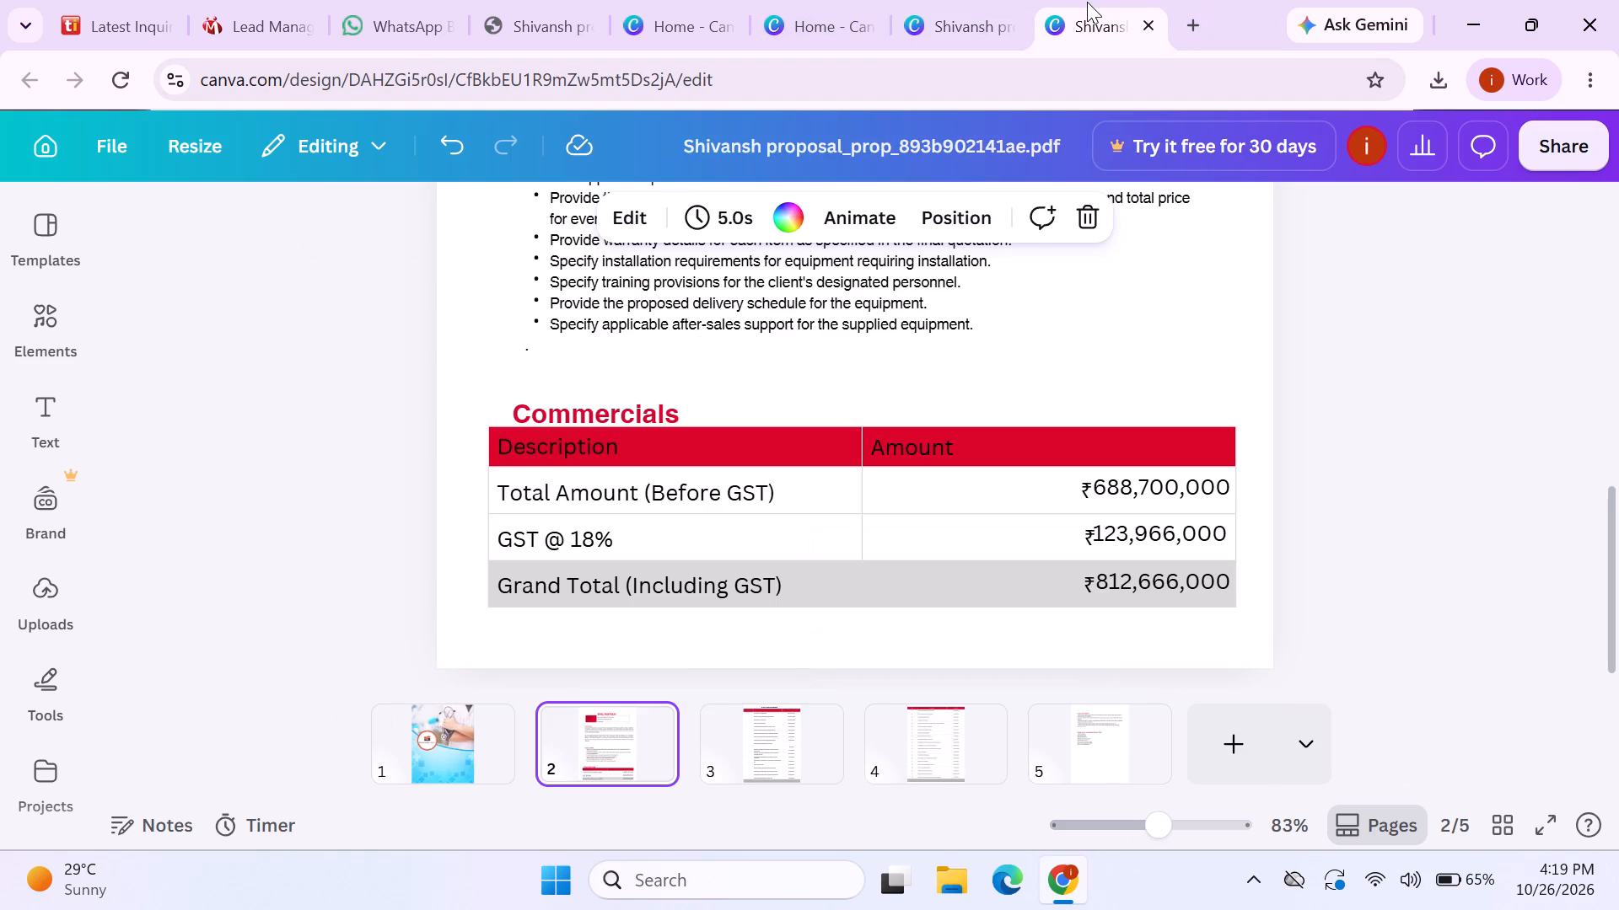
click(970, 12)
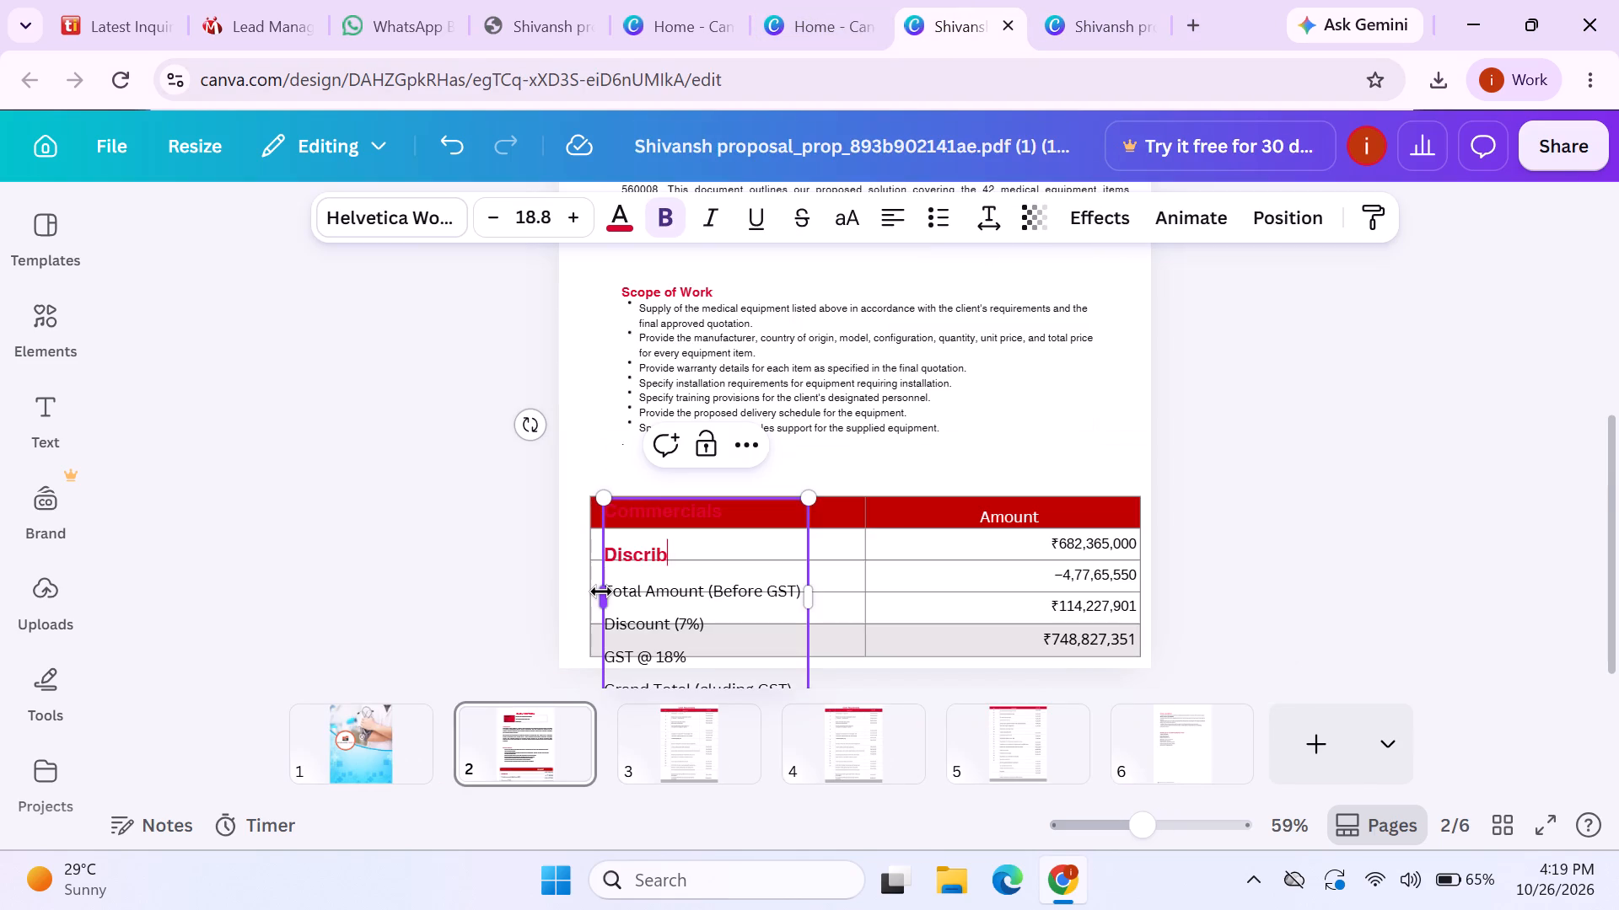
key(BackSpace)
text(ption)
Remove the bold from the "Discription" line and change its text colour to white.
drag(708, 560, 683, 564)
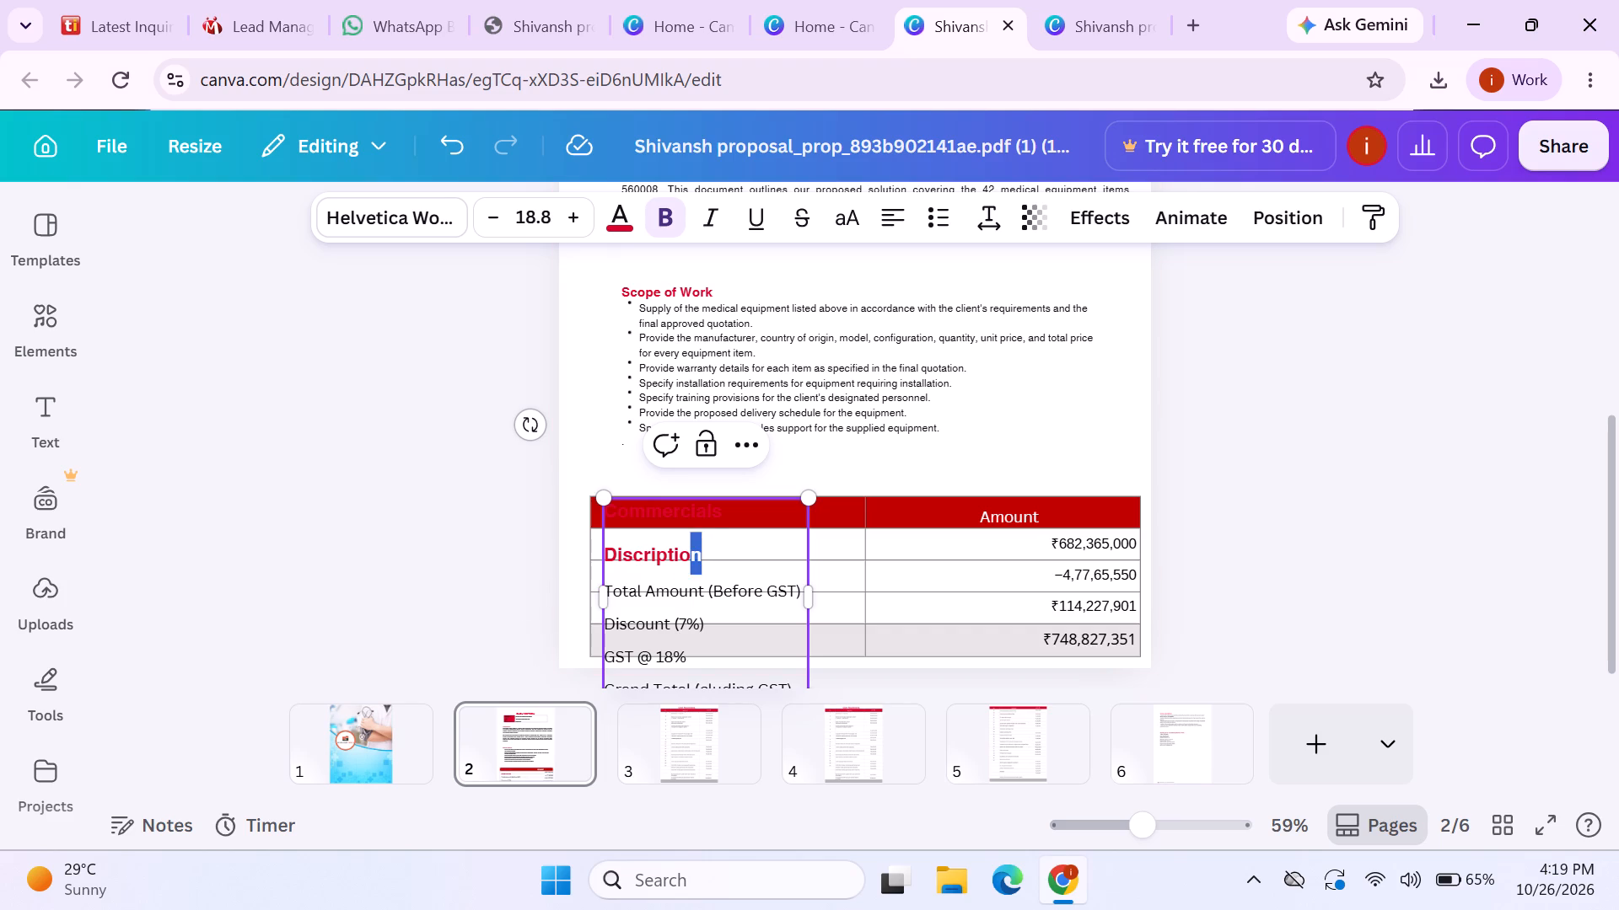
drag(683, 564, 604, 571)
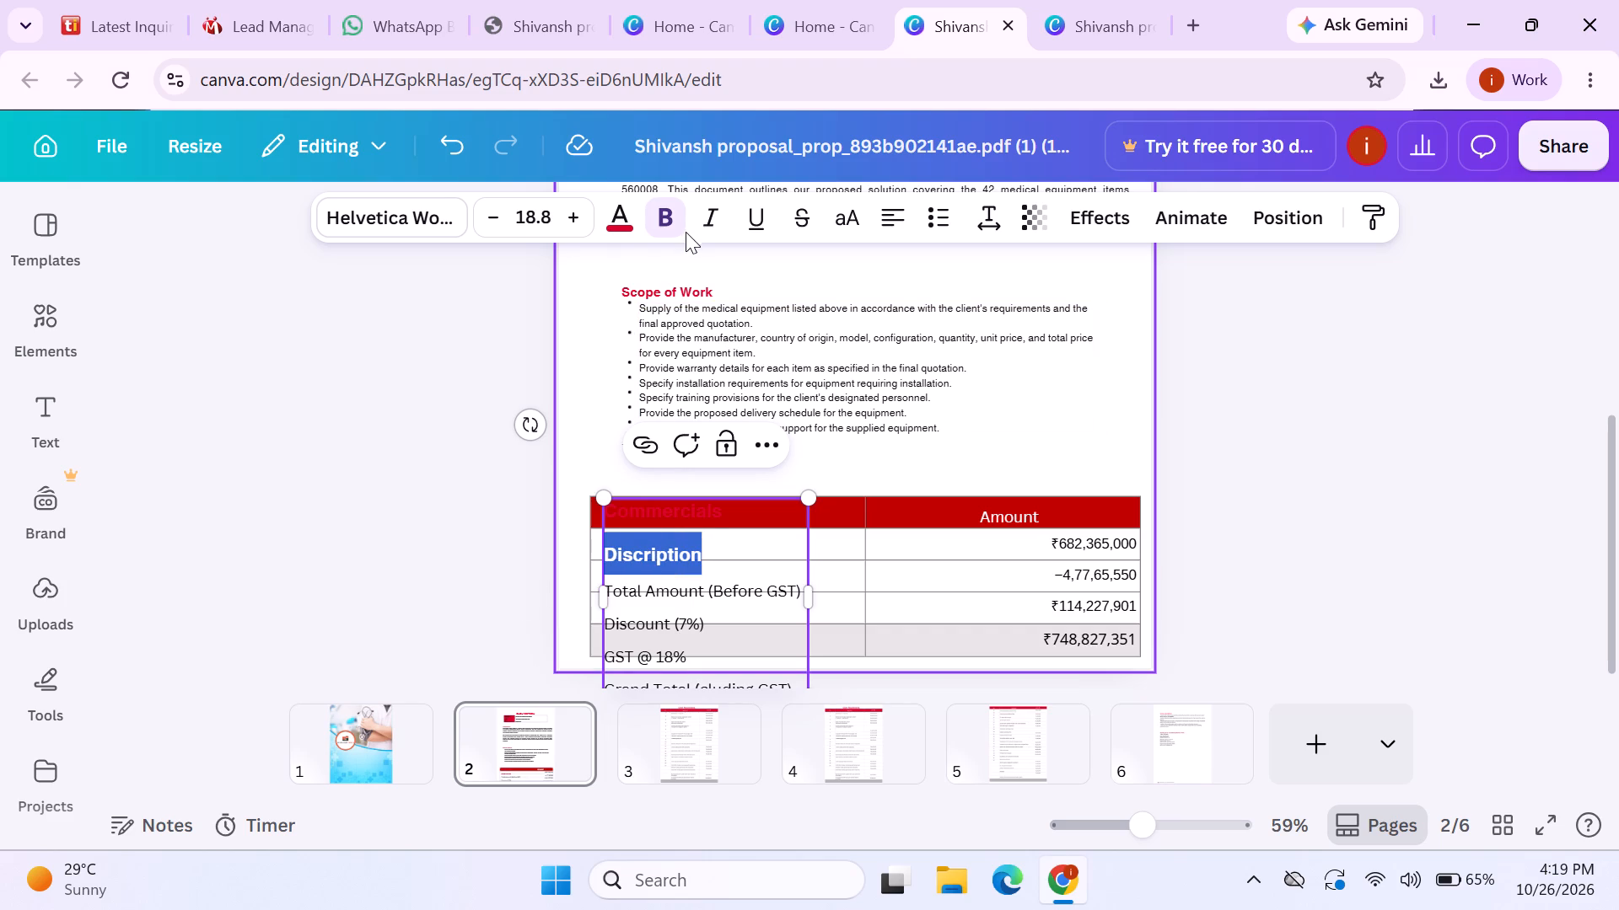
click(662, 224)
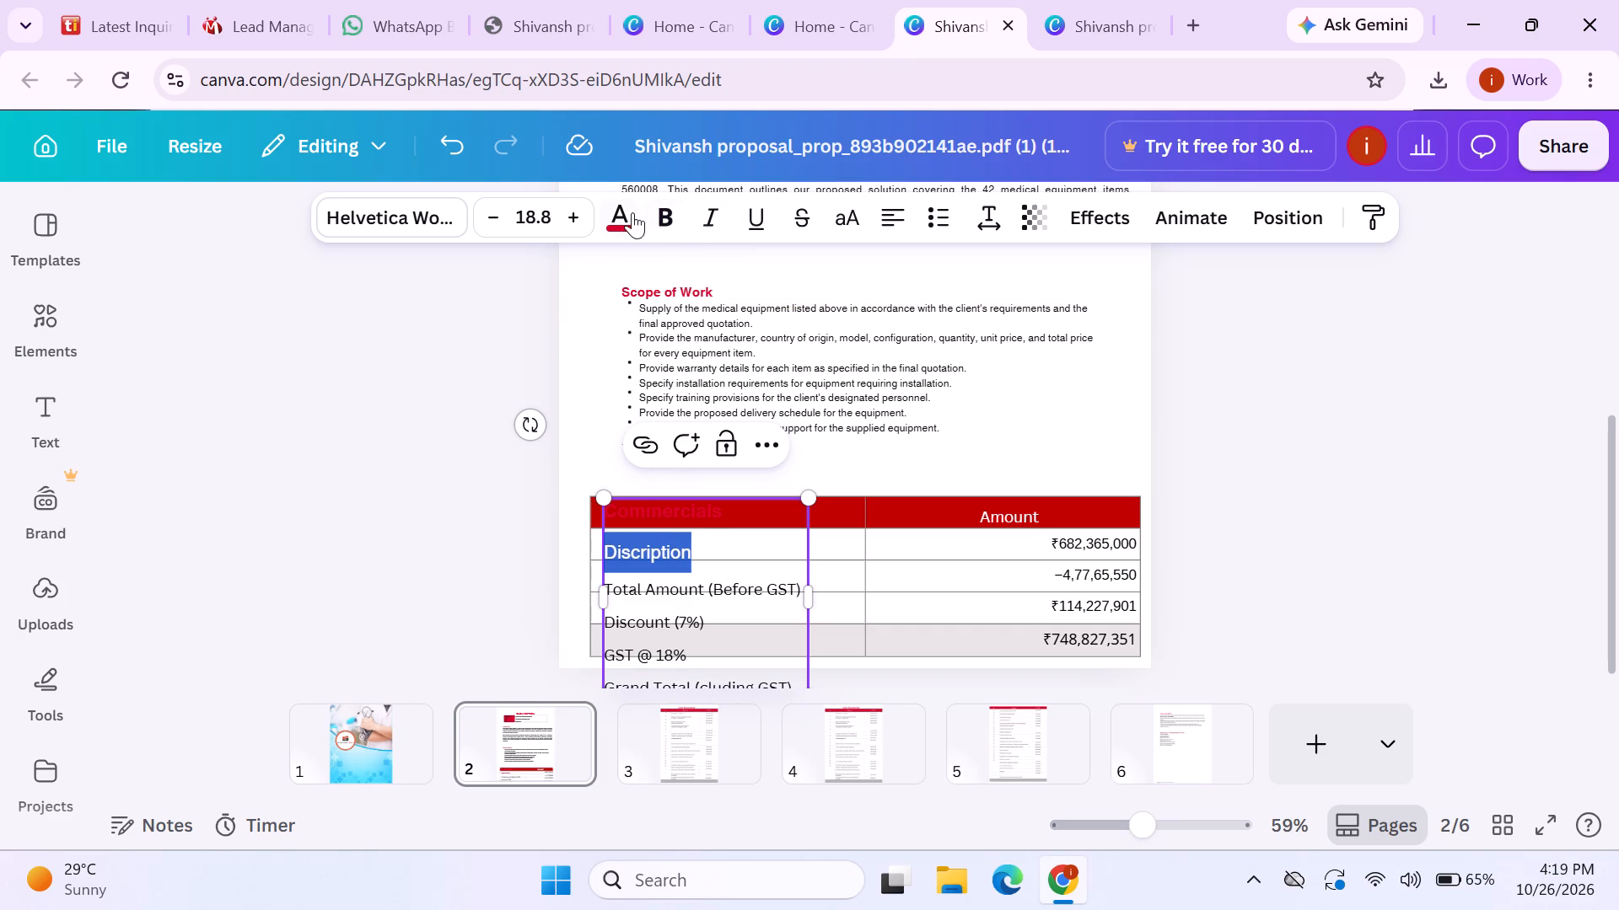
click(617, 217)
click(304, 461)
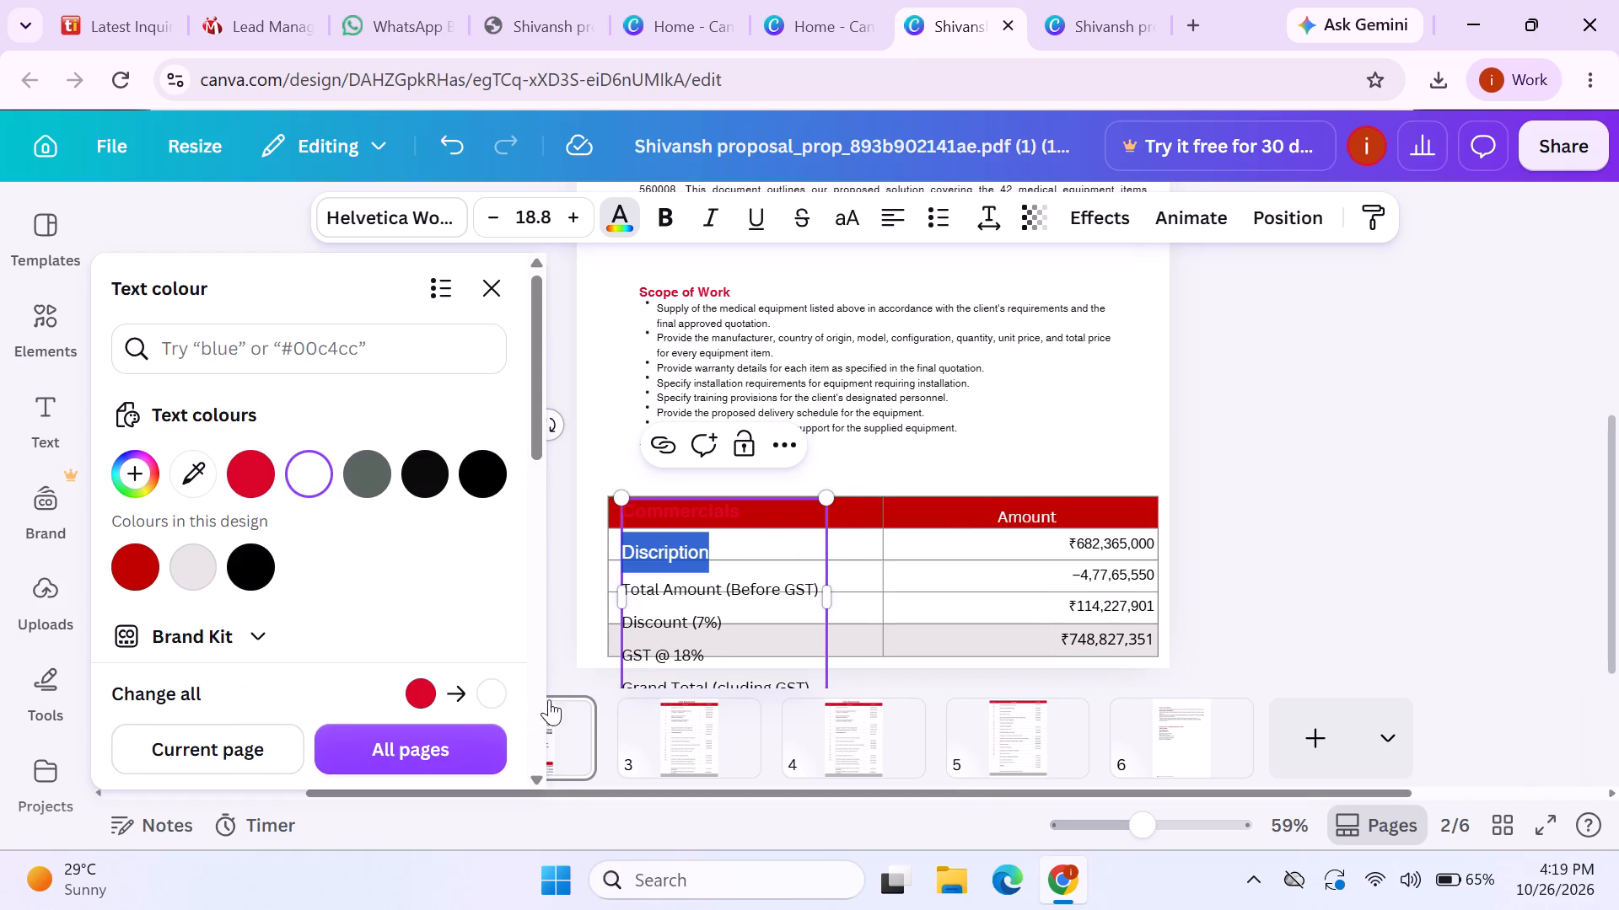
click(1352, 579)
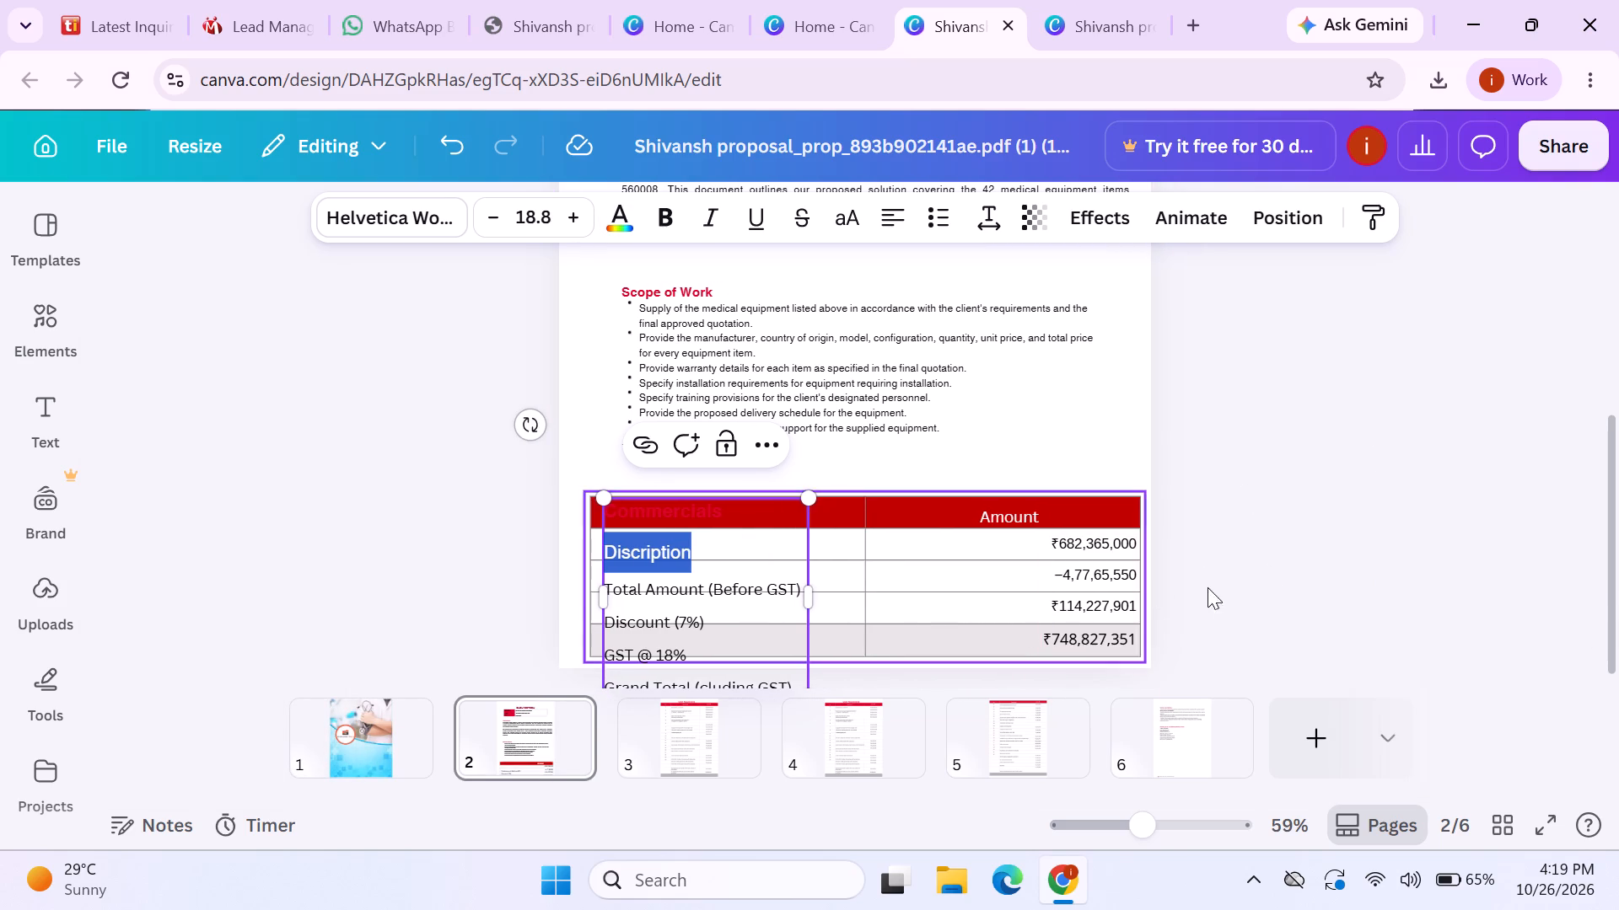
scroll(1204, 561, down, 3)
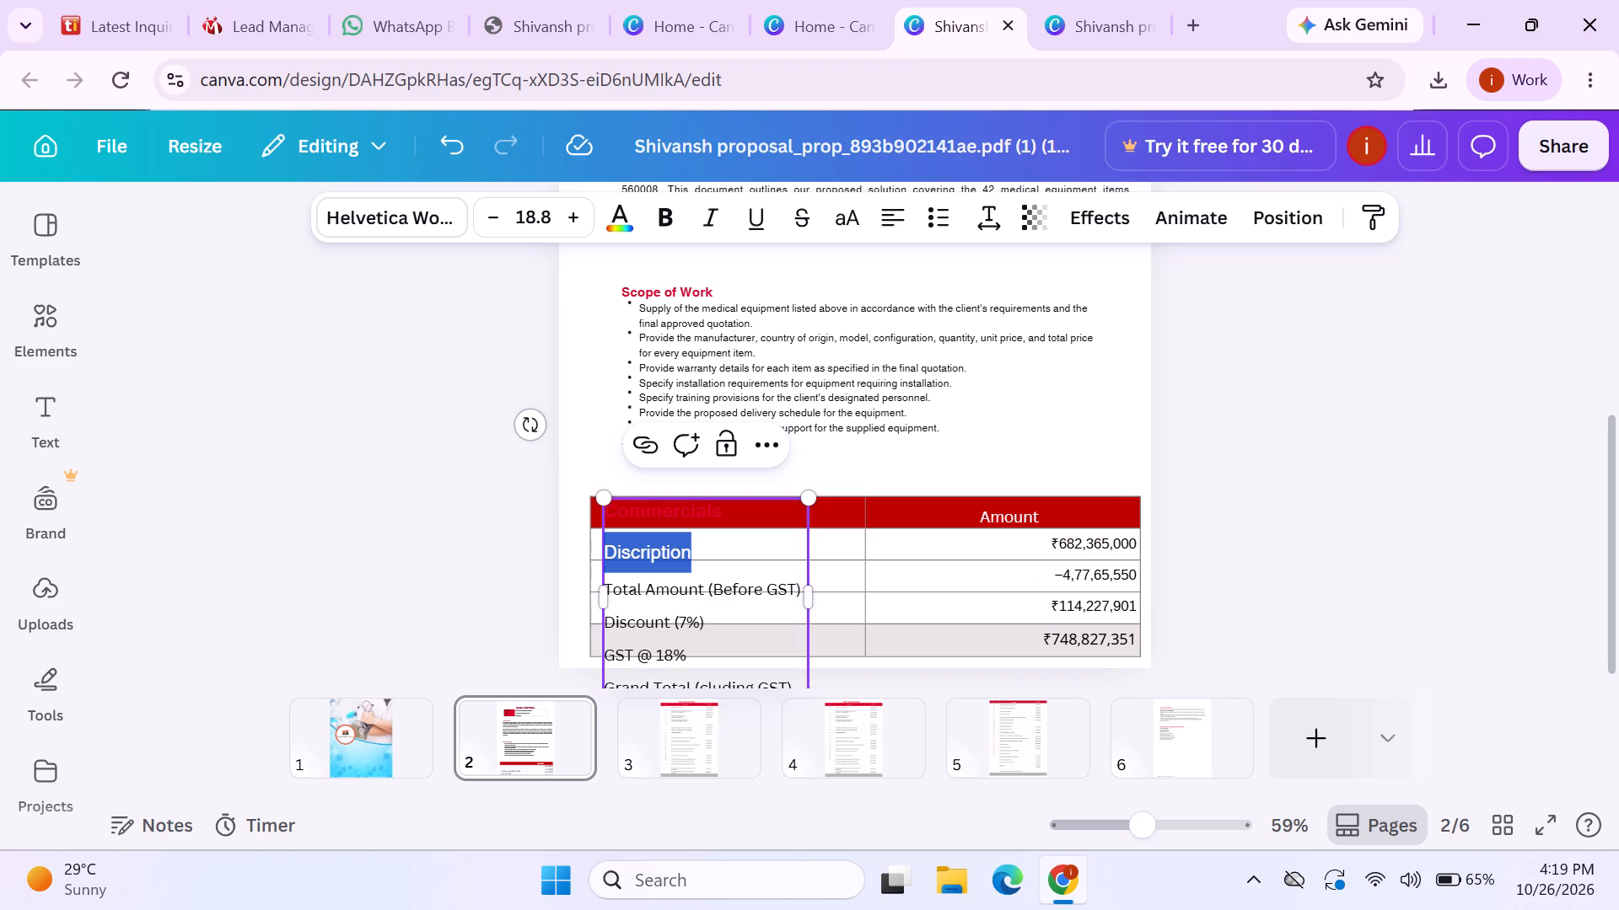
click(776, 571)
click(405, 588)
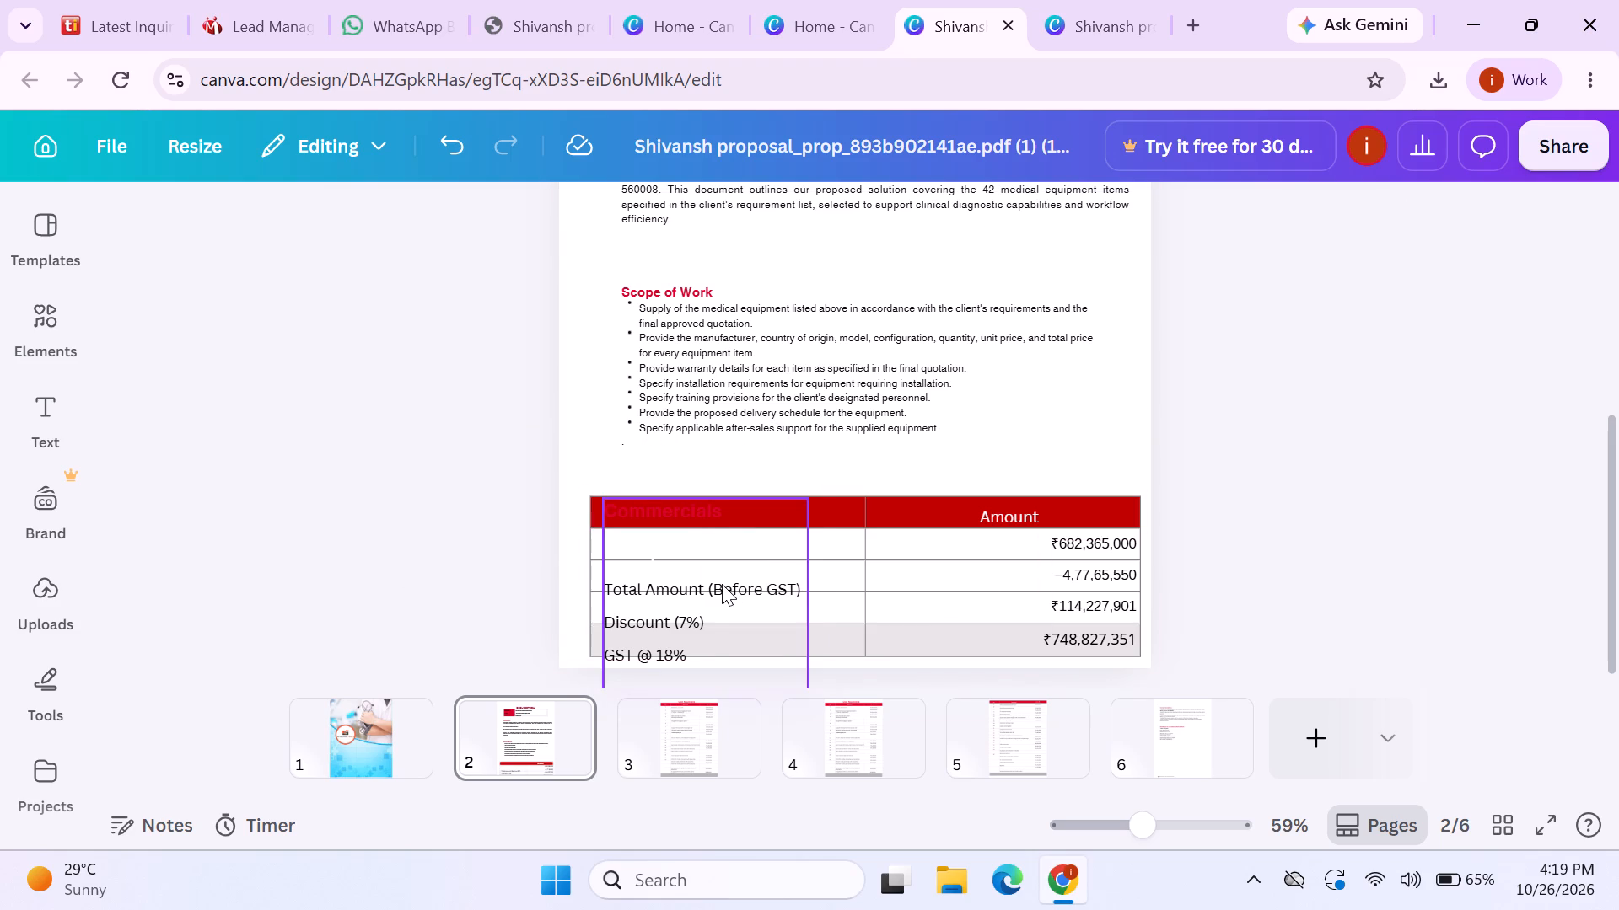
Move the label text up and shrink it slightly so Commercials sits above the table and "Discription" falls in the red header row.
drag(722, 584, 734, 541)
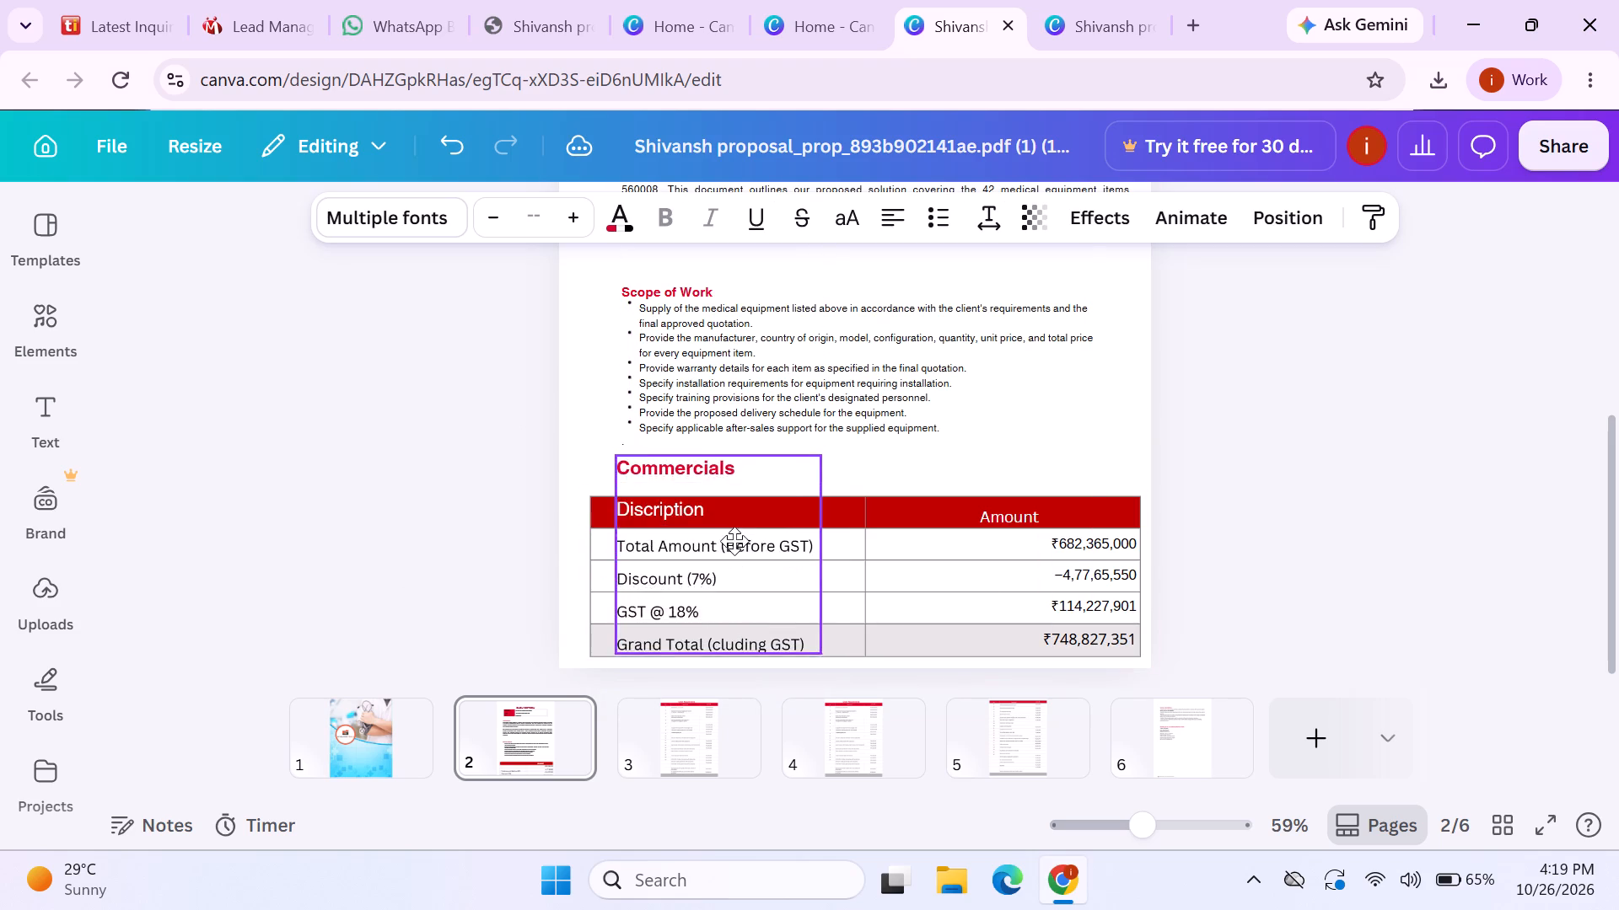
drag(734, 541, 724, 543)
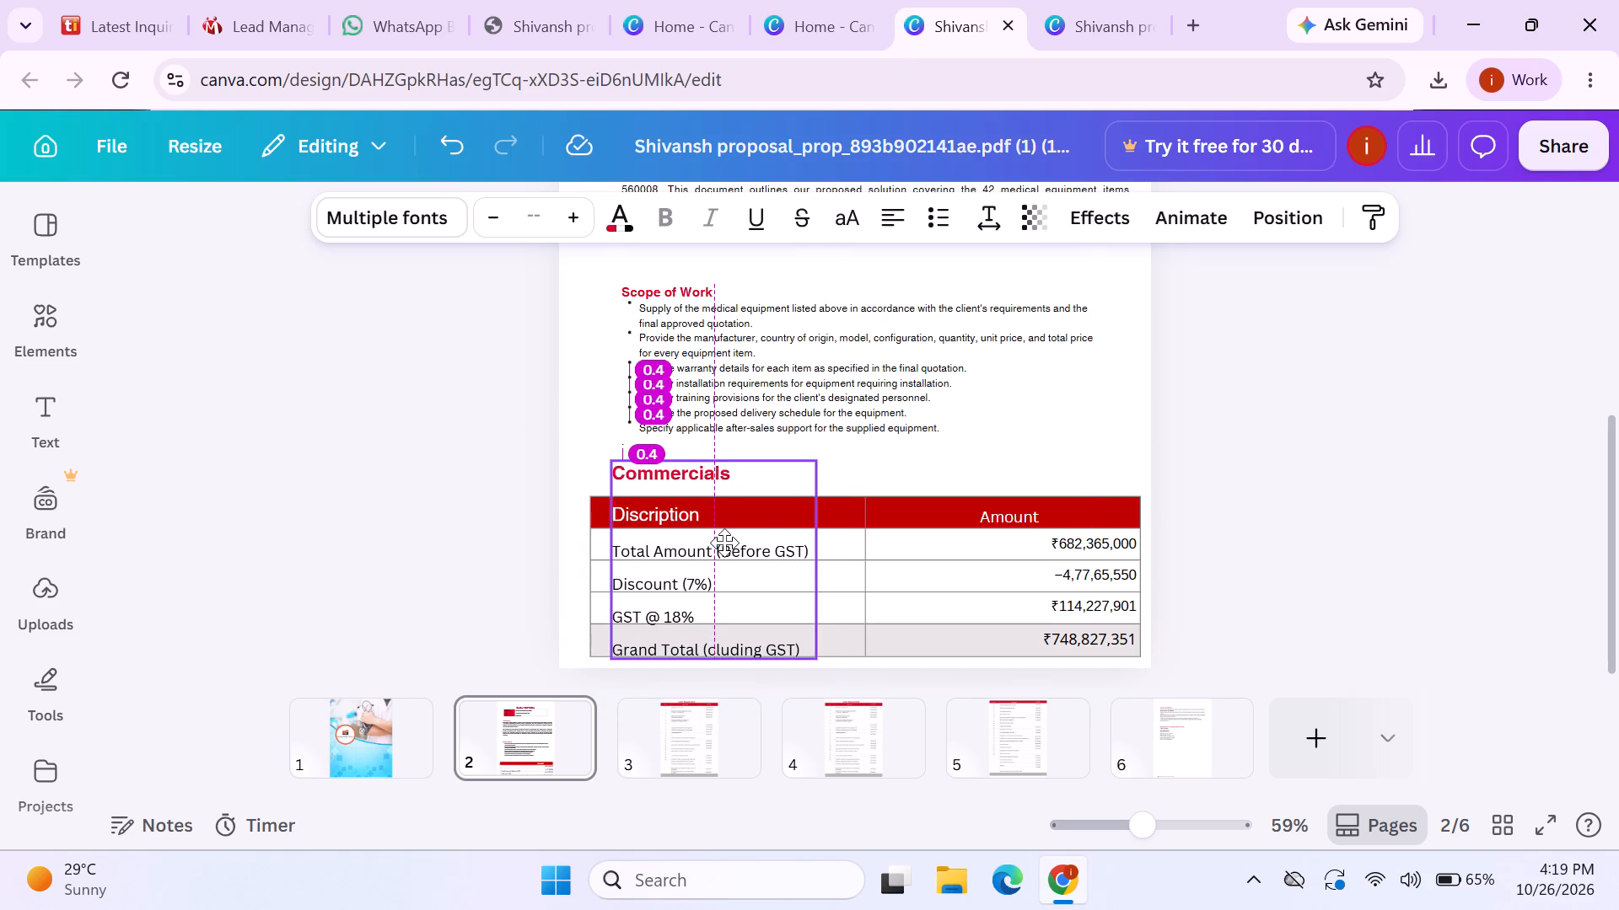
drag(724, 543, 731, 537)
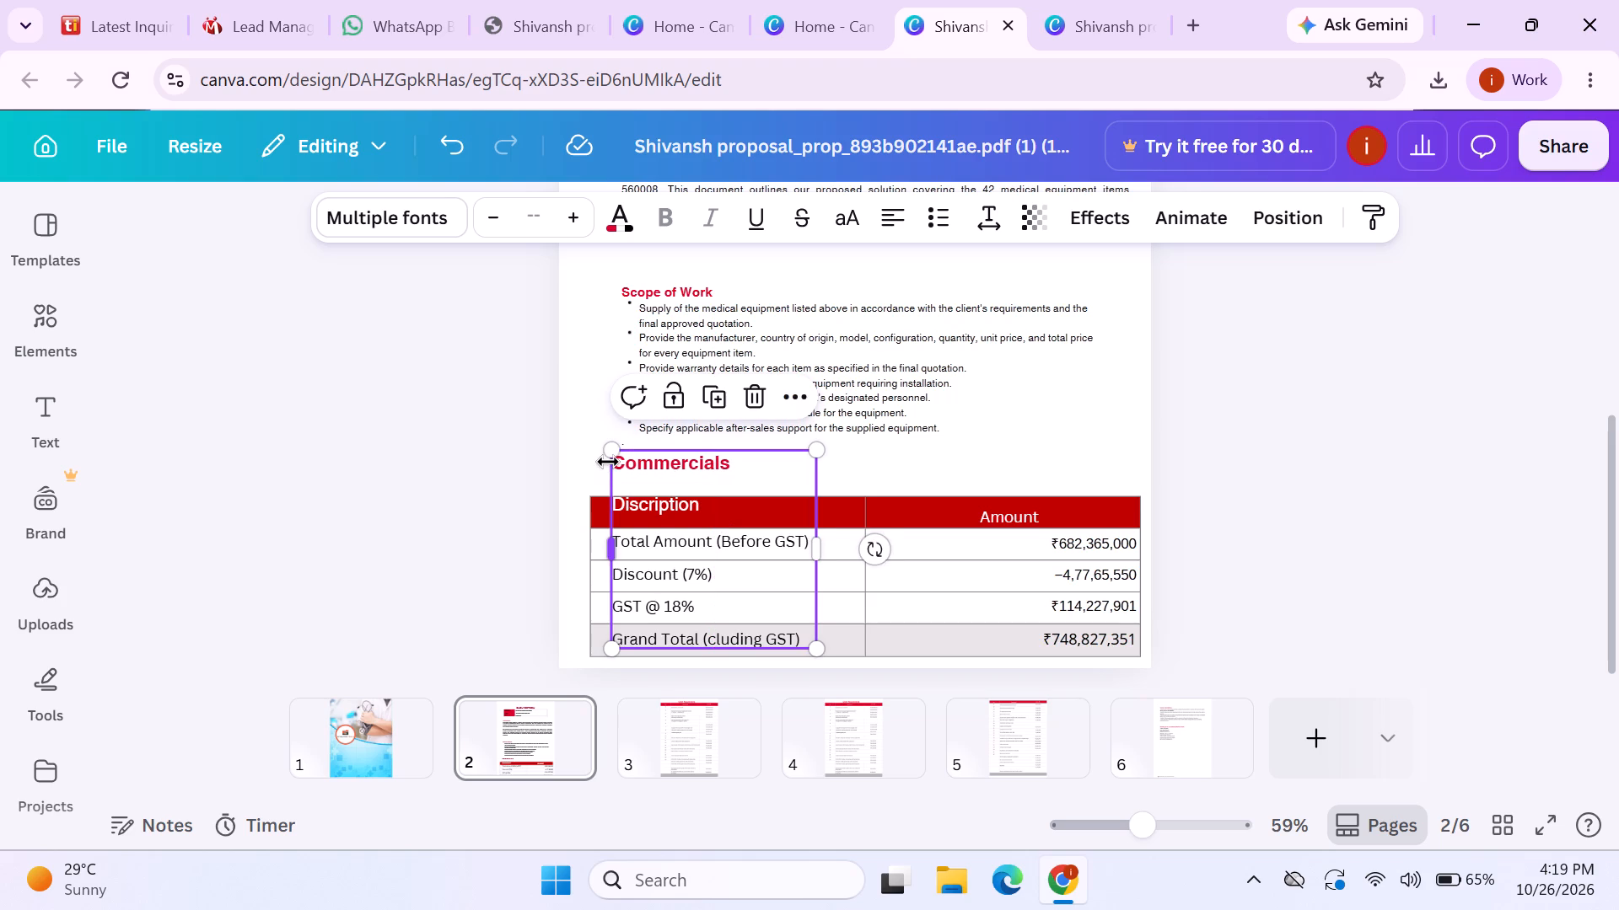
drag(615, 452, 615, 458)
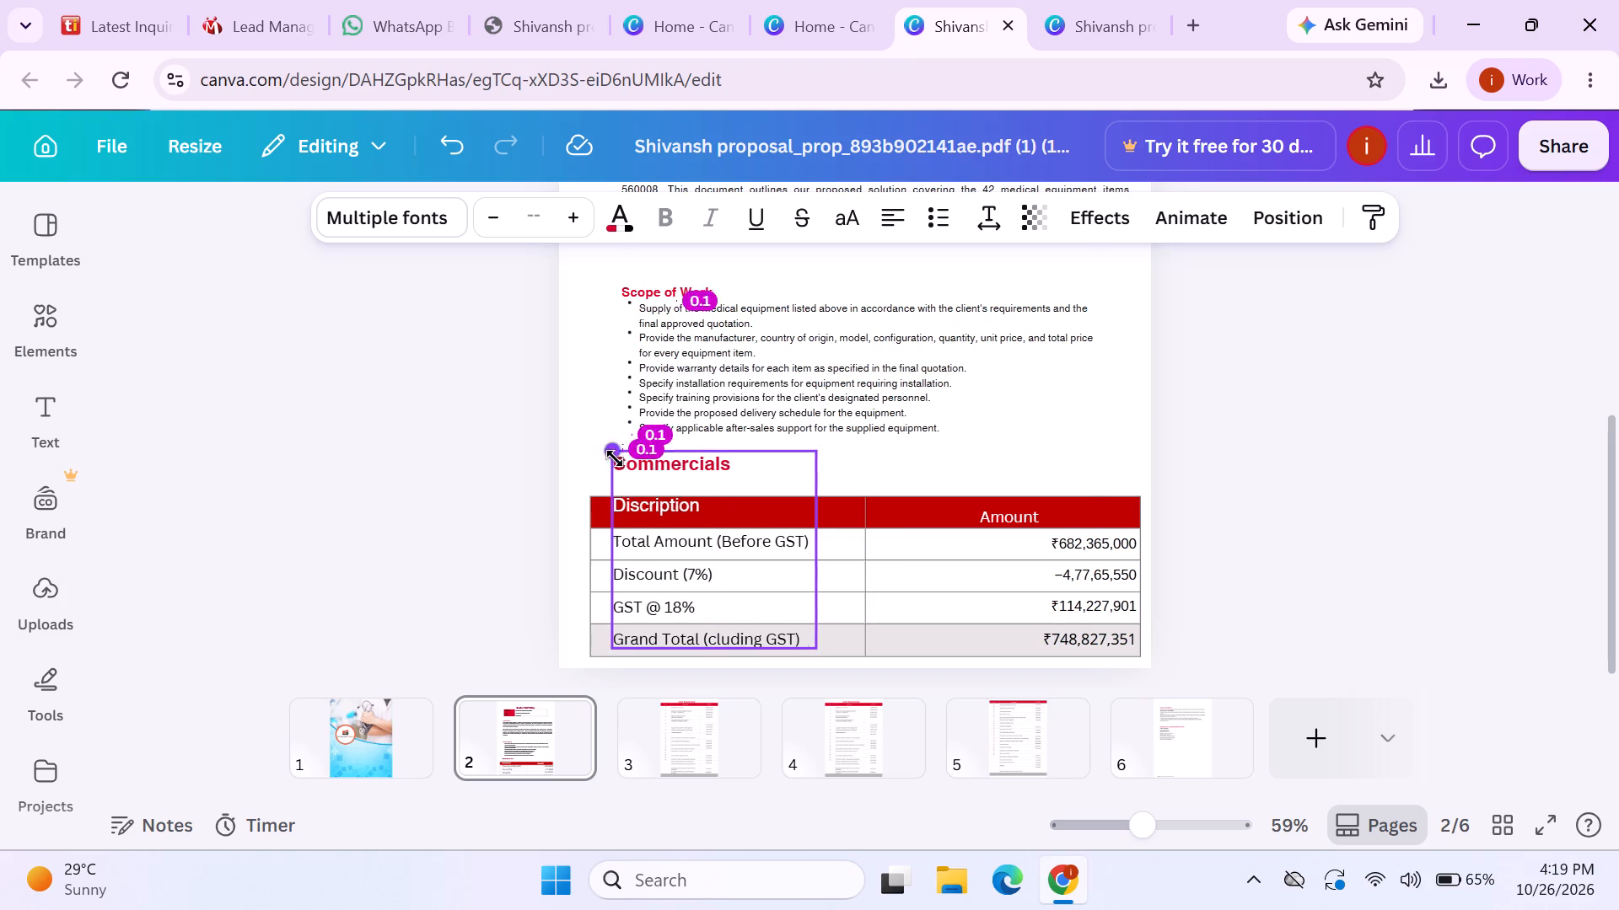
drag(615, 458, 618, 469)
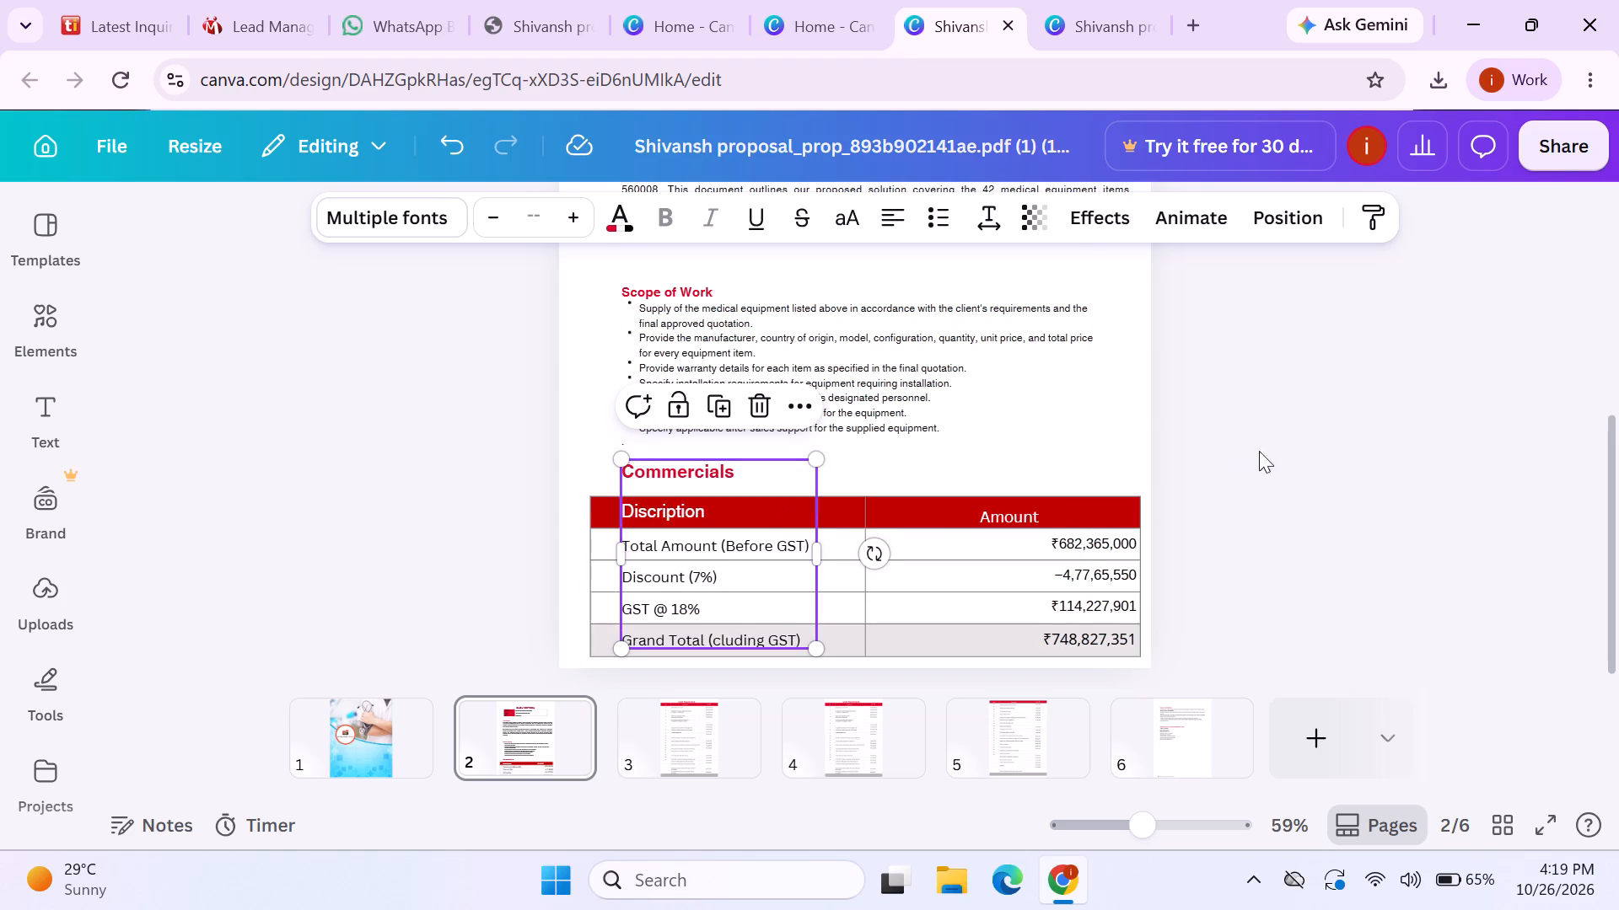
click(1315, 503)
click(702, 573)
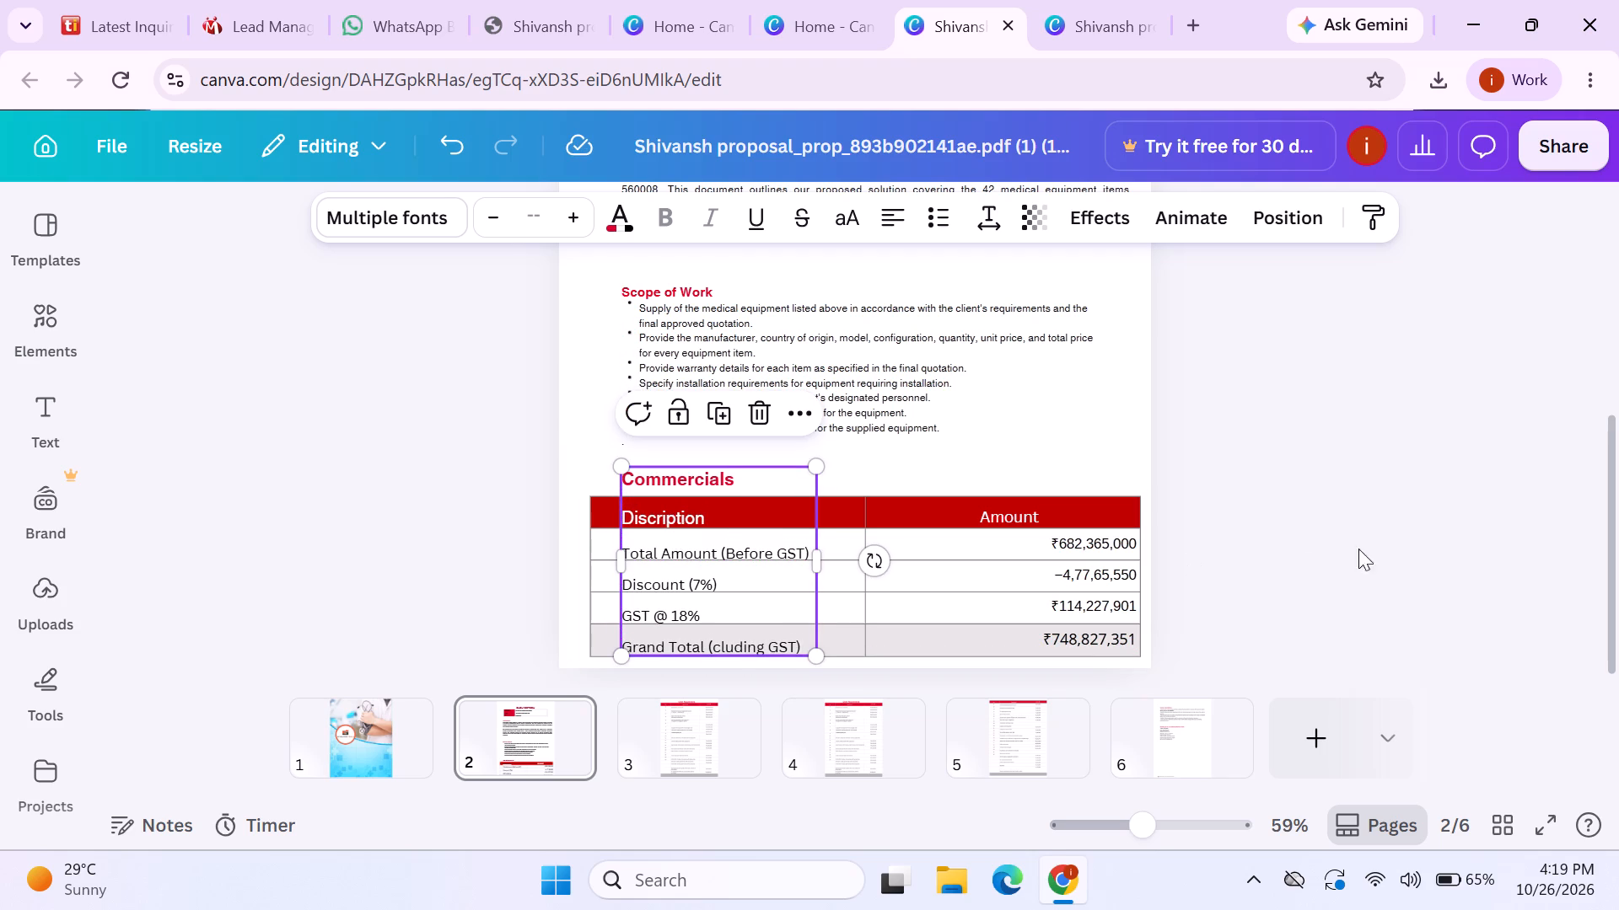
click(1328, 565)
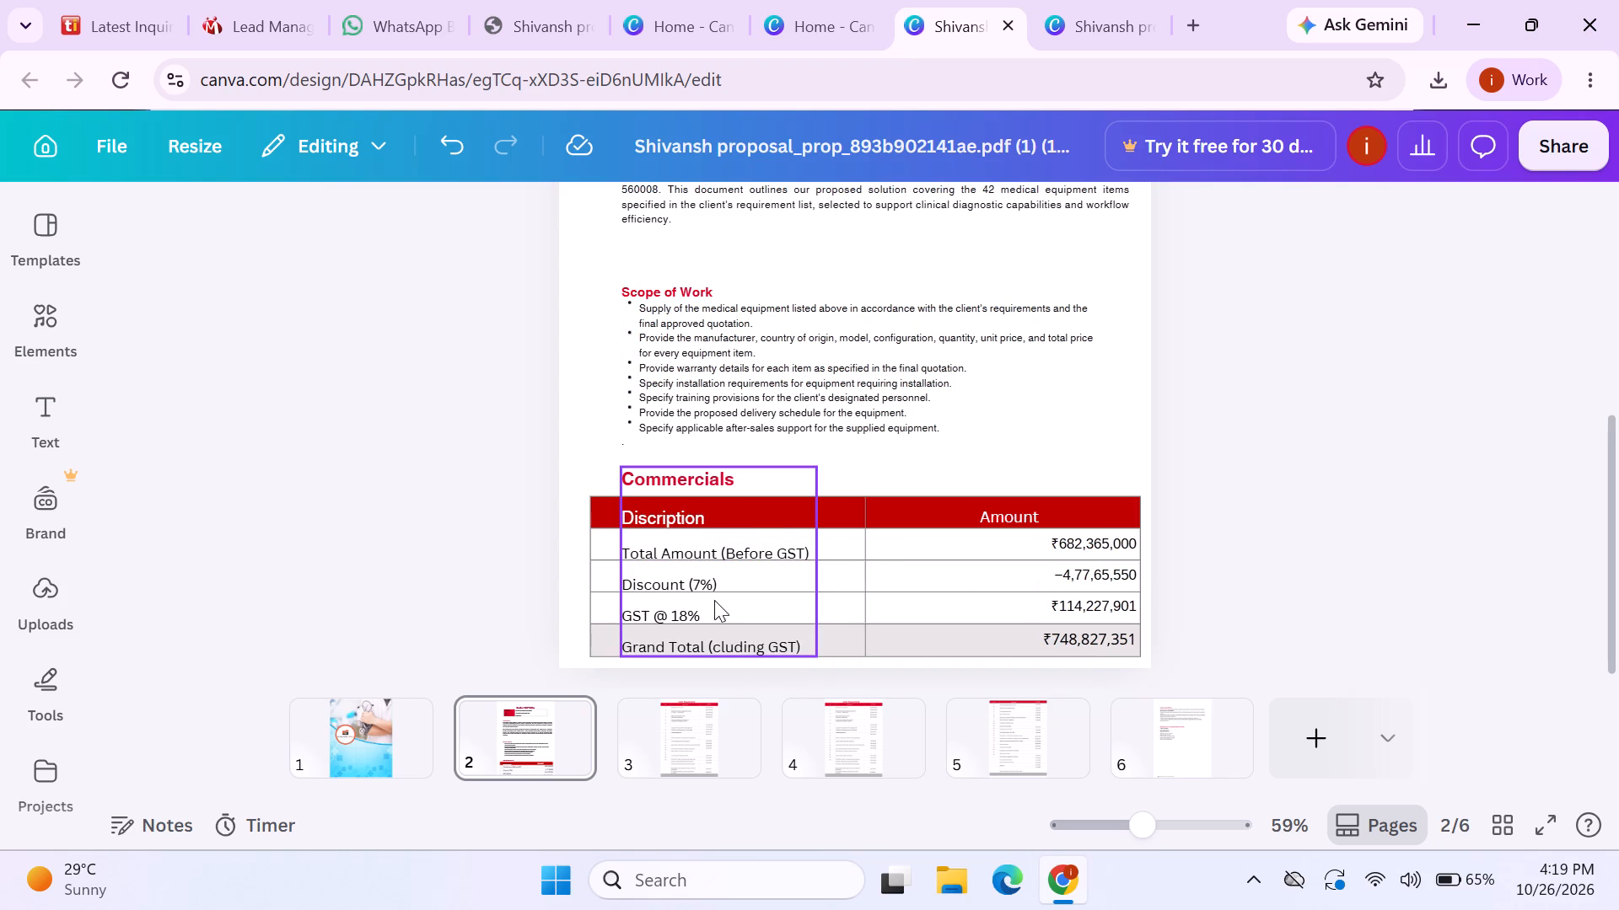
Look through pages 2 to 6 of the six-page proposal, checking for a duplicate proposal details page and reviewing the equipment and terms pages.
click(734, 748)
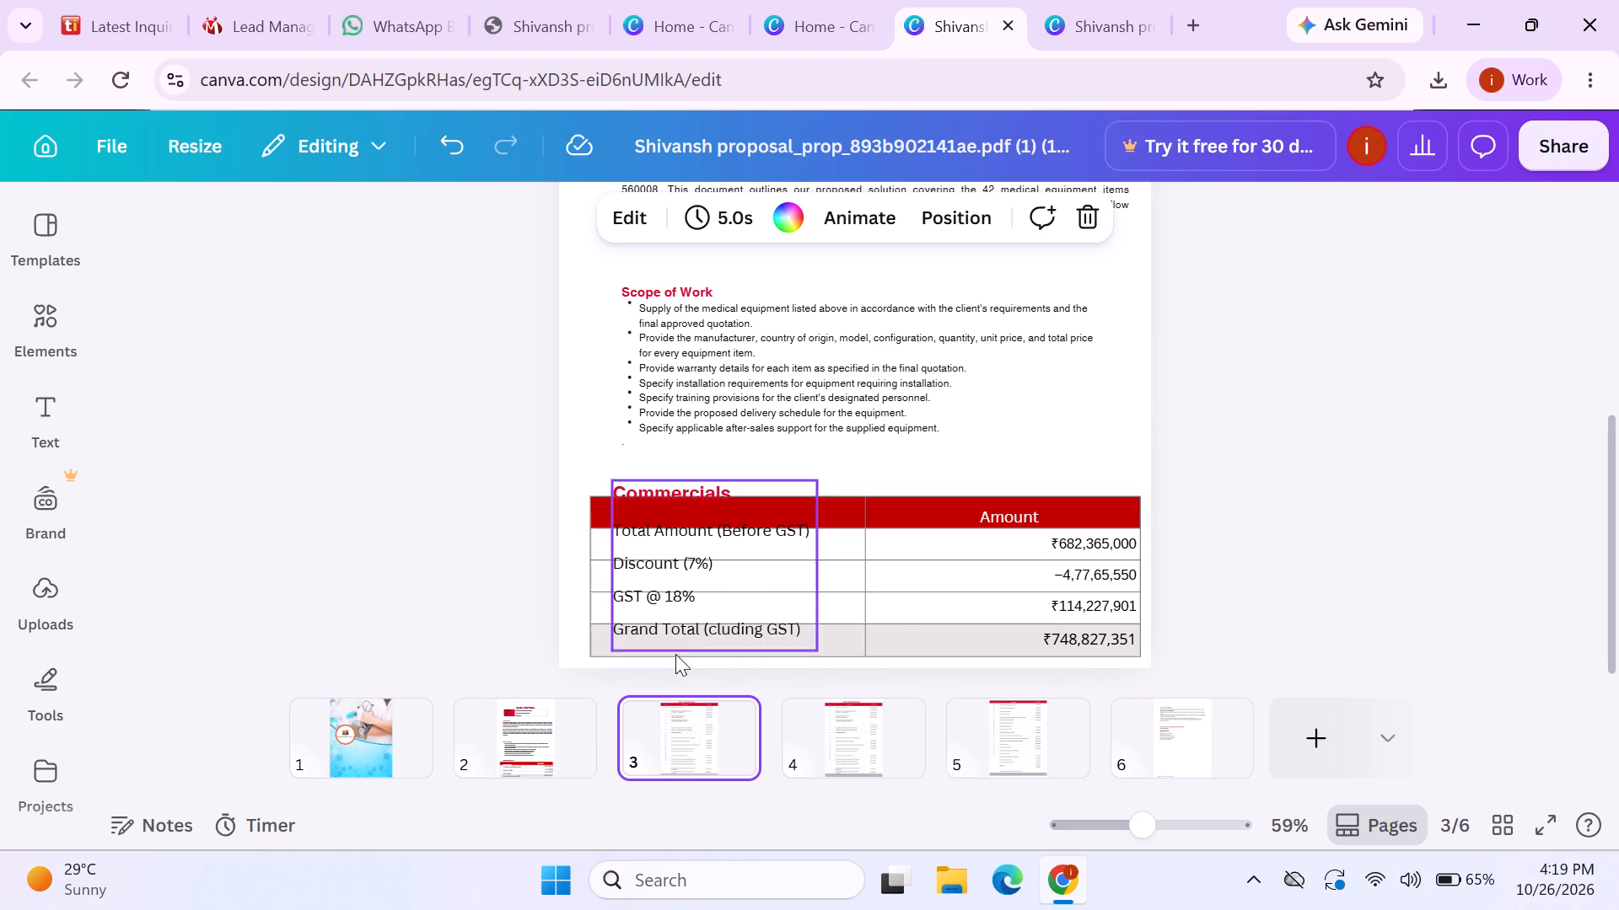
click(746, 702)
click(722, 741)
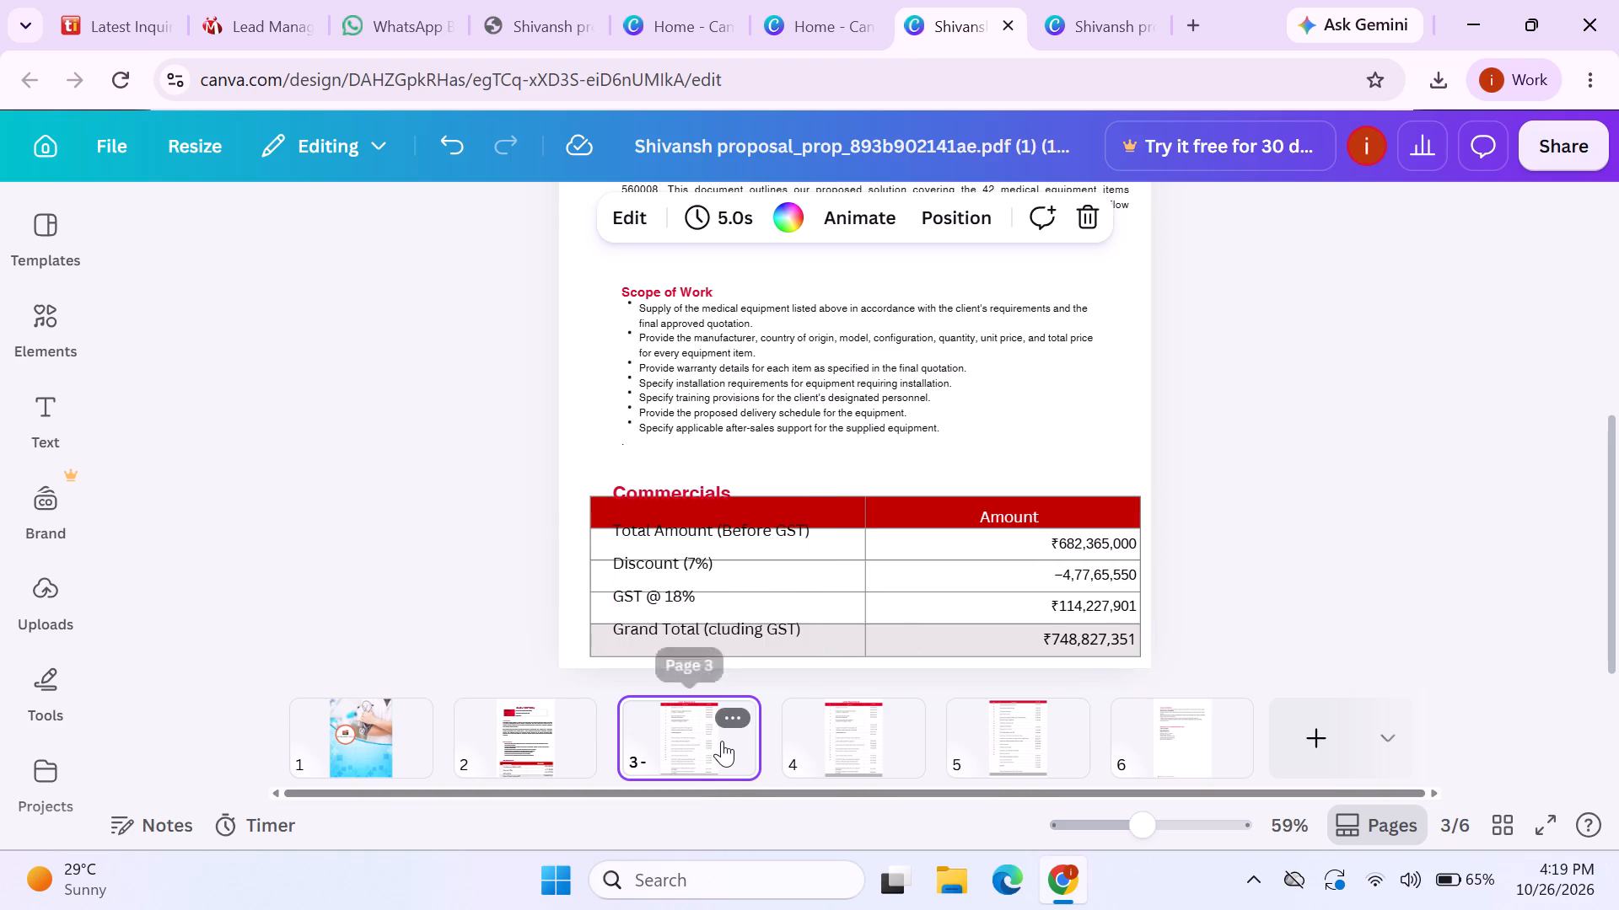
scroll(1320, 597, up, 3)
scroll(1320, 594, down, 3)
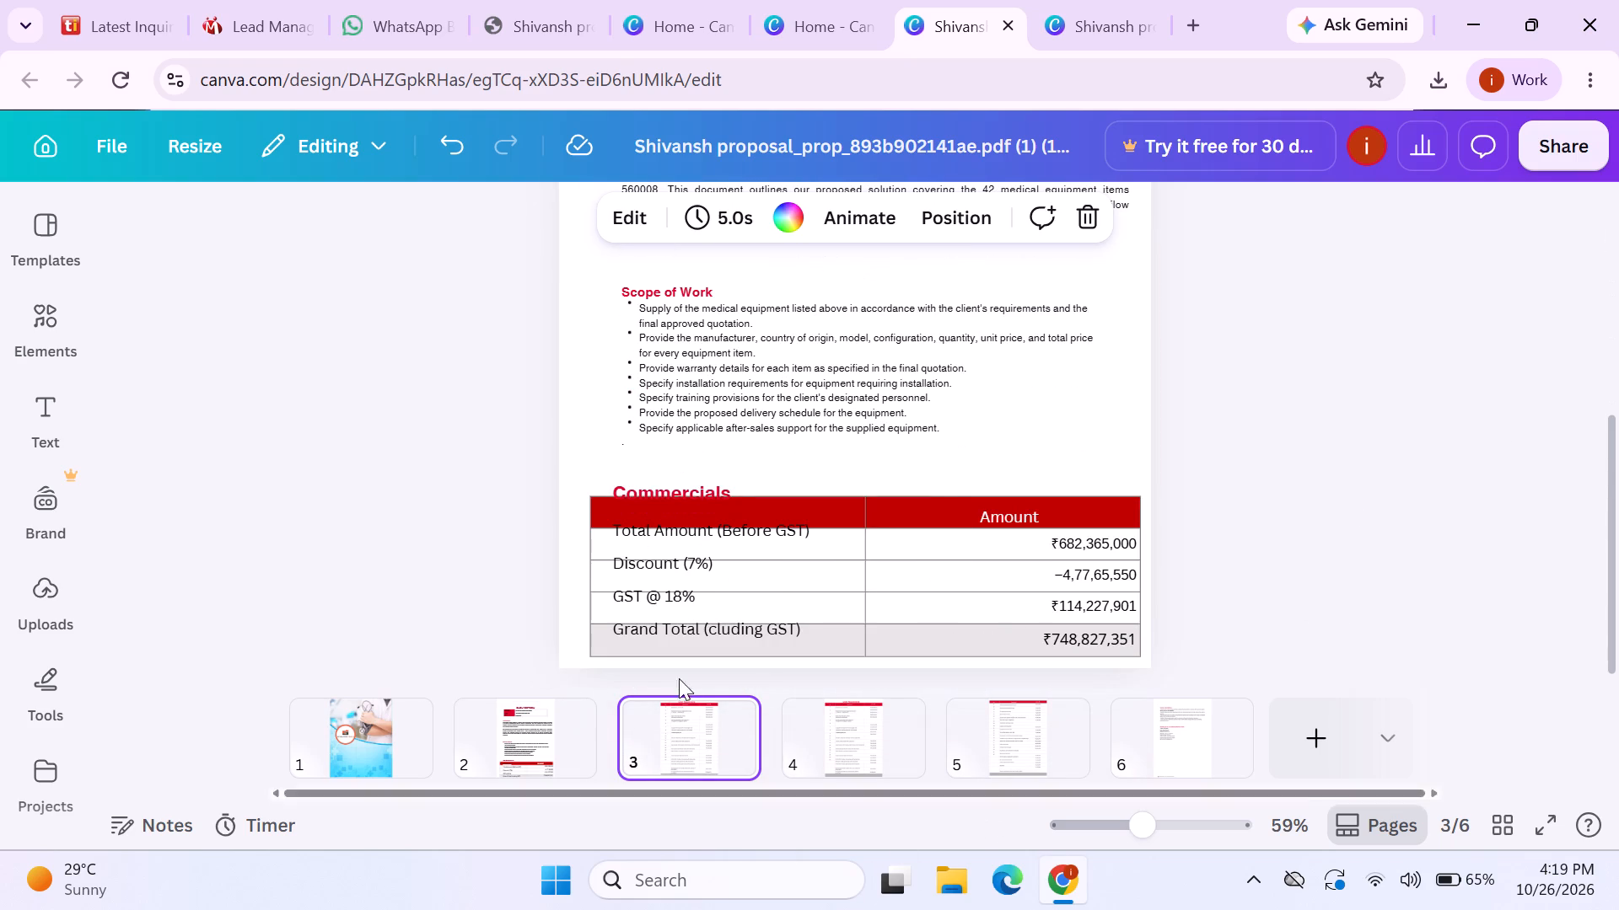
click(729, 720)
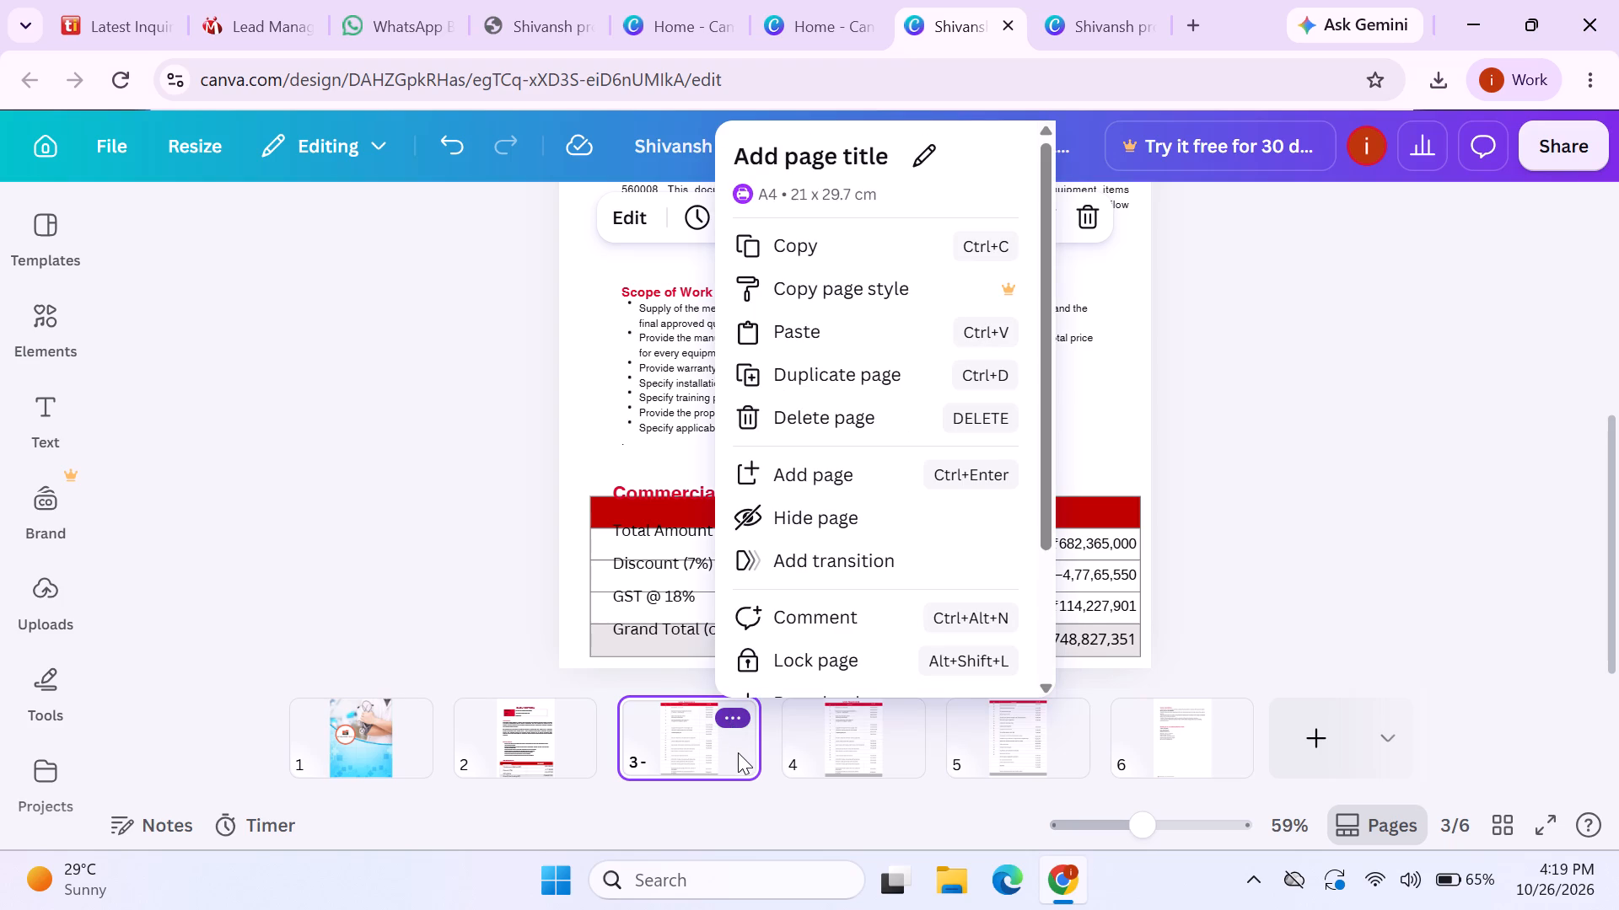
click(738, 752)
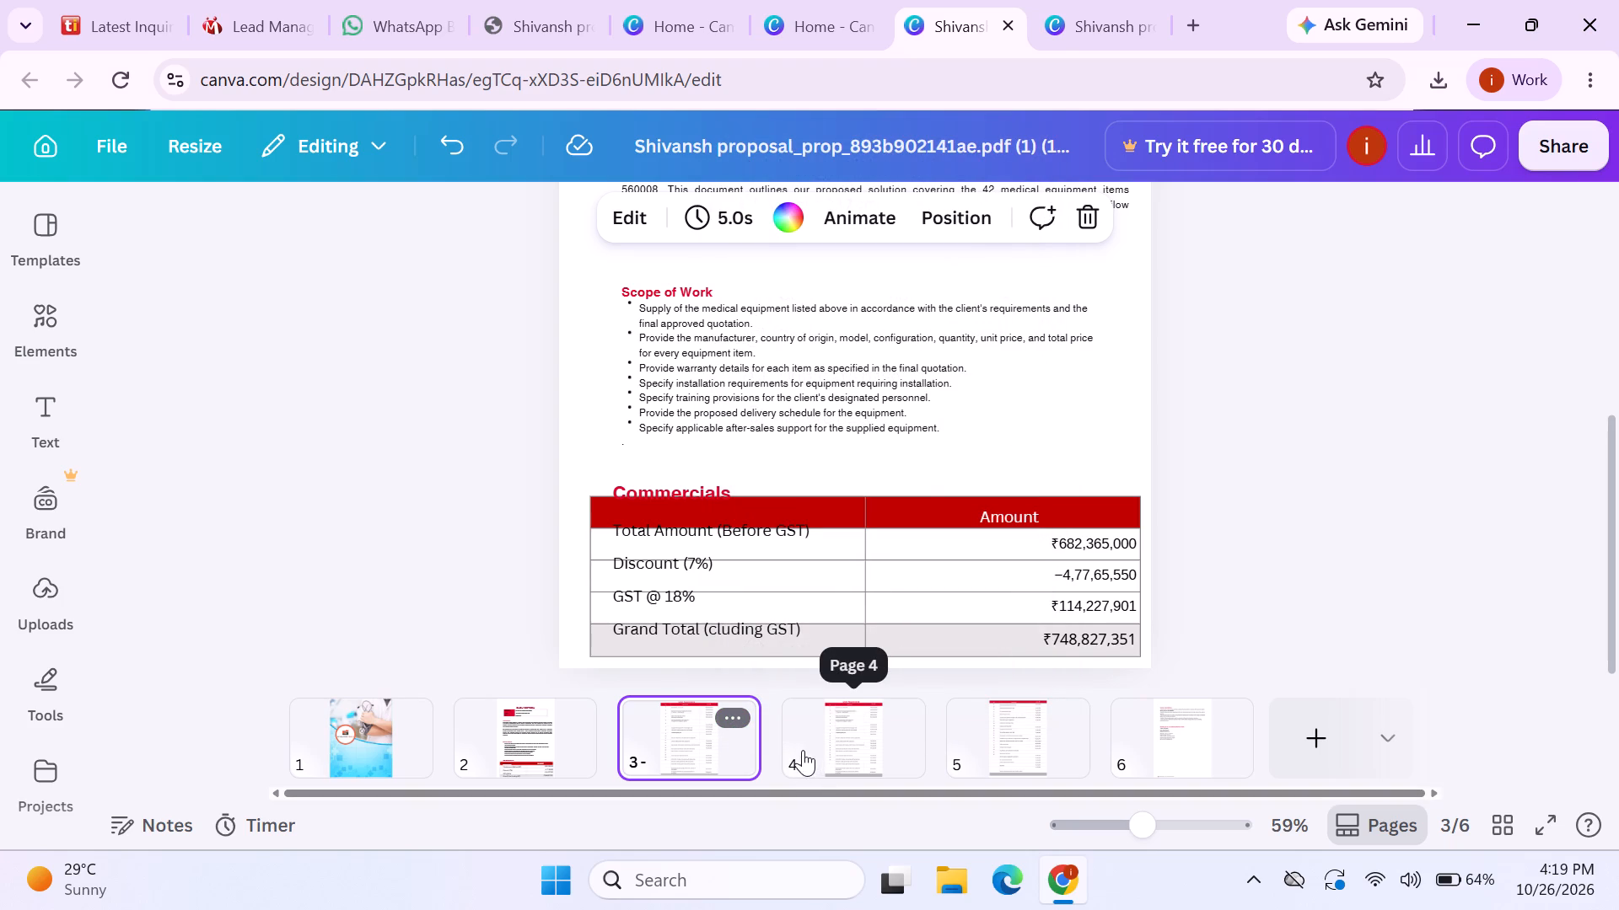
click(822, 736)
click(752, 727)
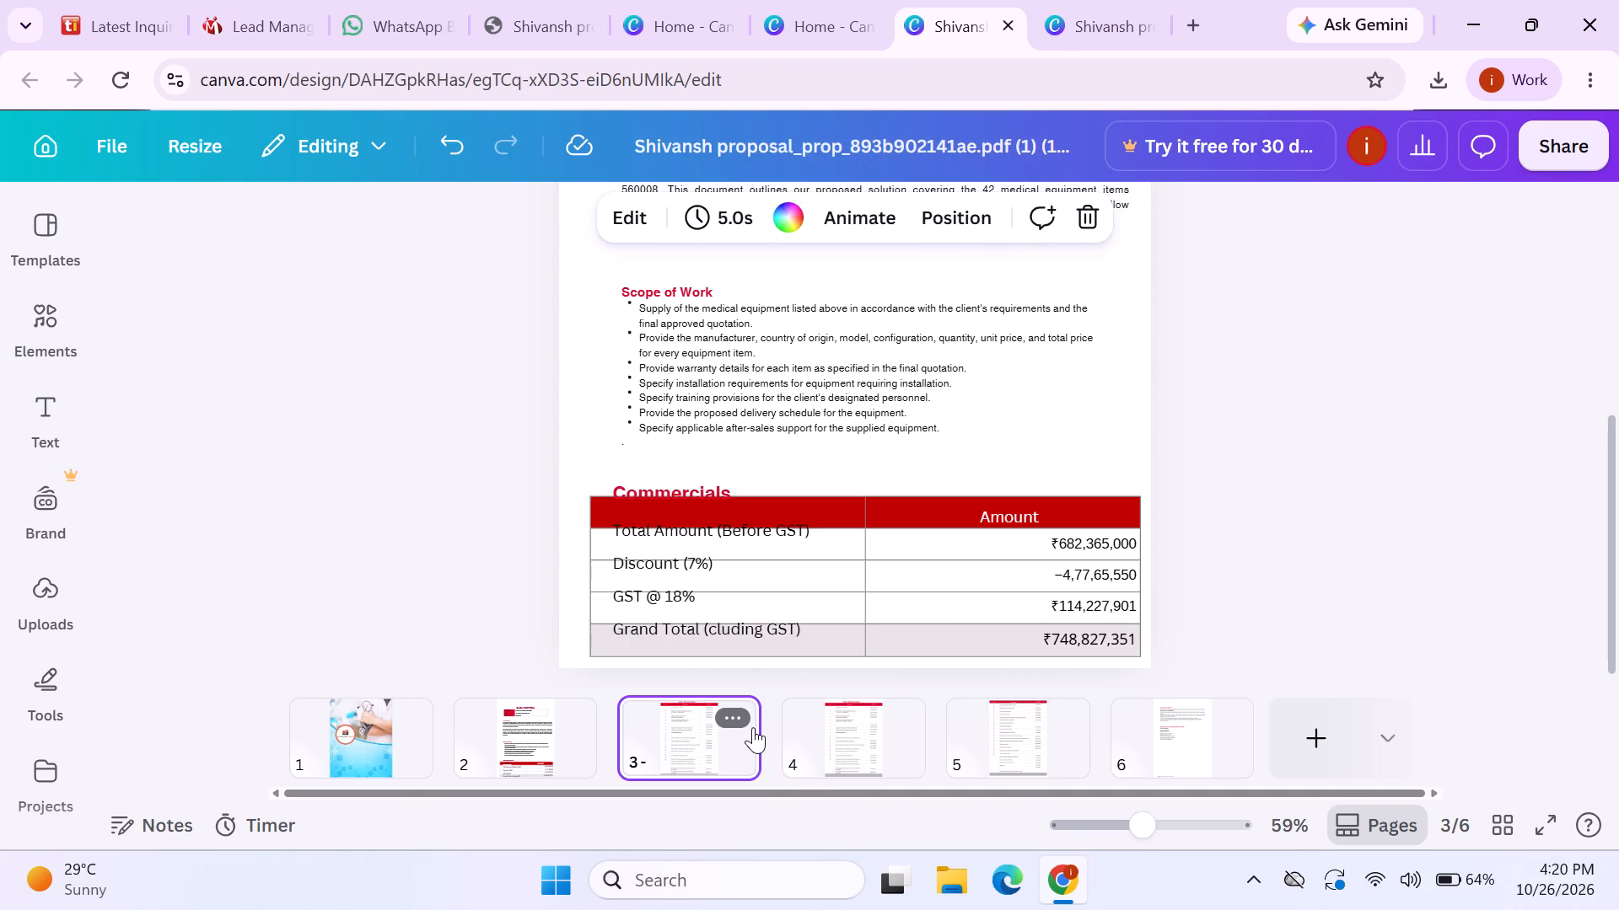
click(914, 748)
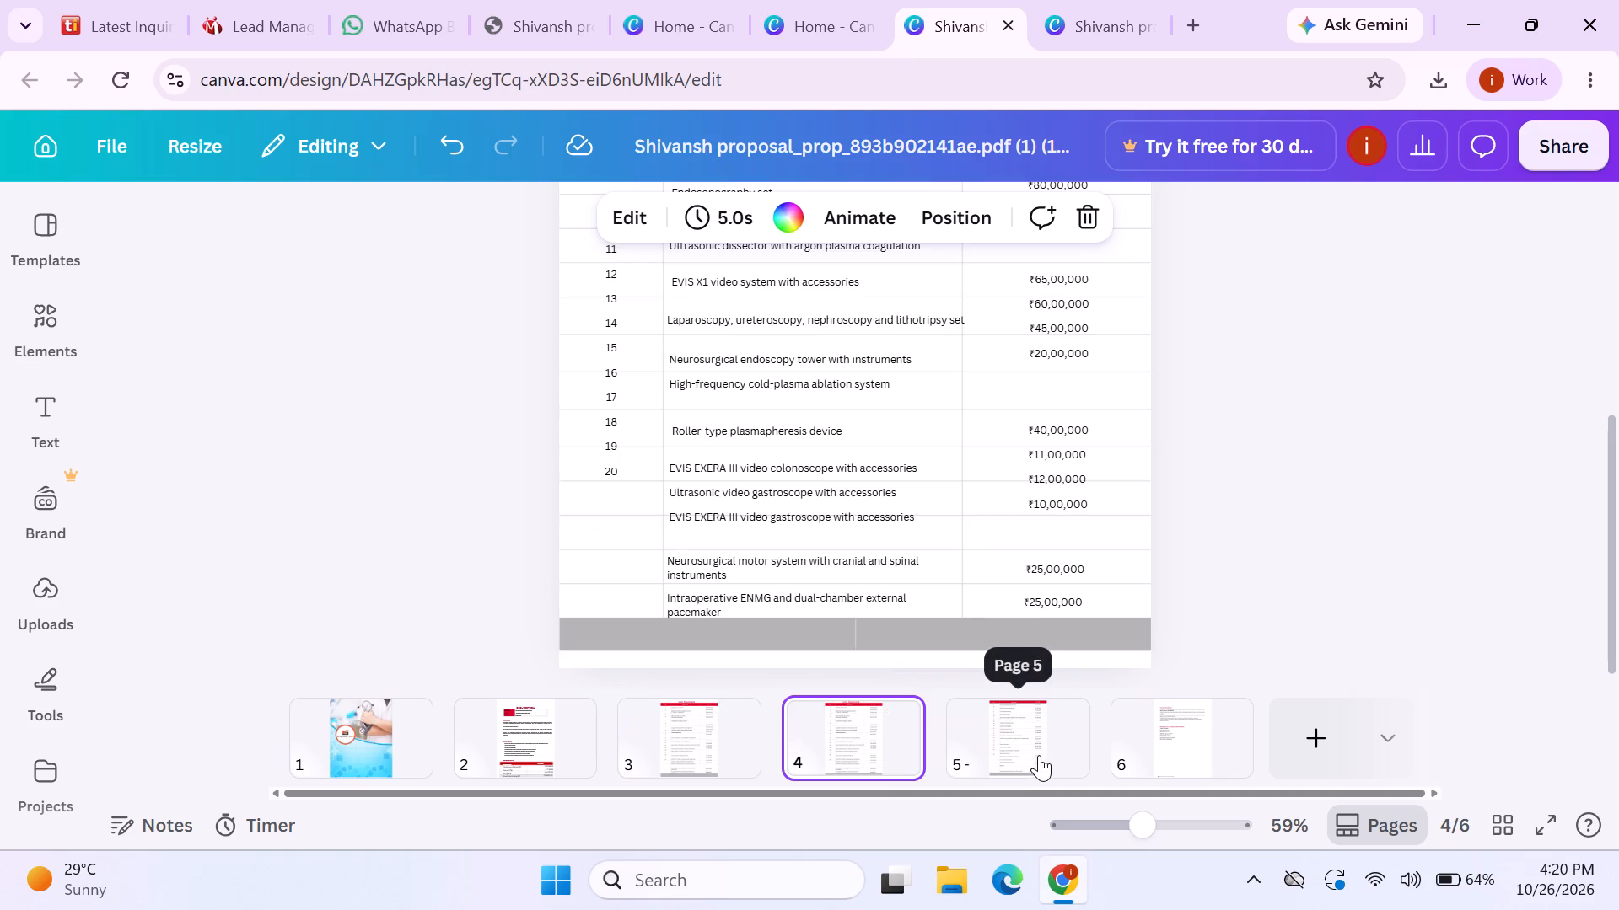
click(1111, 750)
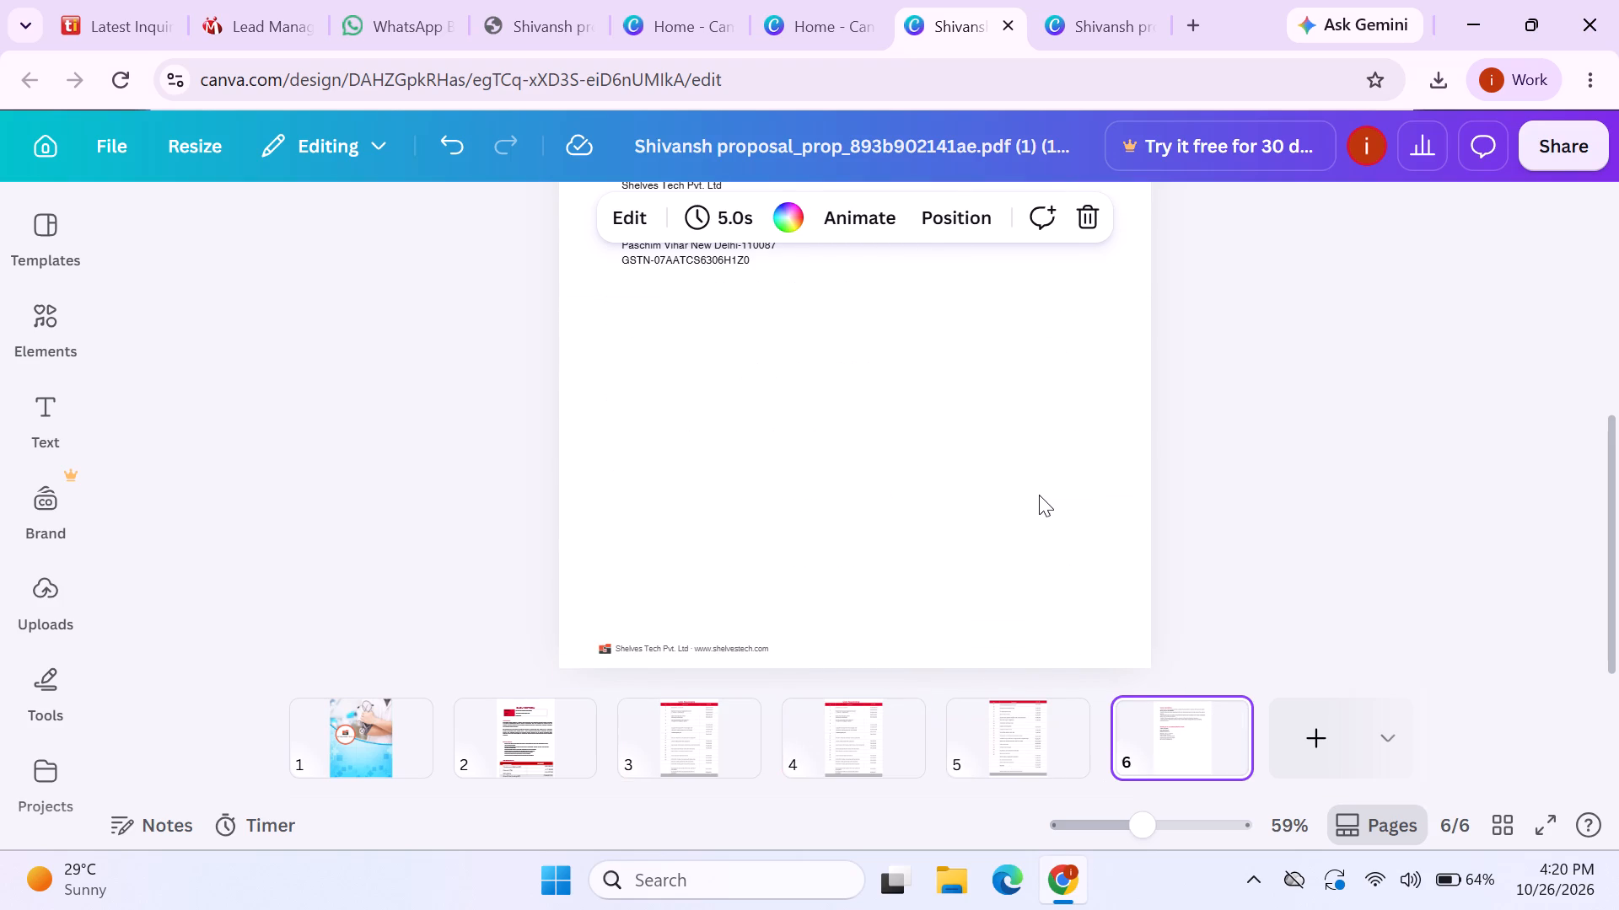
scroll(1039, 495, up, 3)
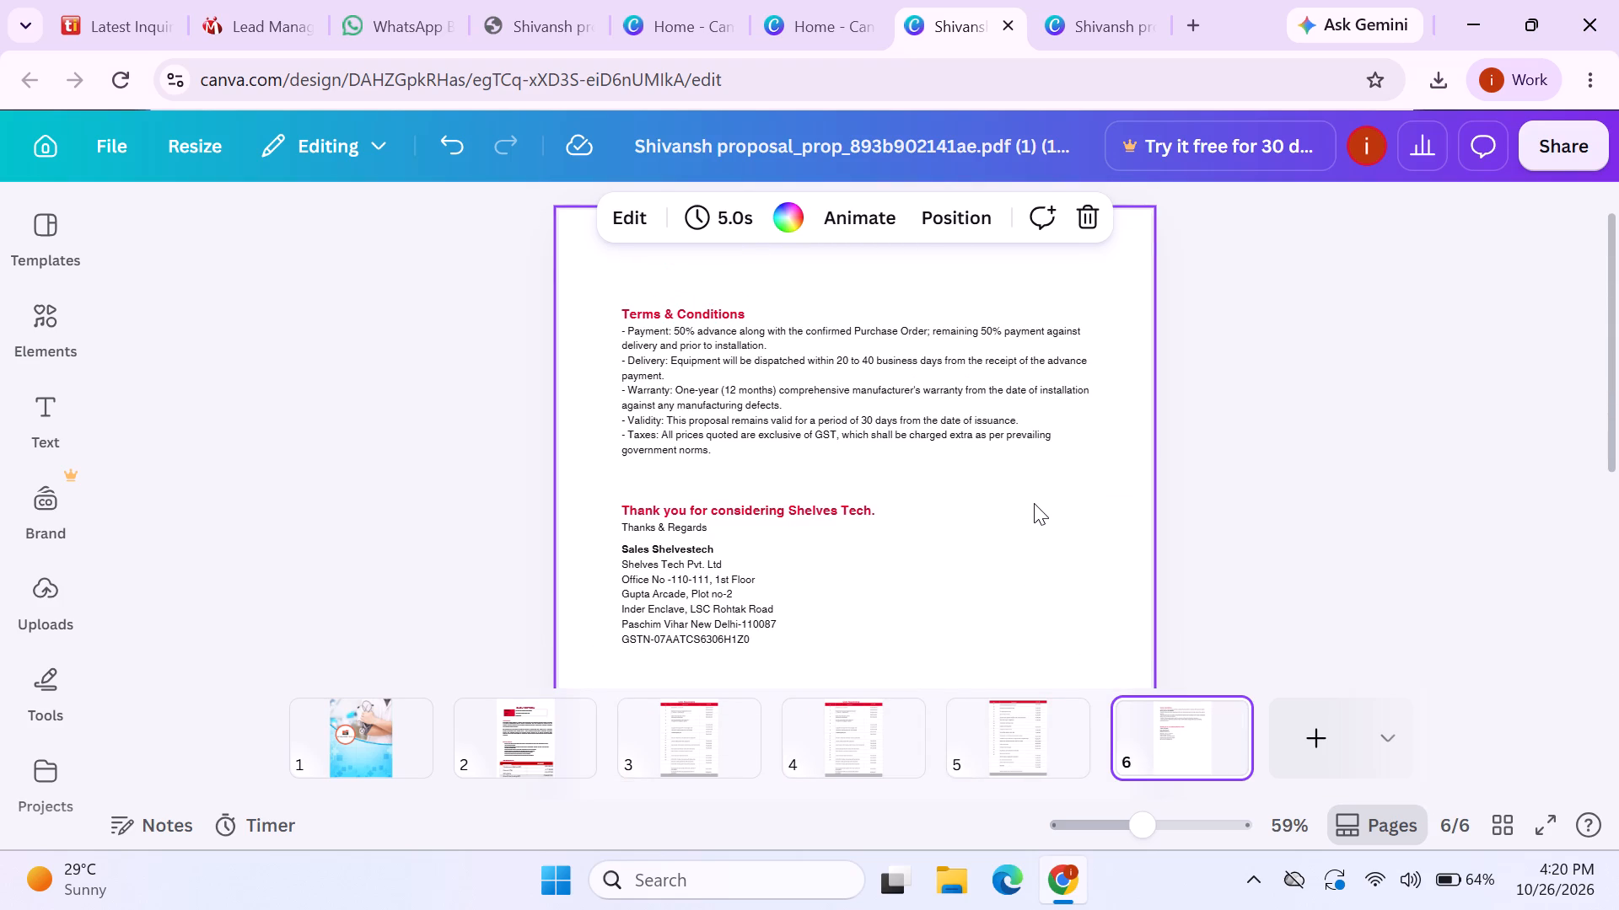
click(1064, 750)
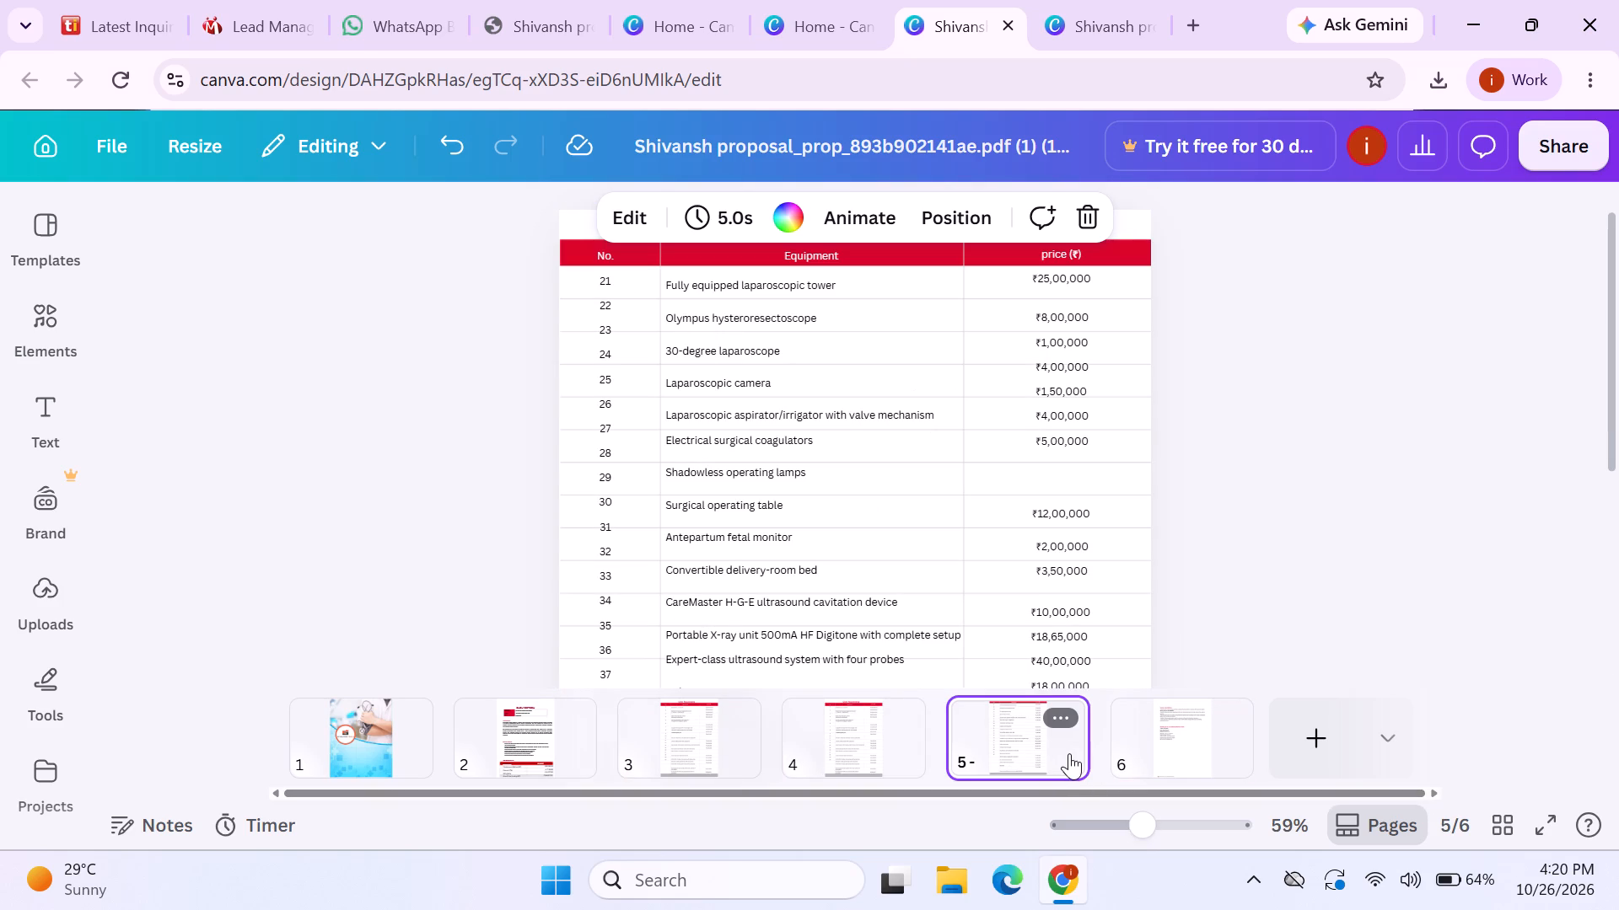
click(927, 749)
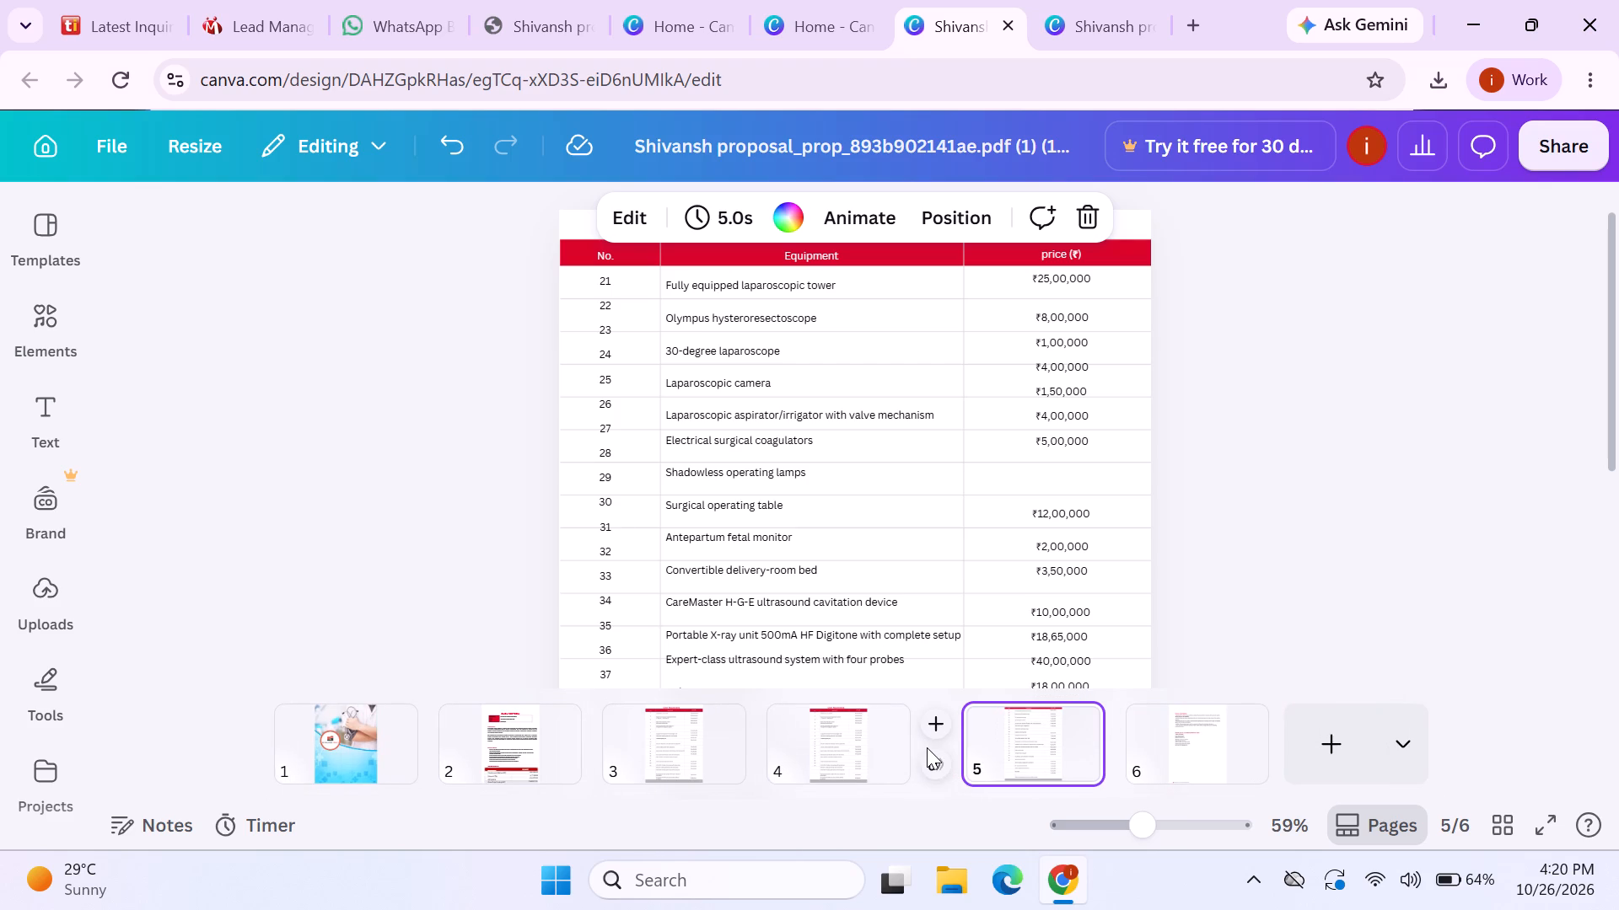
click(884, 742)
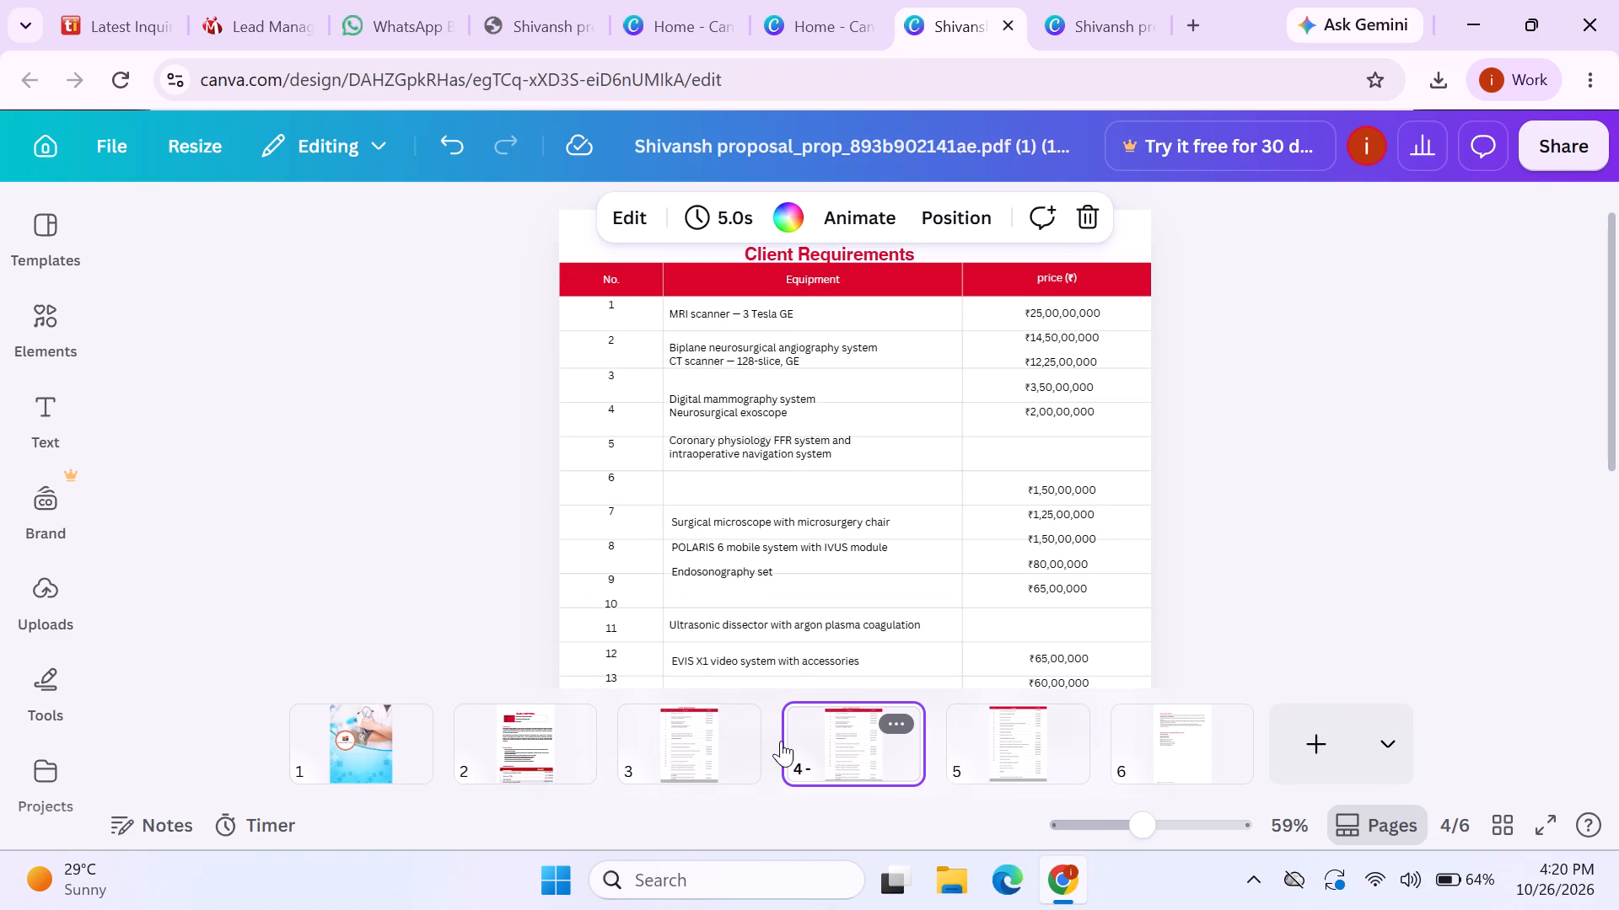
click(760, 752)
click(565, 754)
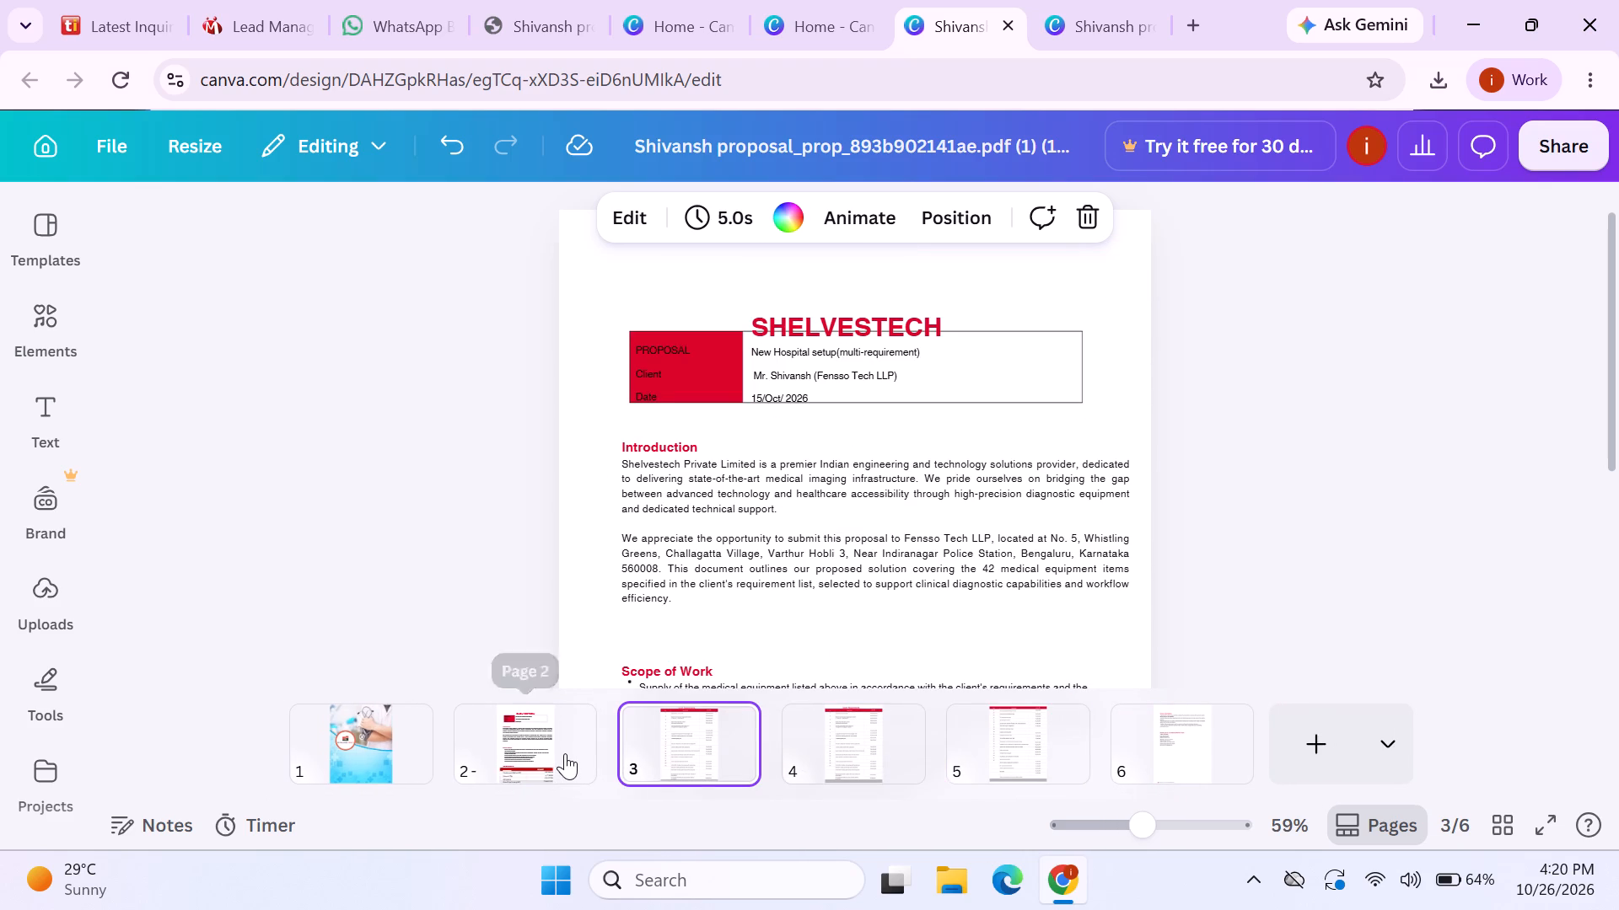
Compare pages 2 and 3, and delete page 3, the outdated duplicate dated 15/Oct/ 2026 with the misaligned Commercials labels.
click(651, 743)
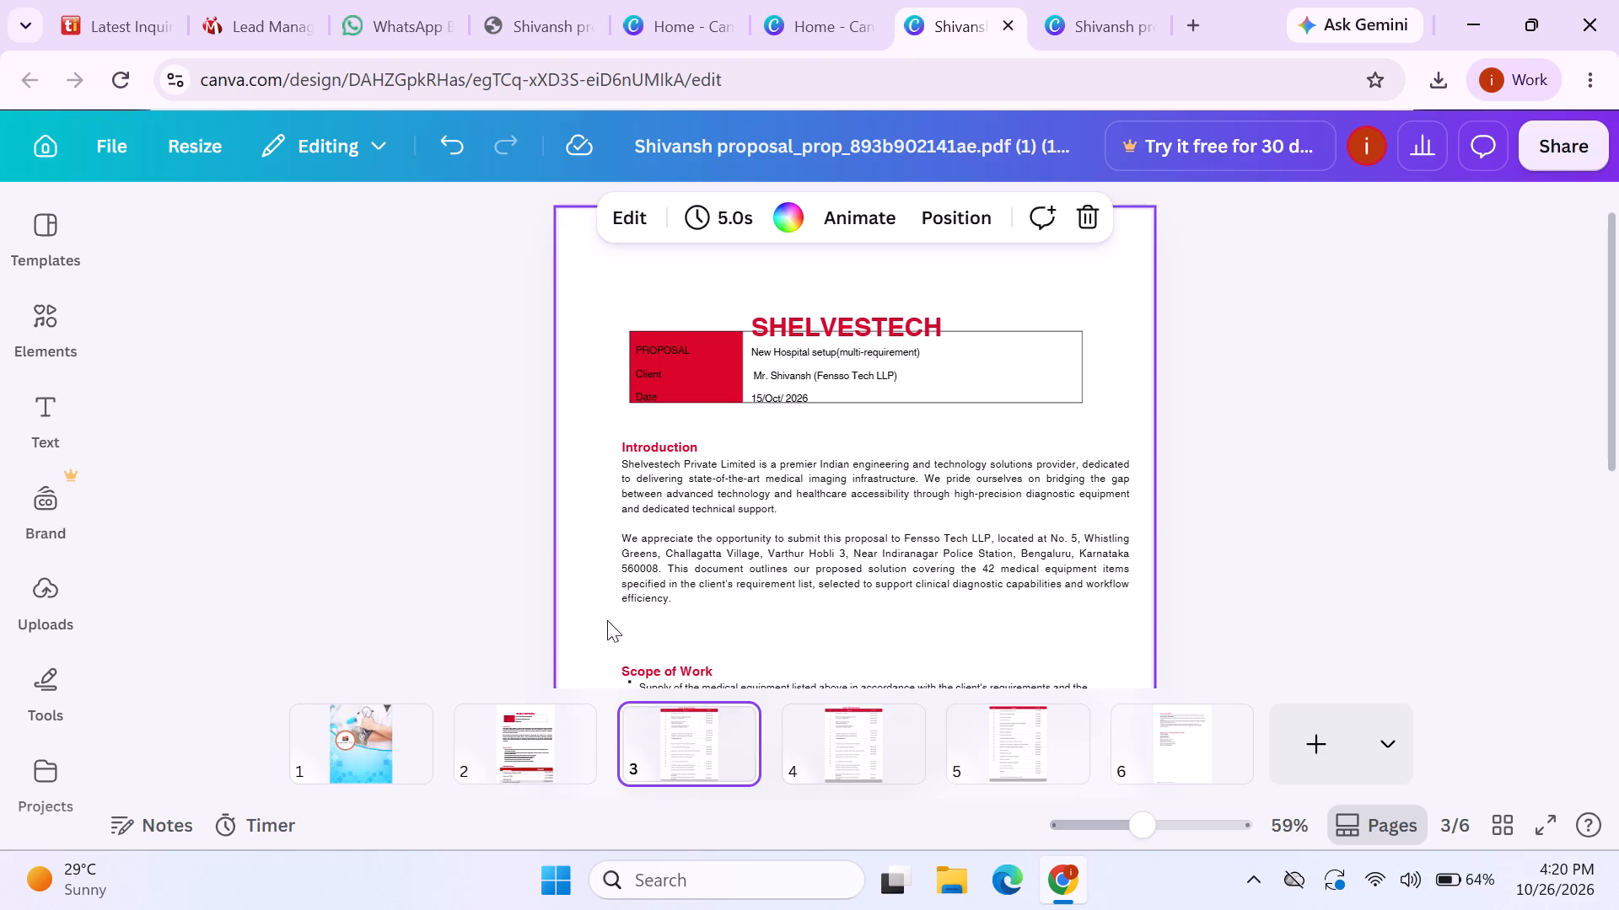
click(587, 768)
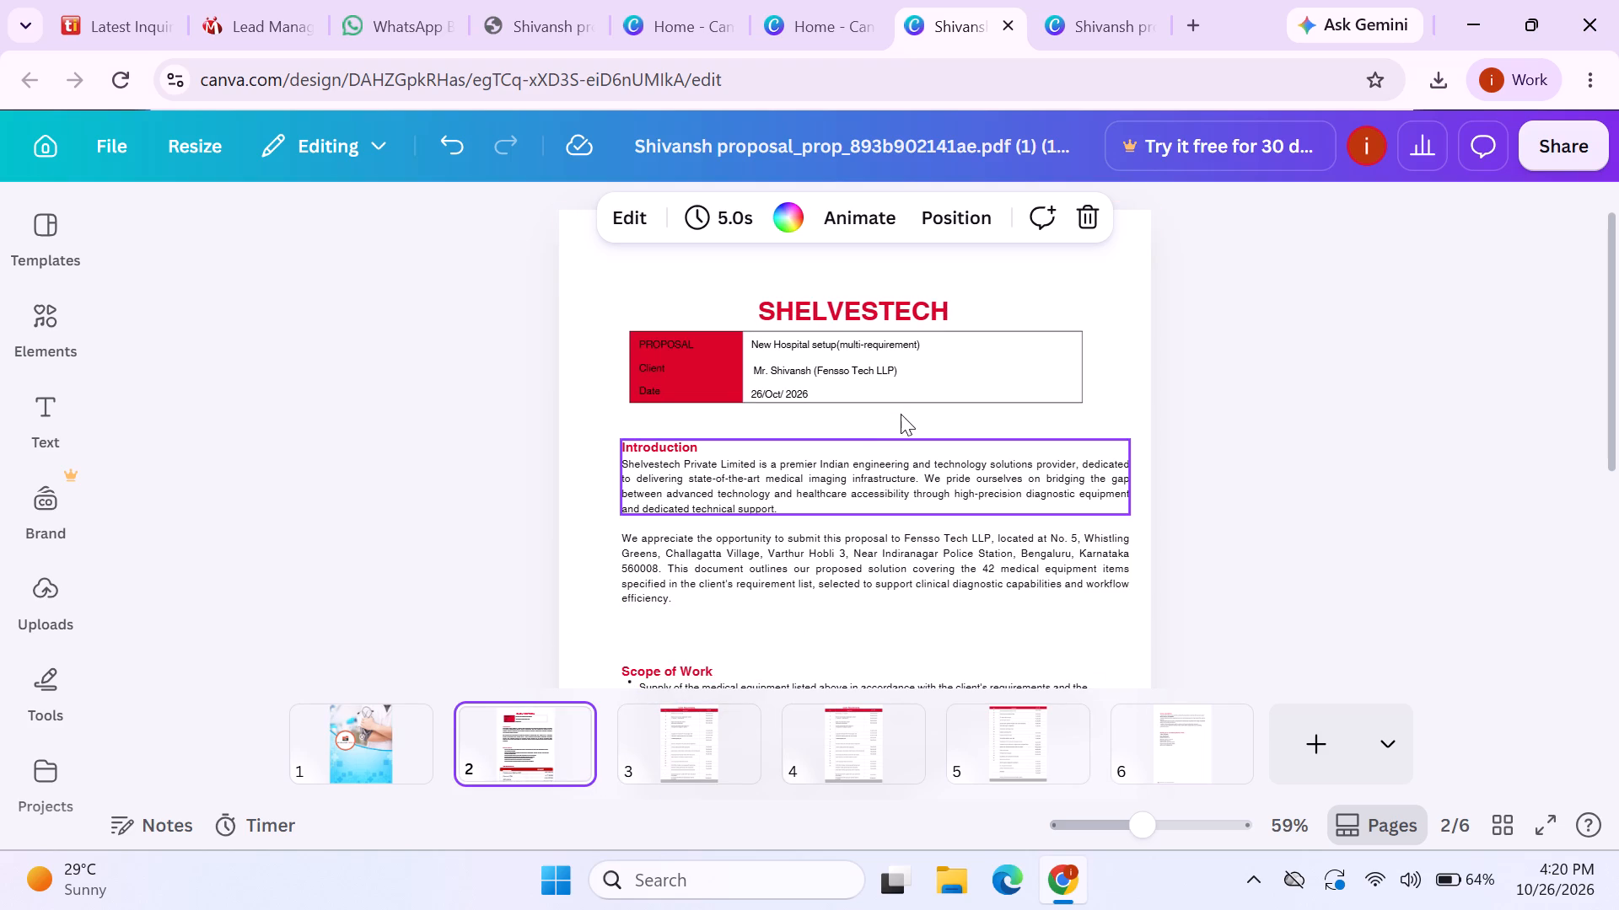
scroll(906, 415, down, 4)
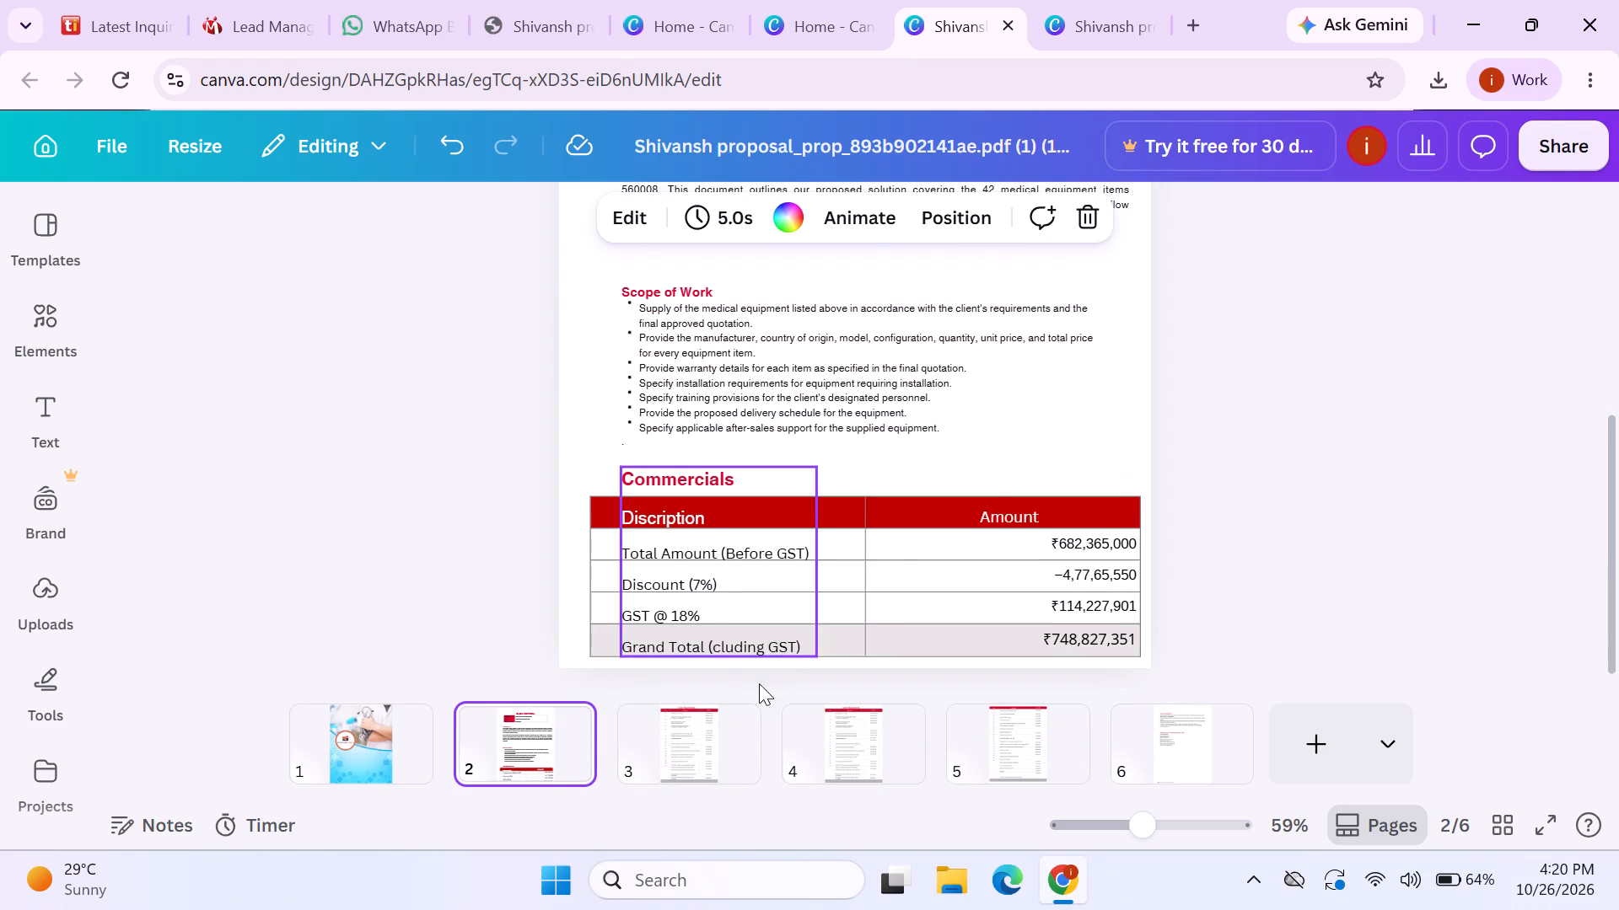
click(758, 747)
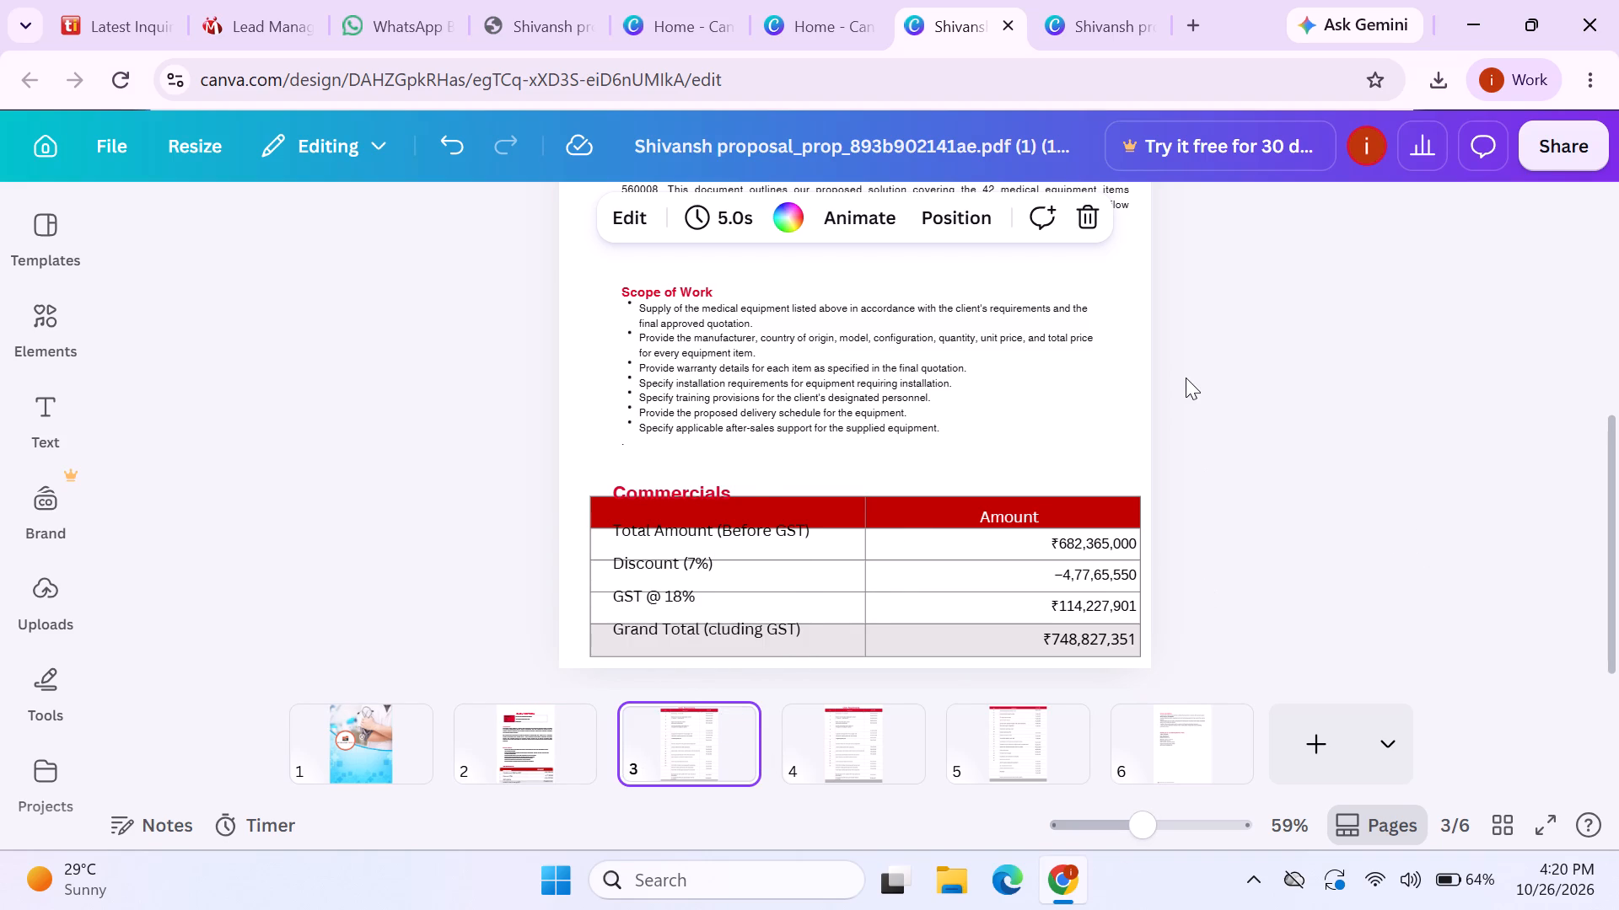
click(1087, 211)
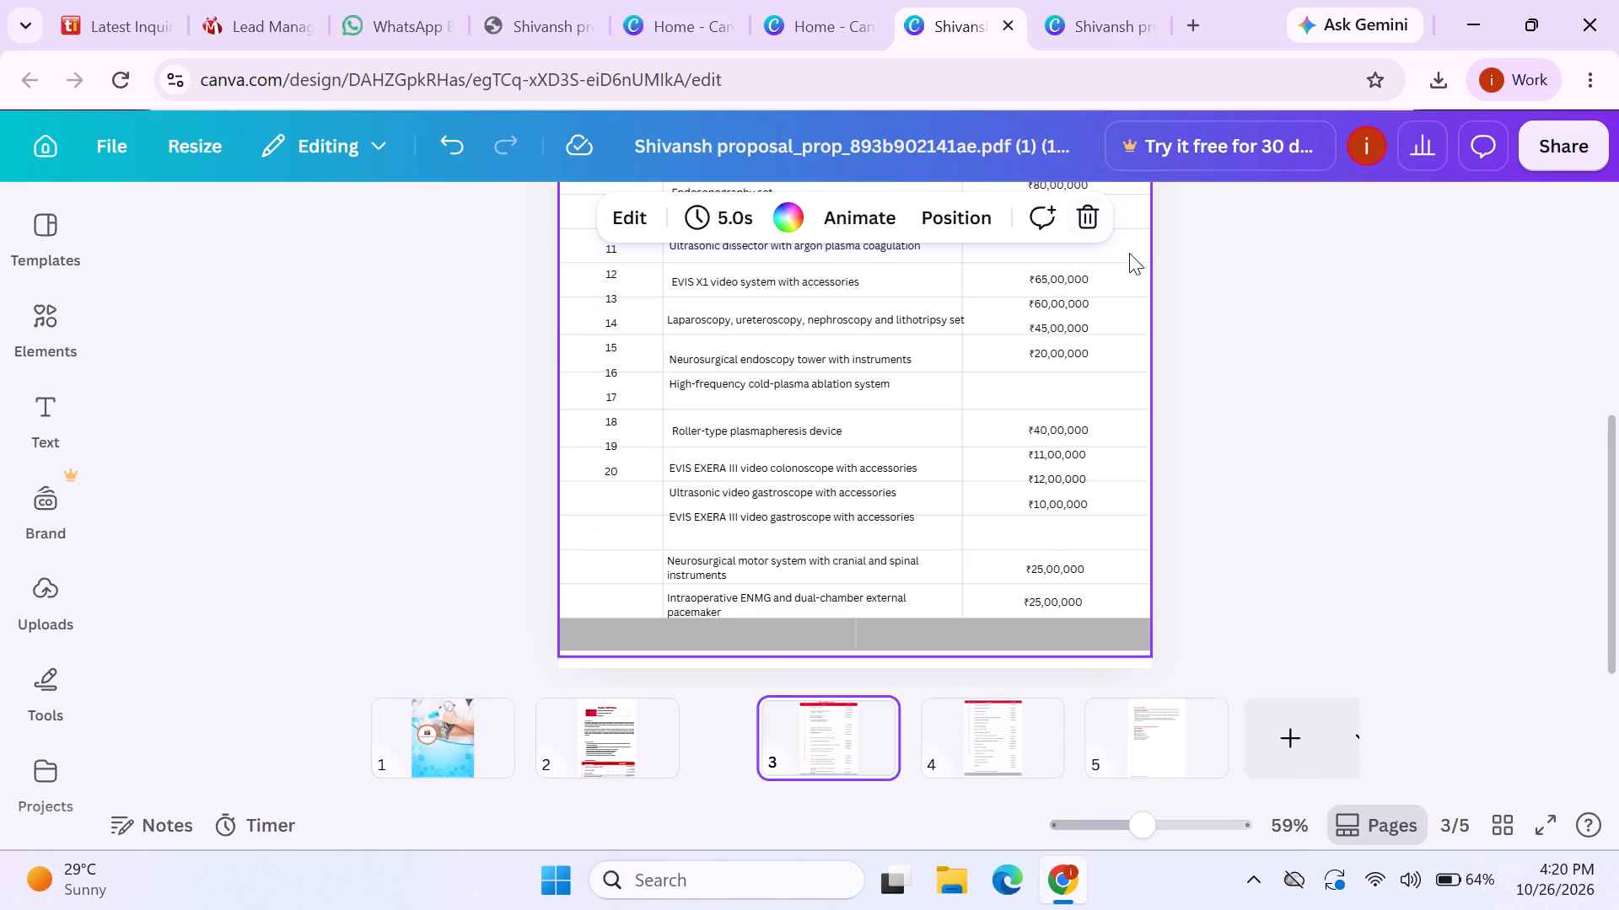
Move the "Amount" label on page 2 within the Commercials table's red header row so it sits above the price figures.
click(545, 731)
scroll(1276, 534, up, 3)
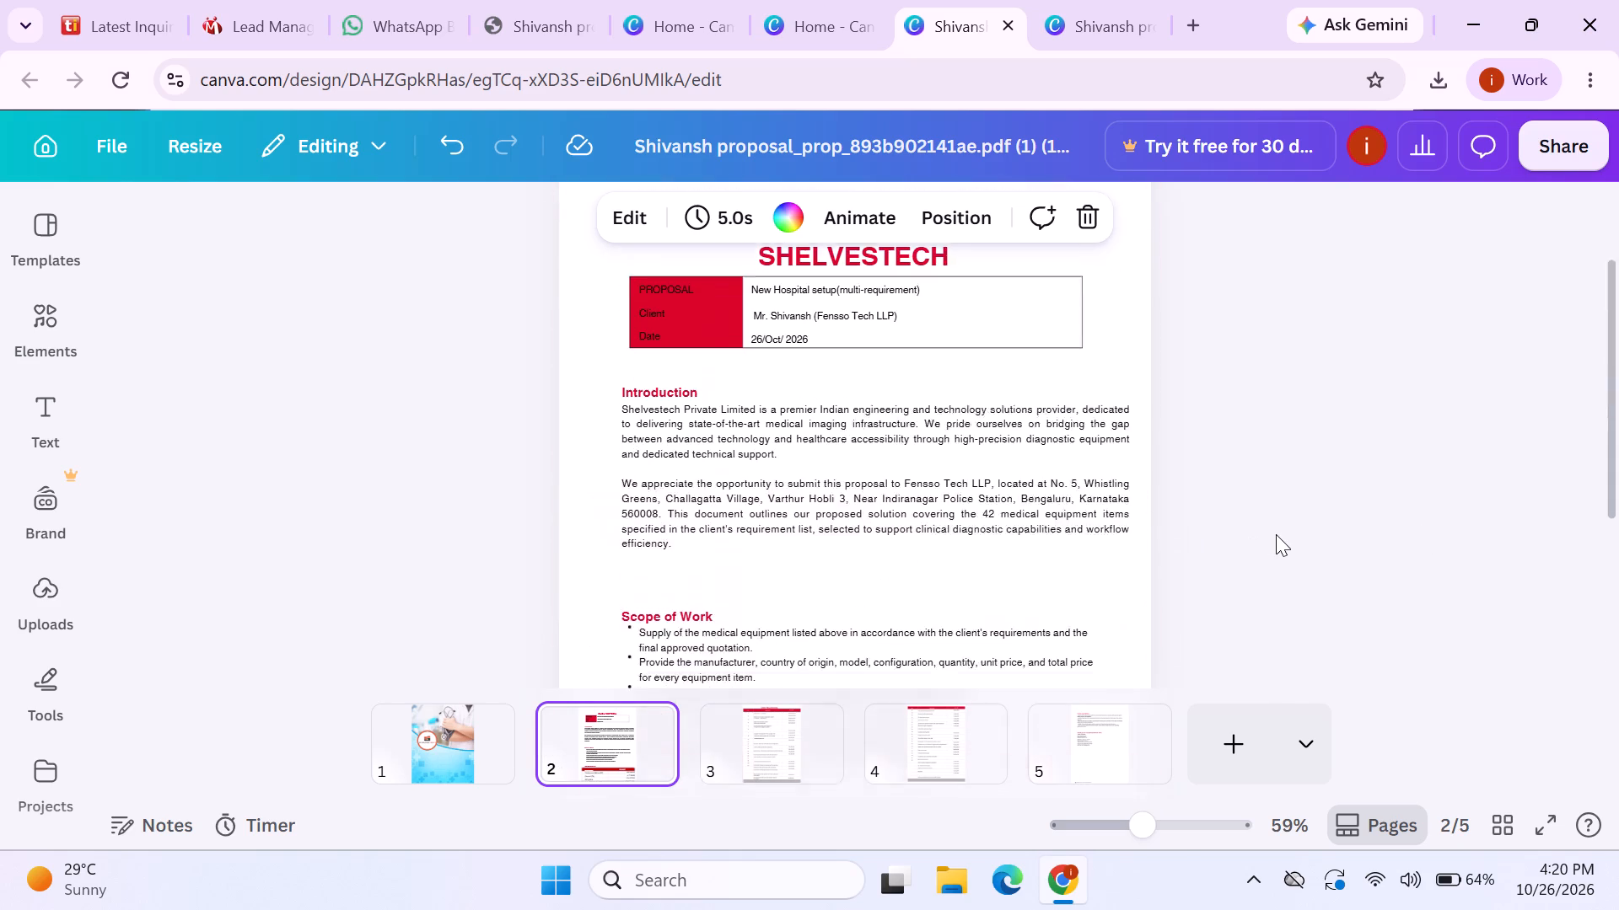
scroll(1276, 534, up, 1)
scroll(1276, 534, down, 2)
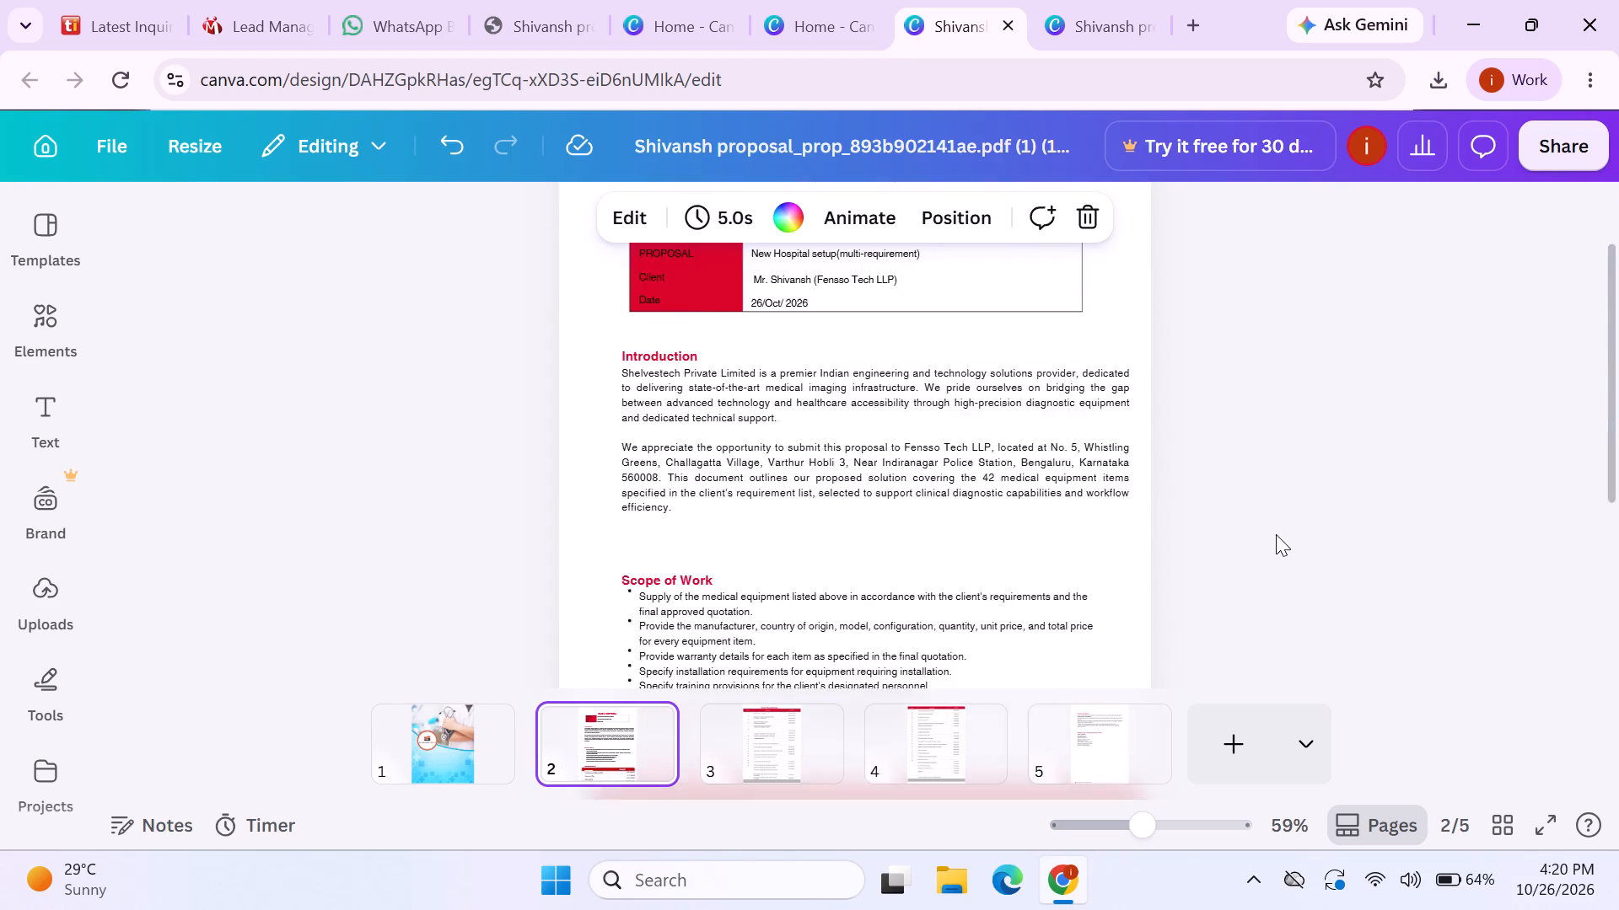
scroll(1276, 534, down, 3)
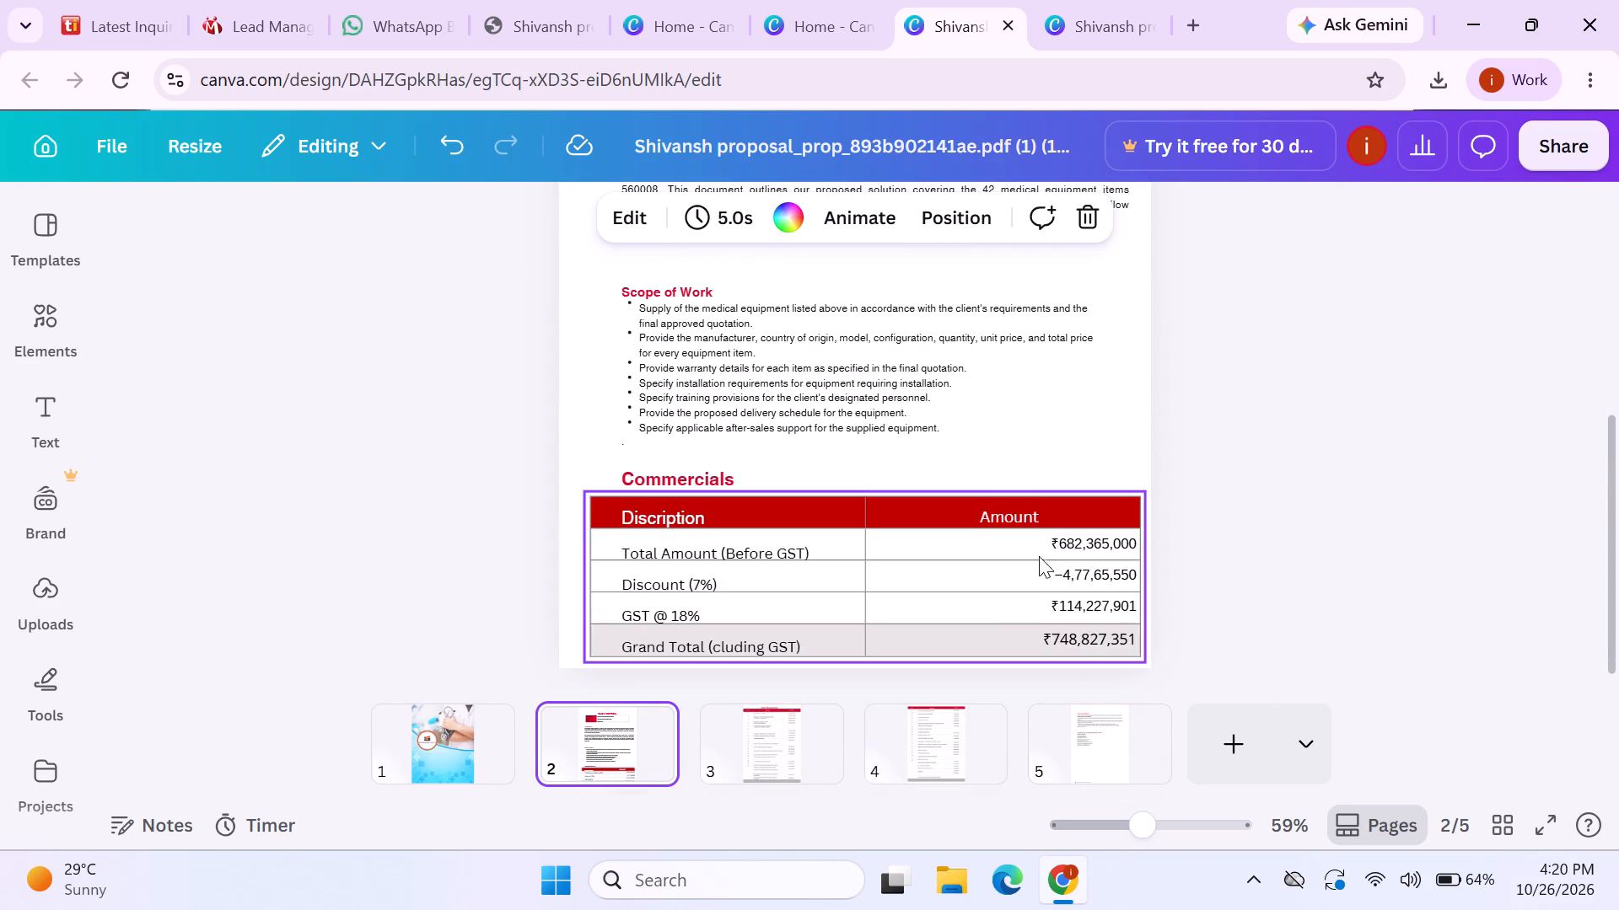
click(989, 510)
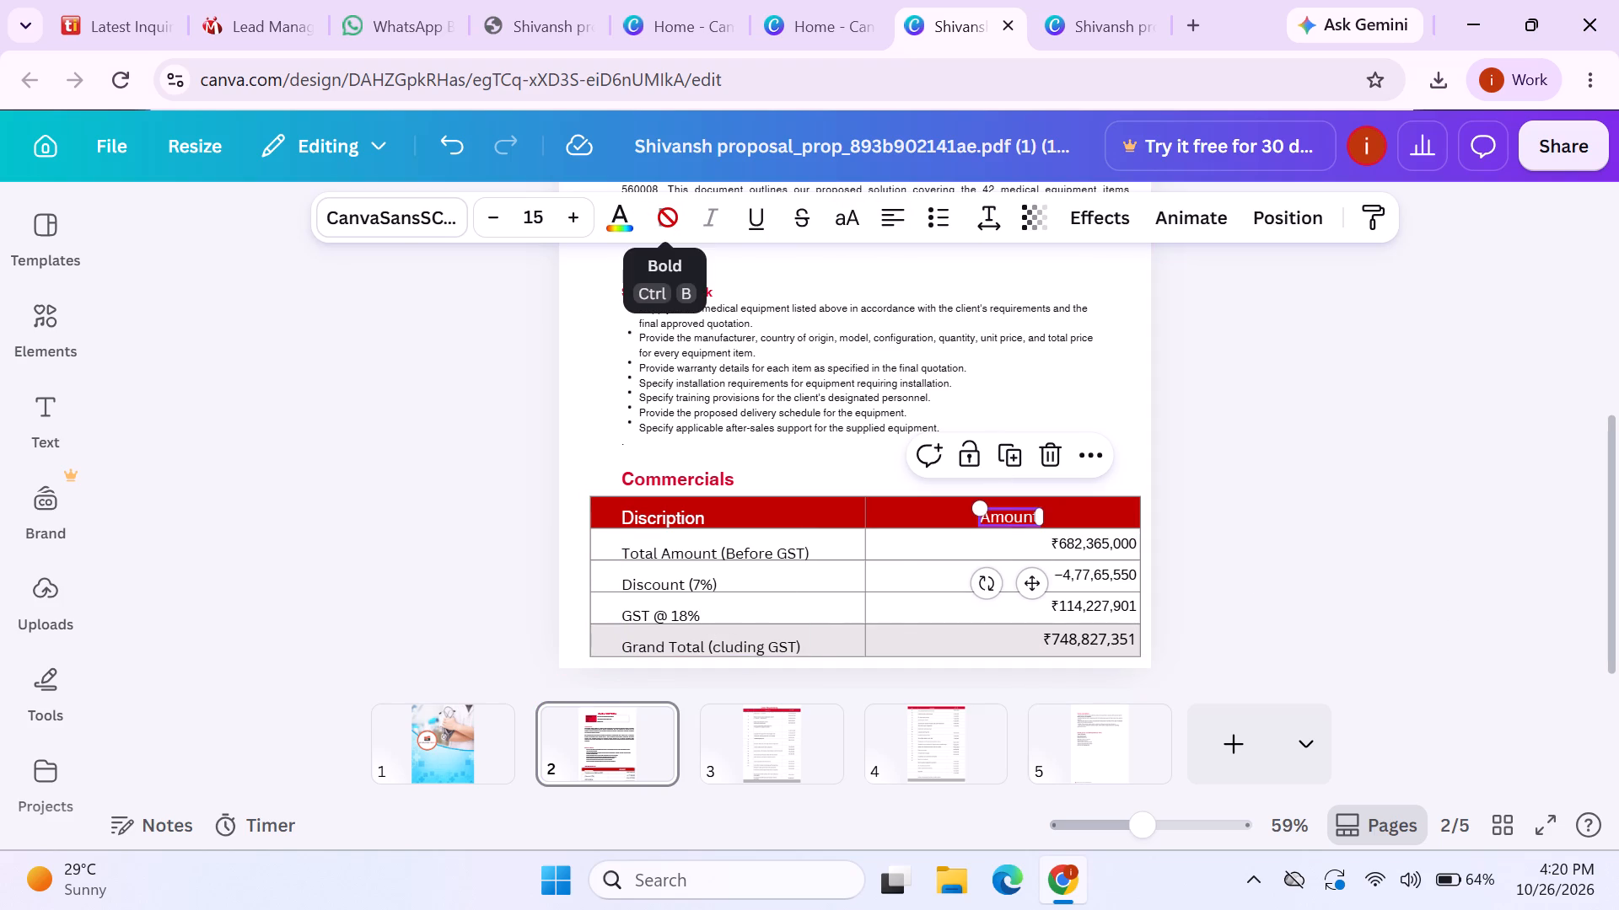
click(1354, 622)
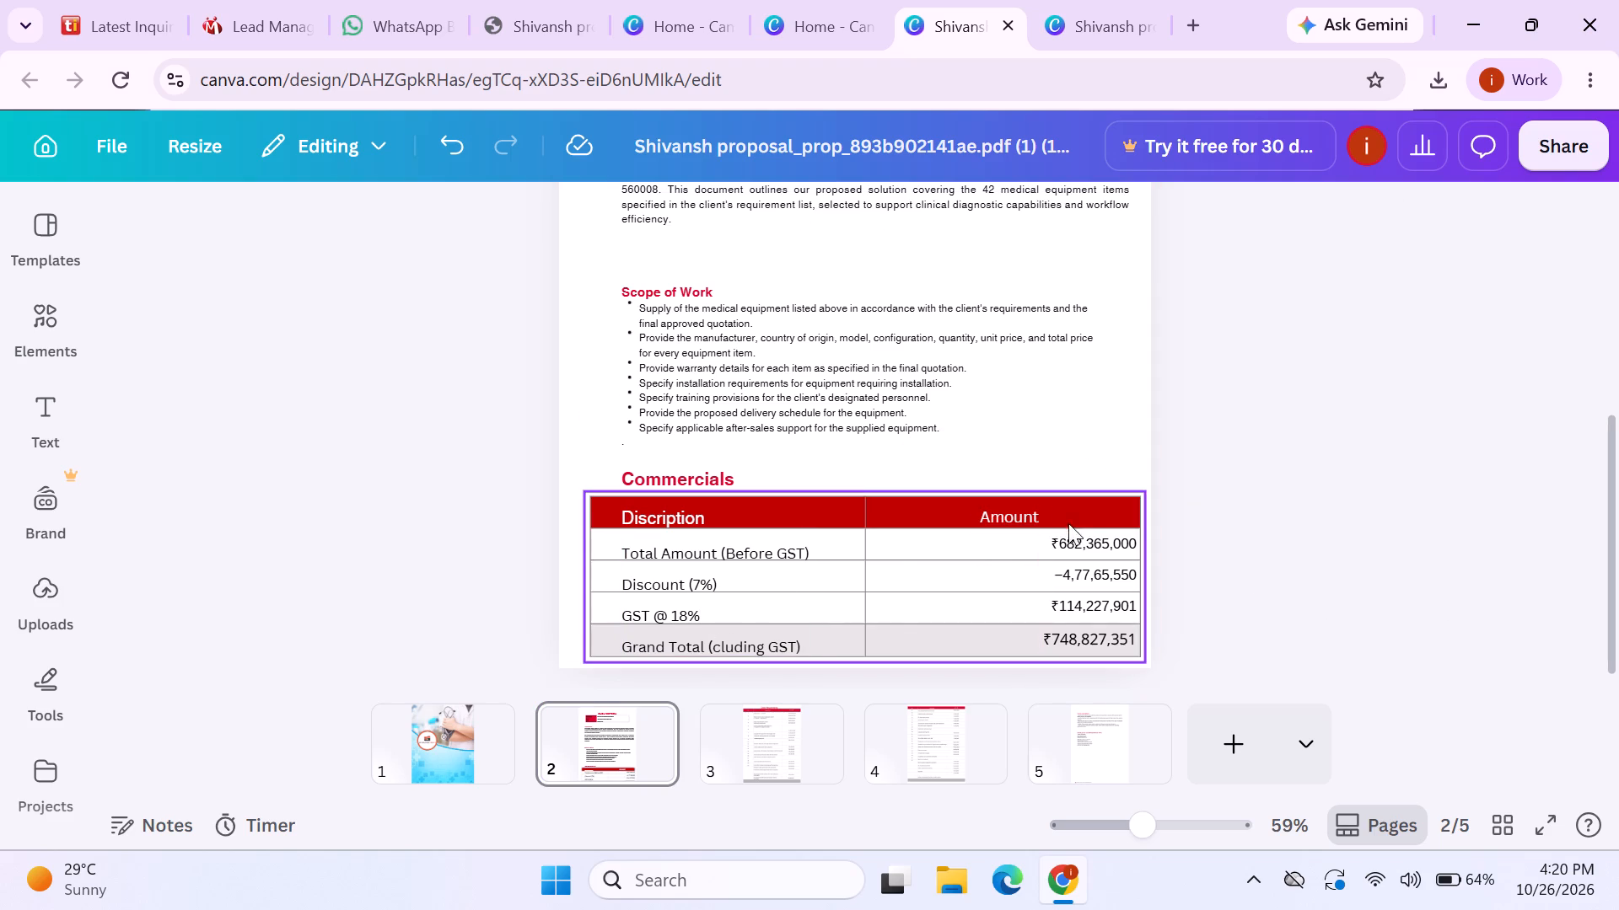
click(1032, 513)
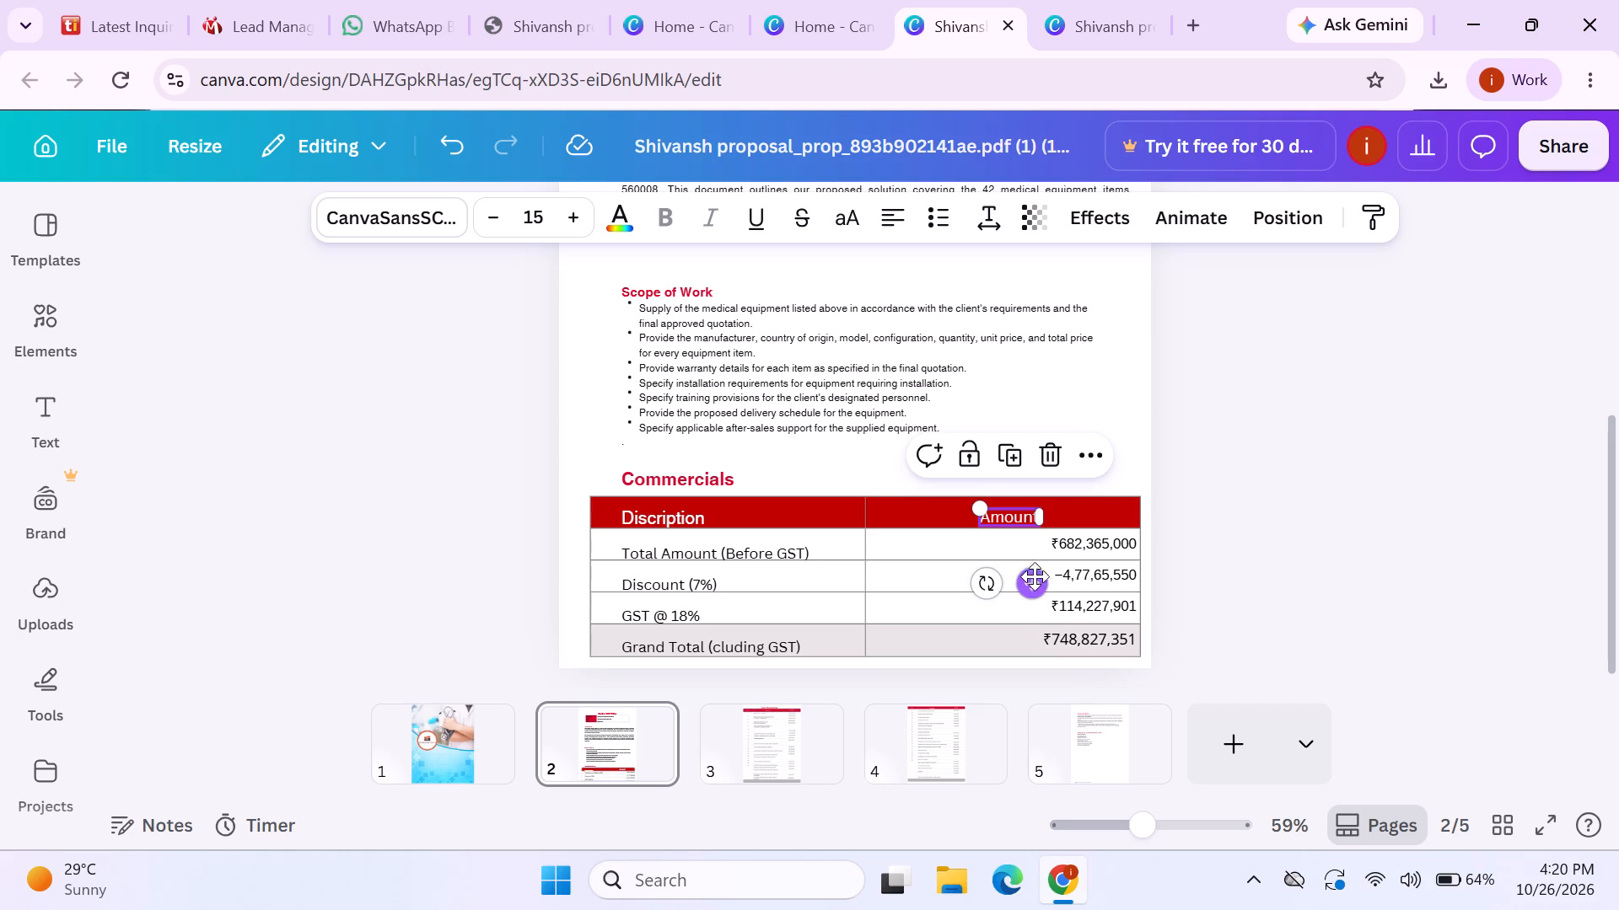
drag(1035, 584, 1093, 577)
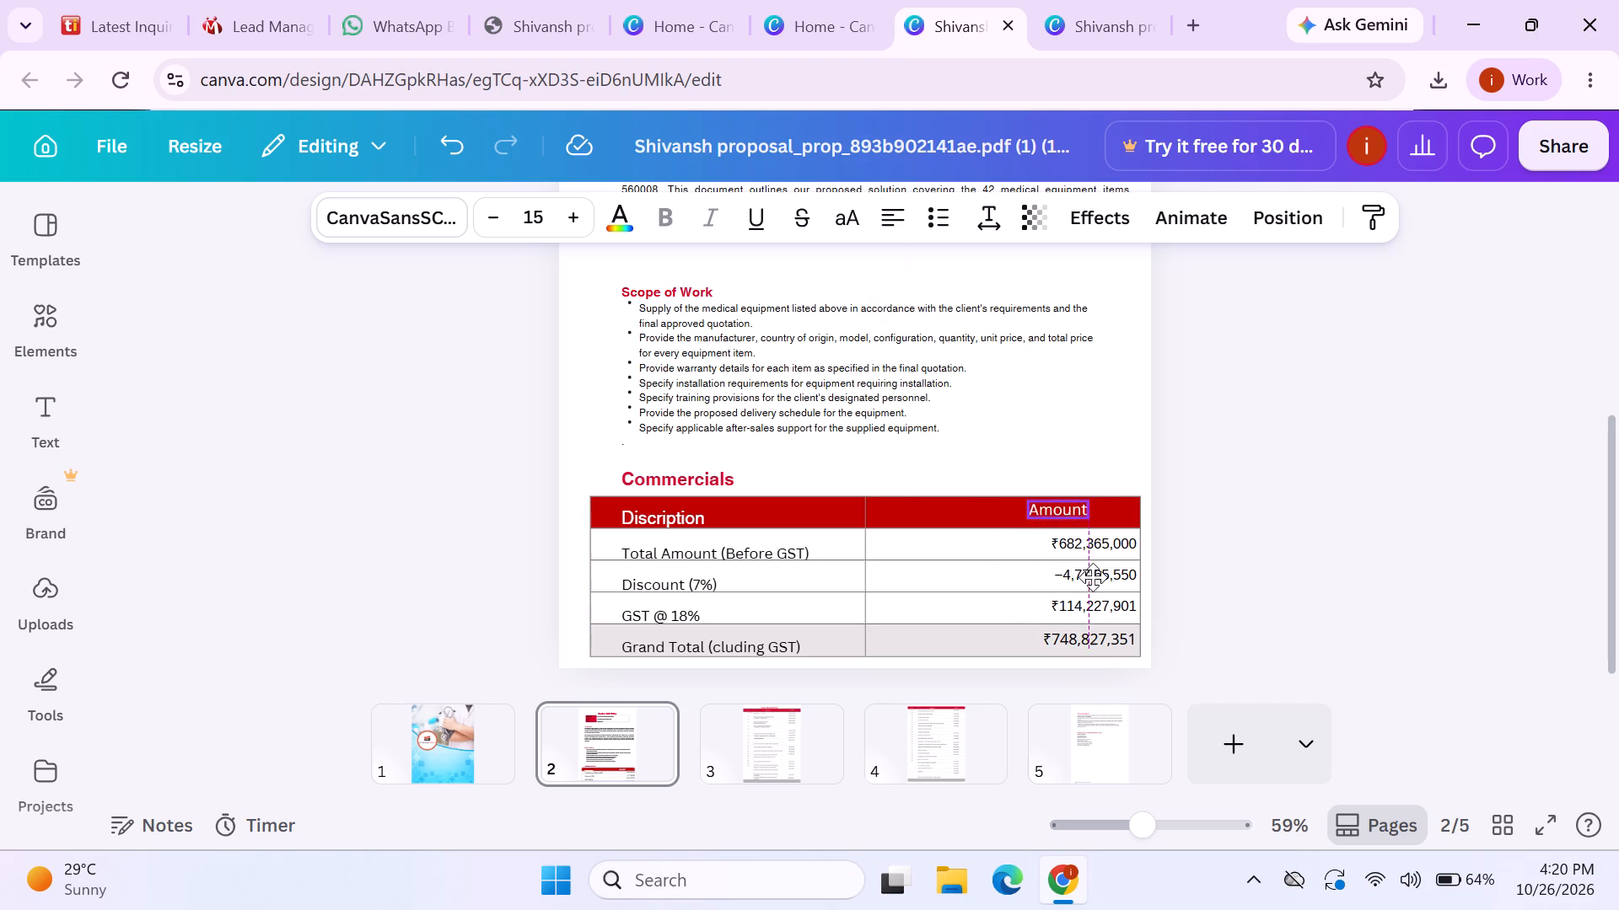
drag(1093, 577, 1113, 590)
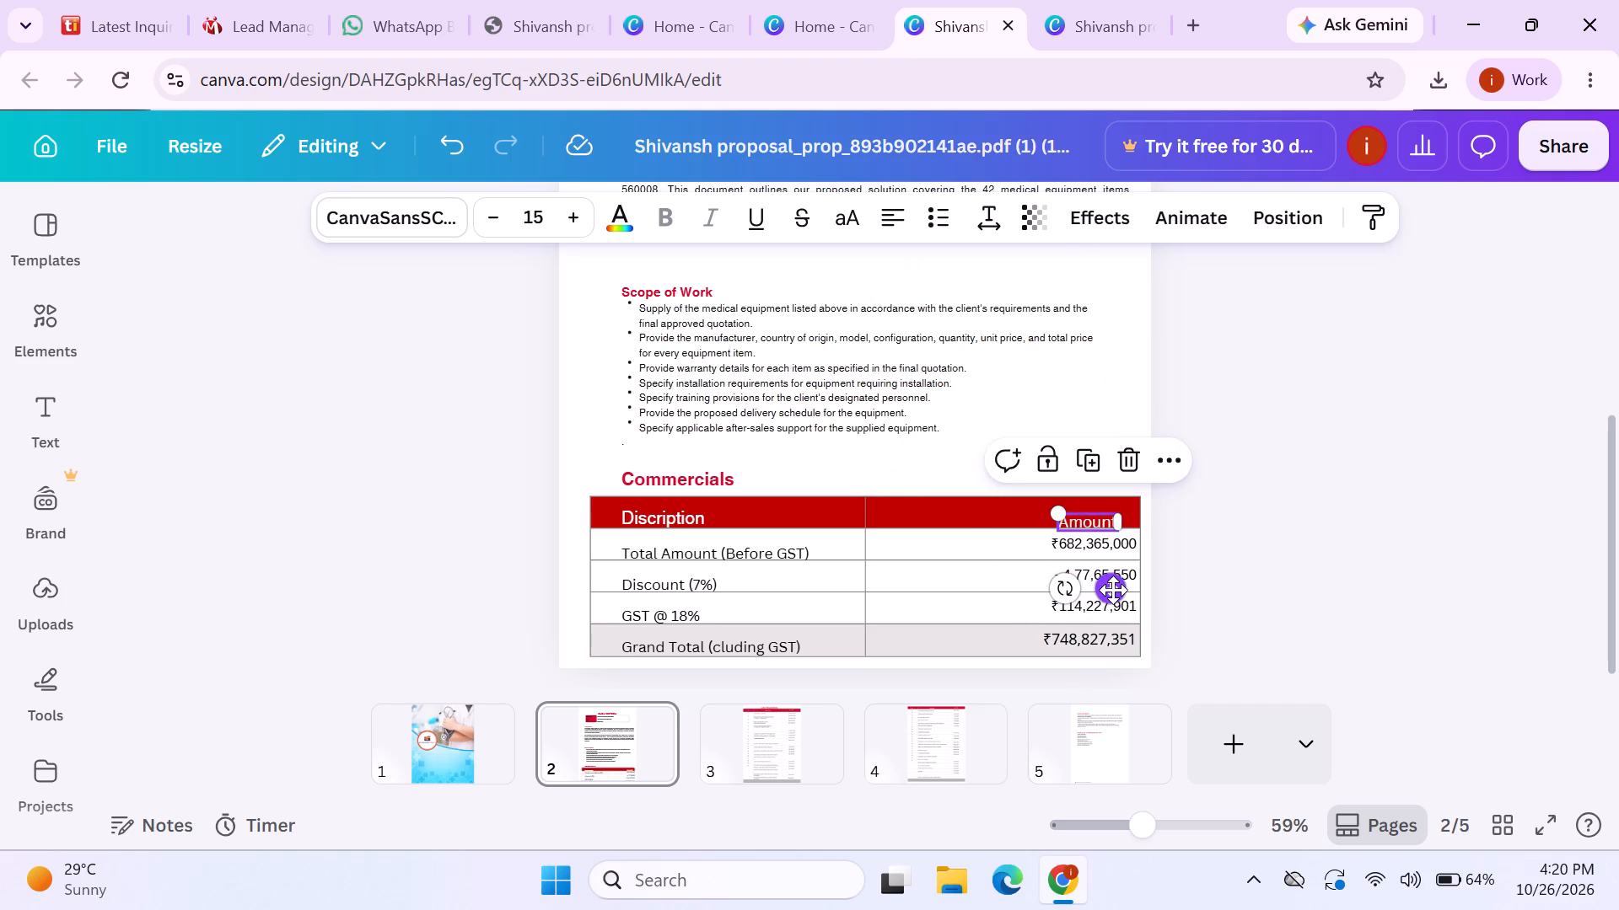
drag(1113, 590, 1116, 581)
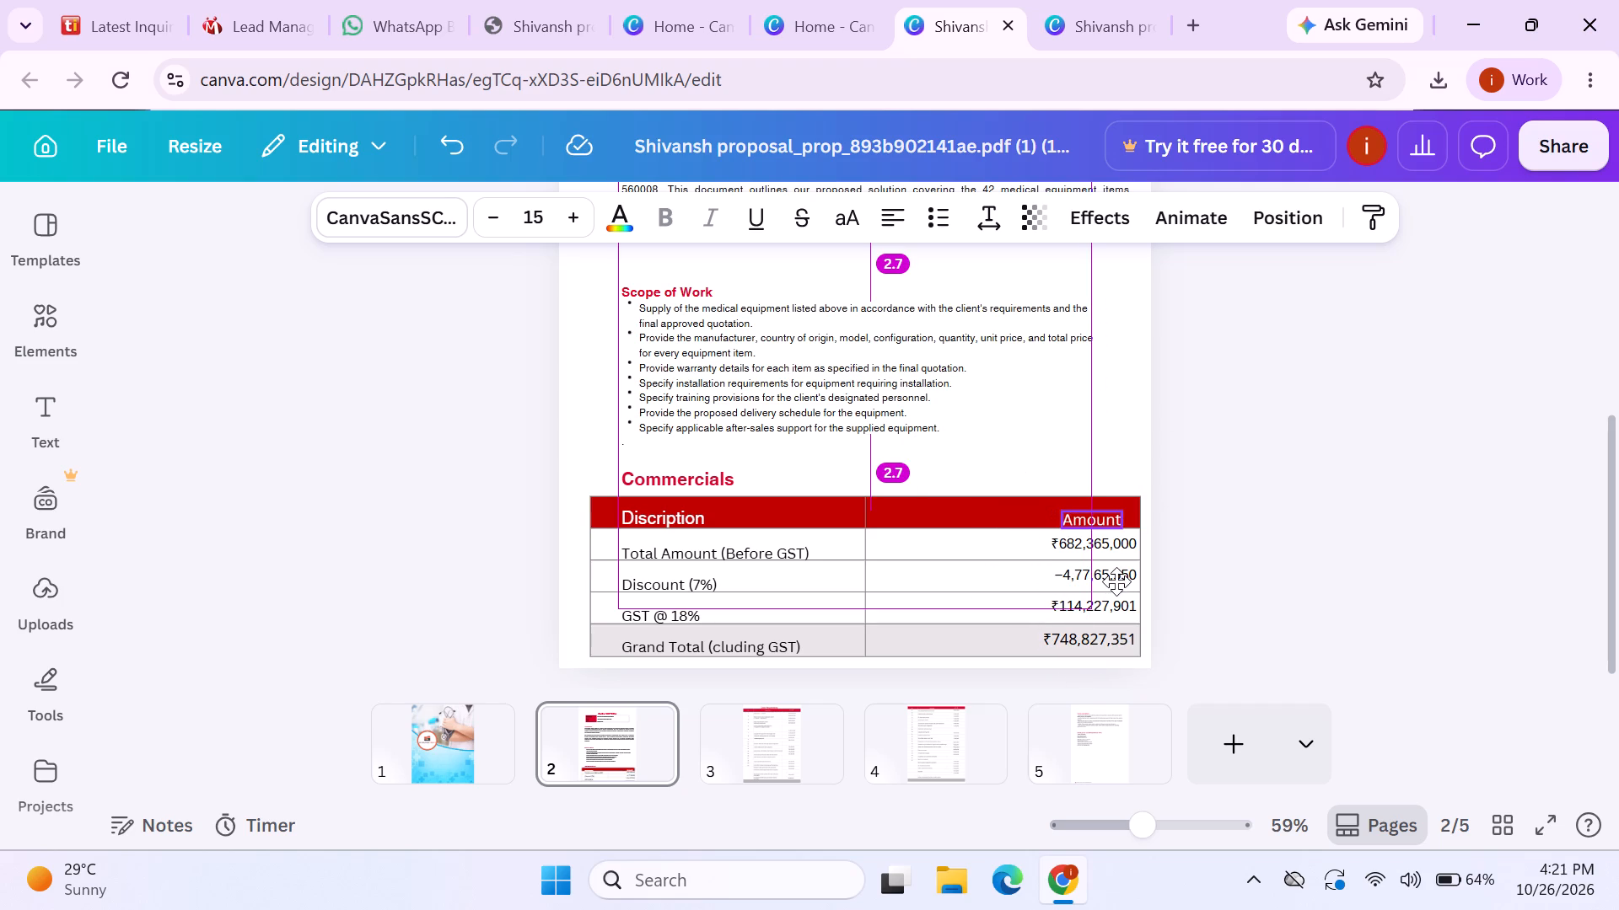
drag(1116, 581, 1117, 578)
click(1420, 586)
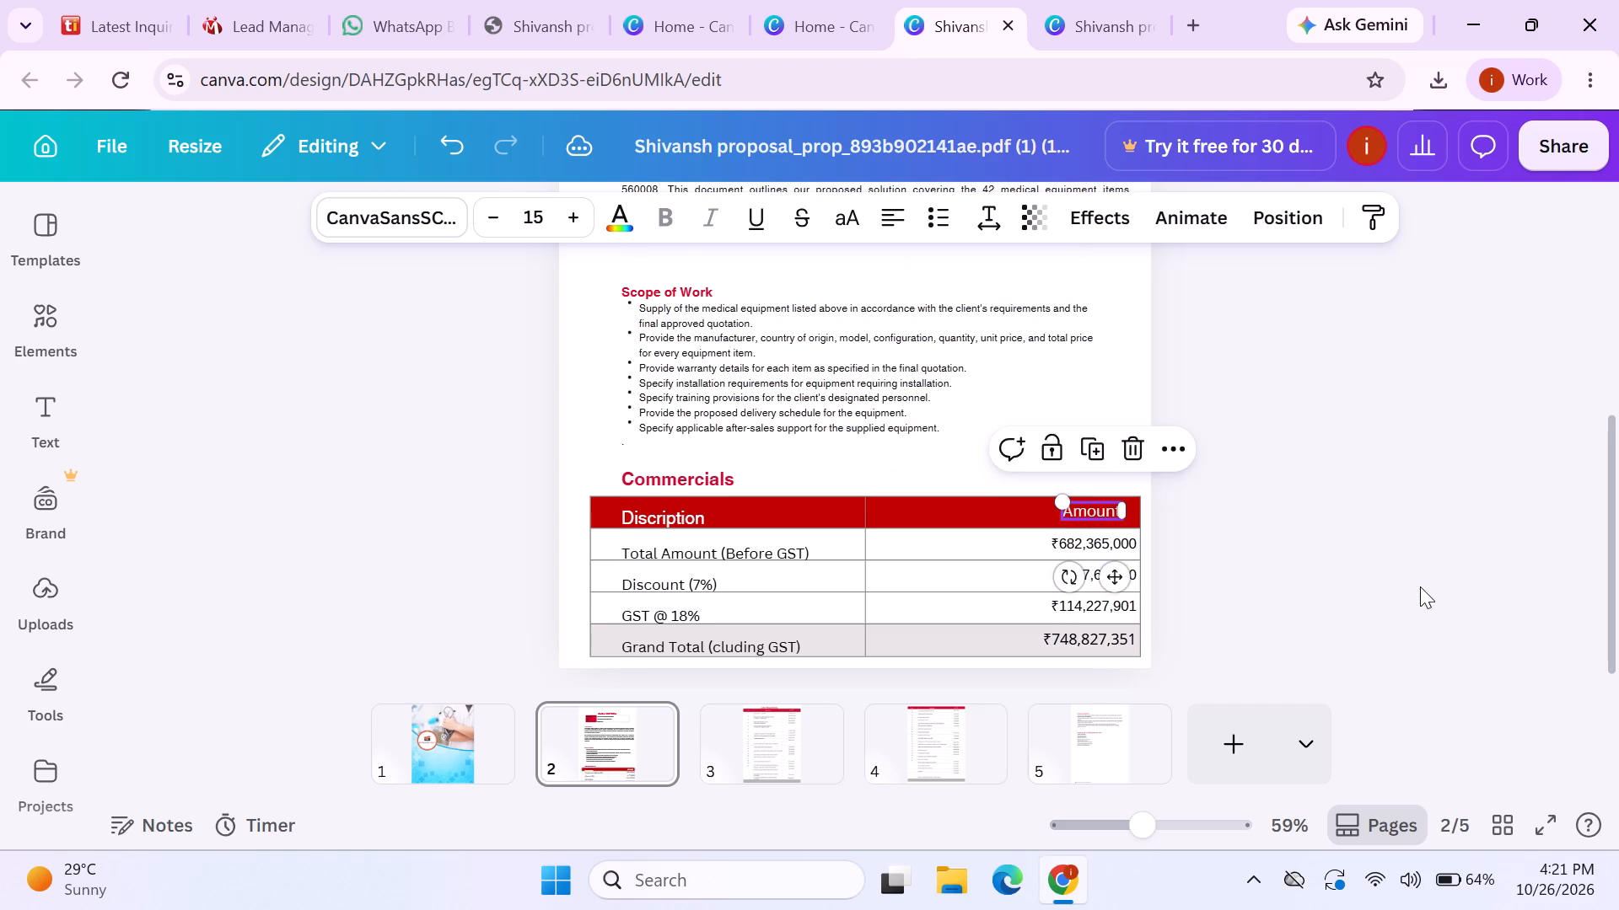
Set the percentage in the Commercials table's Discount label to 10%.
double_click(701, 581)
click(700, 581)
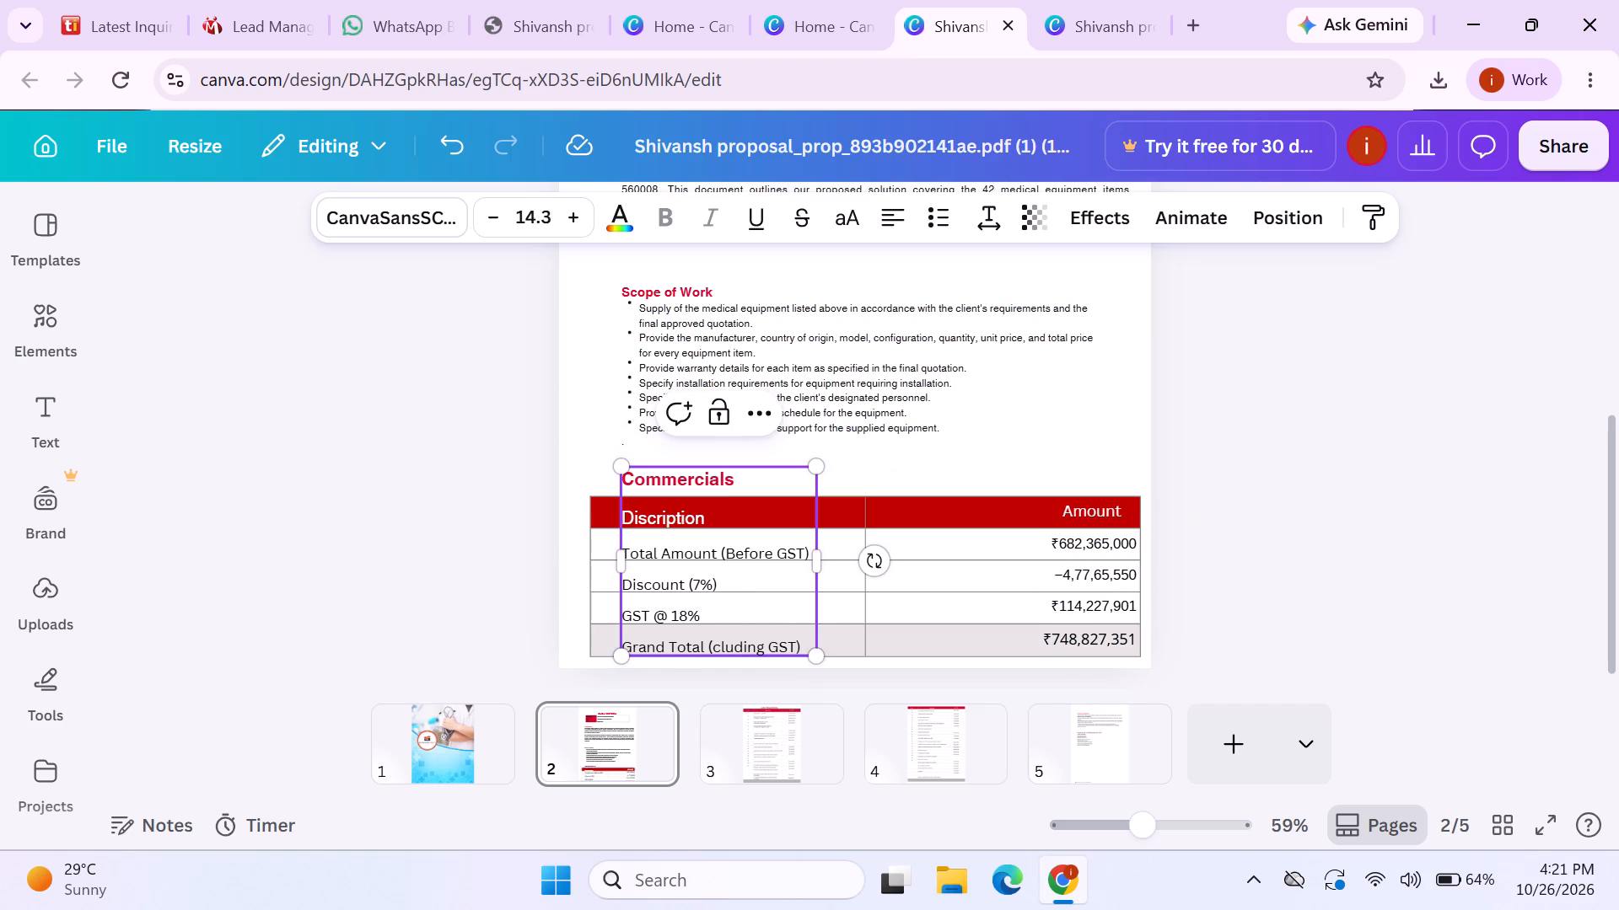
key(BackSpace)
text(10)
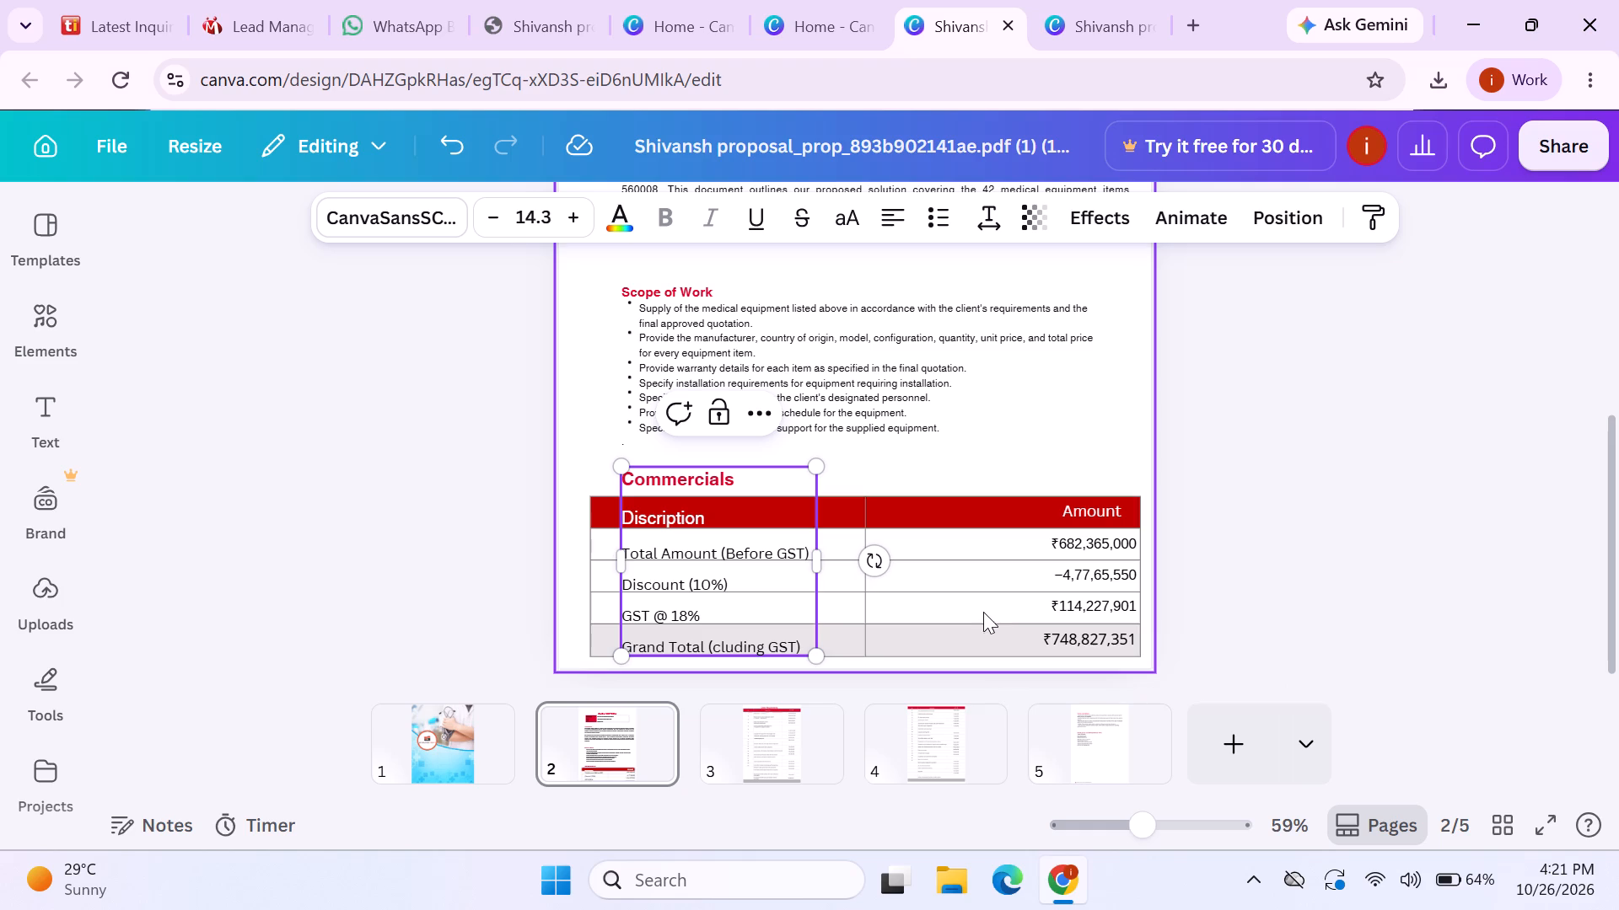
click(980, 580)
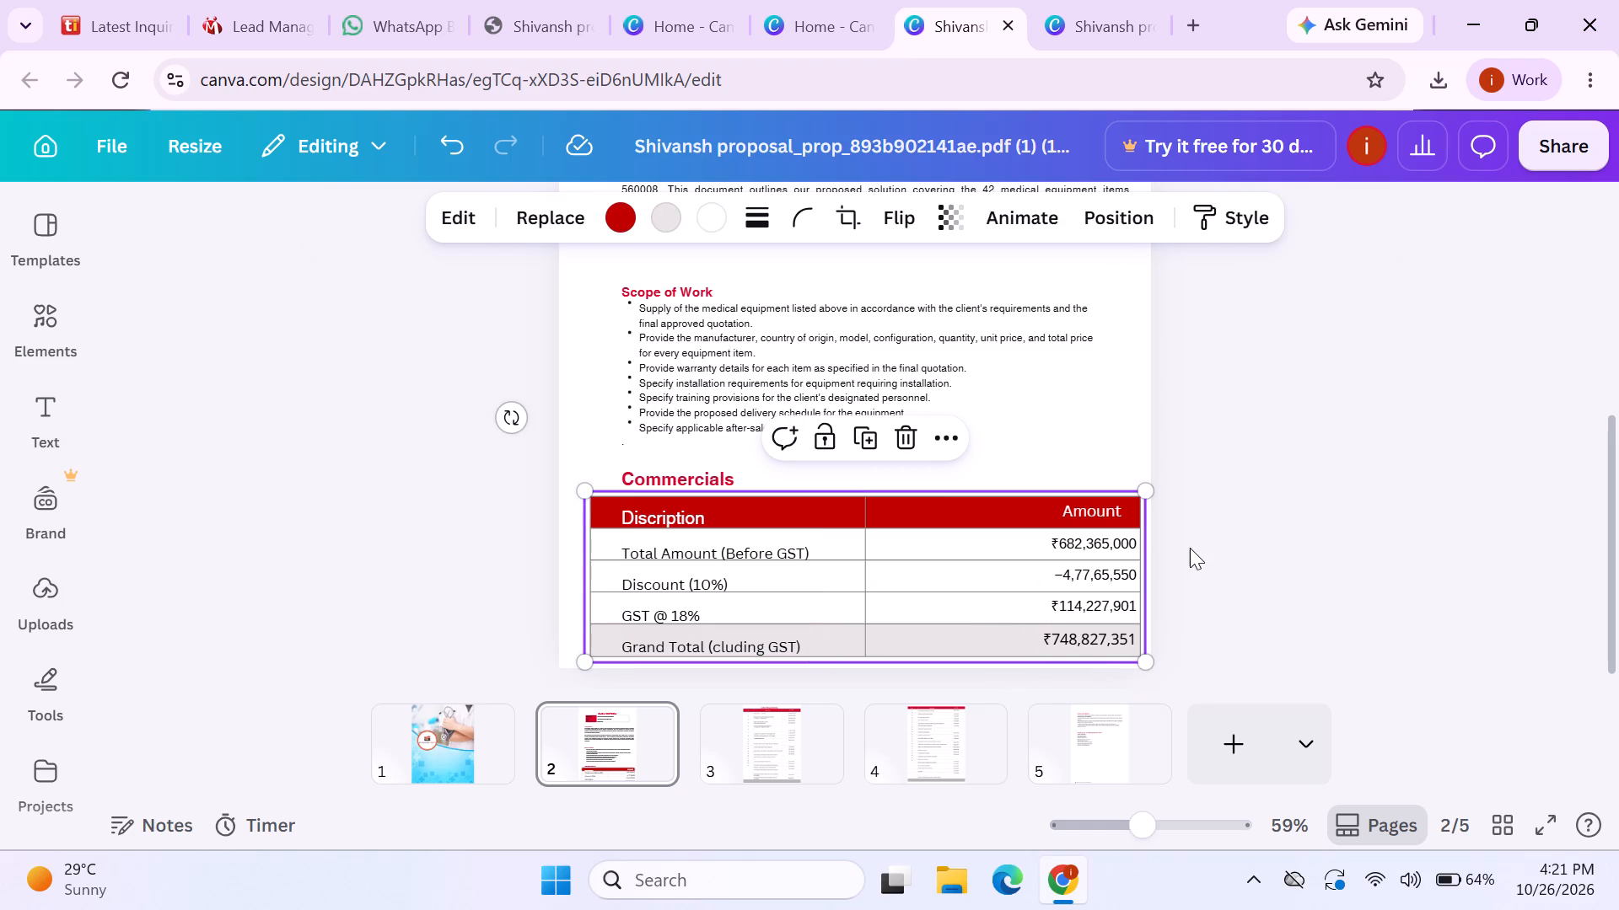
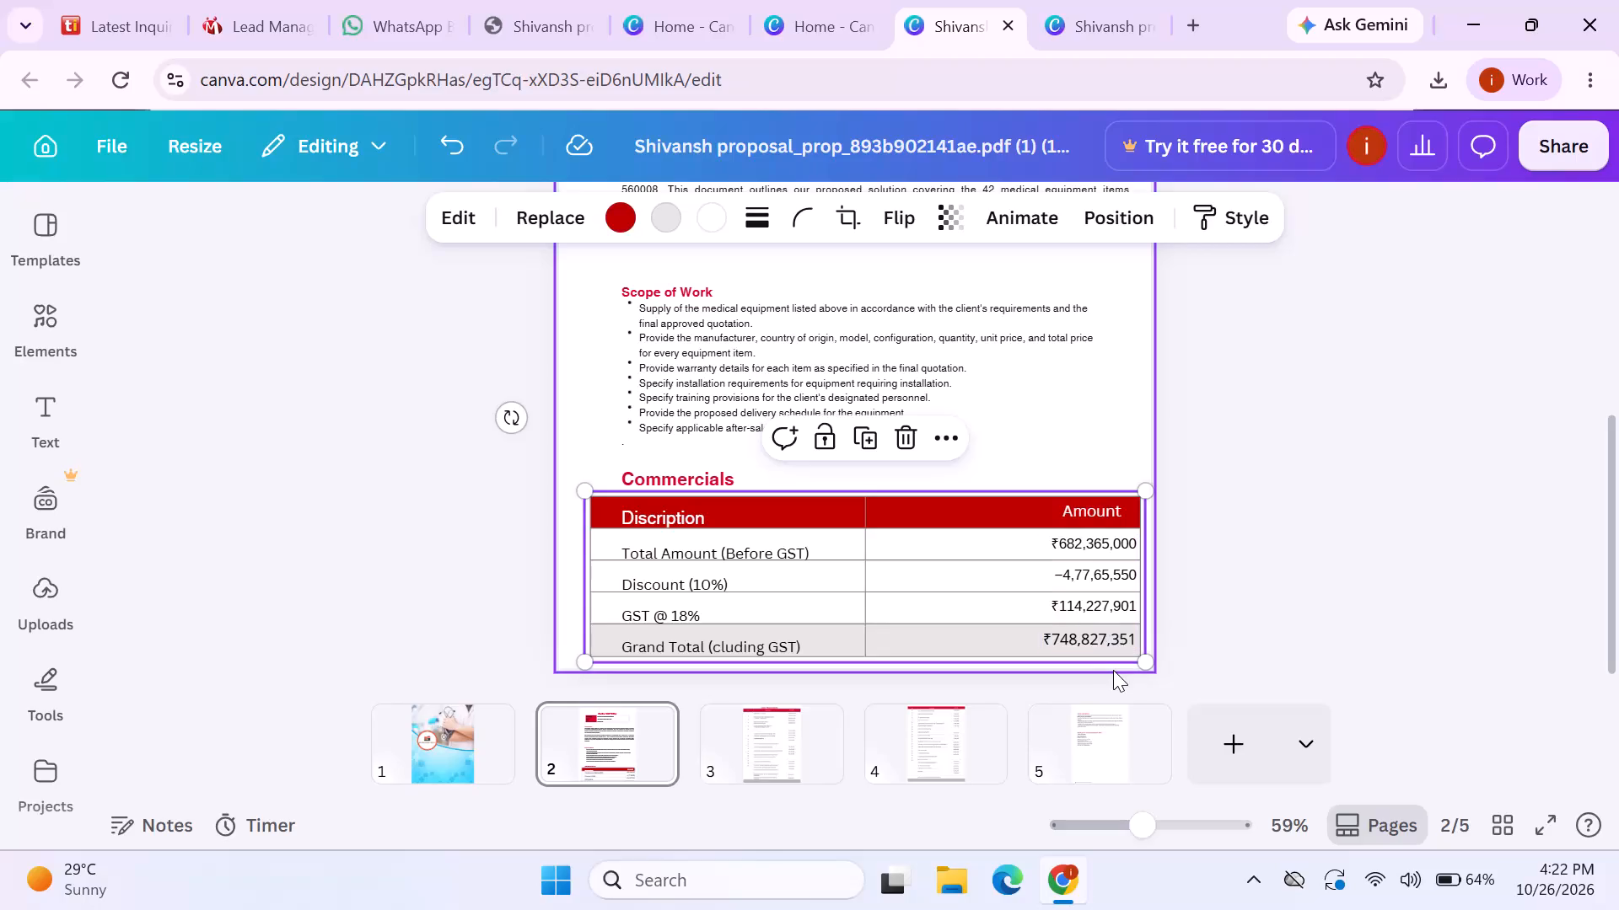
Set the Discount (10%) amount in page 2's Commercials table to −6,82,36,500.
double_click(1069, 568)
click(1069, 568)
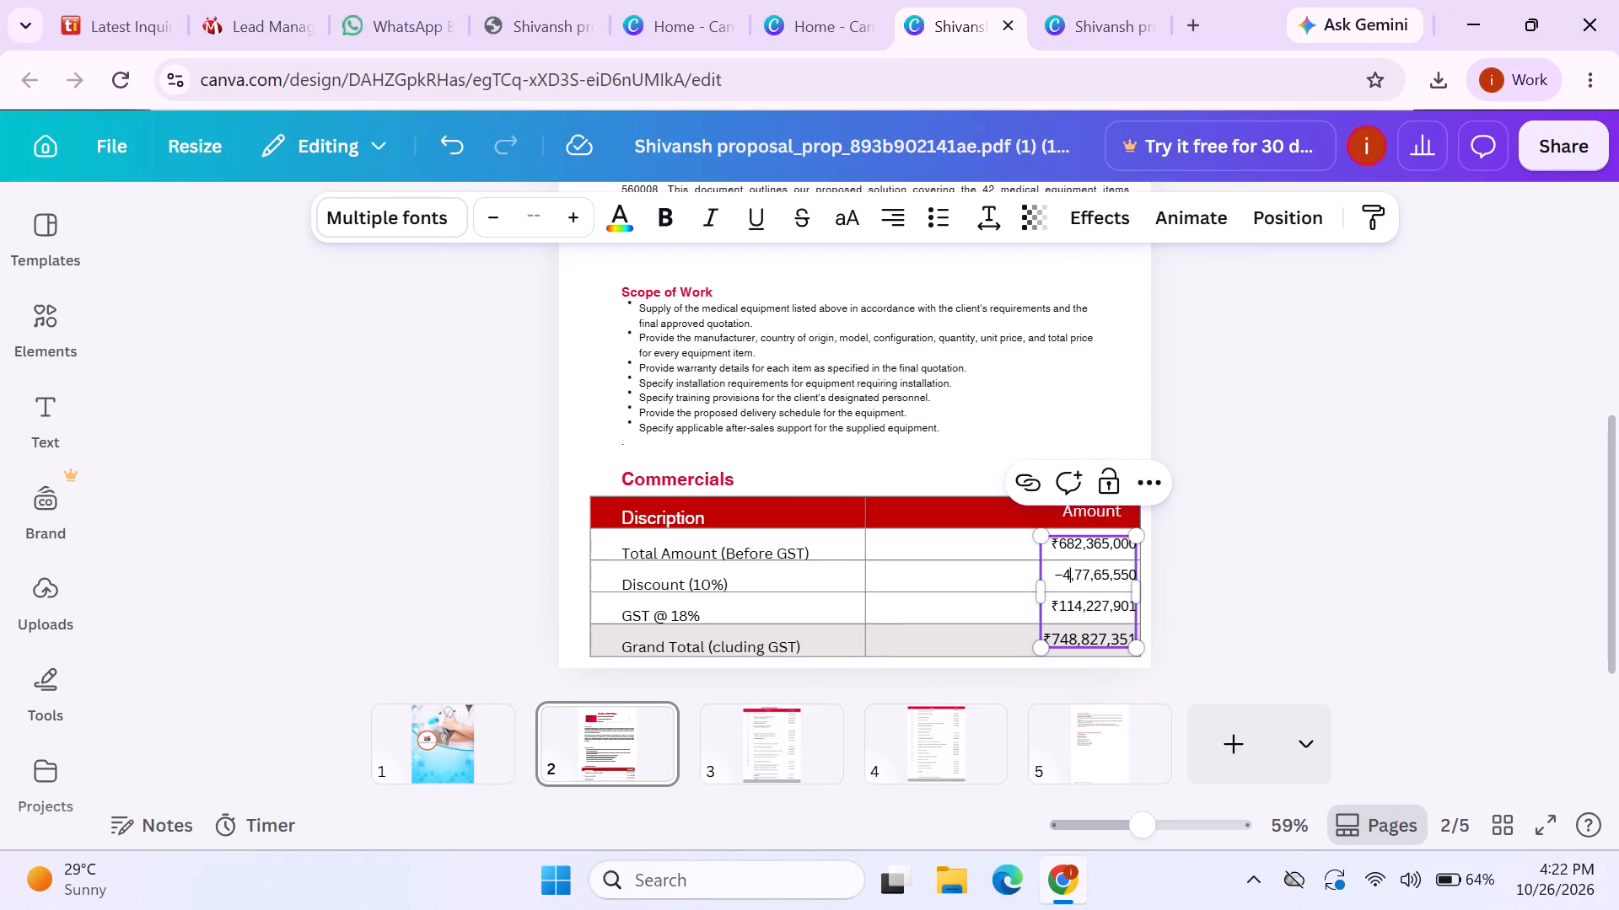
key(BackSpace)
key(6)
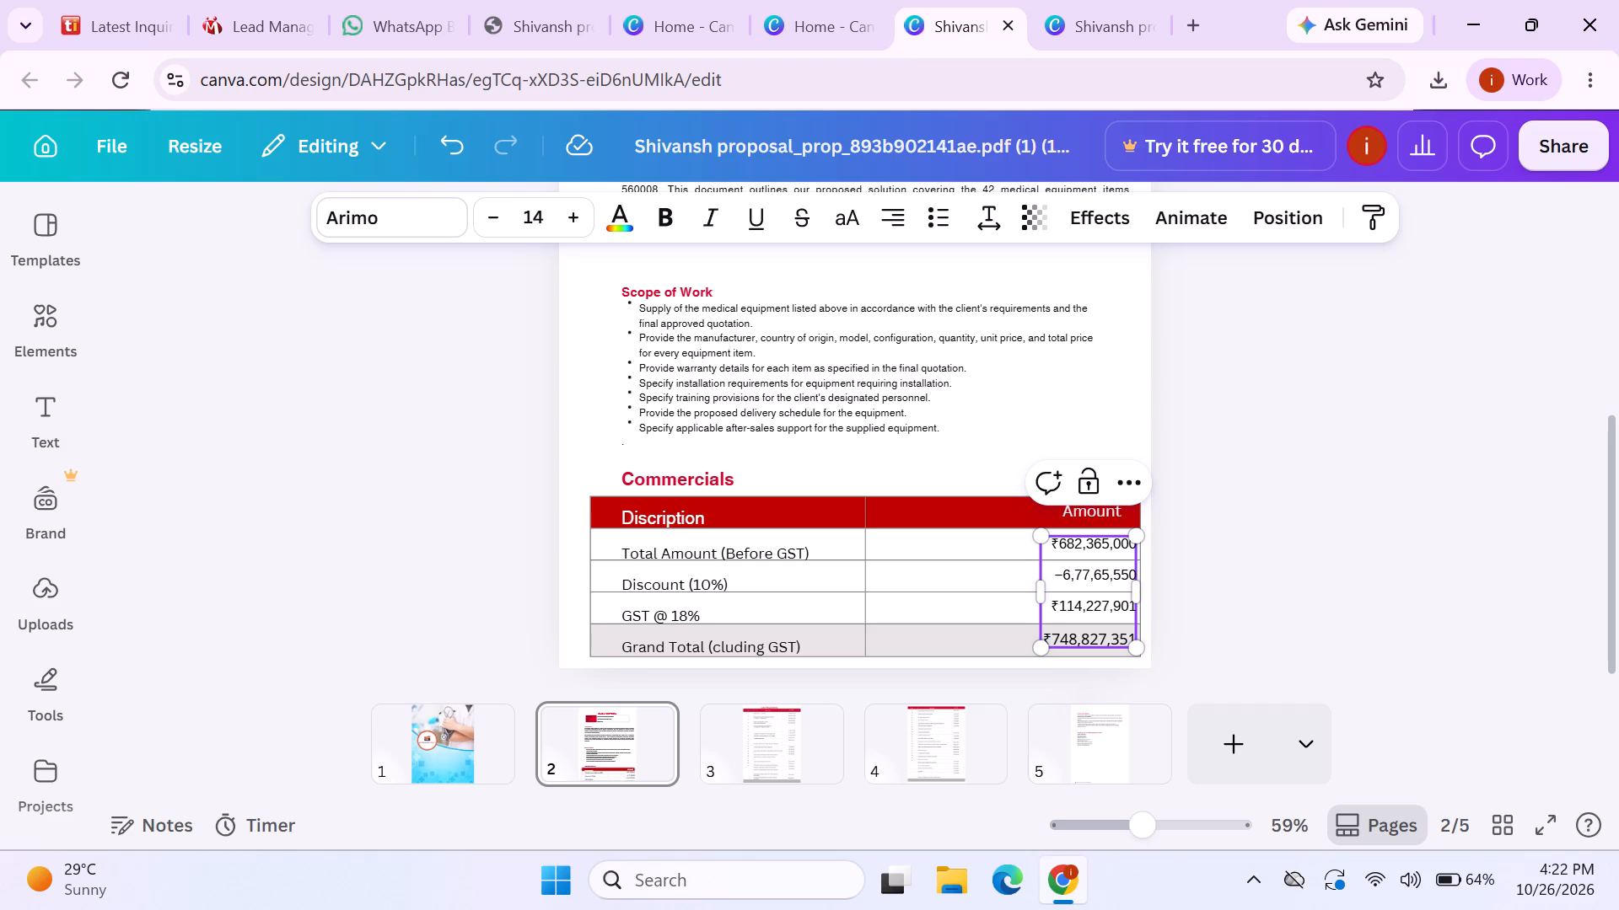
click(1083, 573)
key(BackSpace)
text(82)
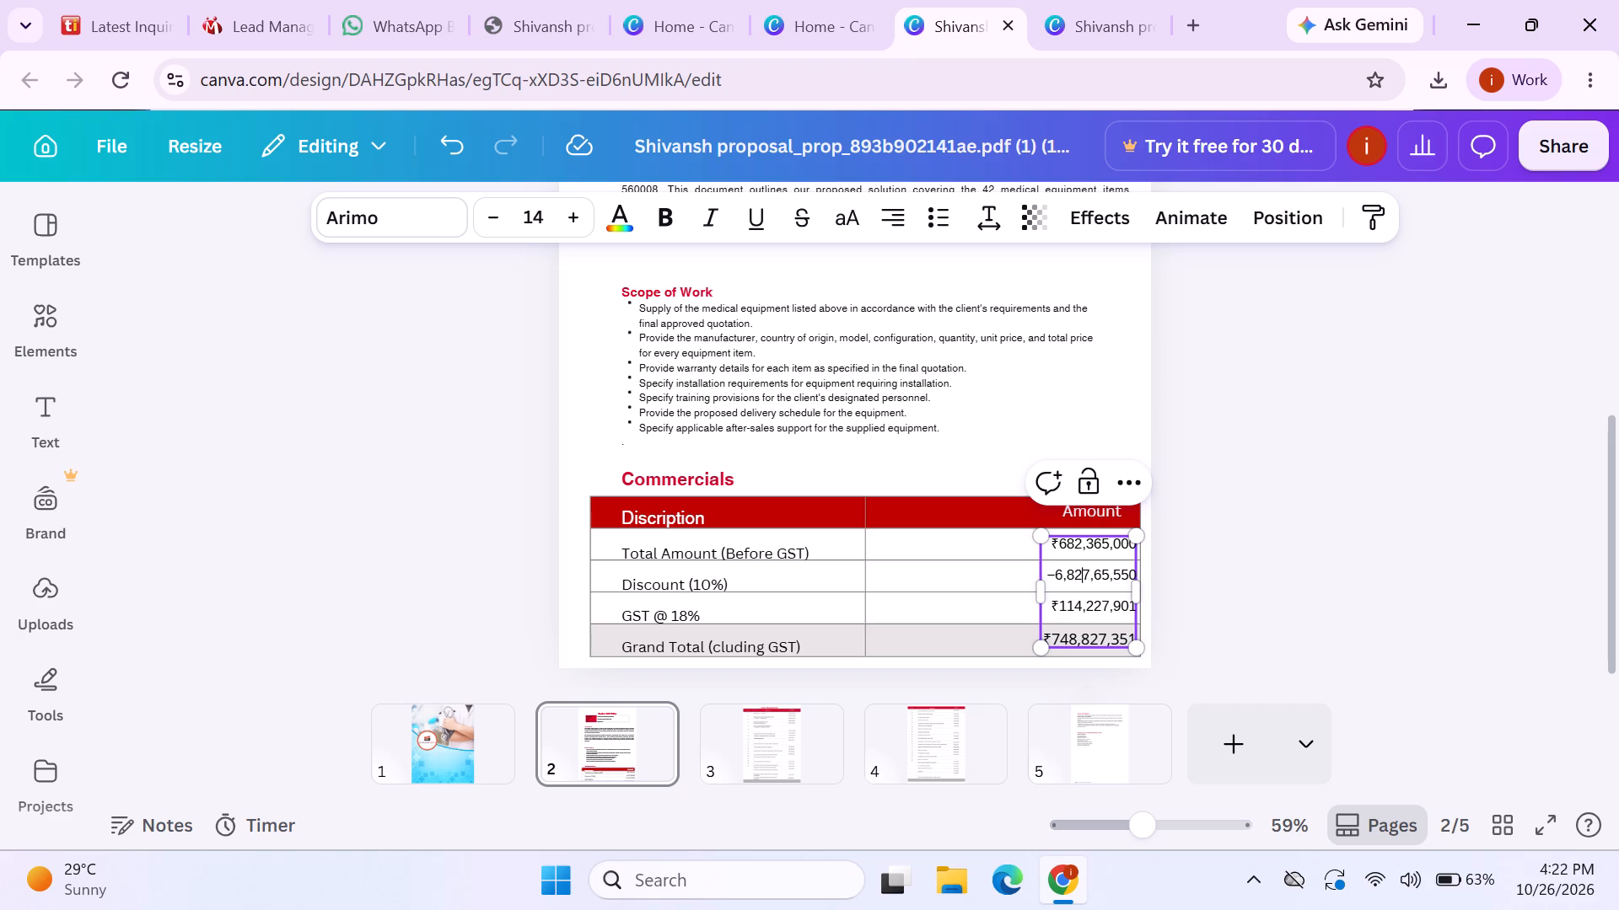
click(1091, 575)
key(BackSpace)
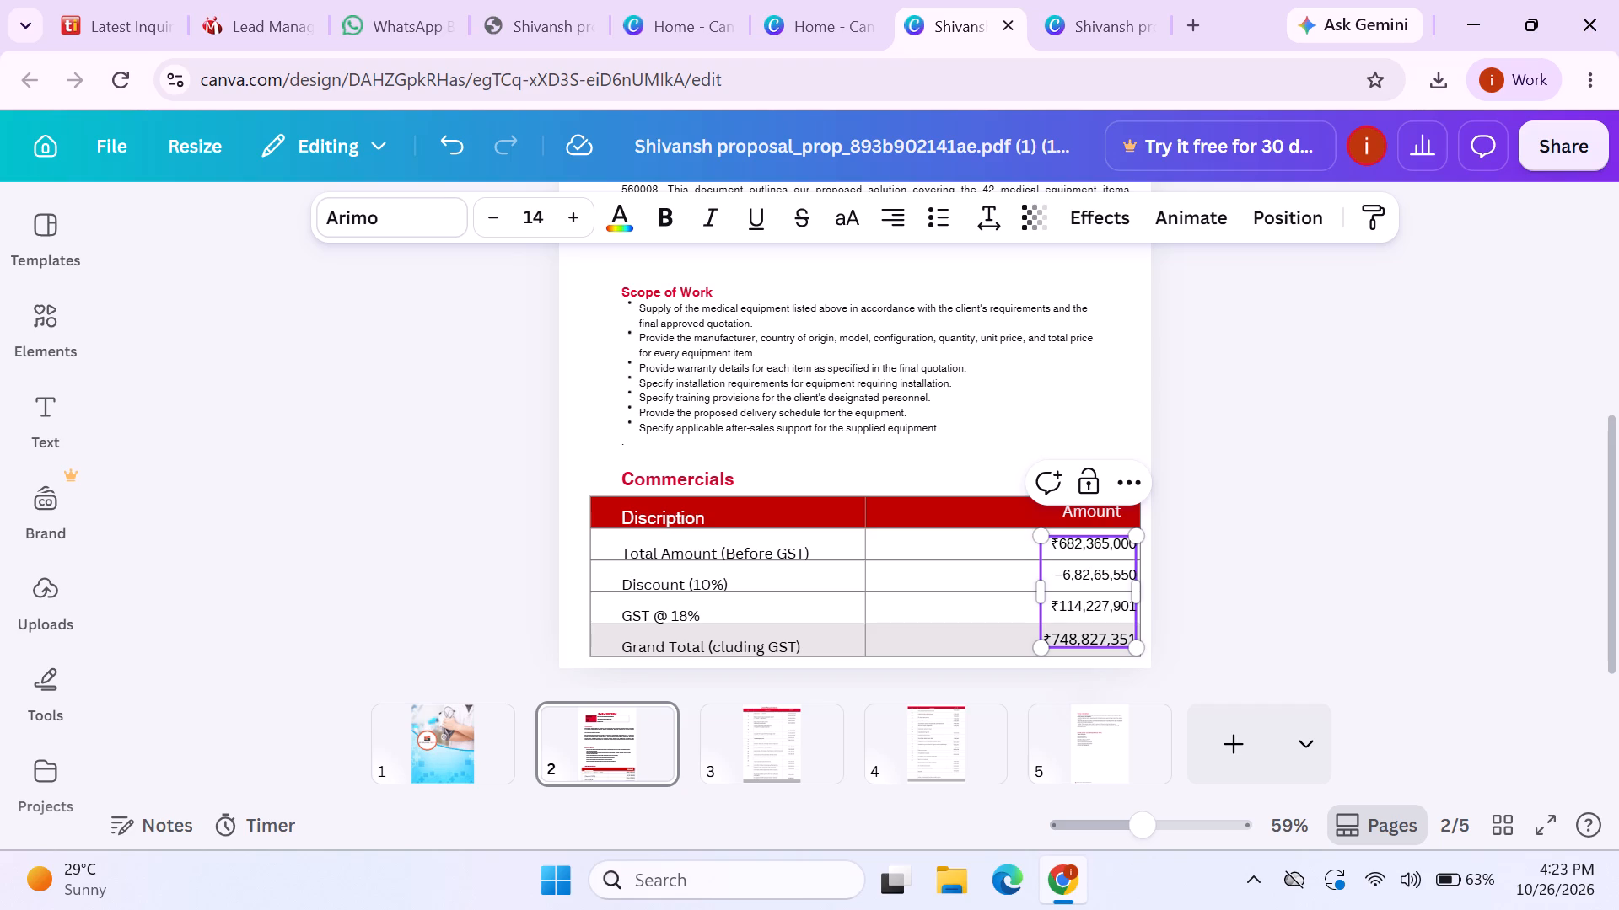
click(1103, 572)
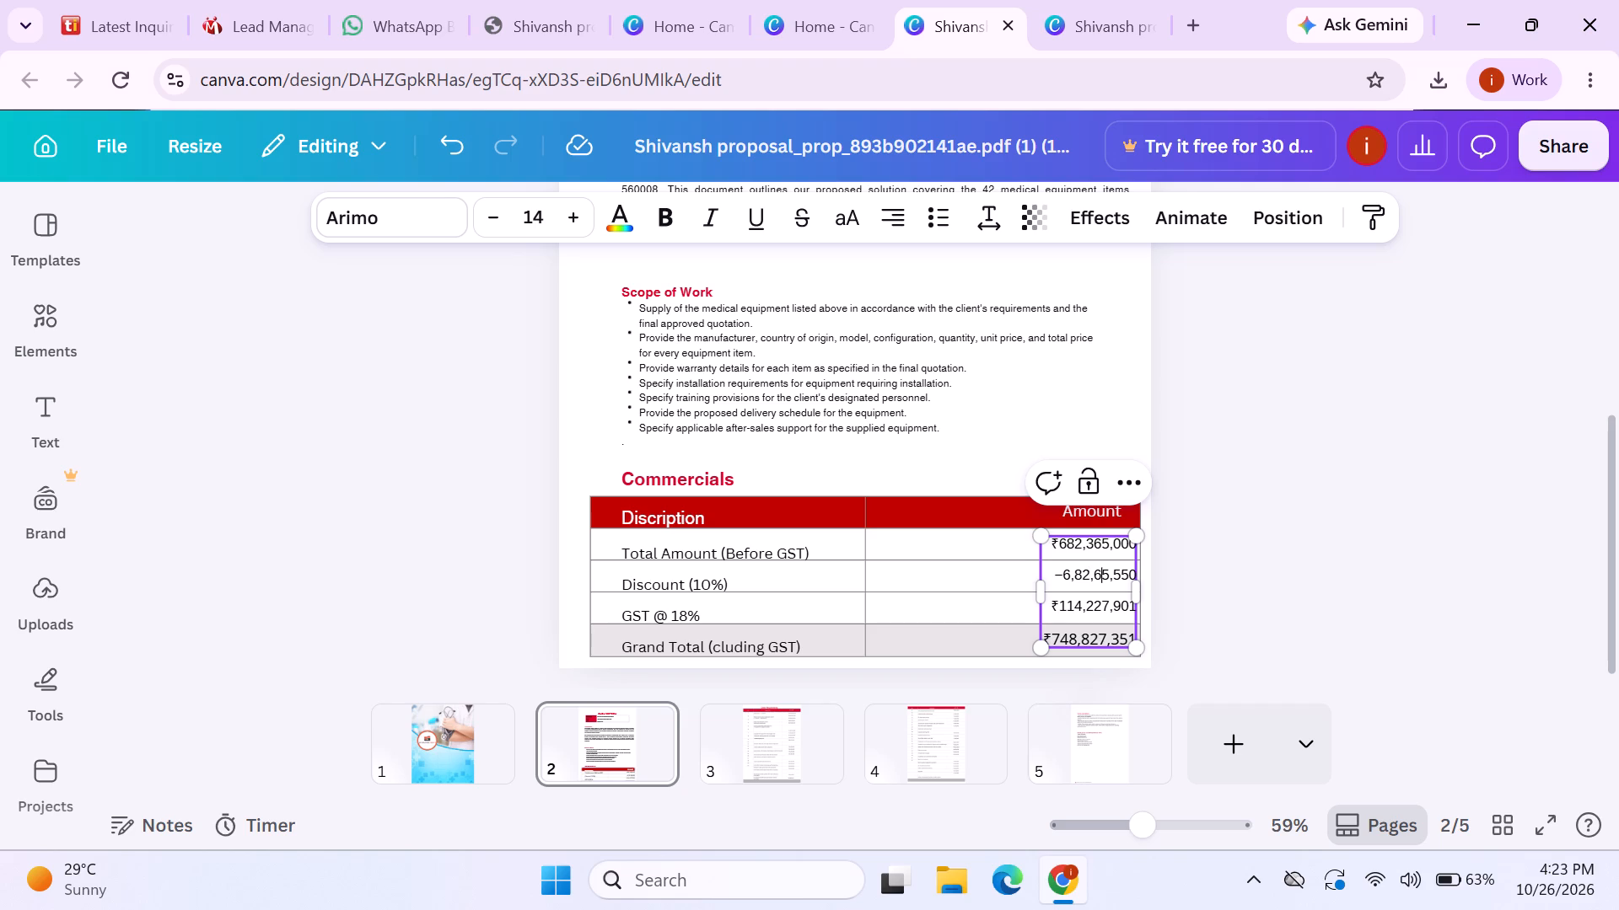
click(1095, 574)
key(3)
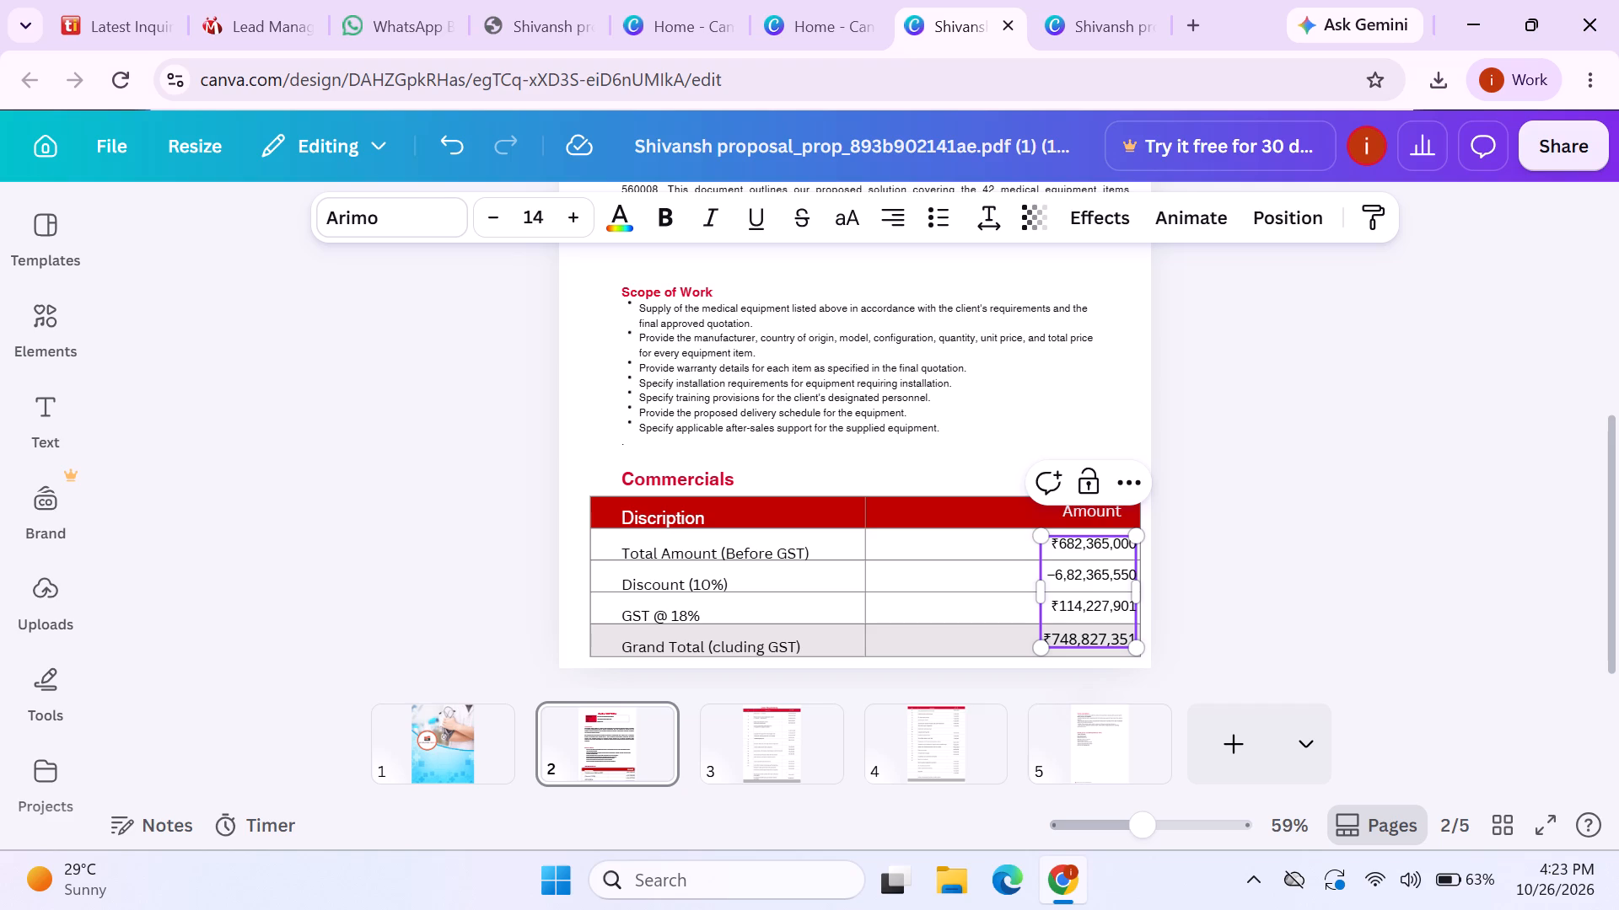
click(1109, 571)
key(BackSpace)
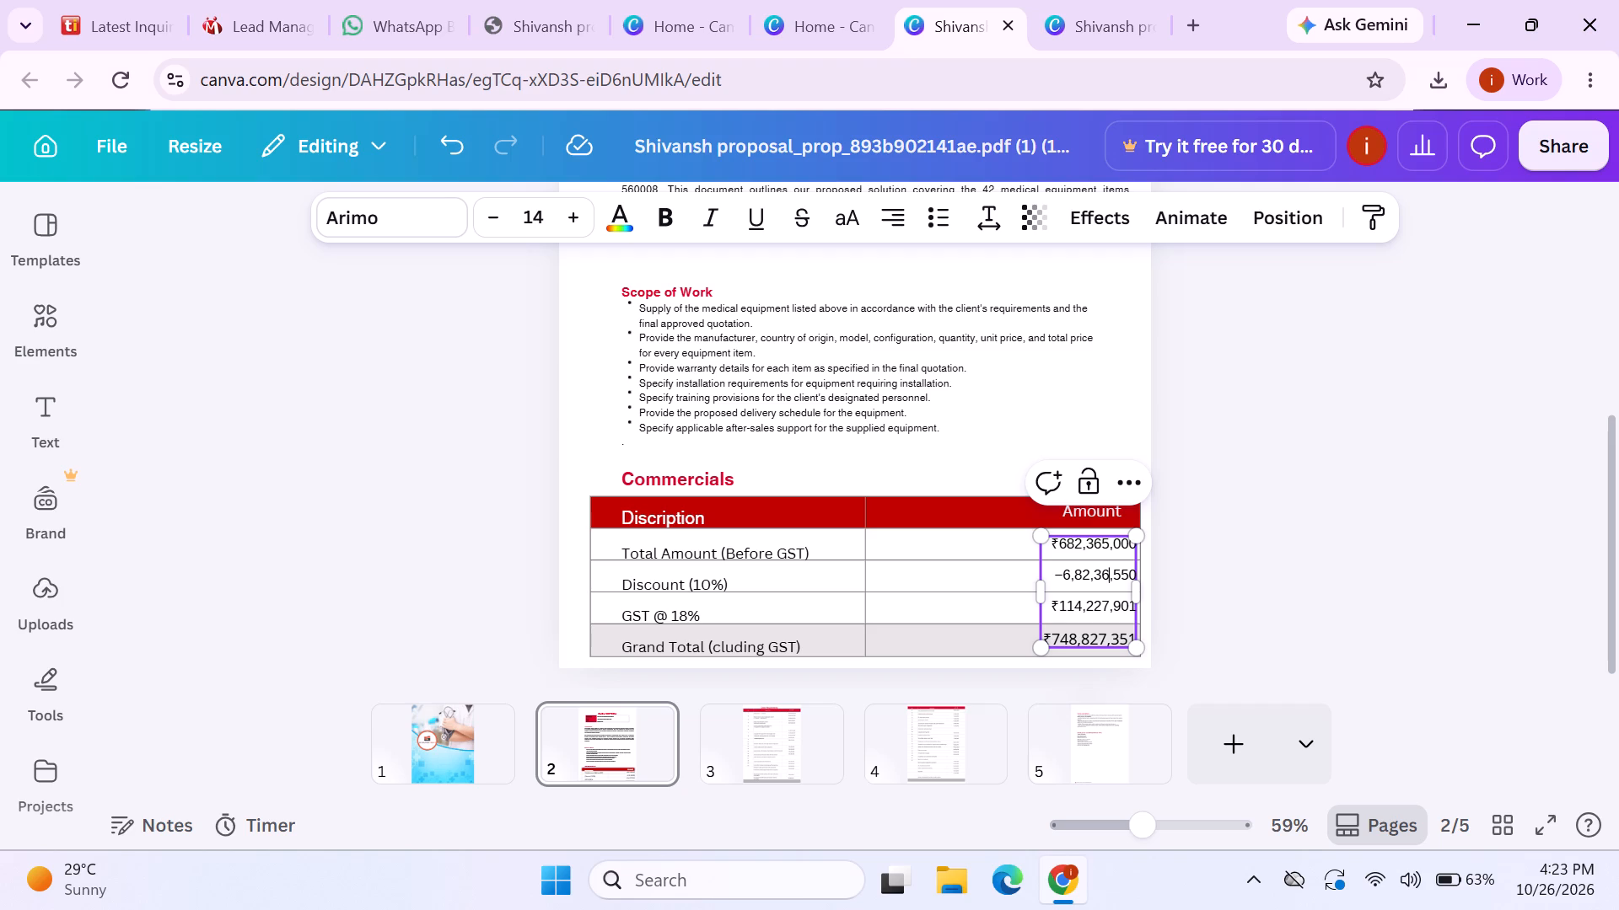
click(1128, 575)
key(BackSpace)
key(0)
click(1264, 586)
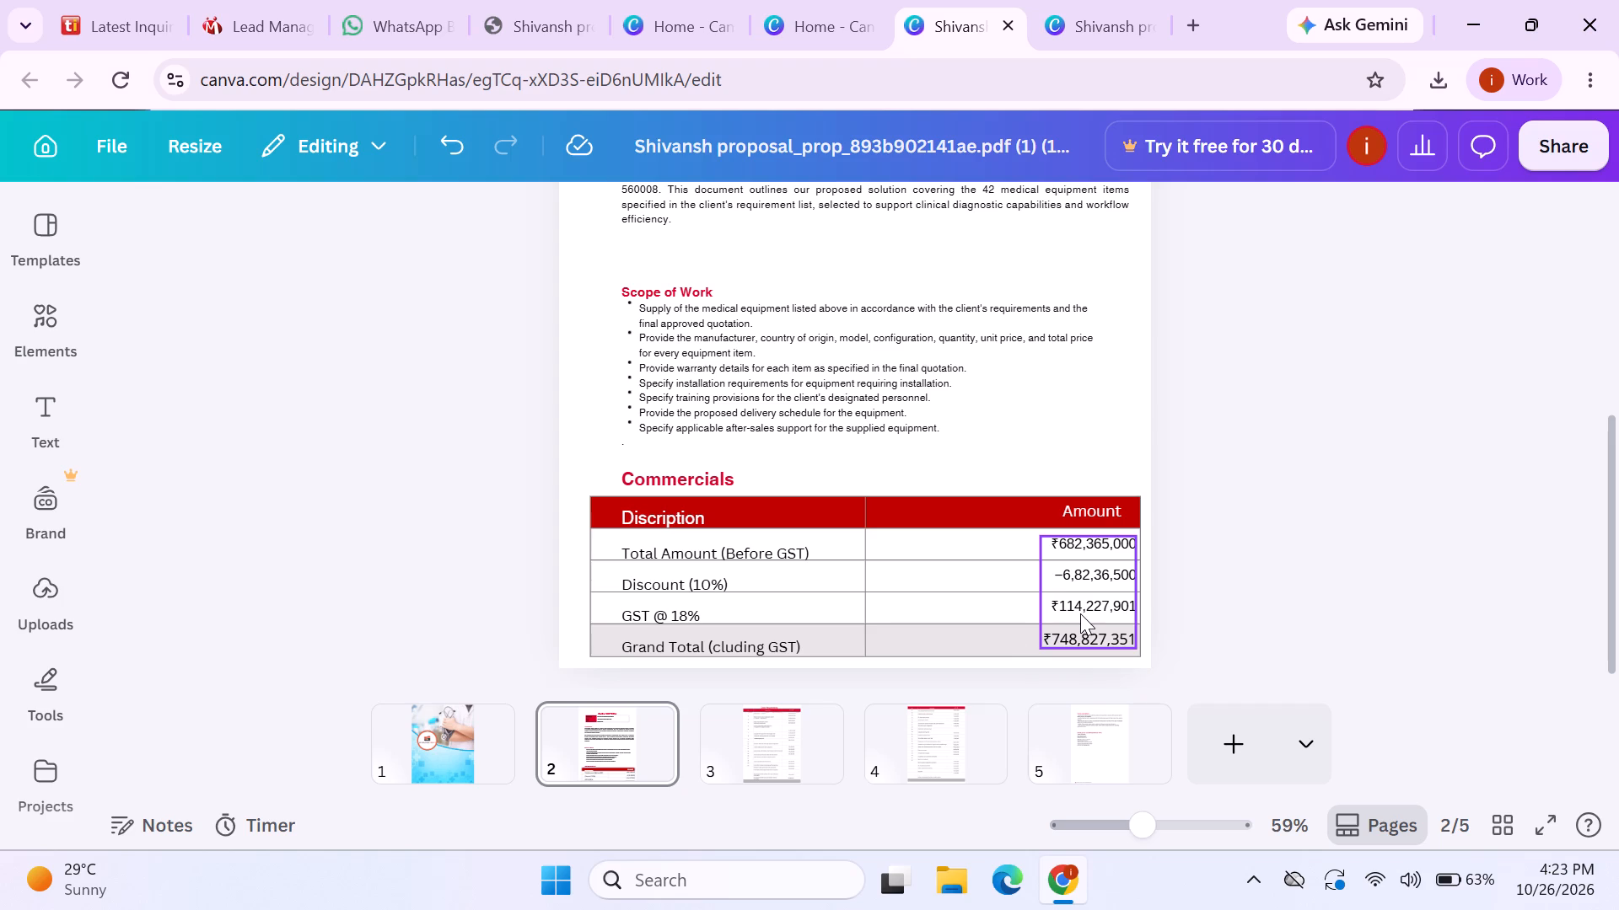
Set the GST @ 18% amount in the Commercials table to ₹11,05,43,130, using Indian-style comma grouping.
double_click(1077, 612)
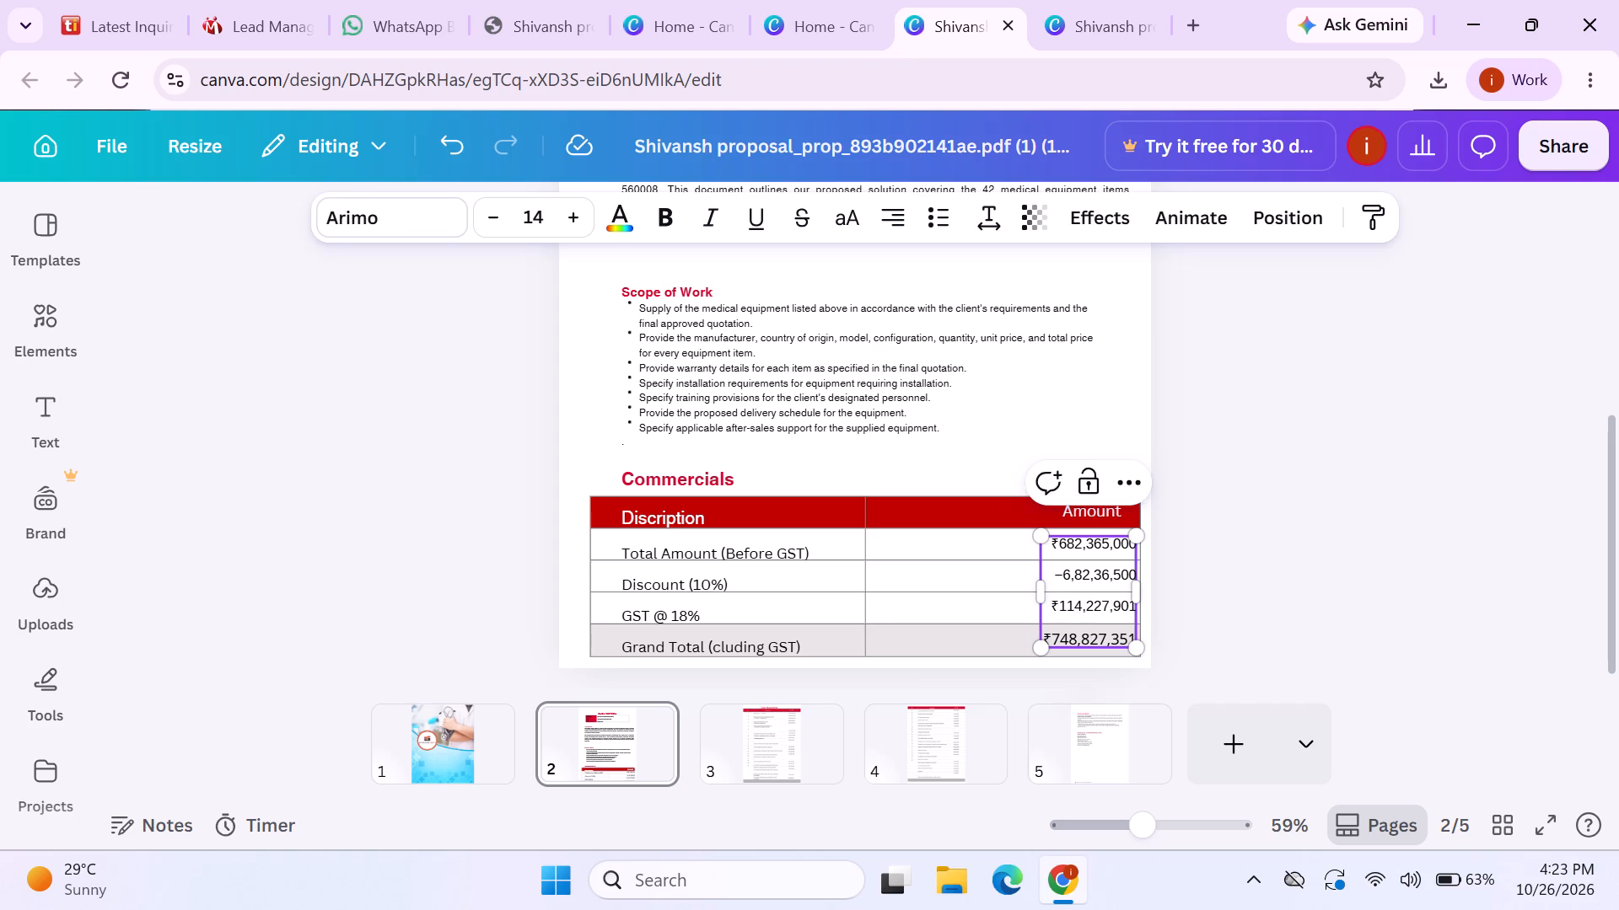
click(1080, 608)
key(BackSpace)
key(0)
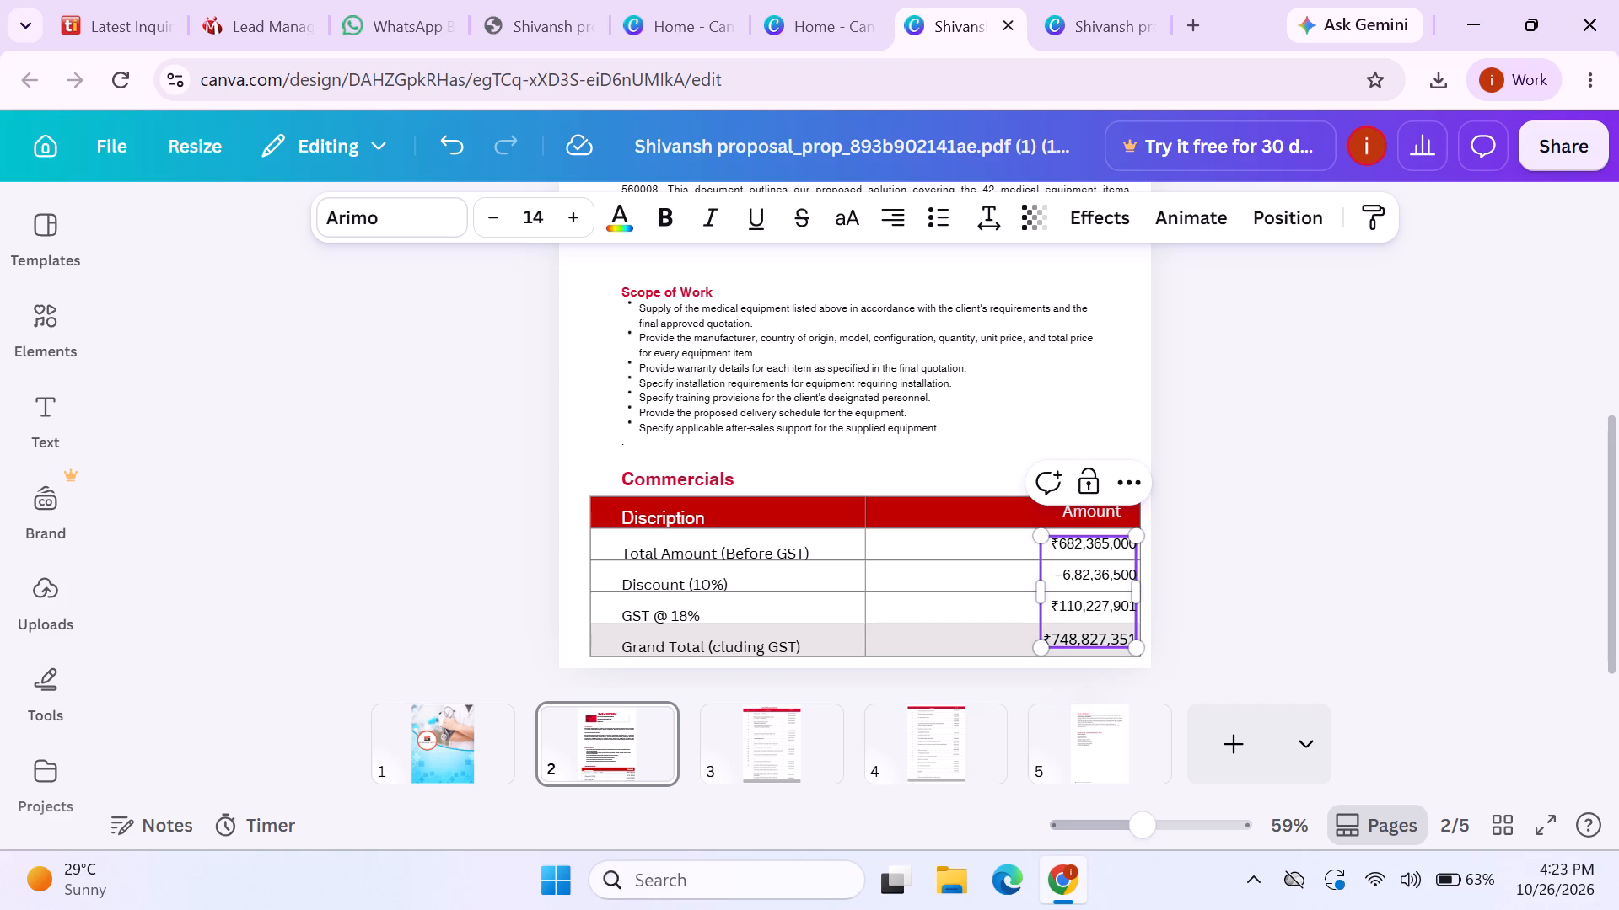
click(1105, 608)
key(BackSpace)
key(BackSpace)
key(BackSpace)
text(43)
key(1)
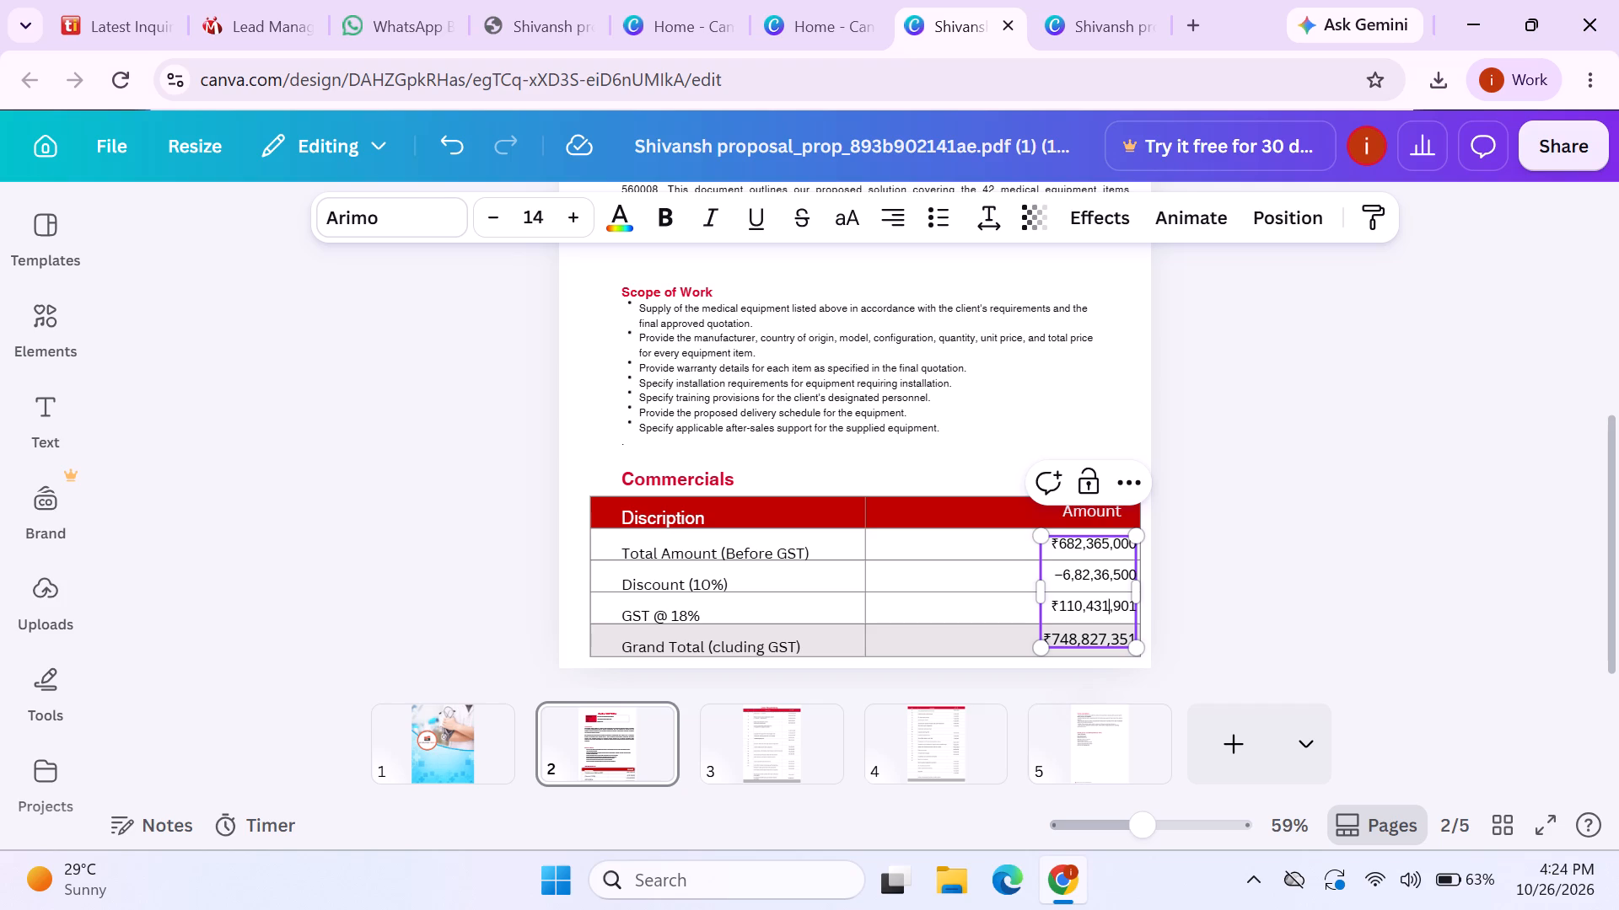
click(1073, 608)
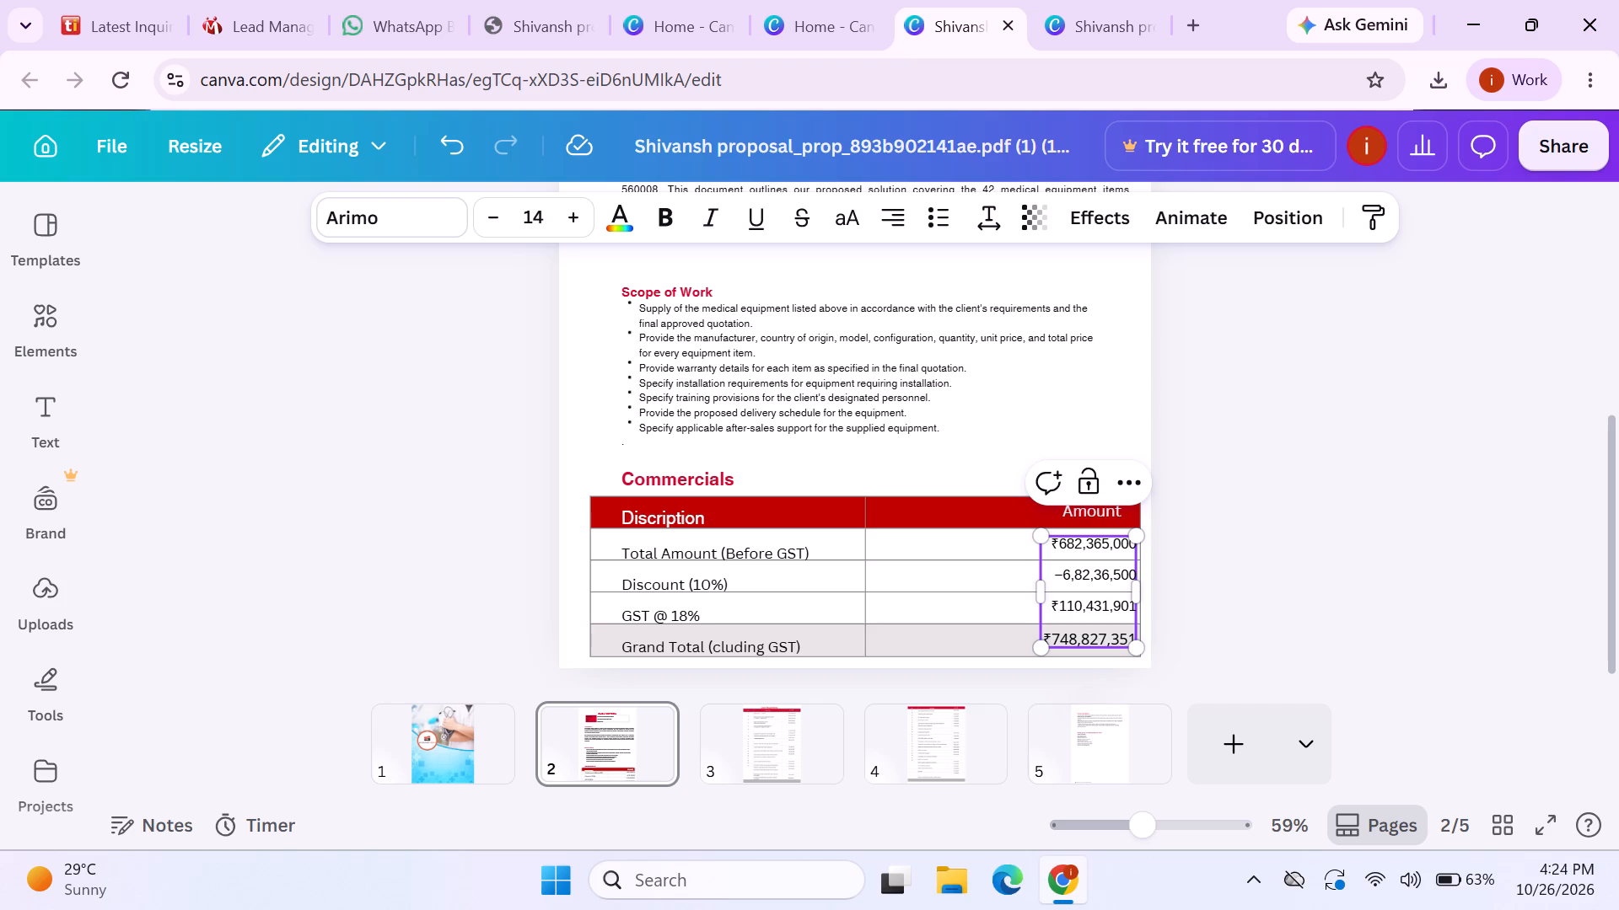
key(comma)
click(1088, 610)
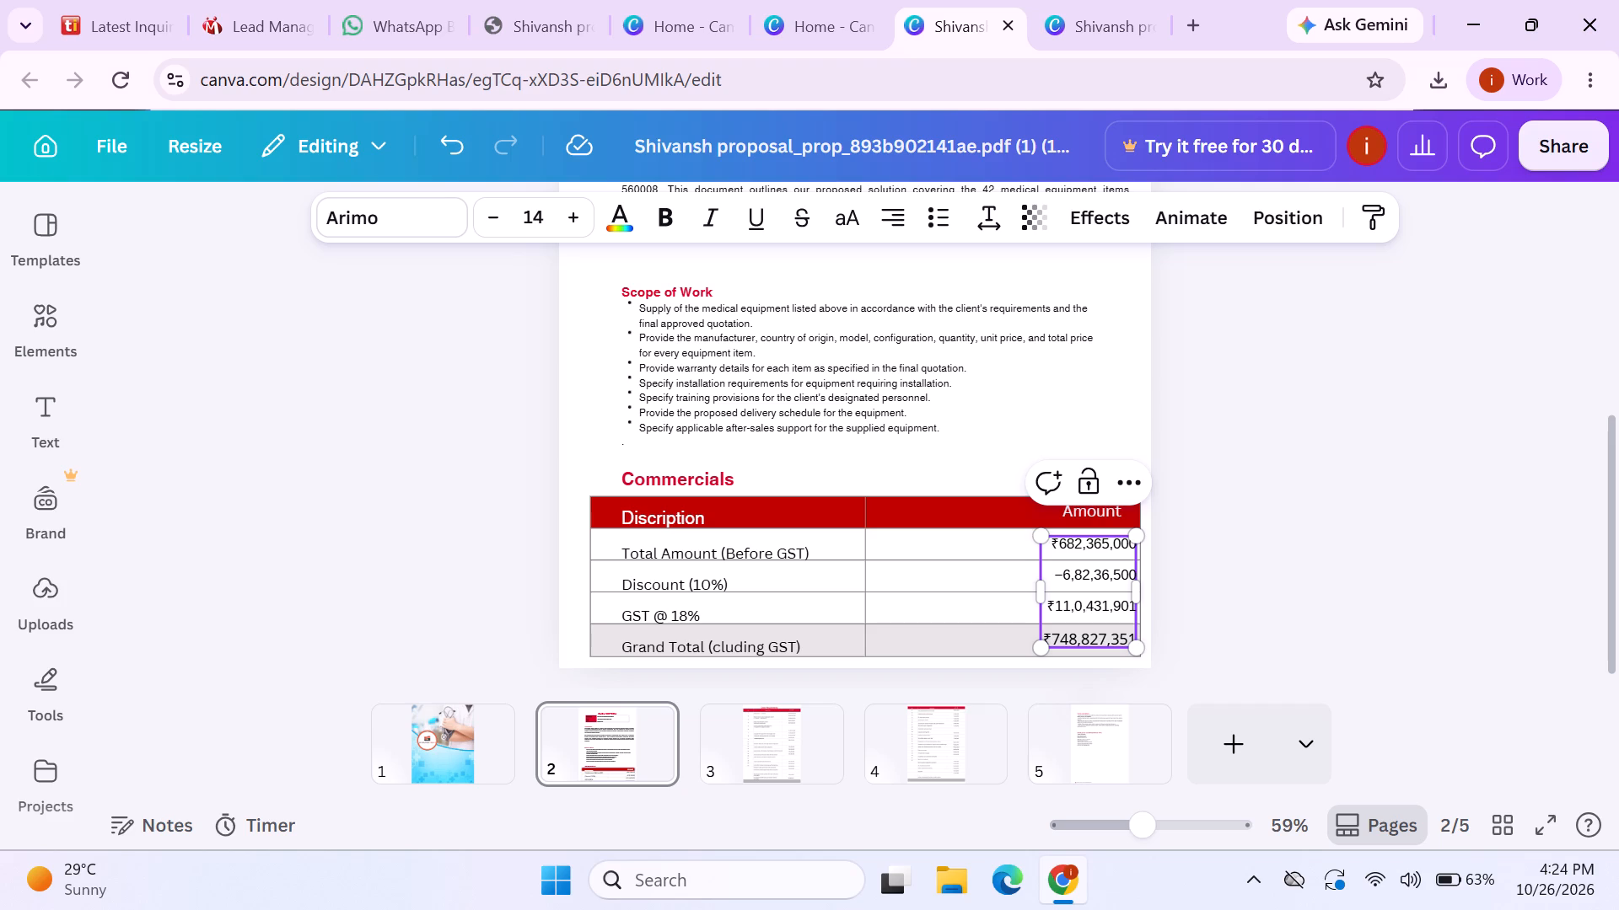
click(1082, 608)
key(5)
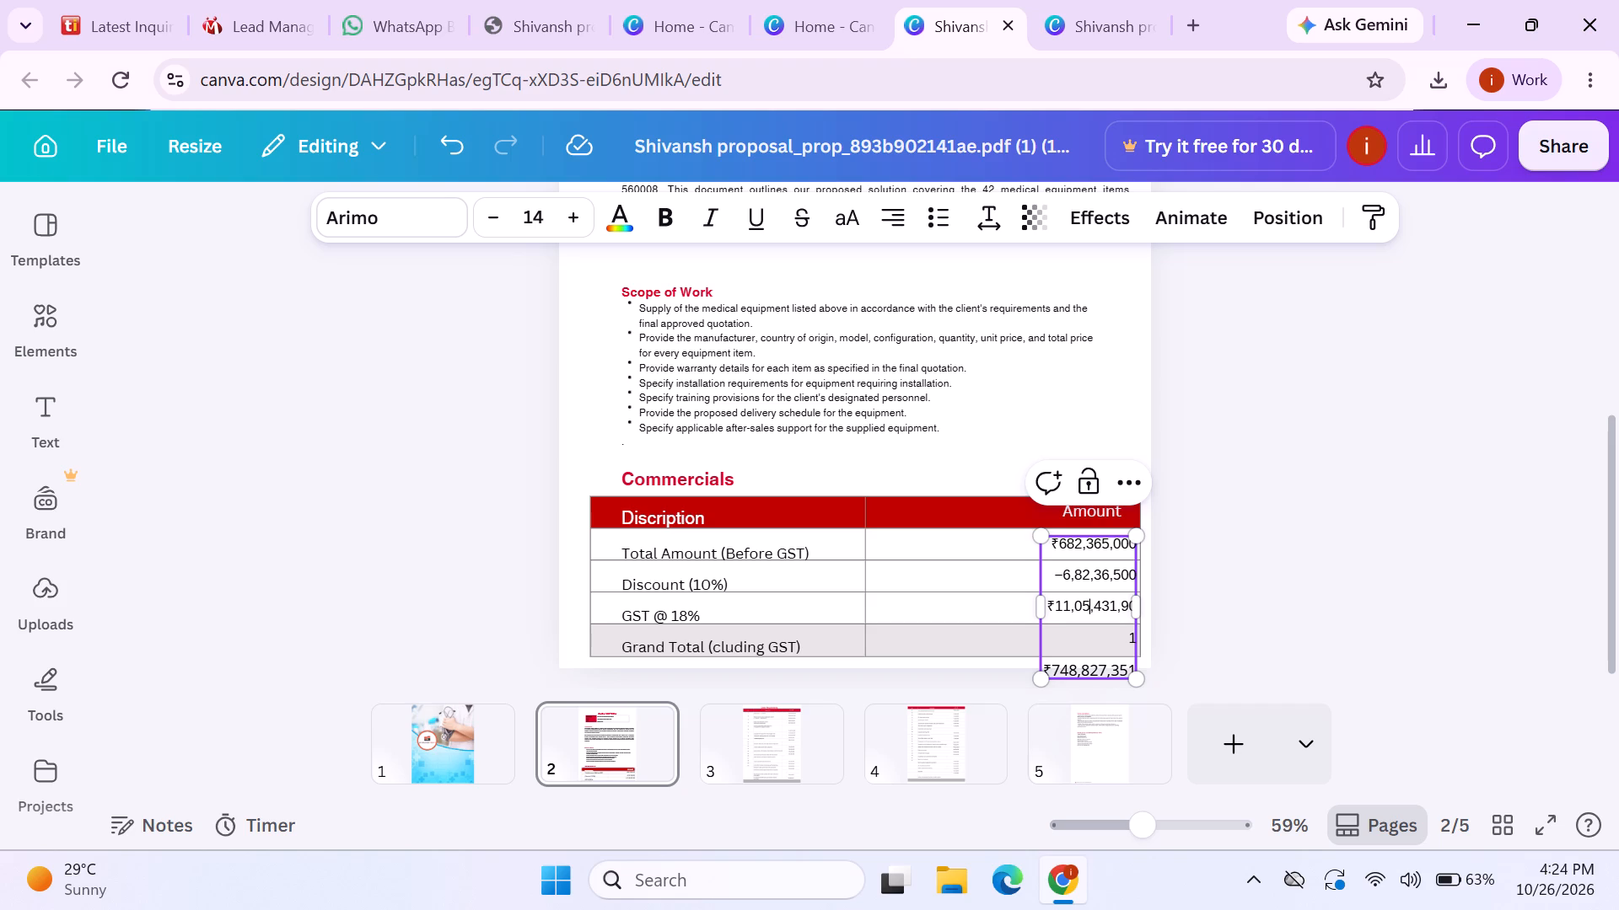
click(1116, 606)
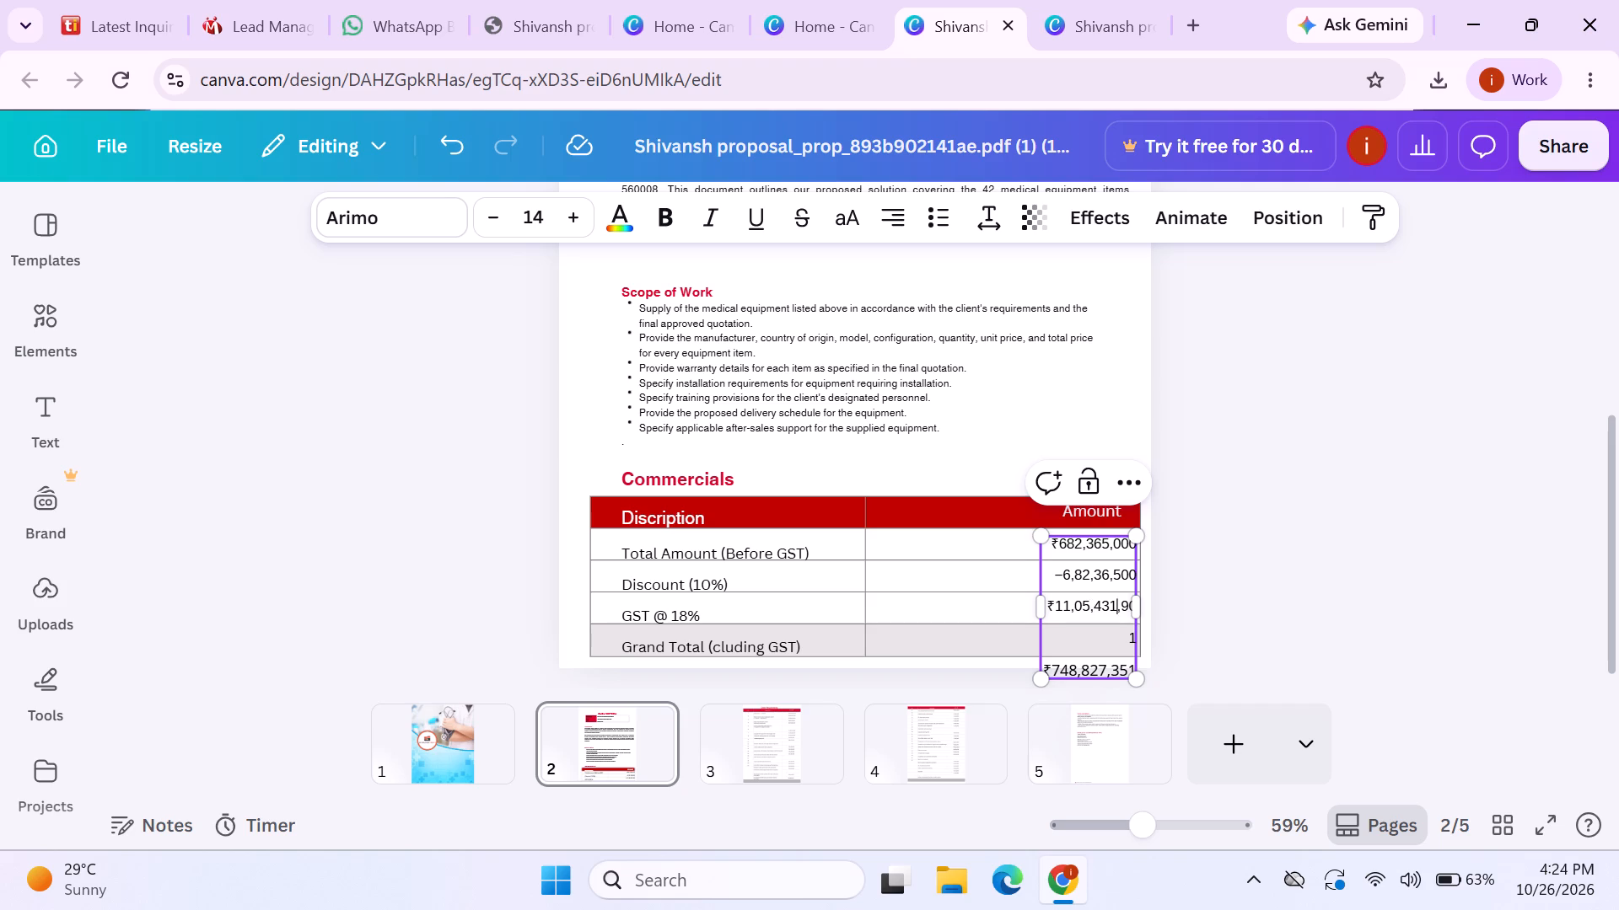
click(1109, 606)
key(comma)
click(1132, 601)
key(BackSpace)
key(BackSpace)
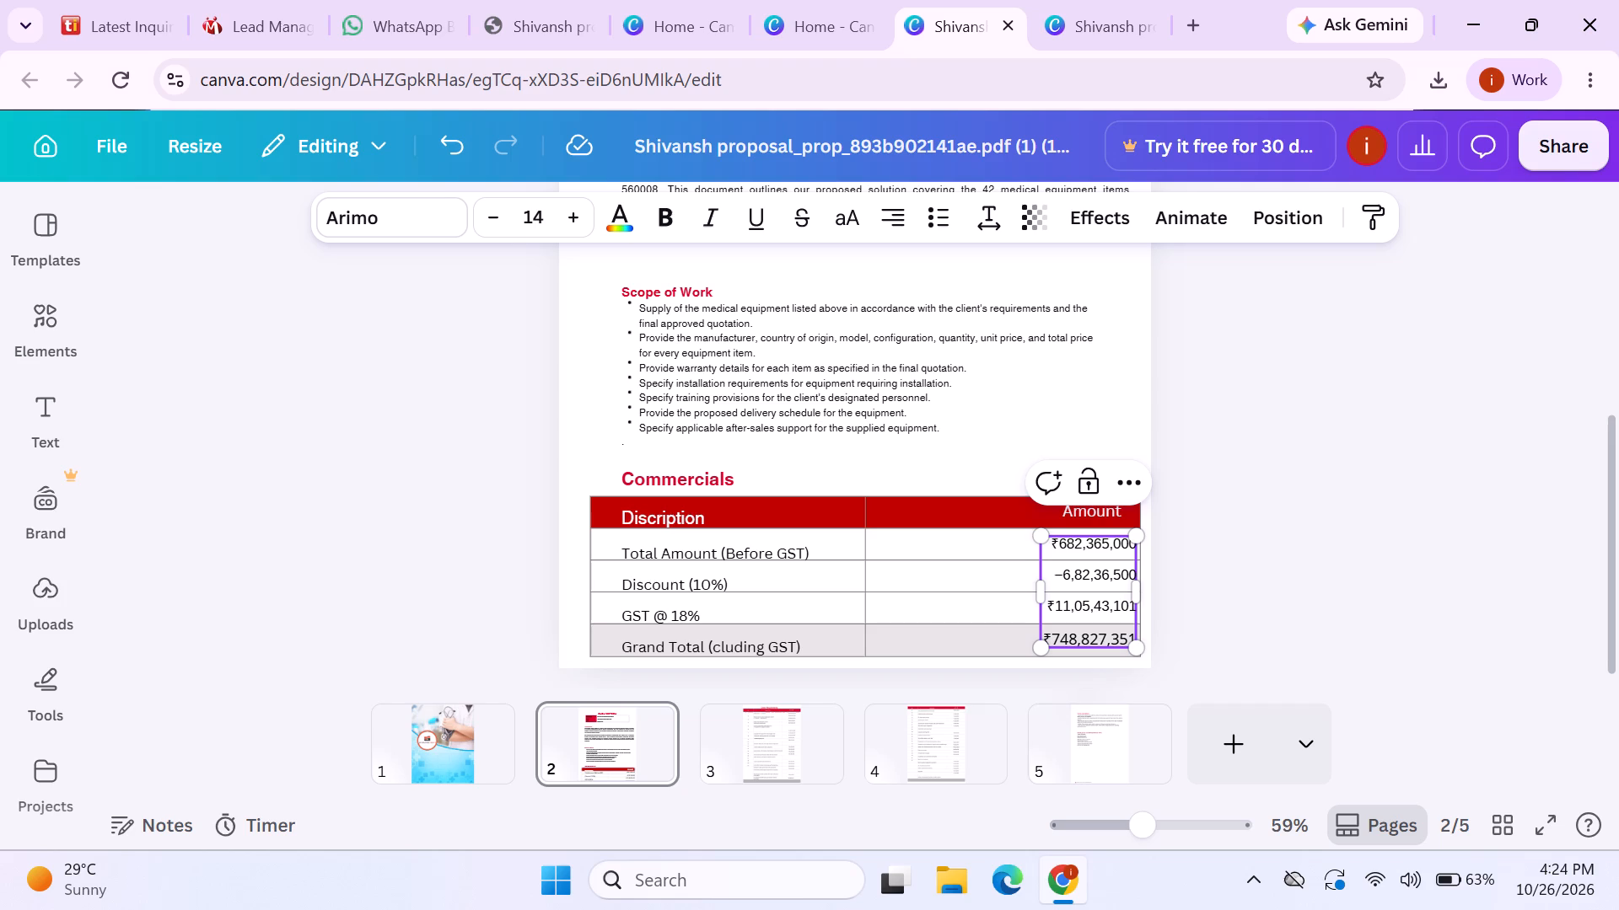
click(1130, 604)
key(BackSpace)
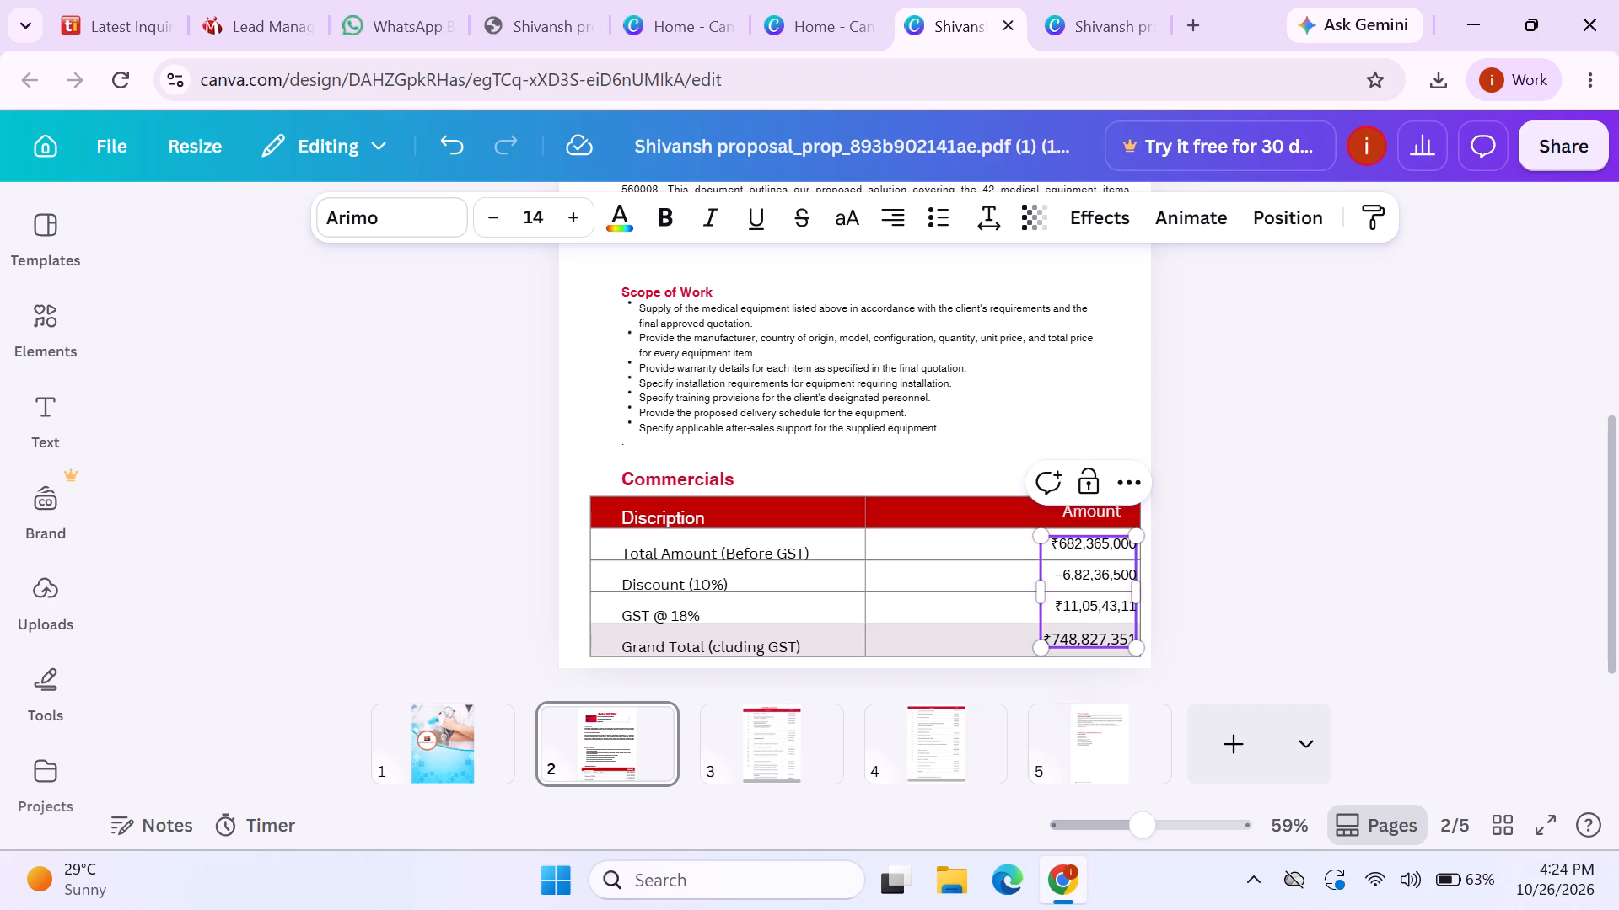
click(1132, 604)
click(1132, 604)
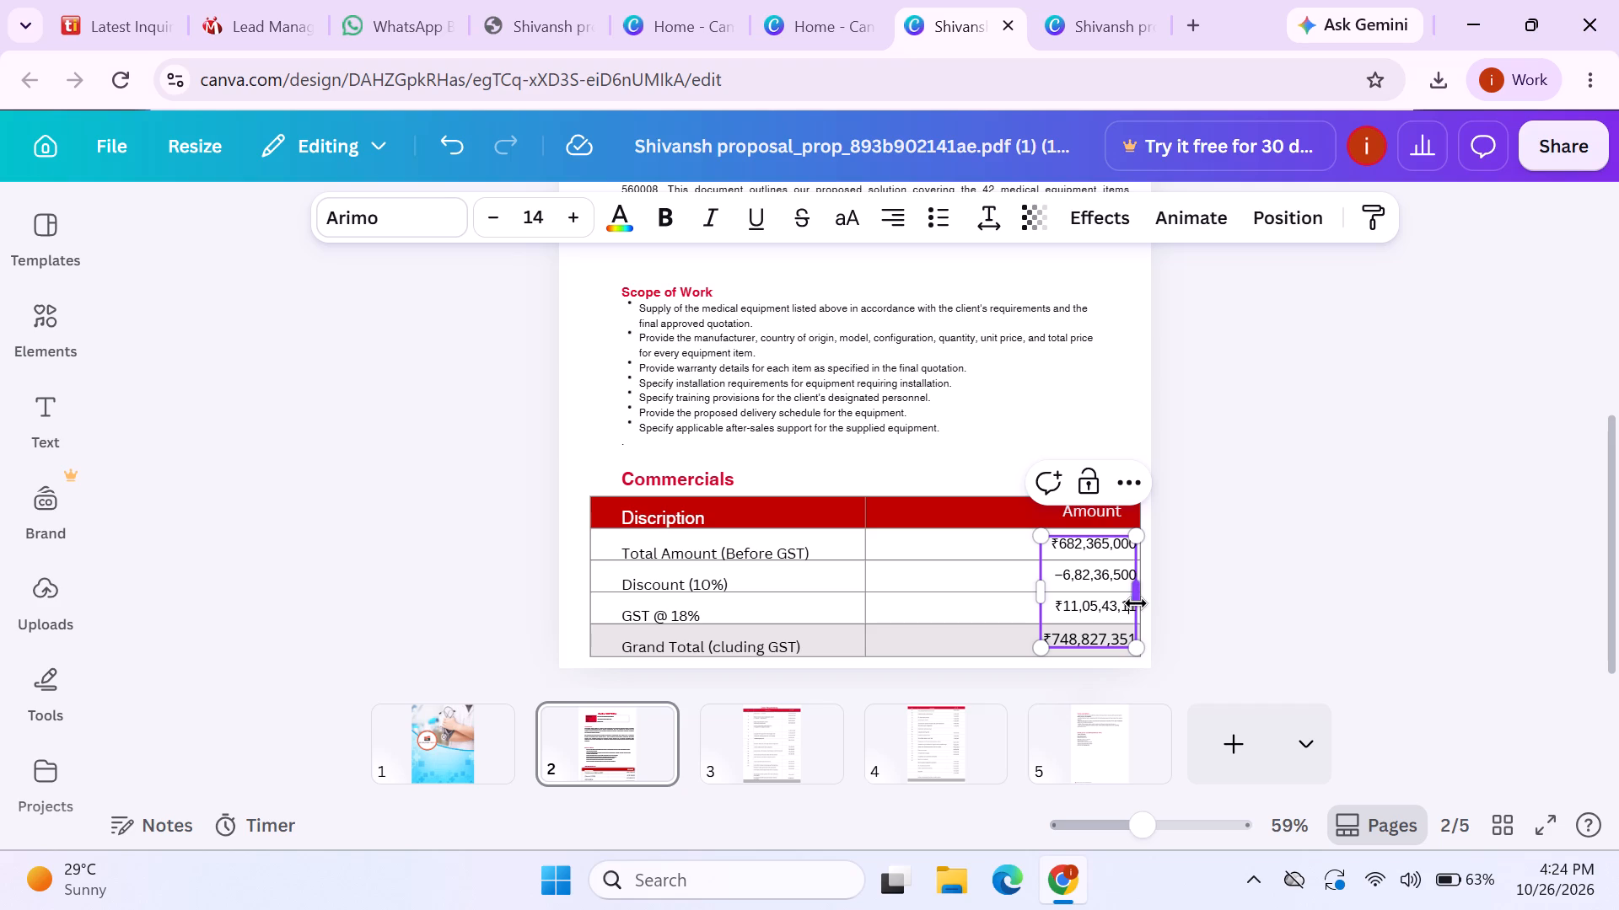
click(1133, 603)
key(BackSpace)
text(30)
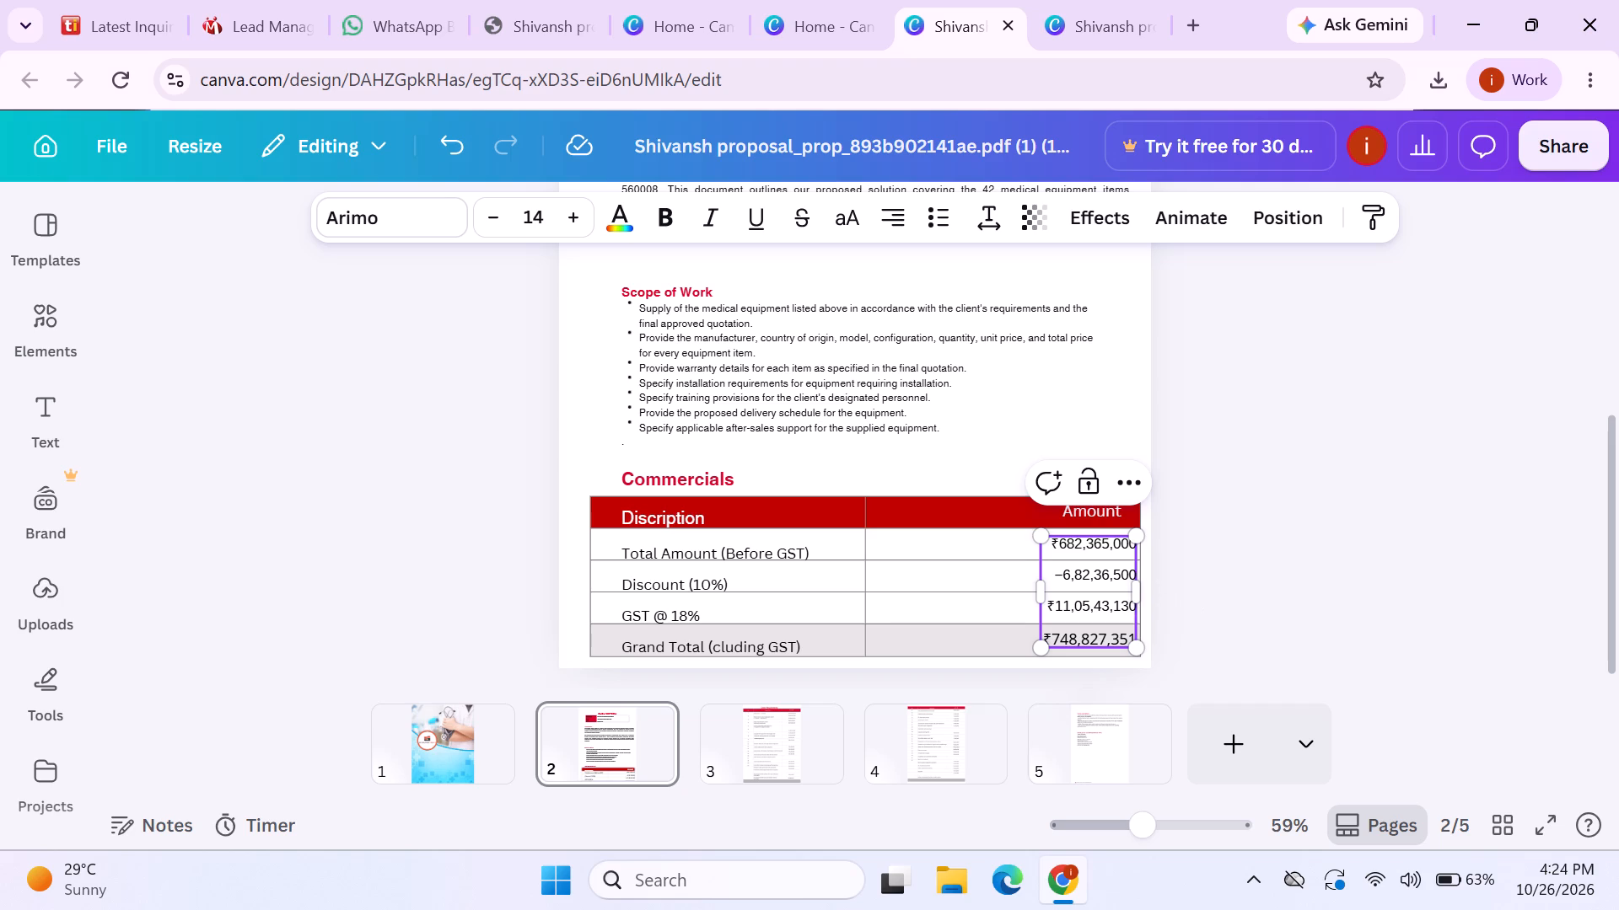
click(1228, 595)
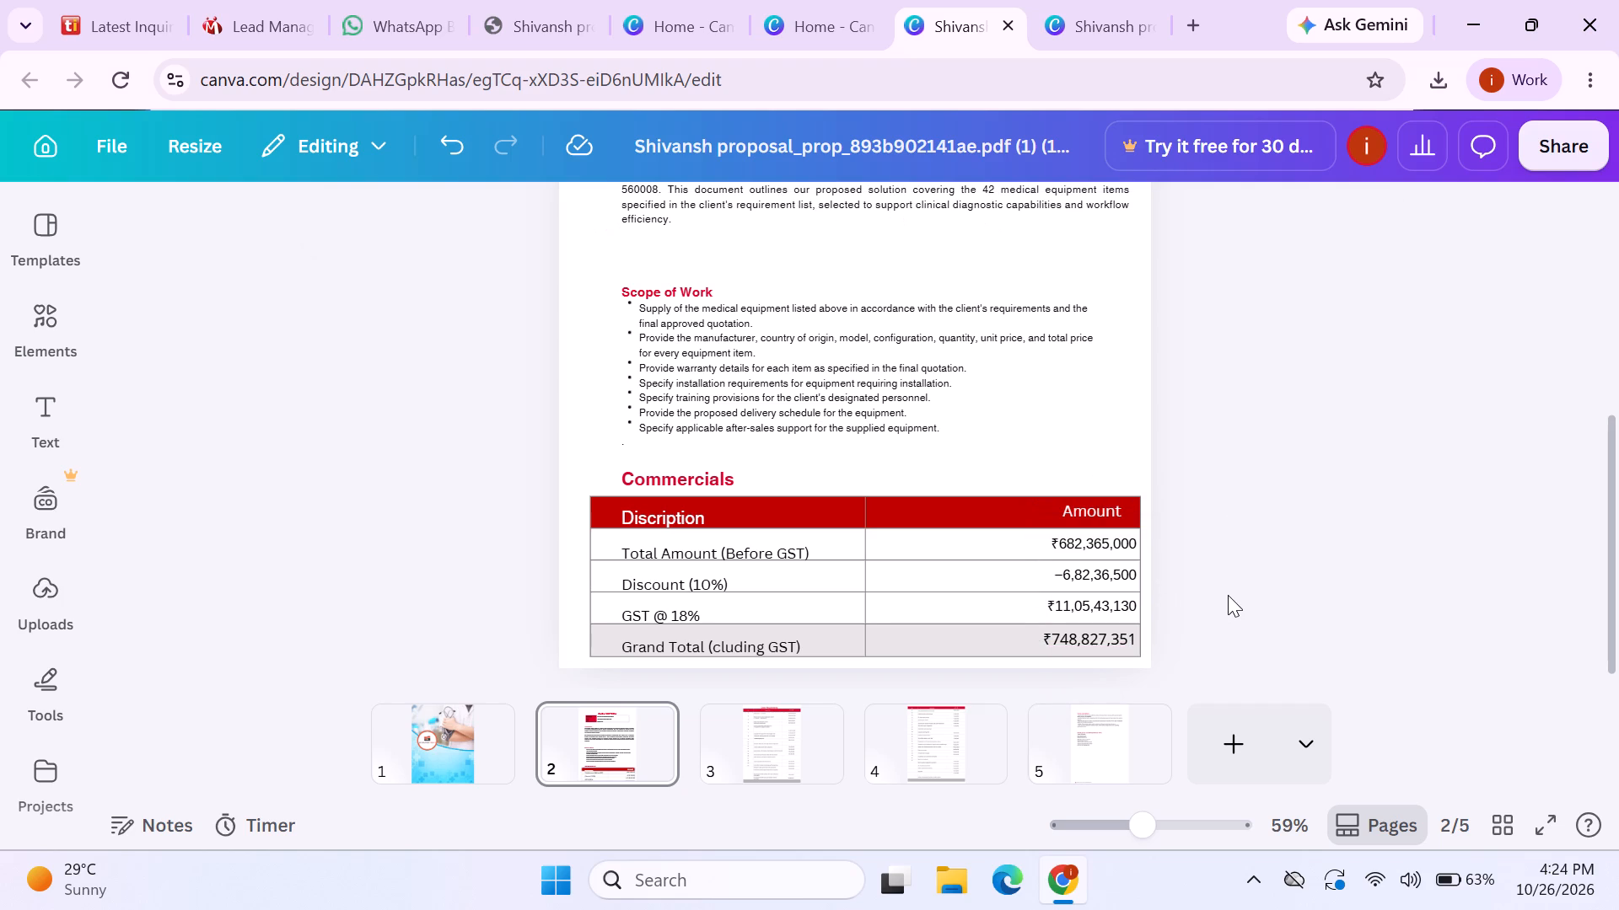
Review the Terms & Conditions on page 5 and recheck page 2 from the proposal details to the Commercials table.
scroll(1228, 595, up, 2)
scroll(1228, 595, down, 1)
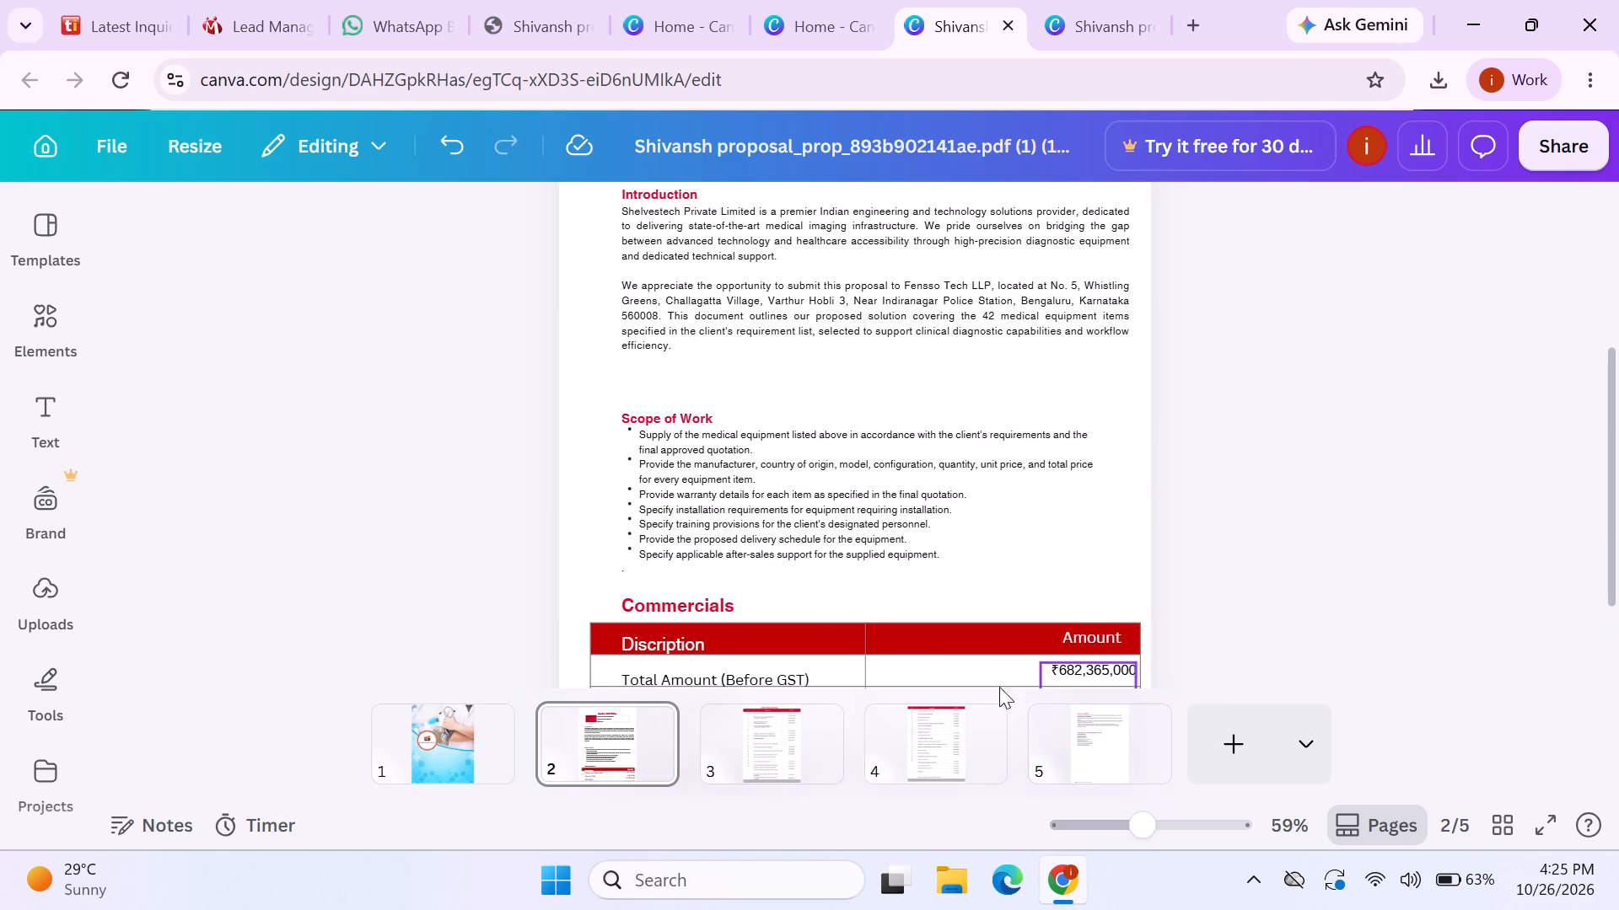
click(1115, 745)
scroll(1210, 607, up, 2)
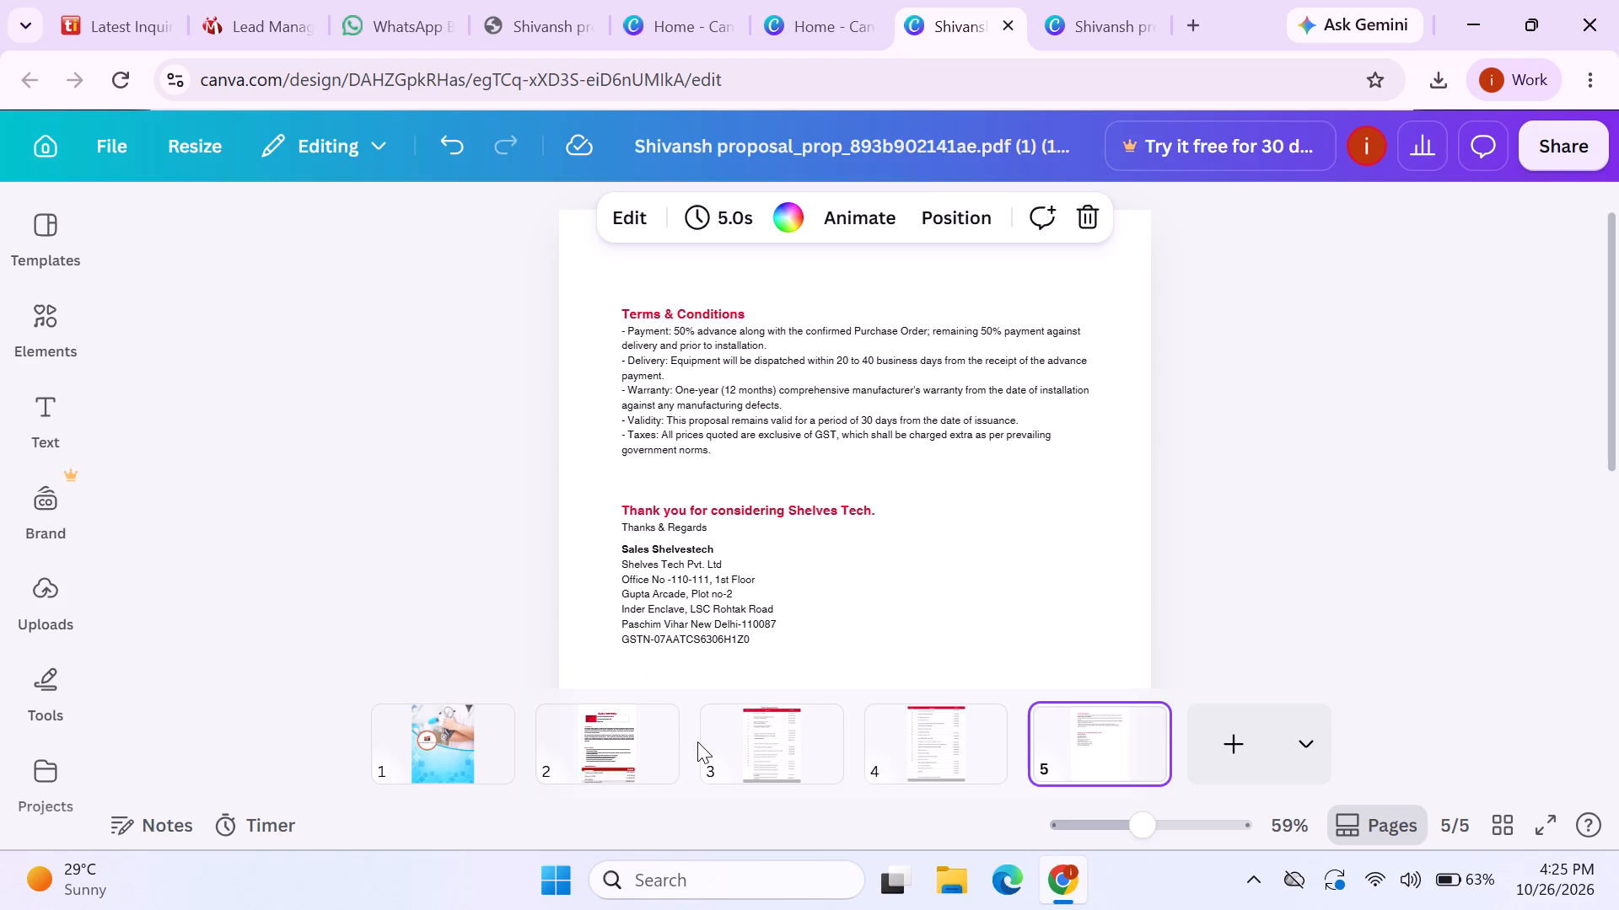
click(659, 747)
scroll(1310, 511, down, 1)
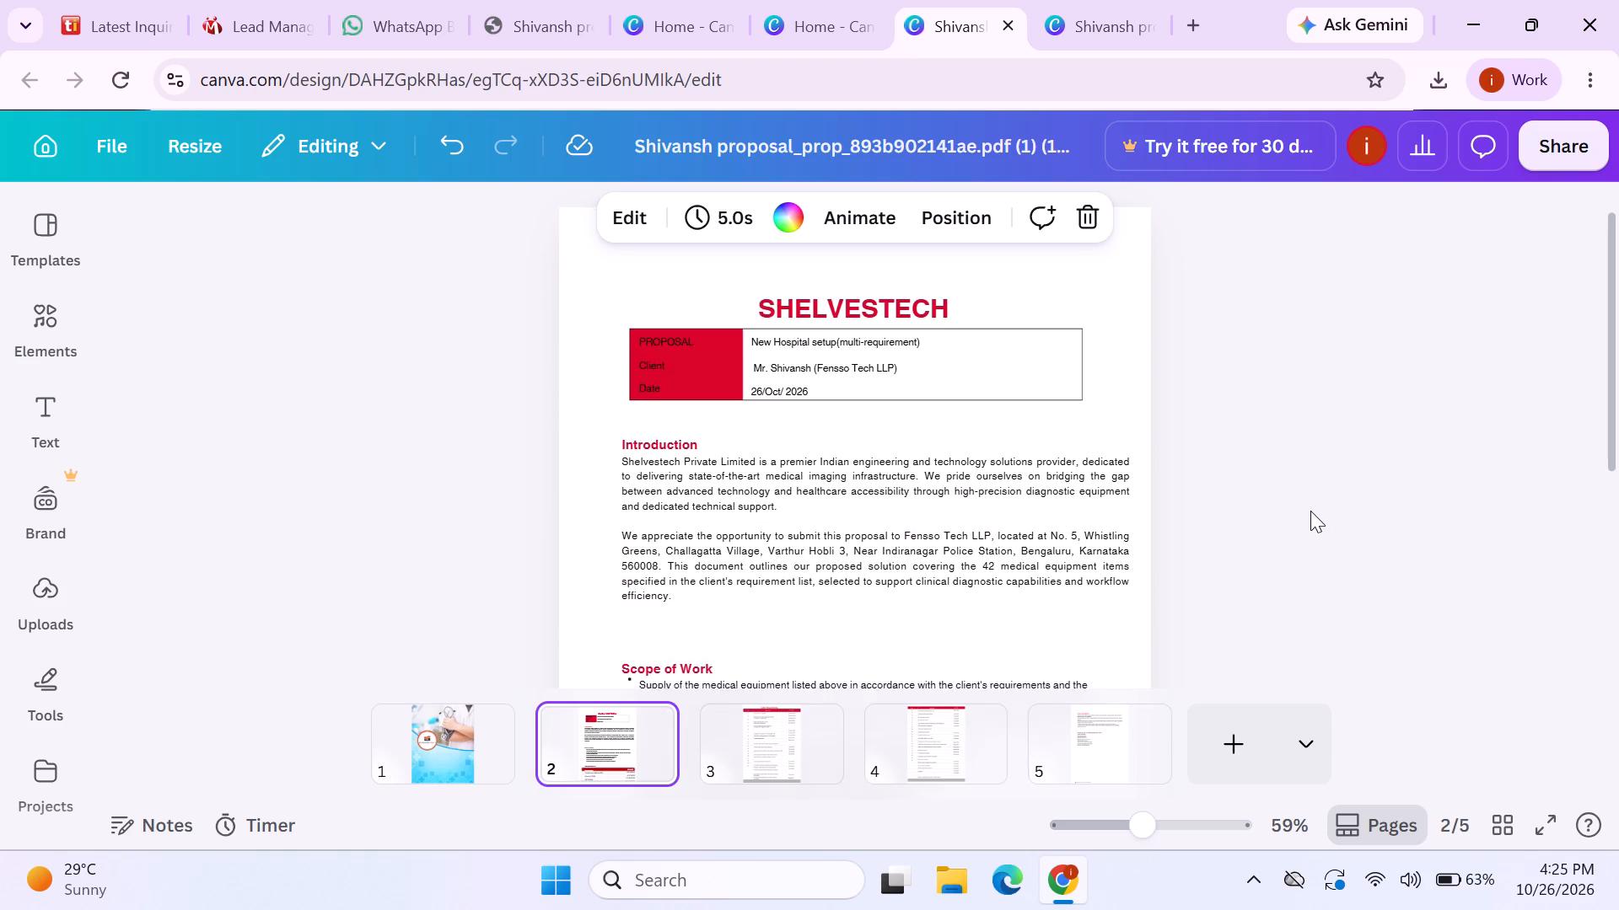
scroll(1310, 511, down, 2)
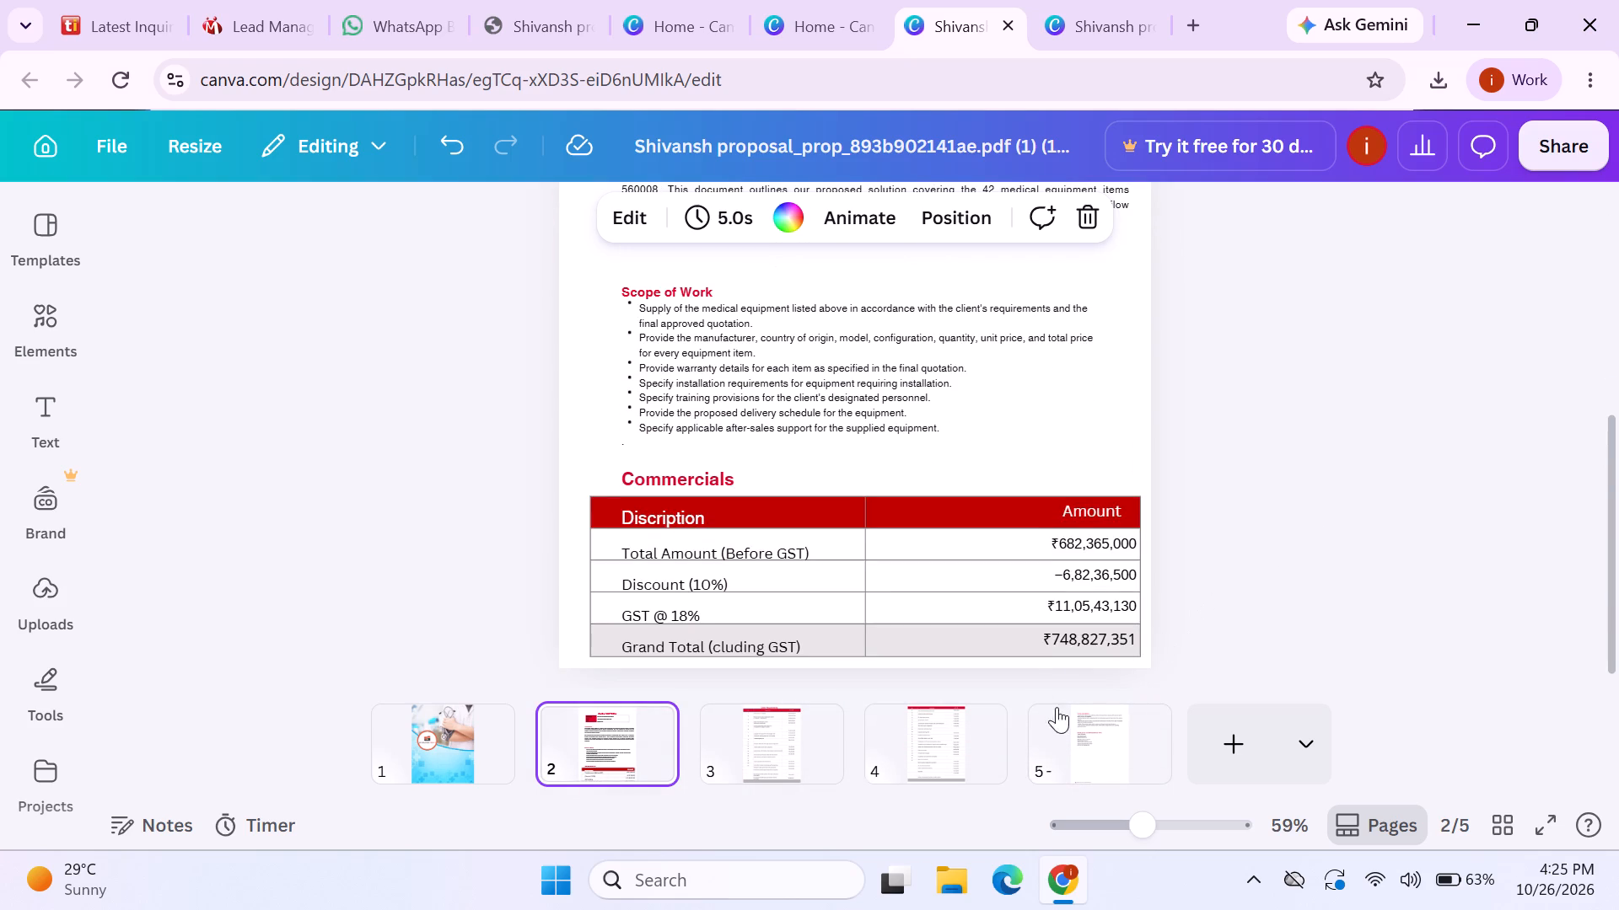
Set the Grand Total amount in page 2's Commercials table to ₹724,671,630.
double_click(1072, 639)
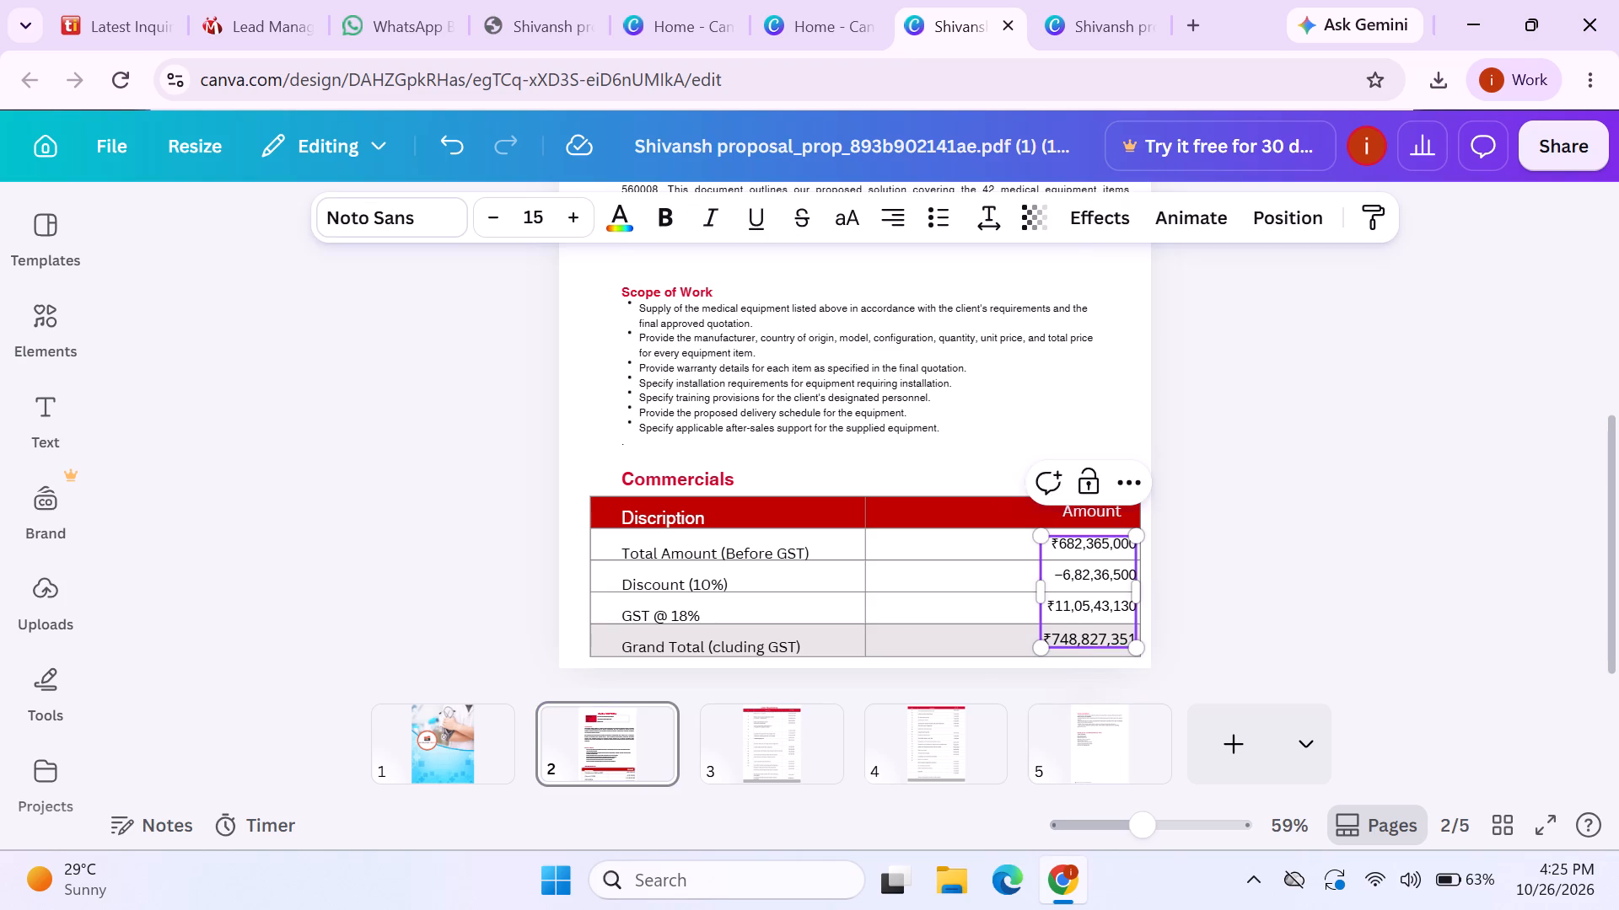
key(BackSpace)
key(2)
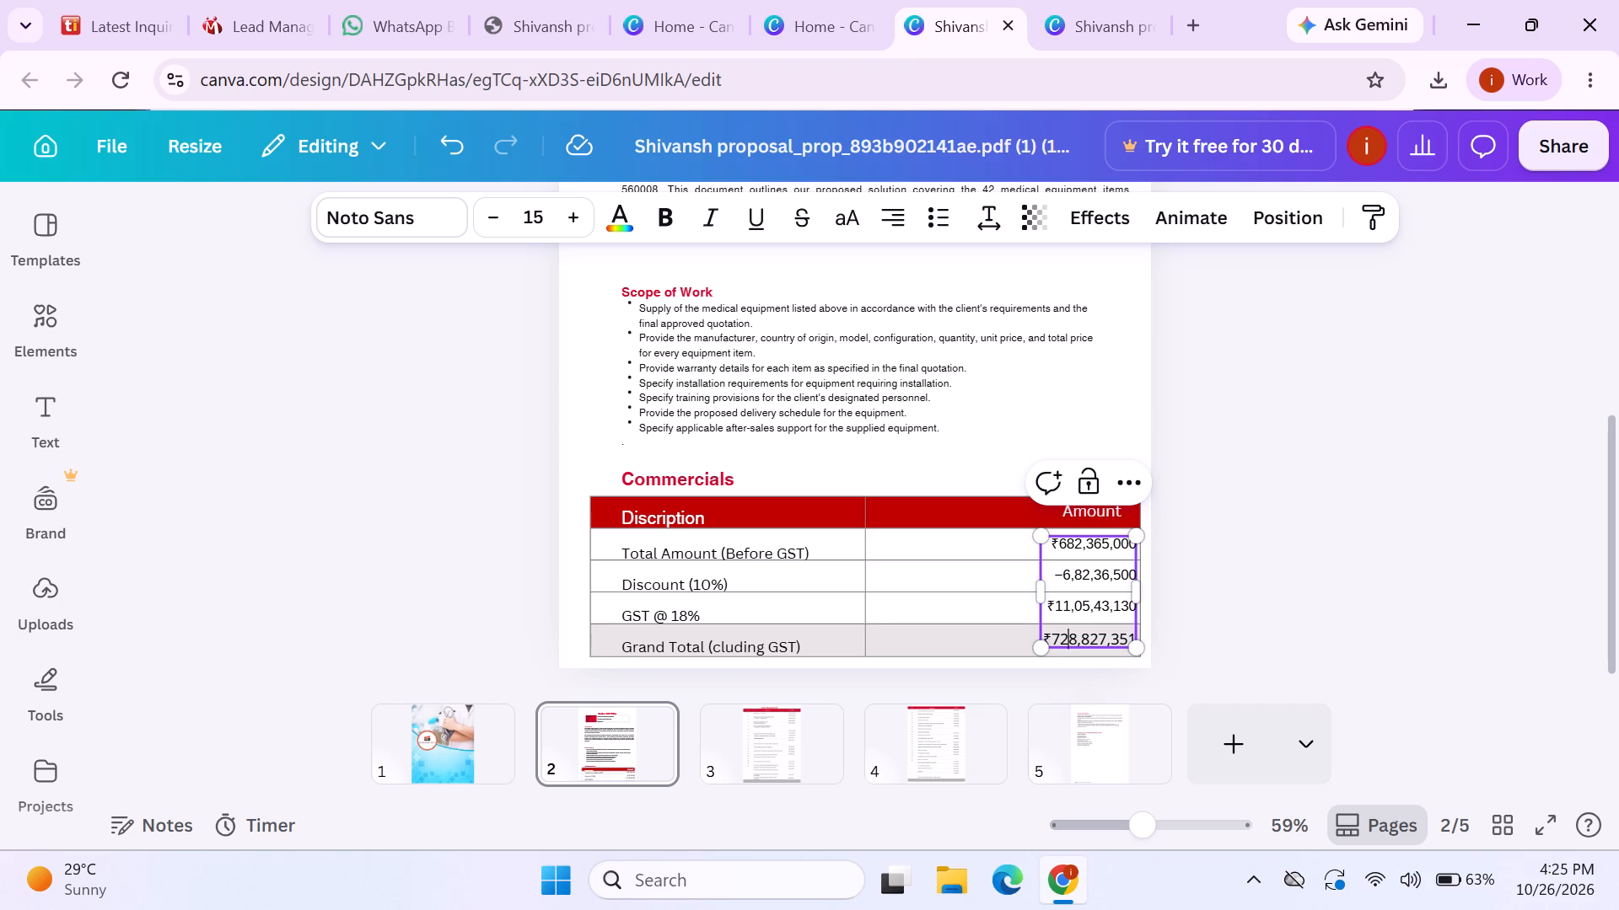
click(1073, 641)
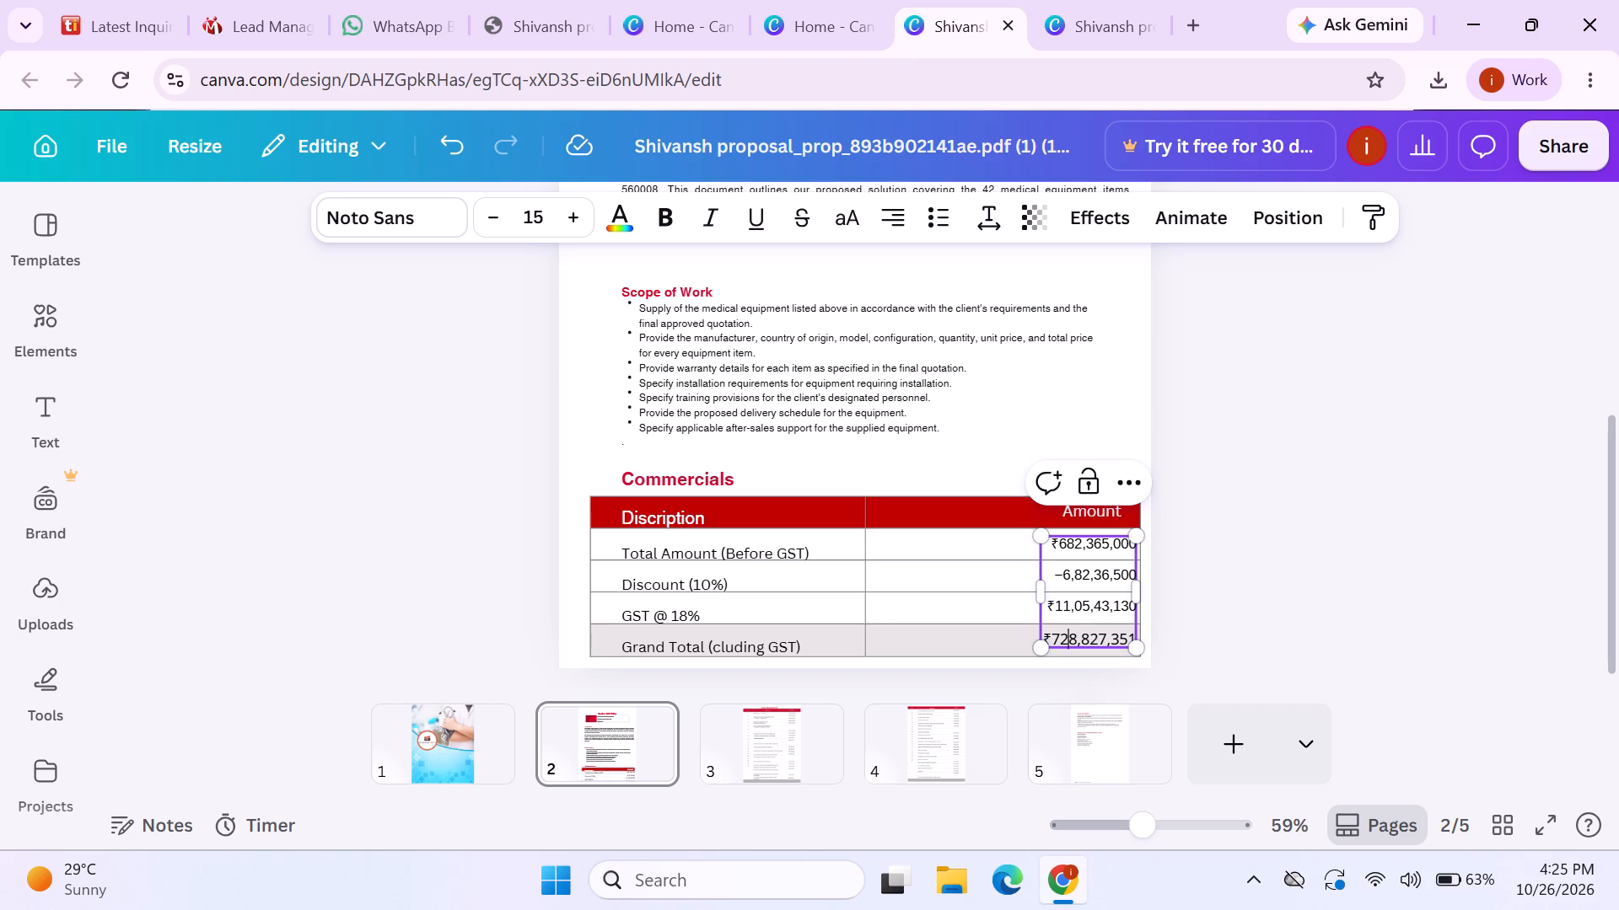
click(1077, 644)
key(BackSpace)
key(4)
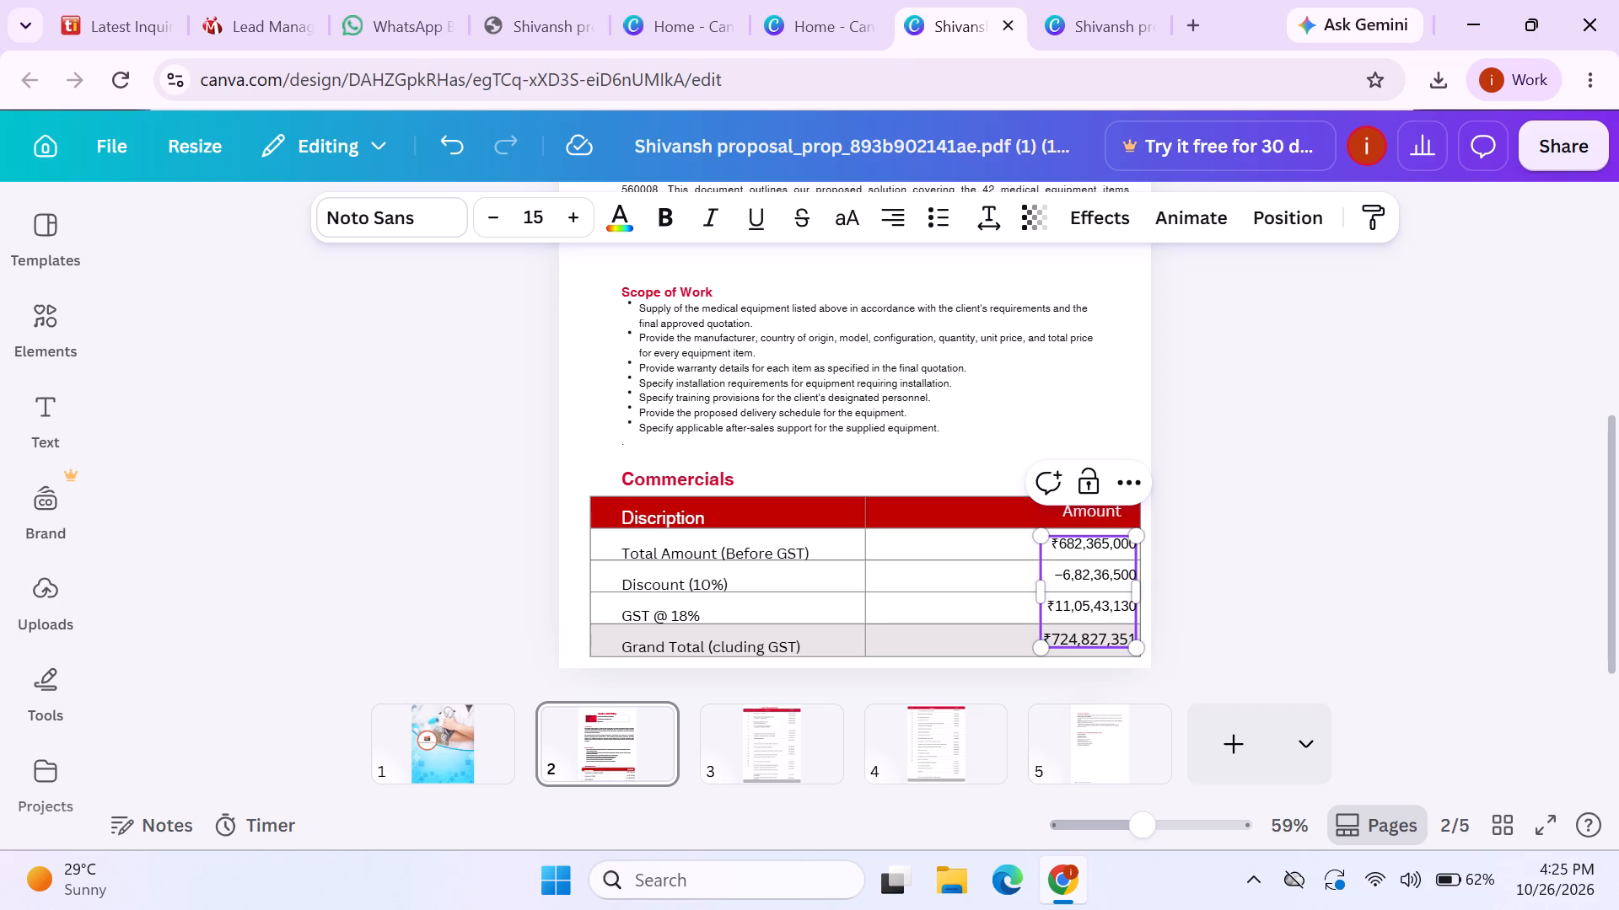
click(1089, 640)
key(BackSpace)
key(6)
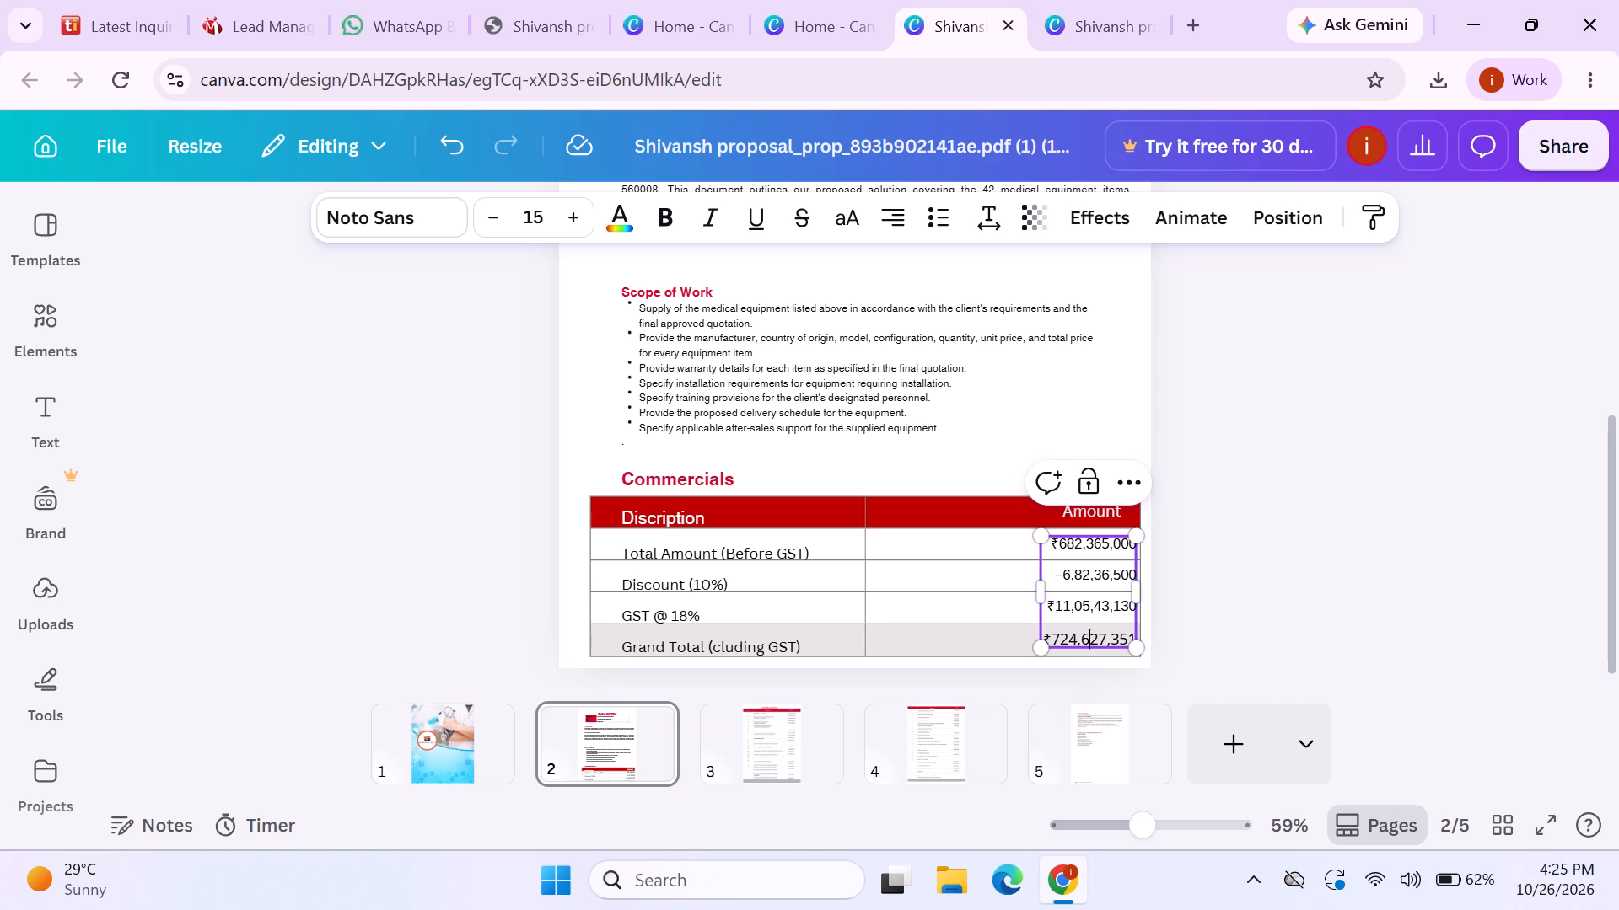
click(1100, 640)
key(BackSpace)
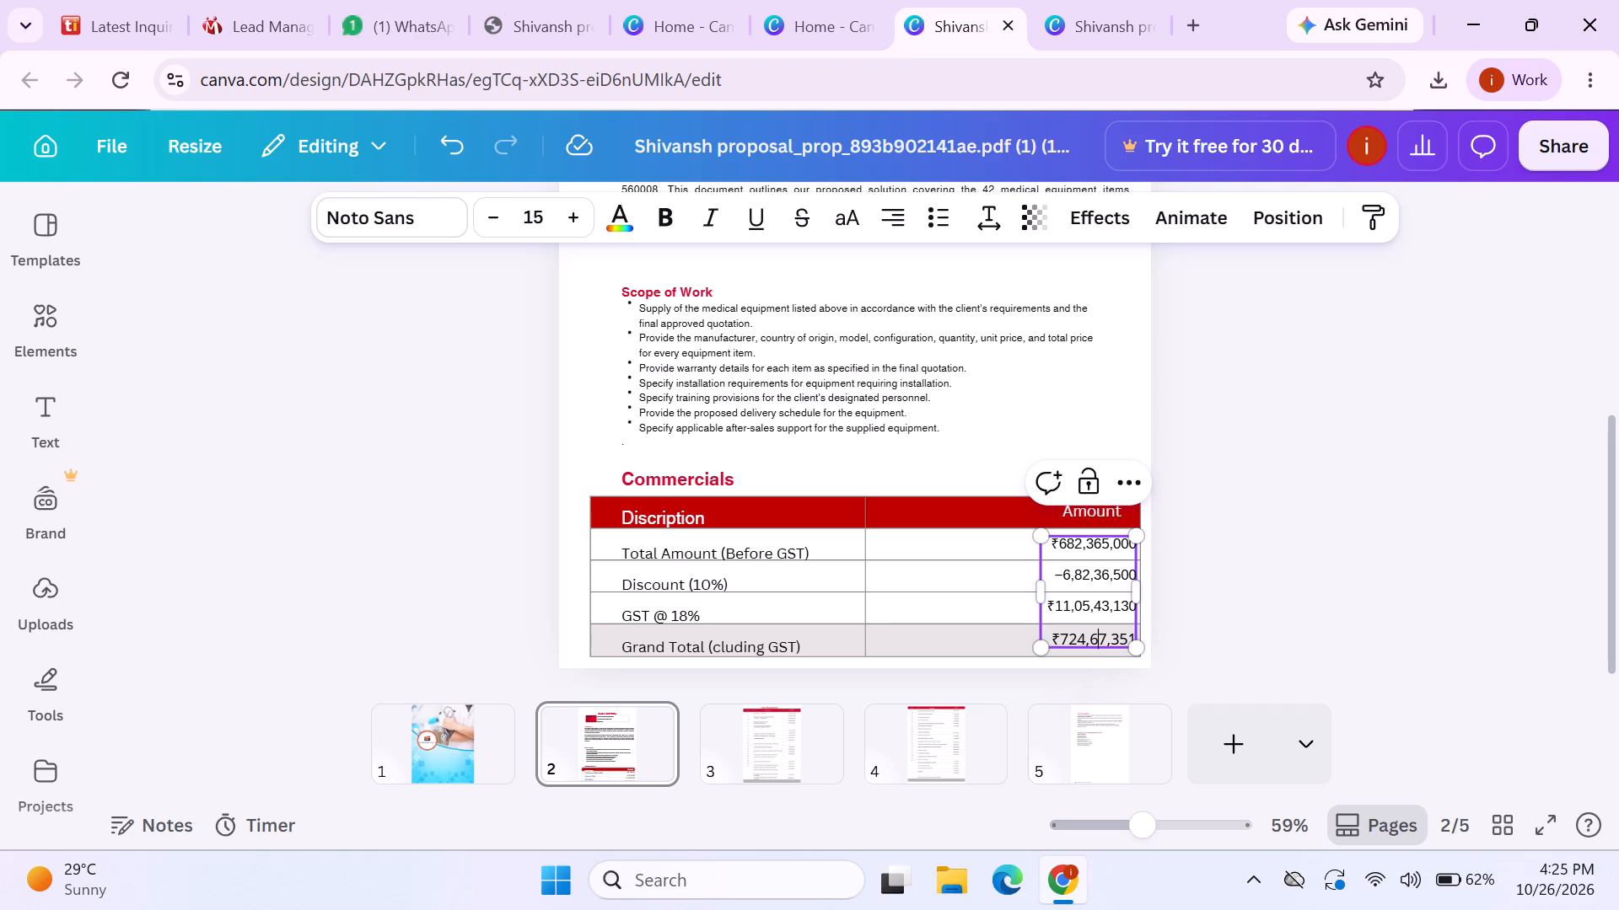
key(7)
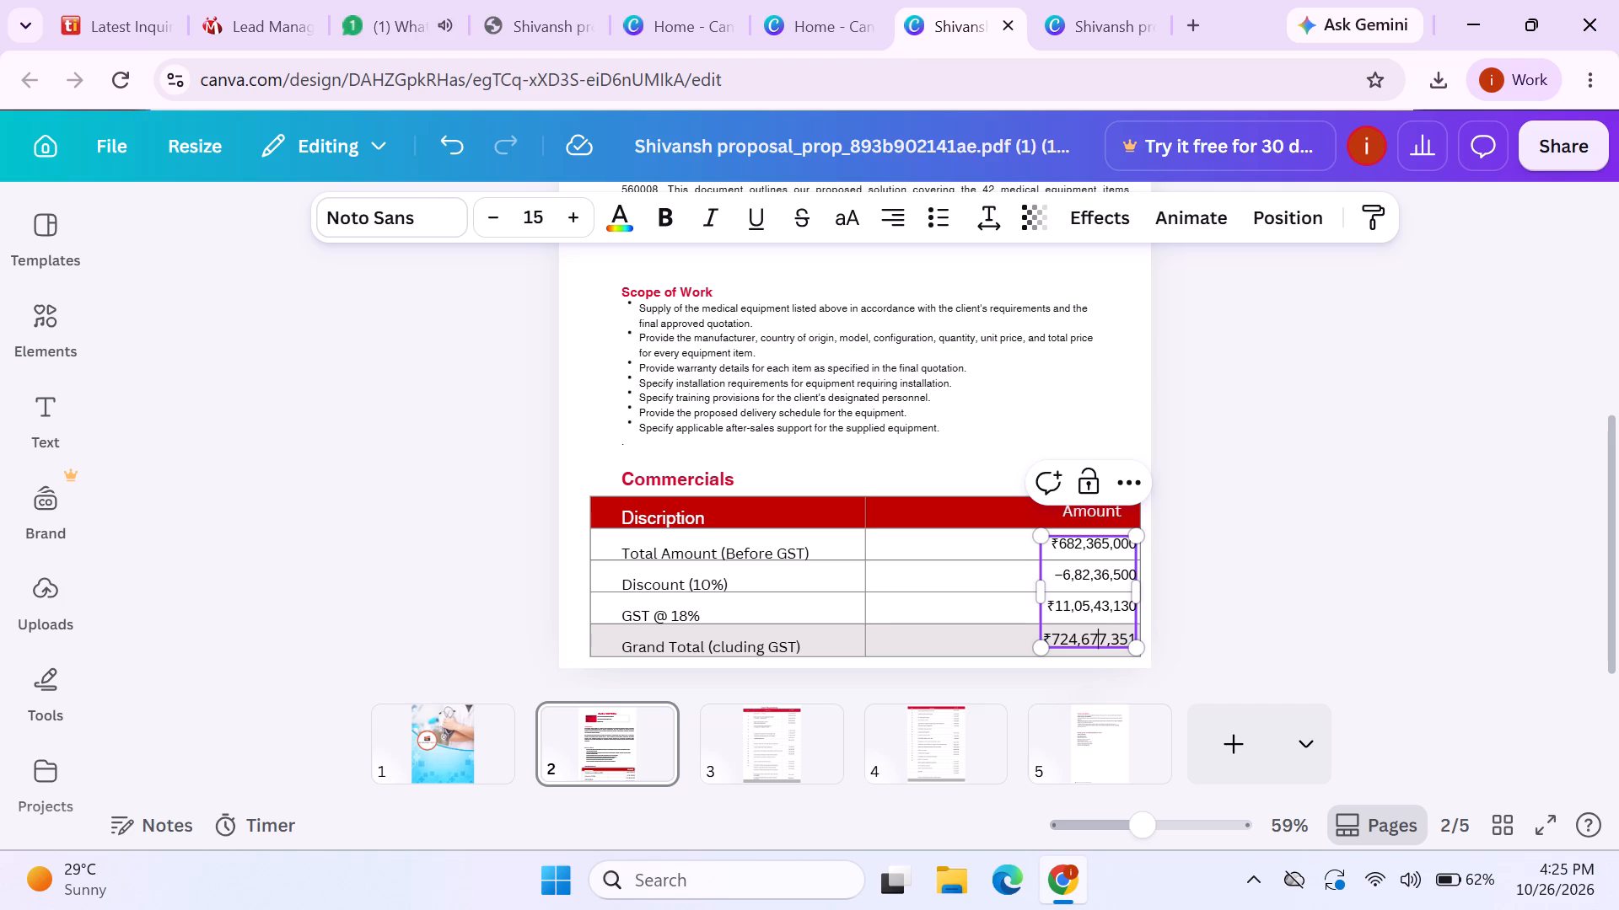
click(1106, 640)
key(BackSpace)
key(1)
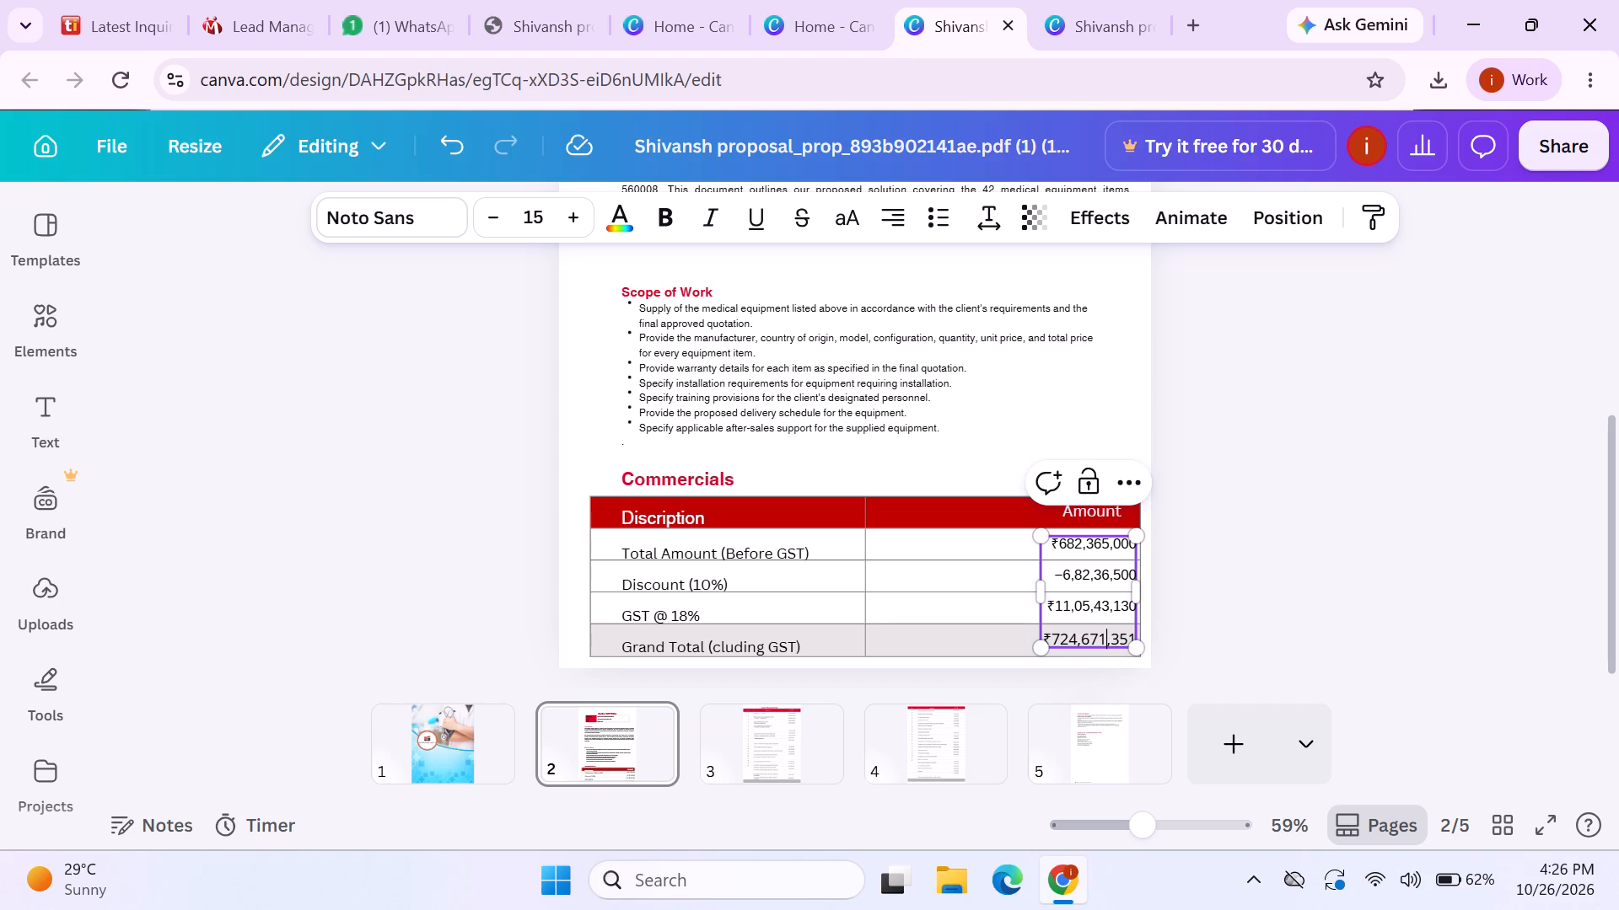
click(1121, 638)
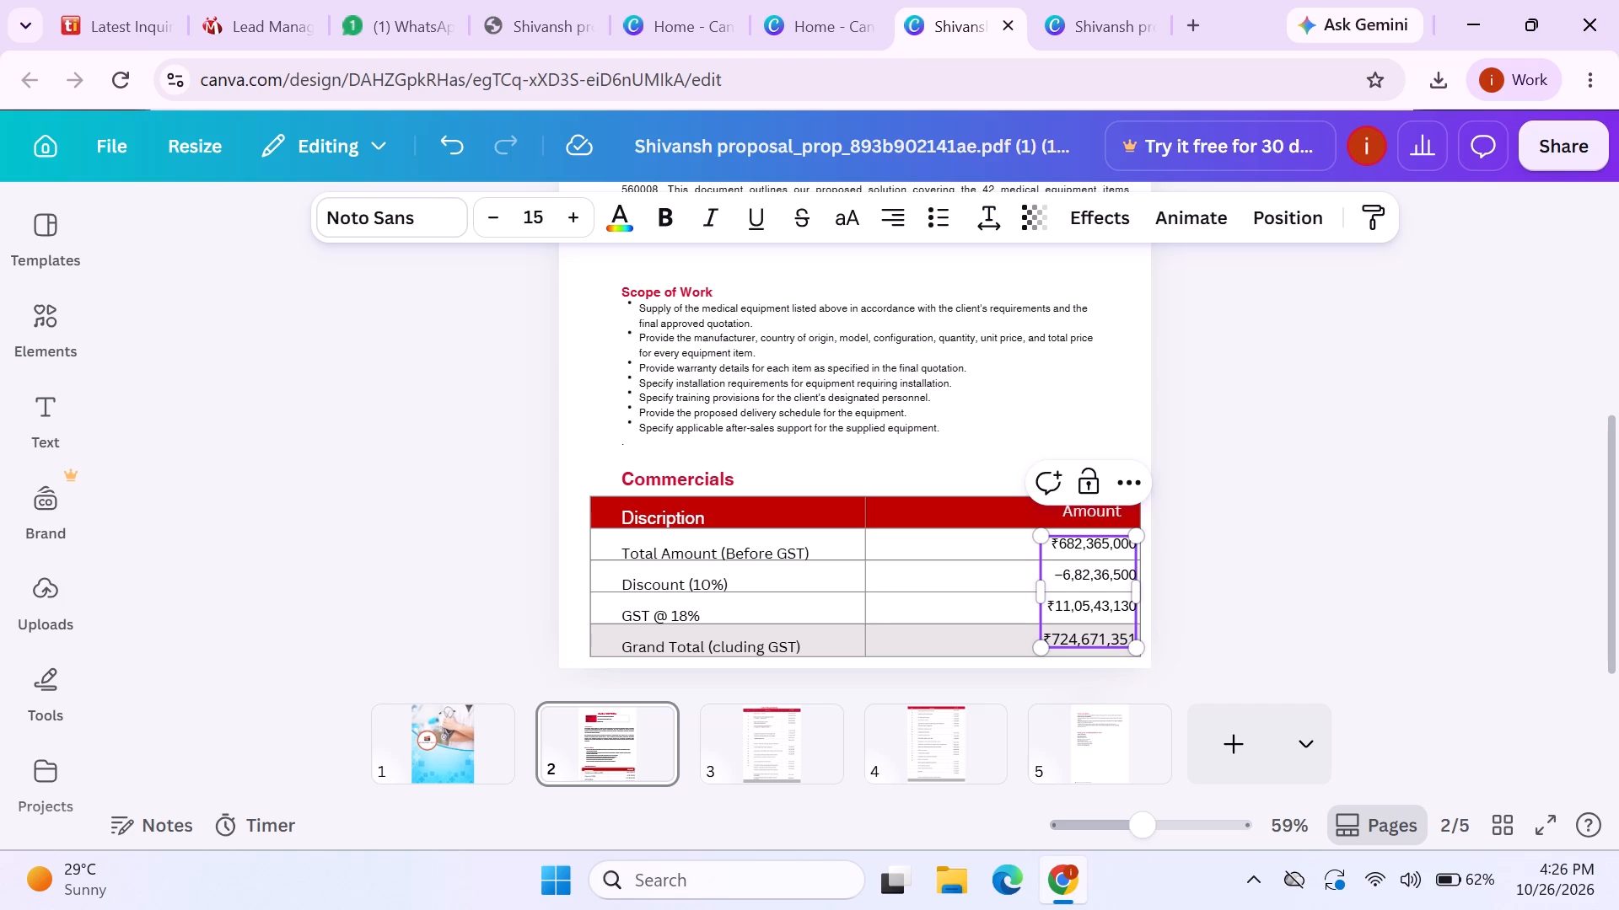
click(1112, 638)
key(6)
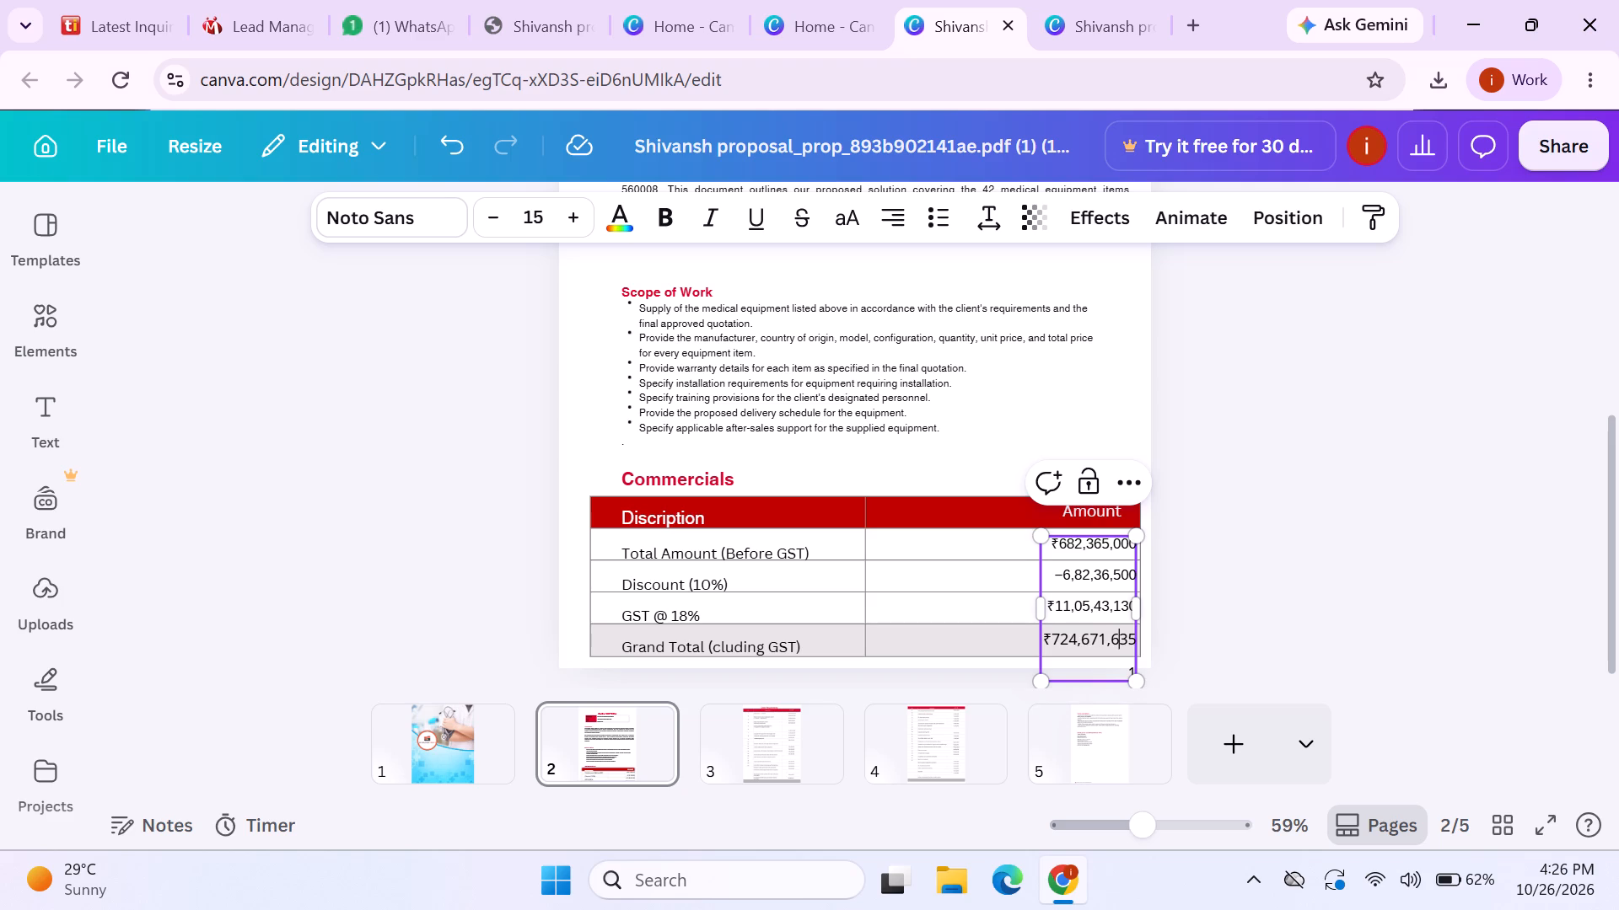
click(1129, 637)
key(0)
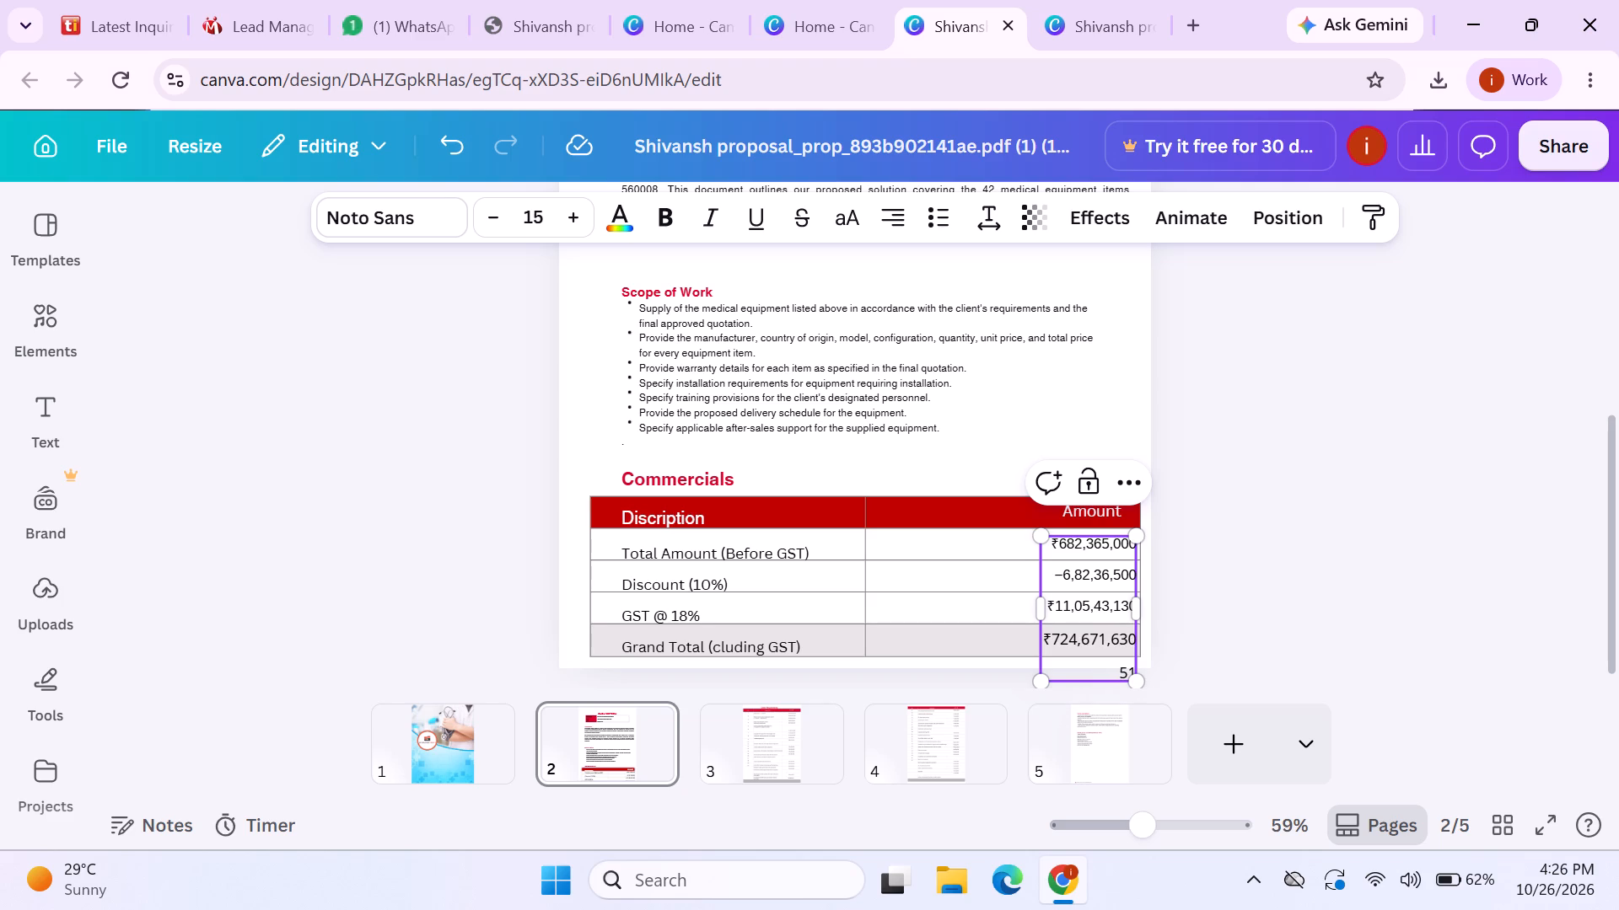
click(1136, 664)
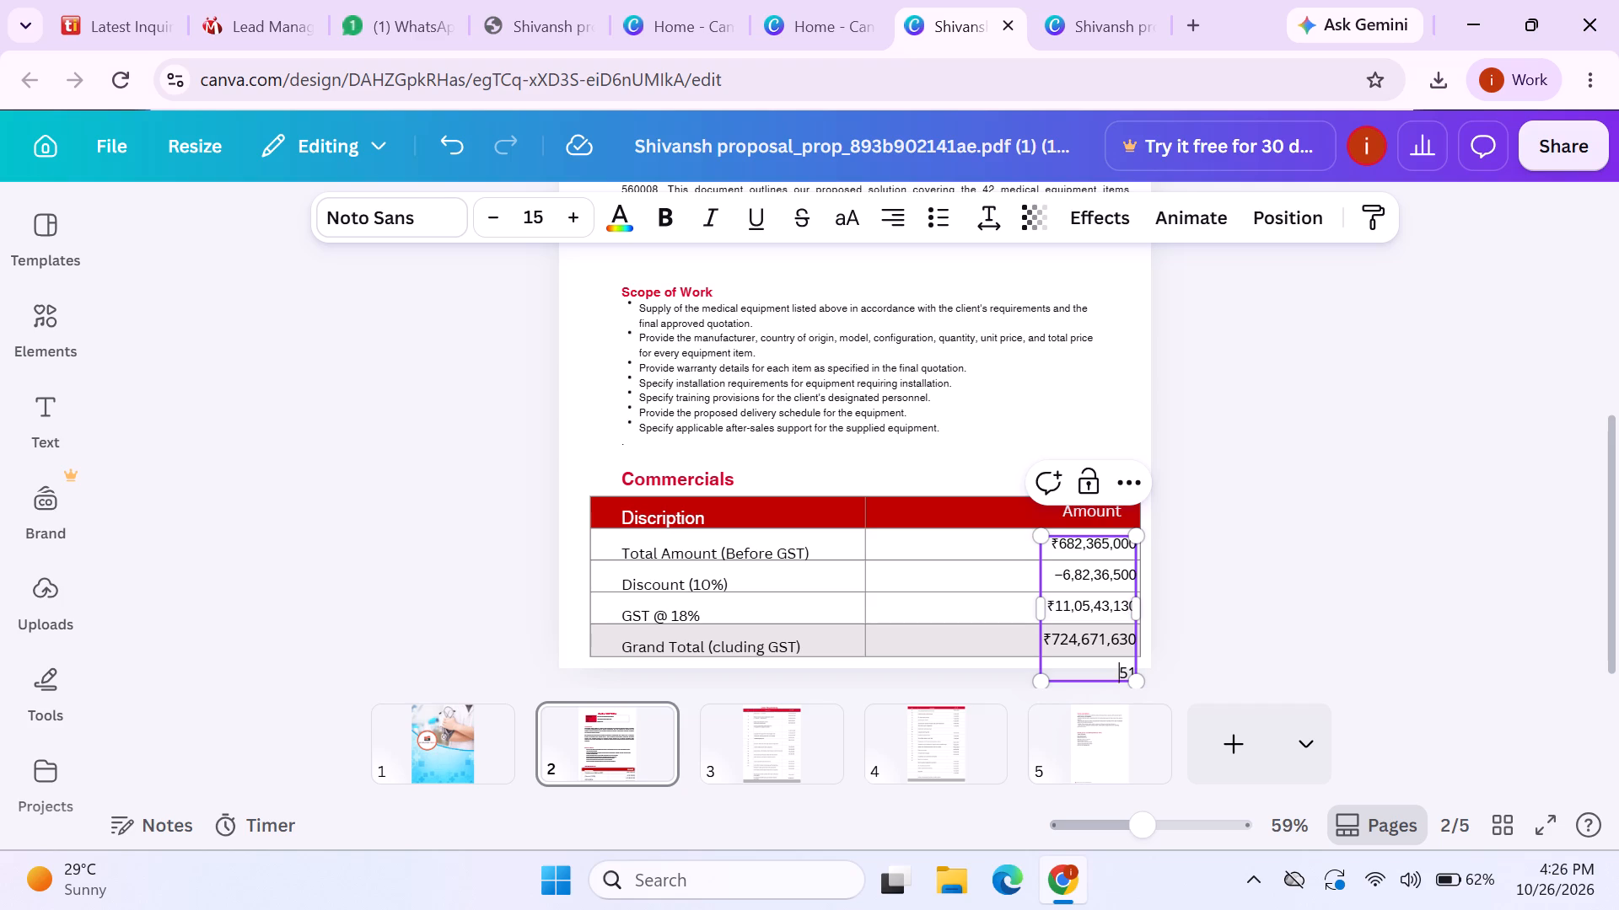
click(1132, 666)
key(BackSpace)
key(BackSpace)
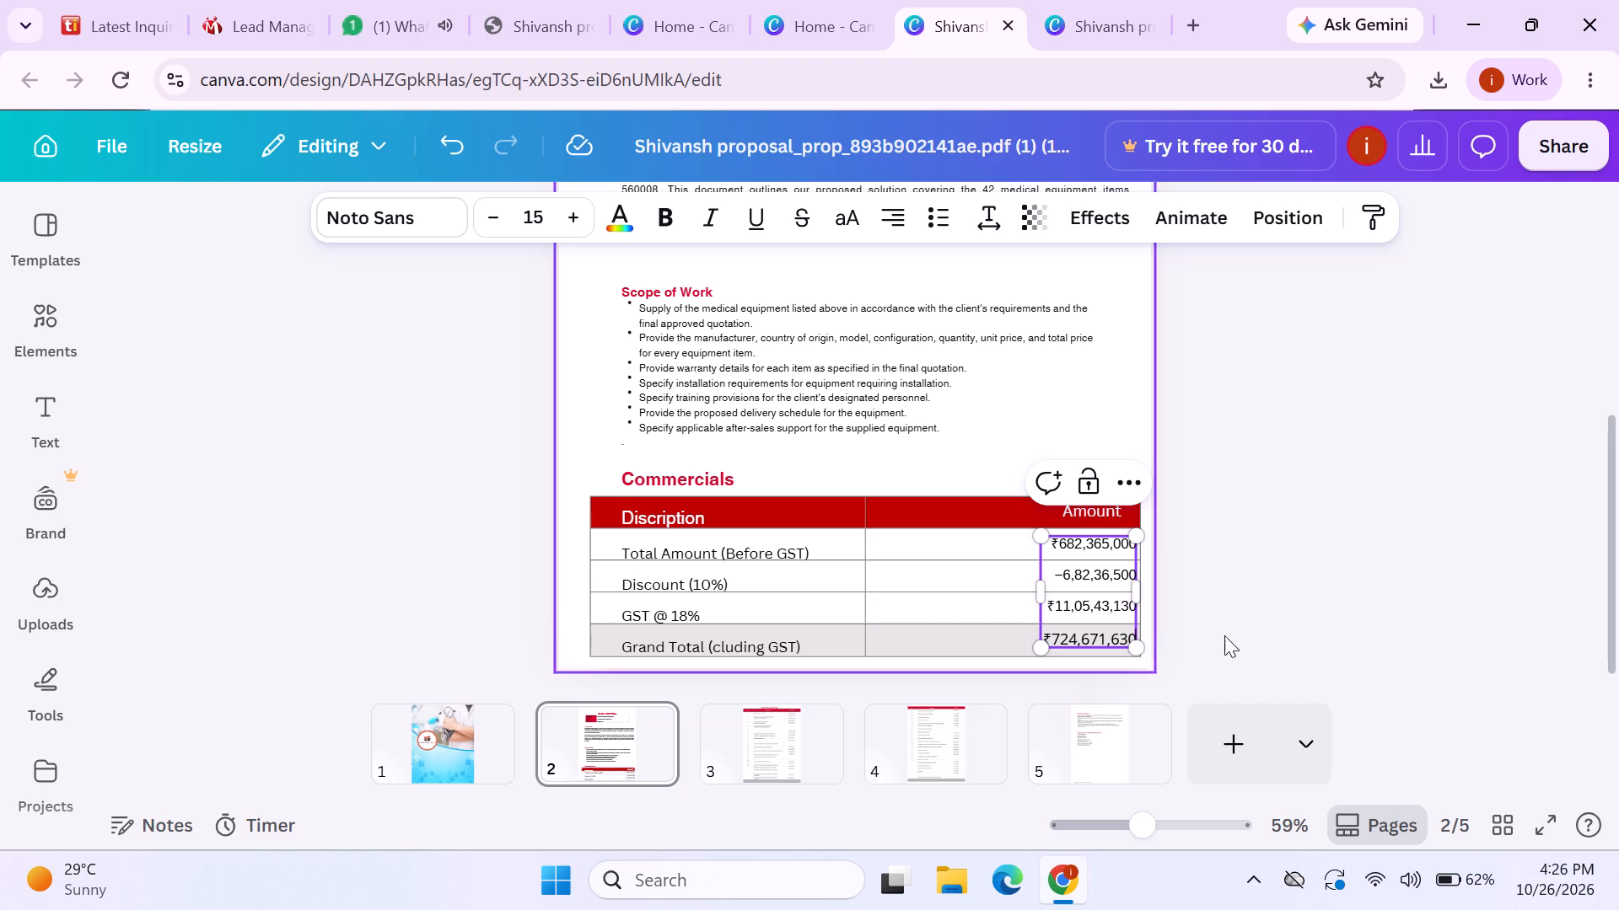
click(1294, 611)
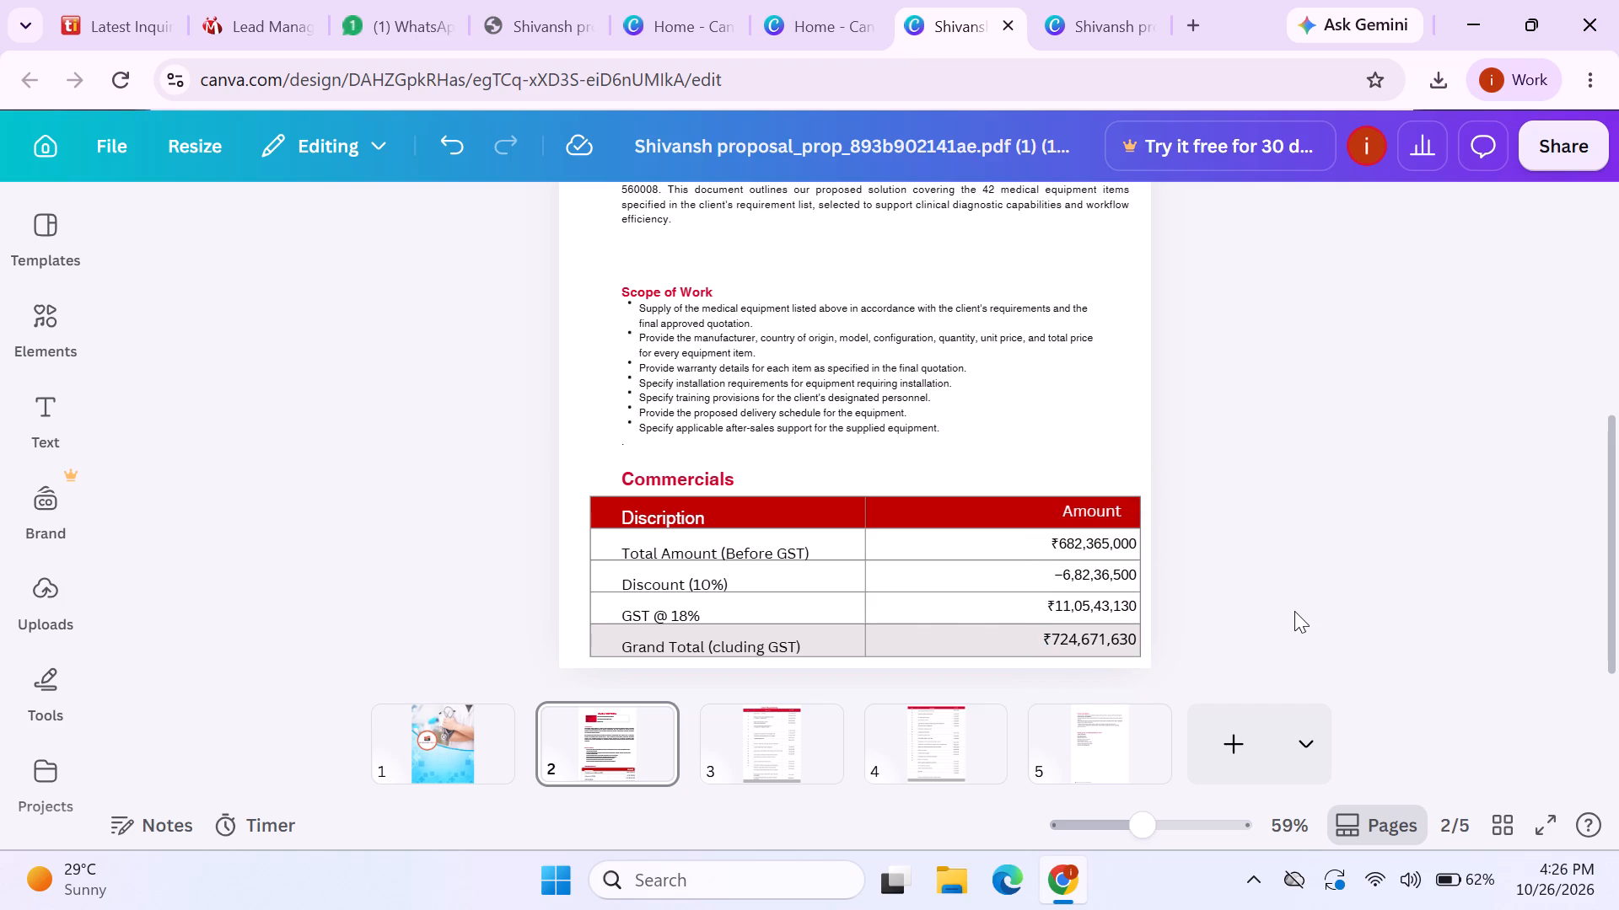
Shift the Commercials heading and description labels slightly upward so they line up with the table rows.
drag(682, 600, 684, 591)
click(1586, 623)
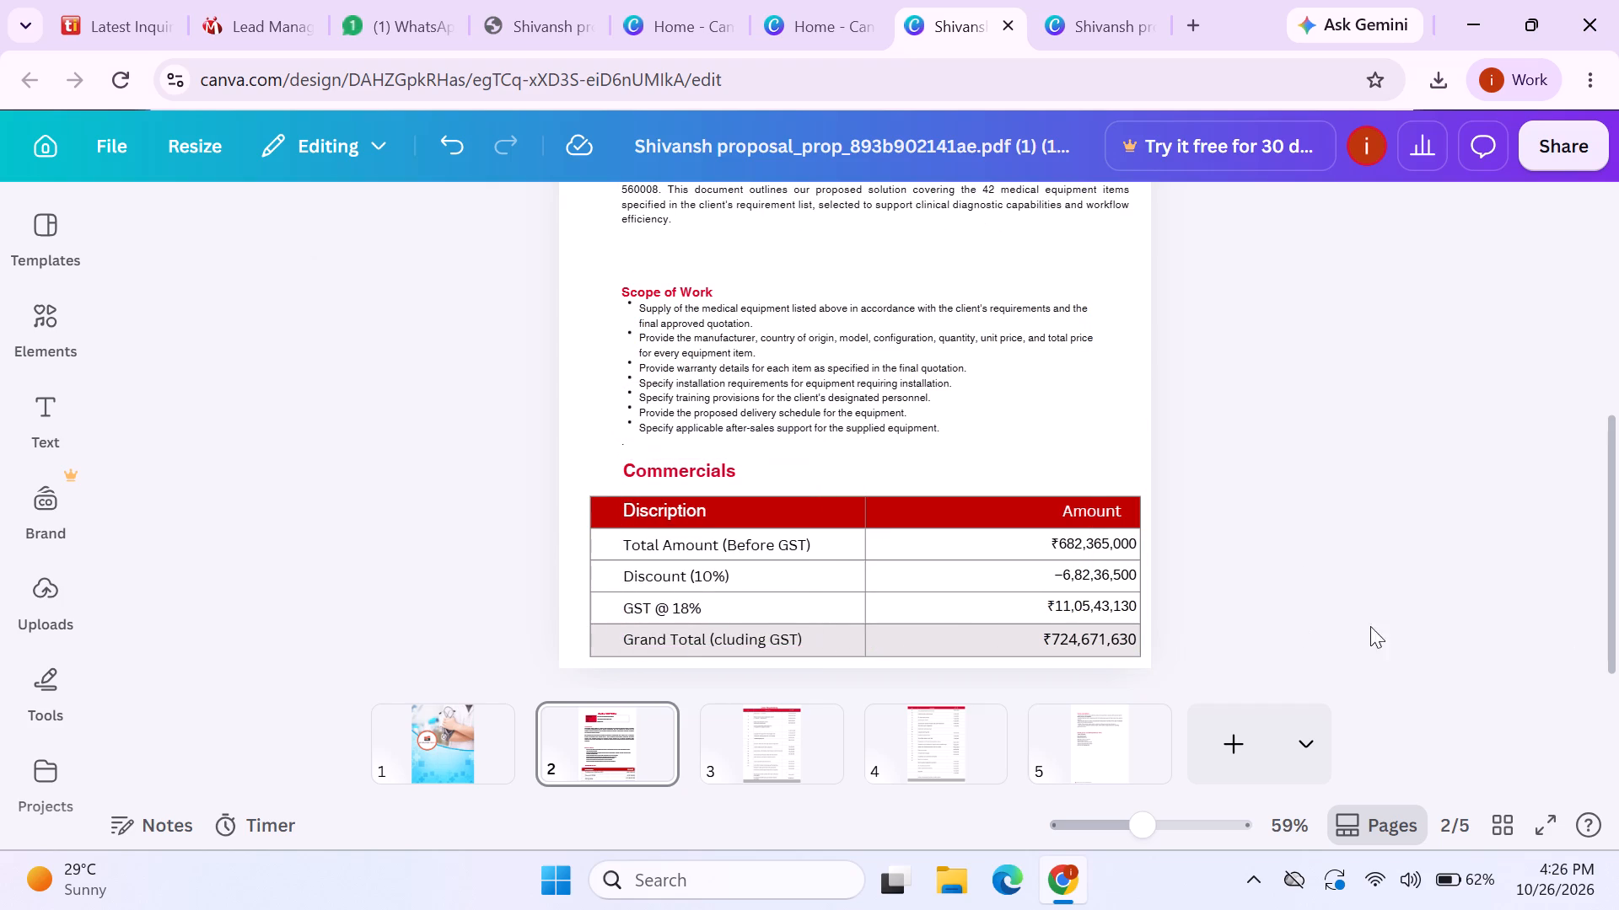
Make the whole Grand Total amount in the Commercials table bold.
double_click(1079, 640)
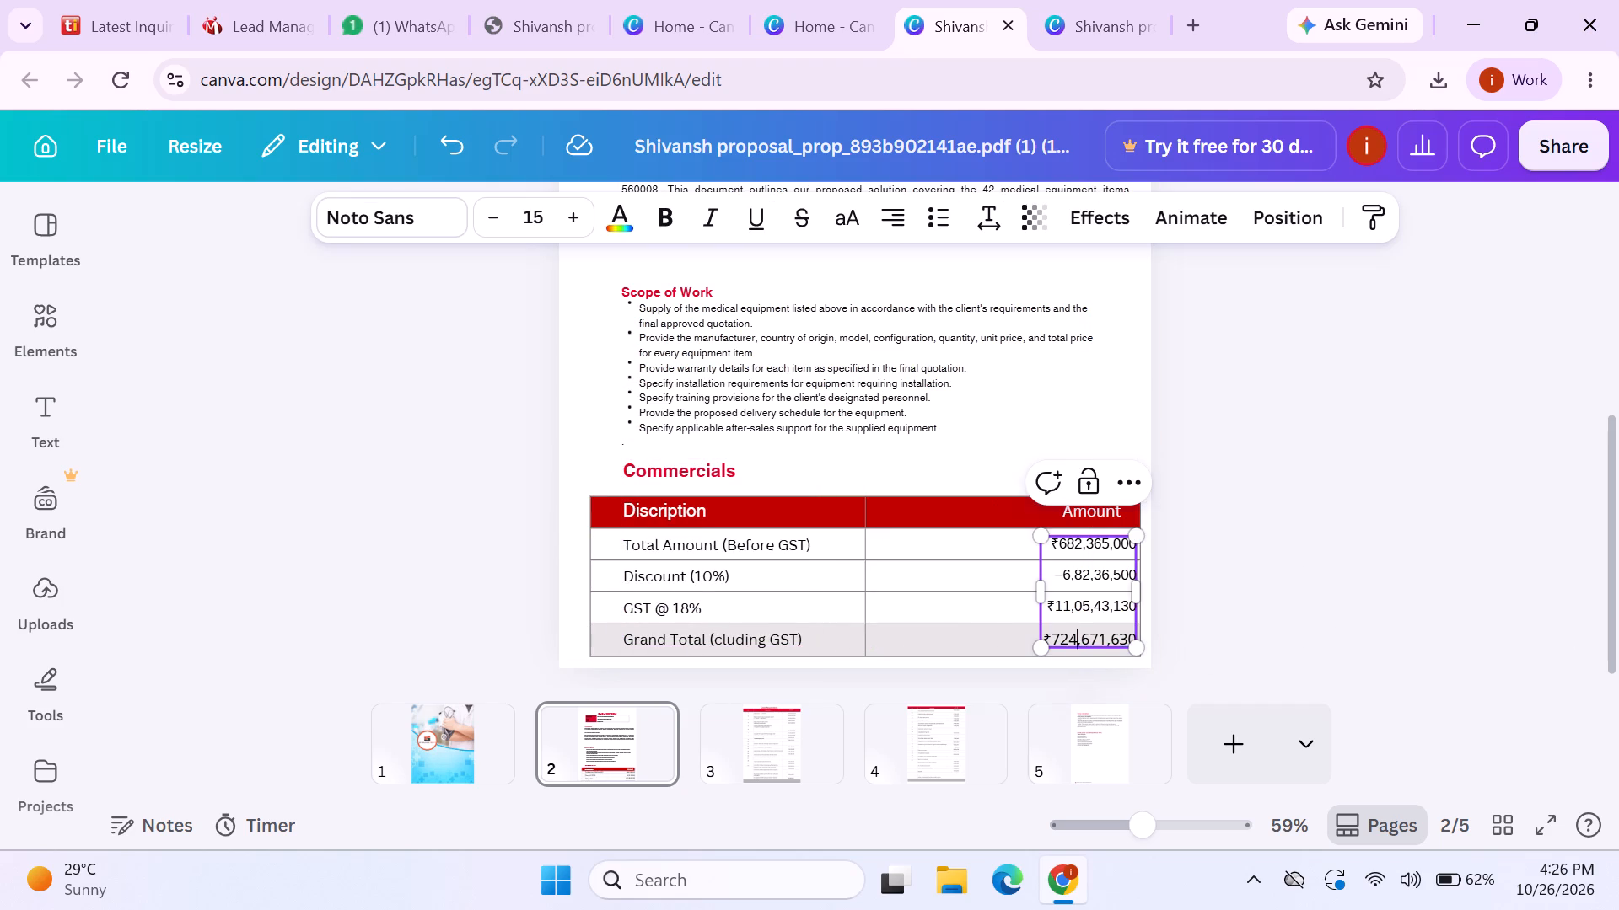
drag(1046, 632, 1127, 641)
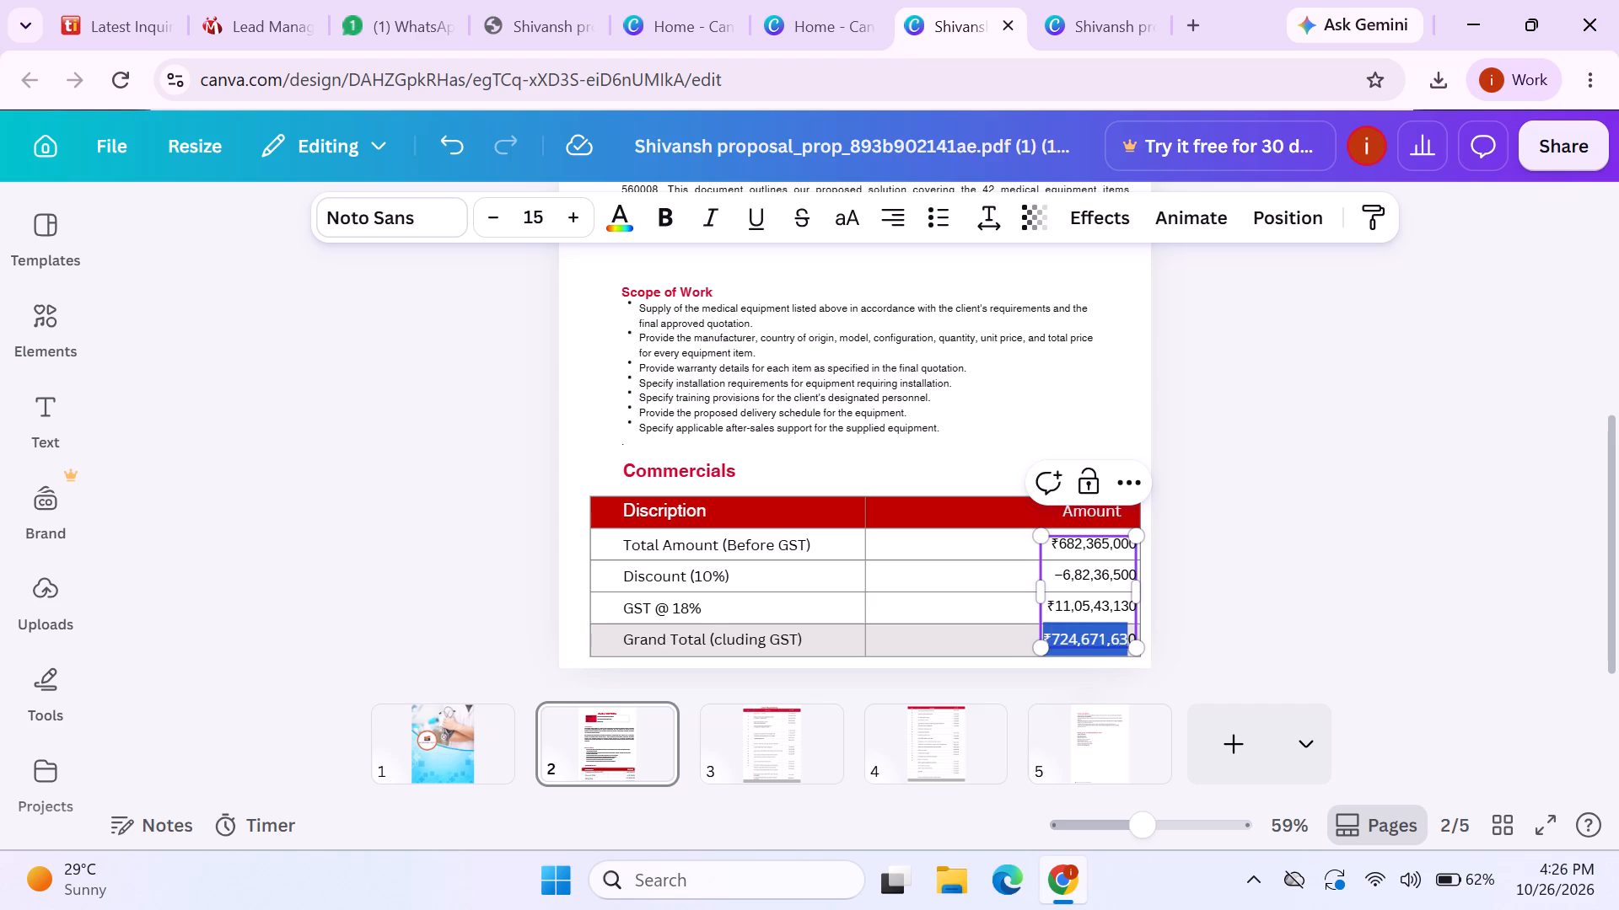
drag(1127, 641, 1119, 656)
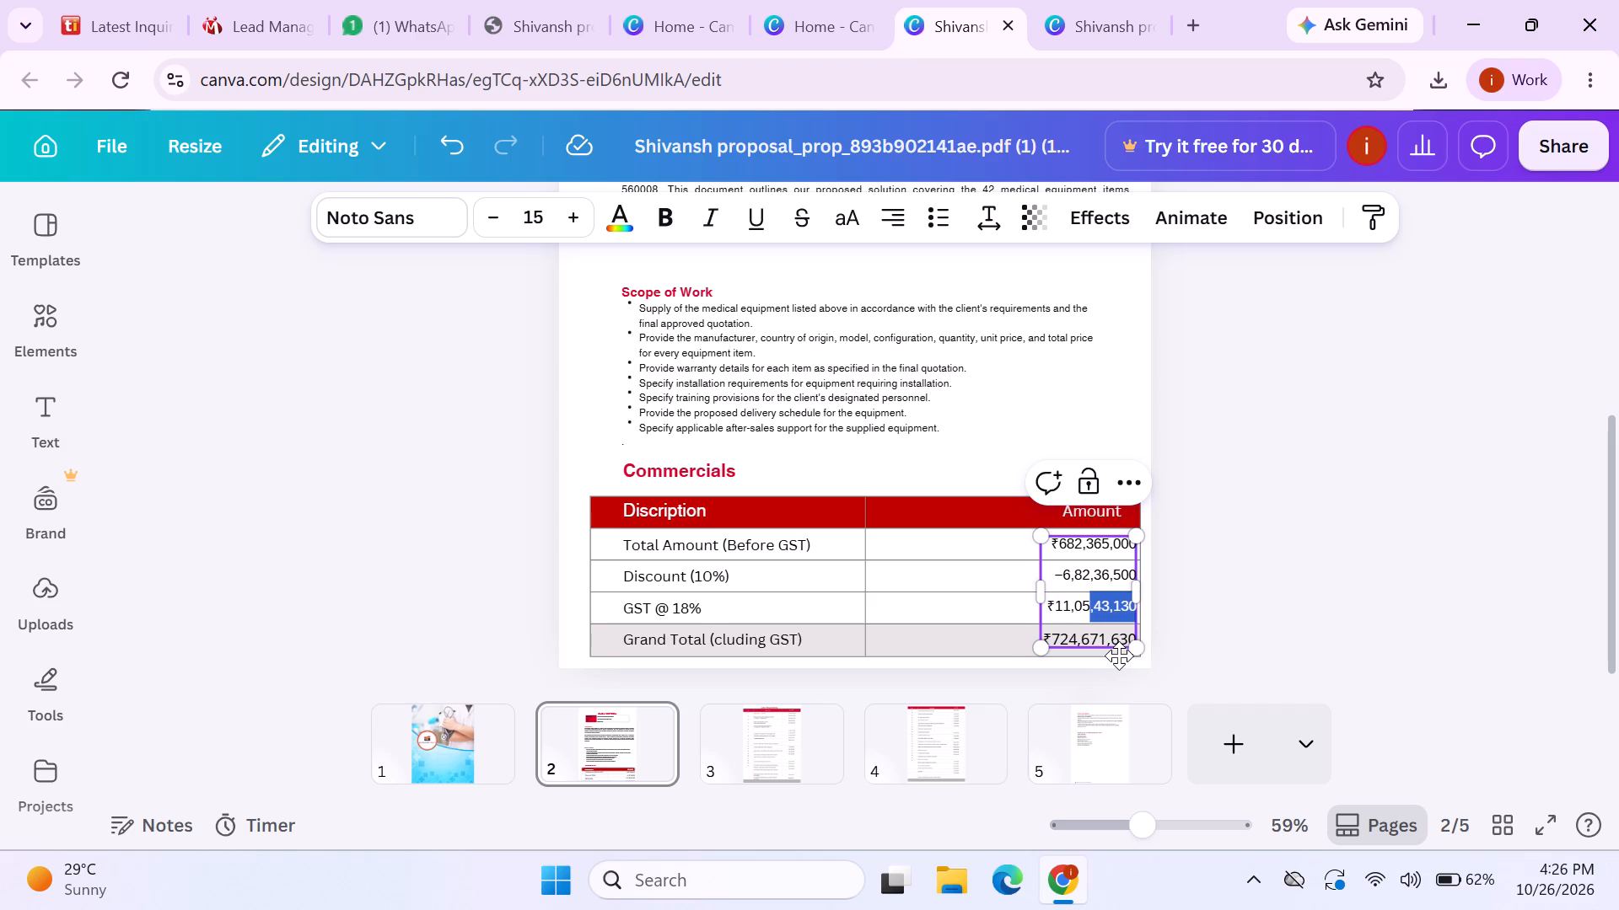
drag(1119, 656, 1120, 655)
click(1353, 631)
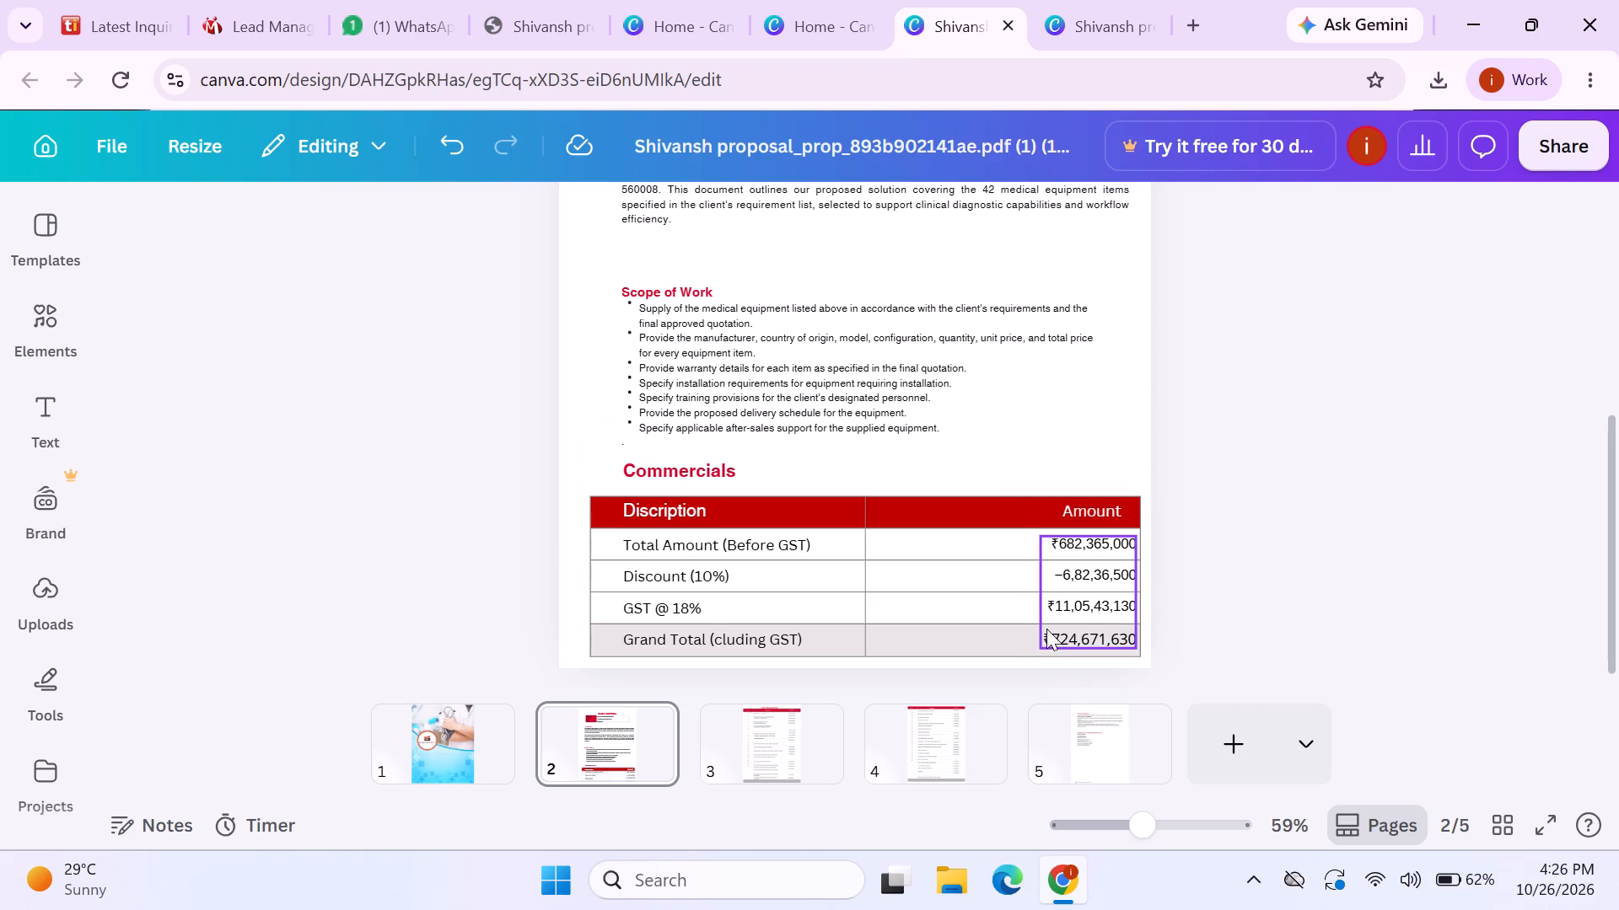
double_click(1043, 636)
drag(1044, 636, 1089, 644)
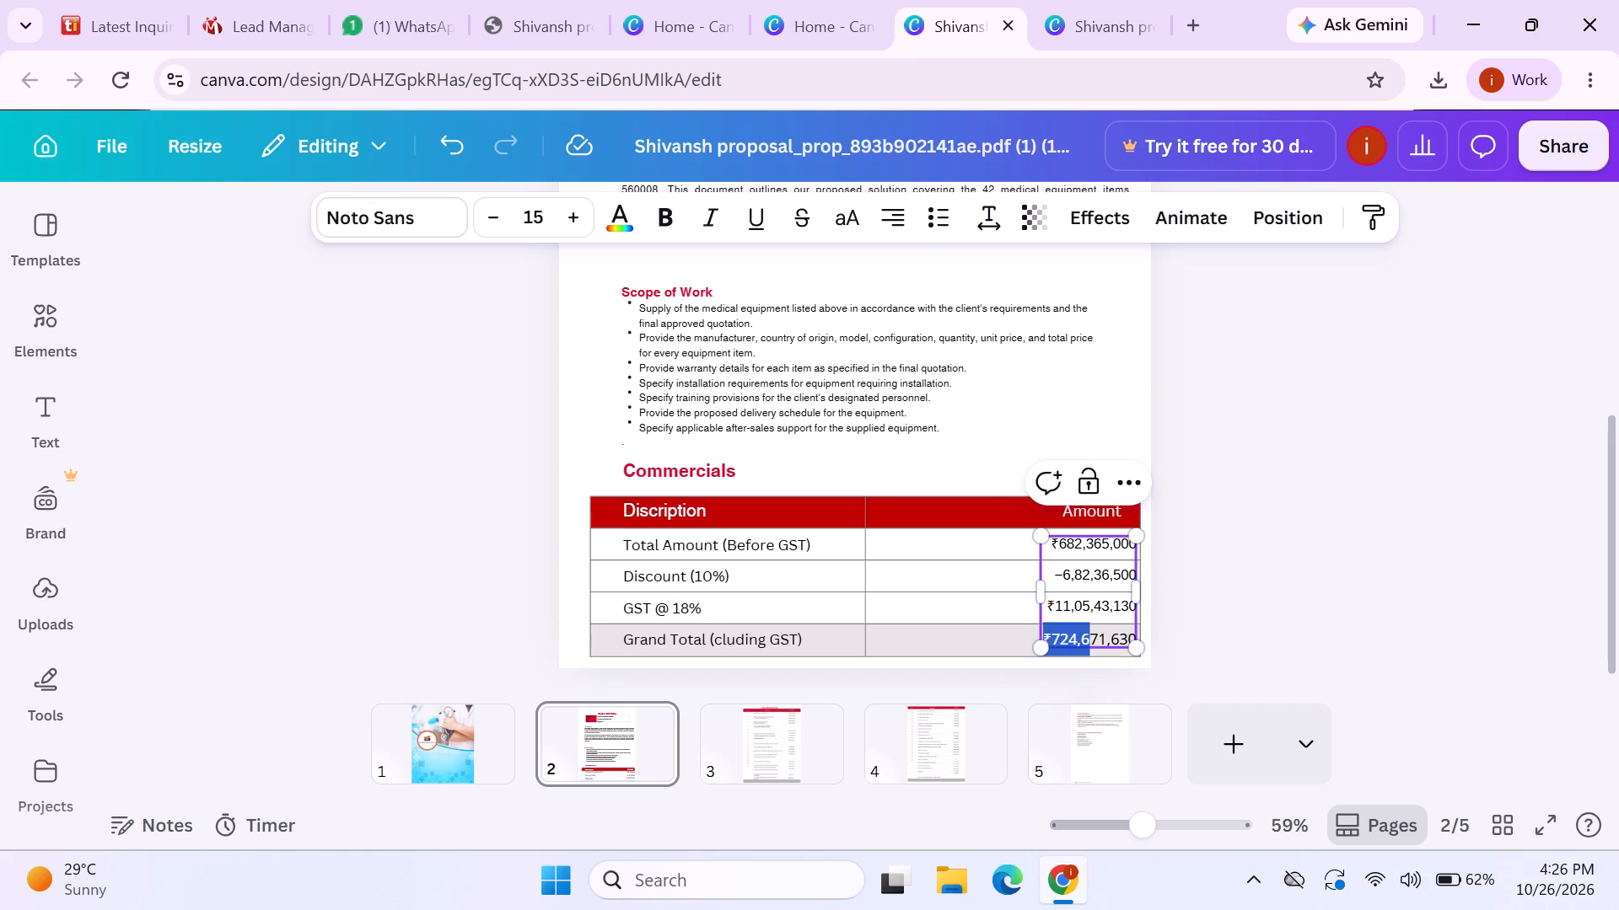
drag(1089, 644, 1111, 654)
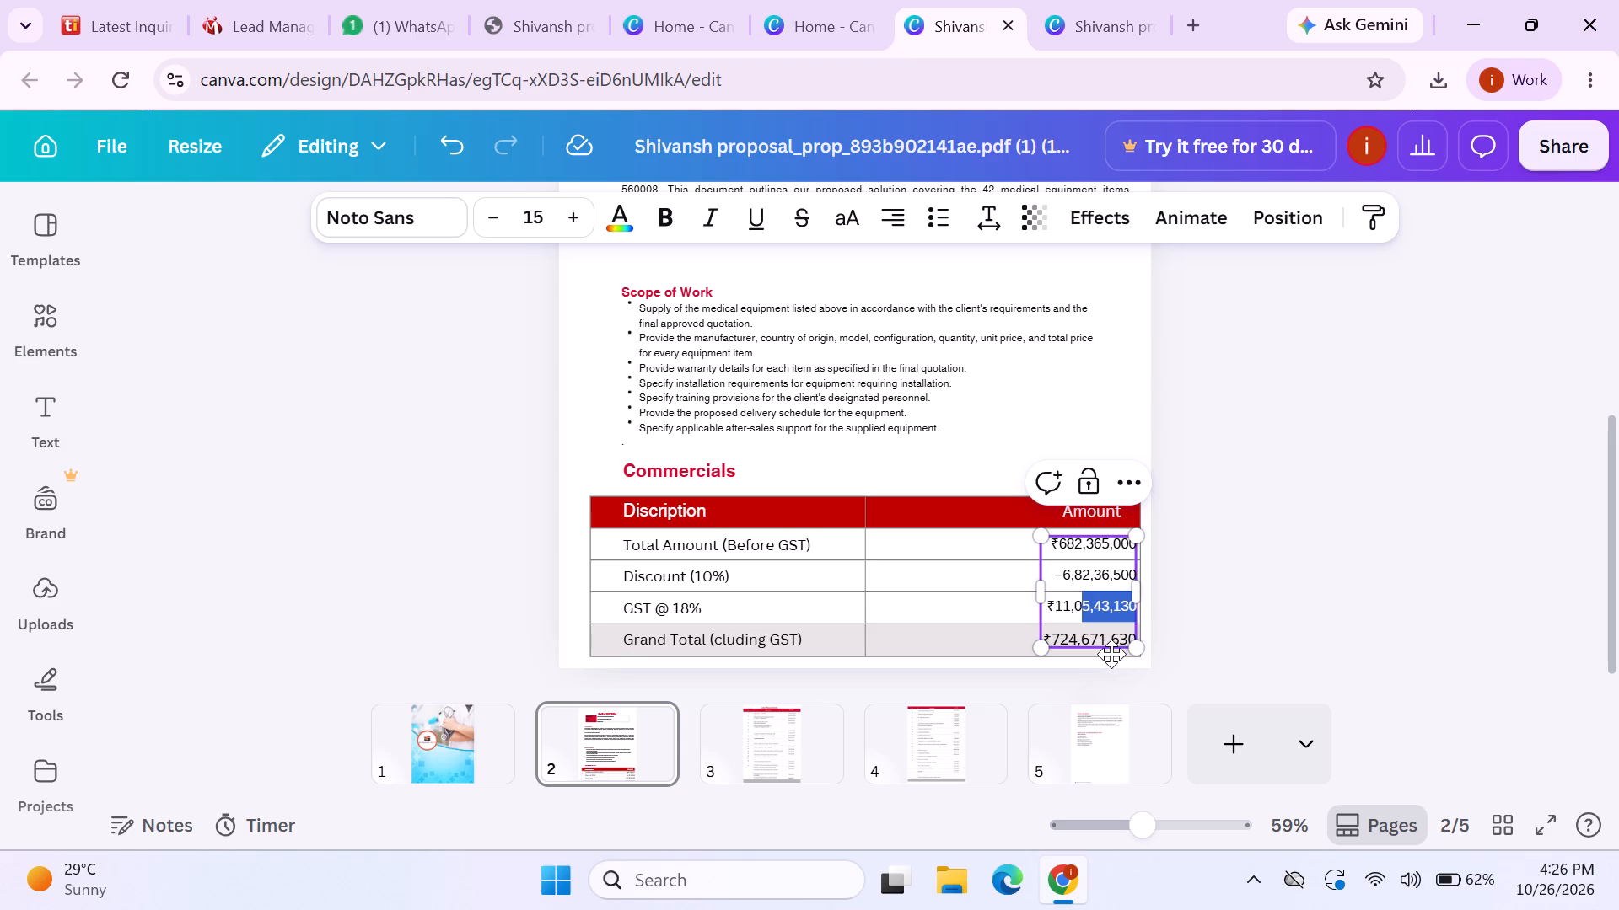
drag(1111, 654, 1121, 640)
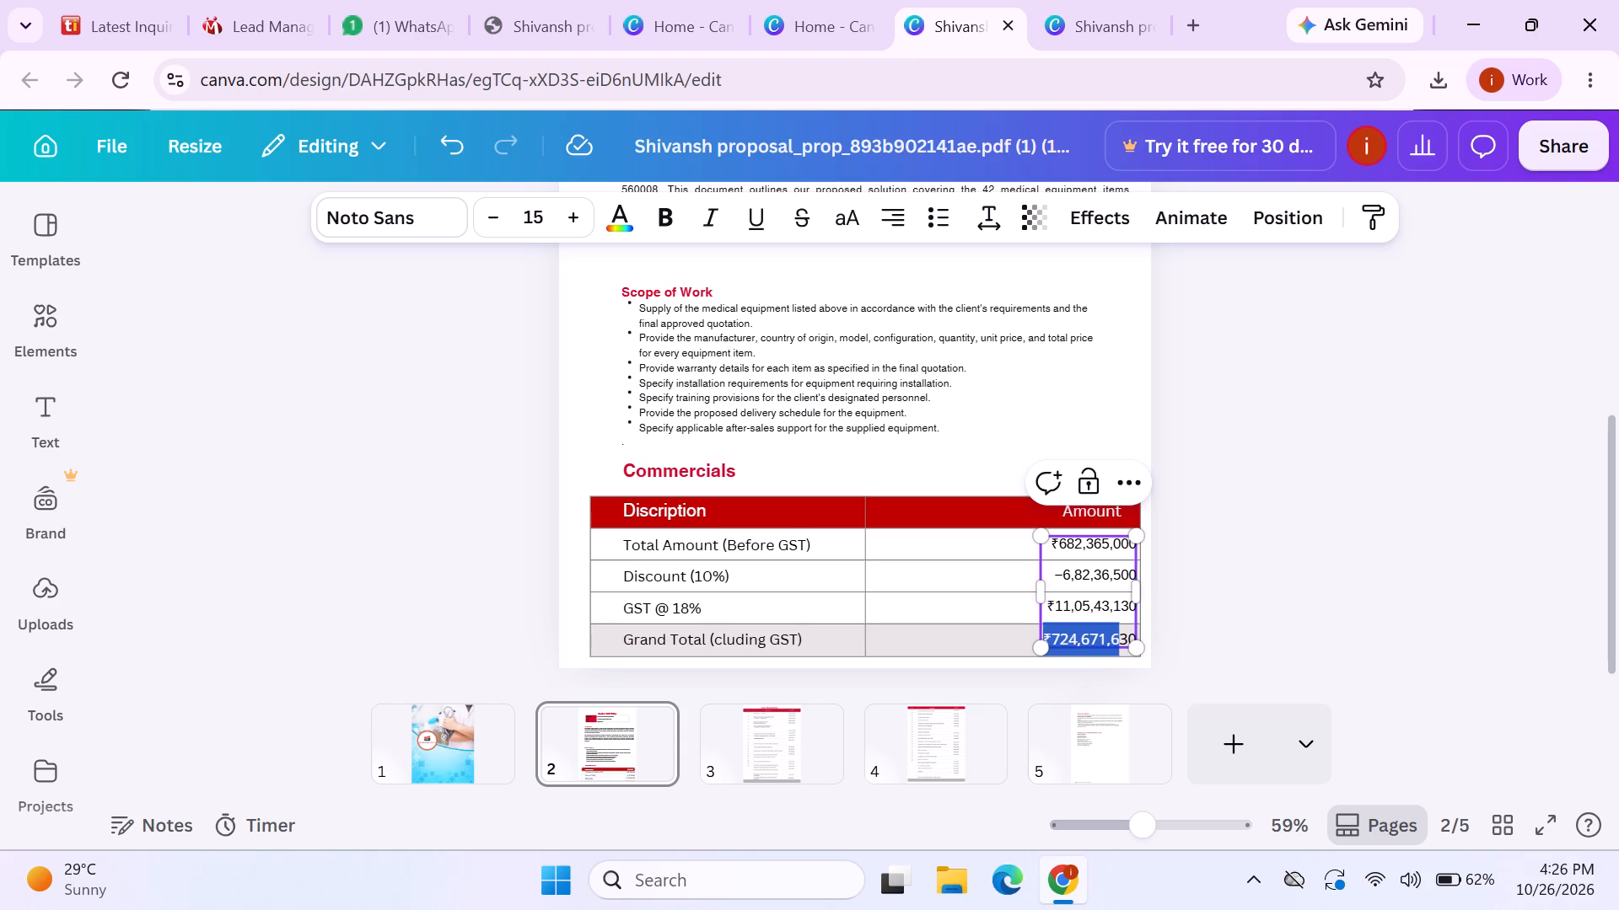
drag(1121, 640, 1128, 635)
drag(1128, 635, 1135, 634)
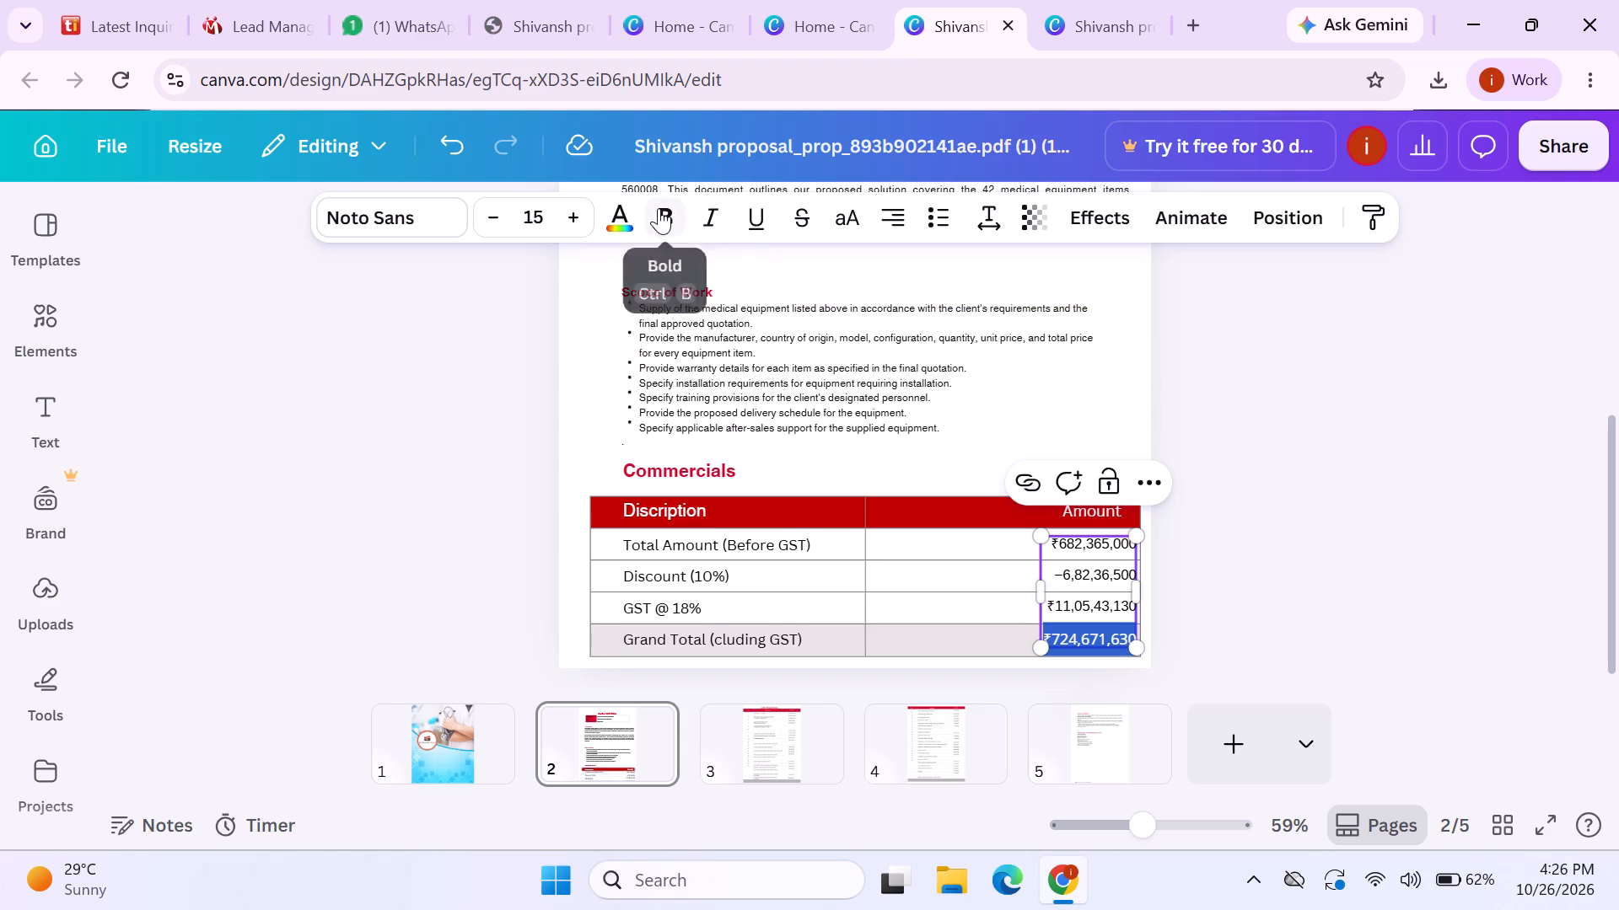
click(660, 210)
click(1384, 631)
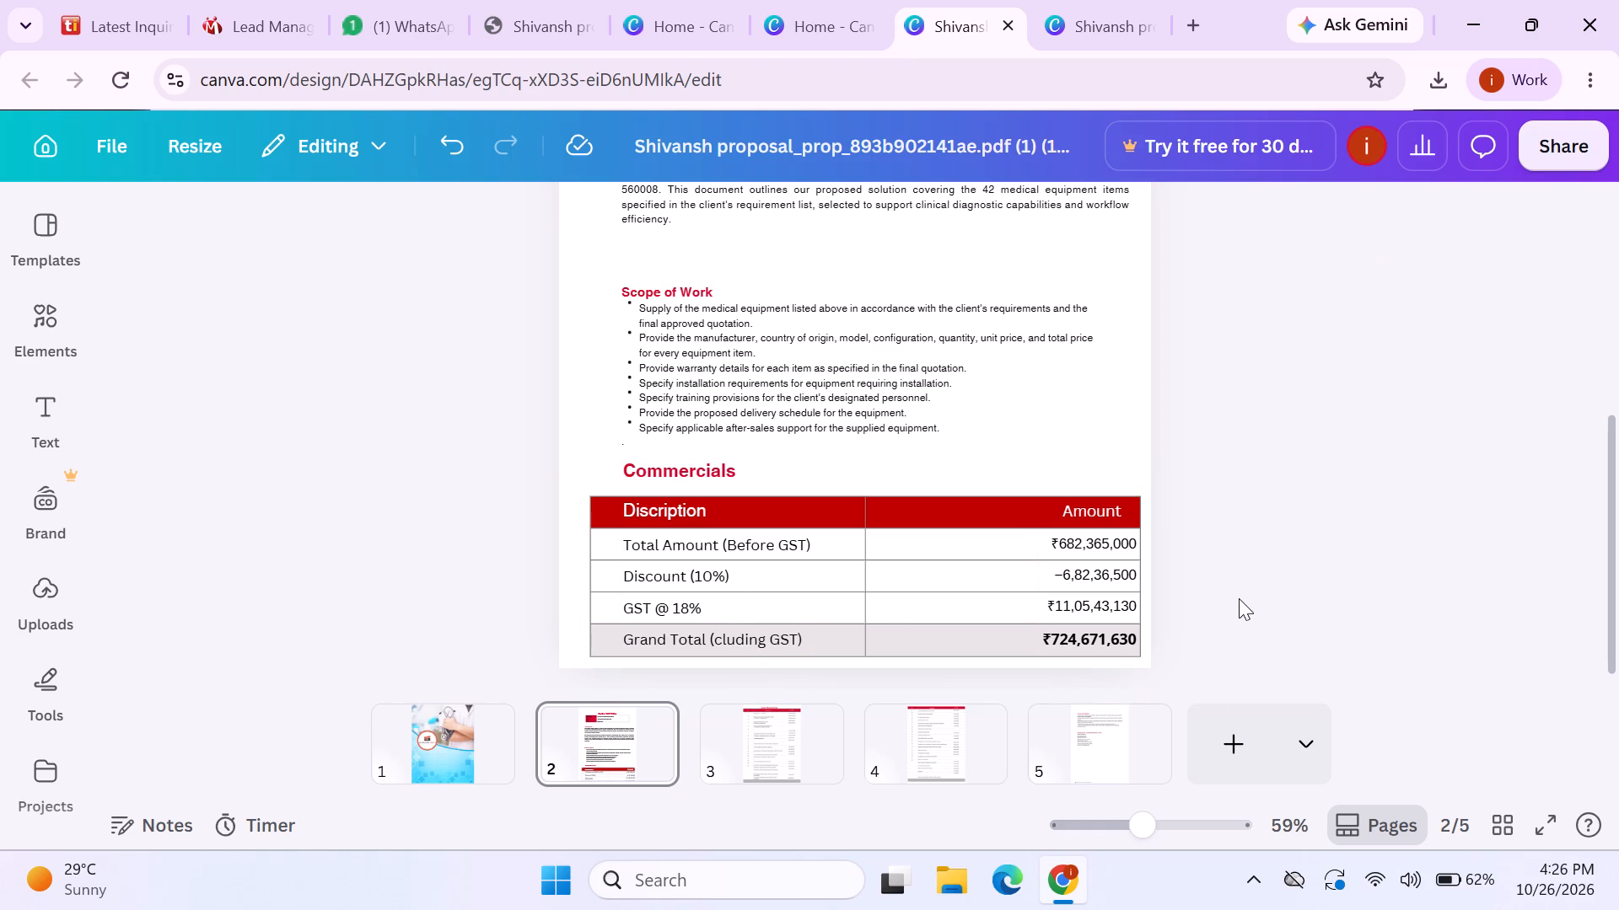
Regroup the Grand Total amount with Indian-style commas, starting with a comma after 72.
double_click(1066, 645)
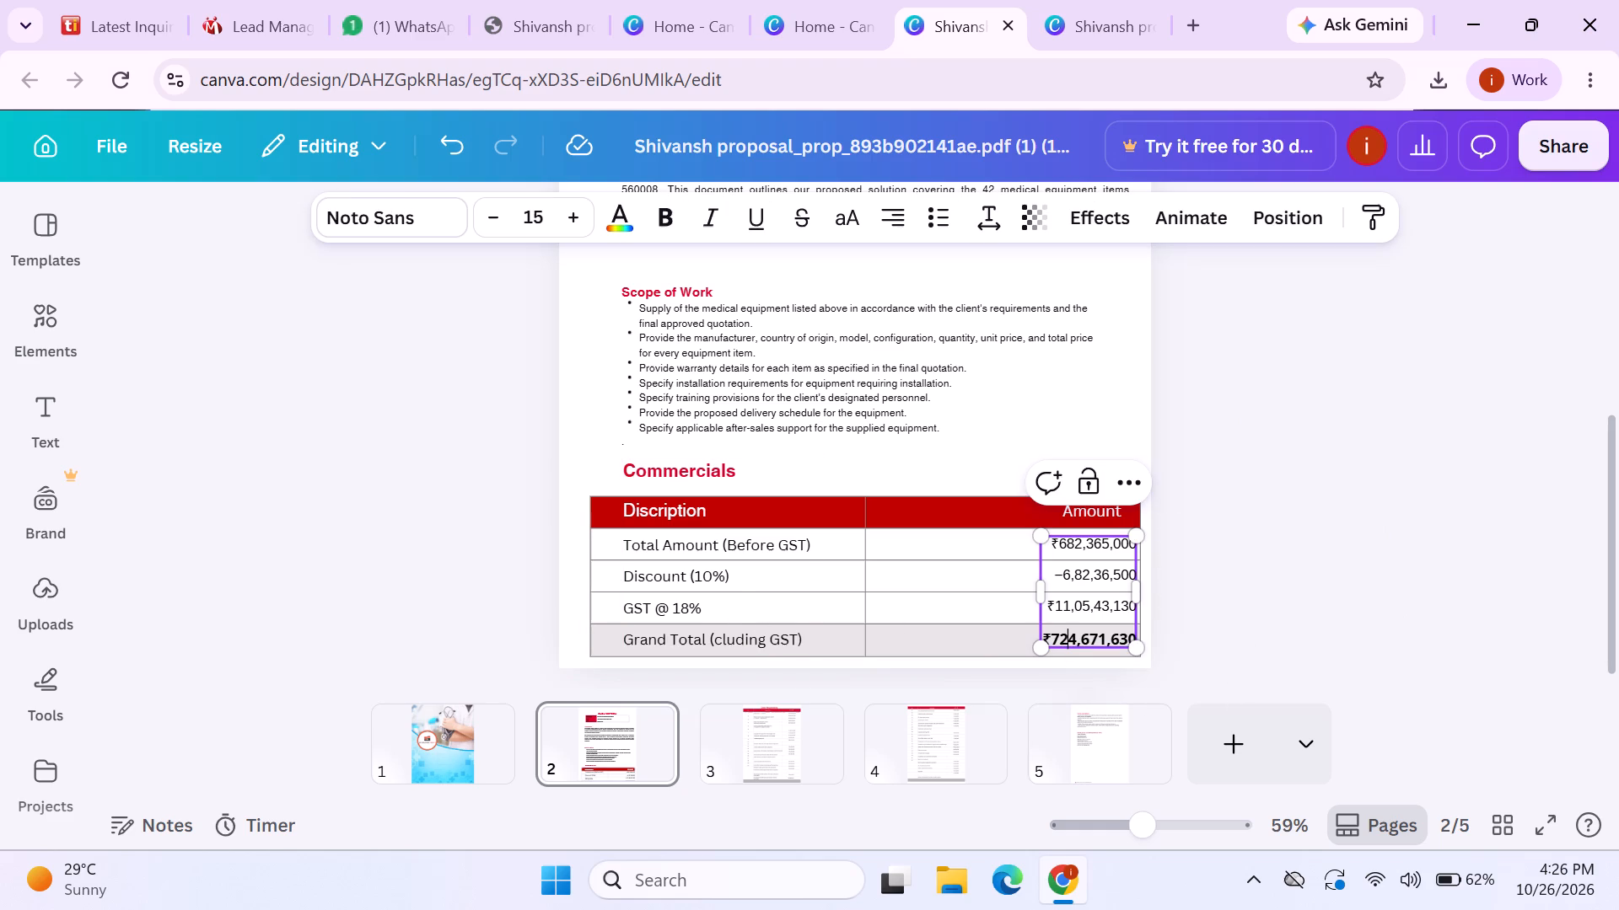
click(1066, 644)
key(comma)
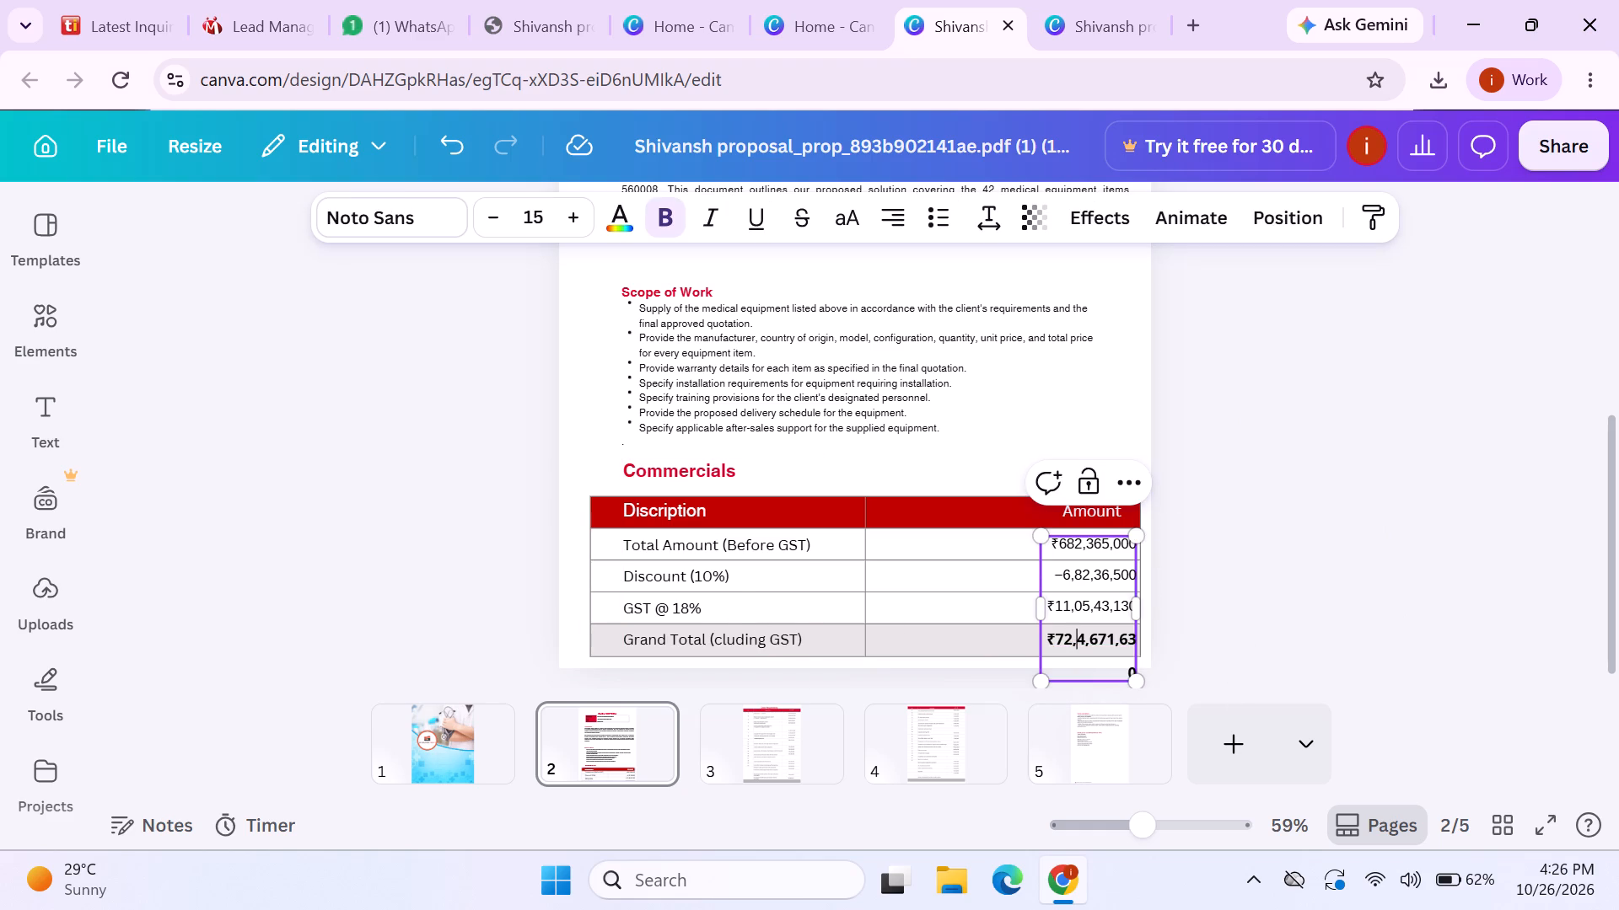
Correct the remaining commas in the bold Grand Total amount of the Commercials table so it reads ₹72,46,71,630.
click(1090, 643)
key(BackSpace)
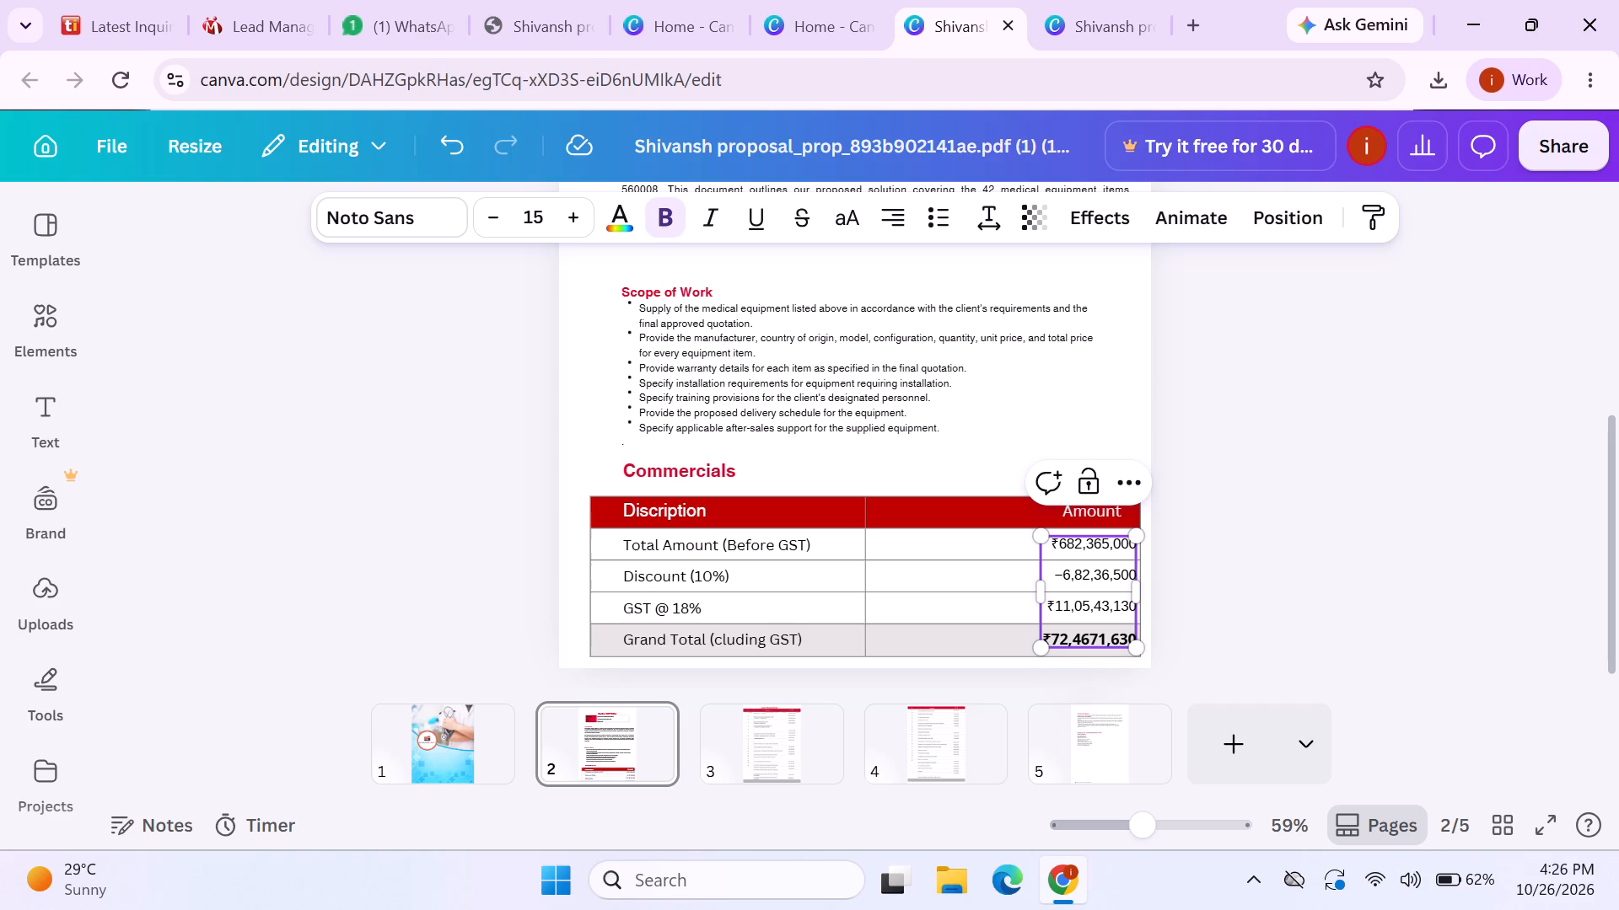
click(1092, 638)
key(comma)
click(1249, 630)
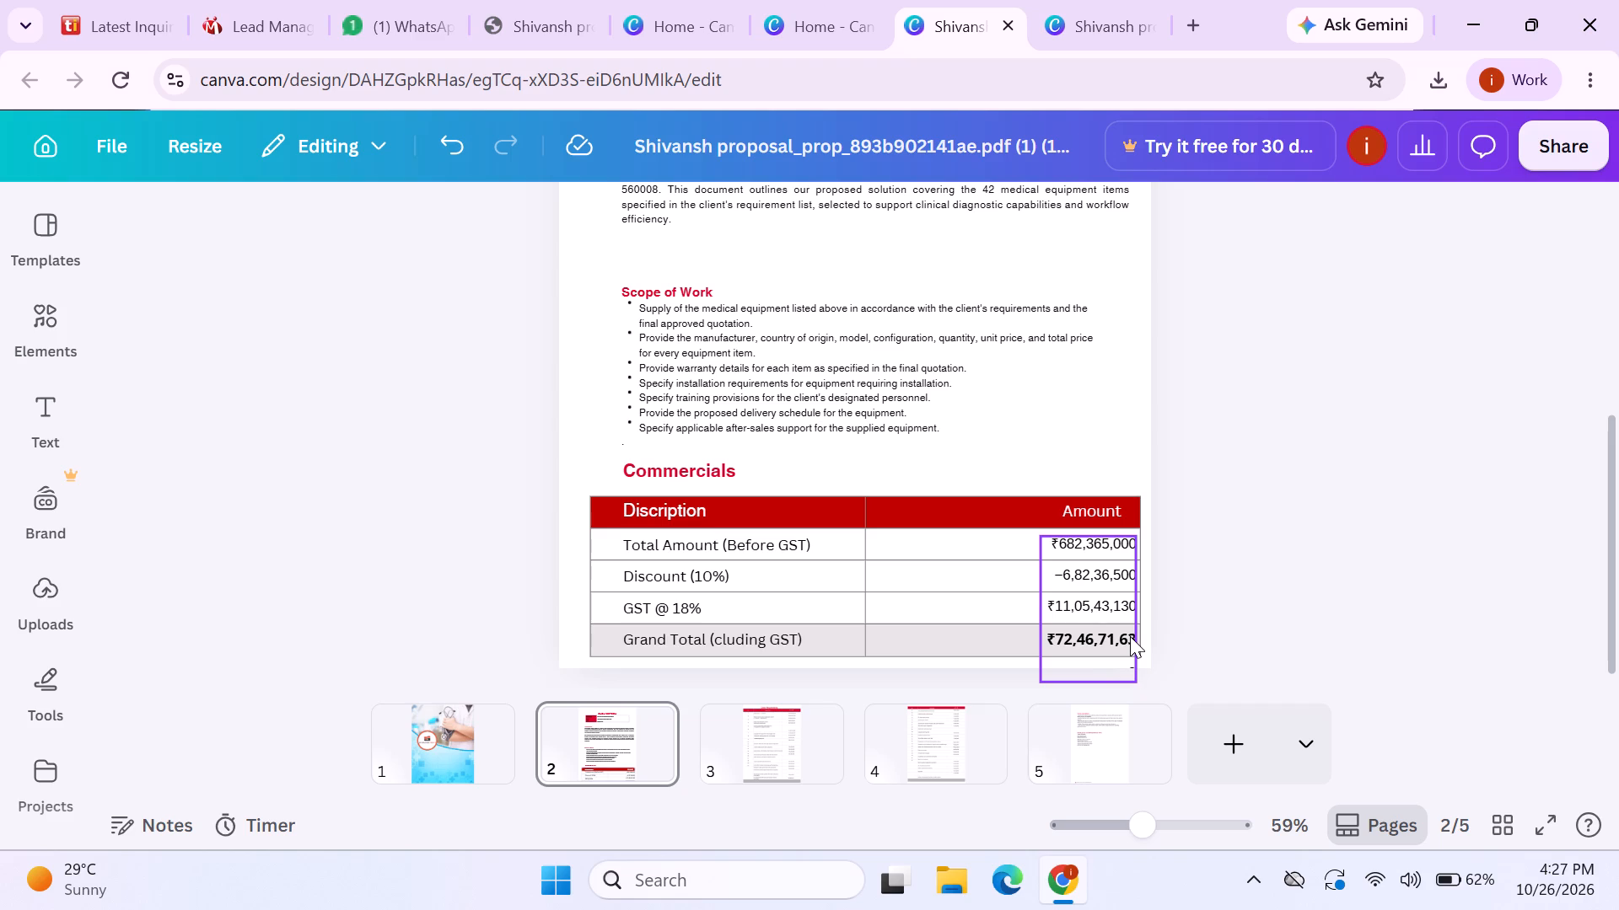
Widen the Commercials amounts text box to fit the Grand Total on one line, and shift it slightly left inside the table's edge.
double_click(1130, 636)
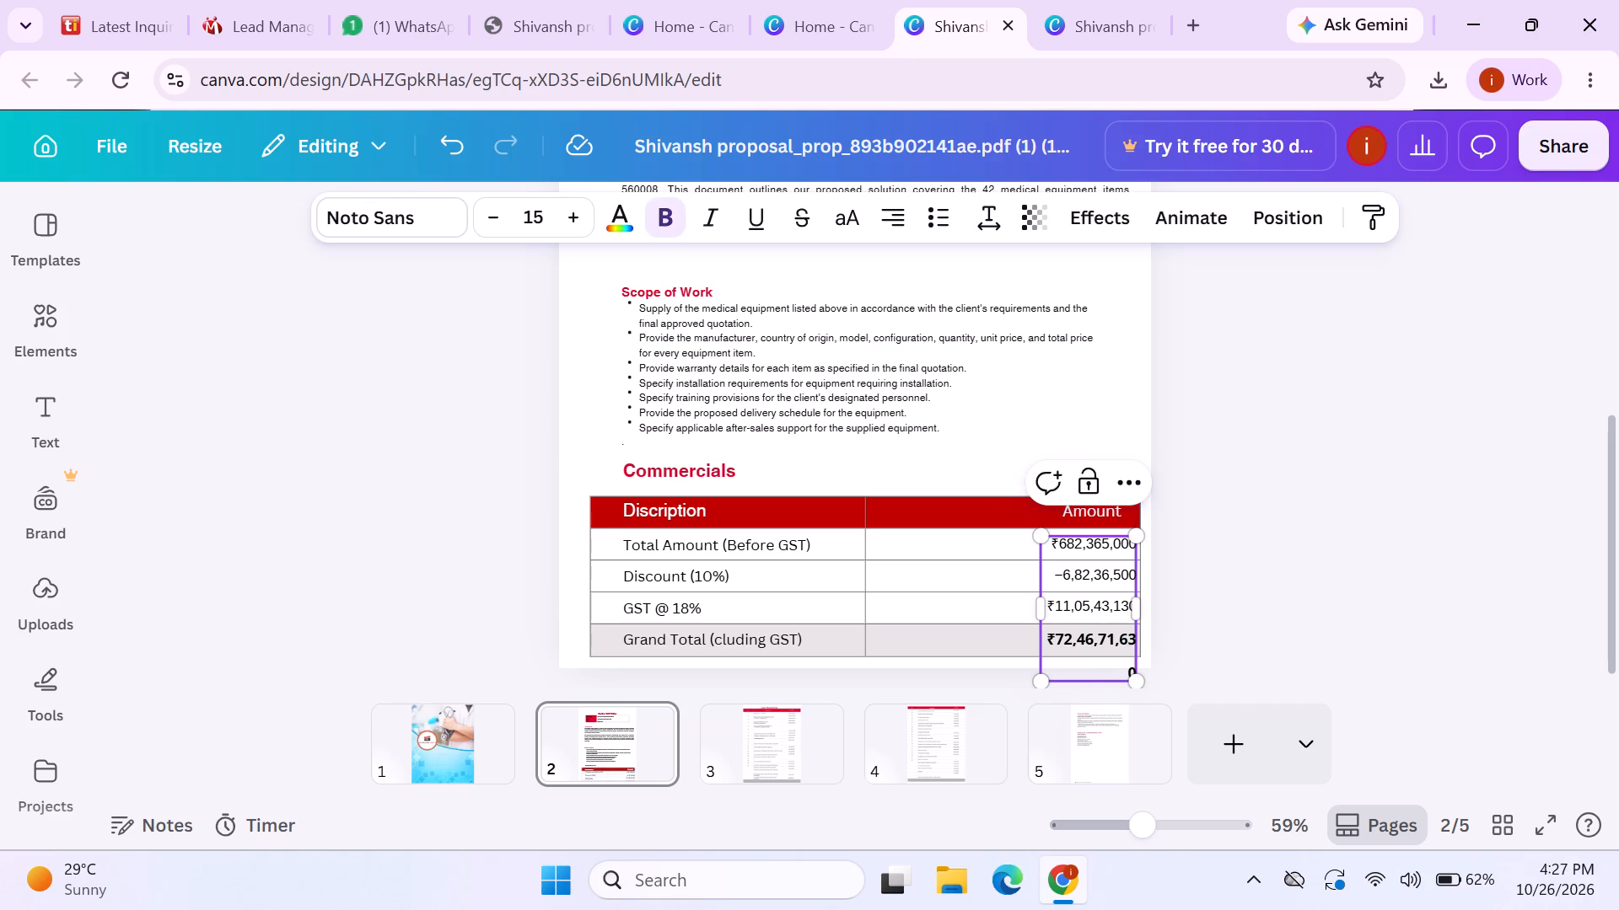
click(1149, 613)
click(1217, 599)
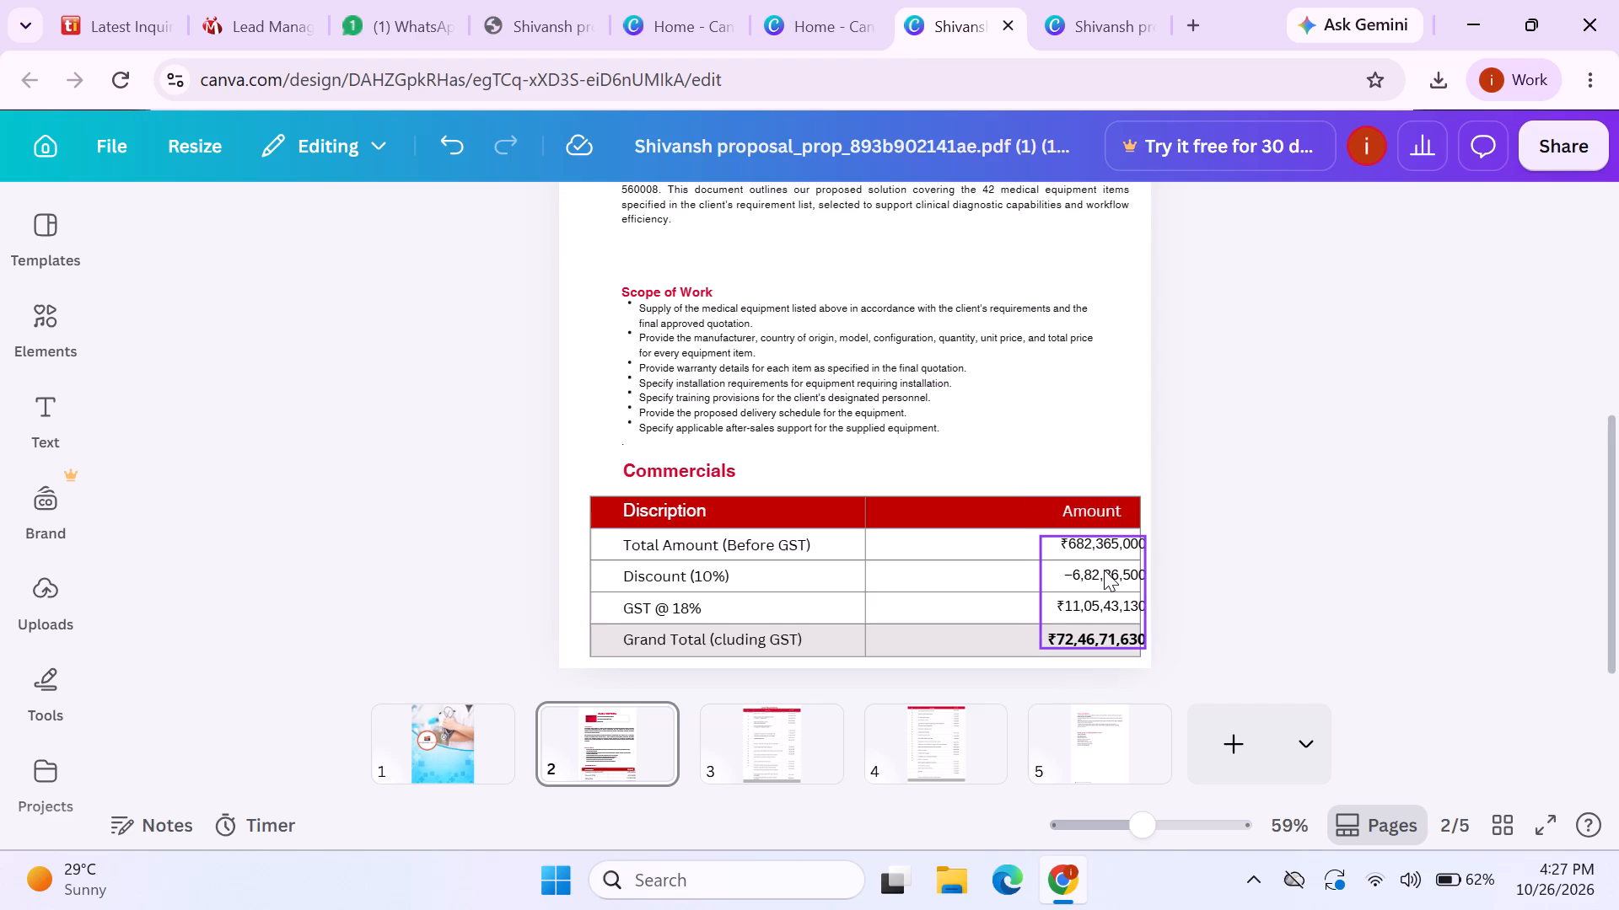
drag(1104, 570, 1094, 571)
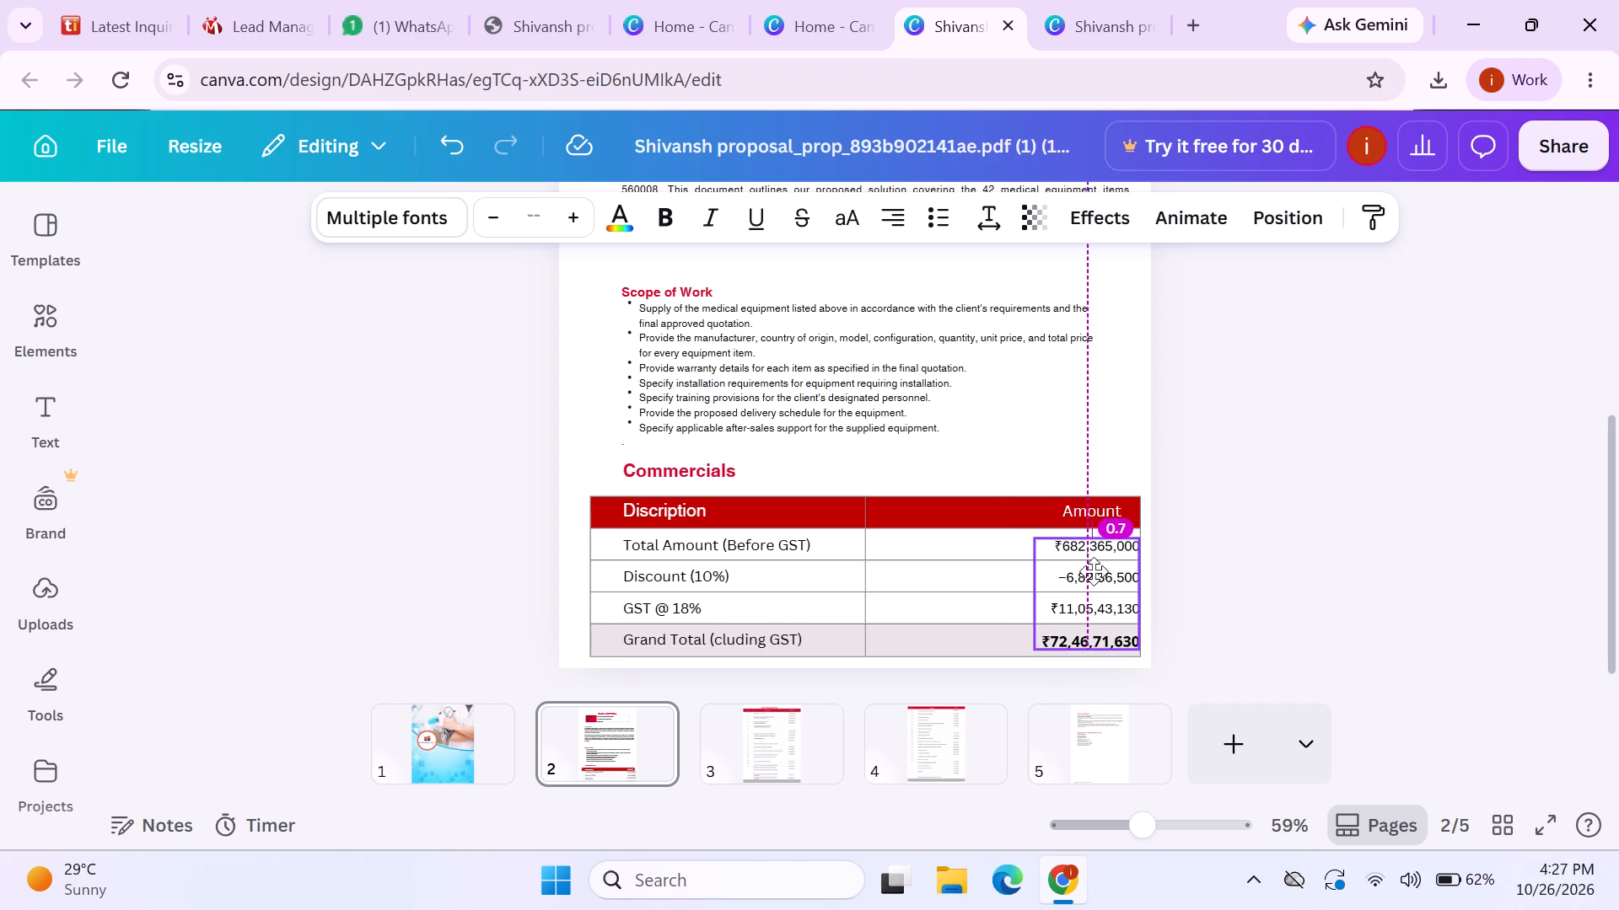
drag(1094, 571, 1090, 566)
click(1277, 589)
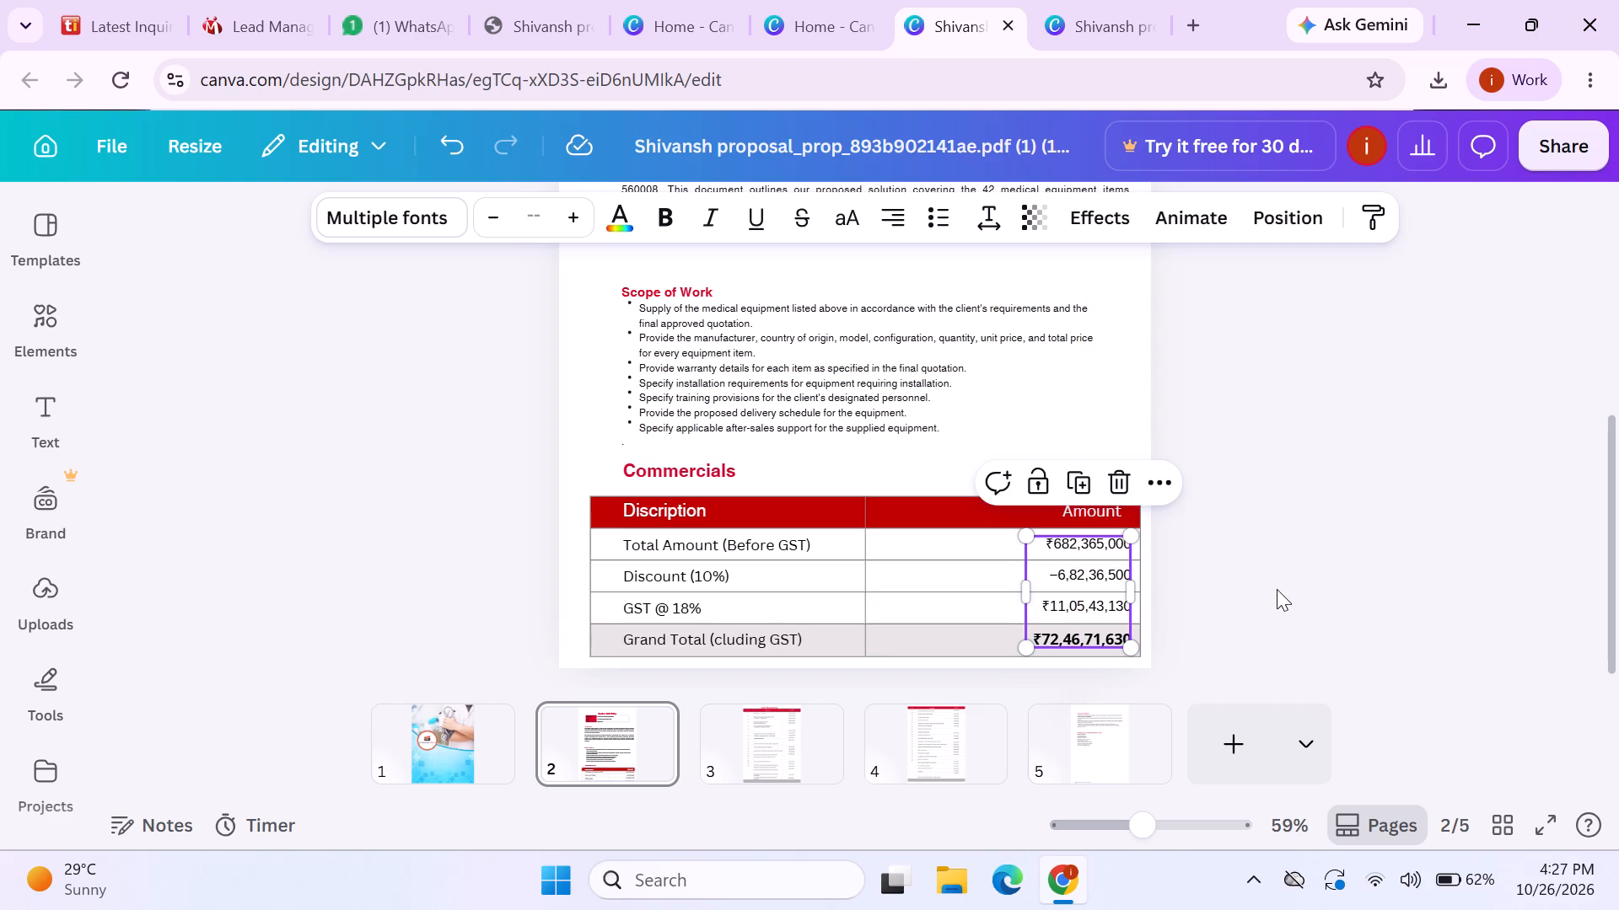
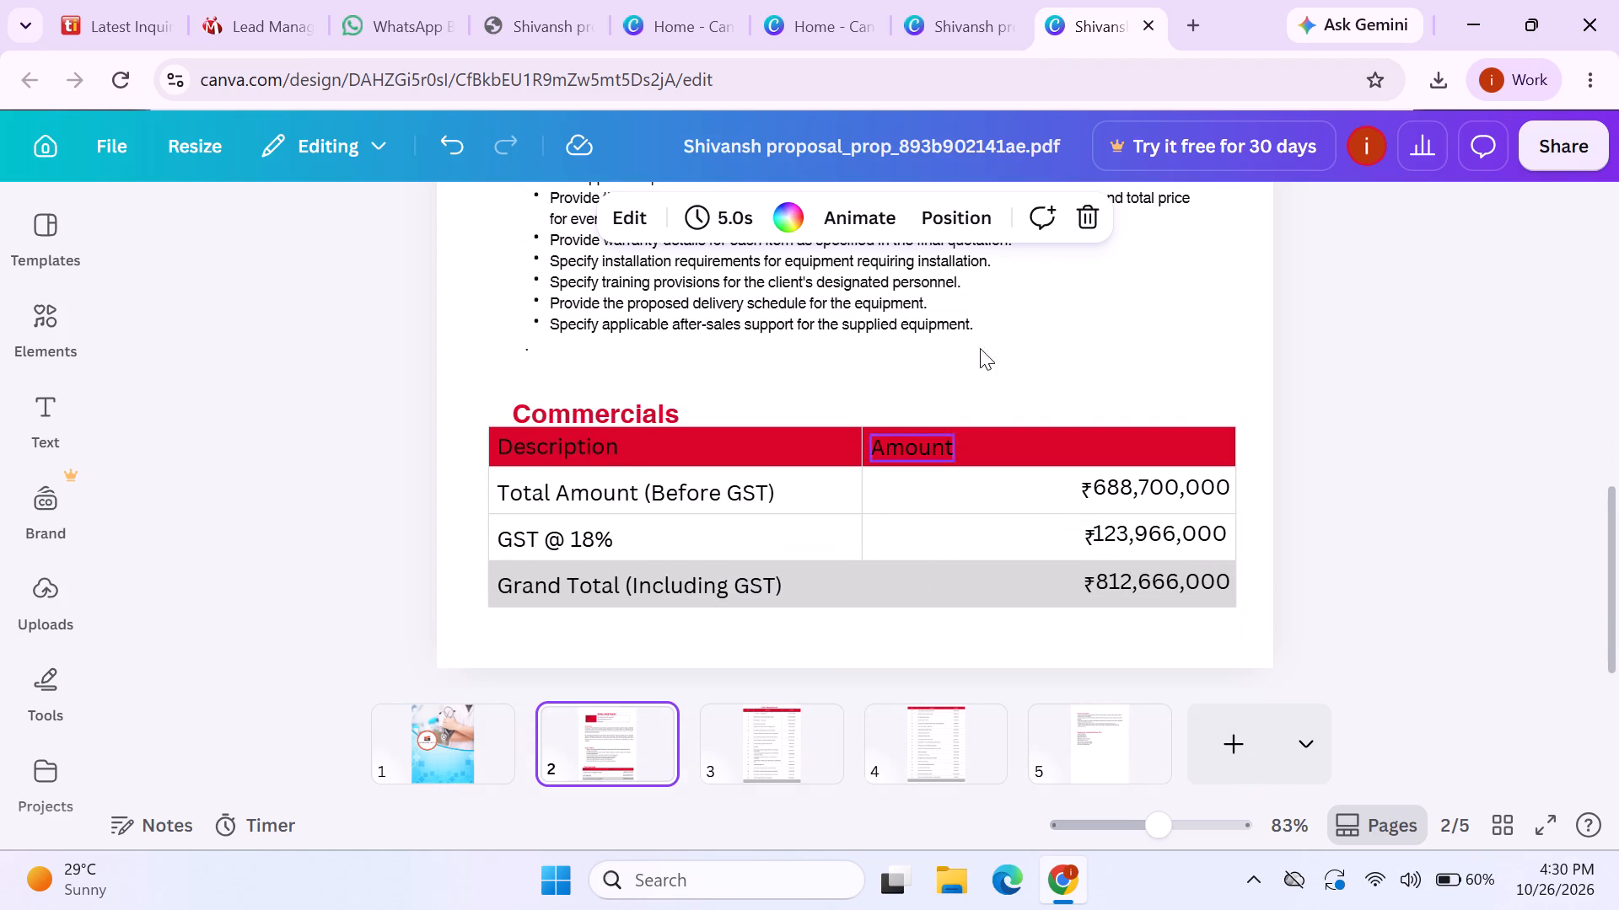
Switch back to the open proposal version whose Commercials table includes the Discount (10%) row.
click(939, 17)
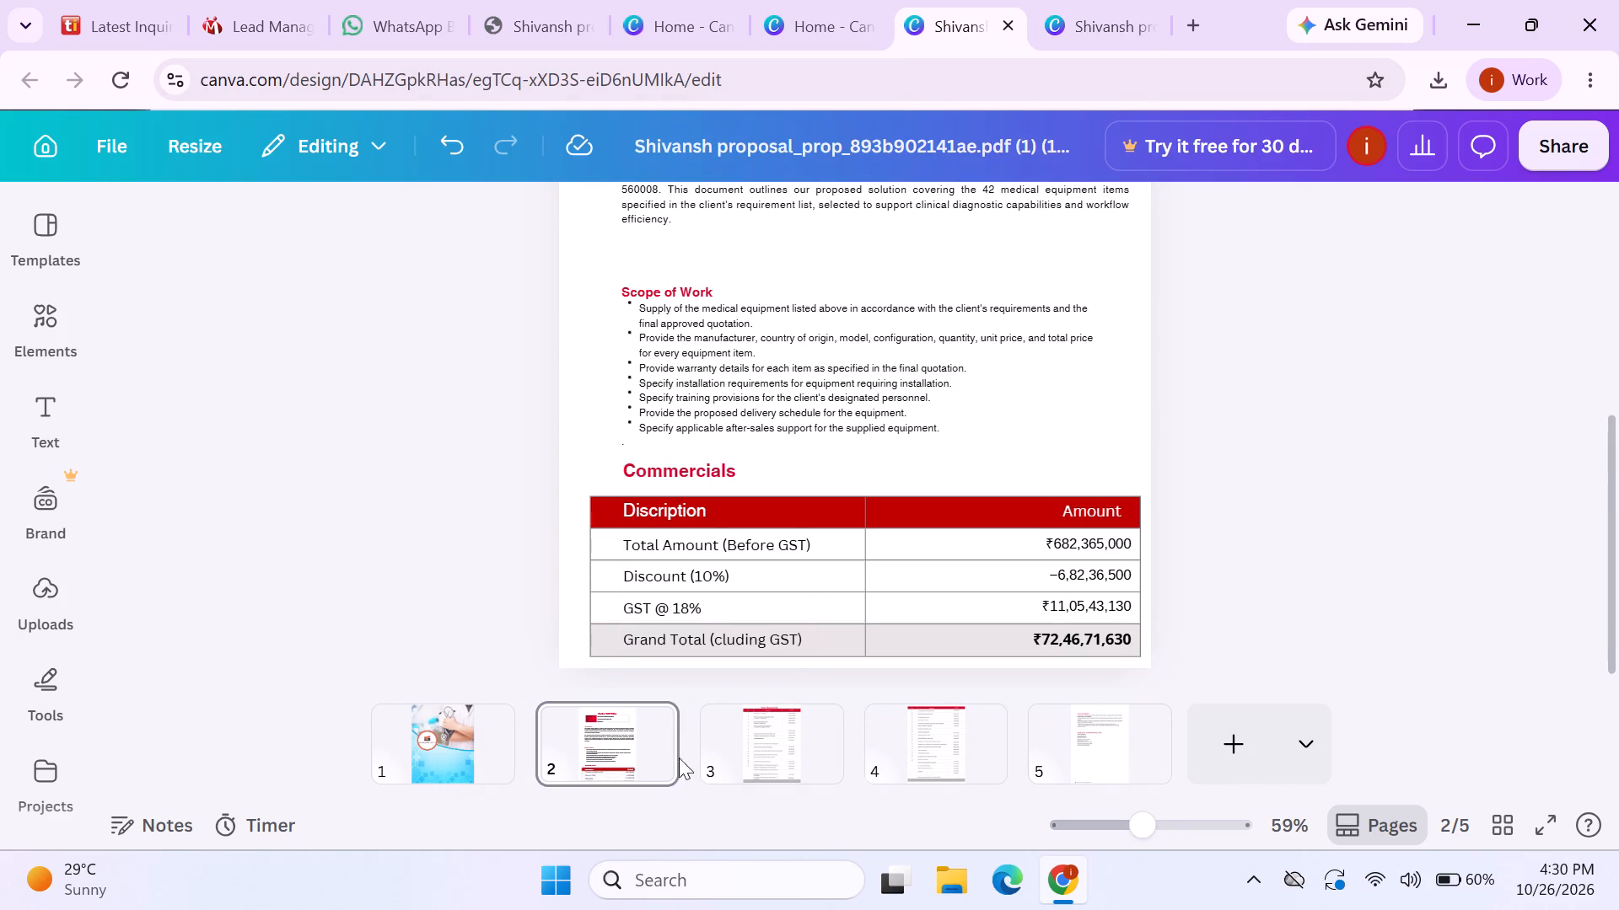
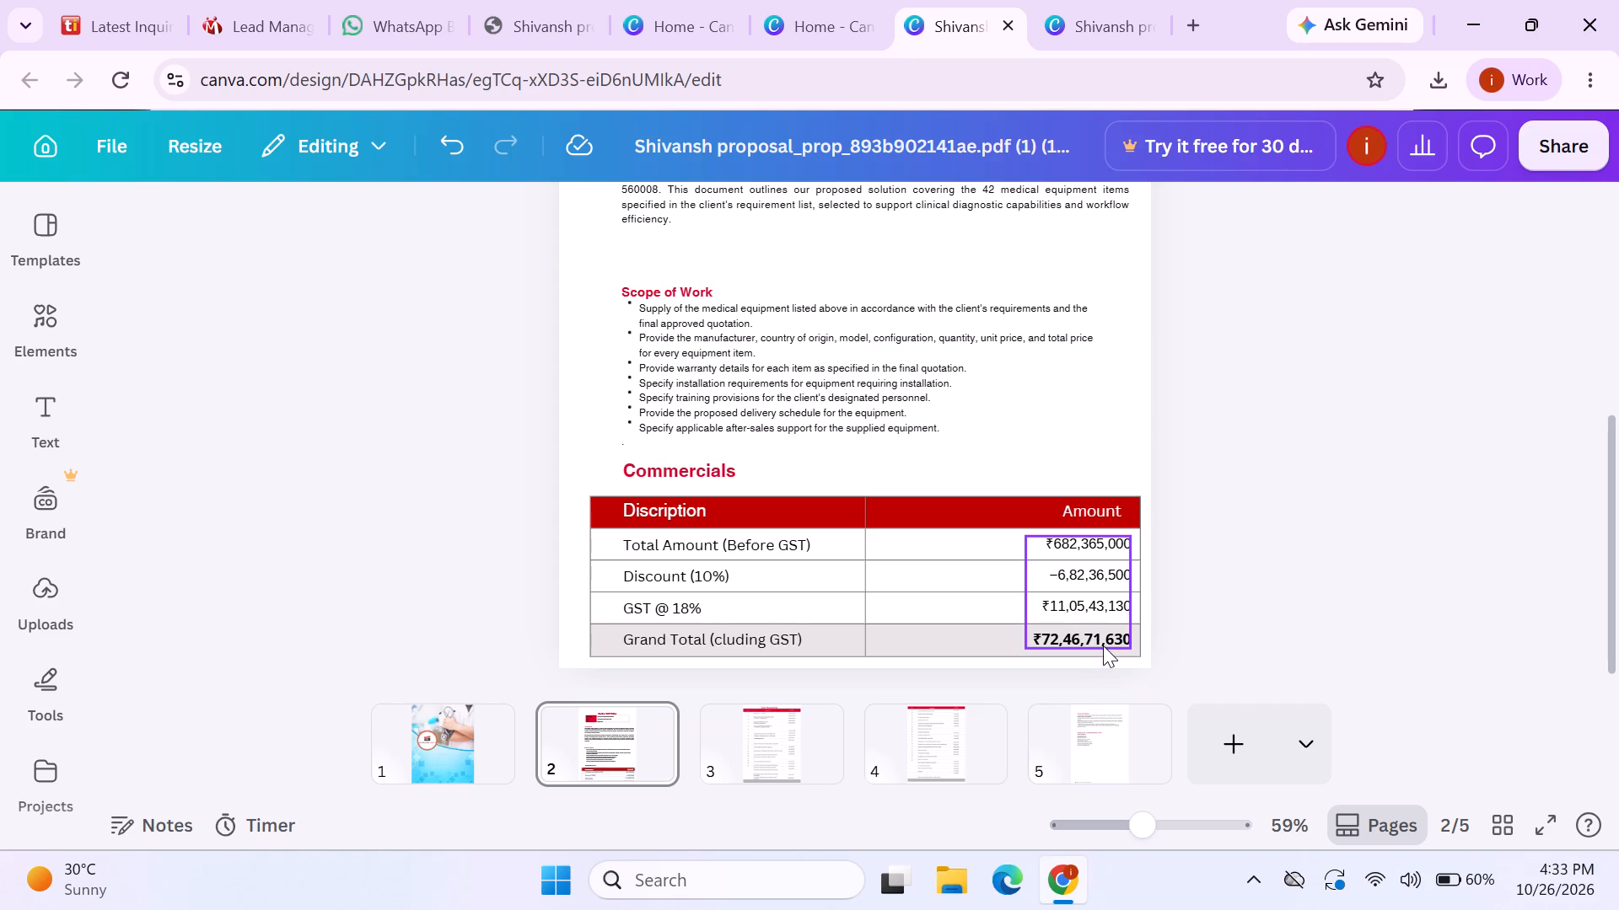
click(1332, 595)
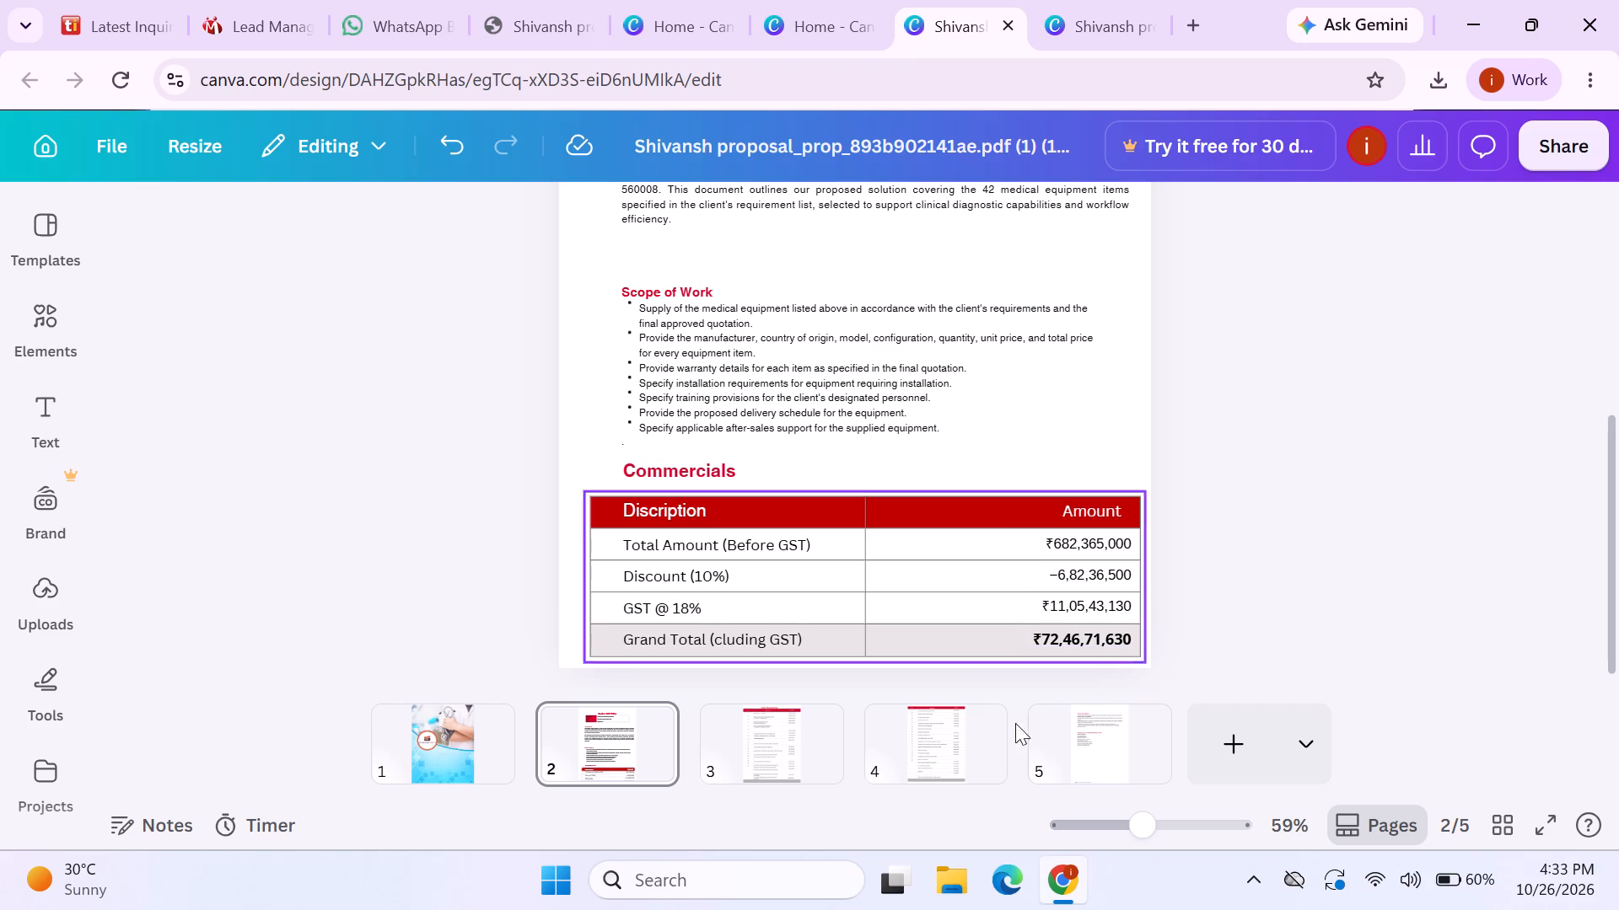
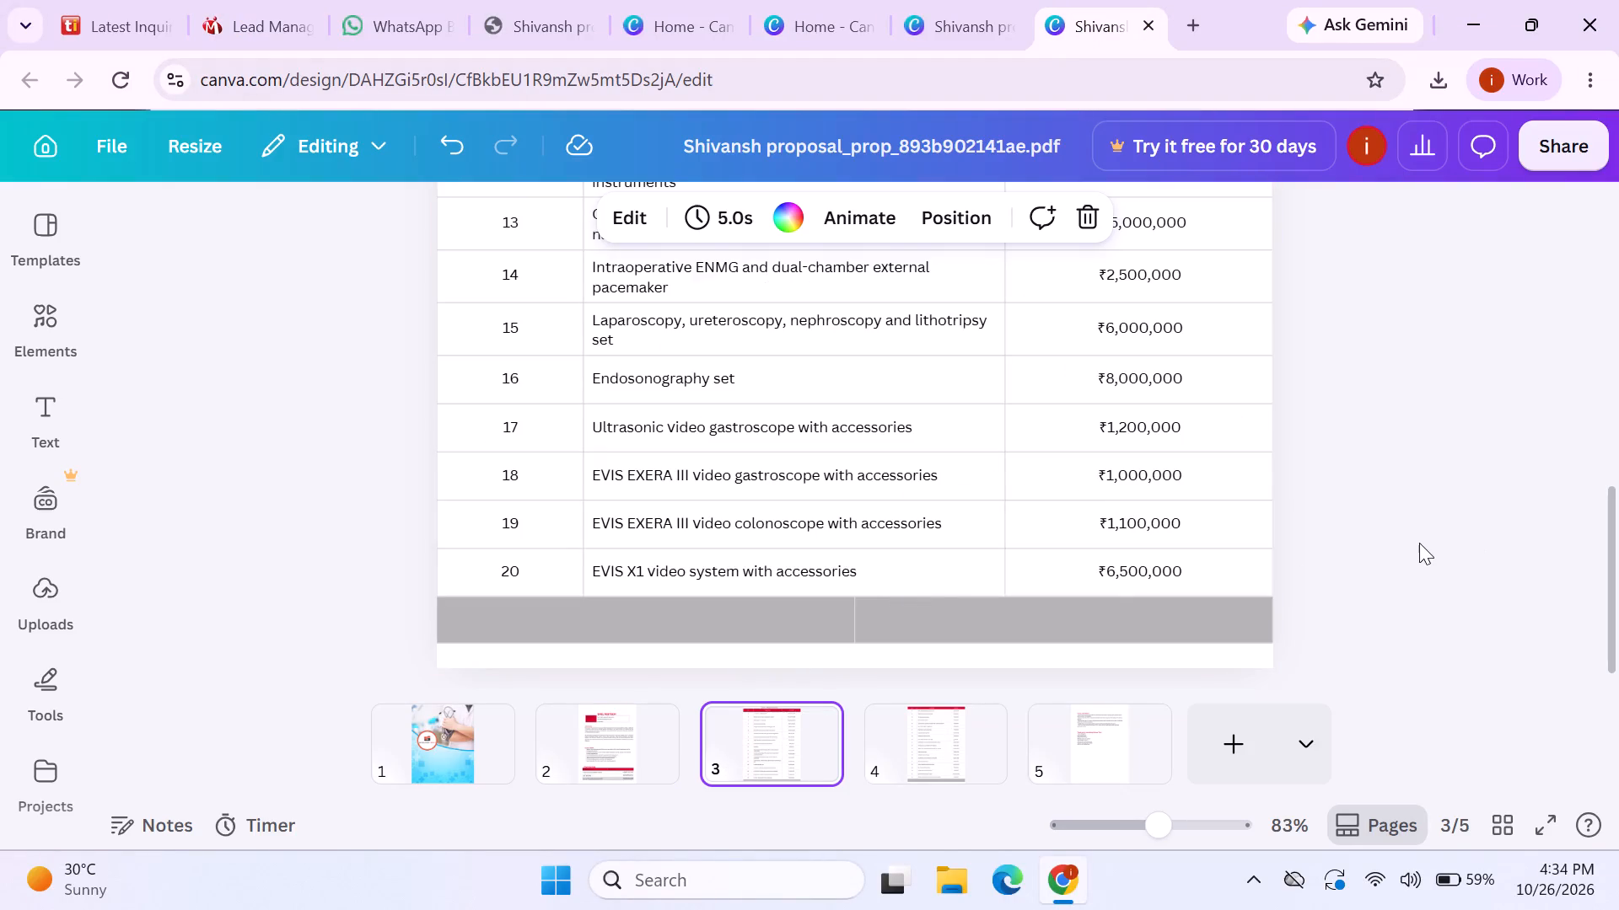
Review the Client Requirements price list on page 3, and return to the Commercials table on page 2 of the "(1)" proposal copy.
scroll(1419, 543, up, 6)
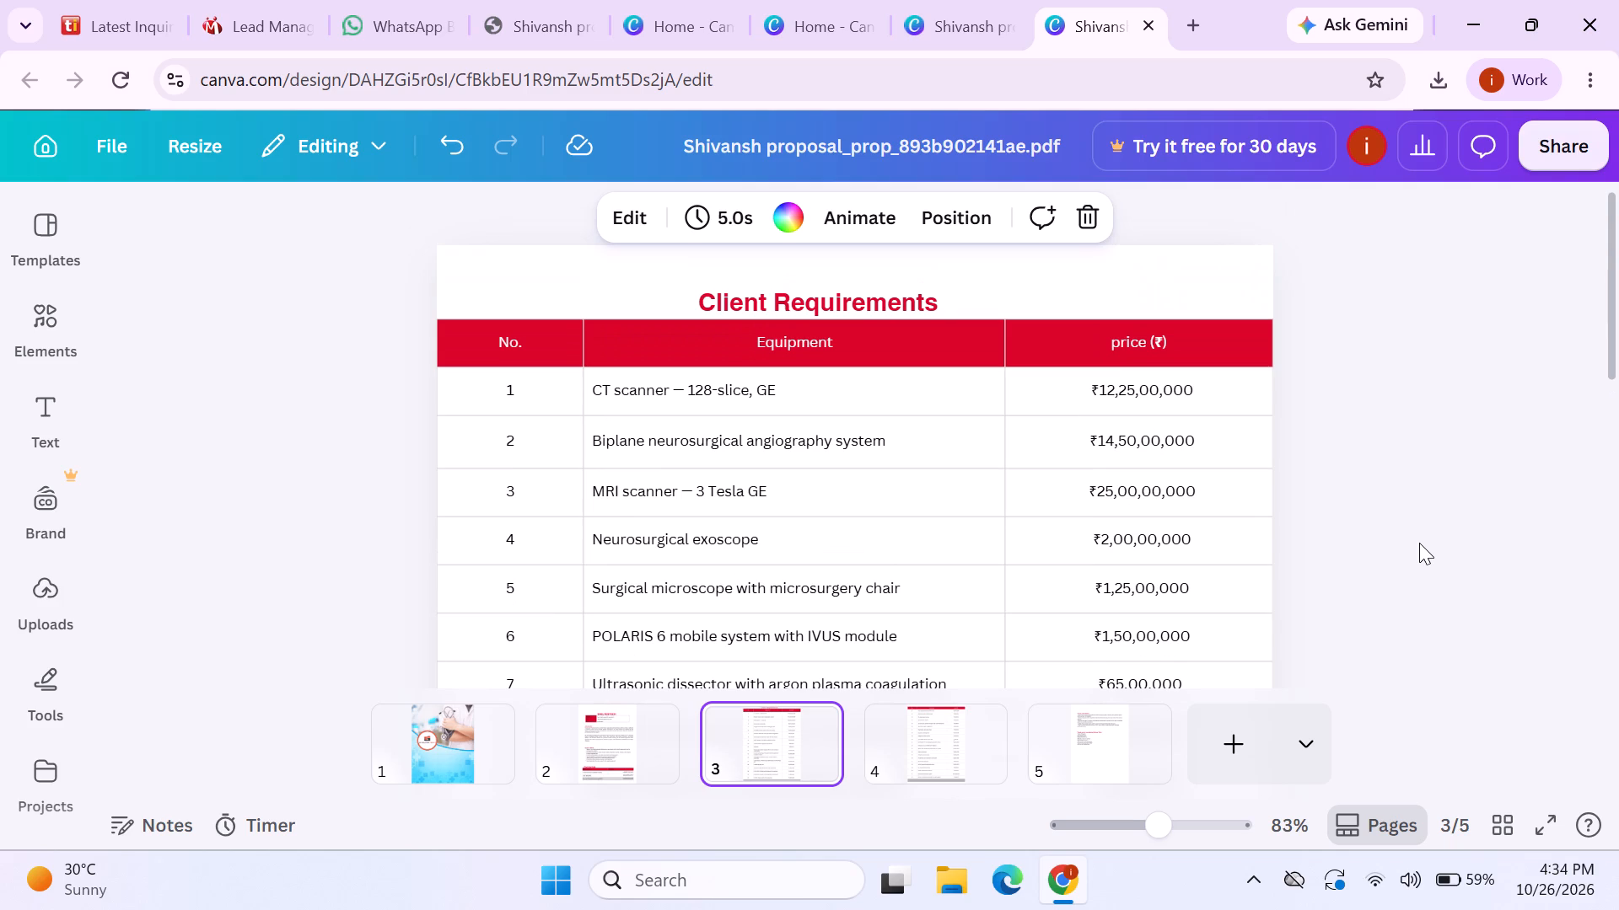
click(927, 26)
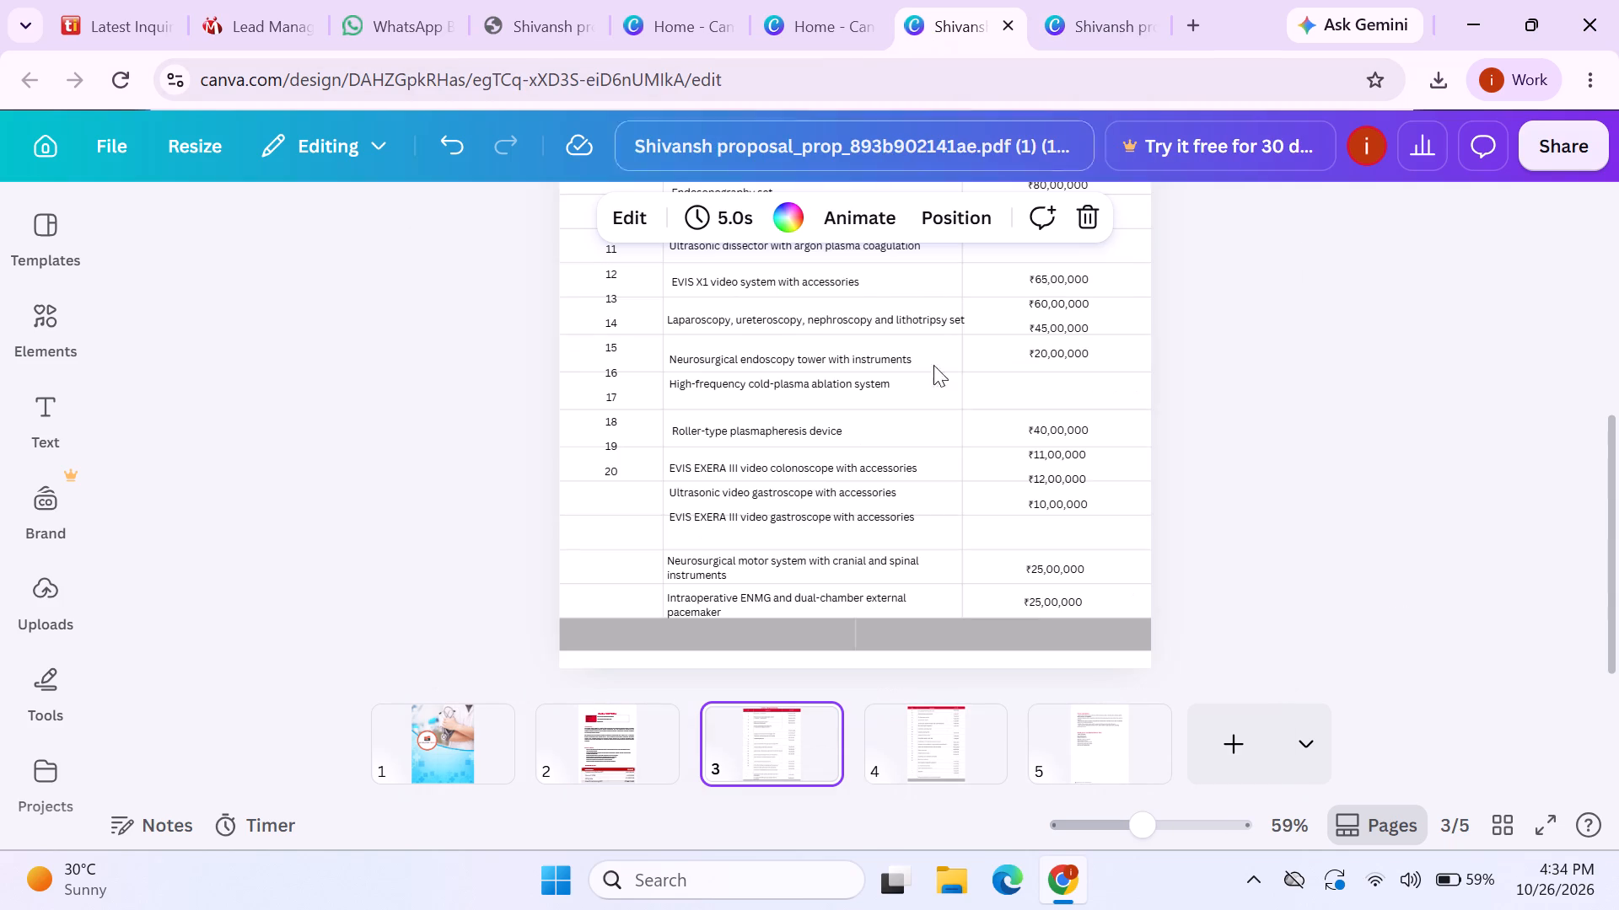
click(650, 727)
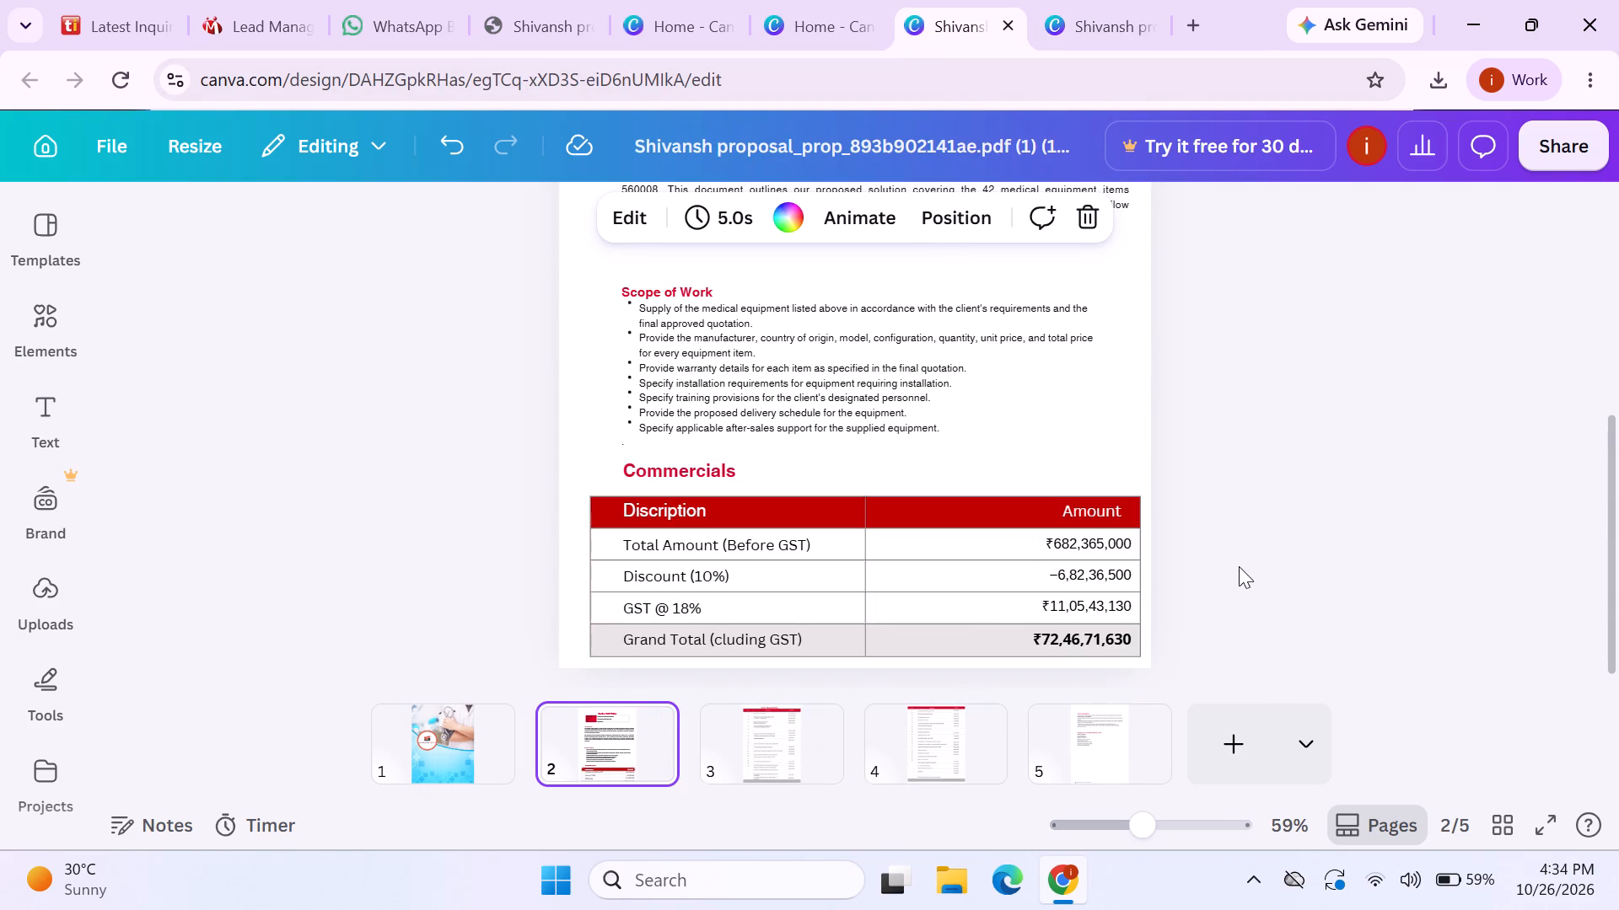
Review page 2 of this proposal version from its header details down to the Commercials table.
scroll(801, 526, up, 1)
scroll(801, 526, down, 1)
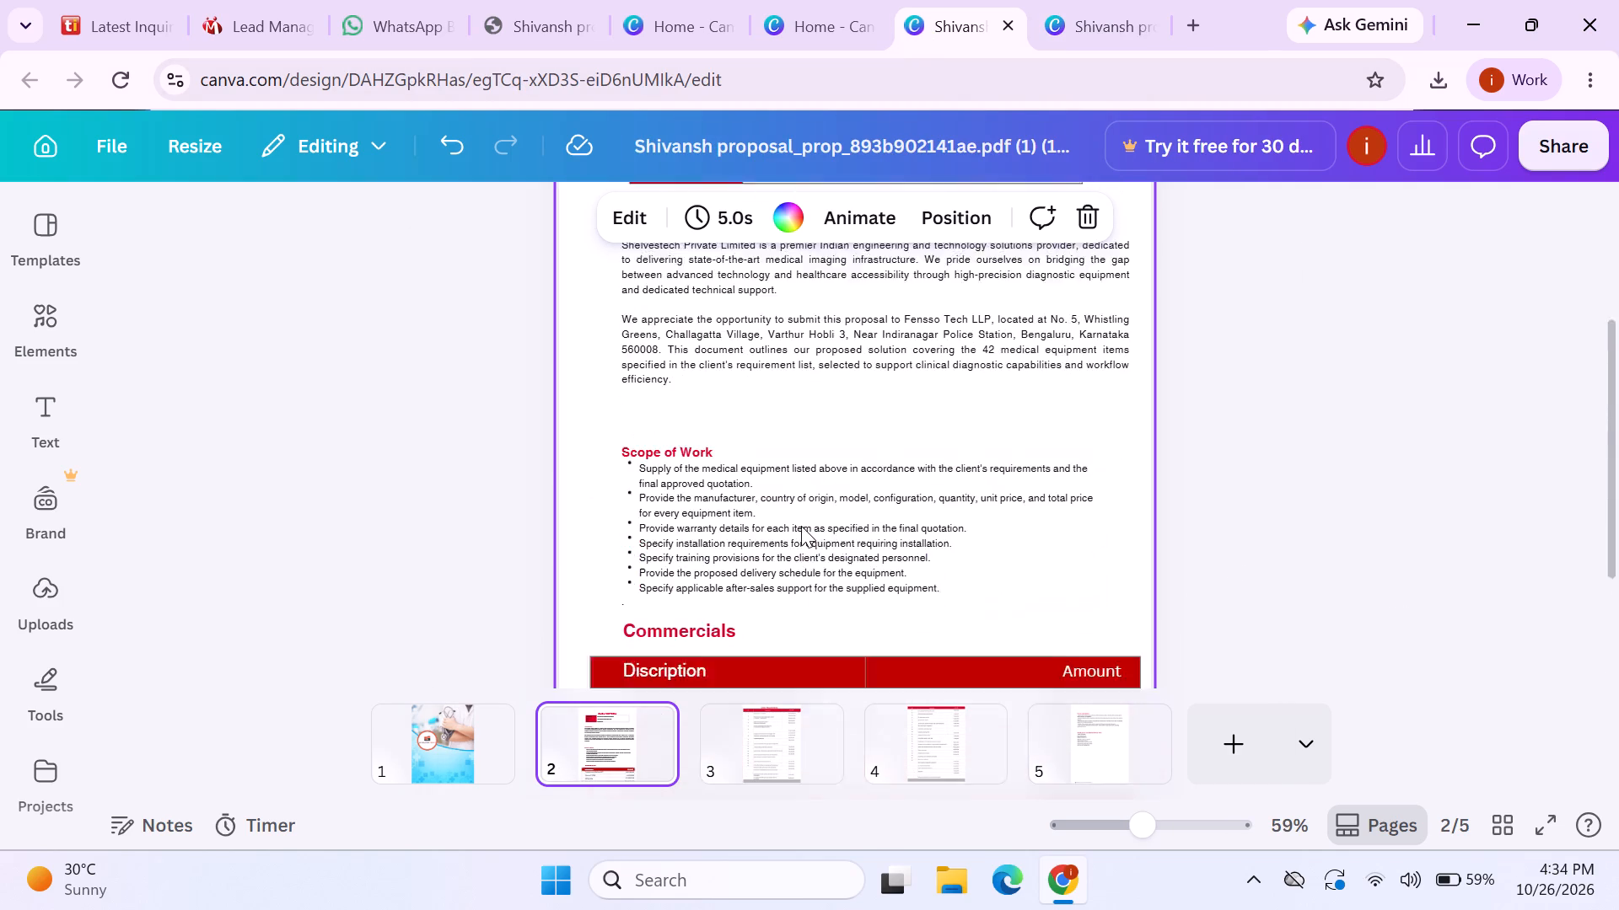
scroll(801, 526, down, 1)
scroll(801, 526, up, 3)
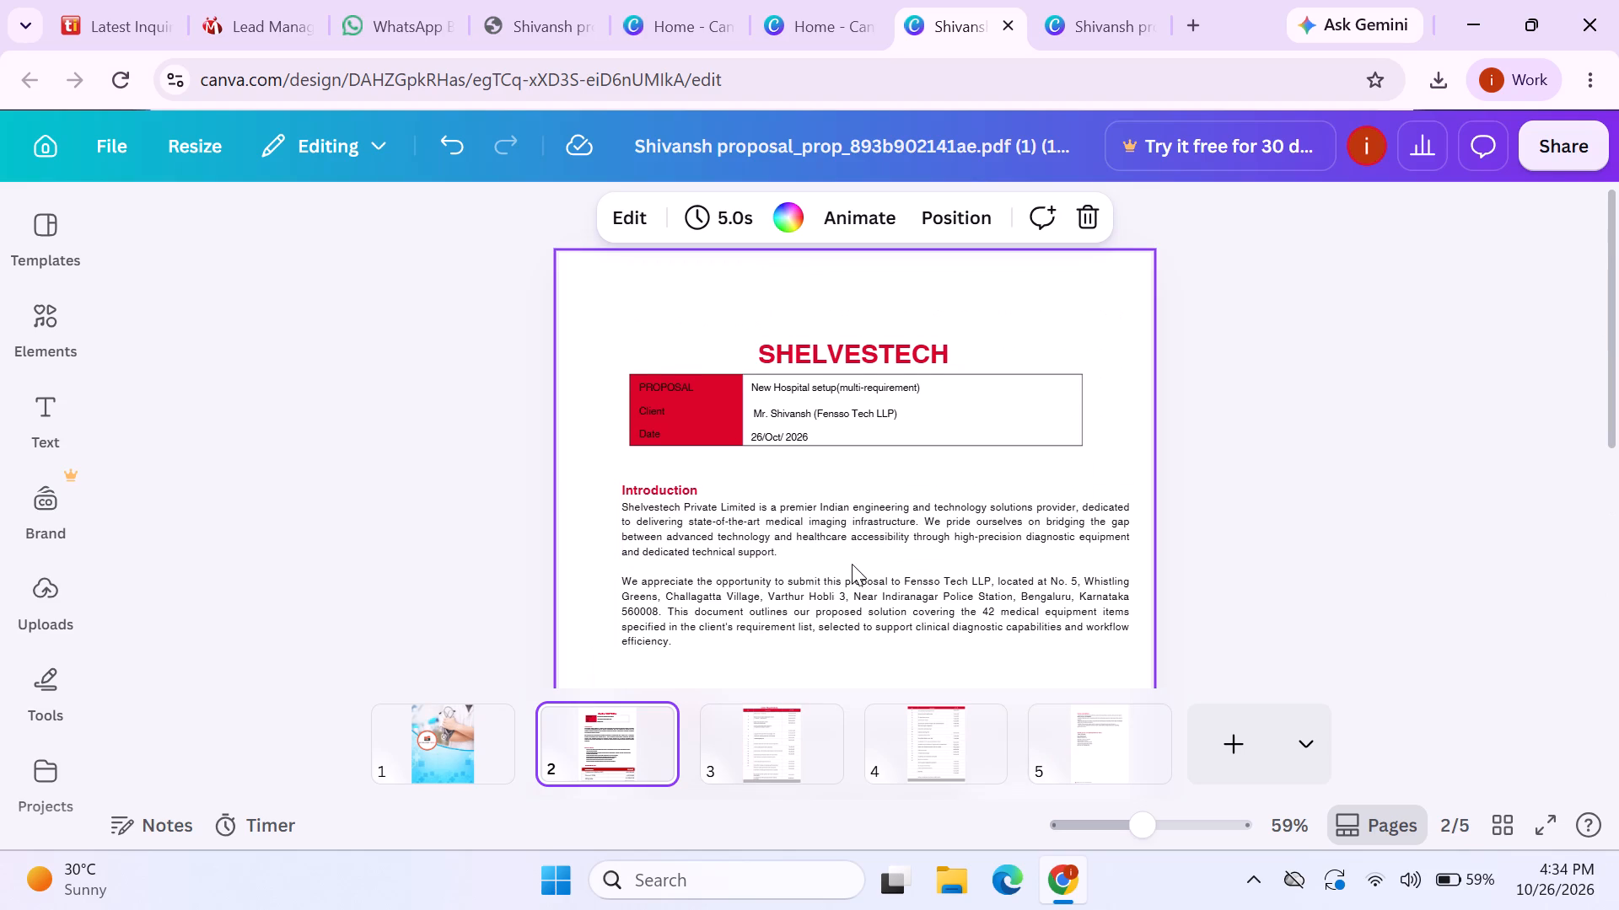
scroll(852, 564, down, 1)
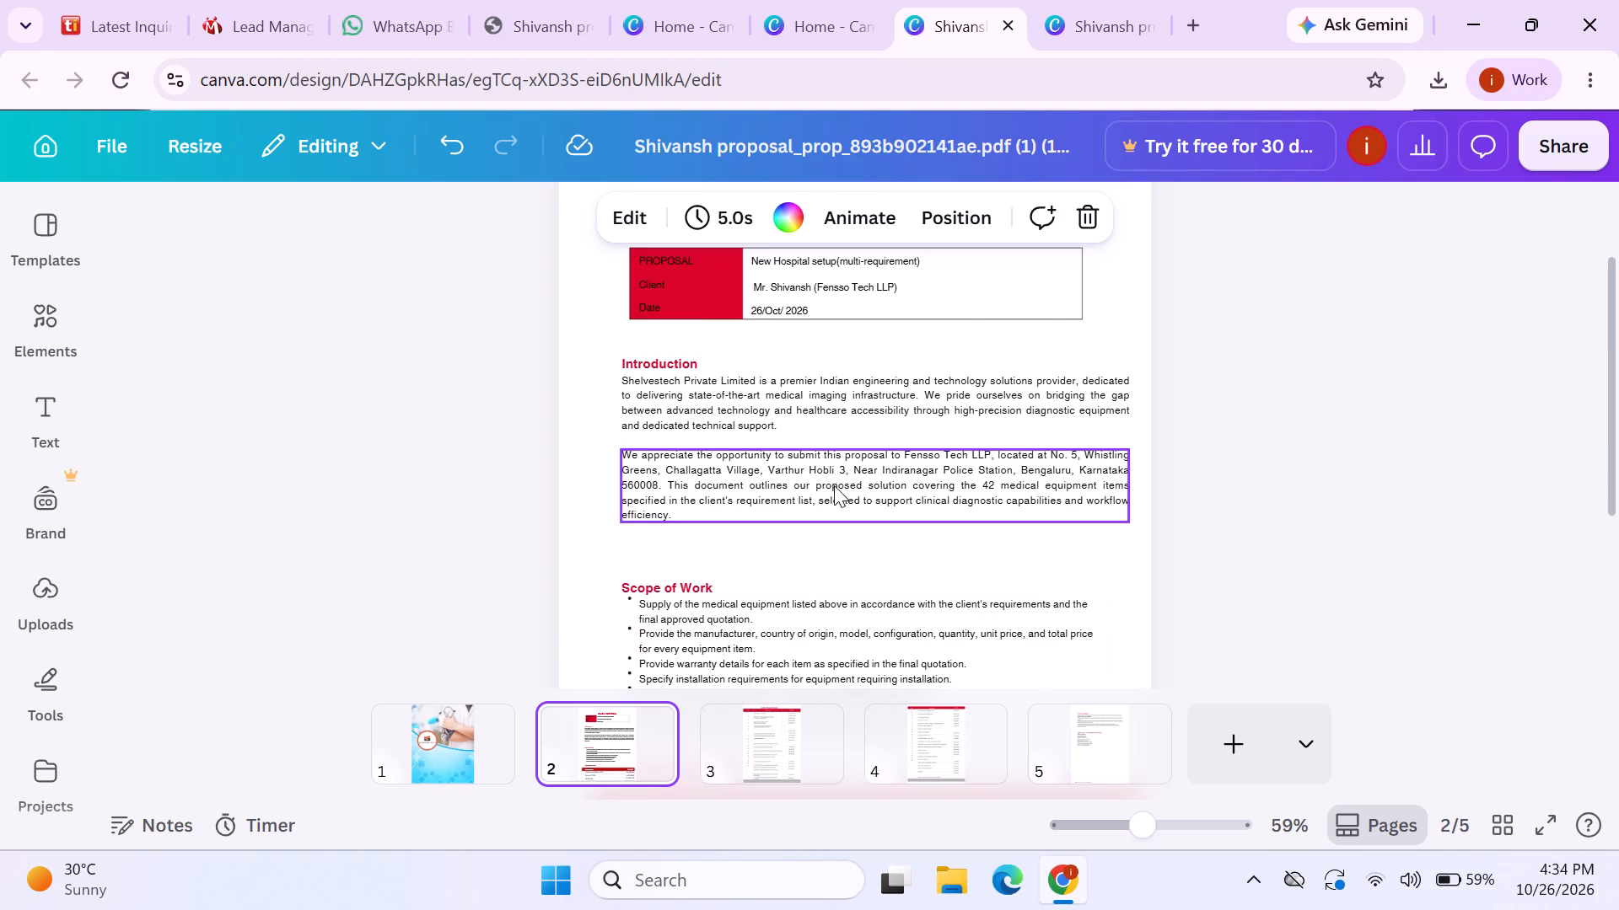
On page 3, nudge the first block of equipment names slightly within the Equipment column of the Client Requirements table.
click(833, 742)
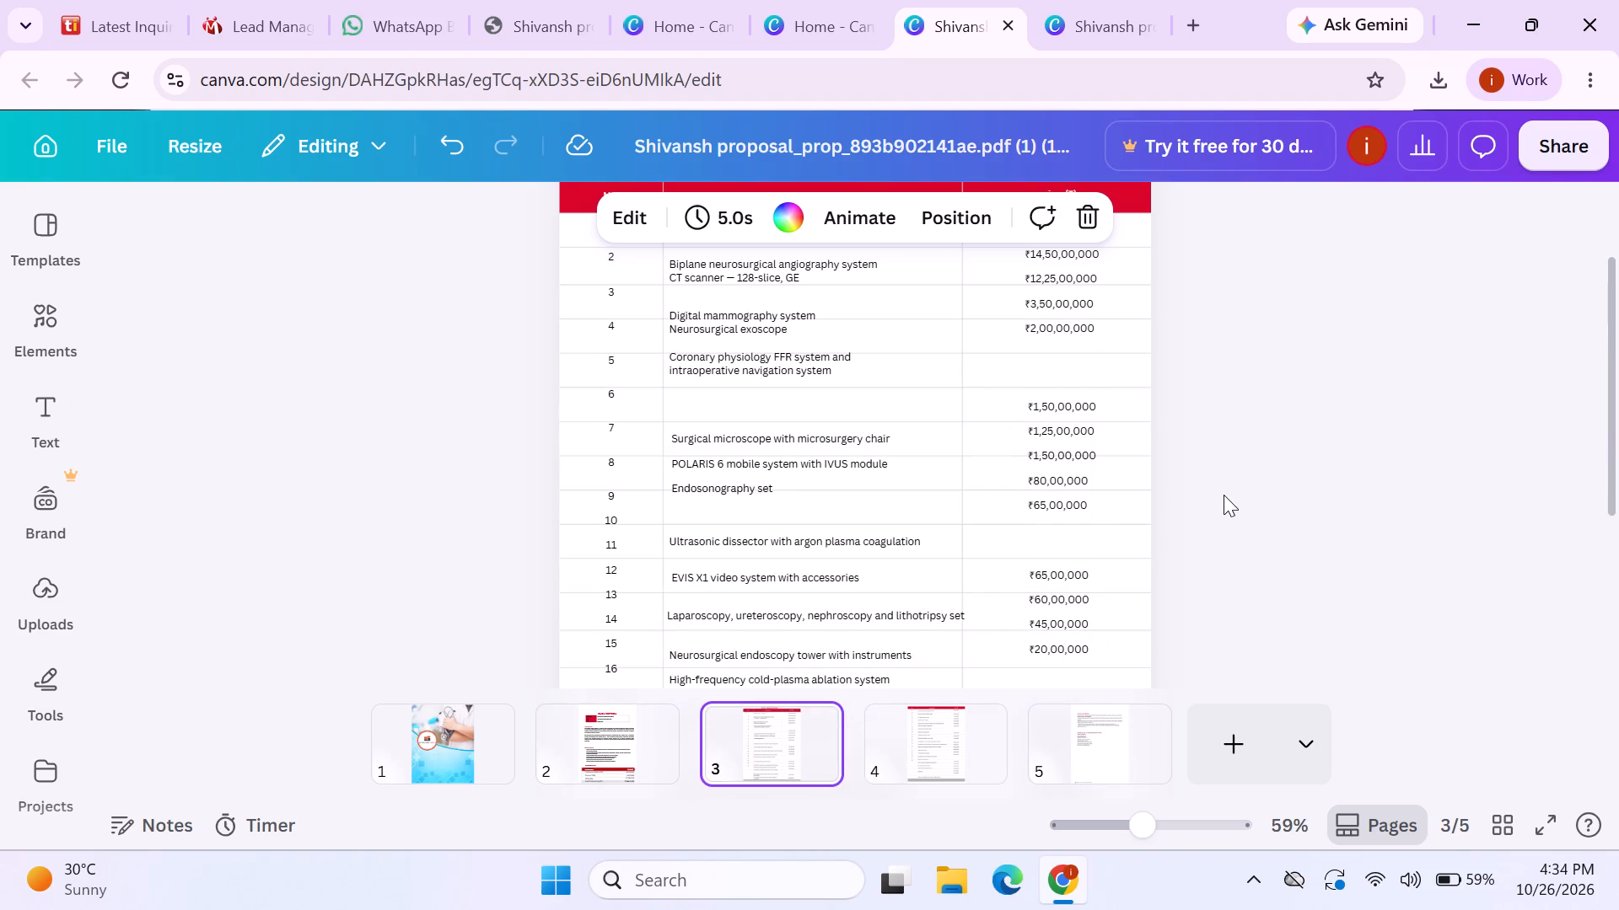
scroll(1224, 495, up, 1)
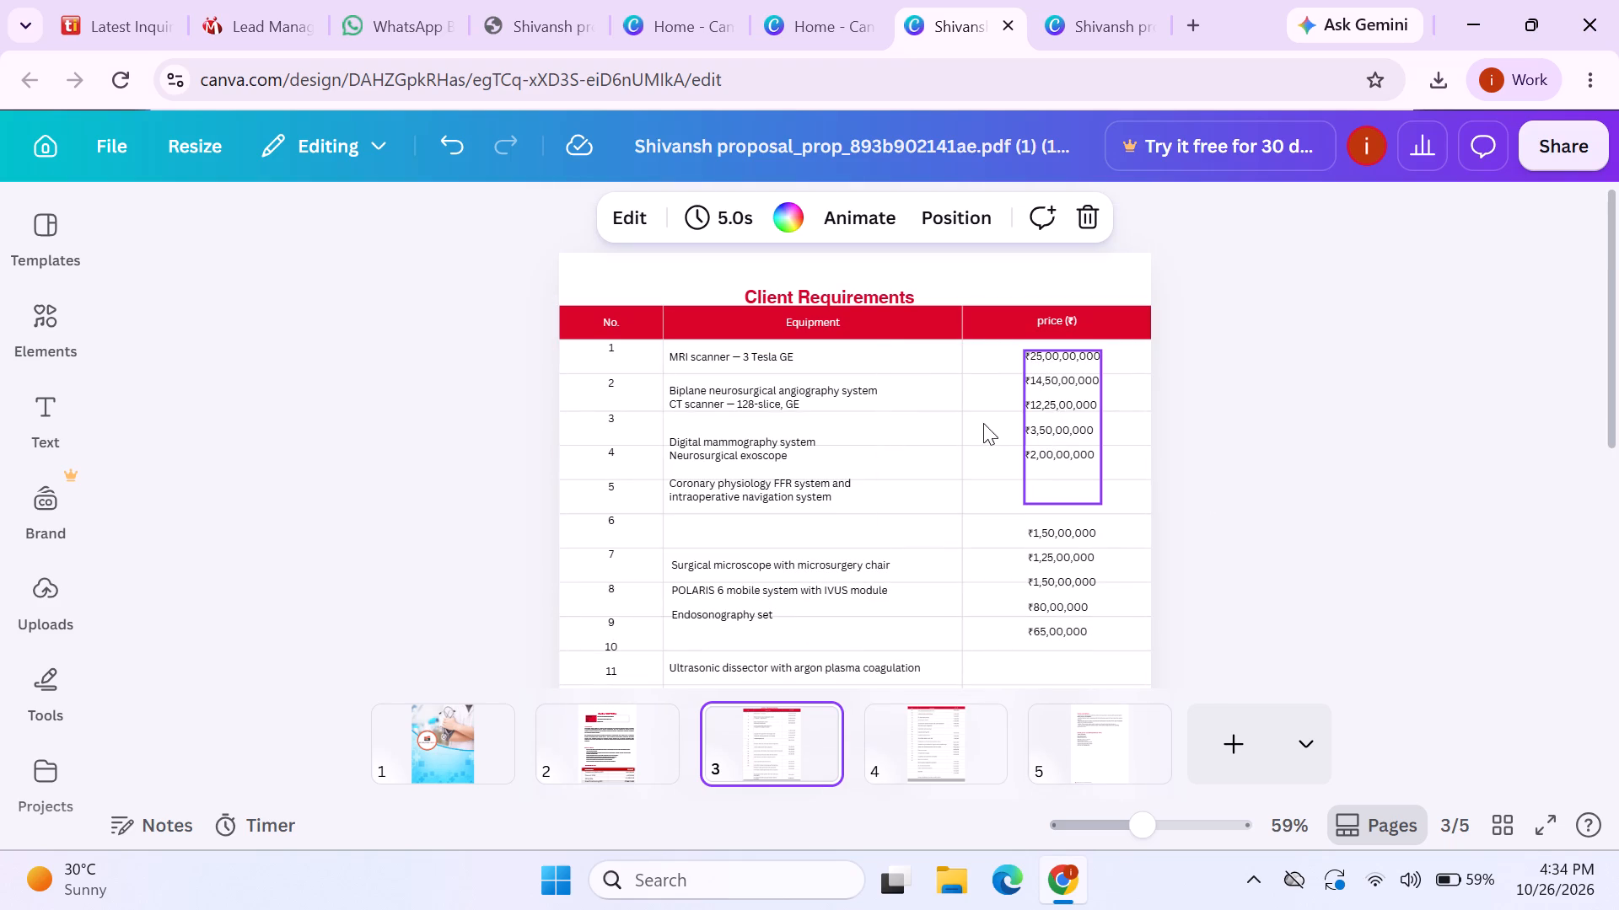
click(730, 436)
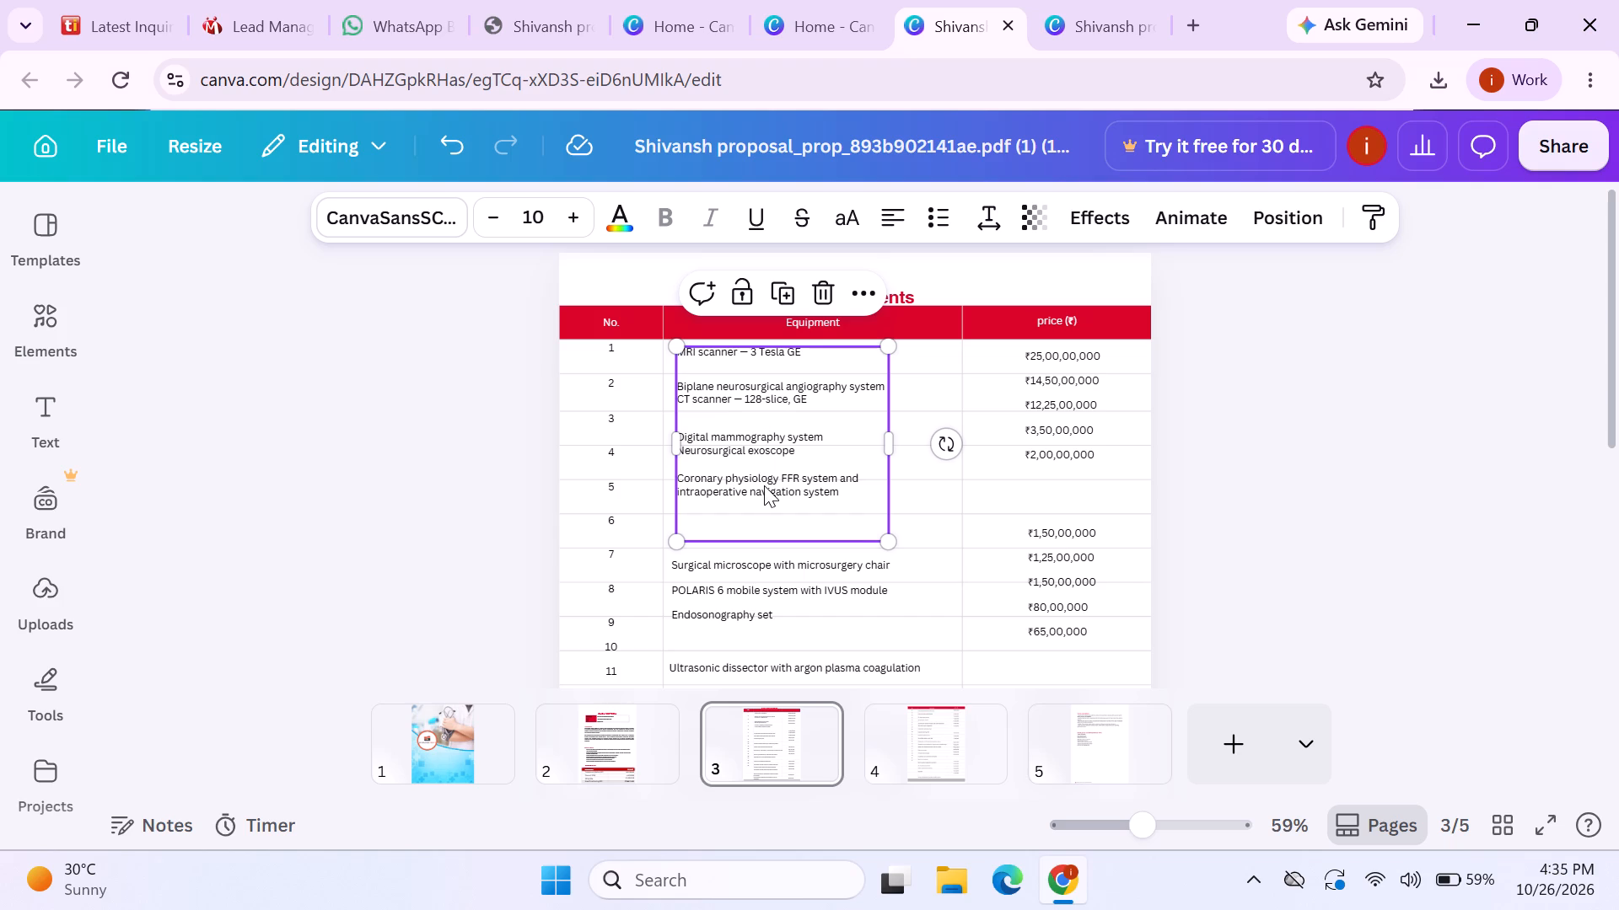
Move the No. column's text block down so that number 20 lines up with the last equipment row.
scroll(1186, 448, down, 4)
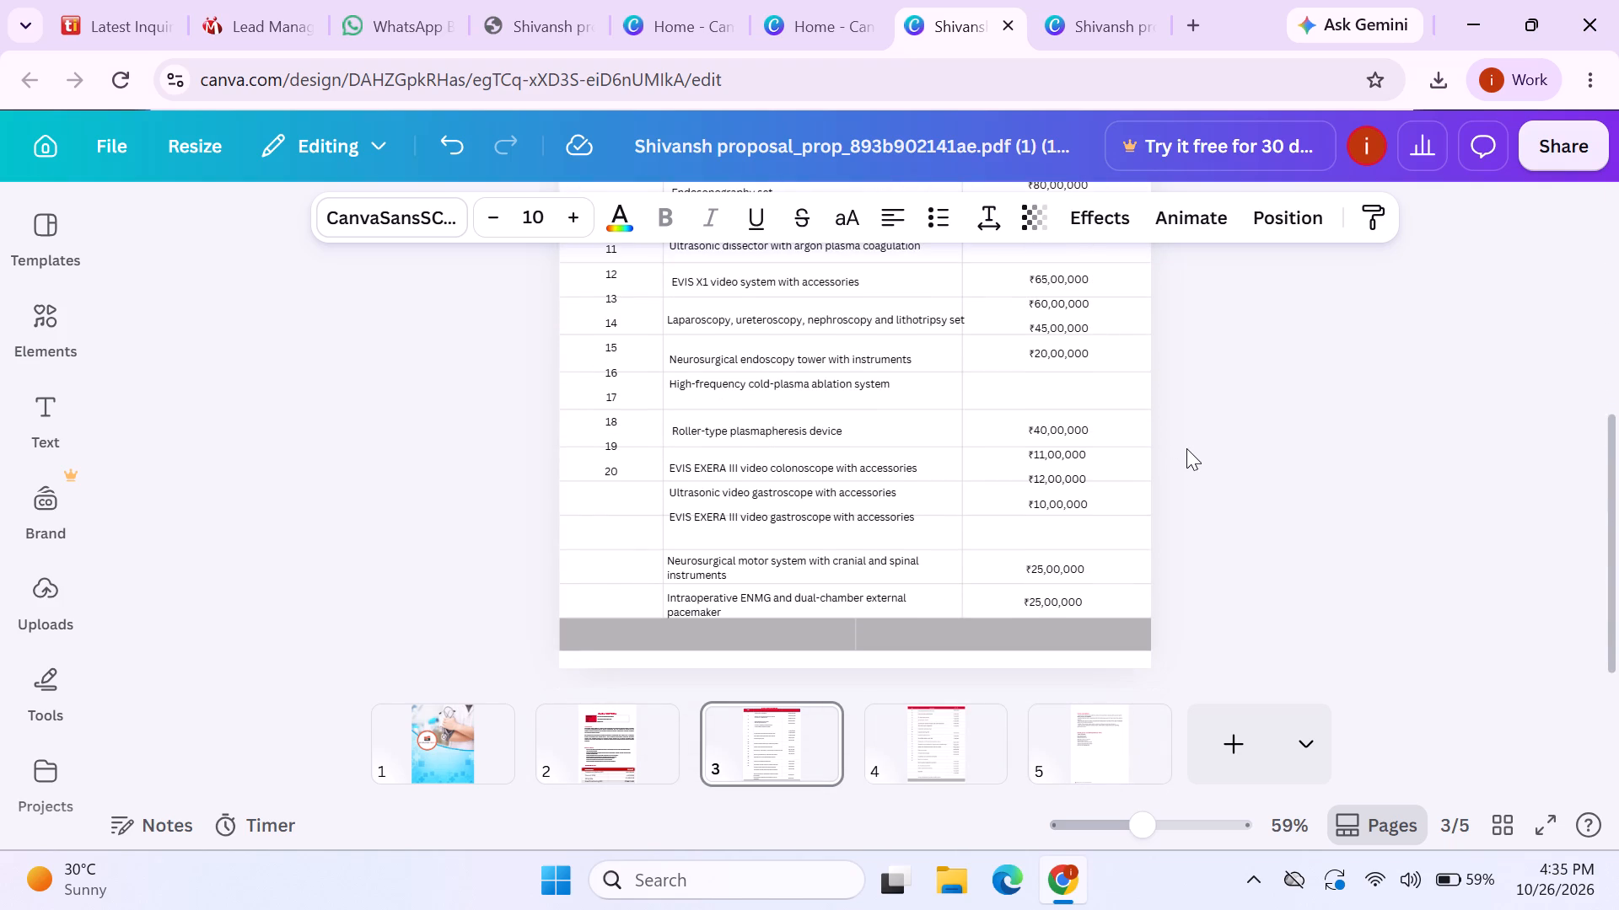
scroll(1186, 448, up, 3)
scroll(1186, 448, down, 2)
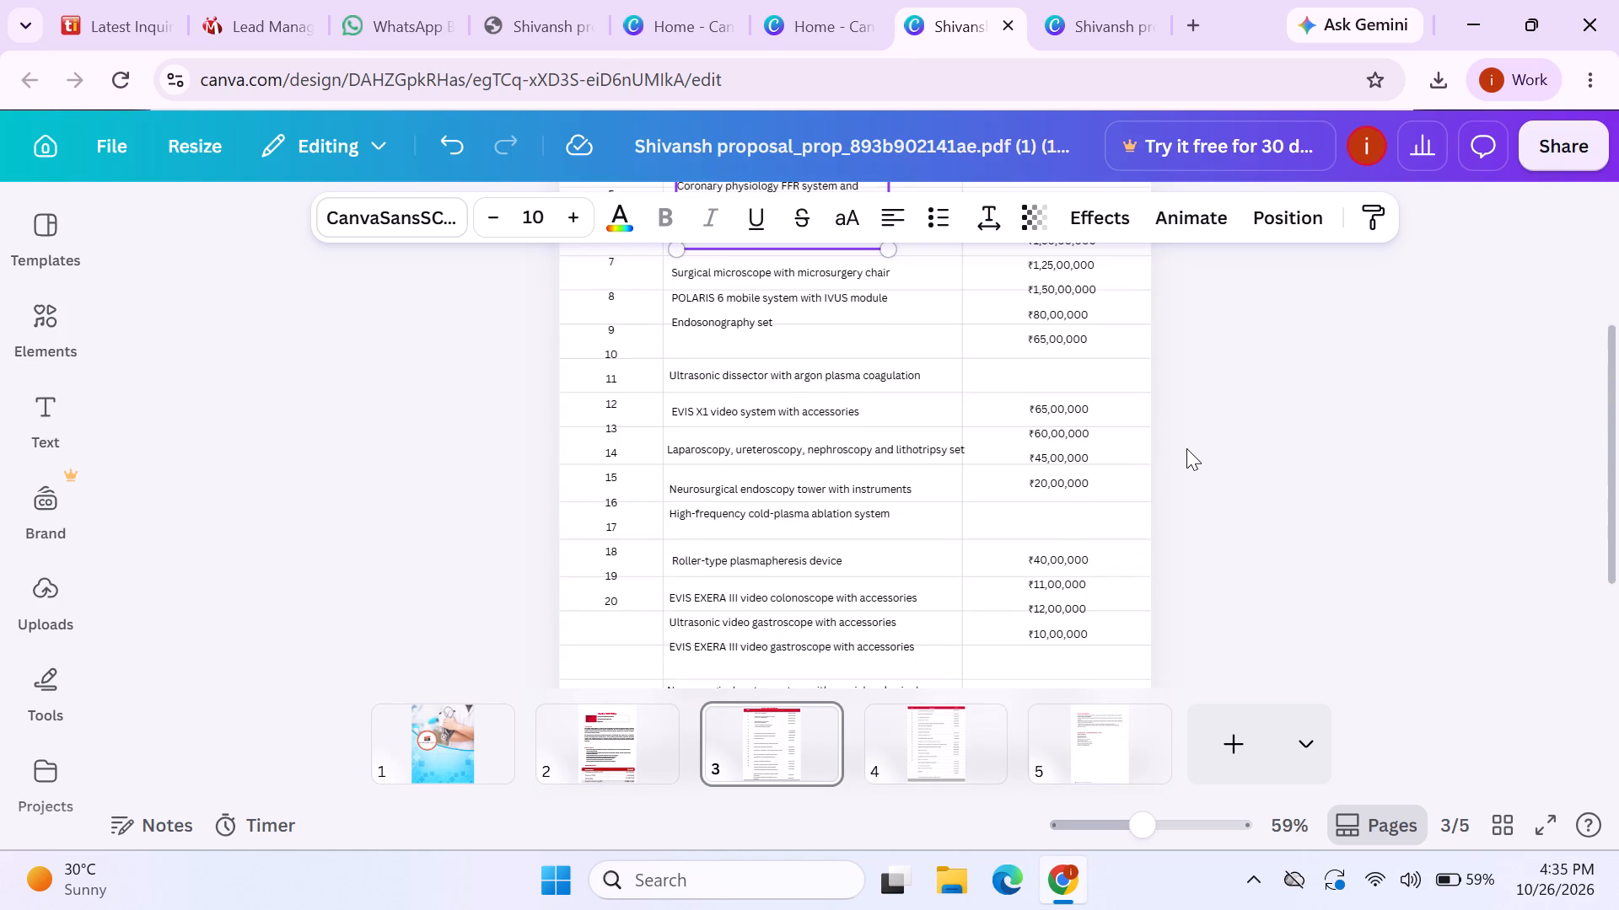
scroll(698, 436, up, 3)
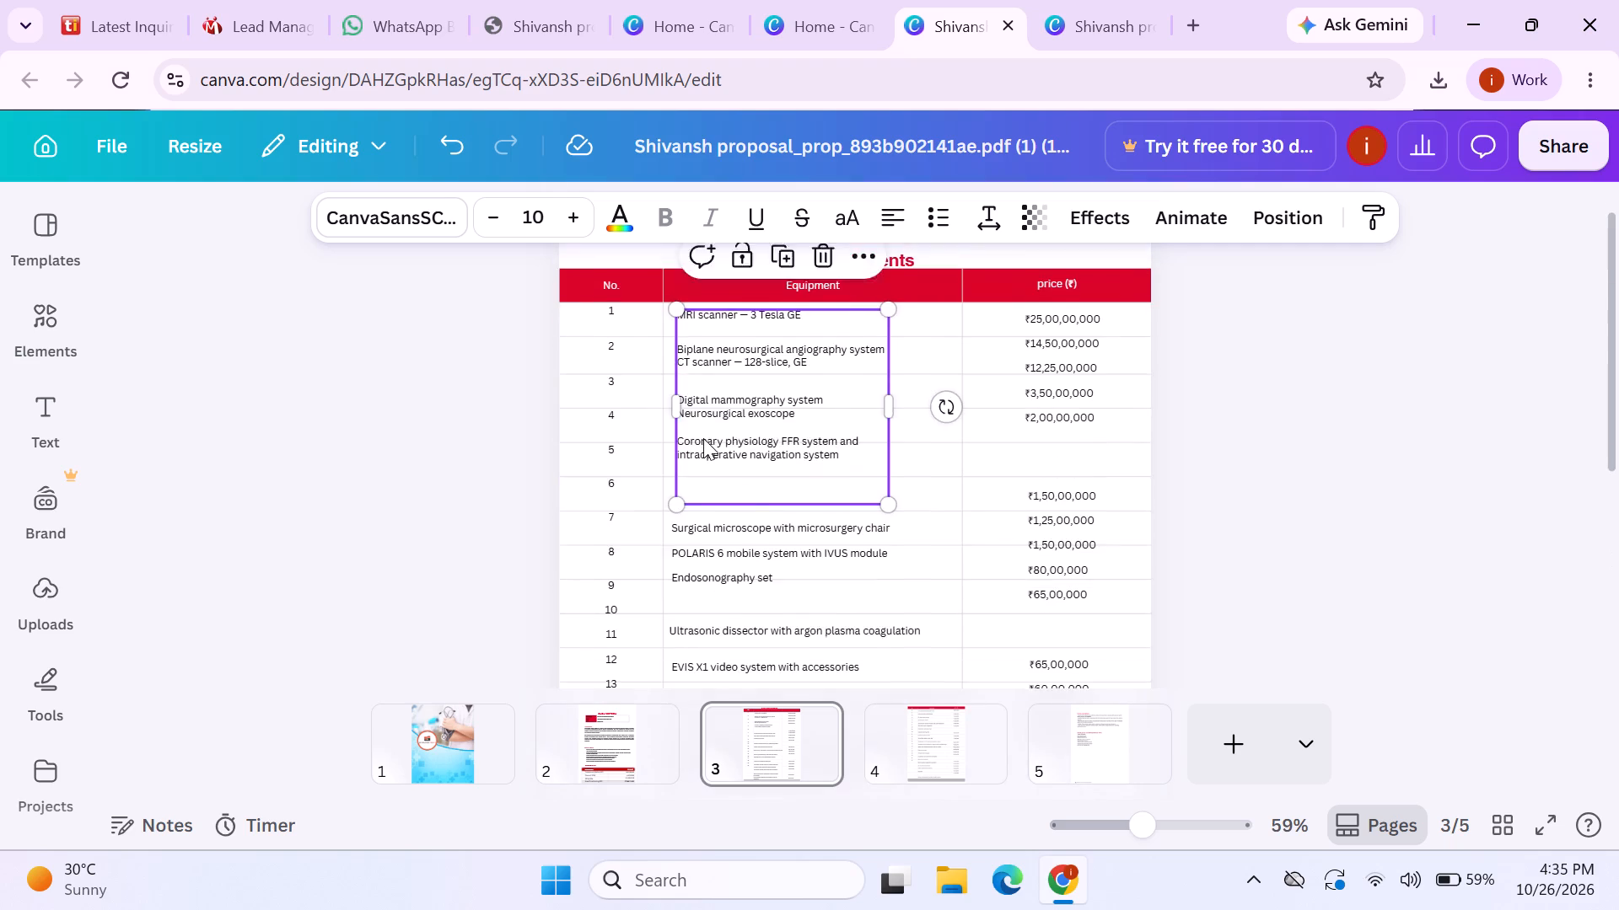
scroll(703, 438, down, 3)
drag(610, 420, 610, 442)
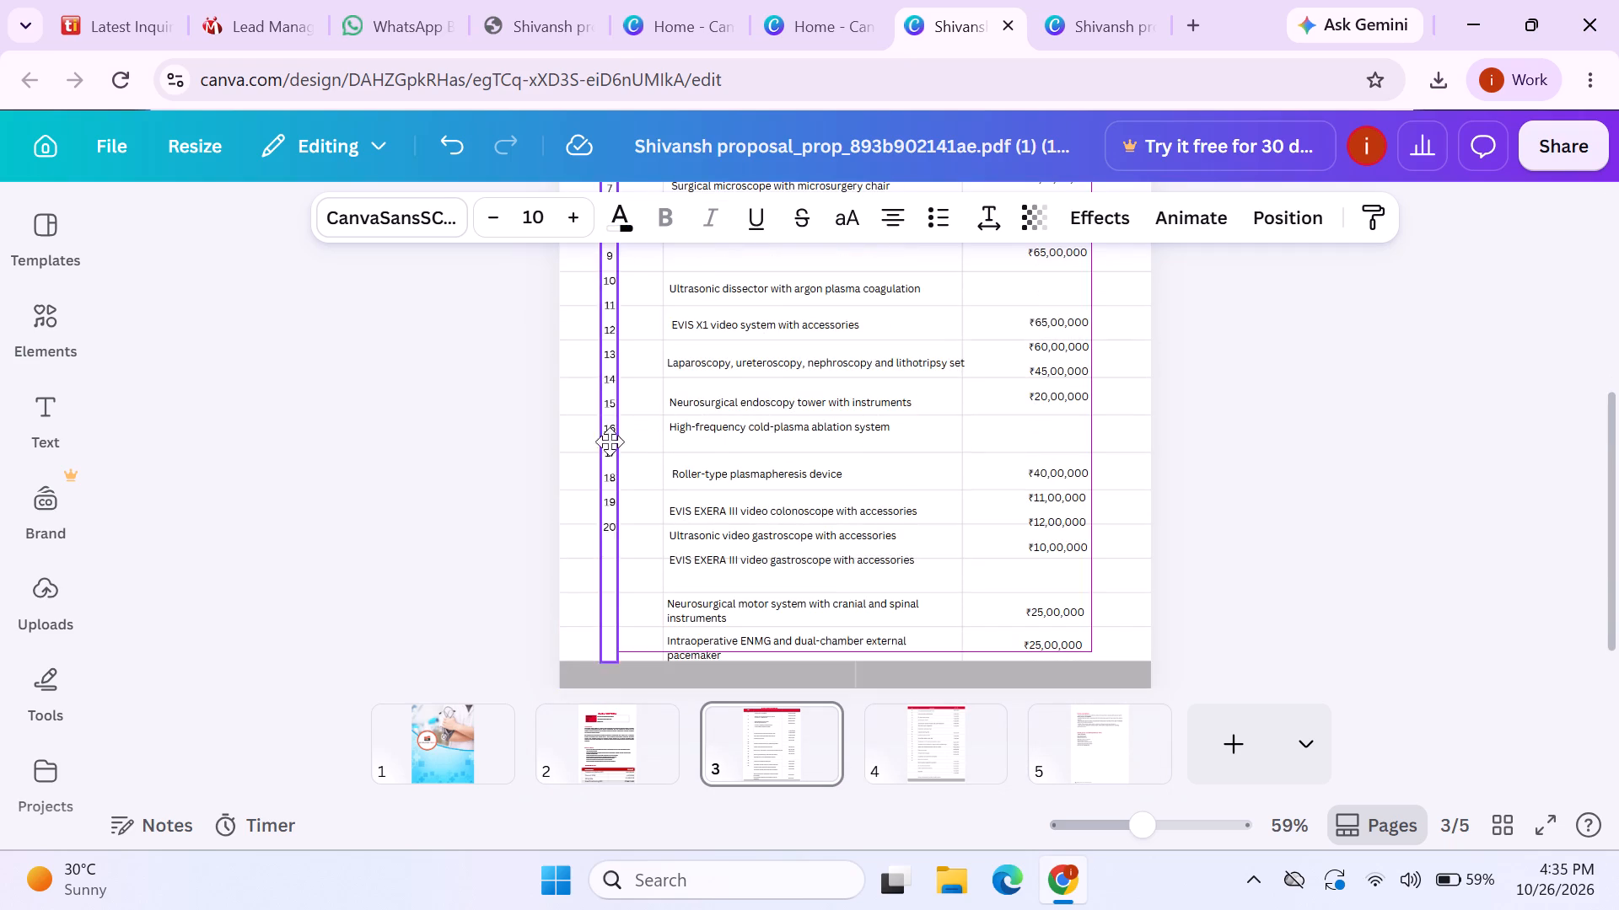
drag(610, 442, 615, 554)
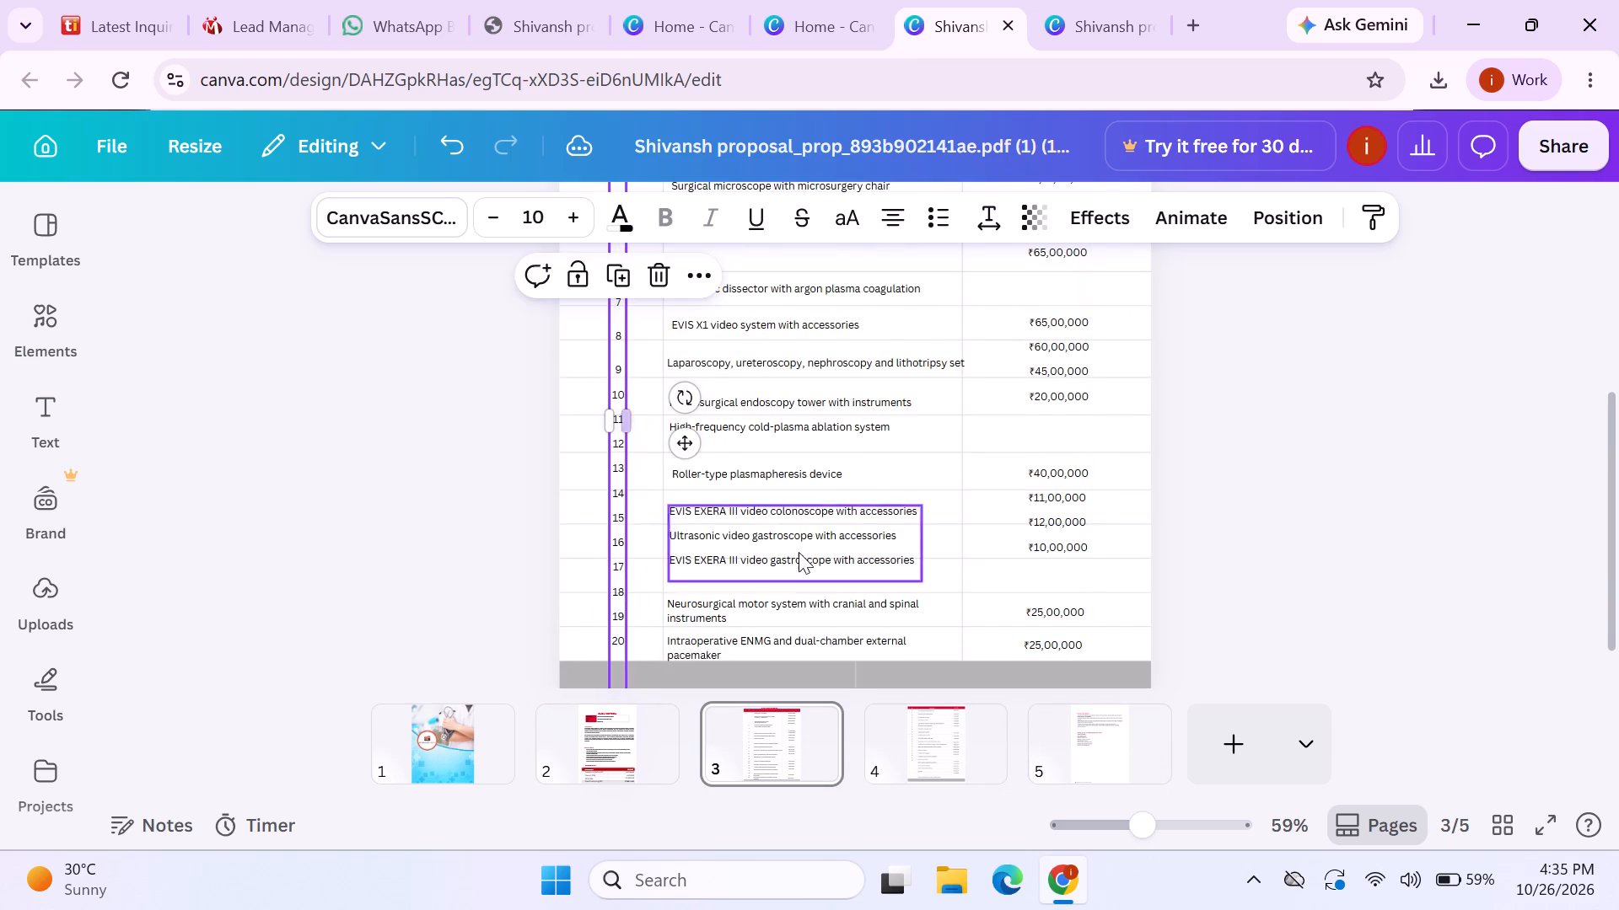
Enlarge the first price block, from ₹25,00,00,000 to ₹2,00,00,000, to font size 13.7 so its amounts spread across the rows.
scroll(1215, 585, up, 3)
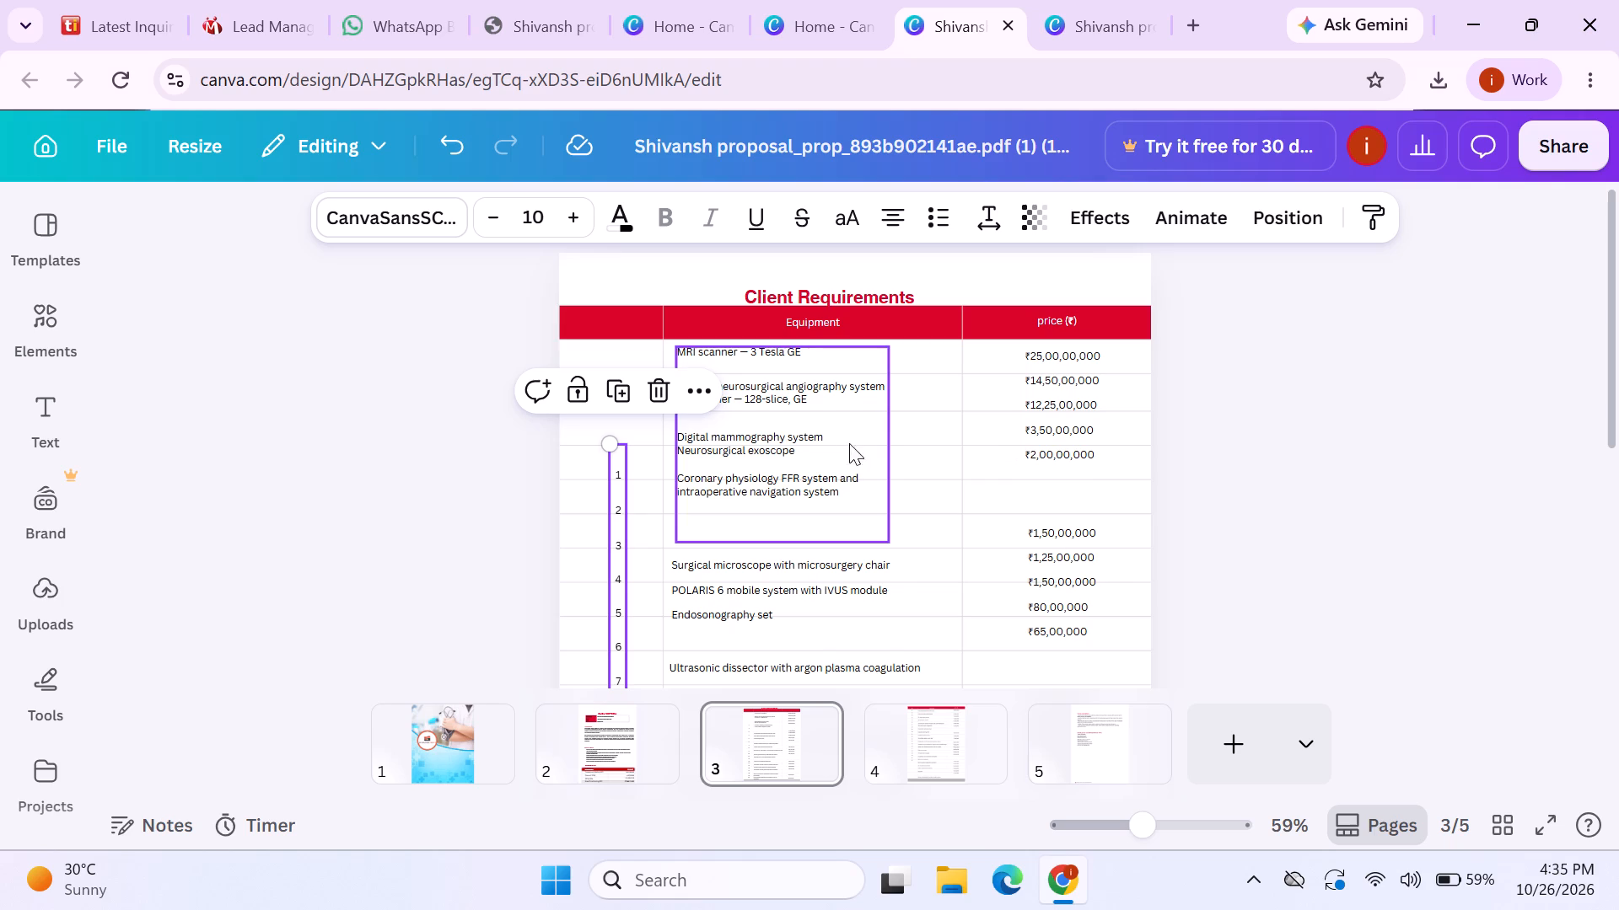
click(1068, 393)
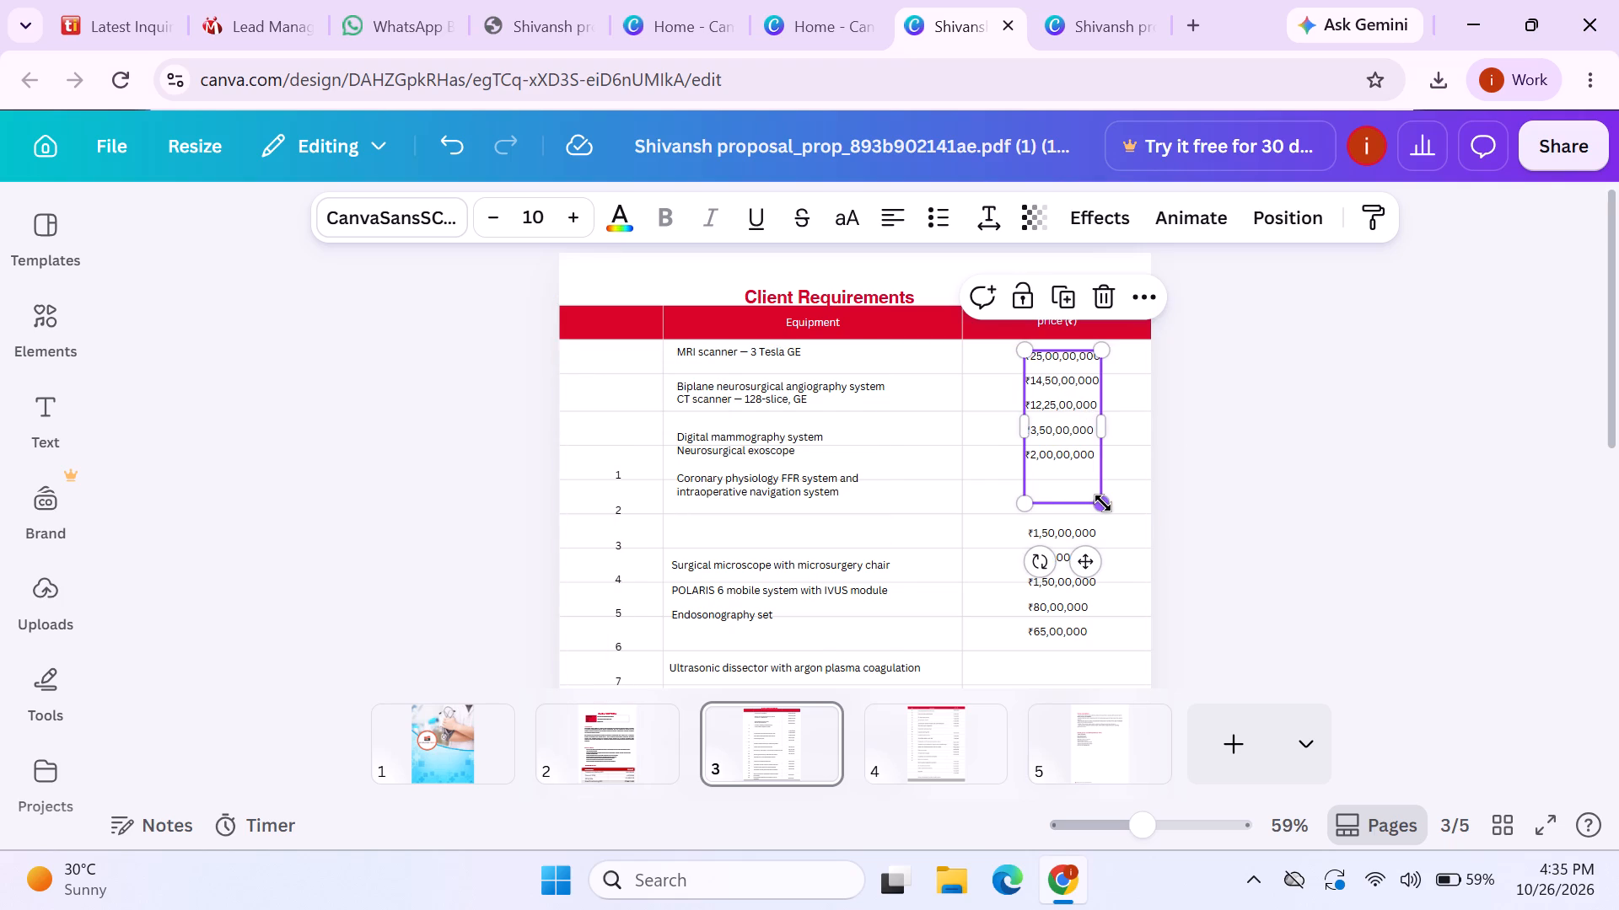
drag(1103, 503, 1098, 550)
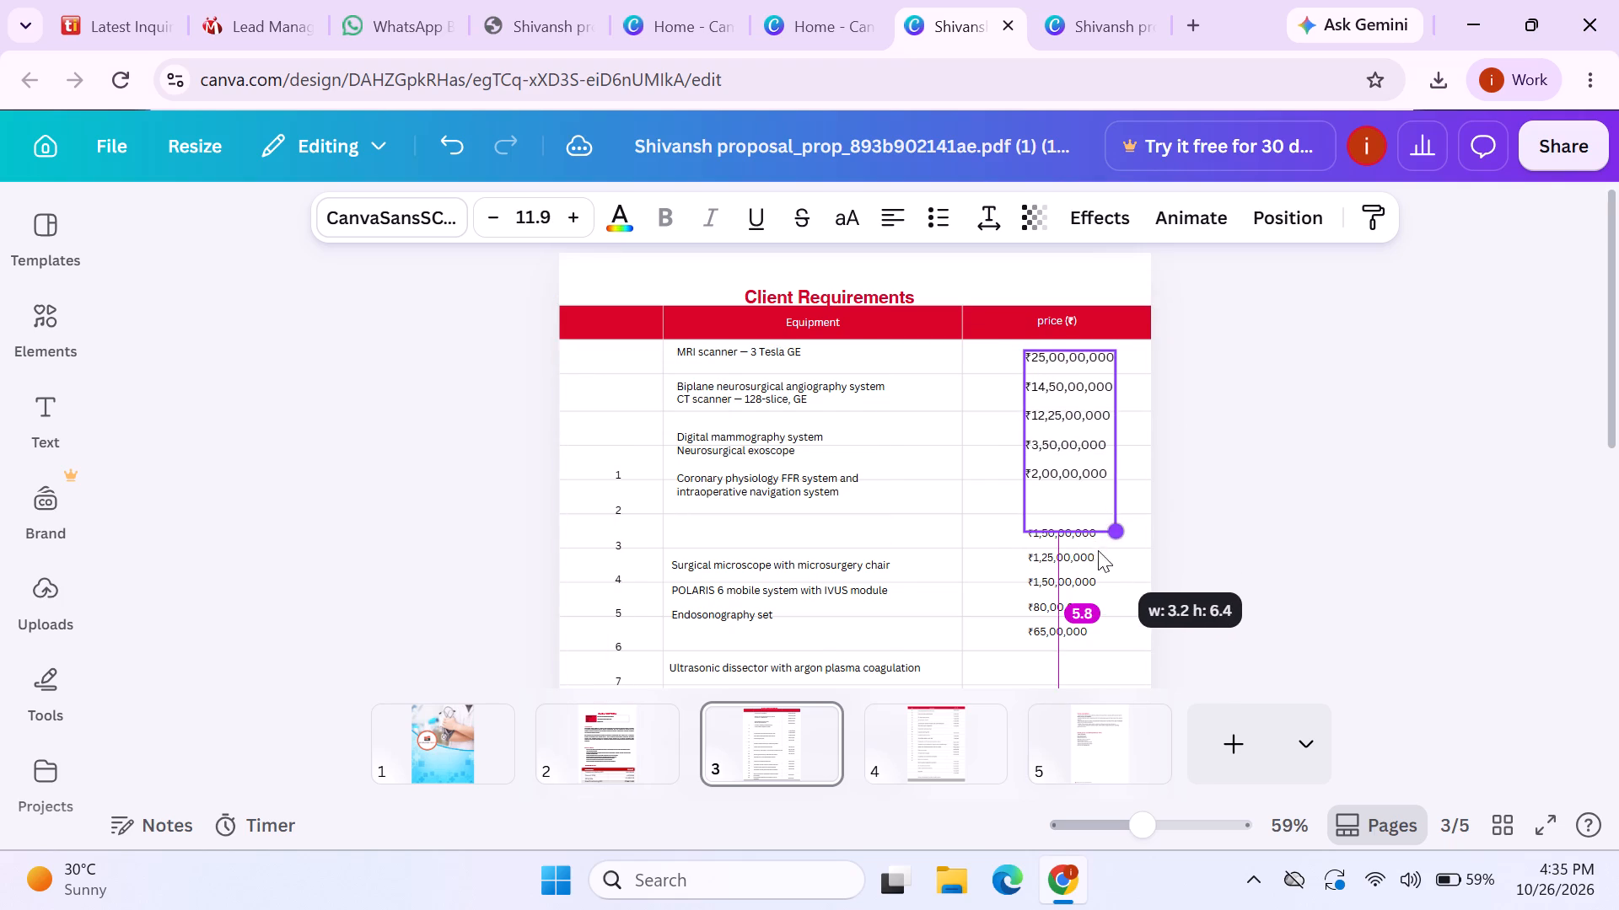
drag(1098, 550, 1105, 571)
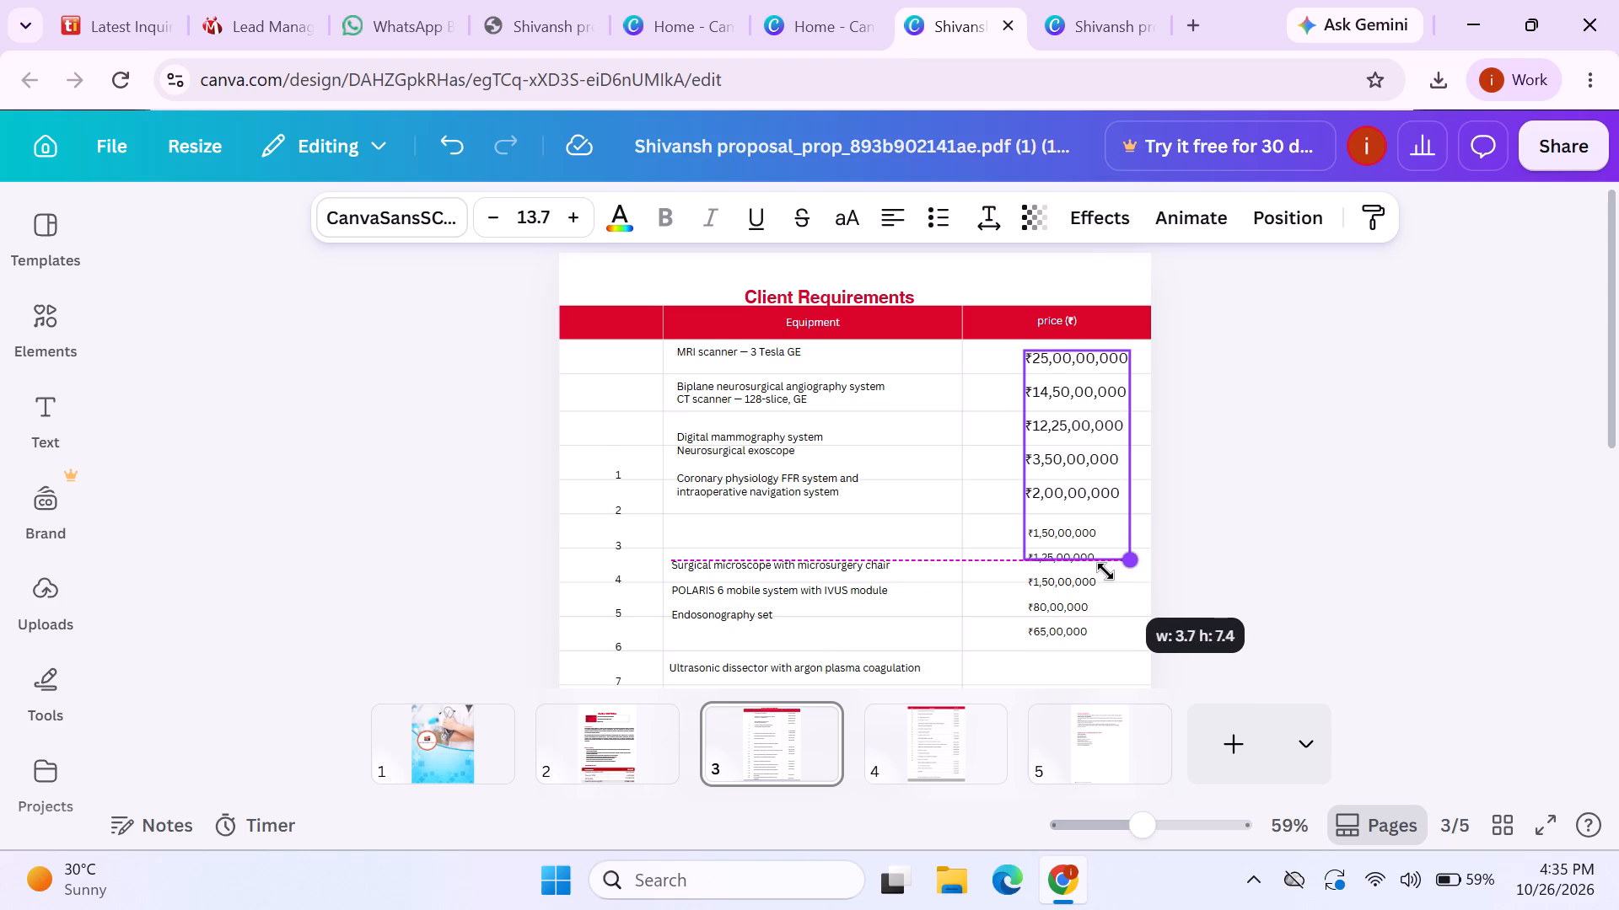
drag(1105, 571, 1111, 565)
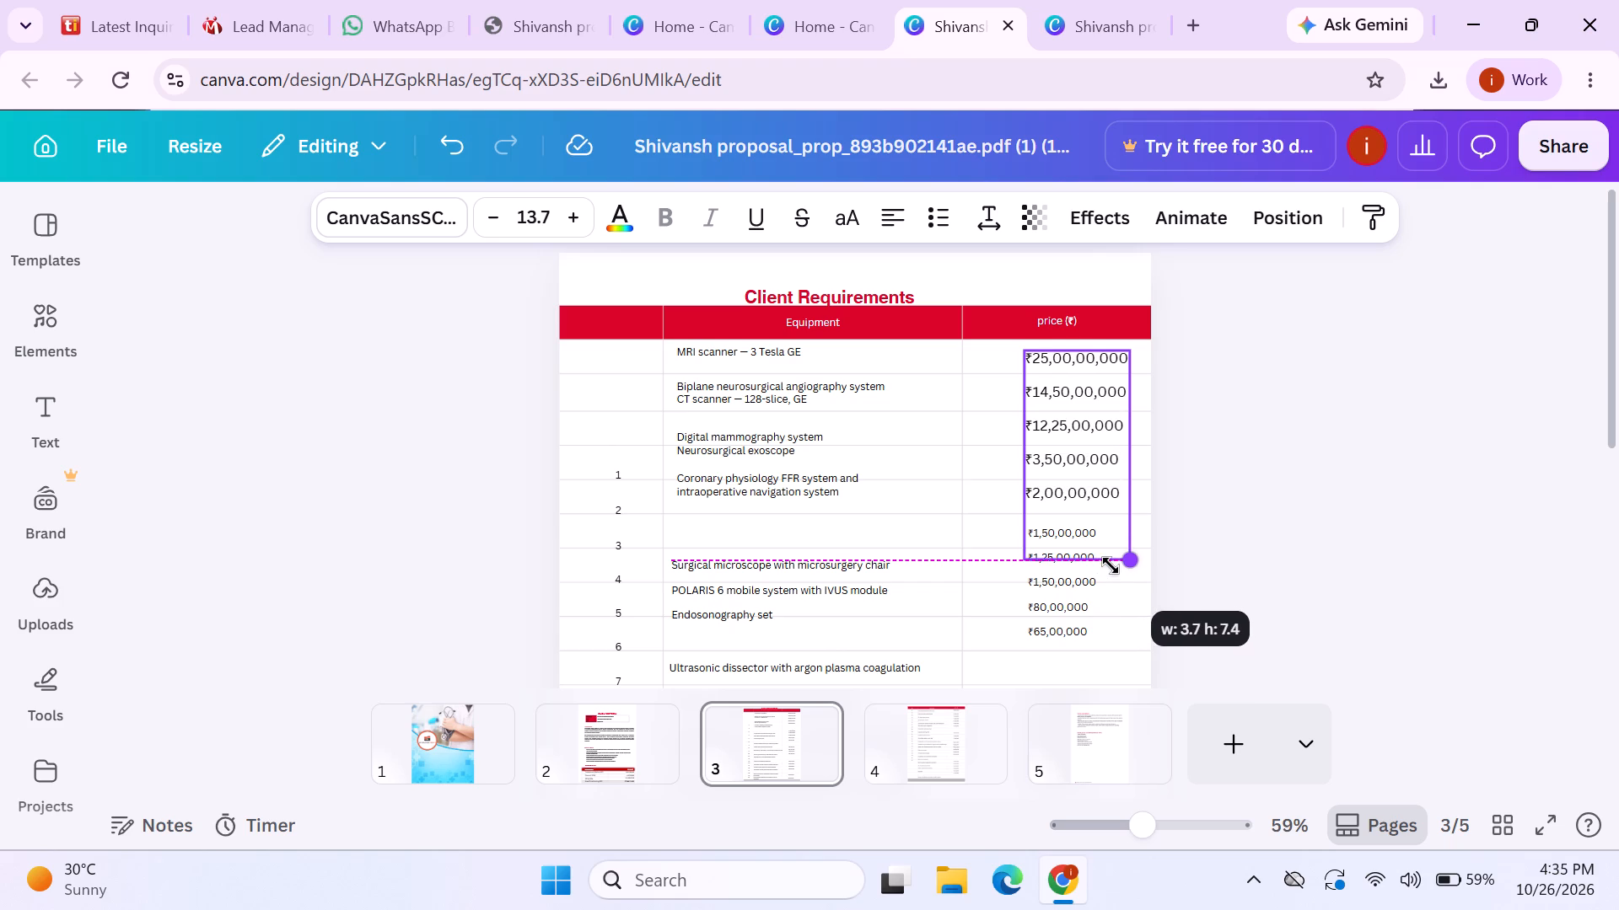
drag(1111, 565, 1115, 572)
click(1213, 516)
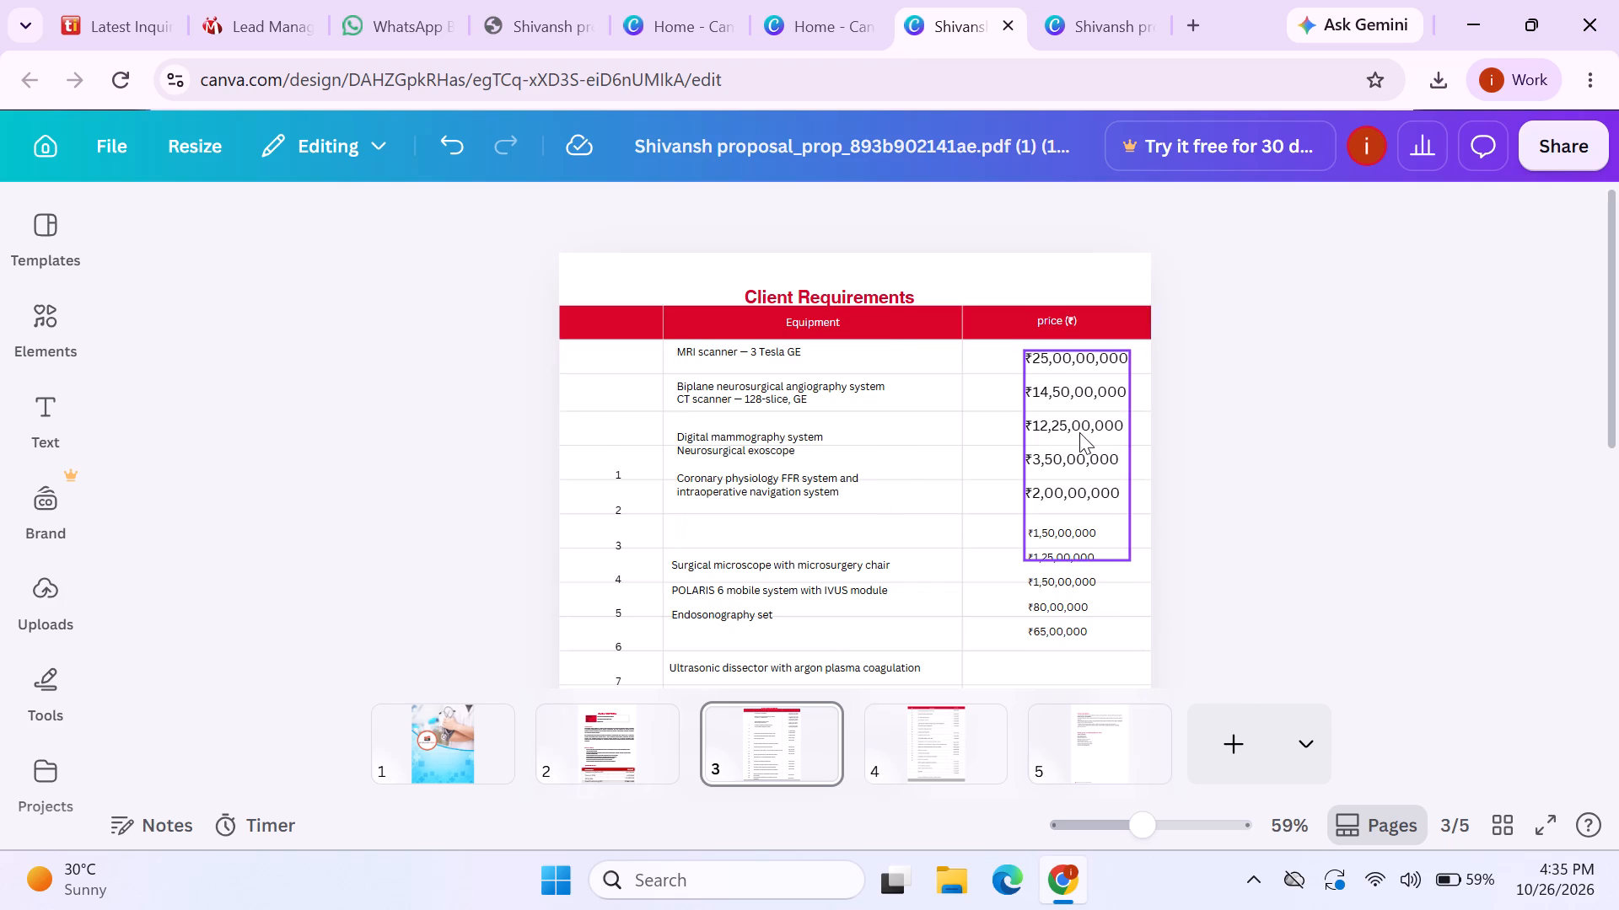
Add line breaks after "Biplane neurosurgical angiography system" and "Digital mammography system", and nudge the equipment block down to align with the rows.
click(1071, 442)
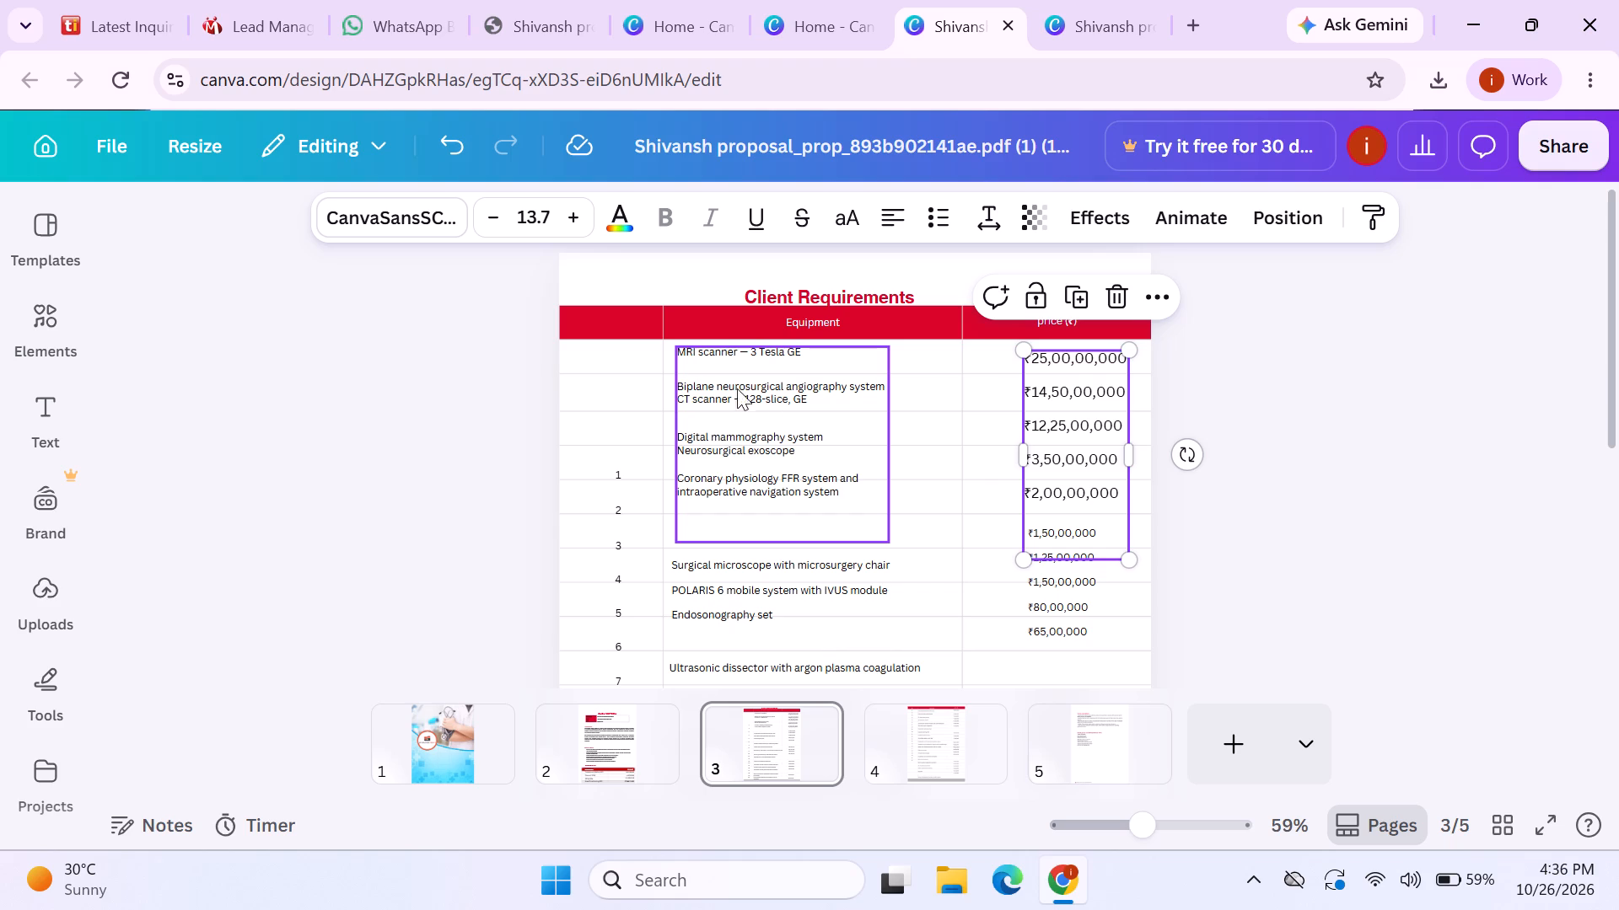
double_click(763, 392)
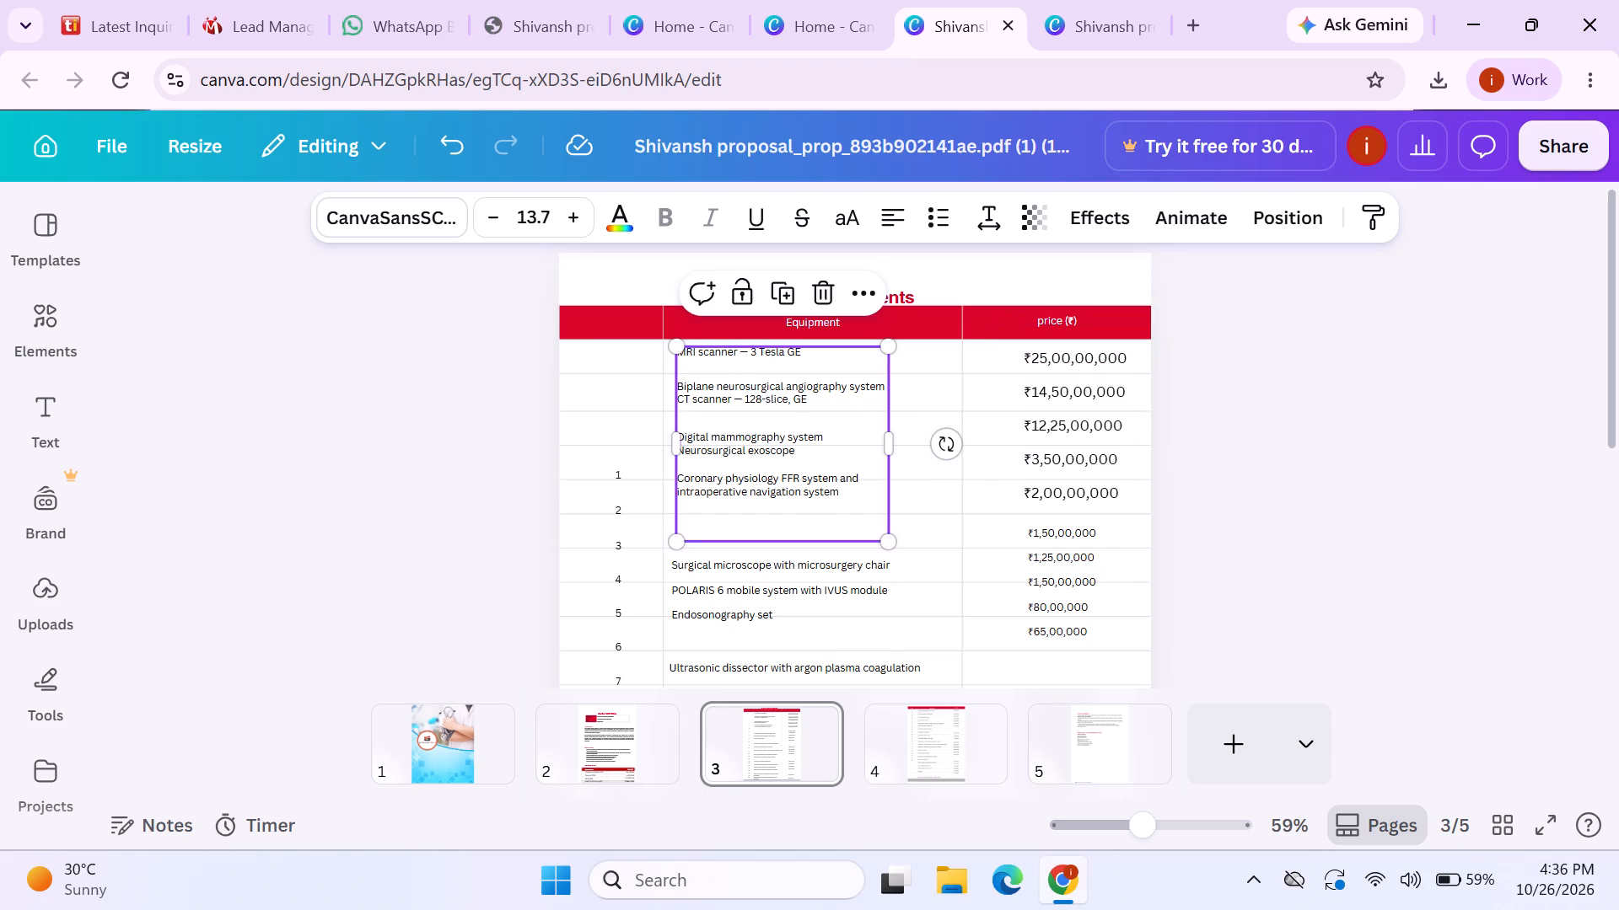
click(885, 379)
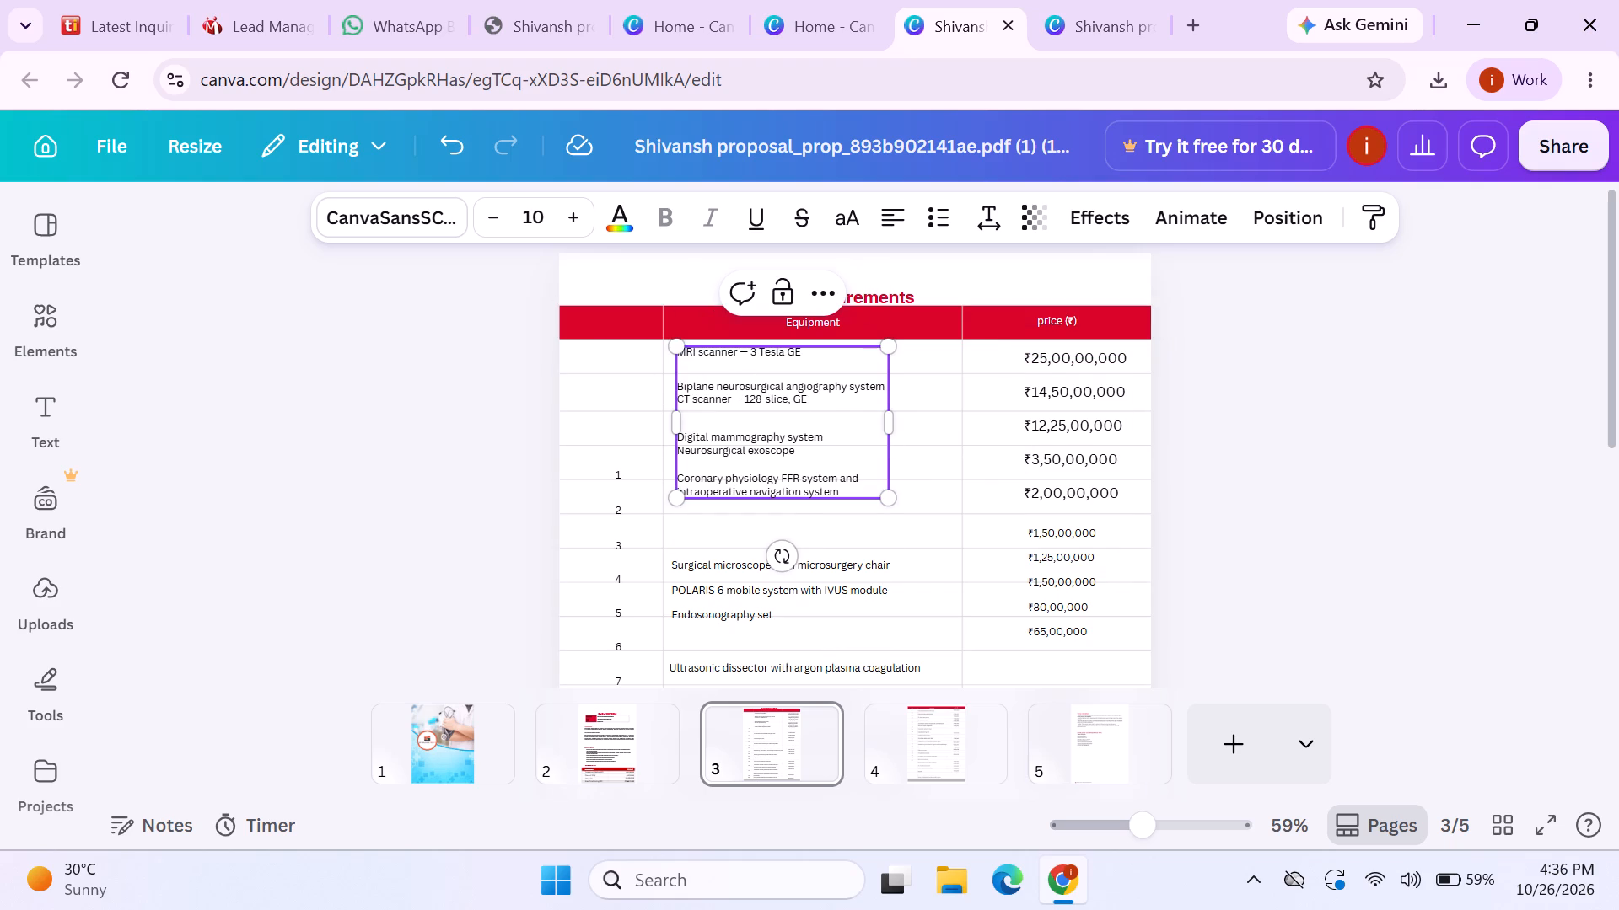
key(Return)
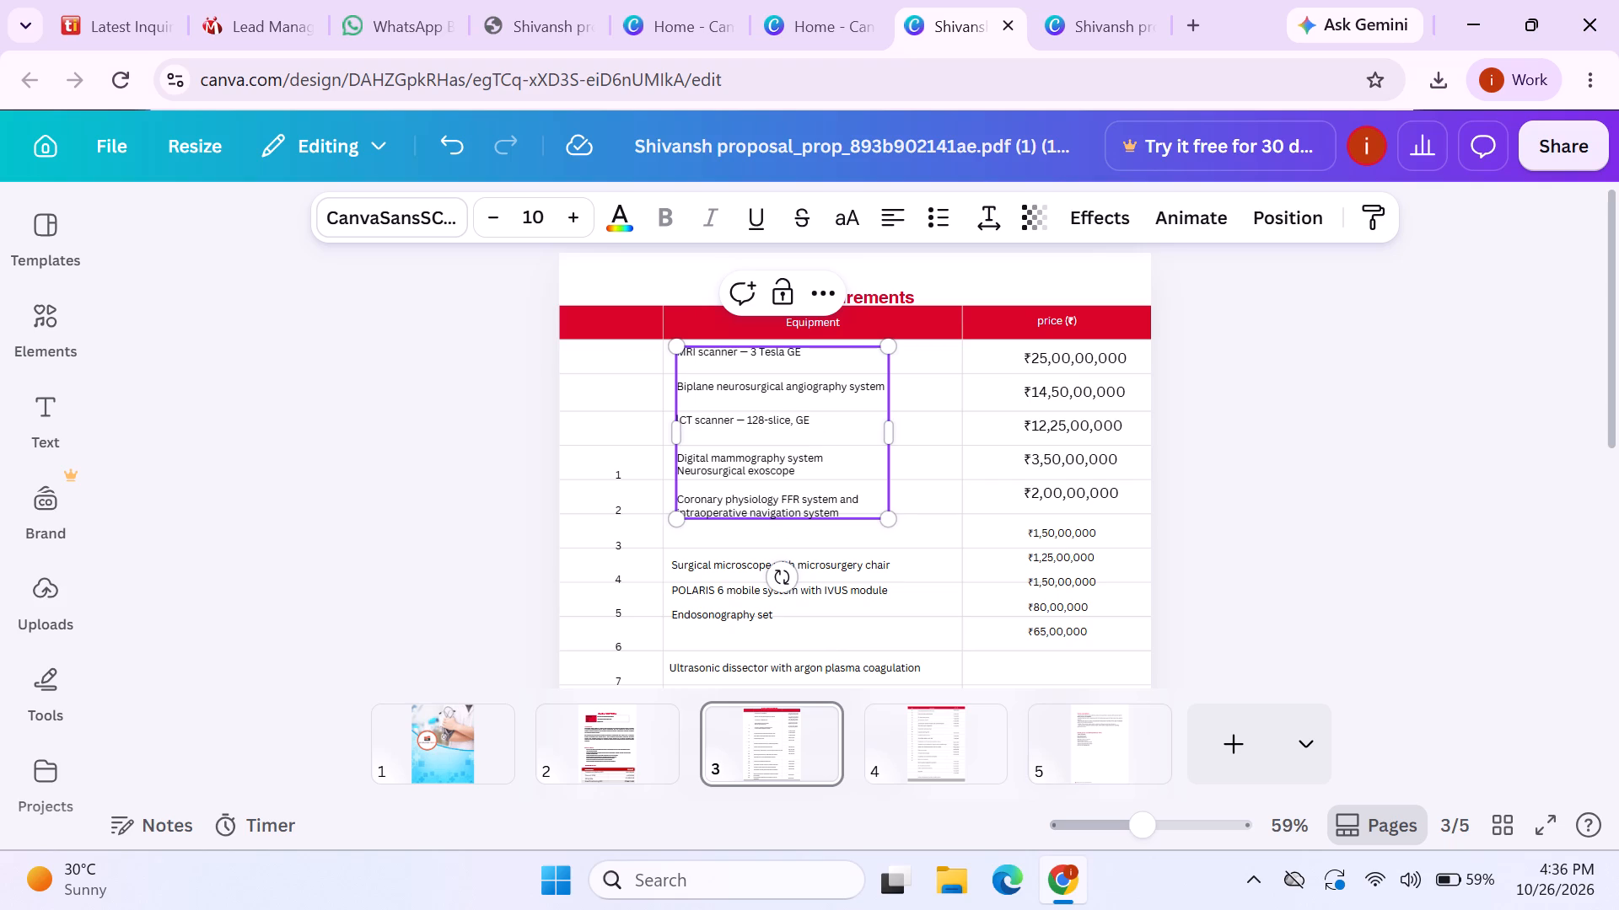
click(830, 448)
key(Return)
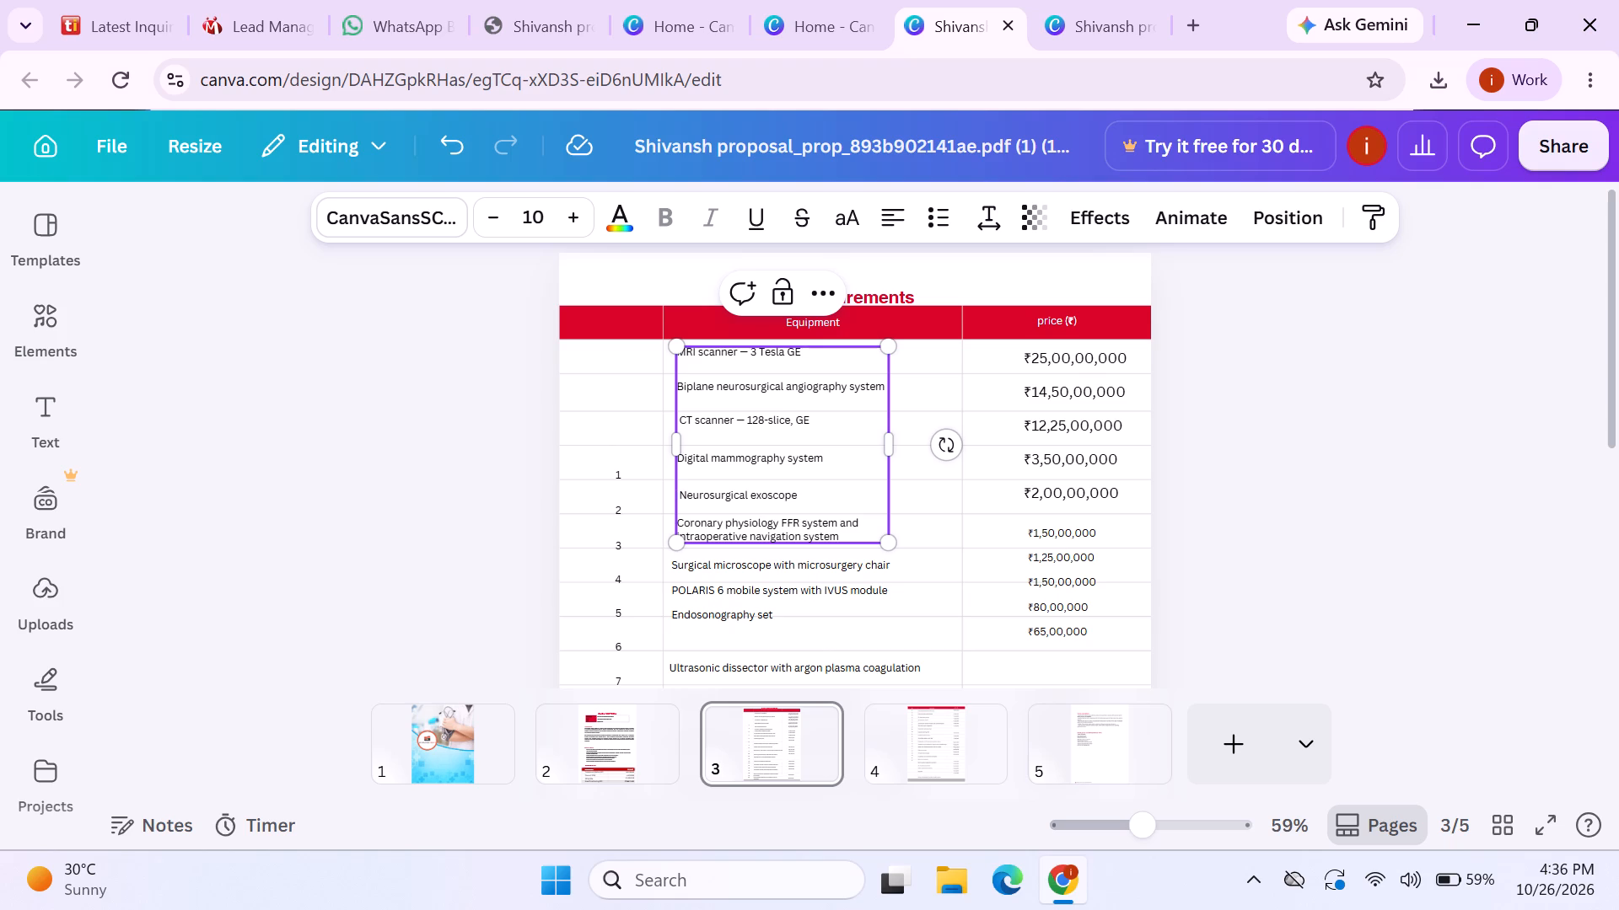
click(831, 431)
click(1219, 483)
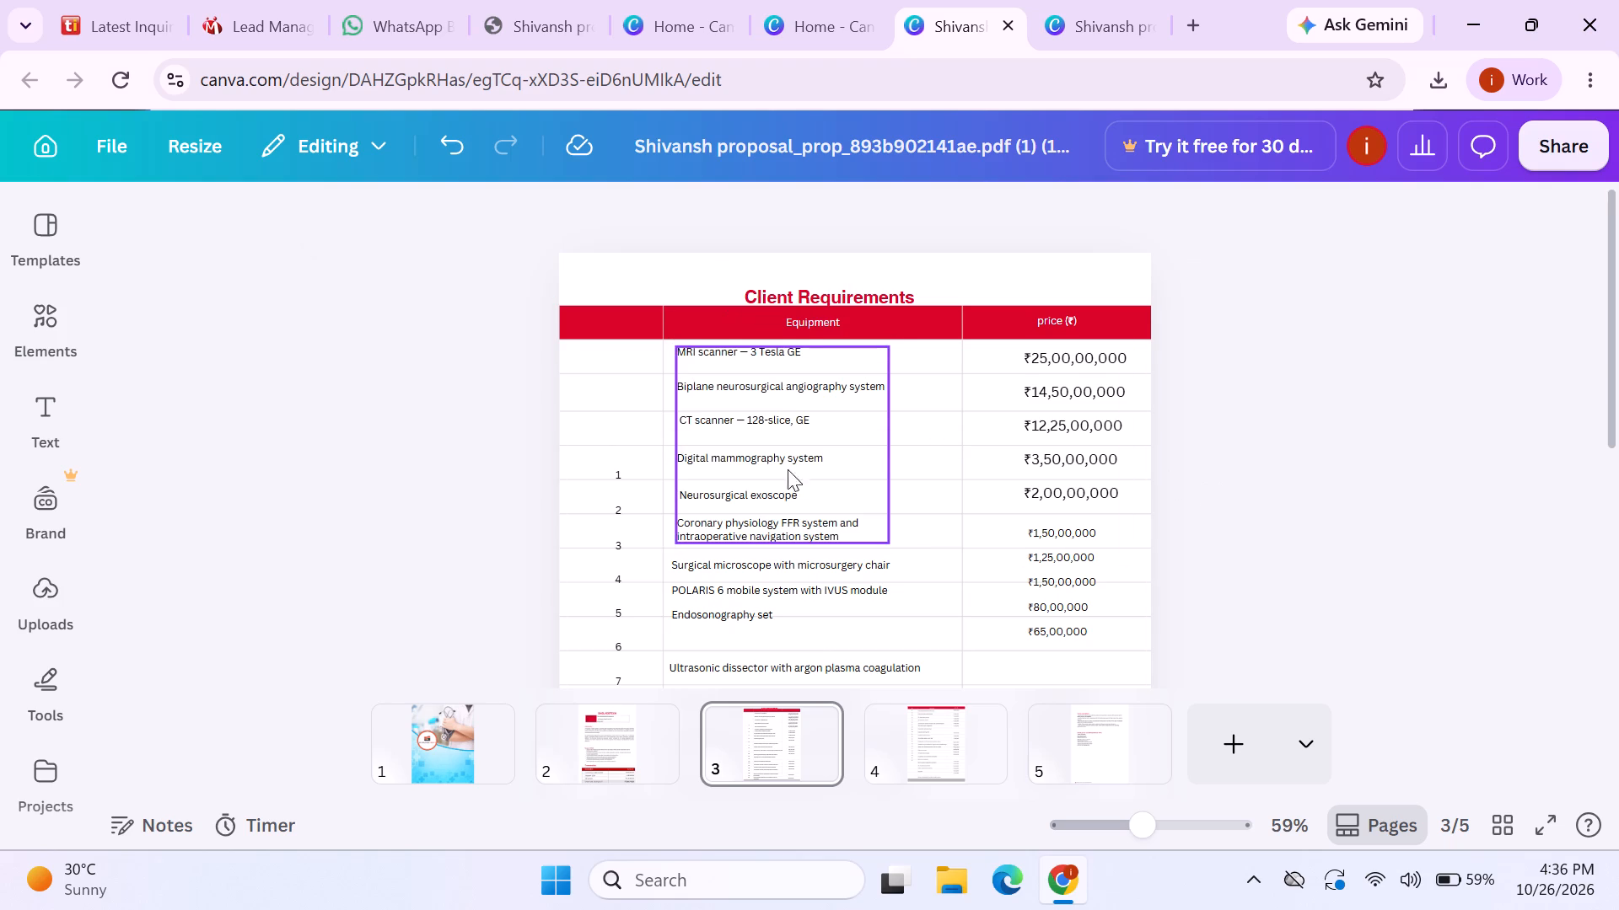
click(819, 459)
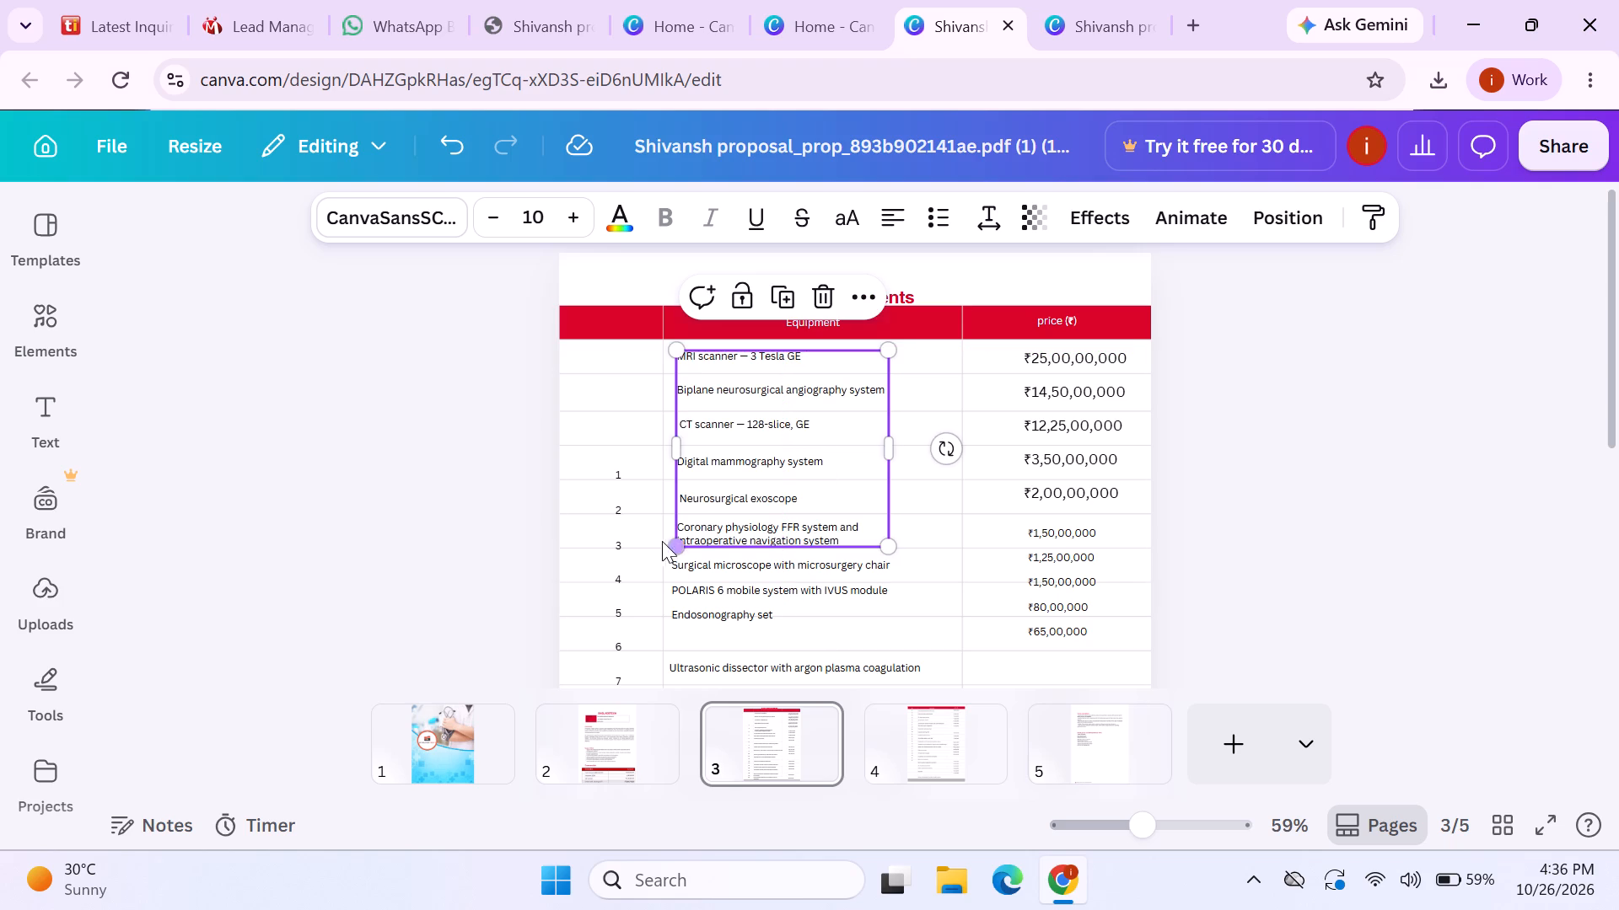
Stretch the No. column's text block upward to font size 11.7 so its heading sits in the red header row.
click(621, 541)
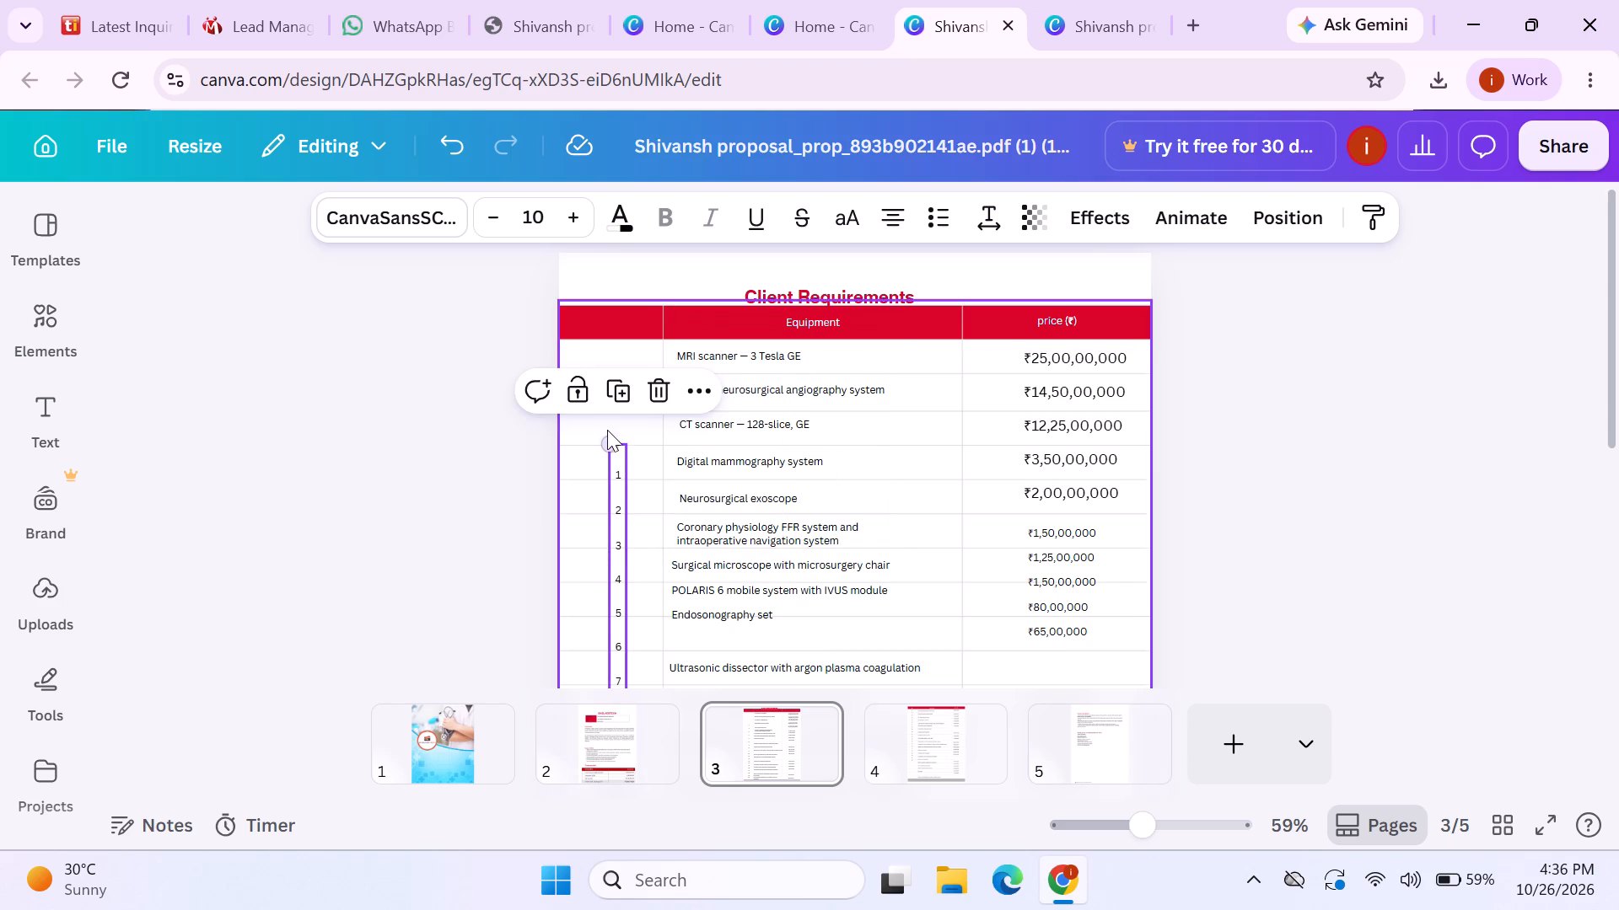
drag(607, 445, 584, 338)
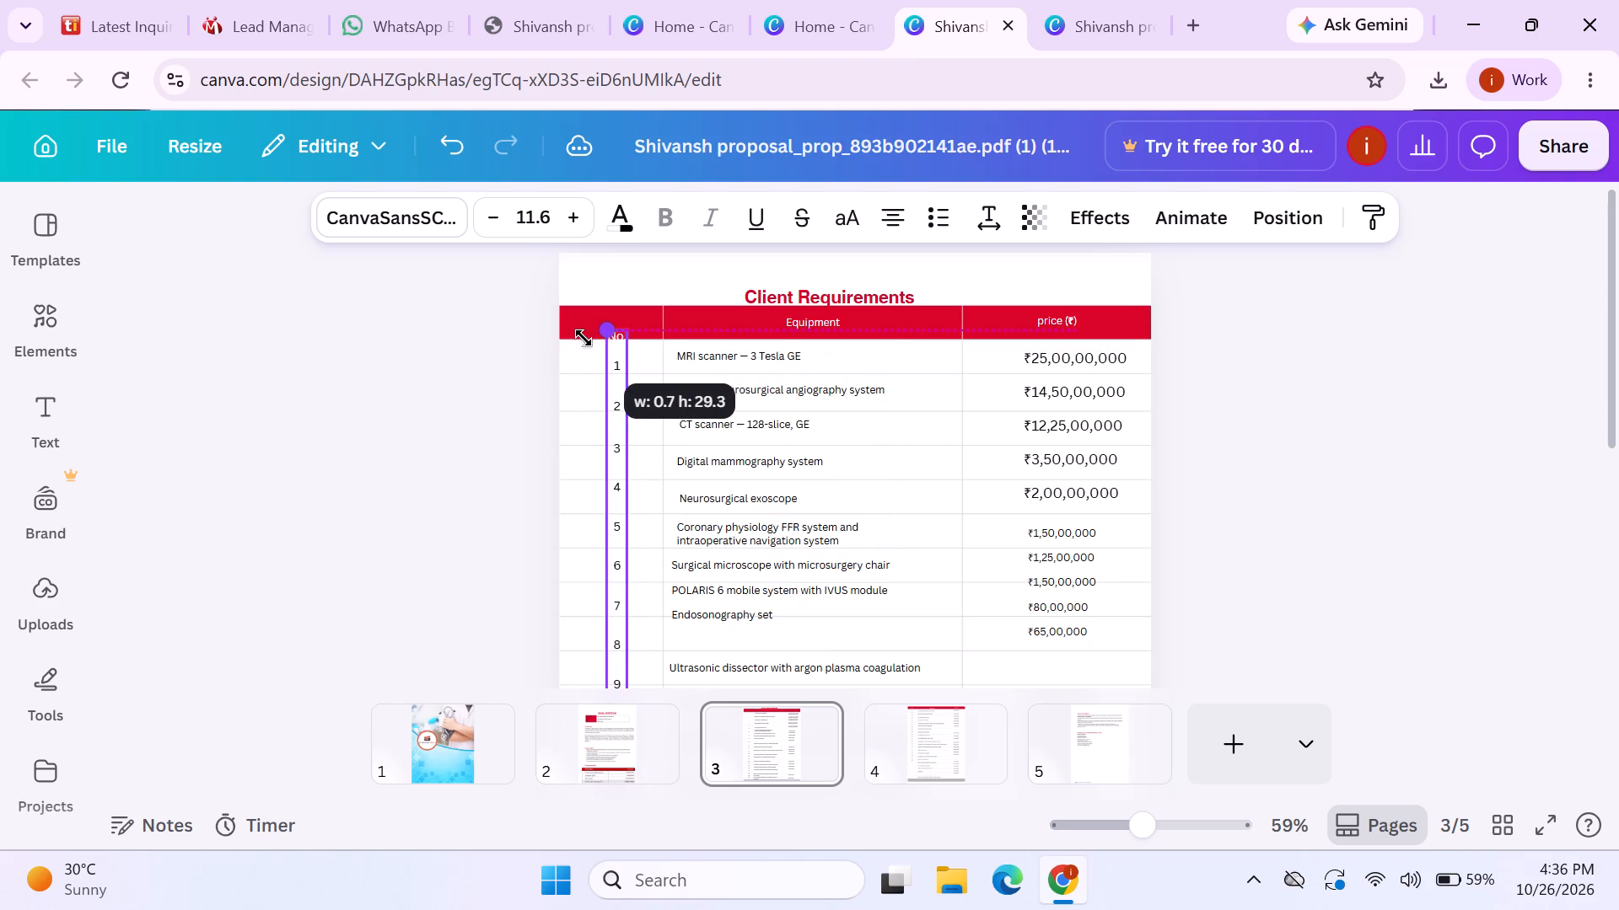
drag(584, 338, 584, 325)
click(491, 397)
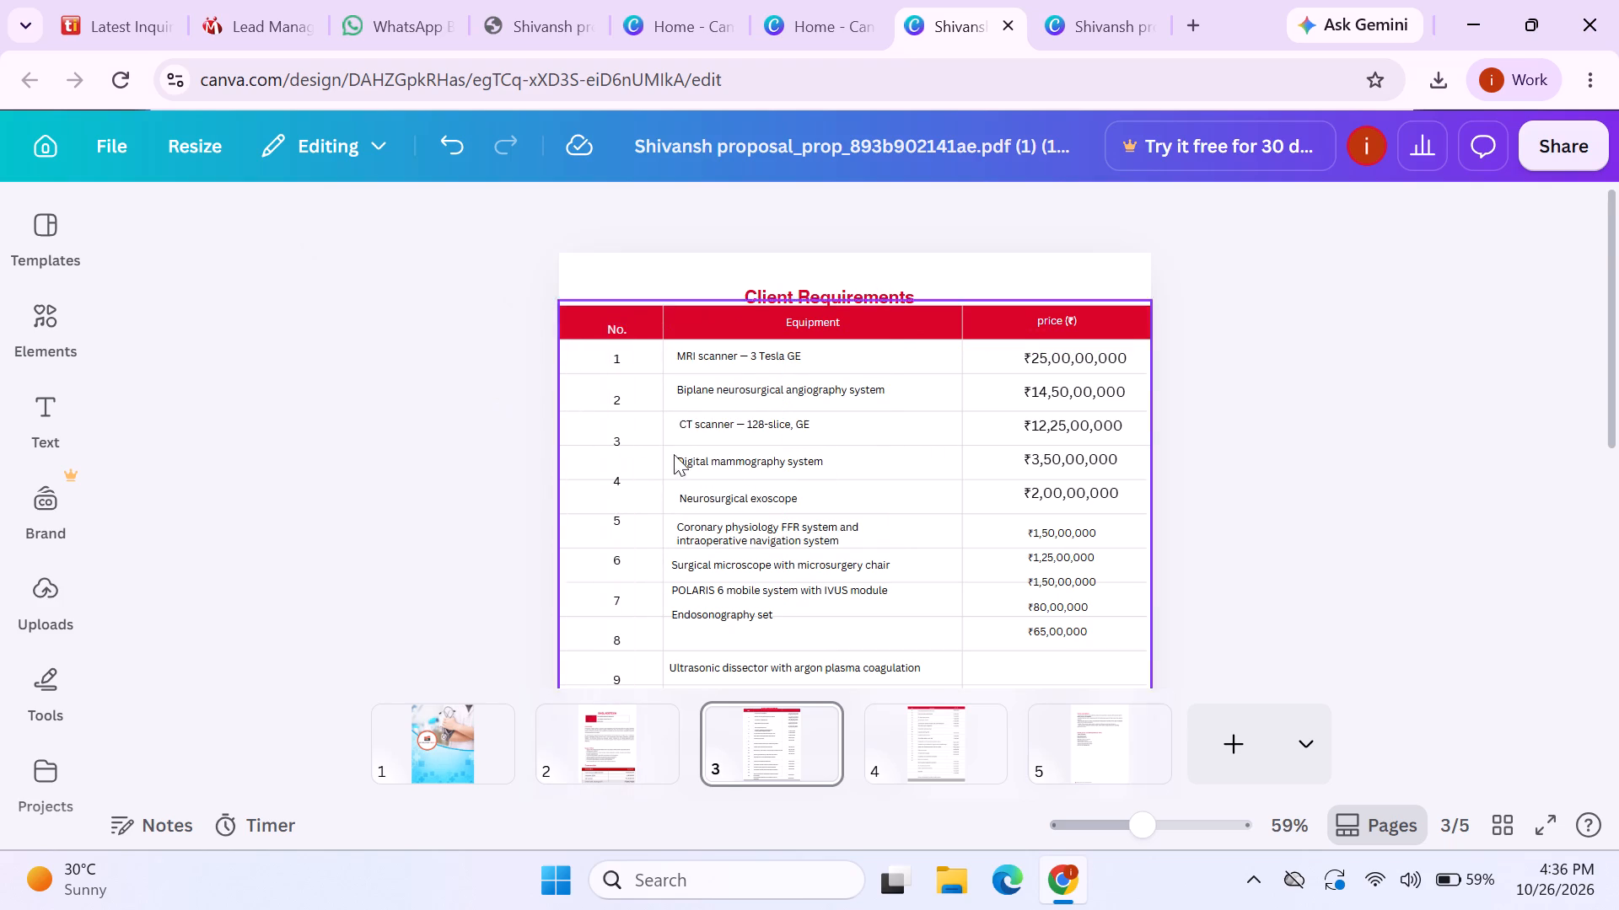
Enlarge the No. column's text block further to font size 12.2, extending it up to the table title.
scroll(695, 457, down, 2)
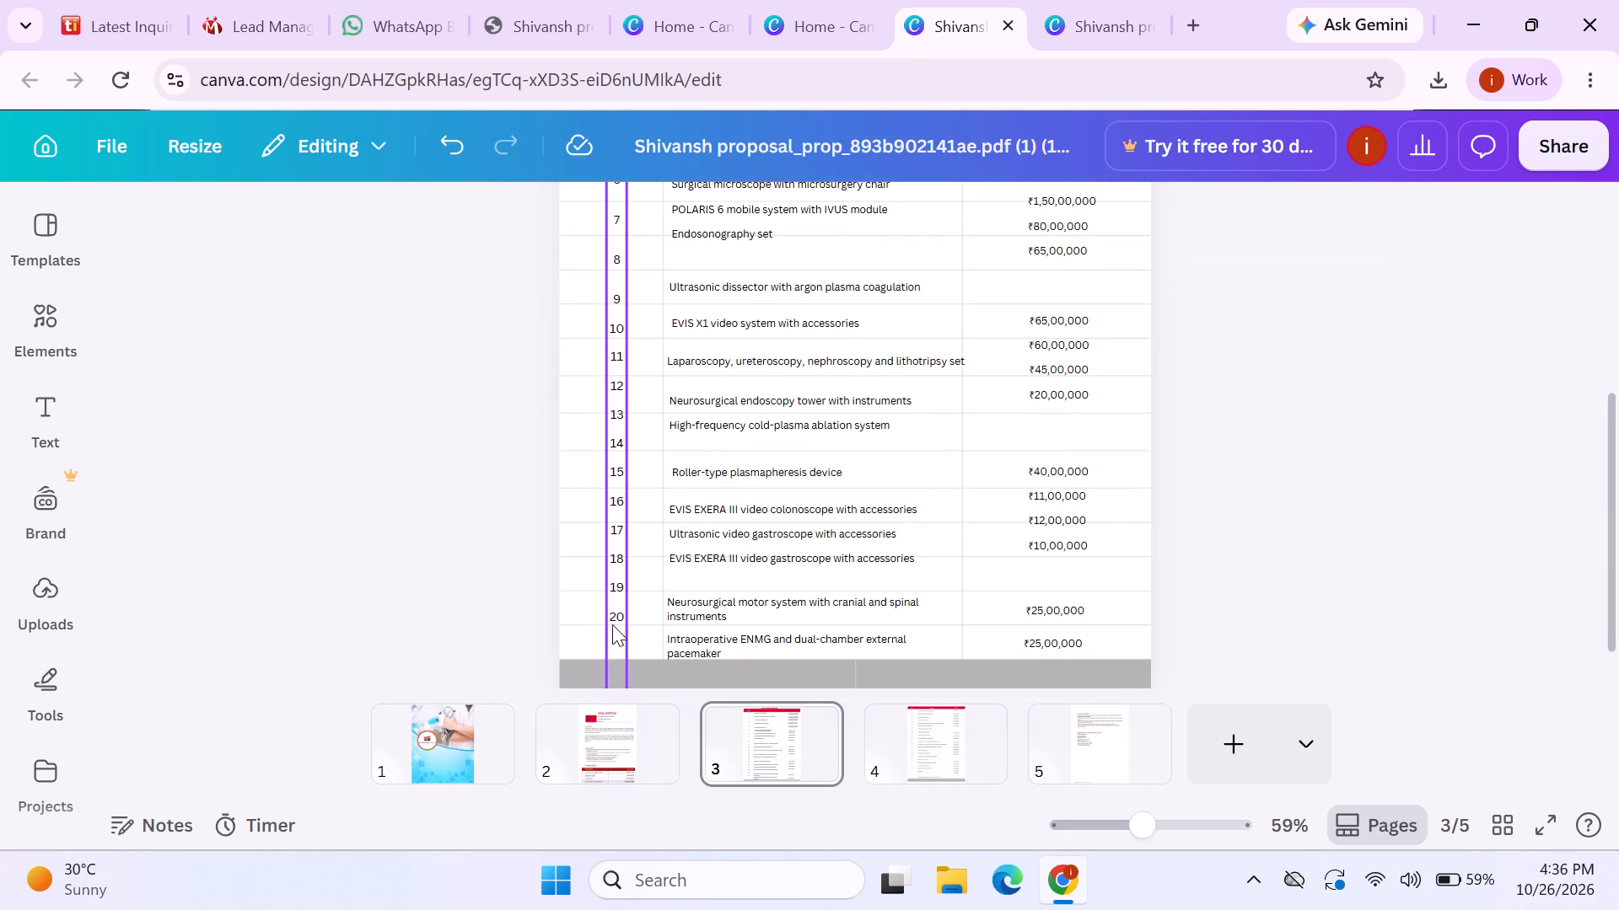
click(611, 622)
scroll(680, 586, up, 1)
scroll(680, 584, down, 3)
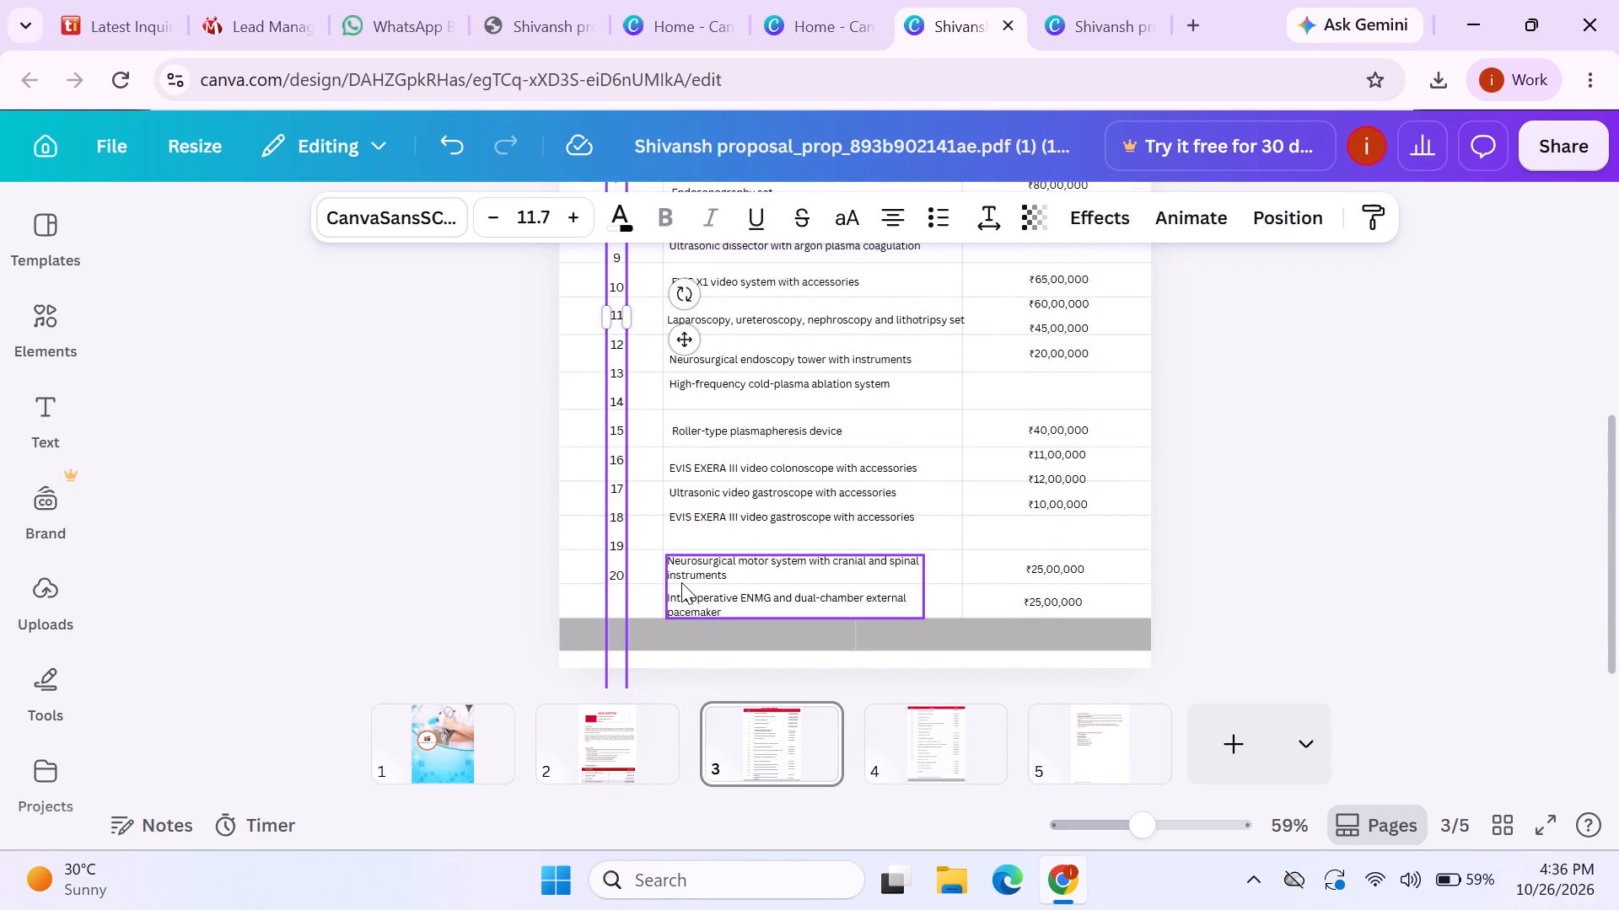
scroll(682, 581, down, 4)
scroll(681, 581, up, 4)
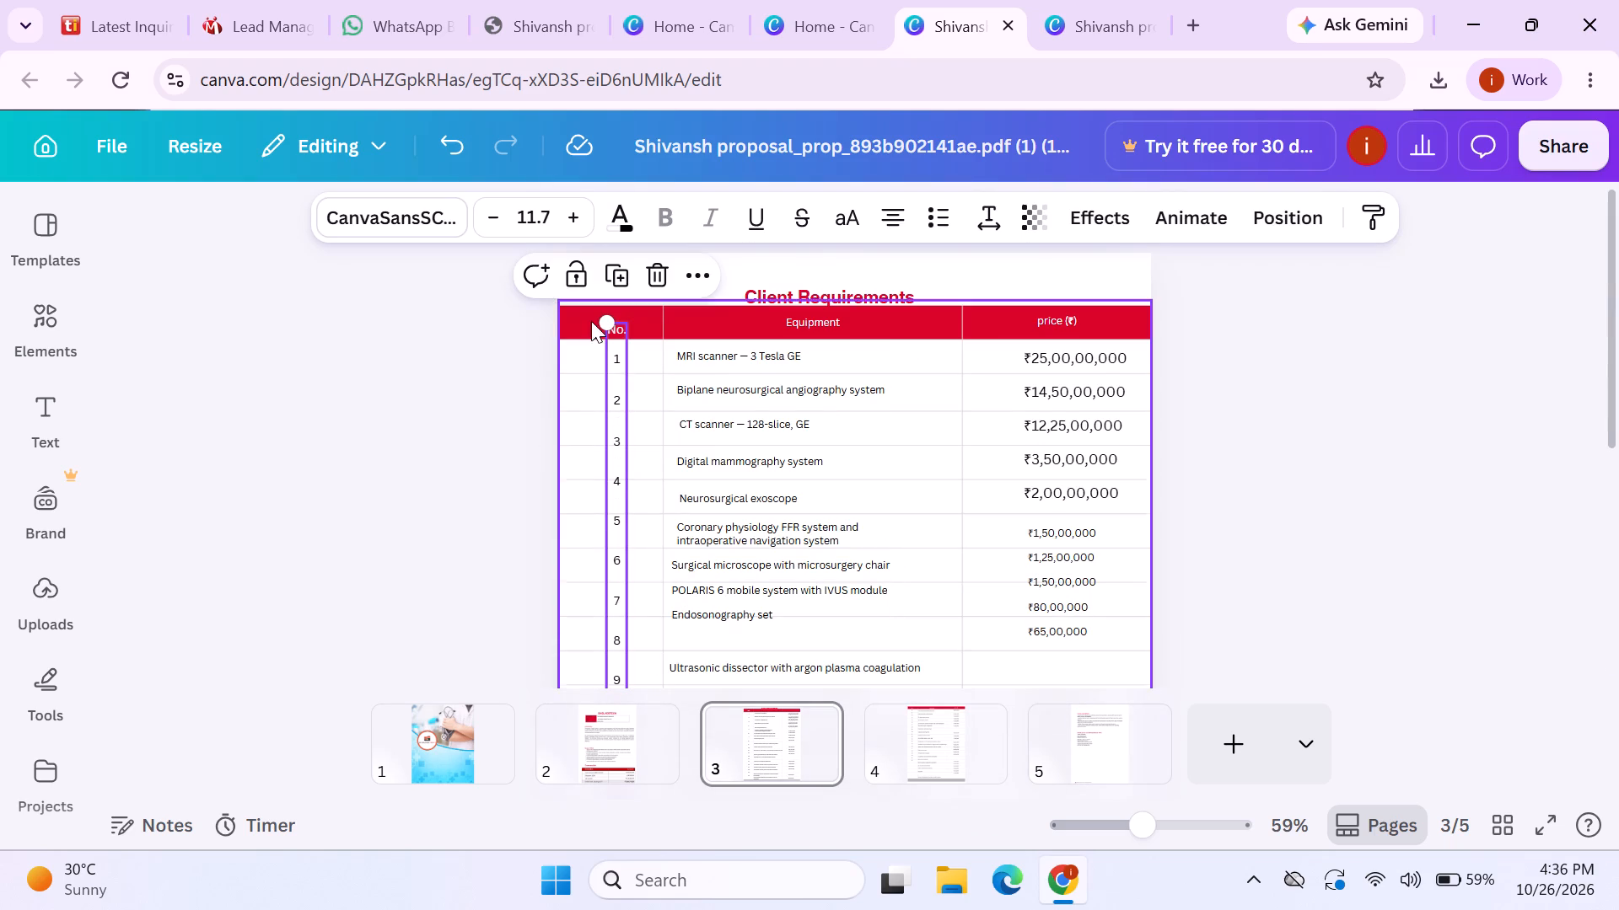
drag(605, 327, 594, 297)
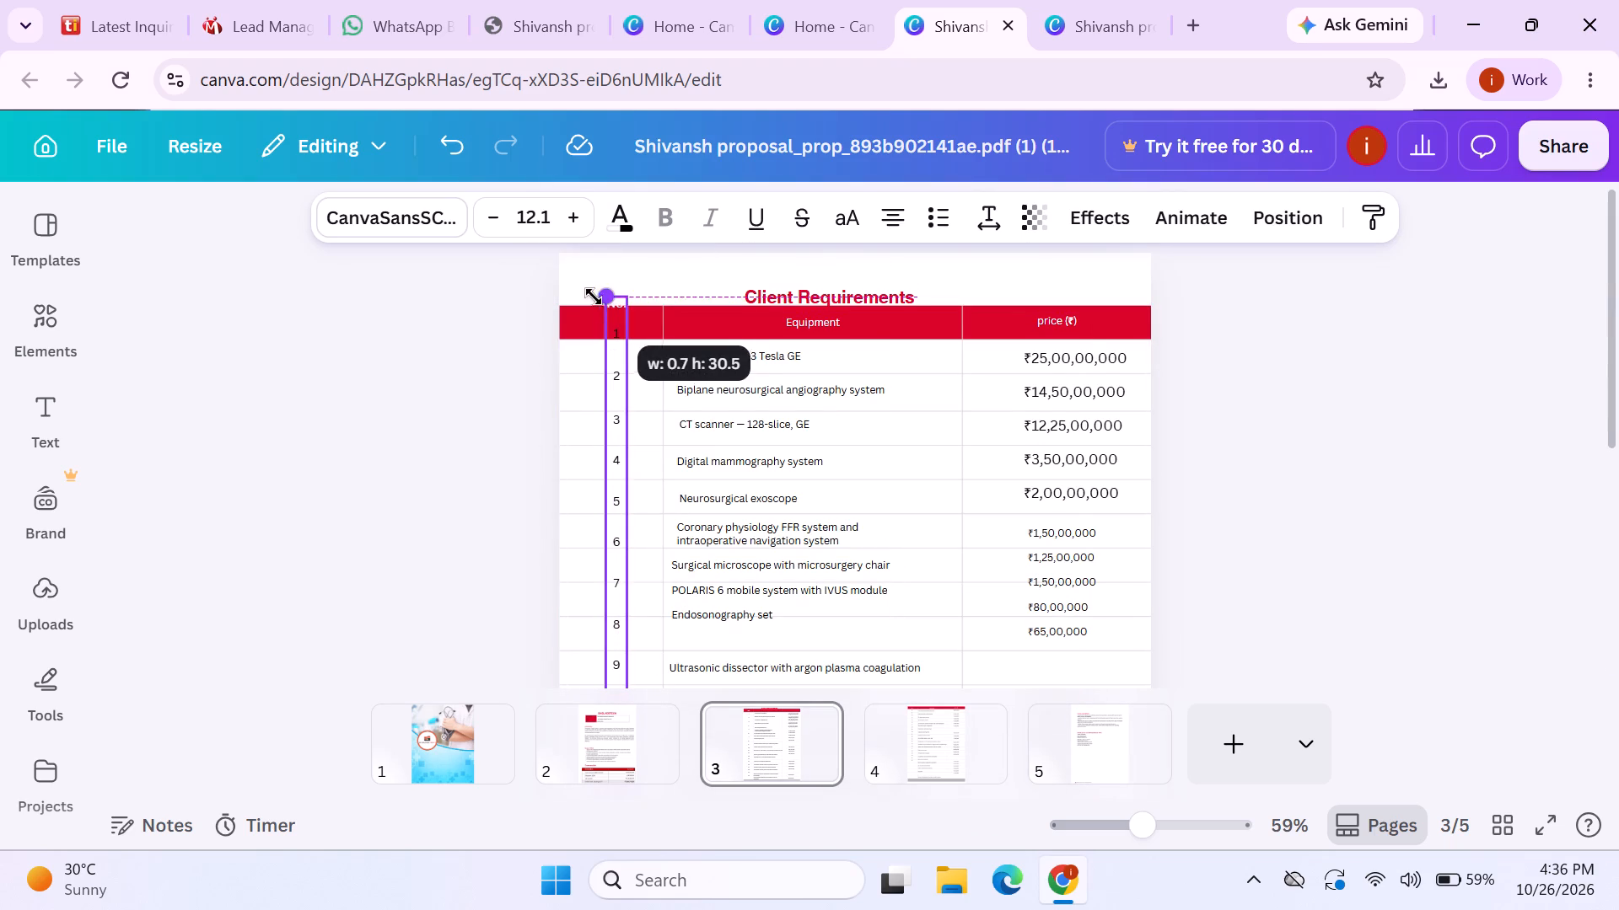
drag(594, 297, 590, 294)
Reposition the enlarged number block so "No." sits in the red header row and 1 lines up with the MRI scanner row.
scroll(1301, 522, up, 1)
scroll(1301, 522, down, 1)
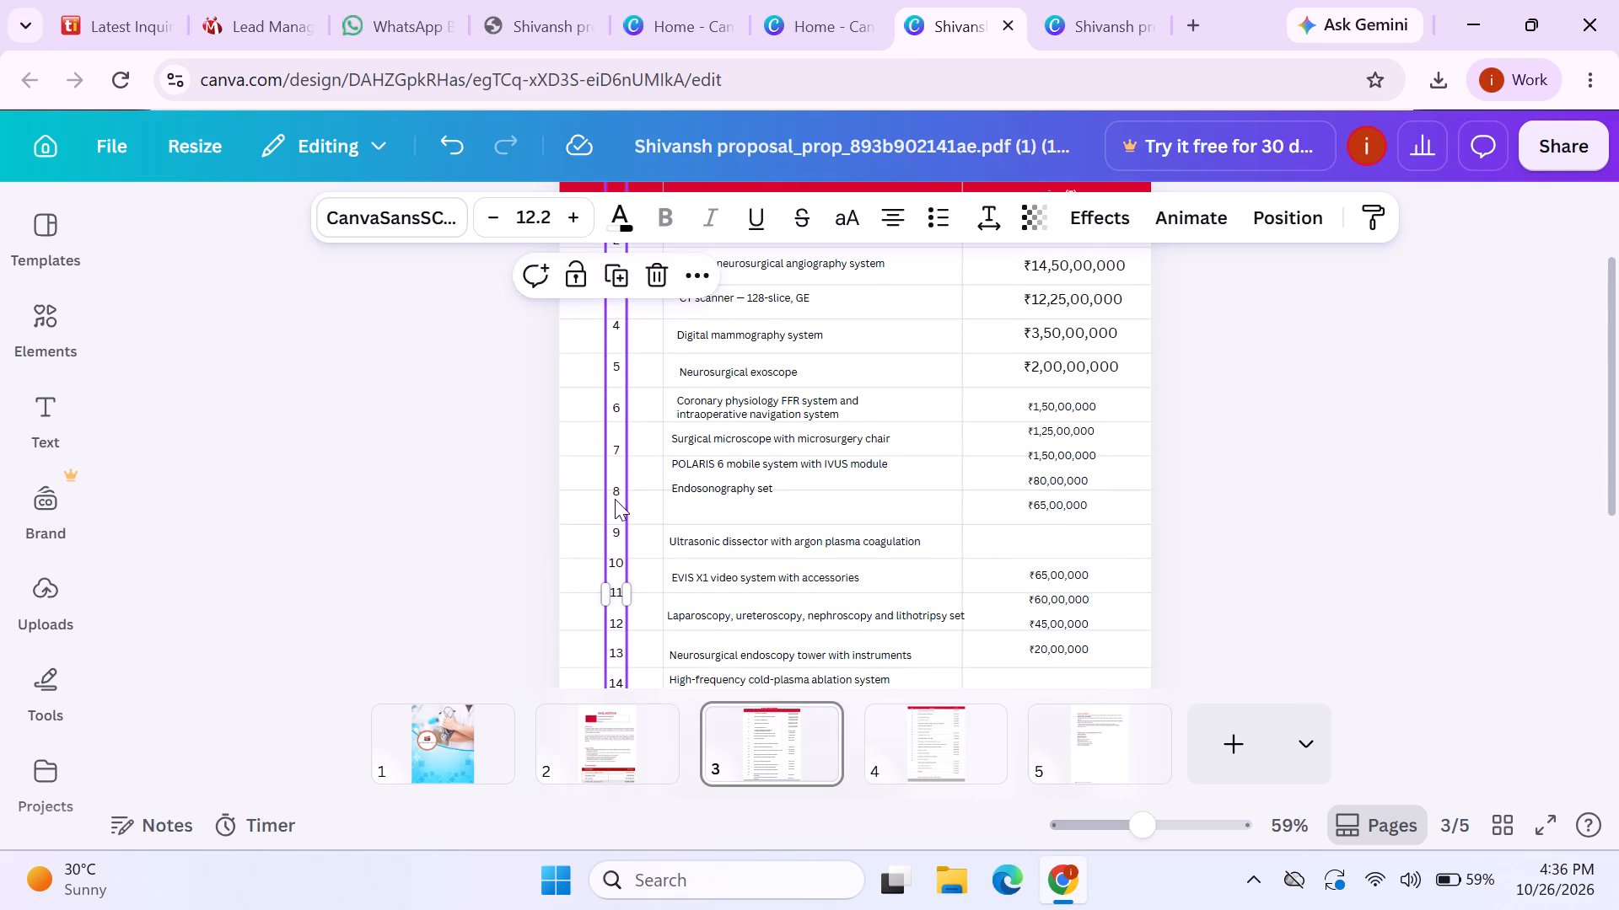
drag(615, 499, 610, 571)
scroll(1304, 526, up, 1)
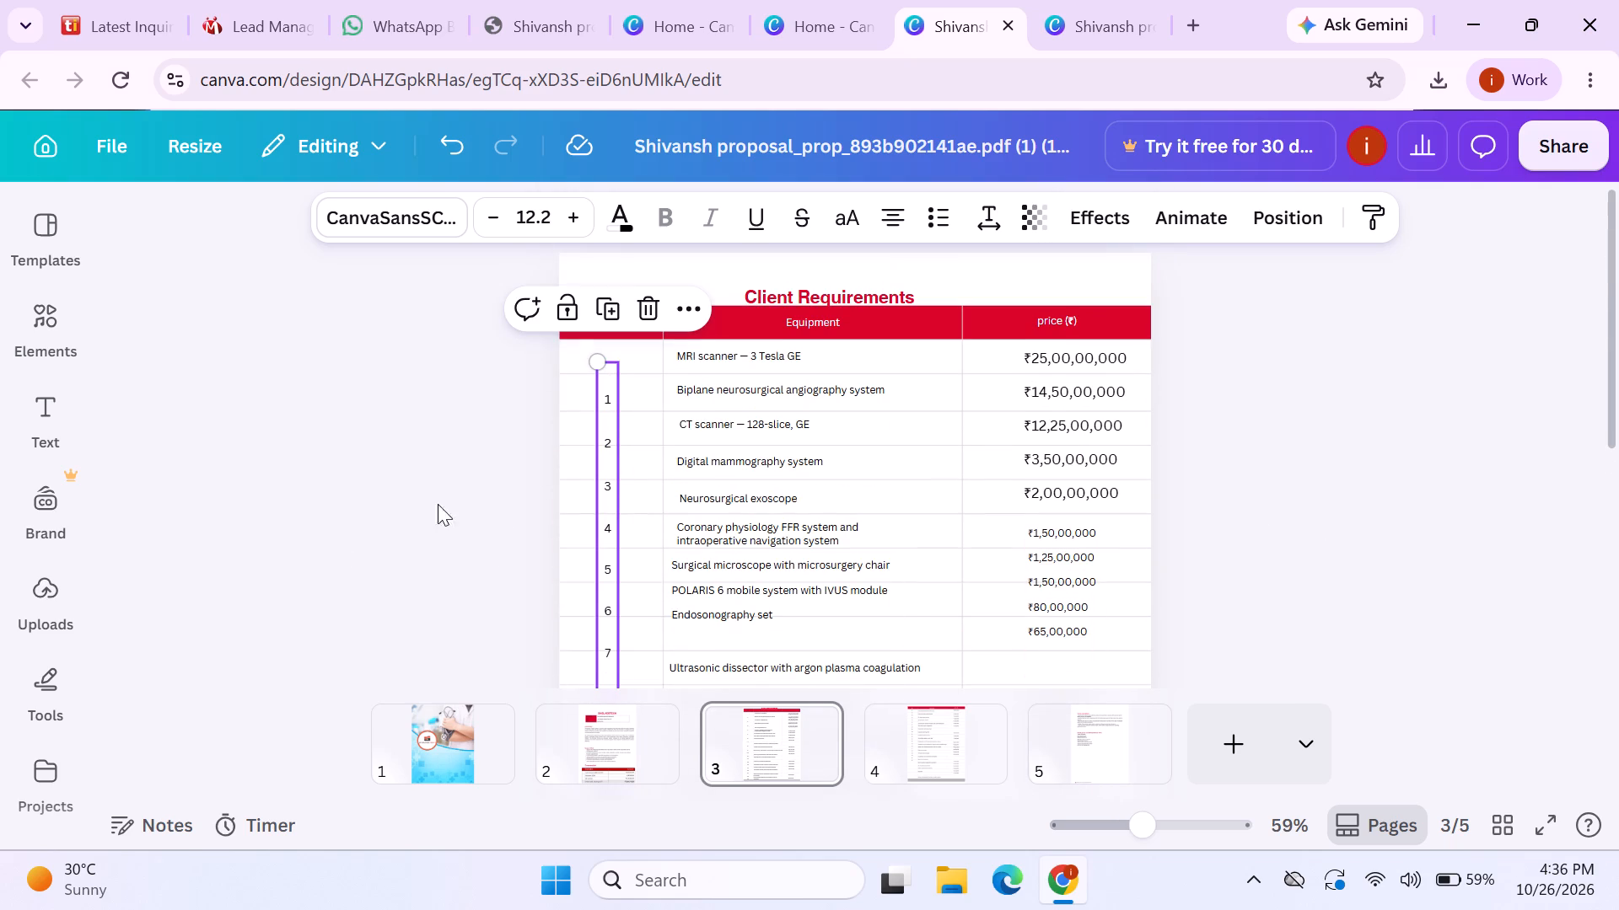
drag(611, 503, 623, 462)
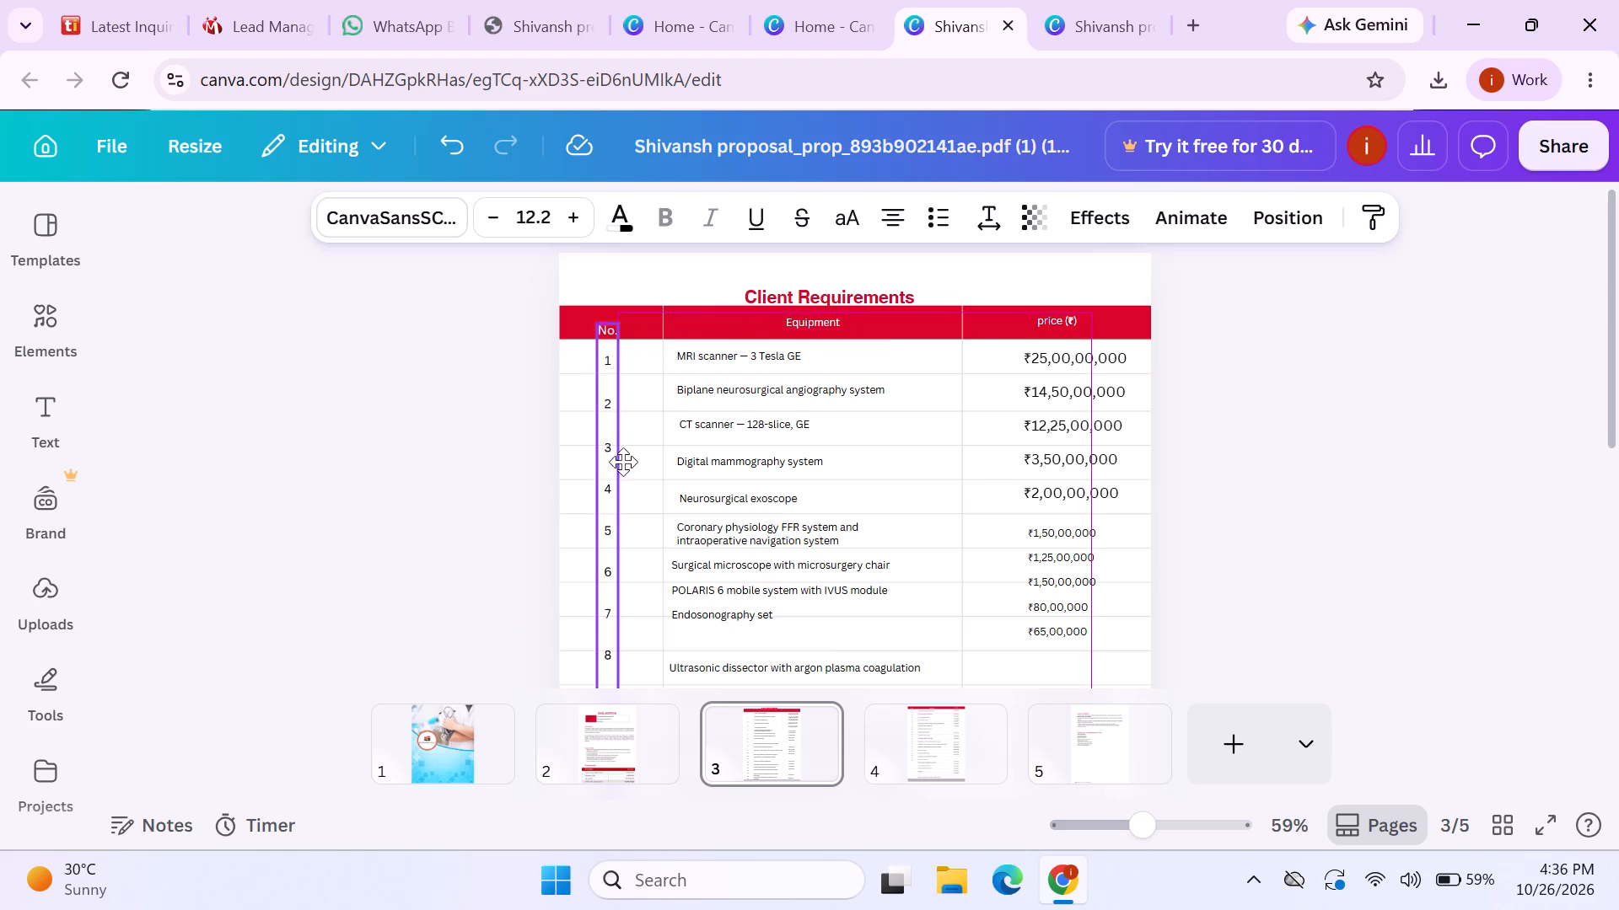
drag(623, 462, 618, 459)
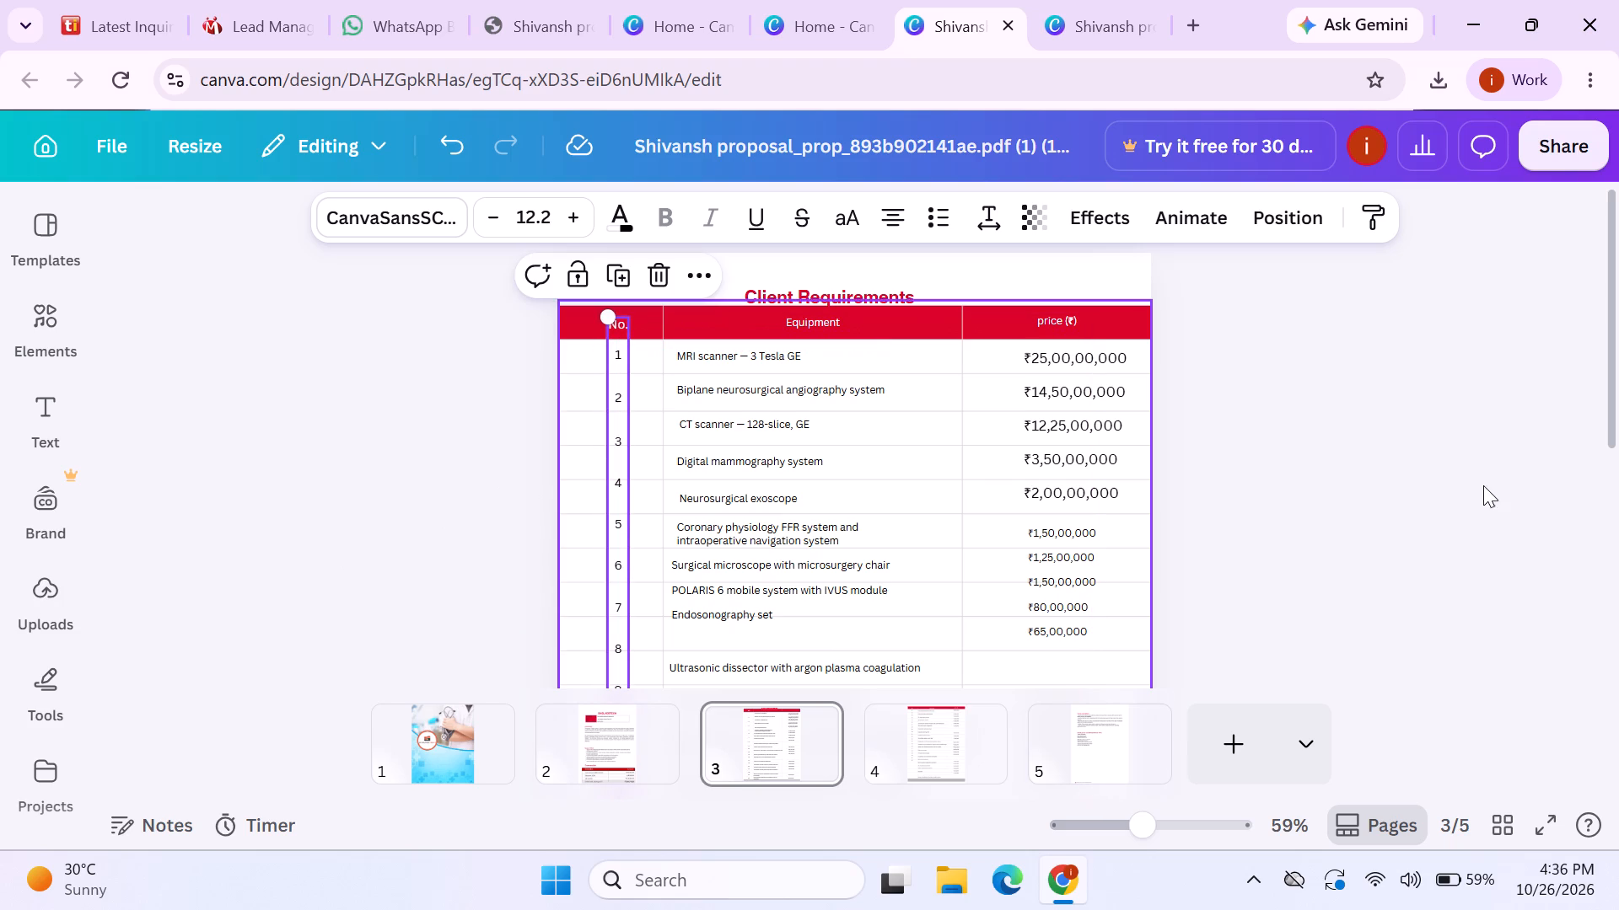
Nudge the No. column's number block slightly upward, keeping "No." within the red header row.
click(1383, 559)
scroll(1384, 544, down, 2)
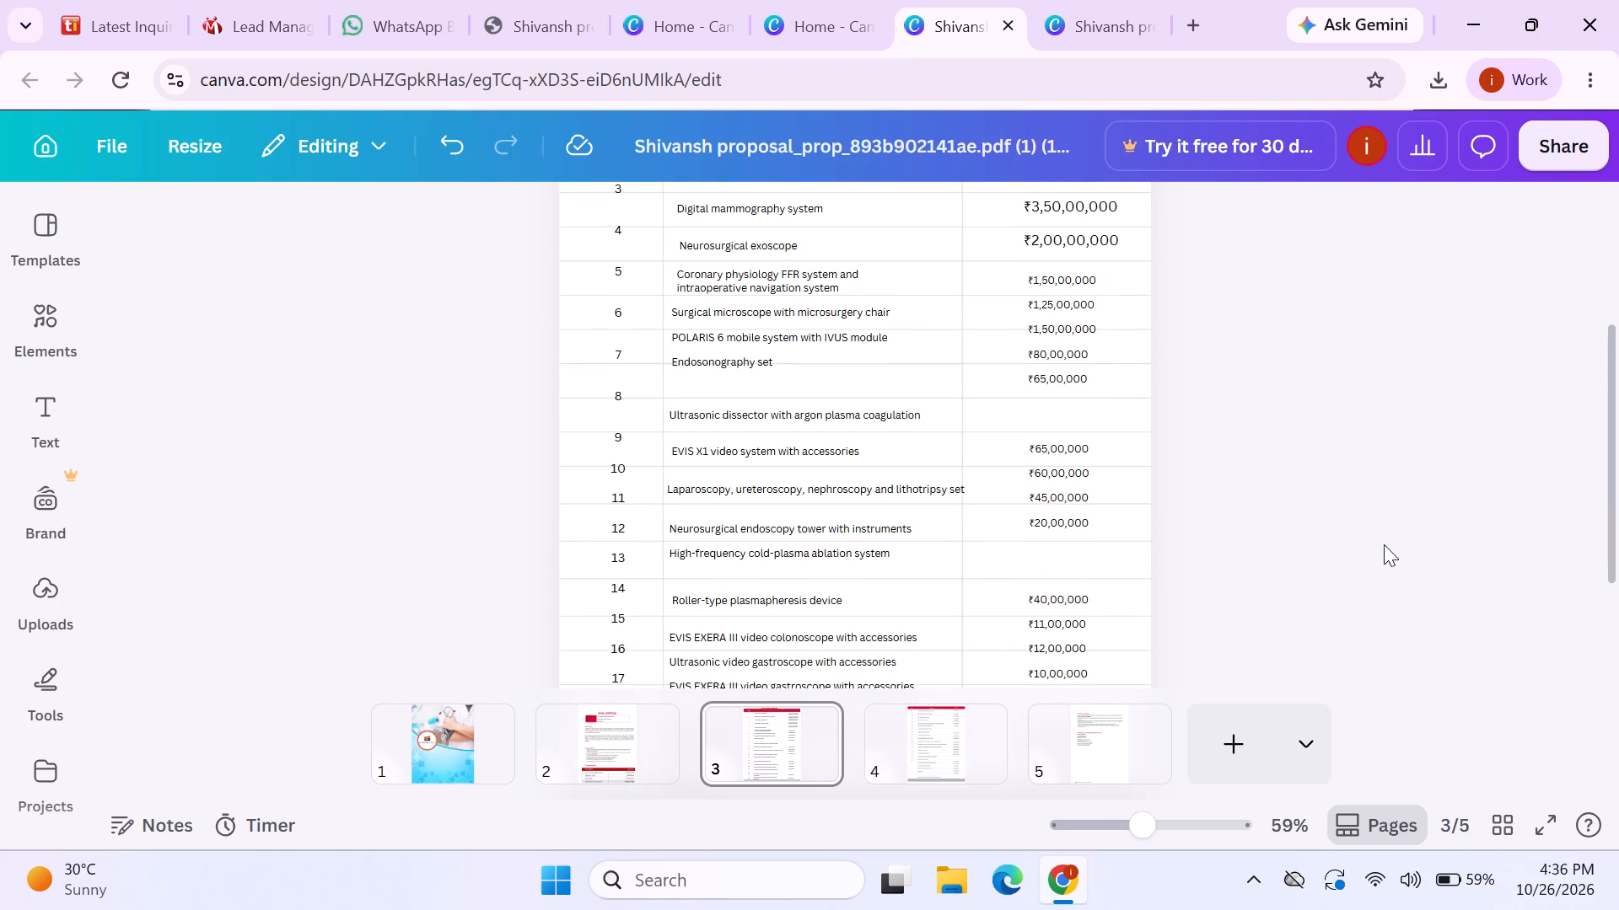
scroll(1384, 544, down, 2)
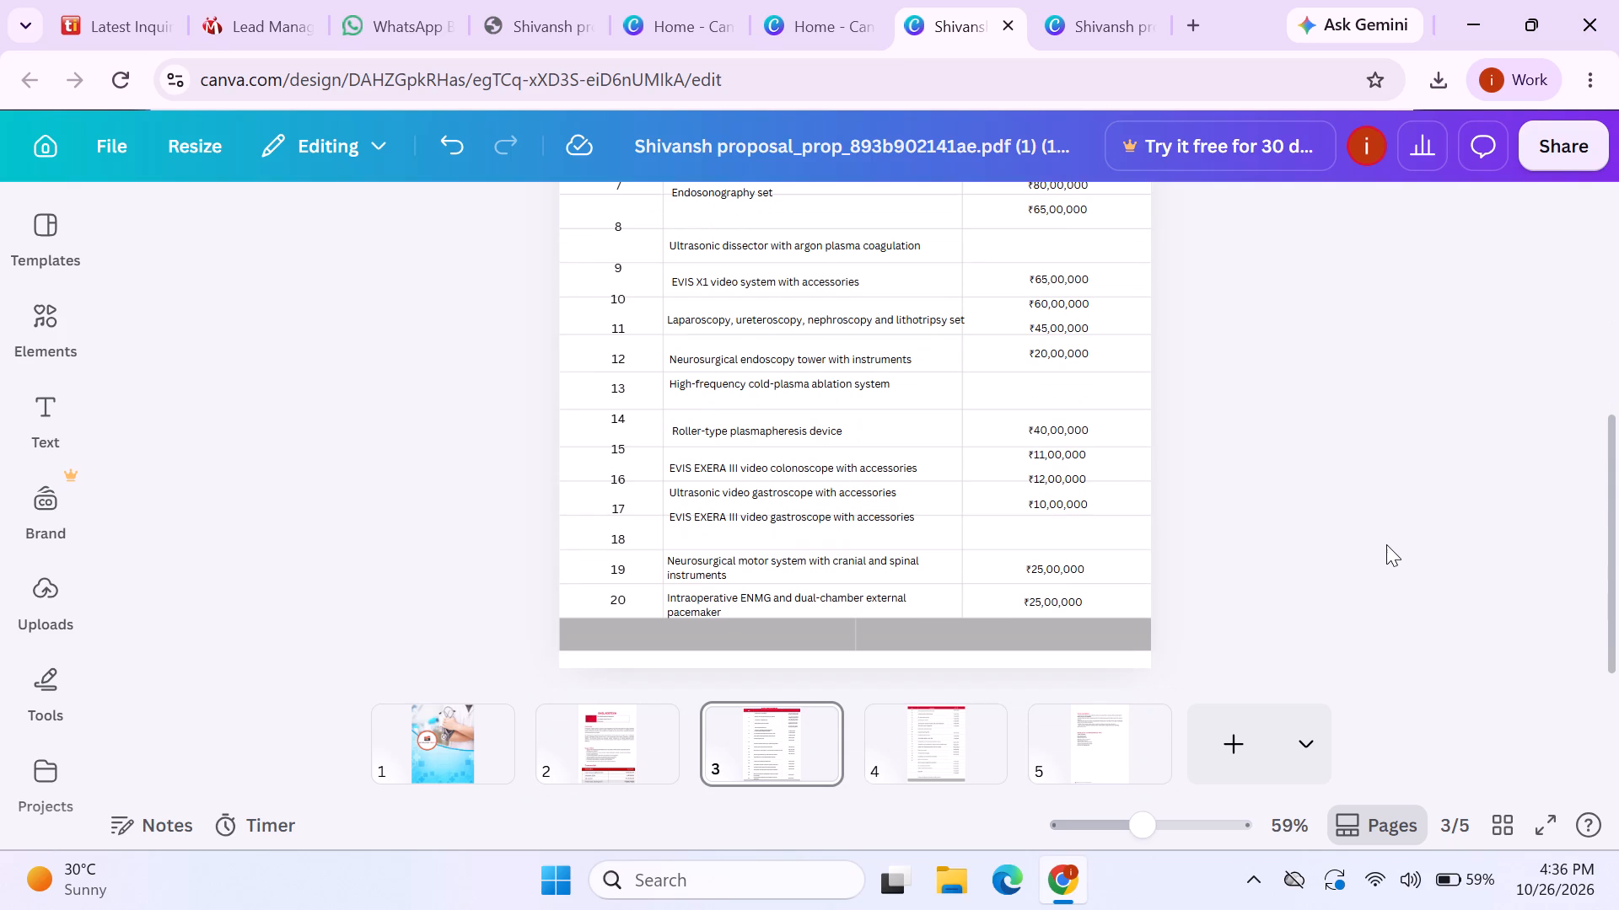
click(609, 545)
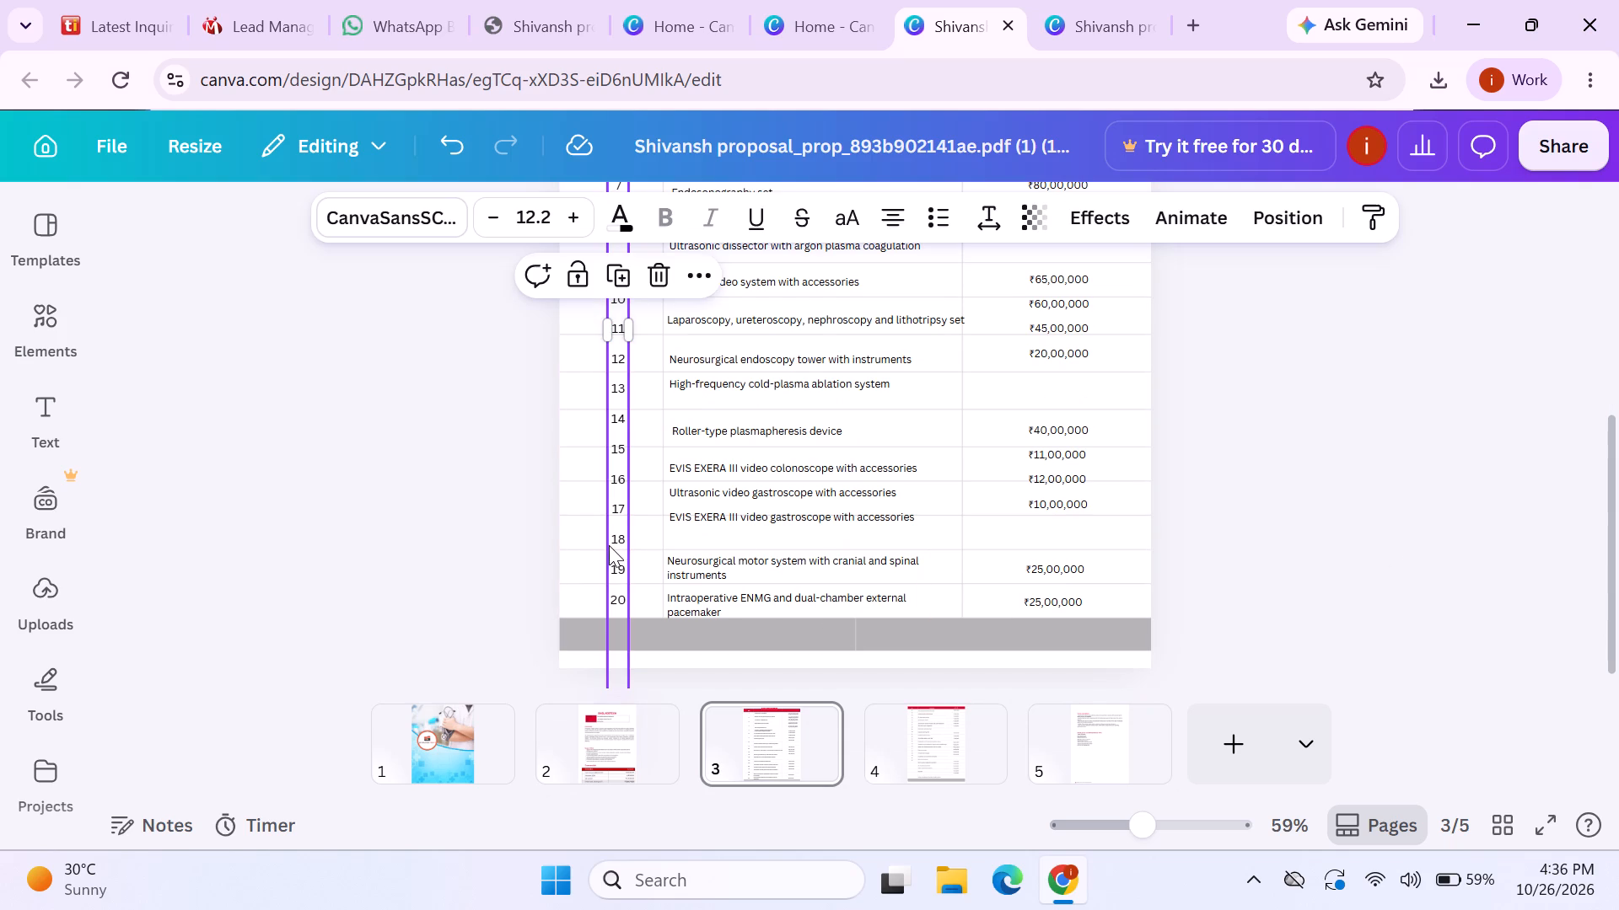
scroll(640, 522, up, 1)
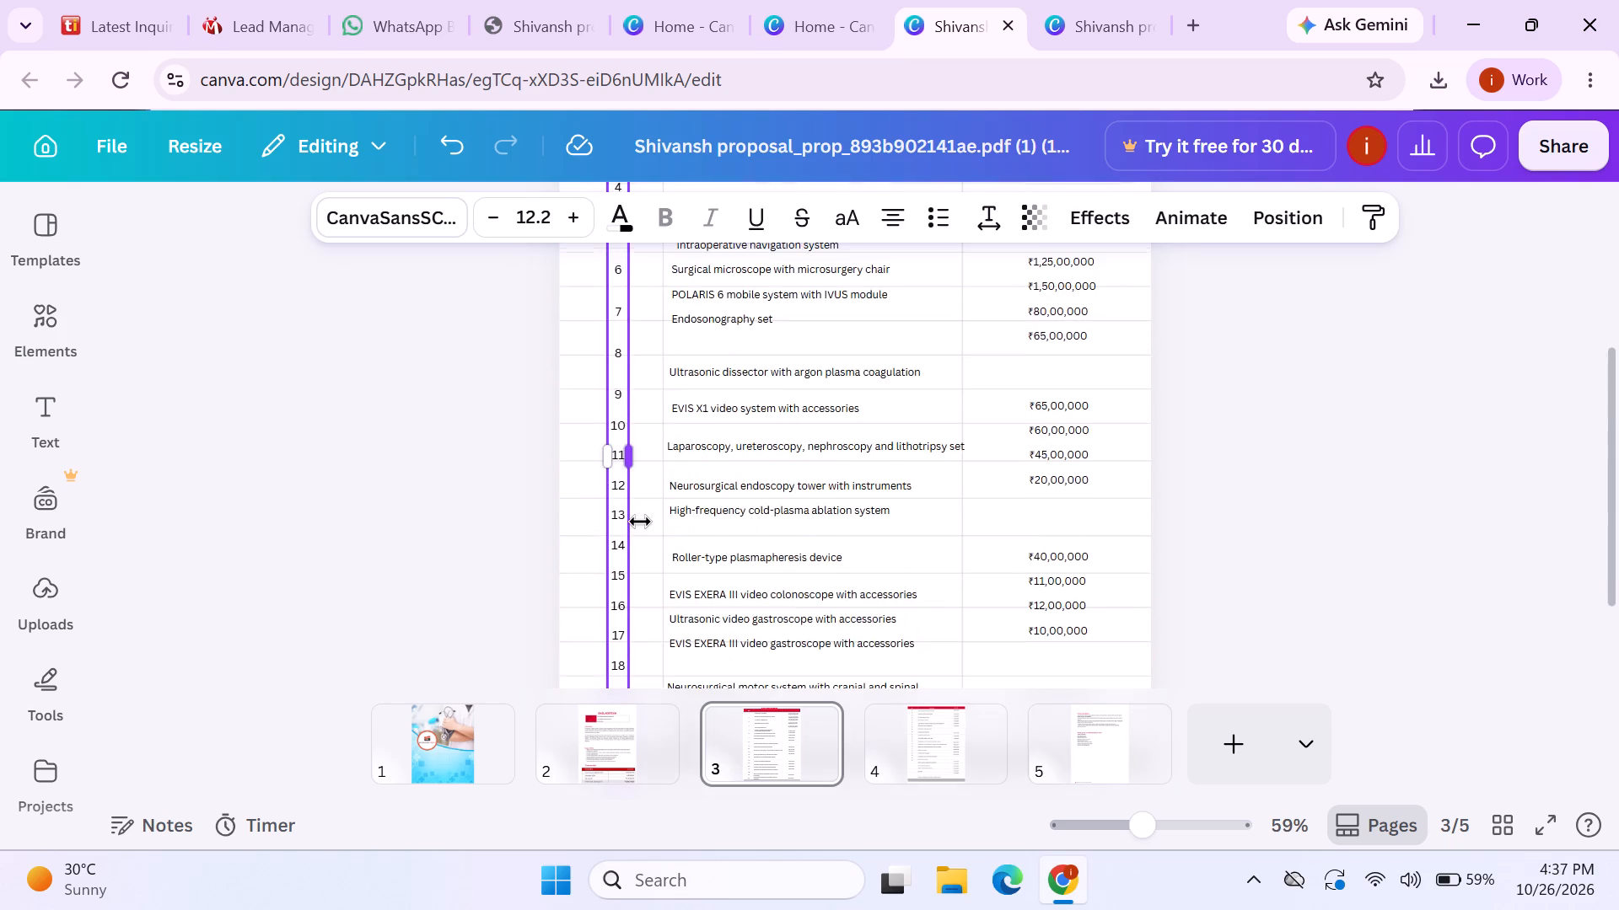
scroll(640, 522, up, 1)
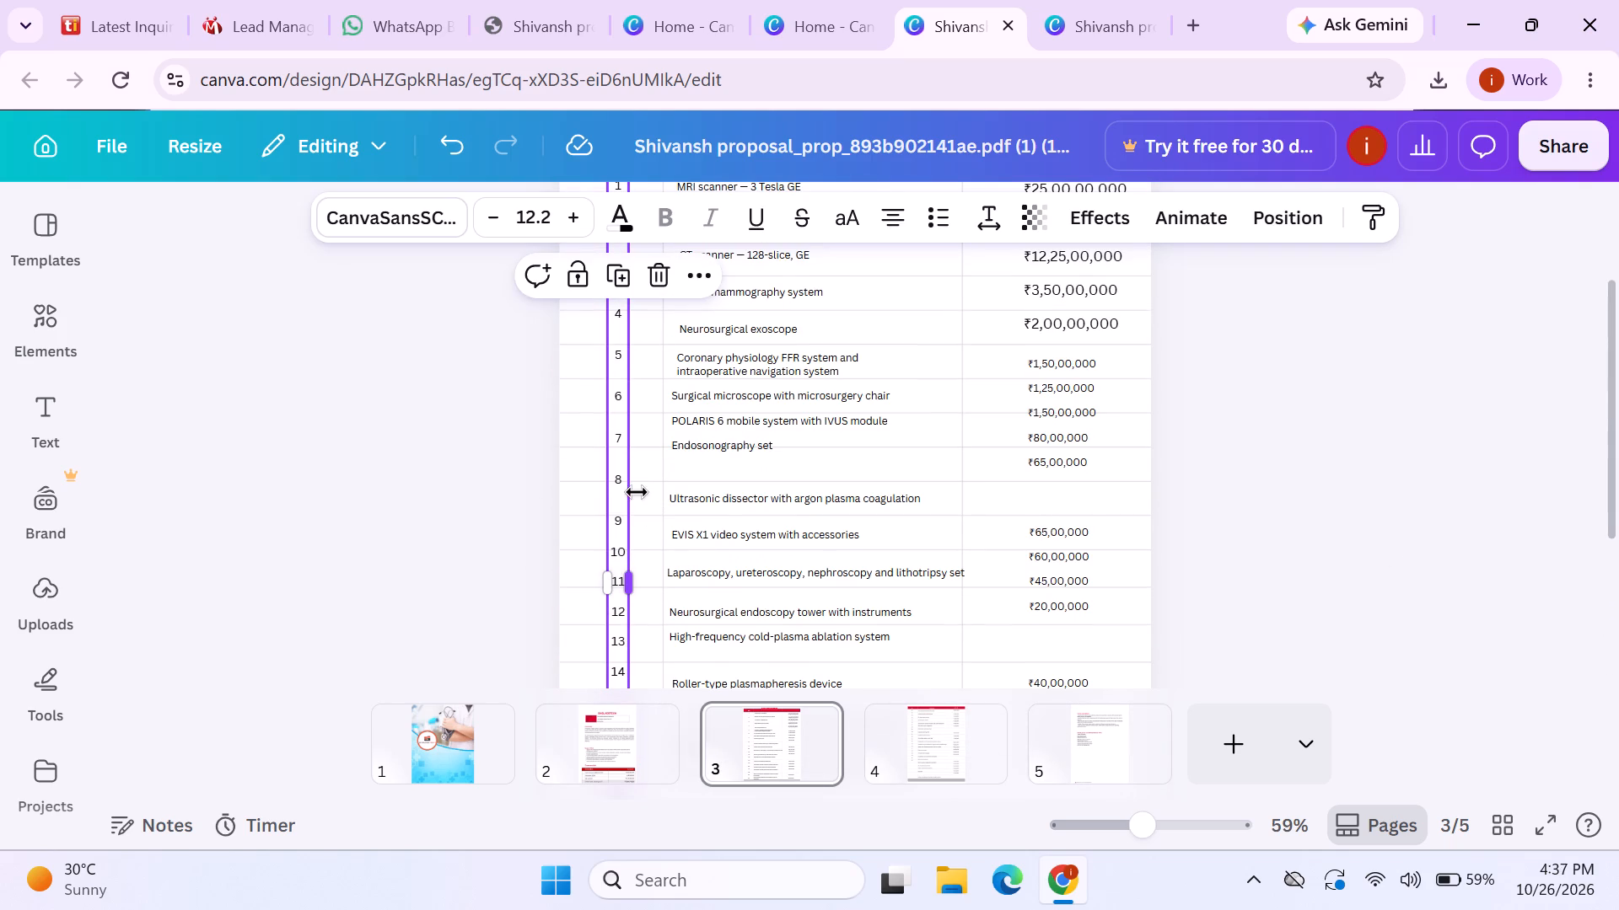
scroll(1320, 509, up, 1)
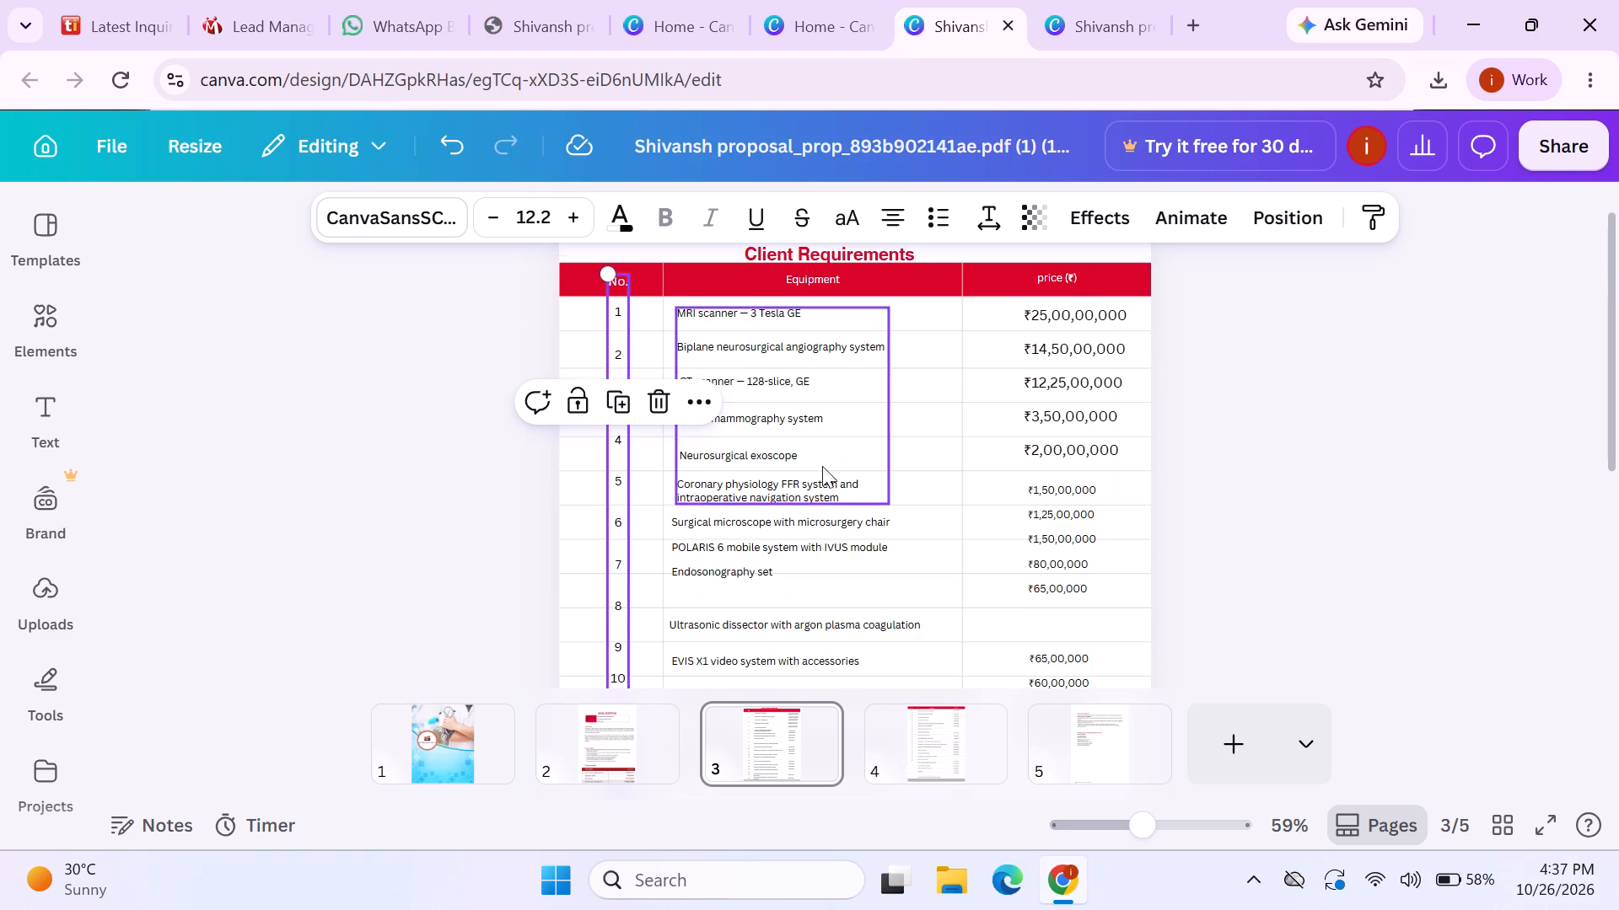
drag(614, 471, 613, 465)
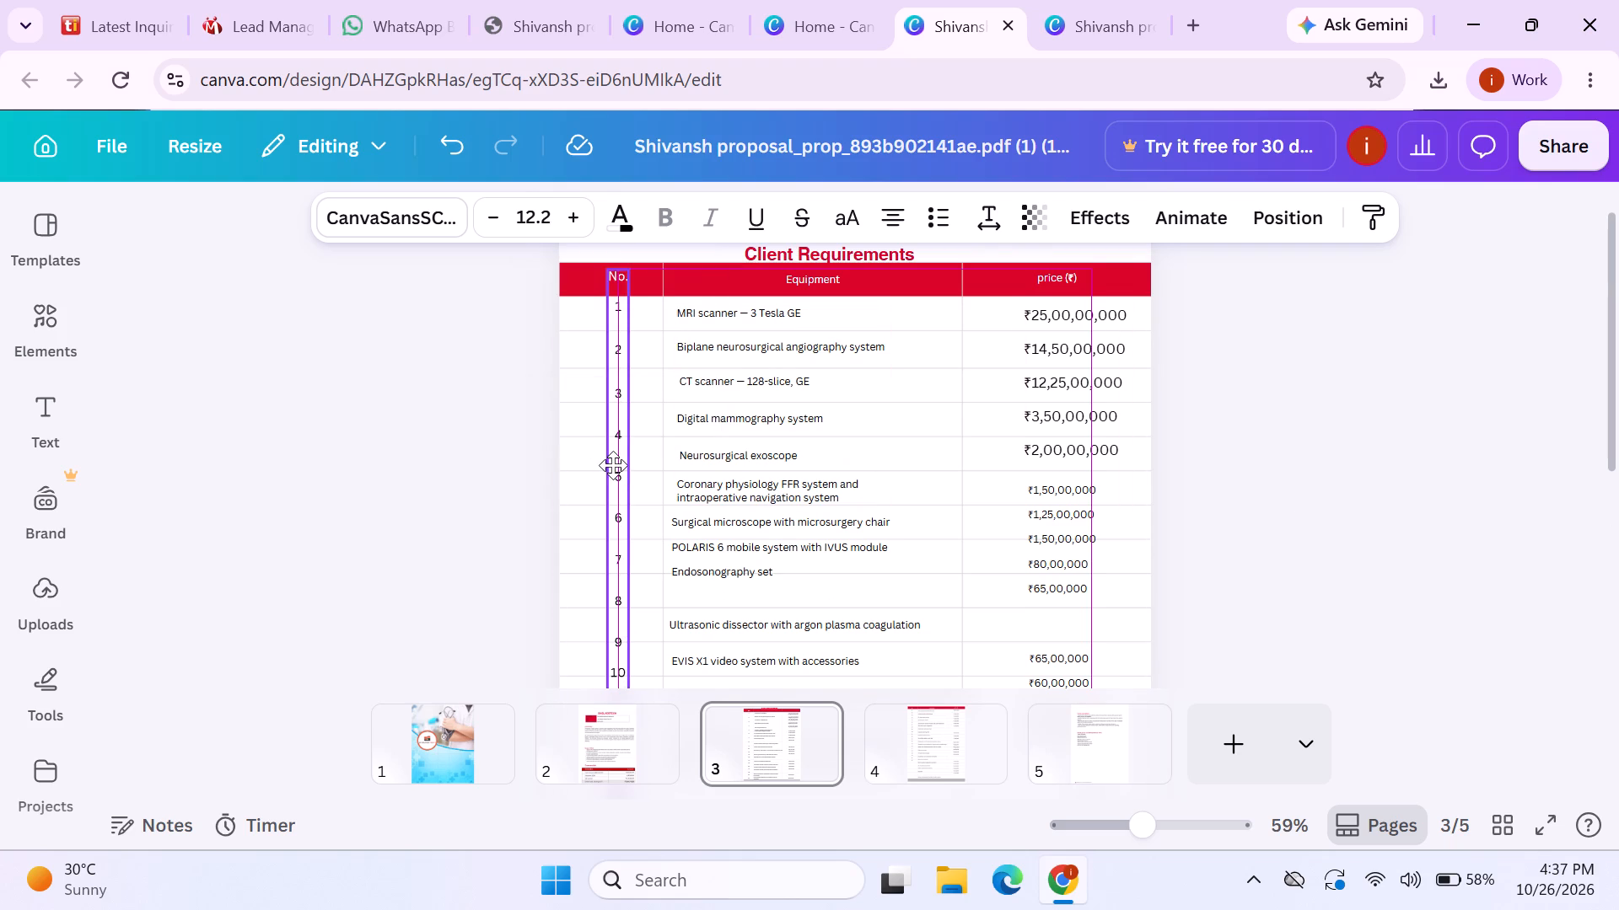
drag(613, 465, 613, 463)
click(1337, 500)
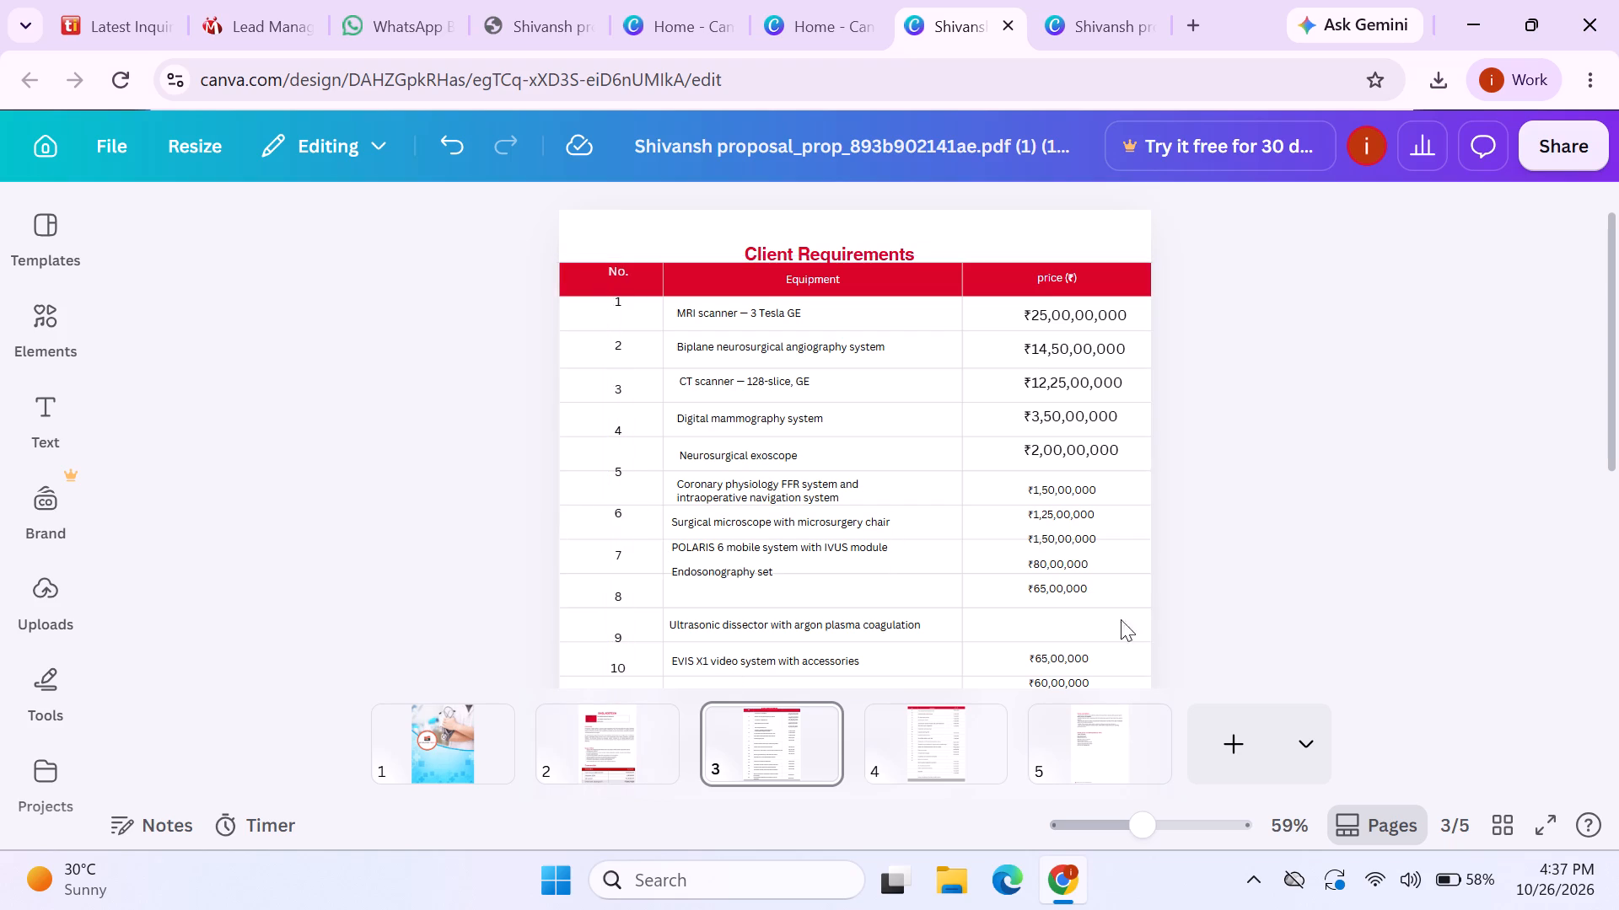
Examine the row numbers in the other proposal version's Client Requirements table and compare them with this version's No. column.
click(1095, 29)
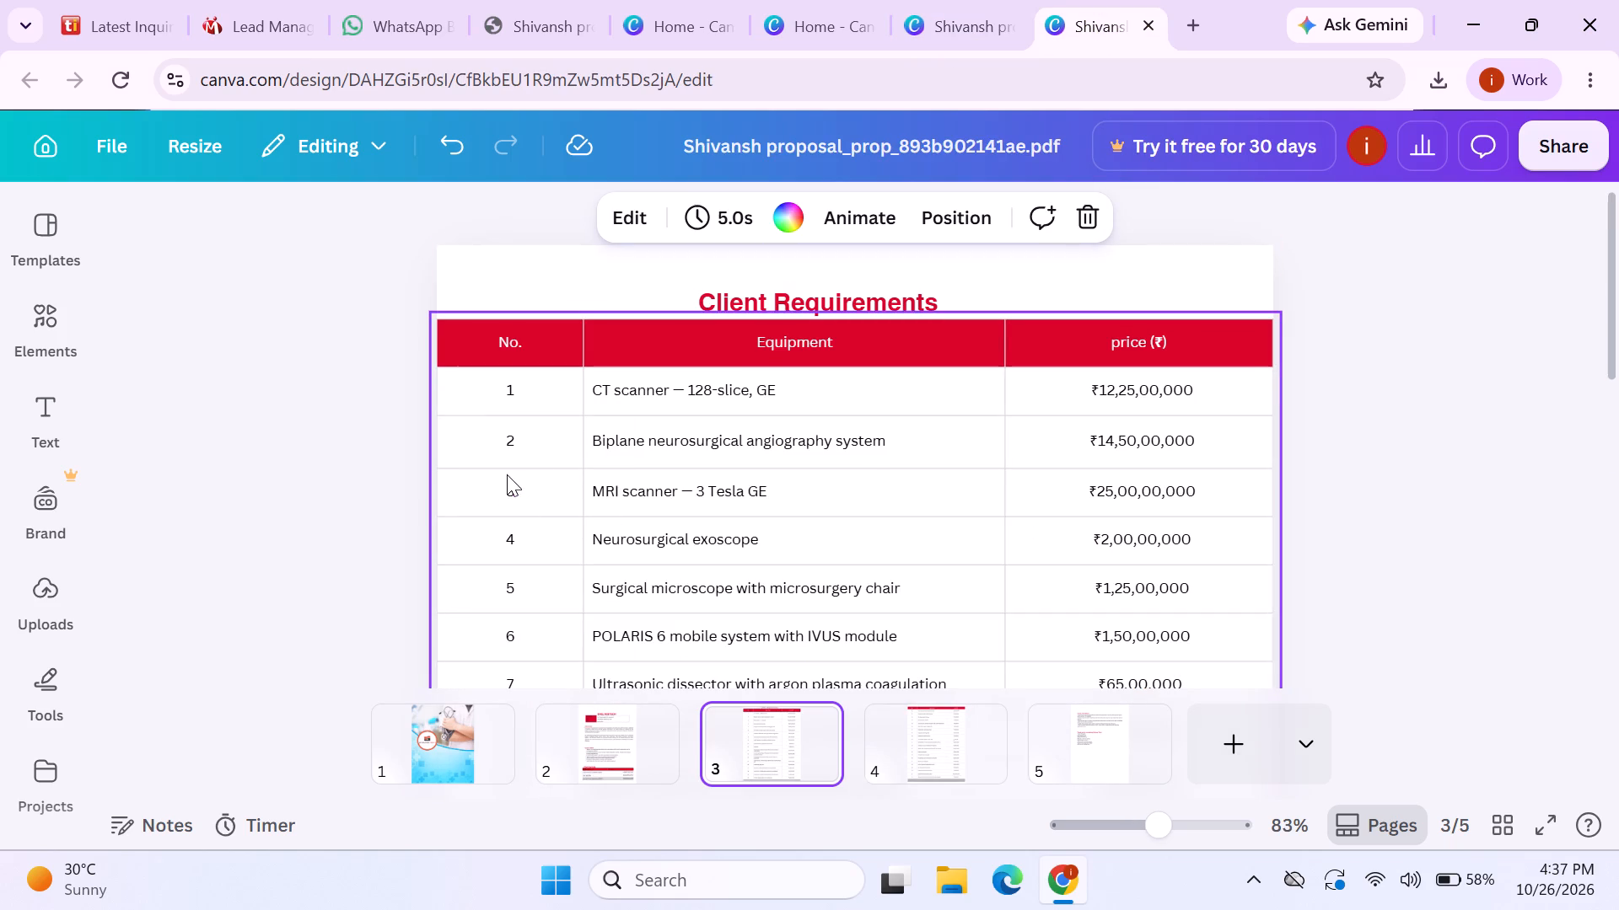
click(509, 395)
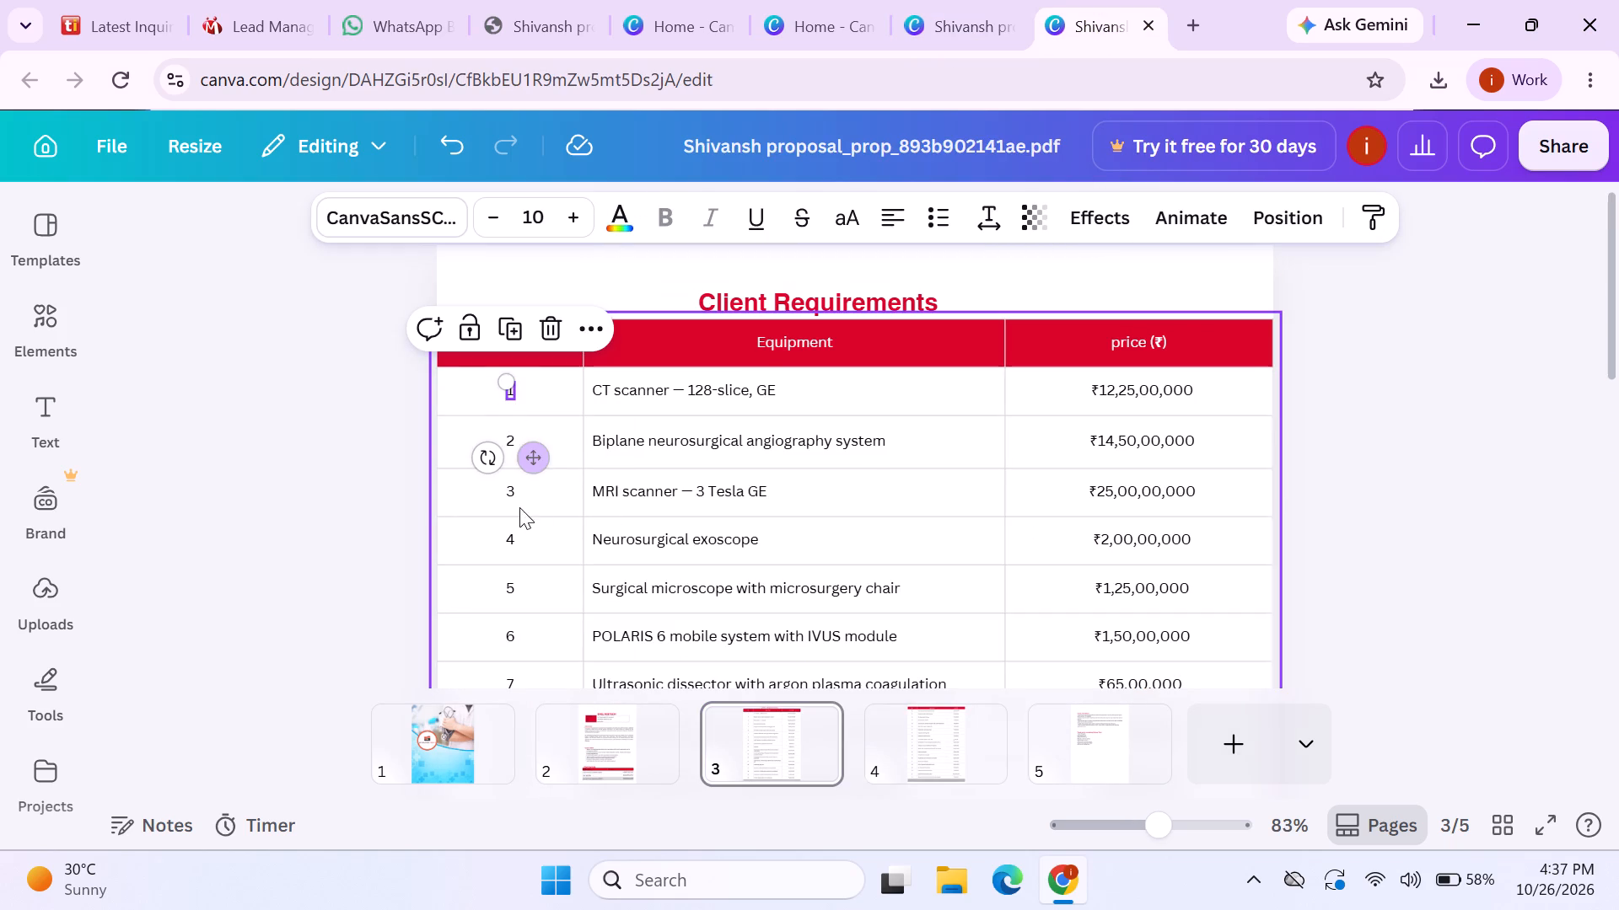
click(514, 486)
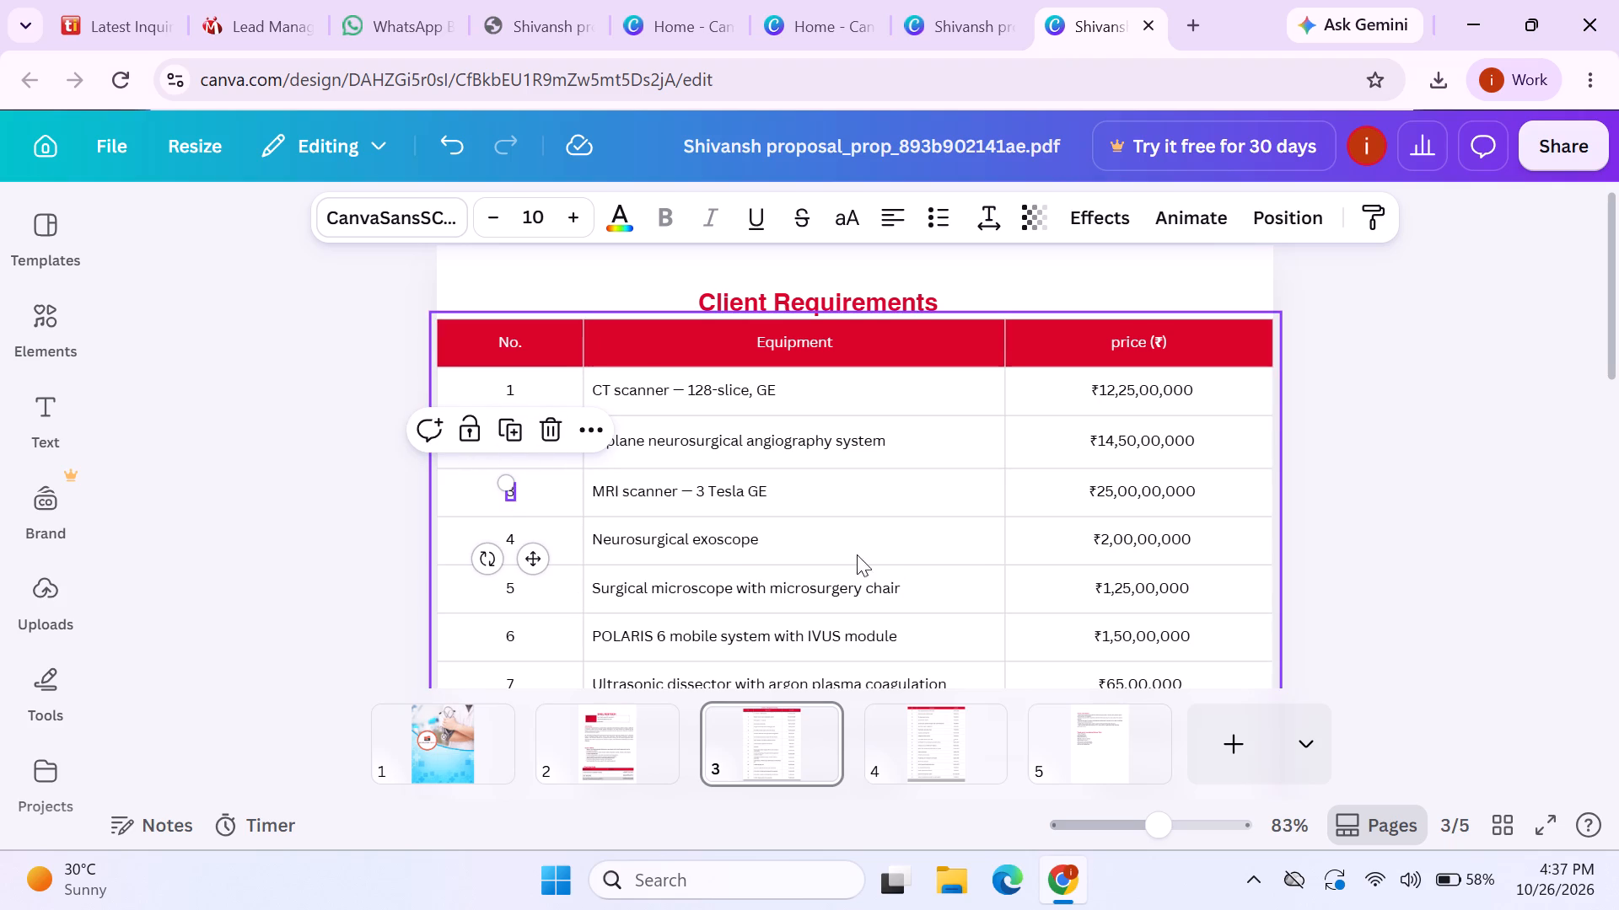
click(955, 550)
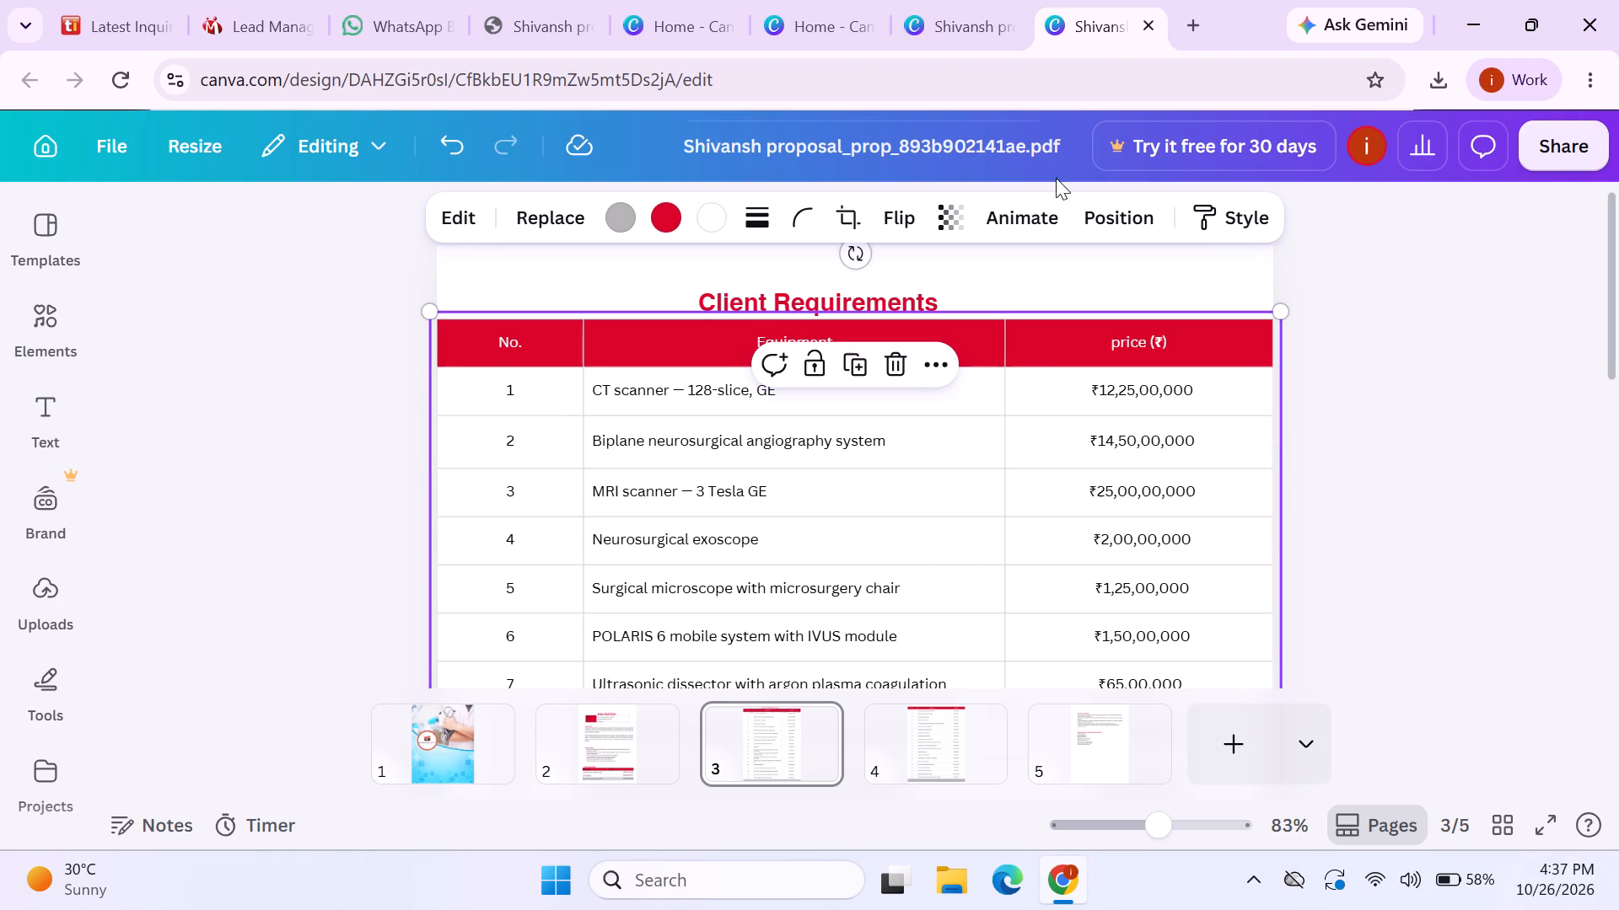
click(964, 31)
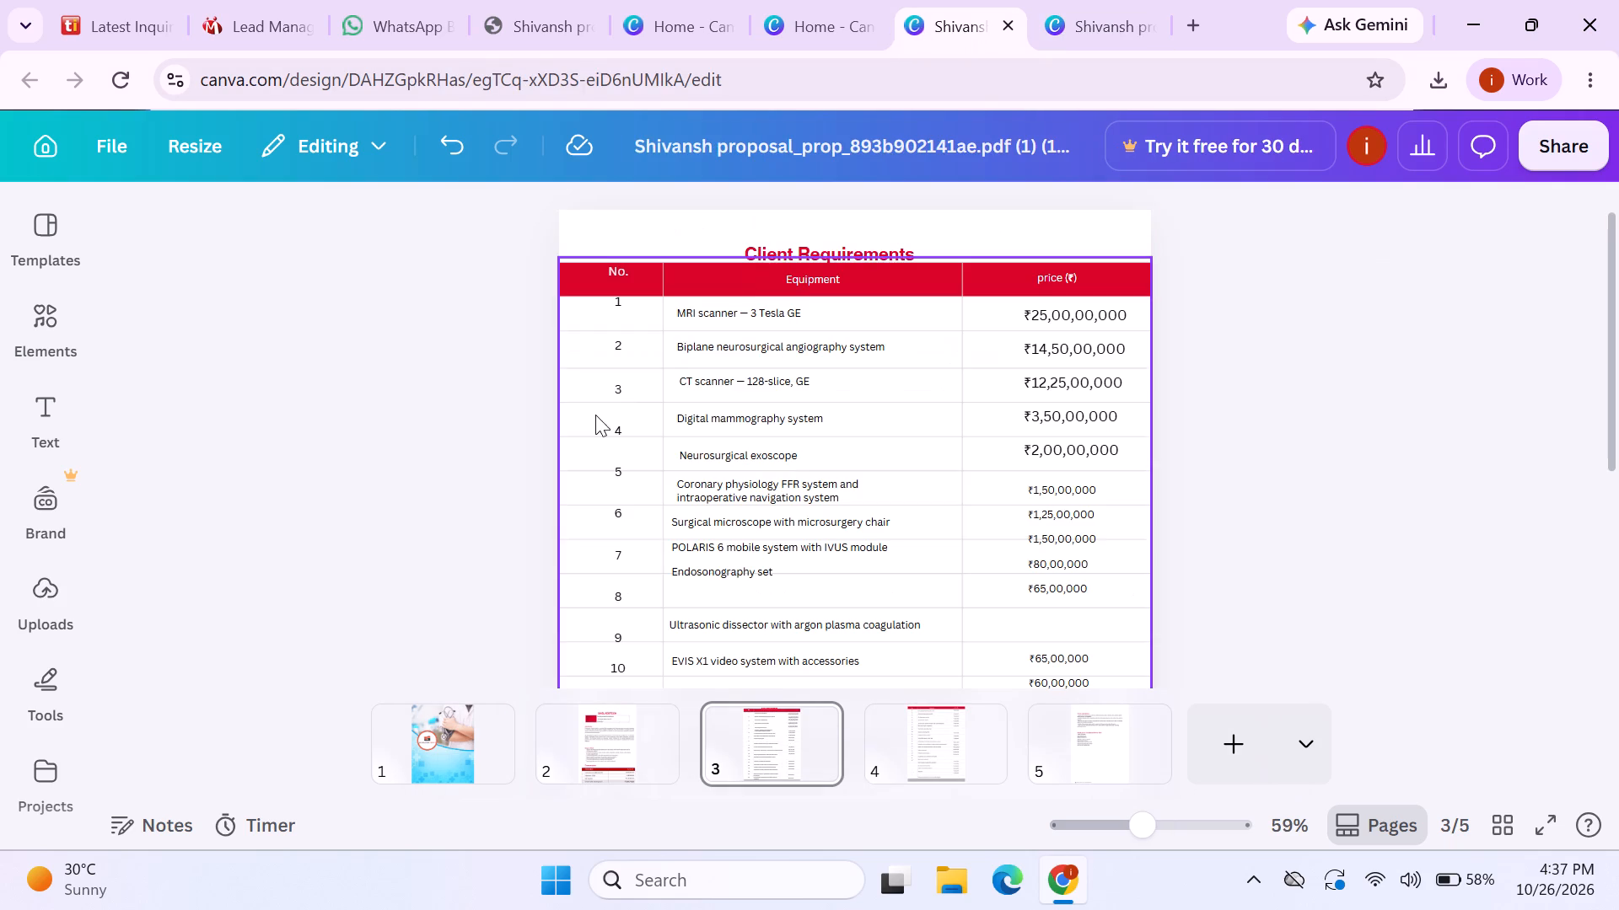
double_click(616, 300)
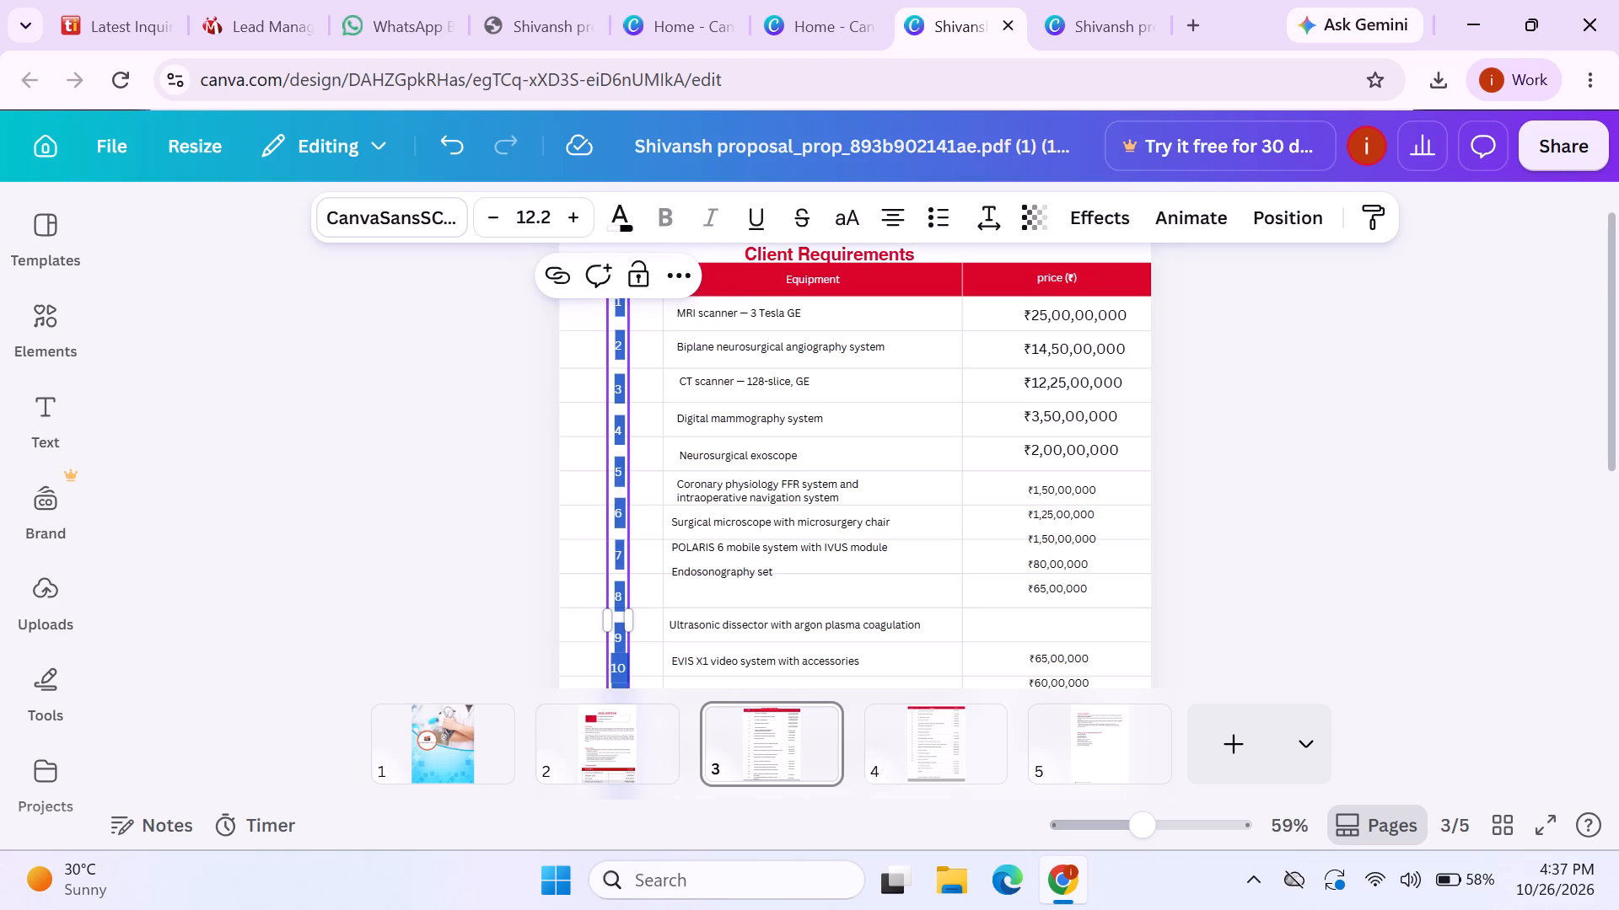
scroll(696, 563, down, 2)
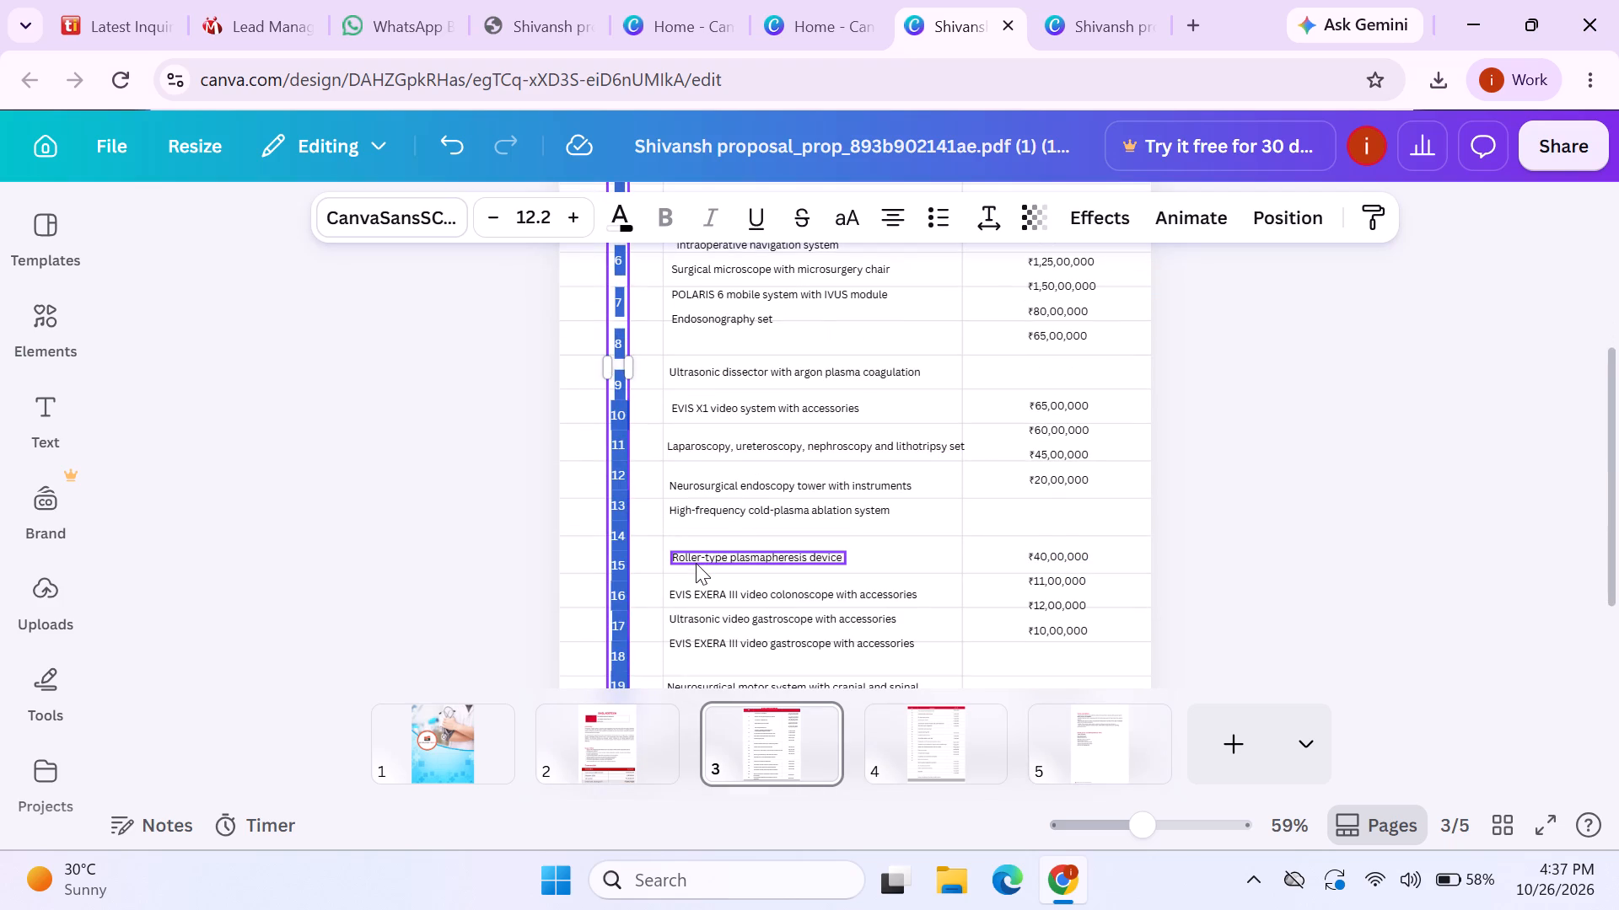
scroll(696, 563, up, 1)
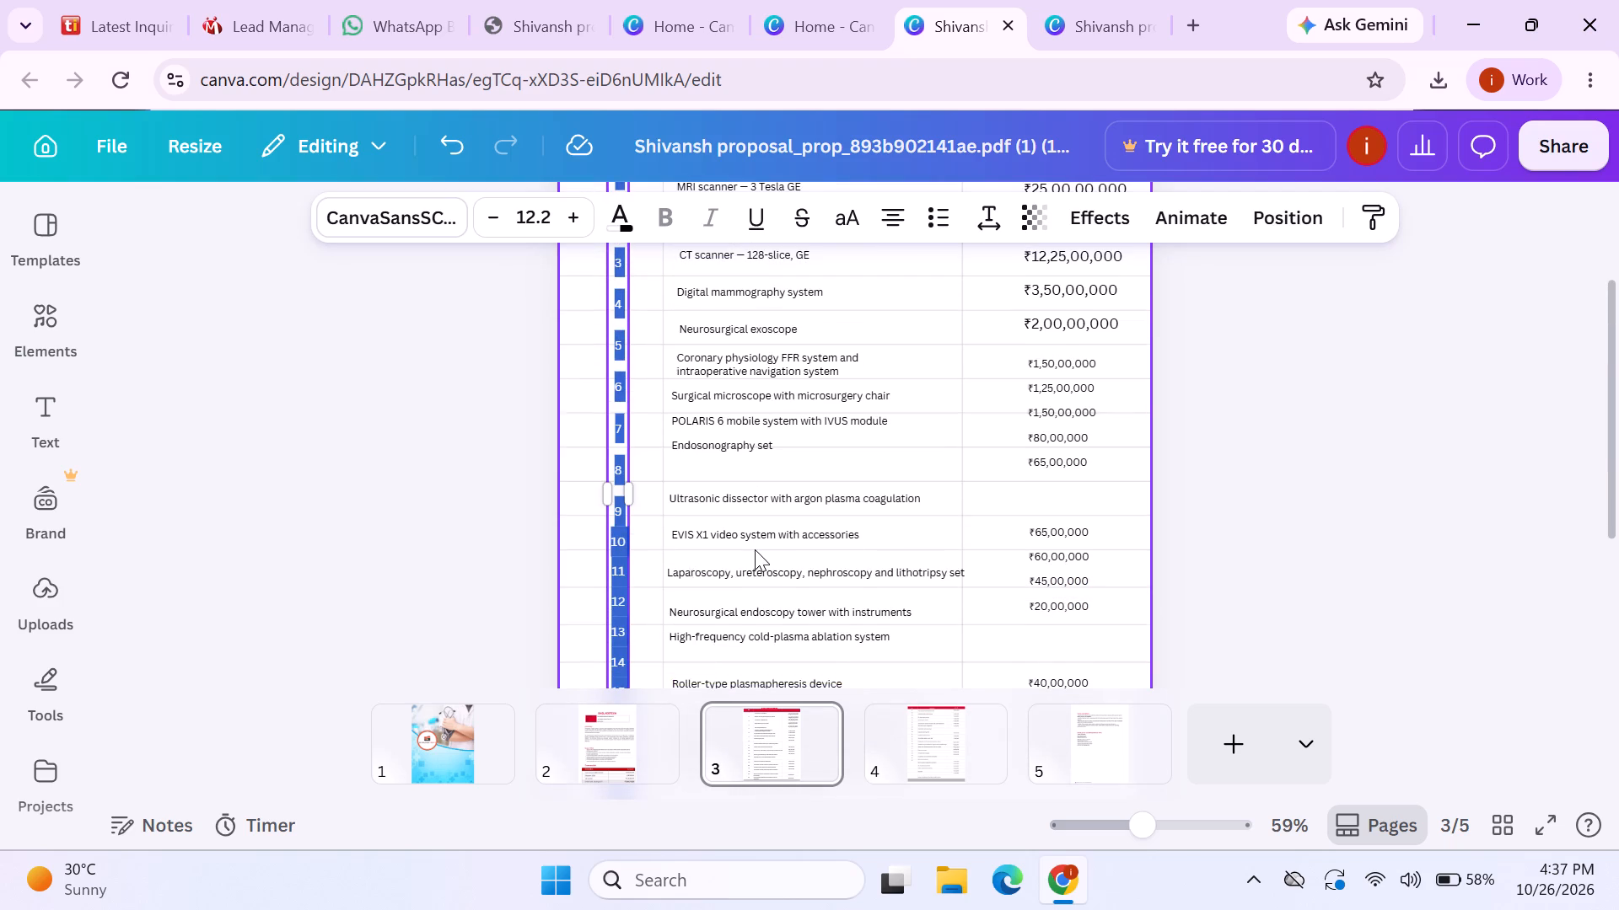
scroll(755, 549, up, 1)
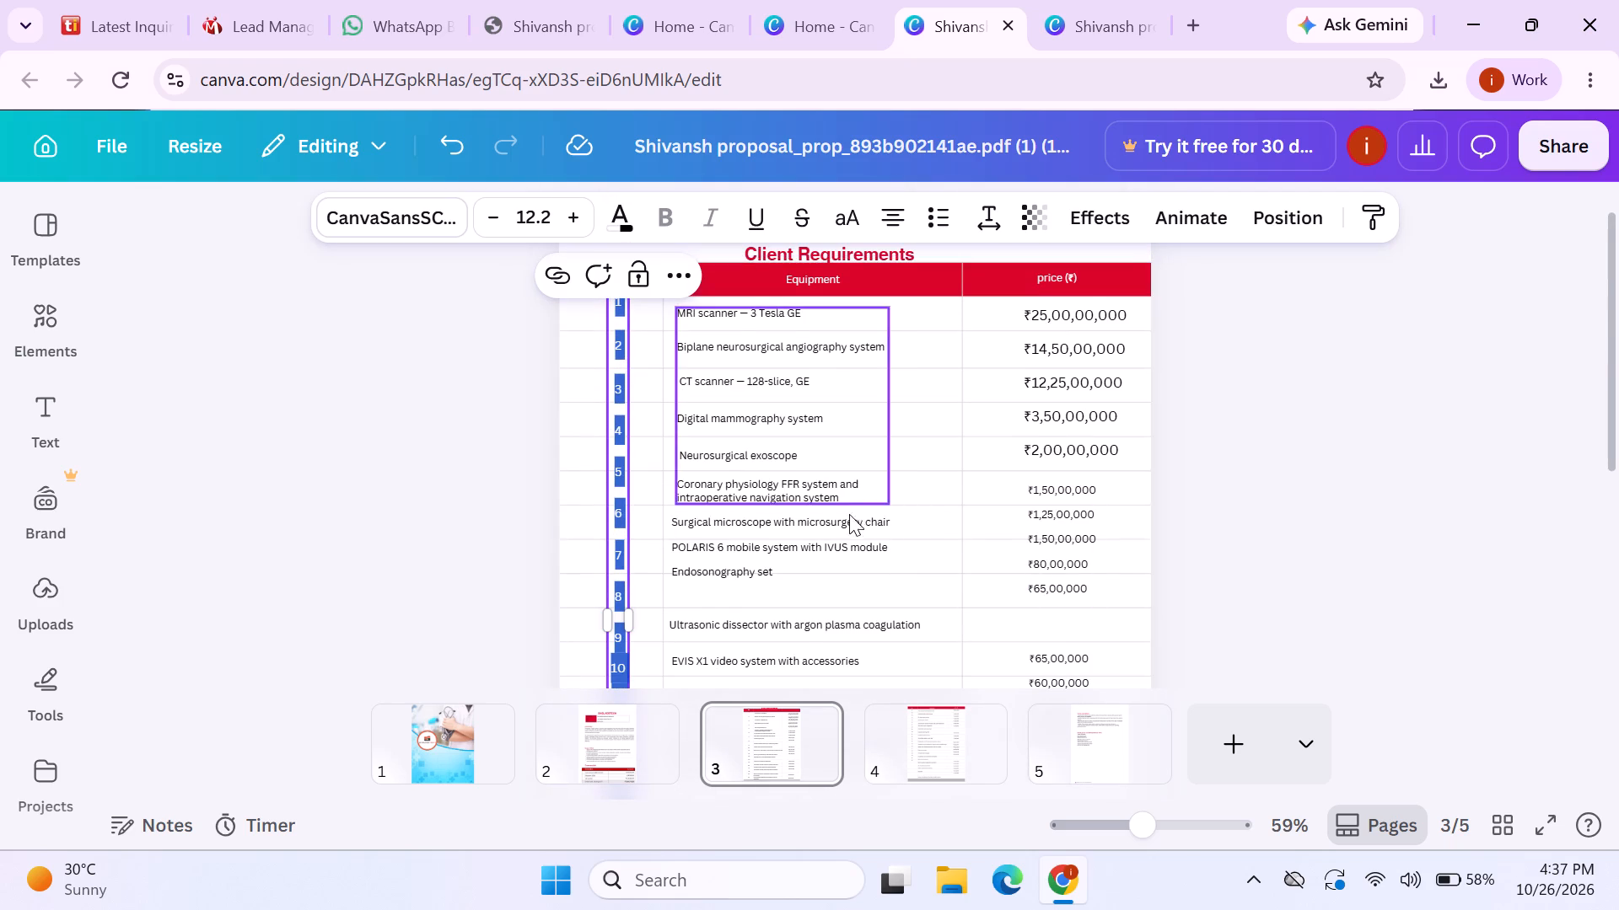
Enlarge the price block running from ₹1,50,00,000 to ₹65,00,000 to font size 14.2 and align it under the larger prices above.
click(1044, 510)
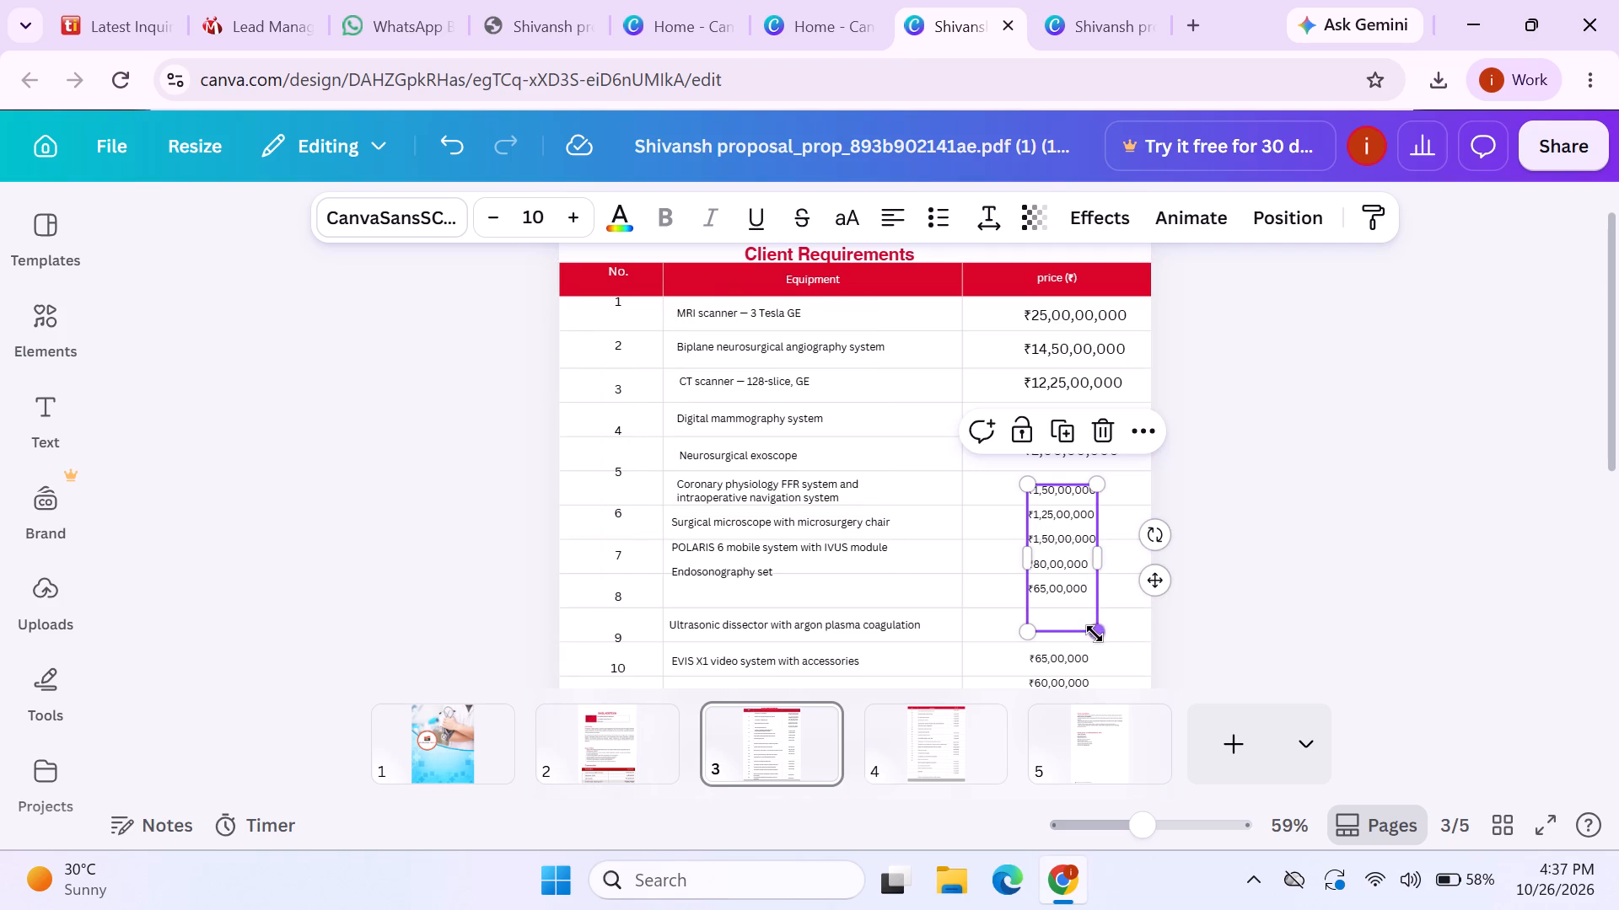
drag(1101, 638, 1127, 675)
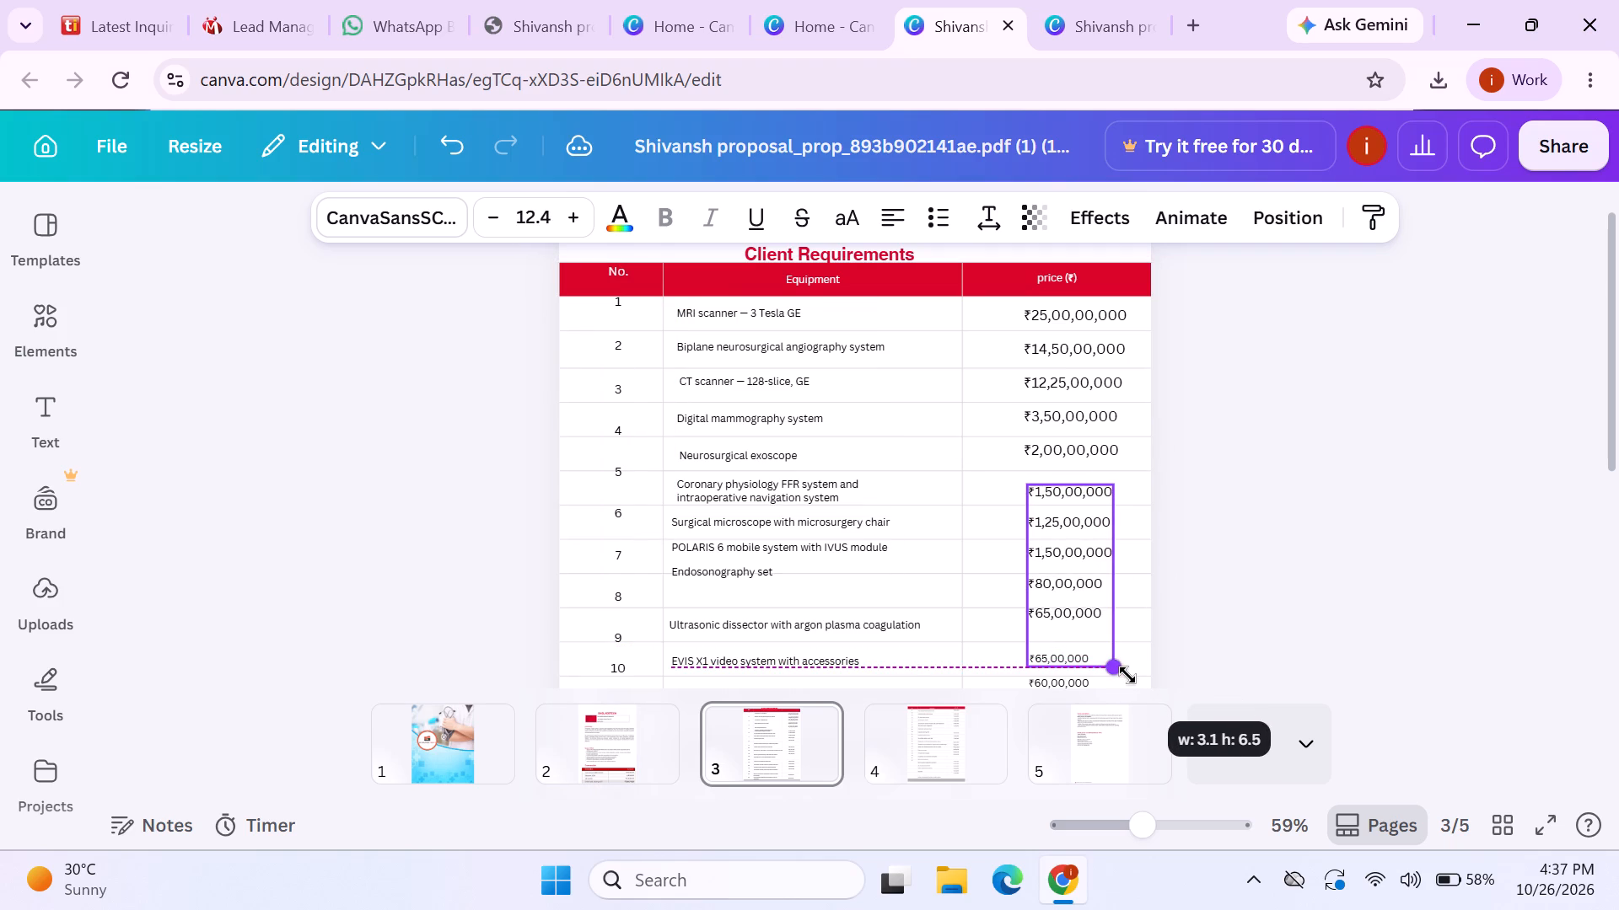
drag(1127, 675, 1142, 687)
drag(1077, 570, 1079, 562)
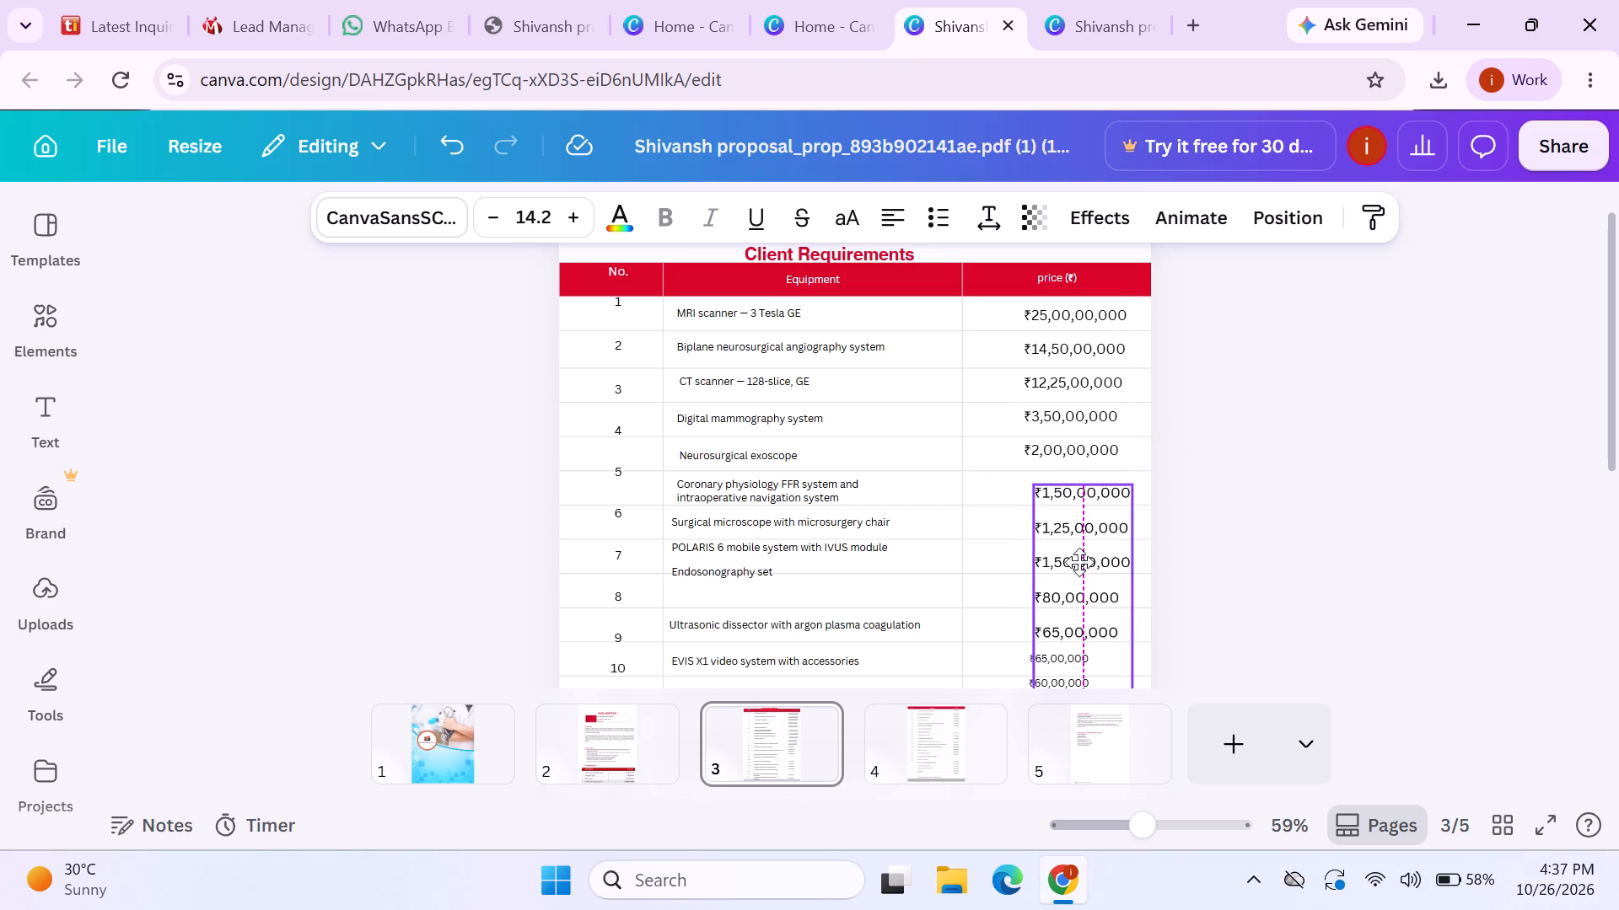
drag(1079, 562, 1068, 562)
click(1294, 563)
Enlarge the price block from ₹65,00,000 to ₹20,00,000 to font size 13.8 and line it up with the prices above and its rows.
scroll(1294, 563, down, 1)
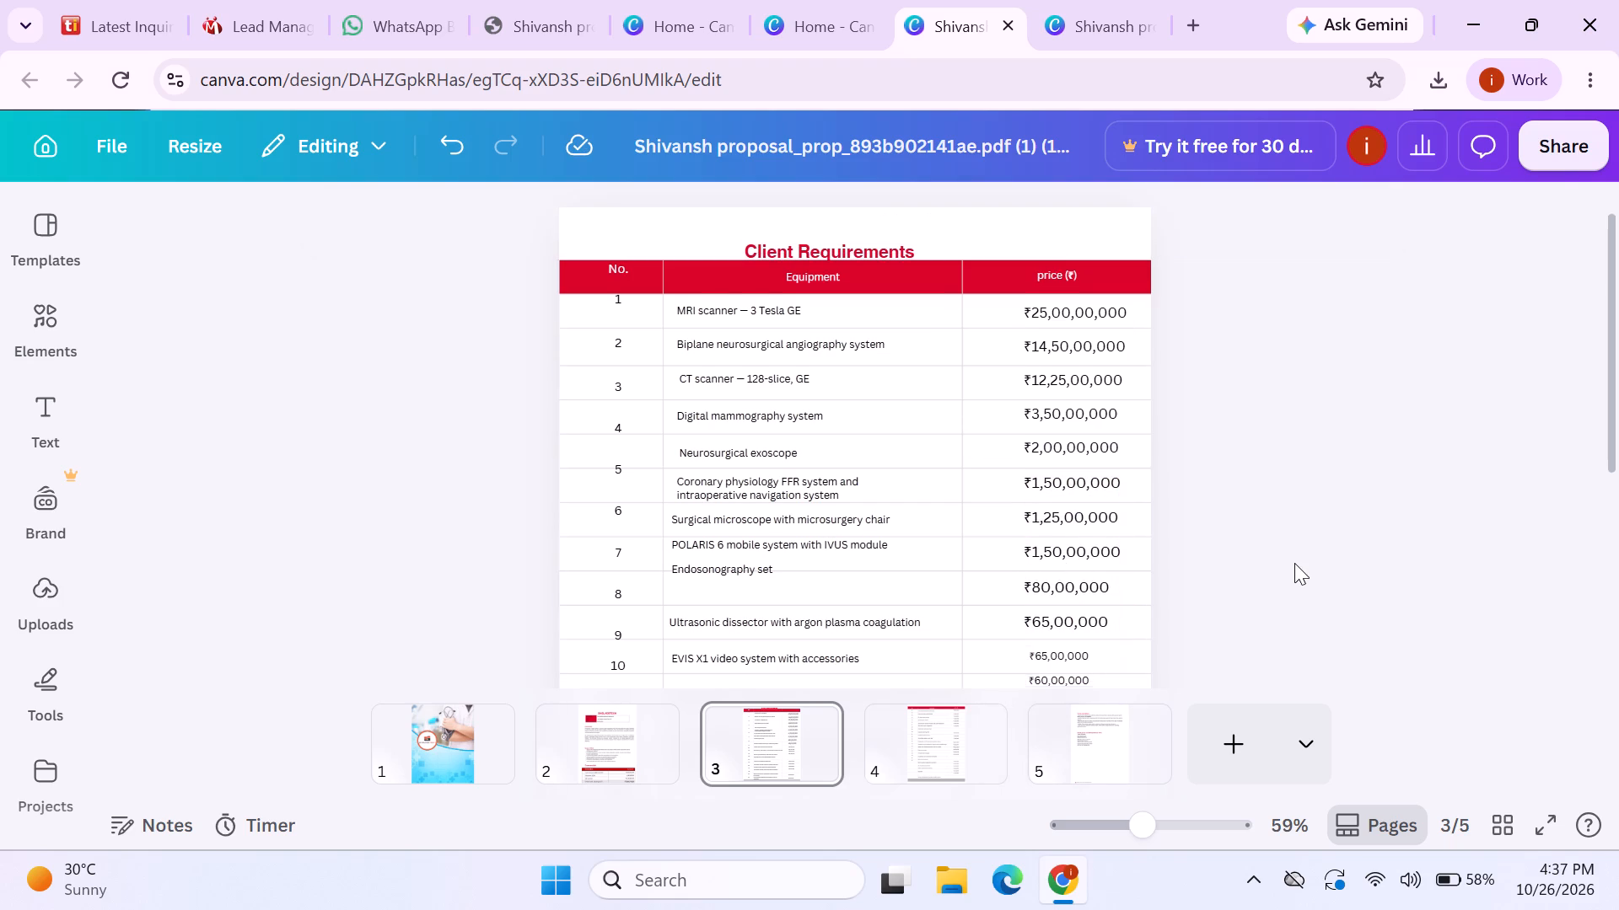
scroll(1296, 560, down, 1)
click(1037, 447)
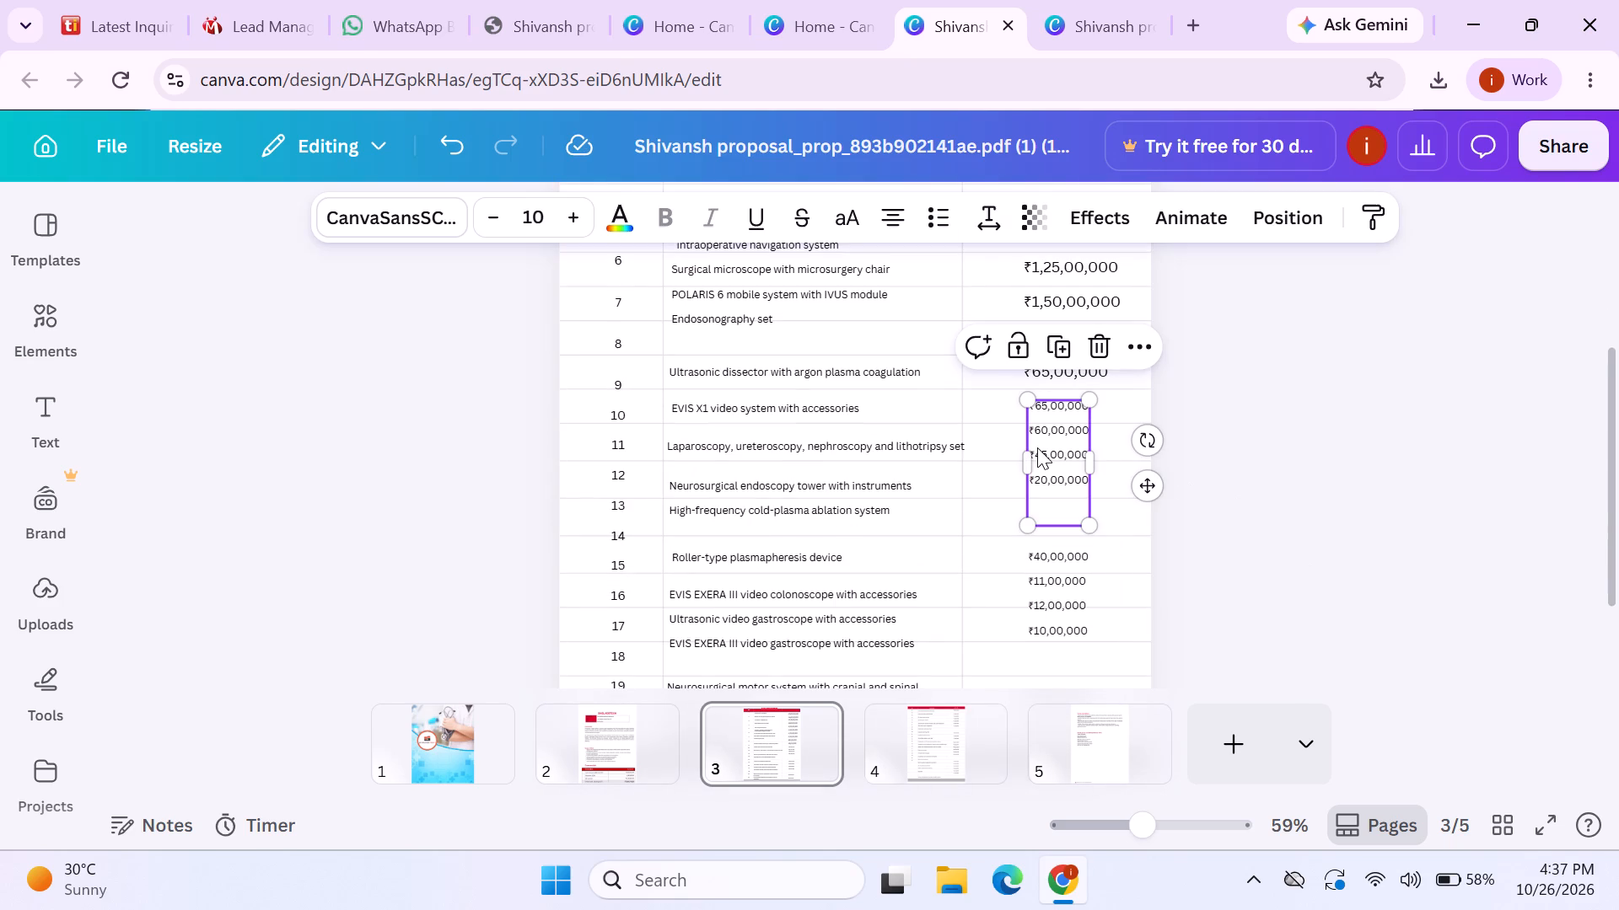
drag(1092, 520, 1118, 575)
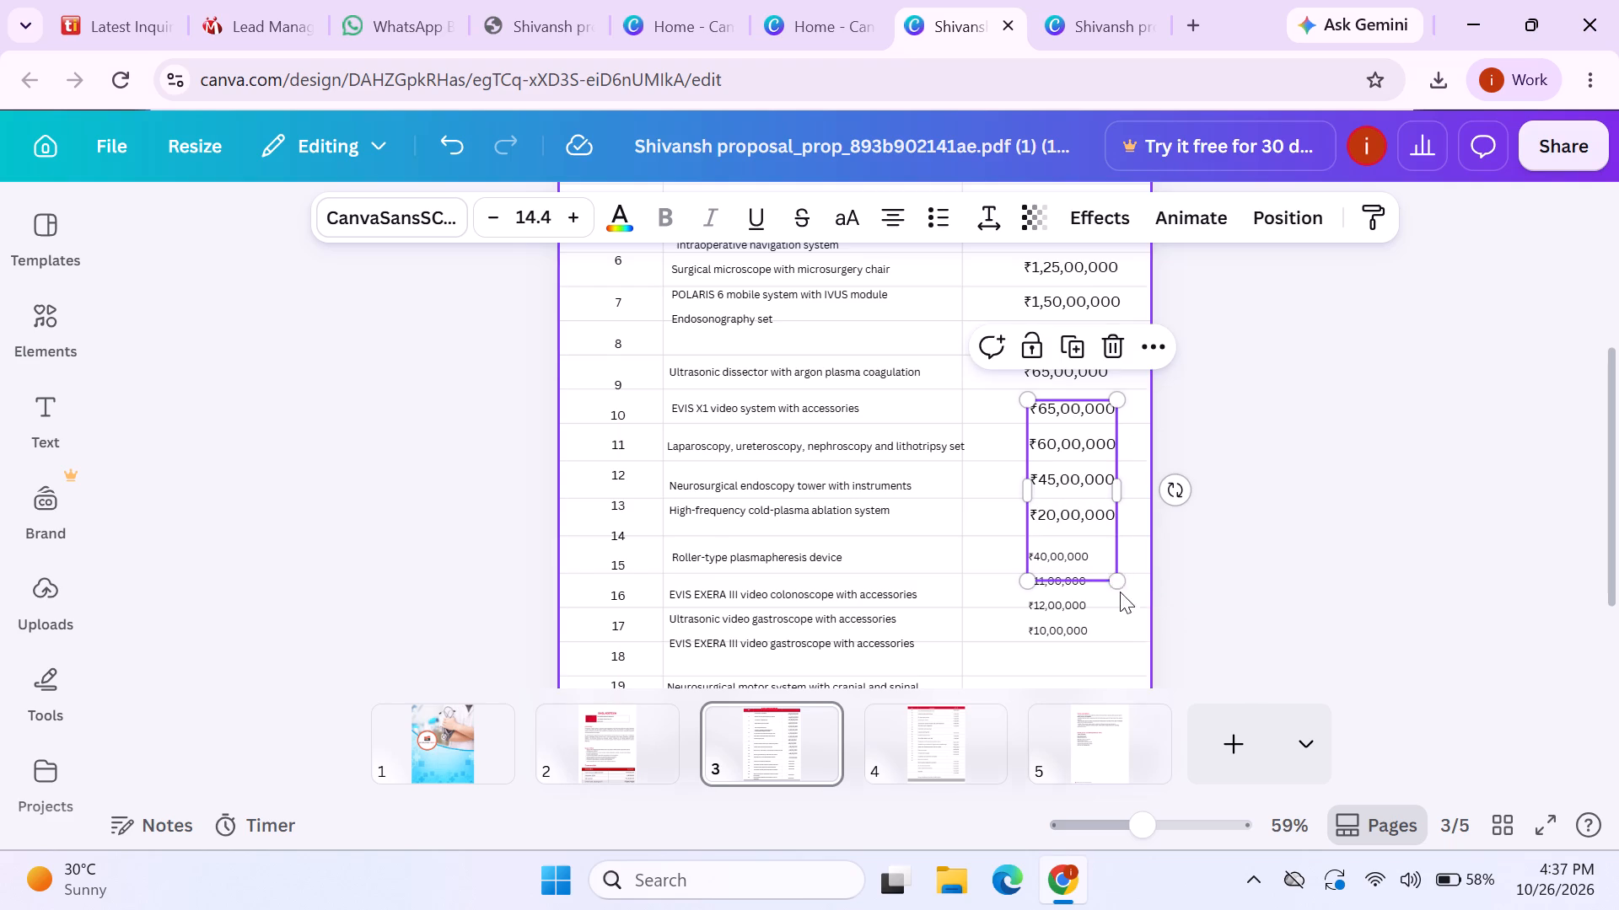
click(1119, 581)
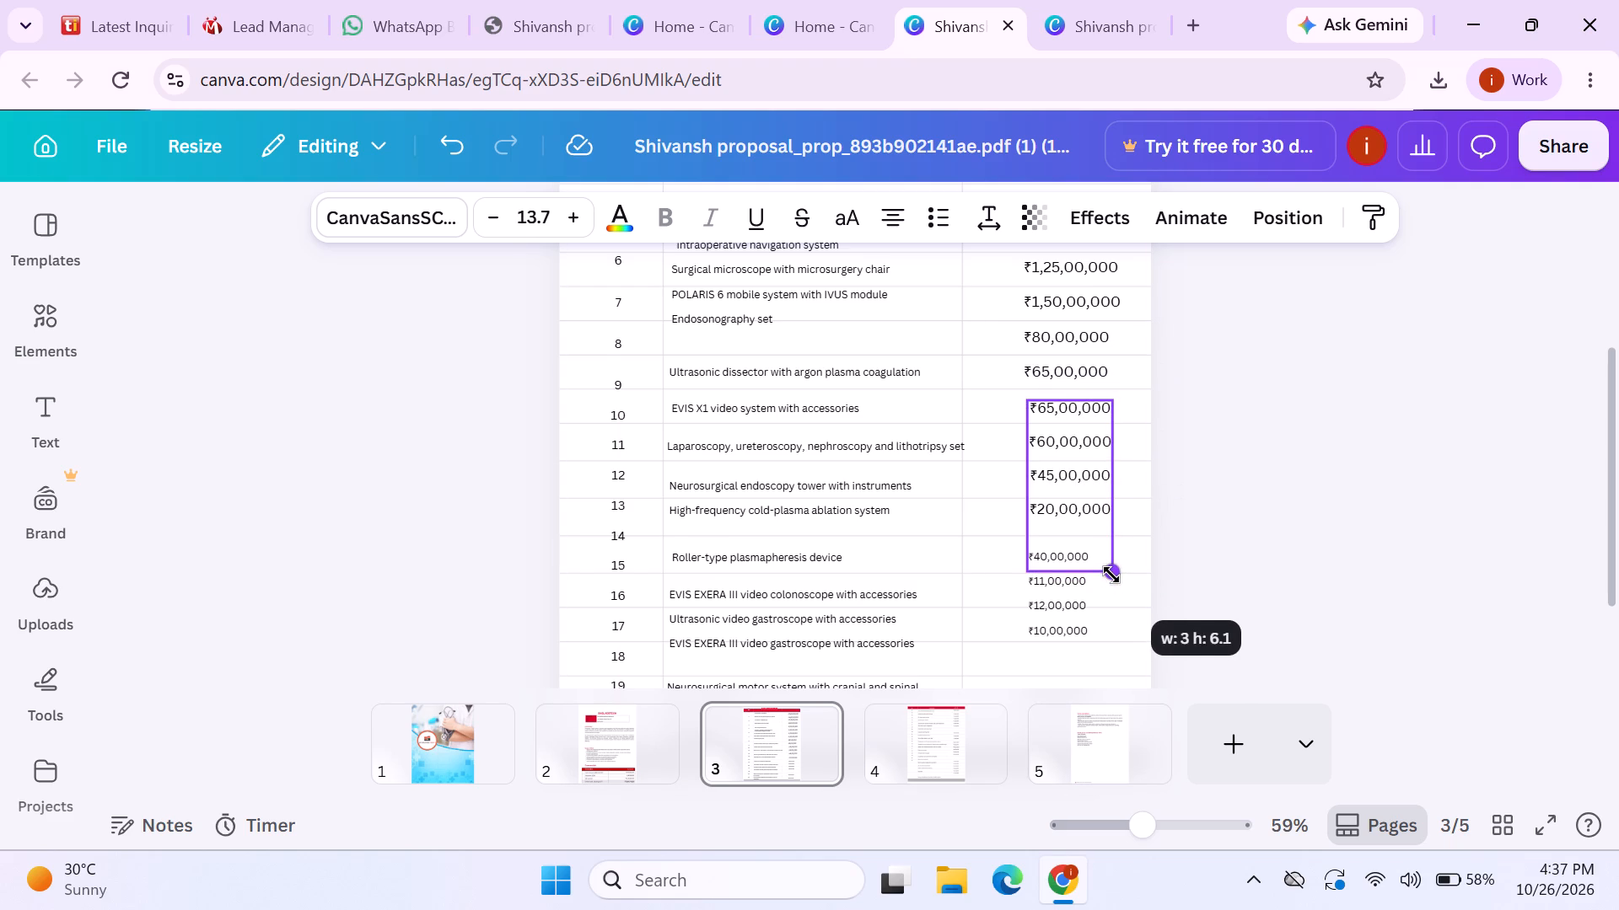
click(1074, 463)
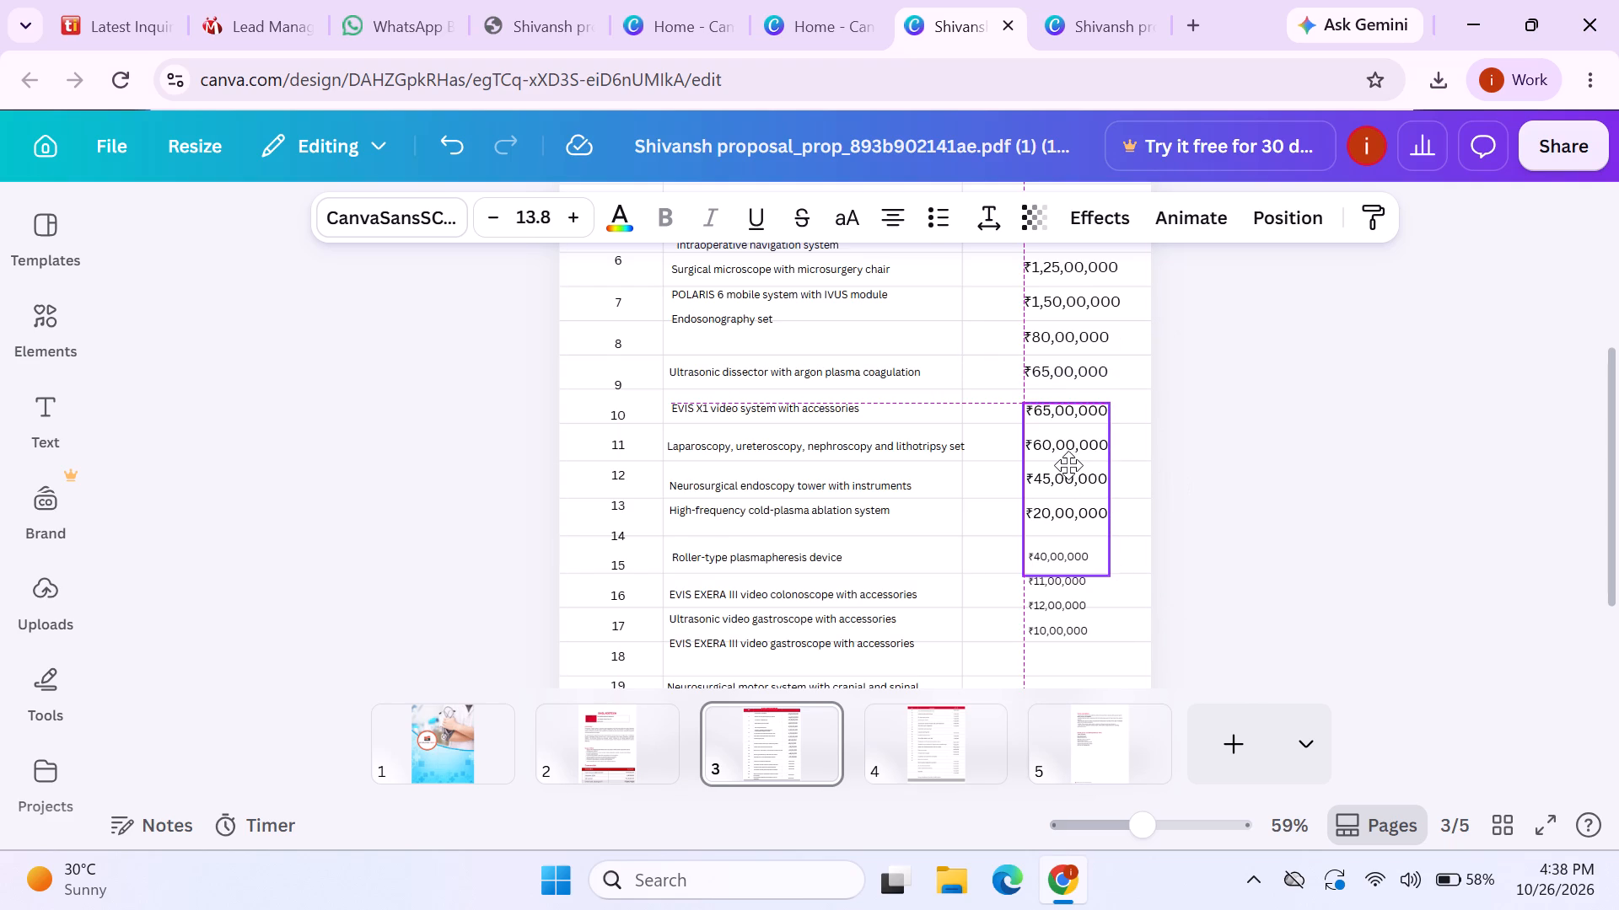
click(1320, 502)
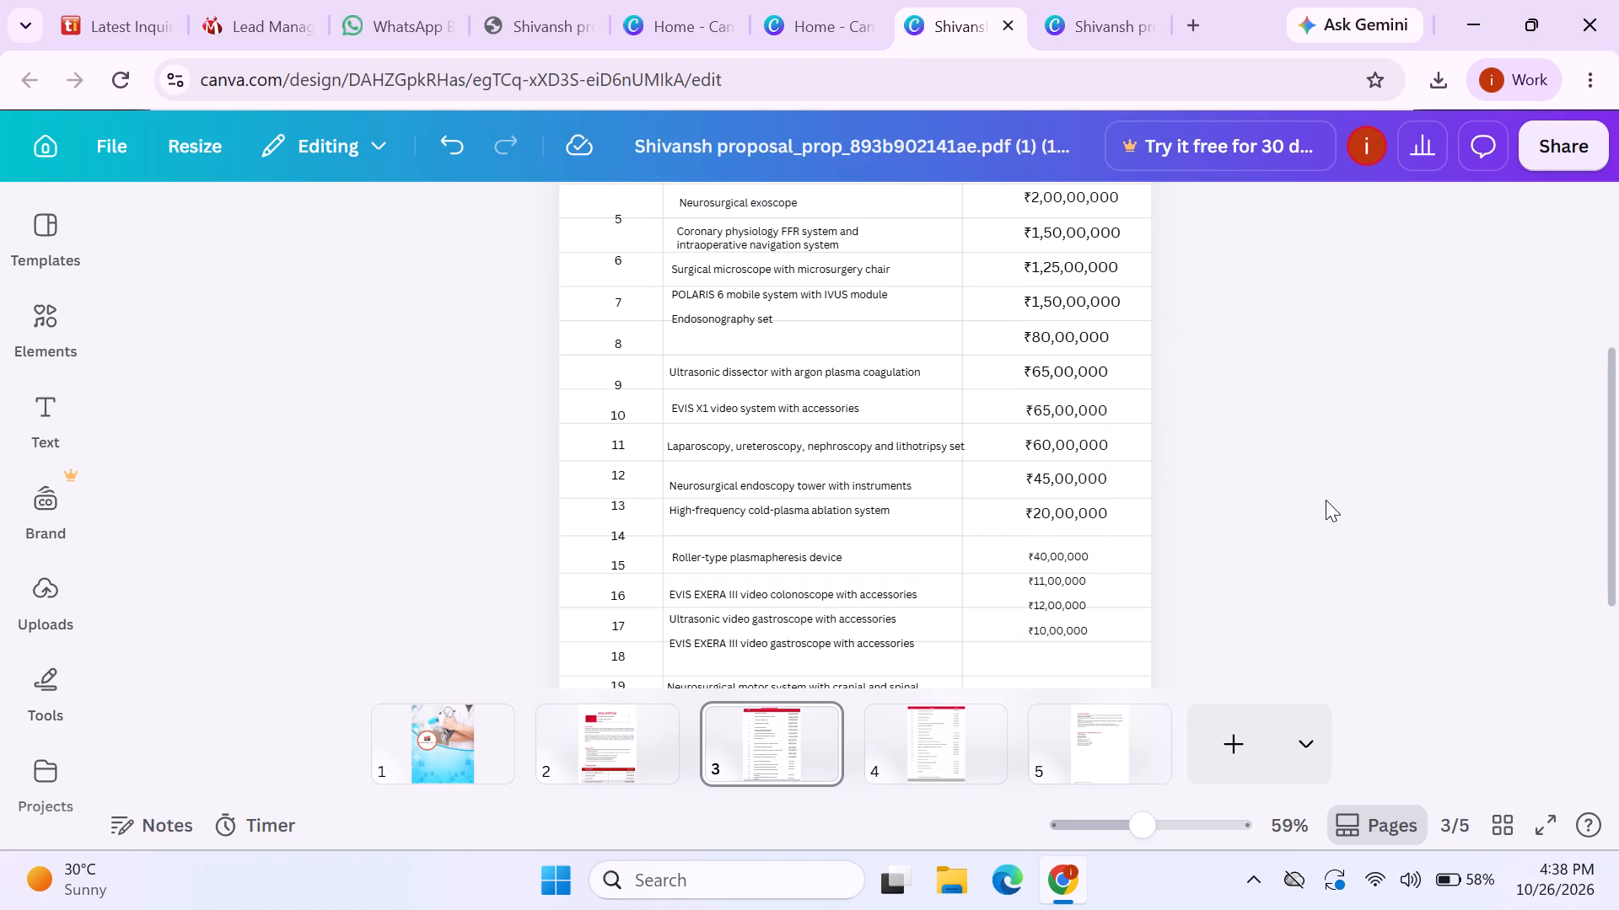
Enlarge the price block from ₹40,00,000 to ₹10,00,000 to font size 13.3 and align its left edge with the prices above.
scroll(1327, 498, down, 1)
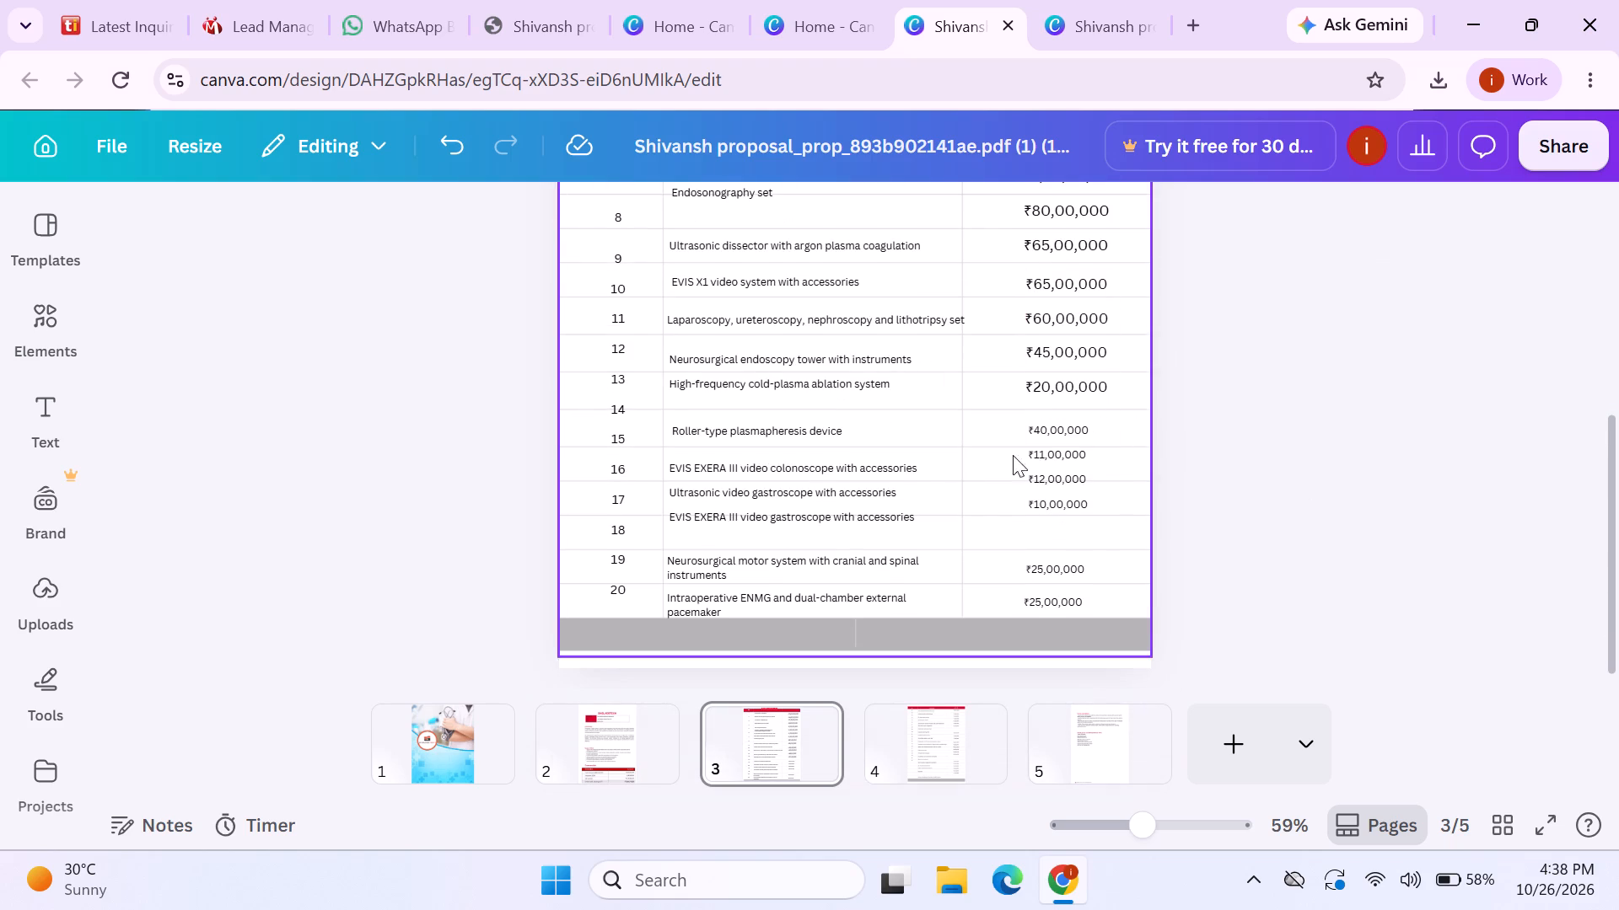
click(1056, 453)
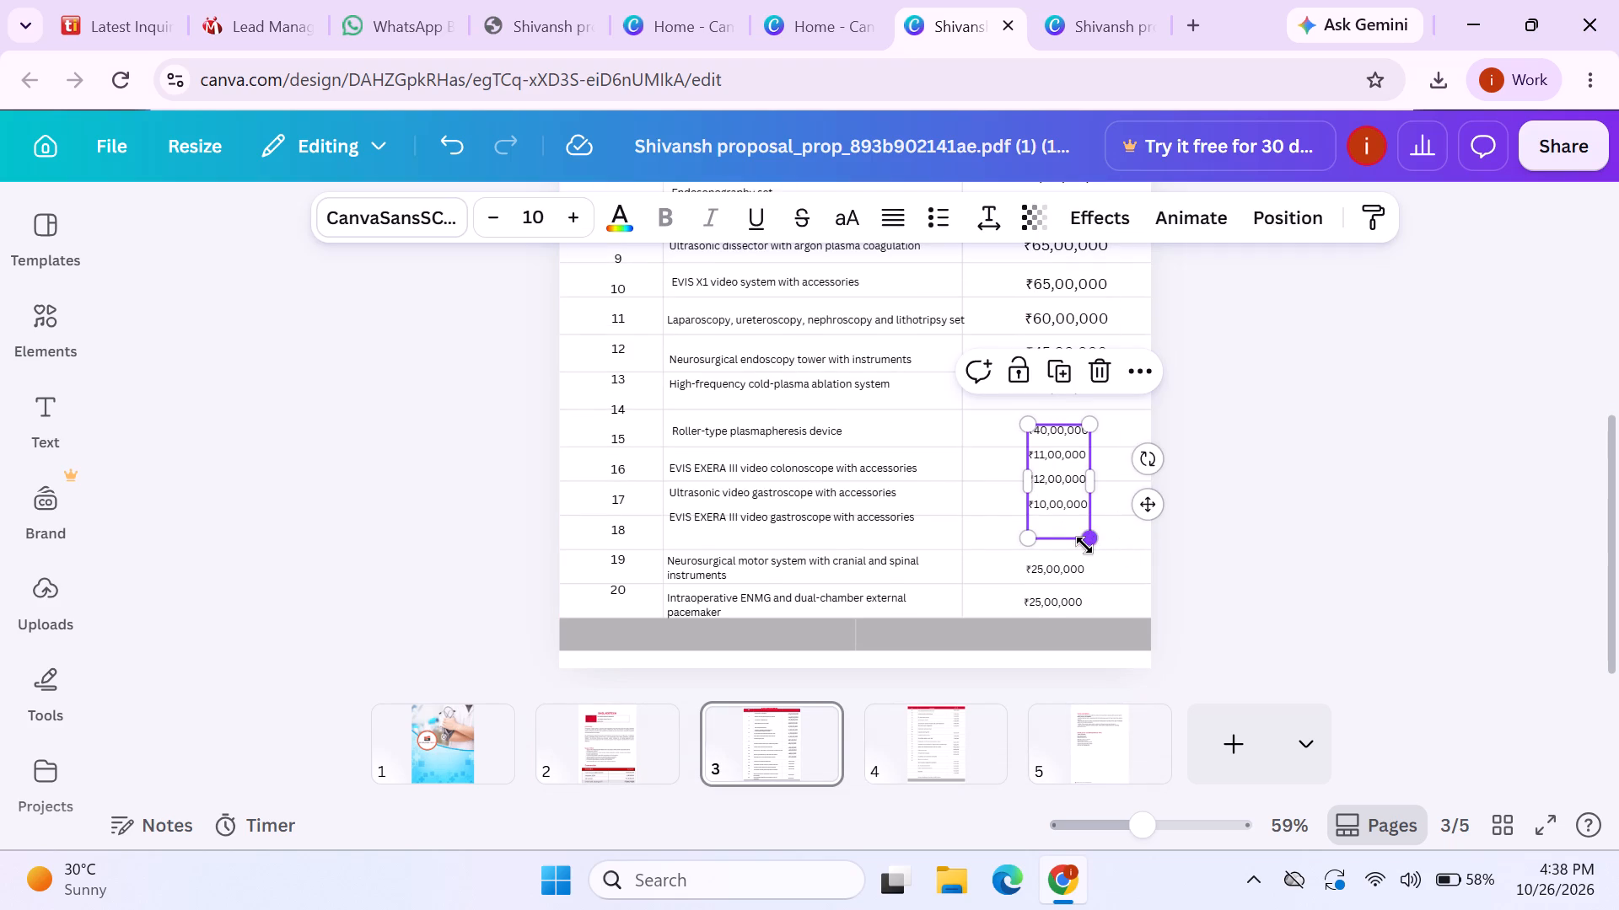
drag(1084, 545, 1118, 571)
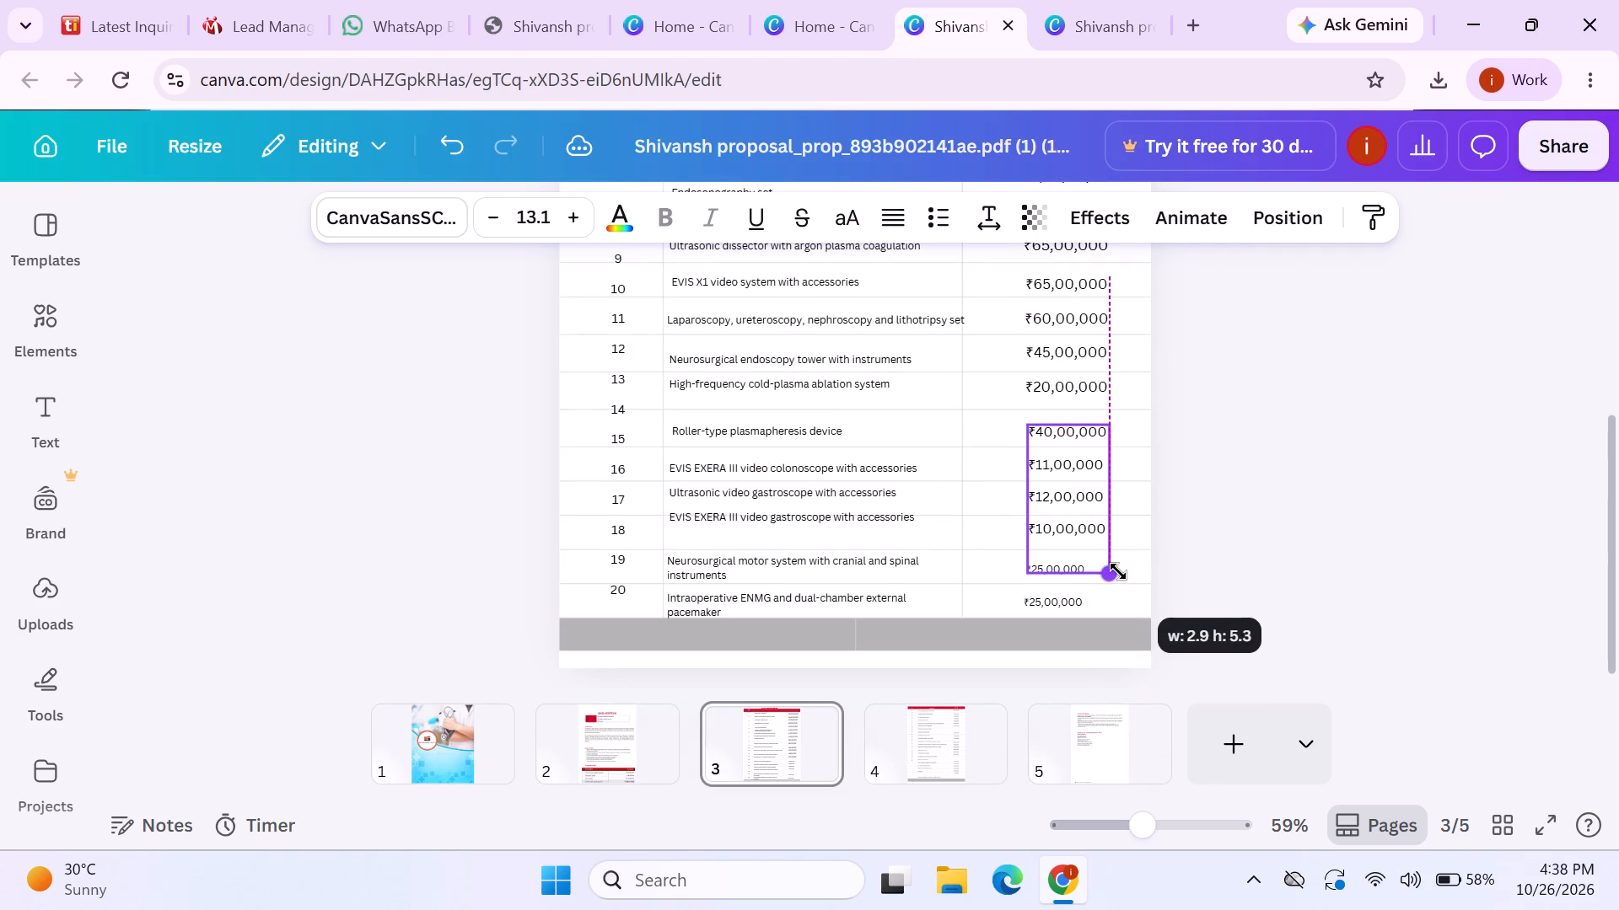
drag(1118, 571, 1120, 574)
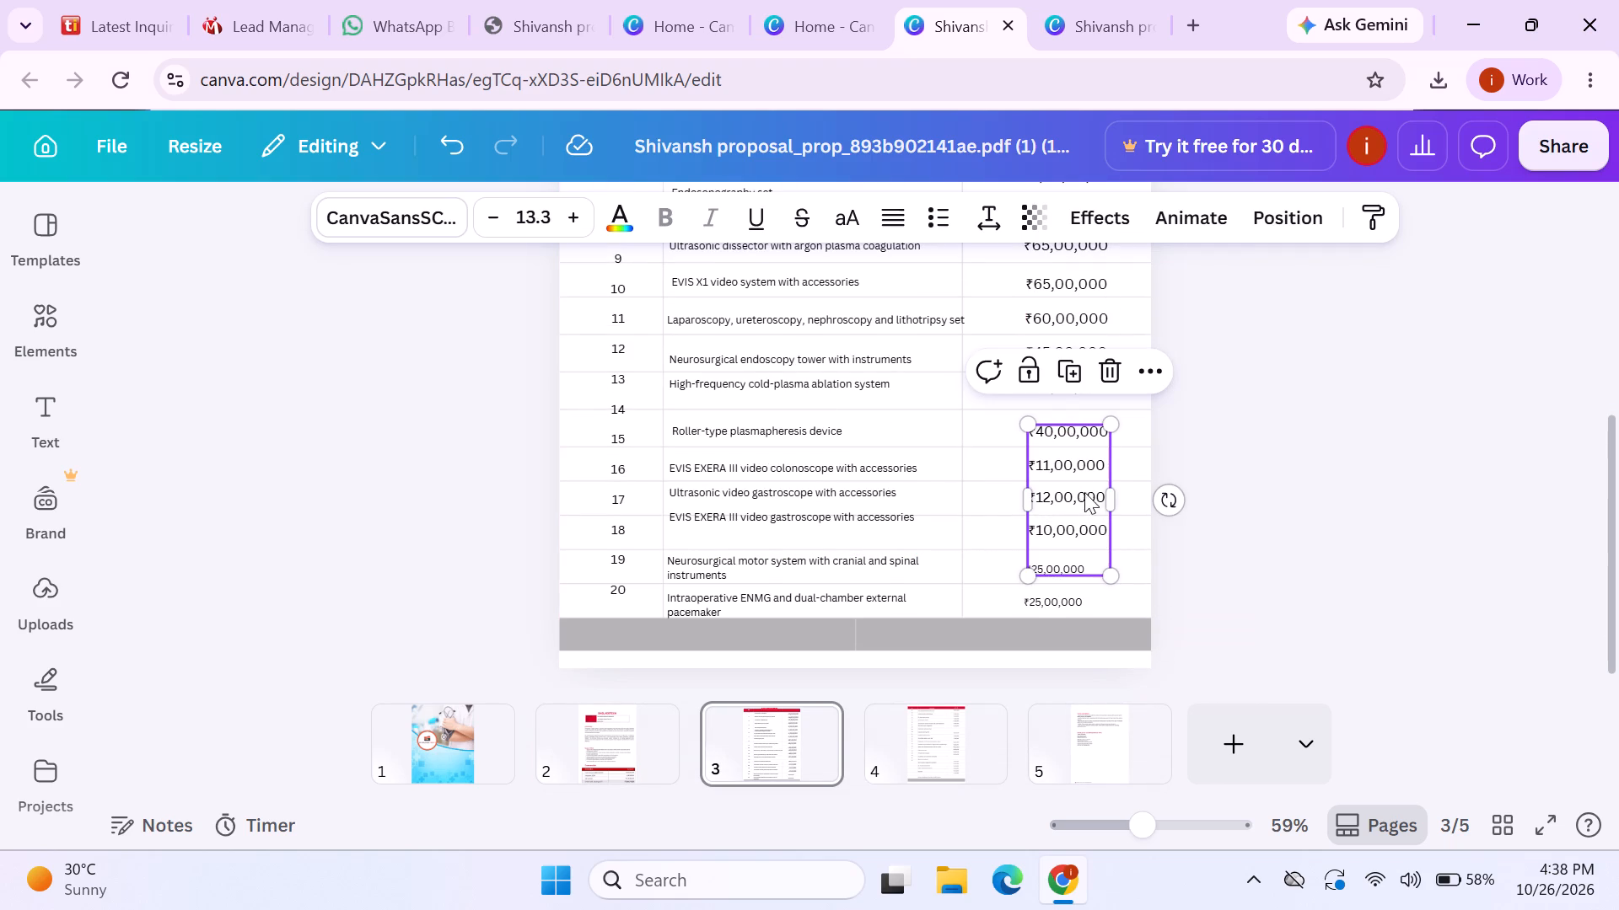
click(1080, 474)
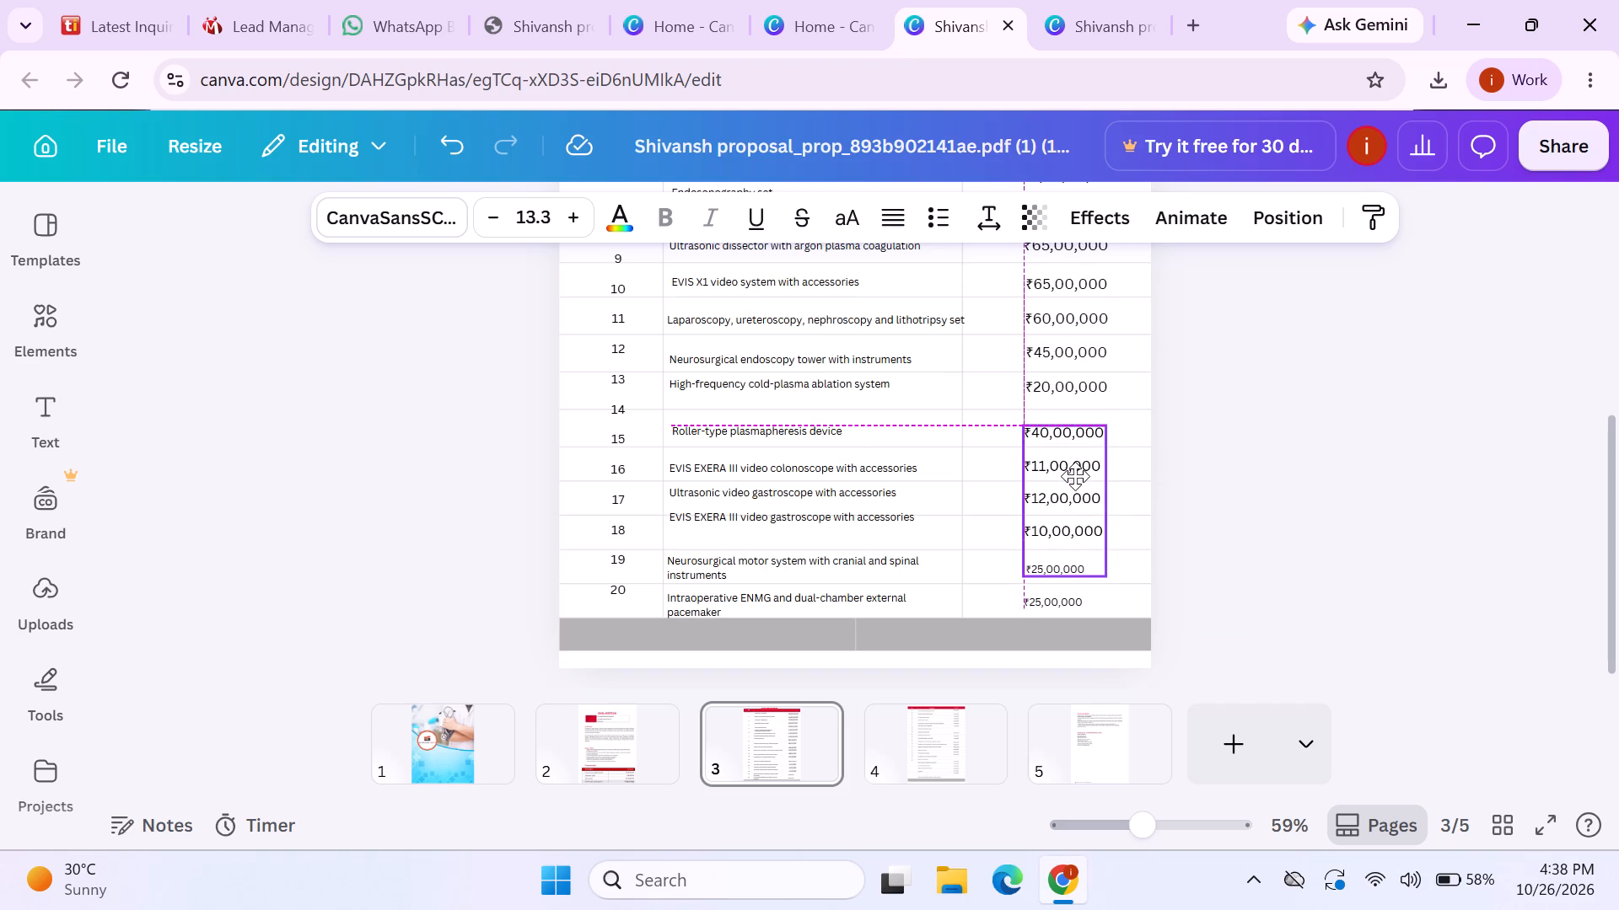
click(1264, 495)
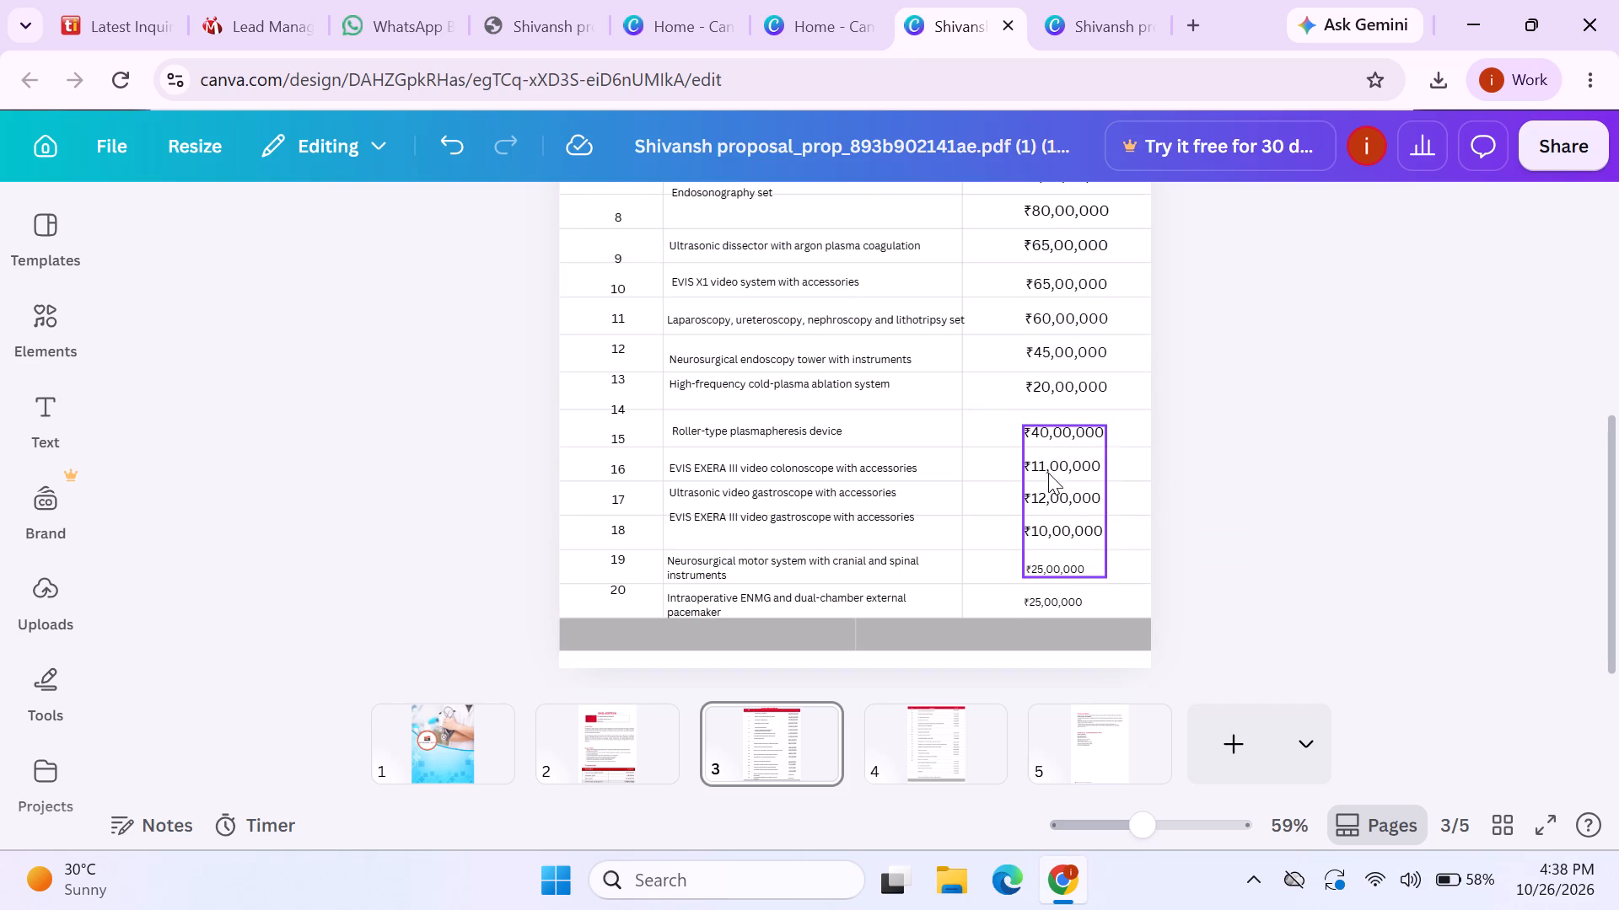
Enlarge the price block from ₹40,00,000 to ₹10,00,000 slightly to match the text size of the block above.
click(1065, 364)
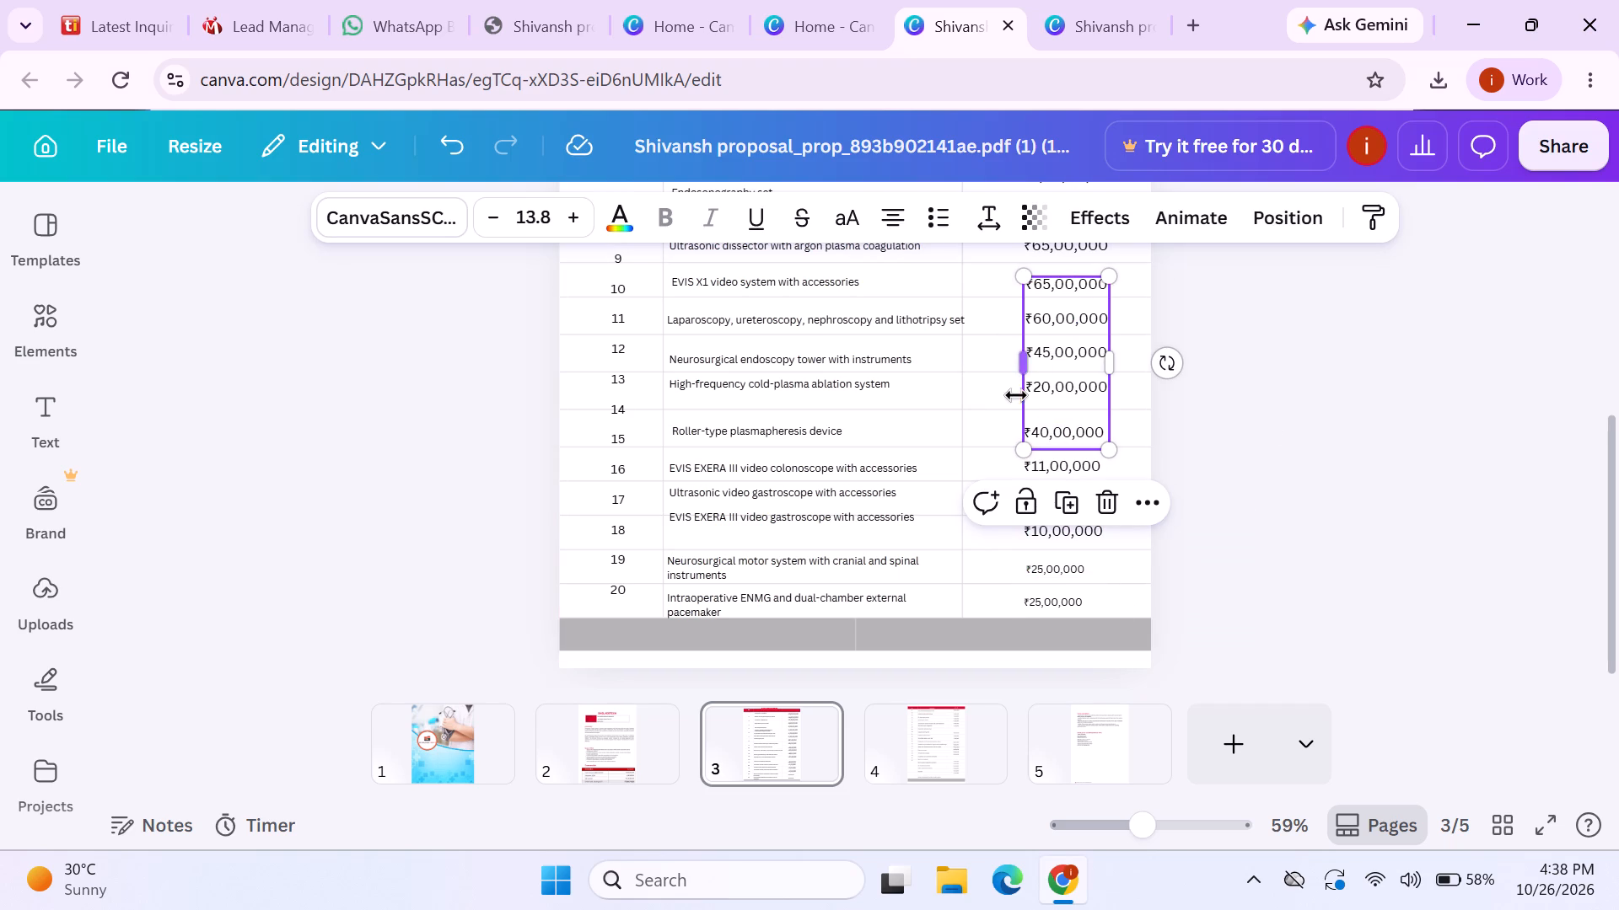
click(1064, 534)
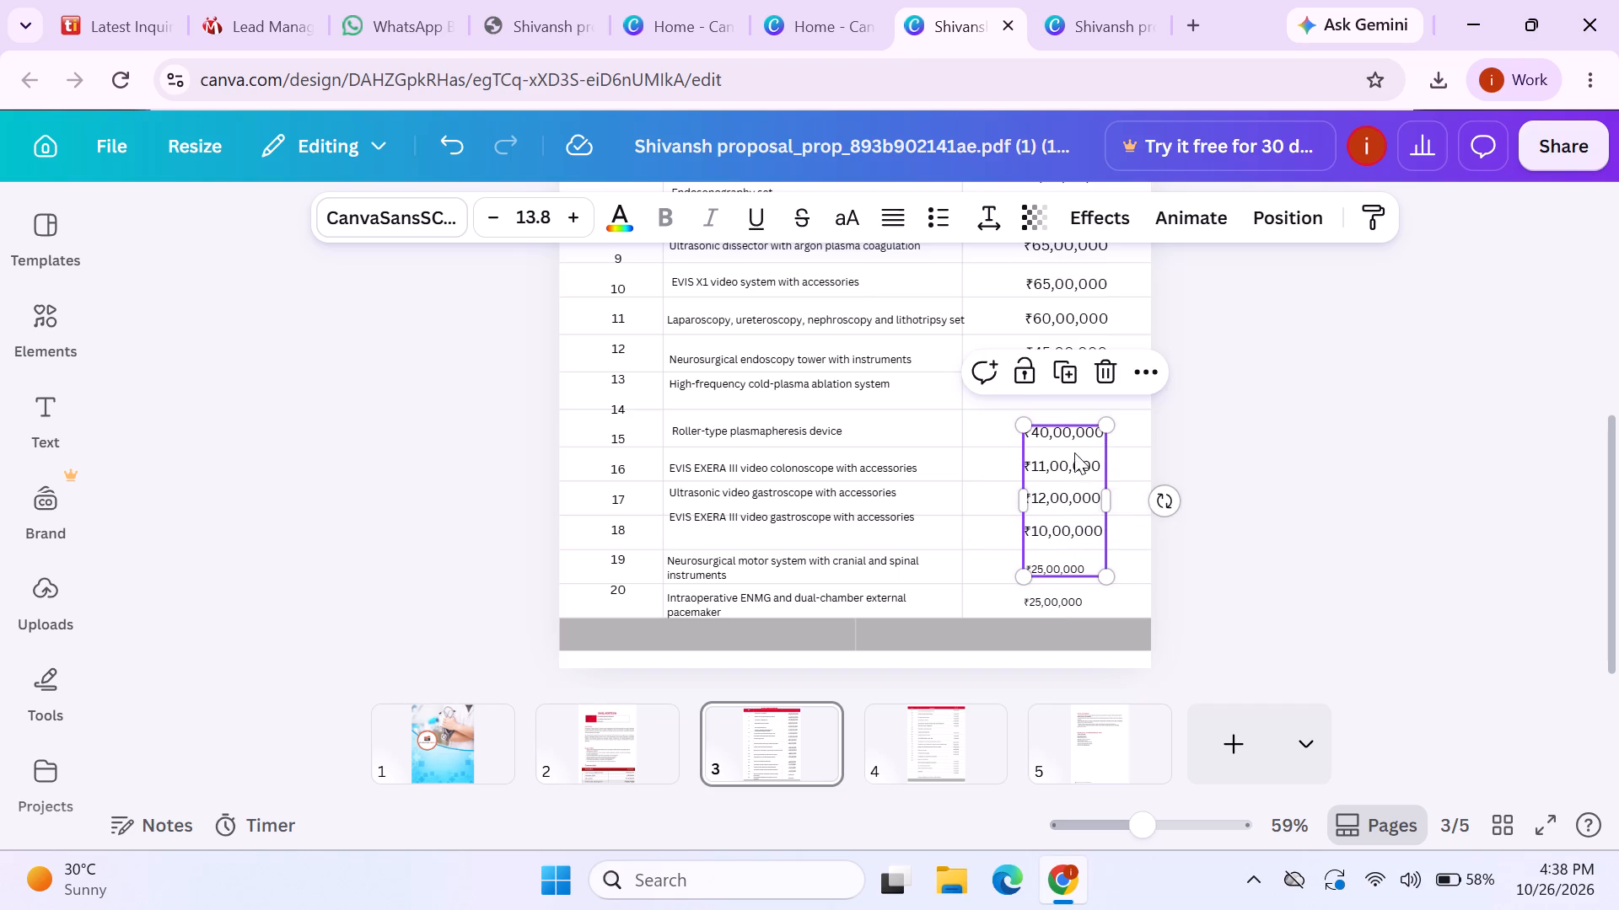
drag(1105, 584, 1107, 585)
drag(1107, 585, 1114, 587)
click(1241, 570)
scroll(1179, 533, down, 1)
scroll(1181, 533, up, 1)
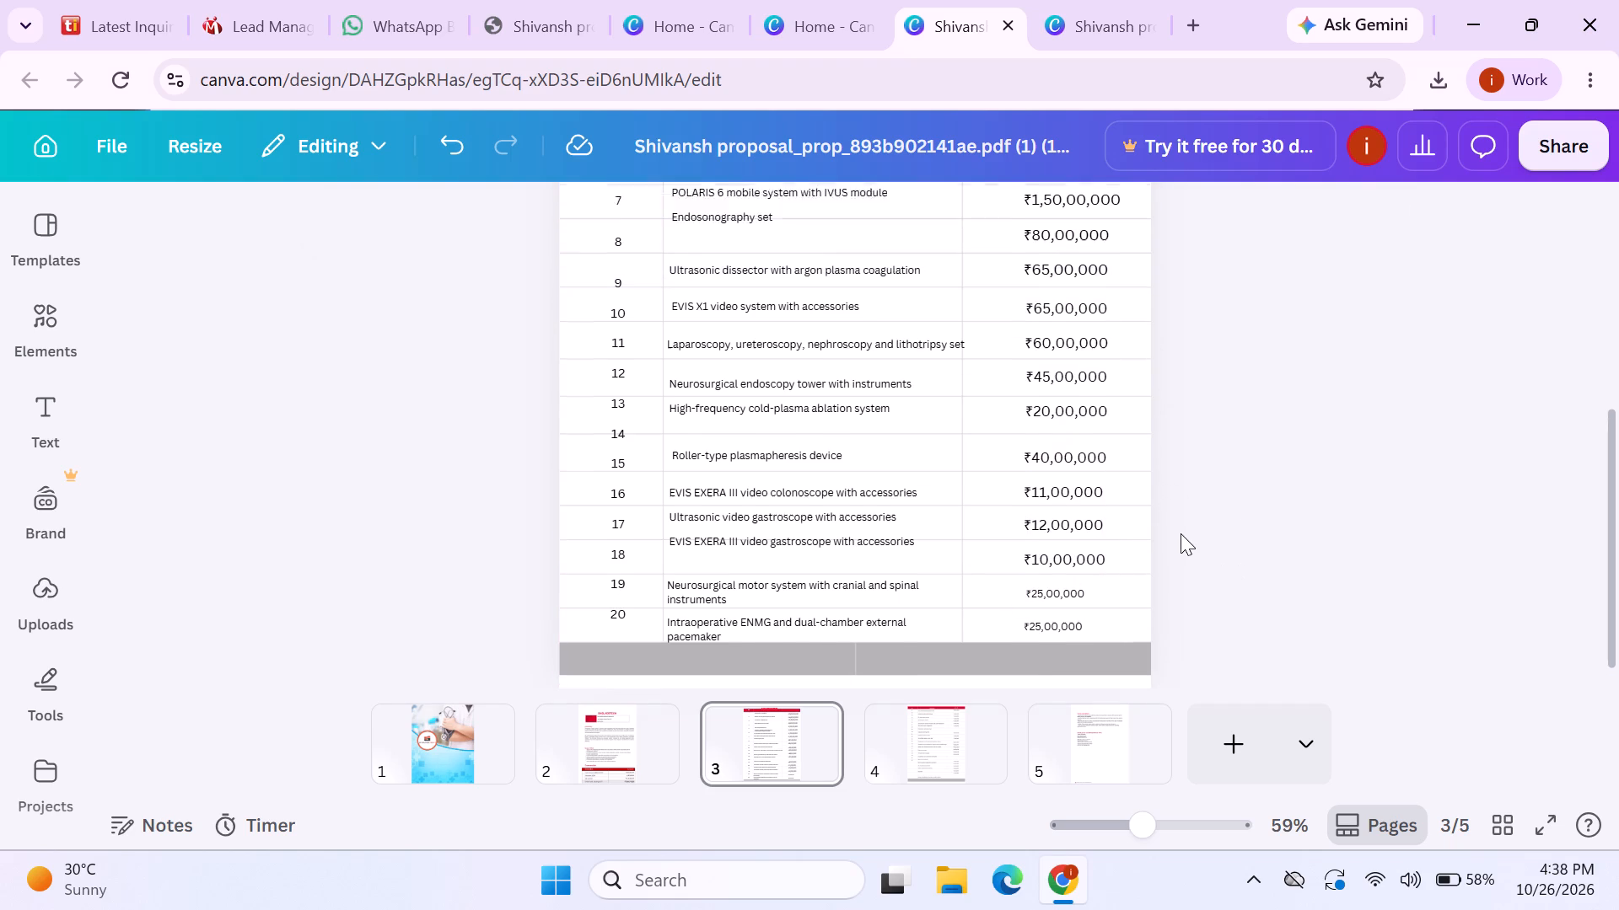
Shrink the price block running from ₹1,50,00,000 to ₹65,00,000 to font size 13.8 so it matches the block below.
scroll(1253, 494, up, 1)
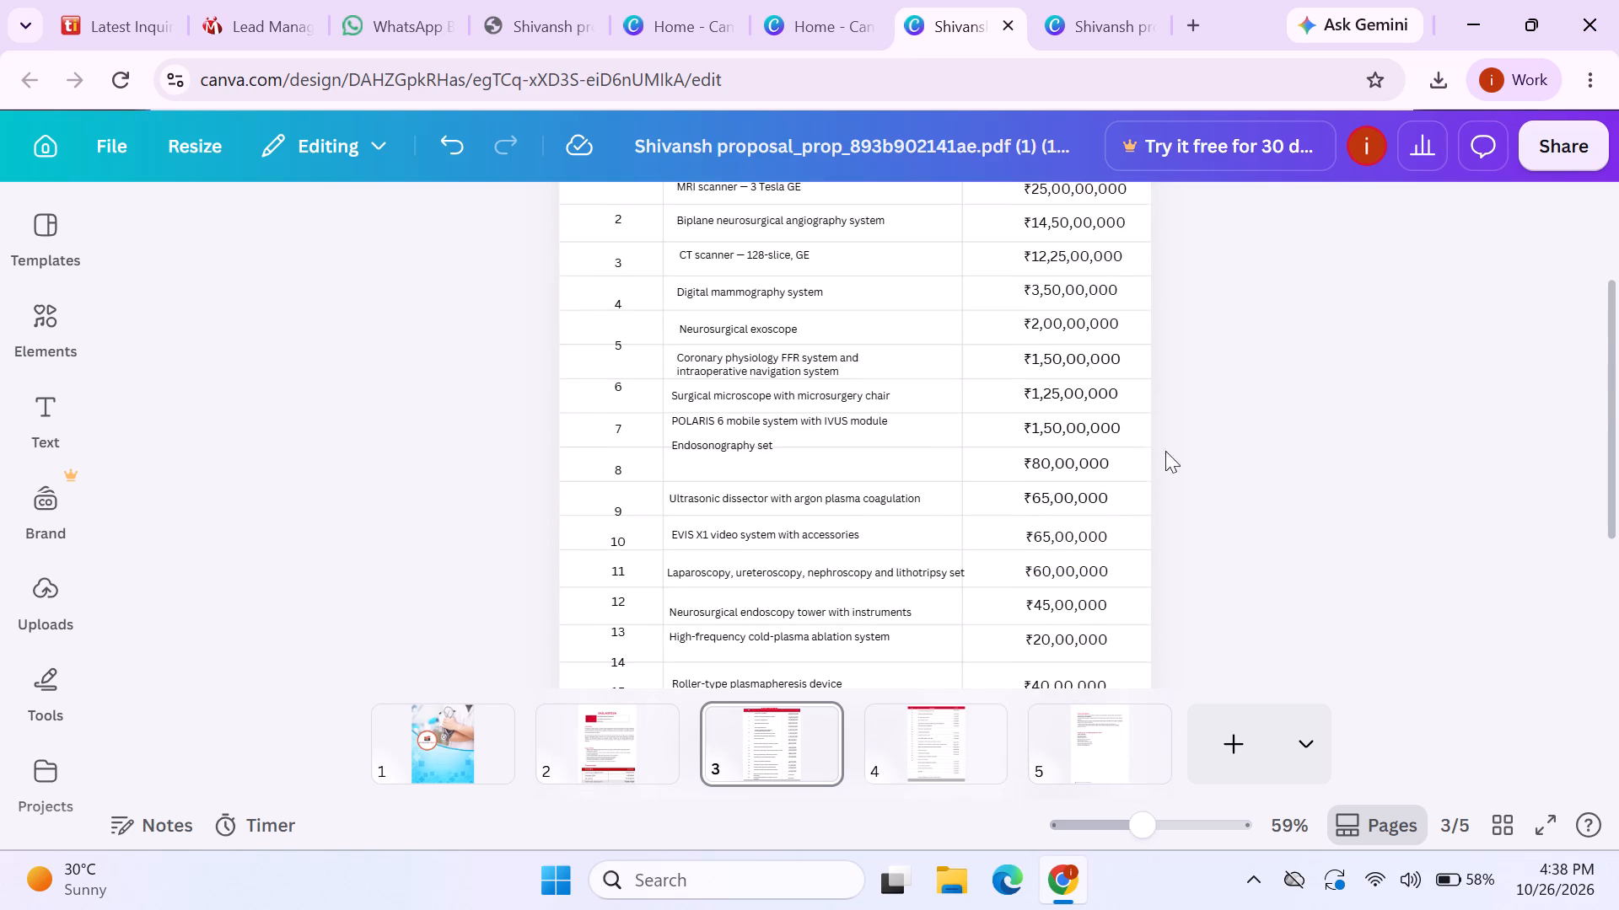
click(1059, 419)
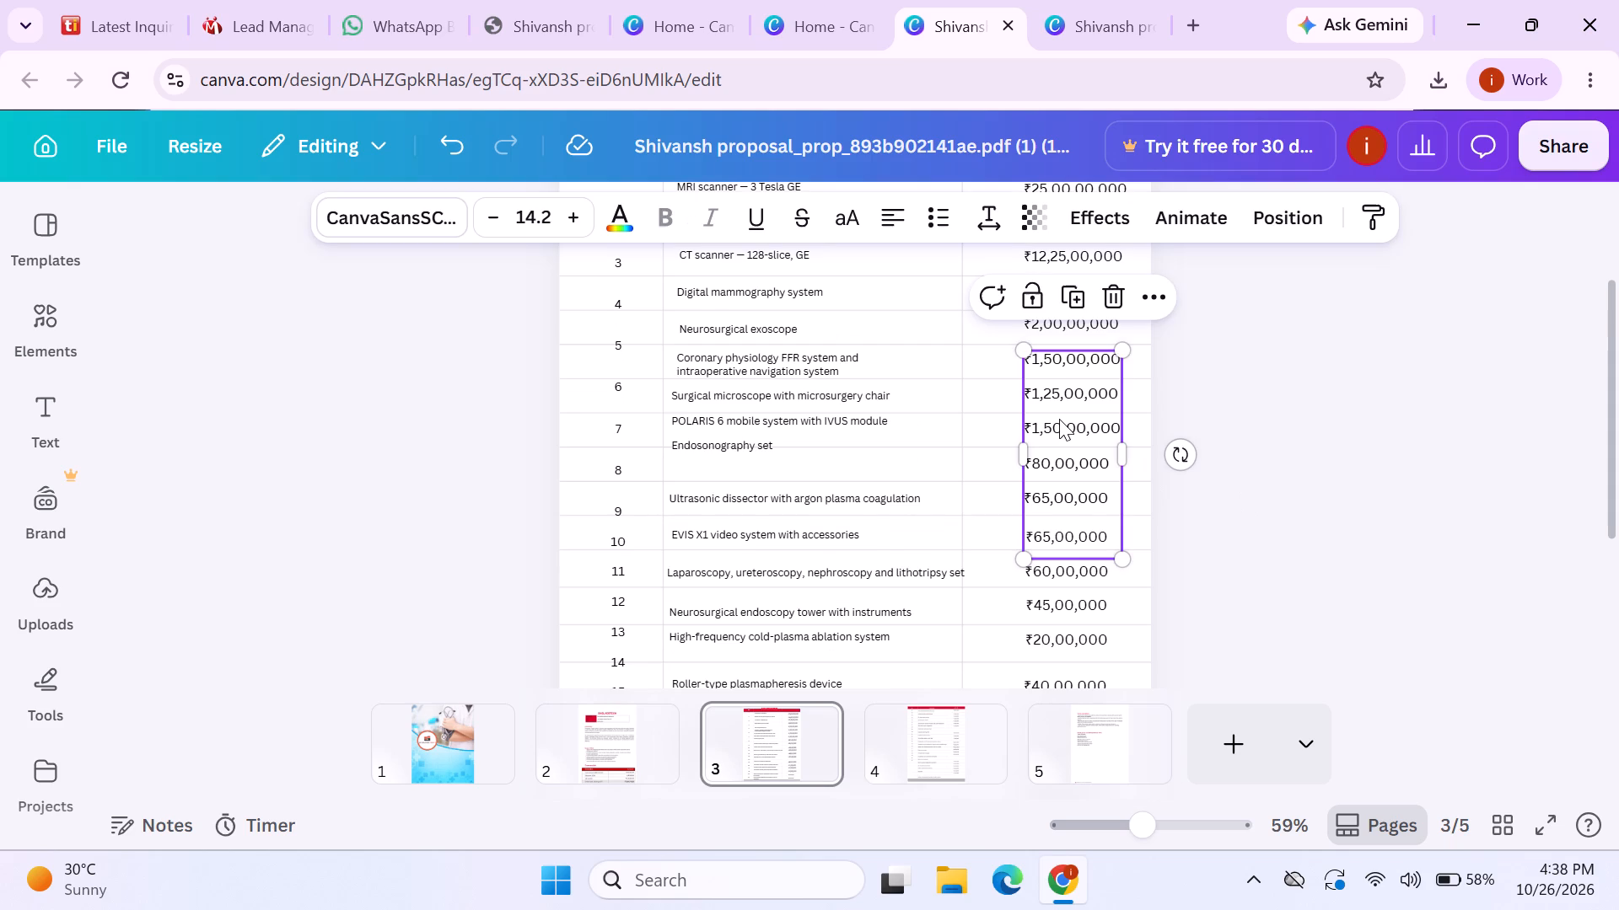
click(1127, 562)
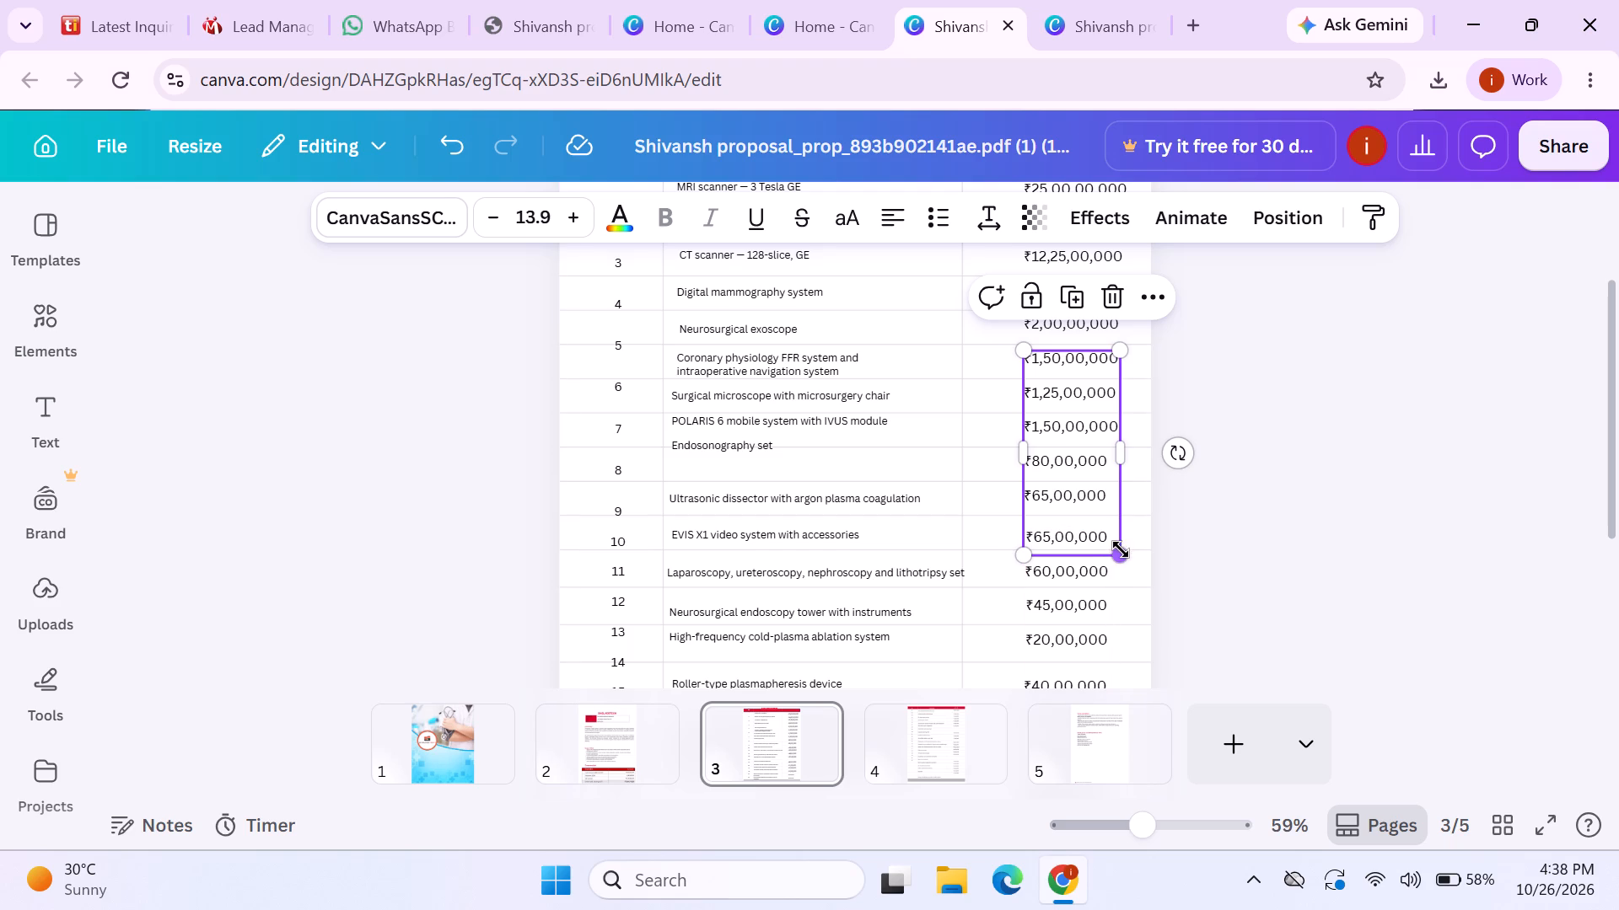
click(1121, 554)
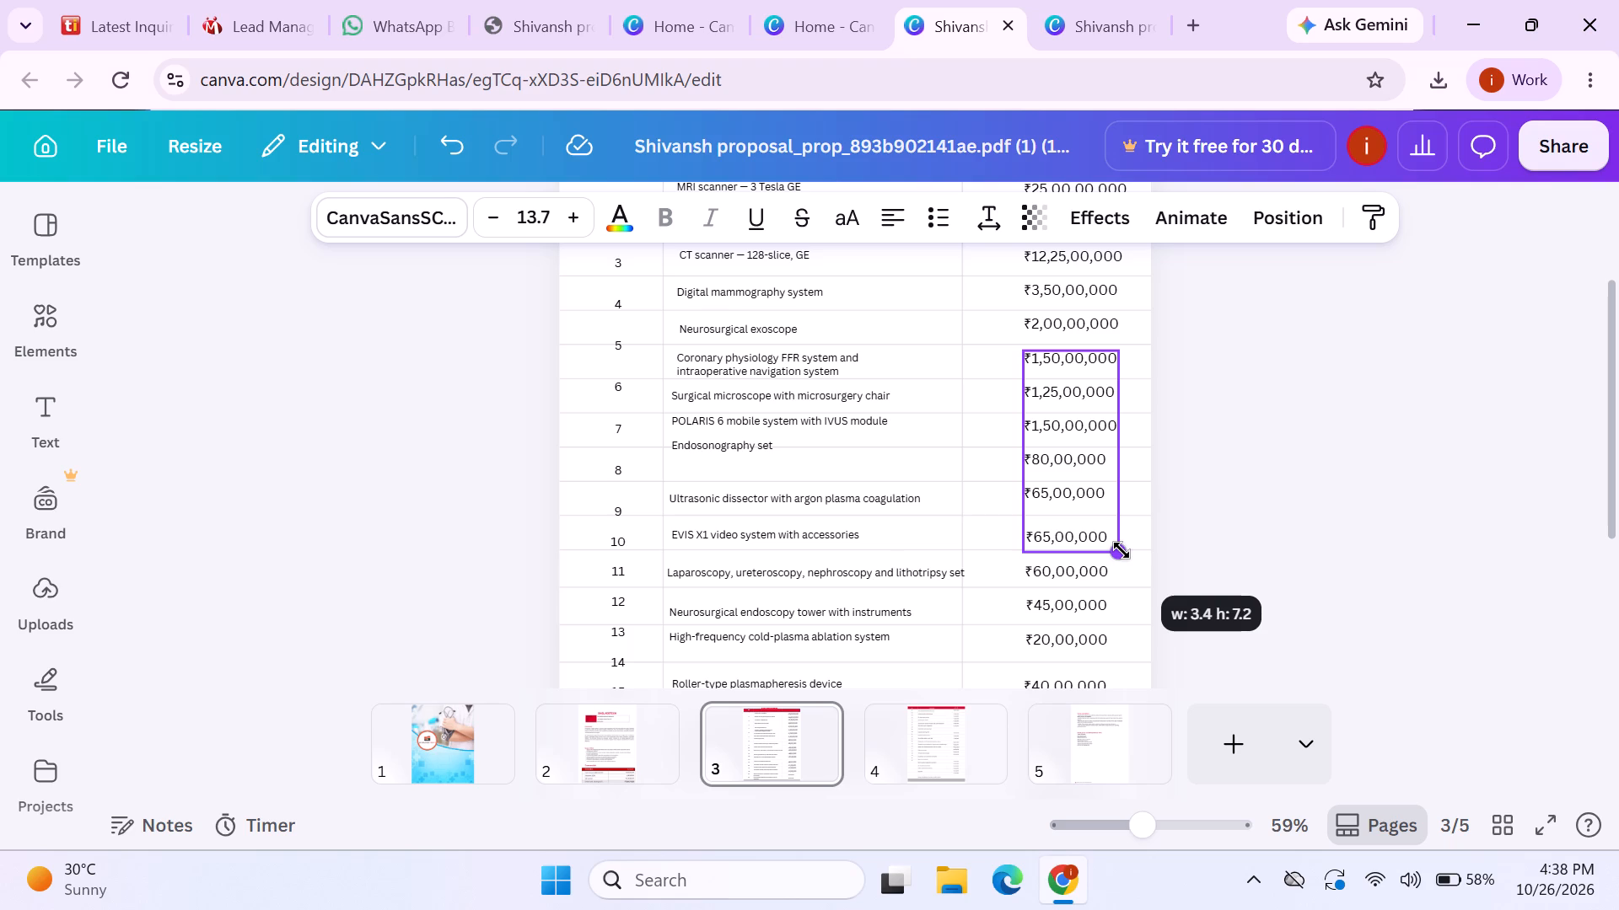
click(1290, 550)
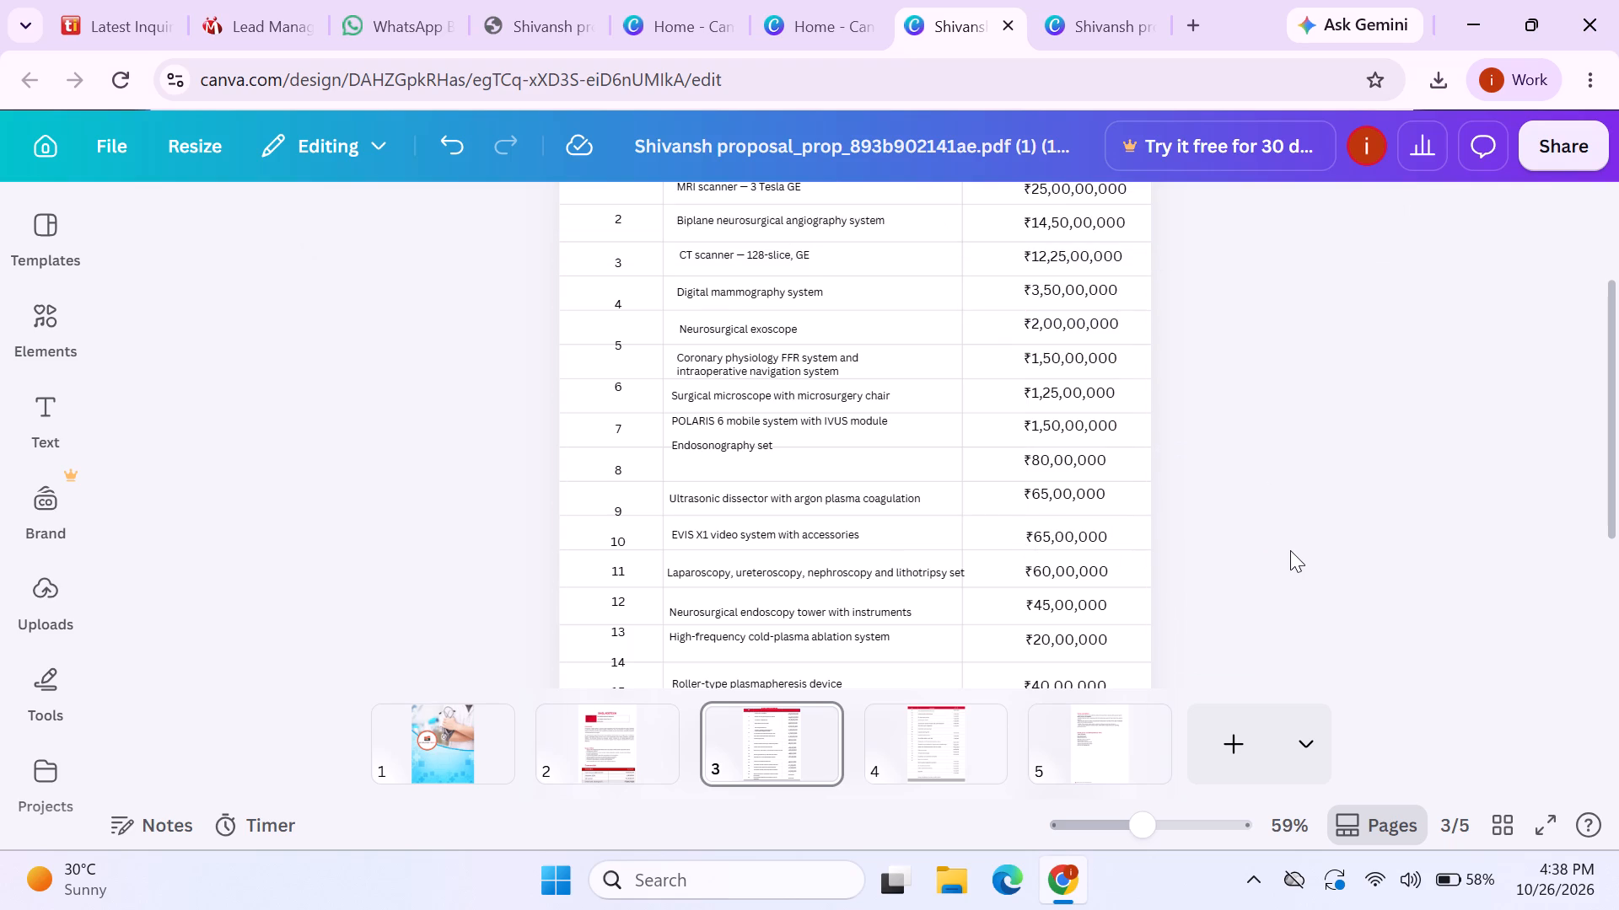
click(1084, 461)
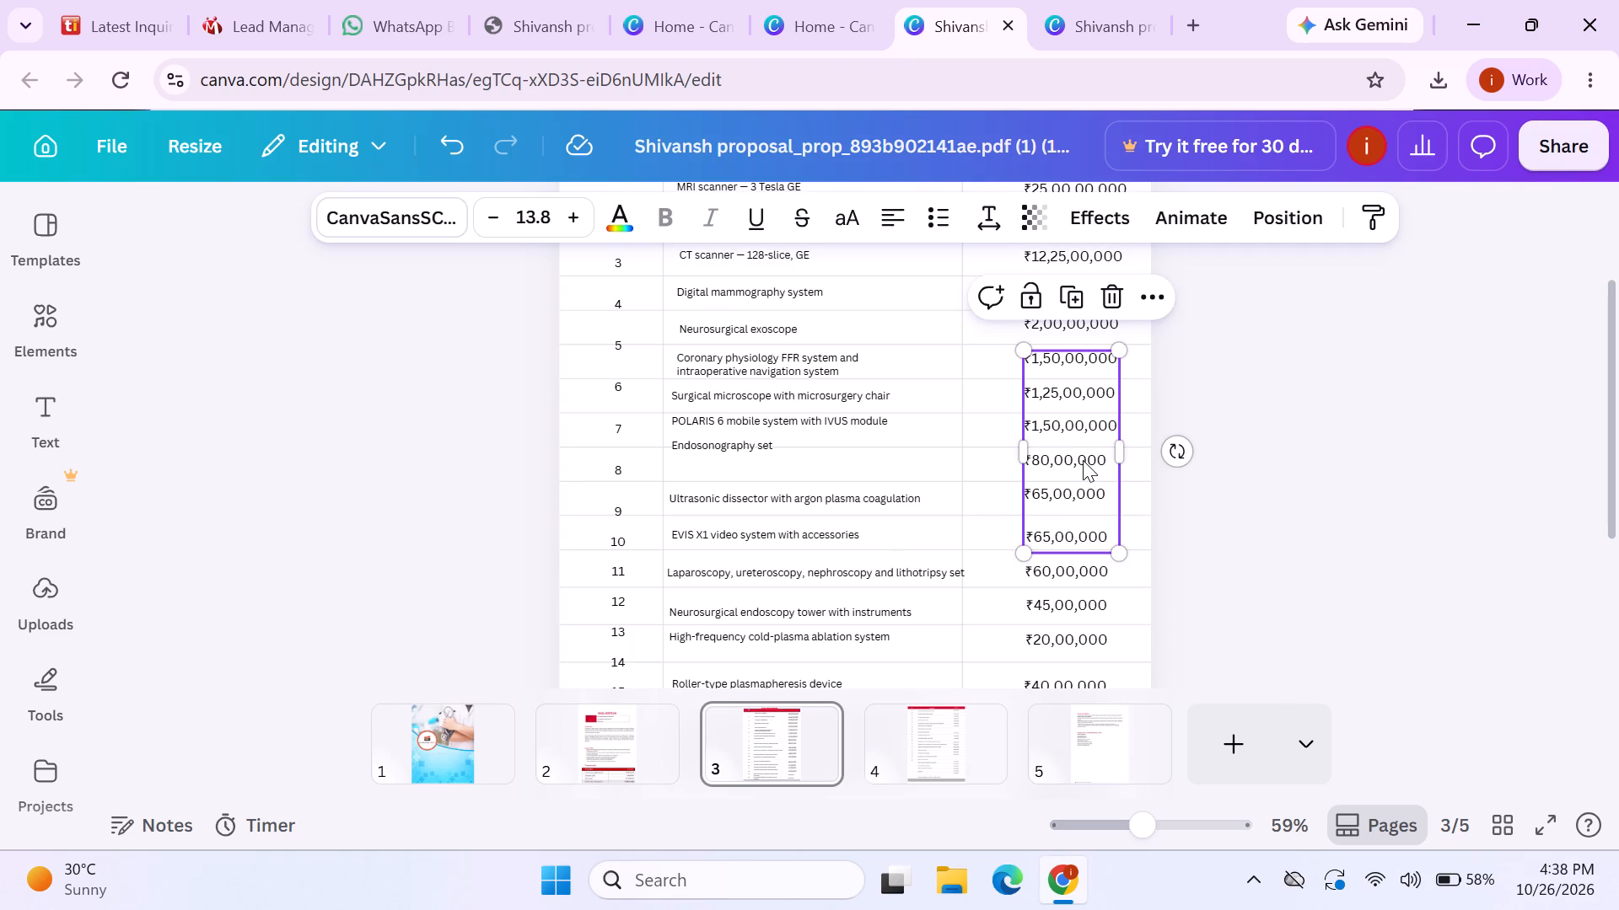
click(1452, 501)
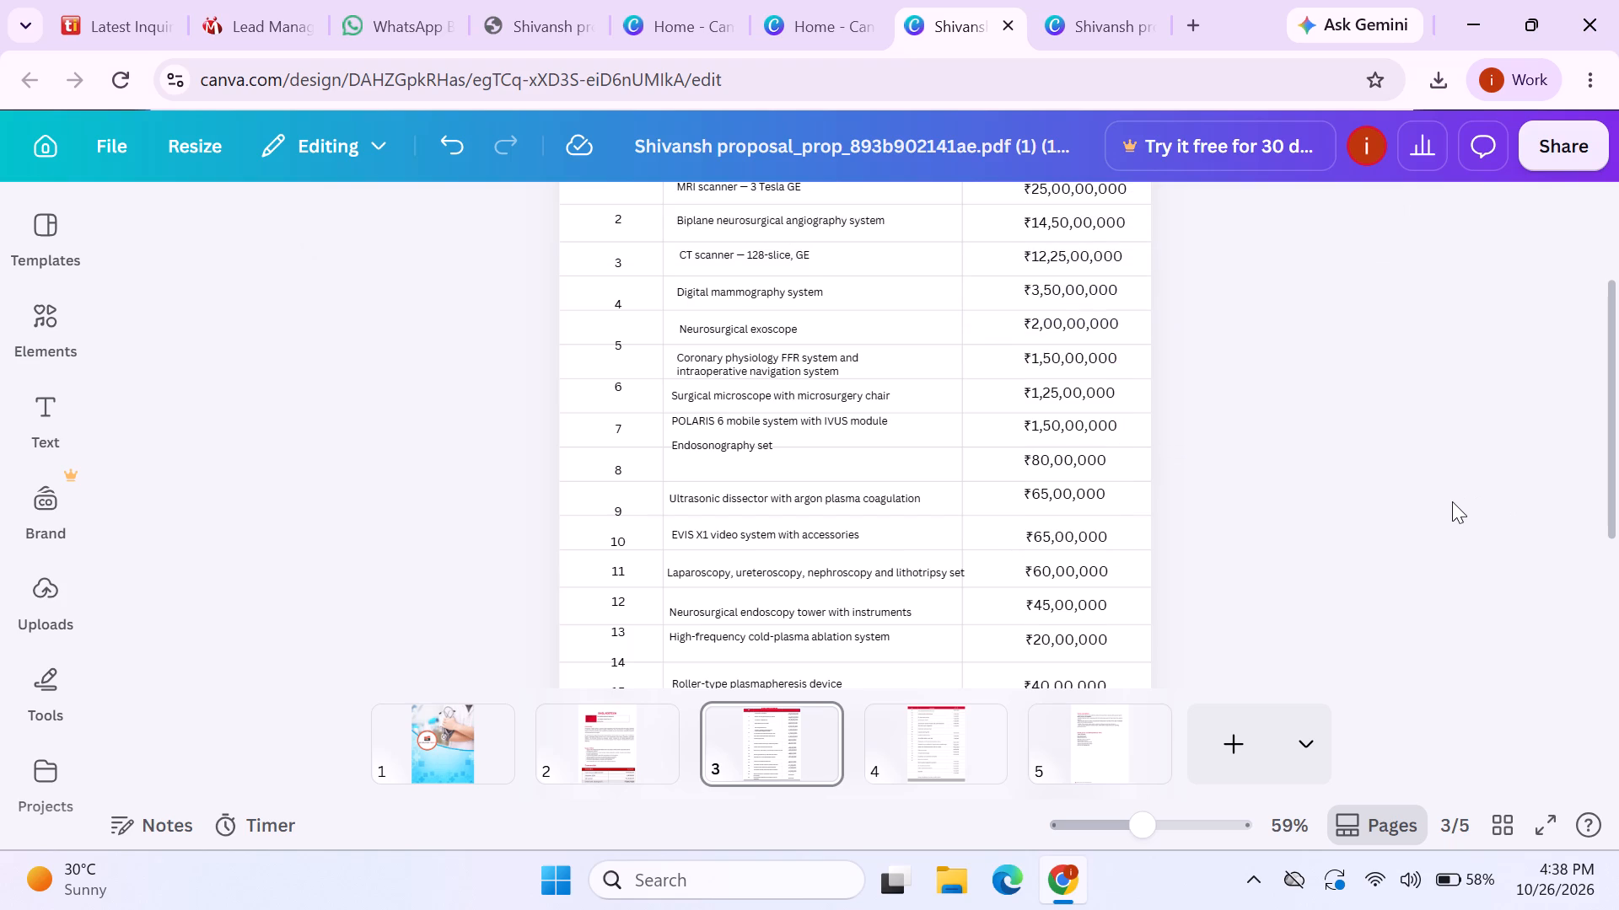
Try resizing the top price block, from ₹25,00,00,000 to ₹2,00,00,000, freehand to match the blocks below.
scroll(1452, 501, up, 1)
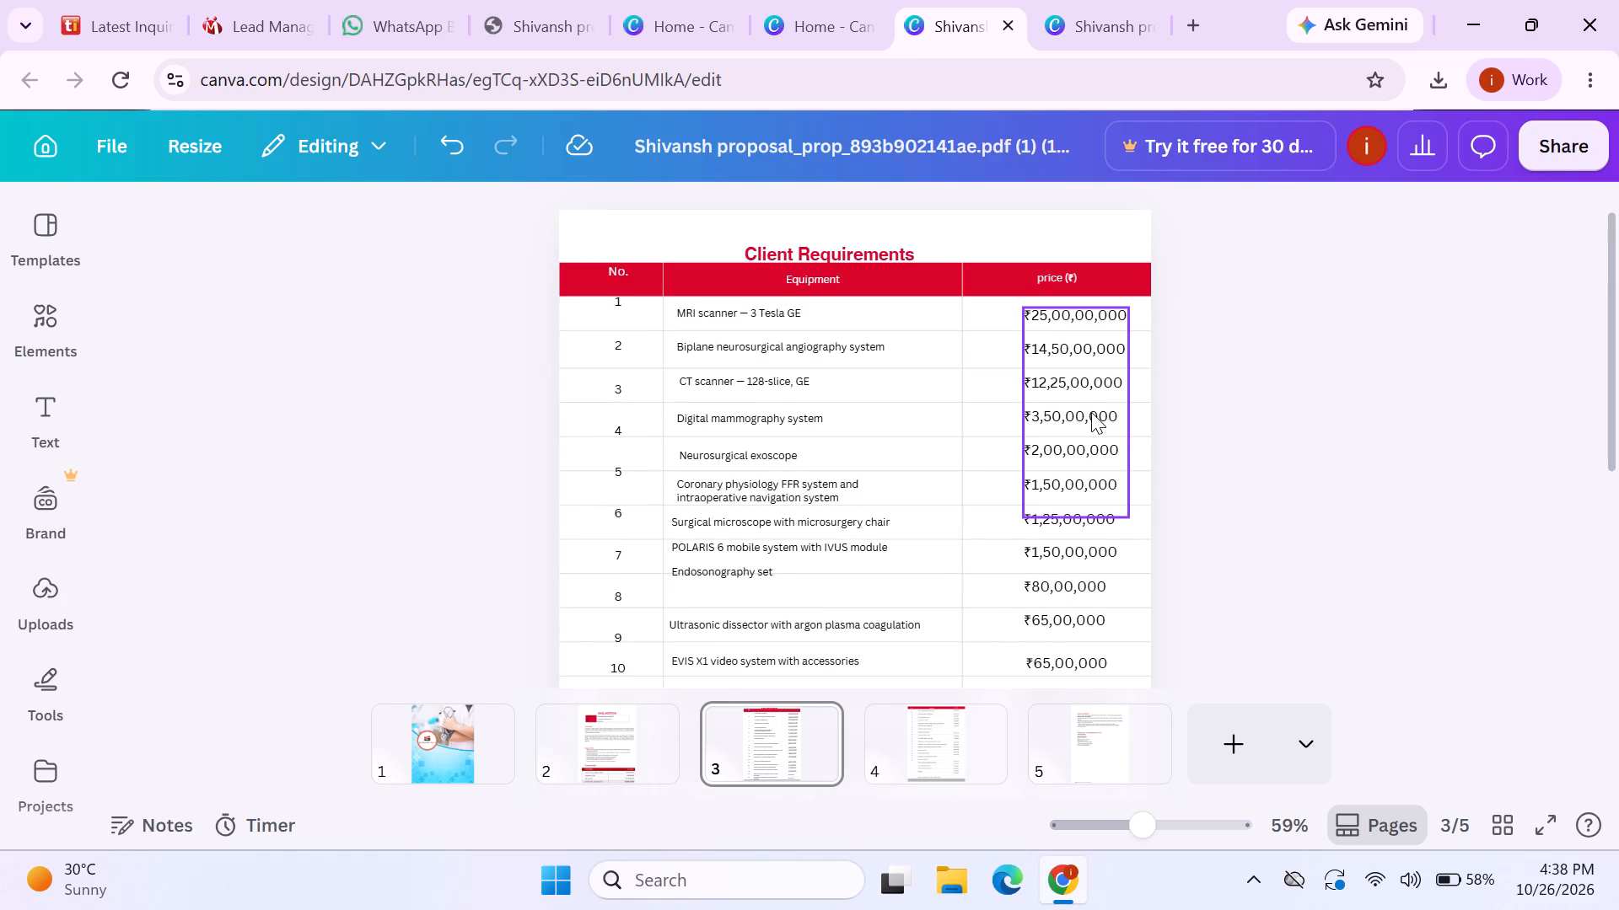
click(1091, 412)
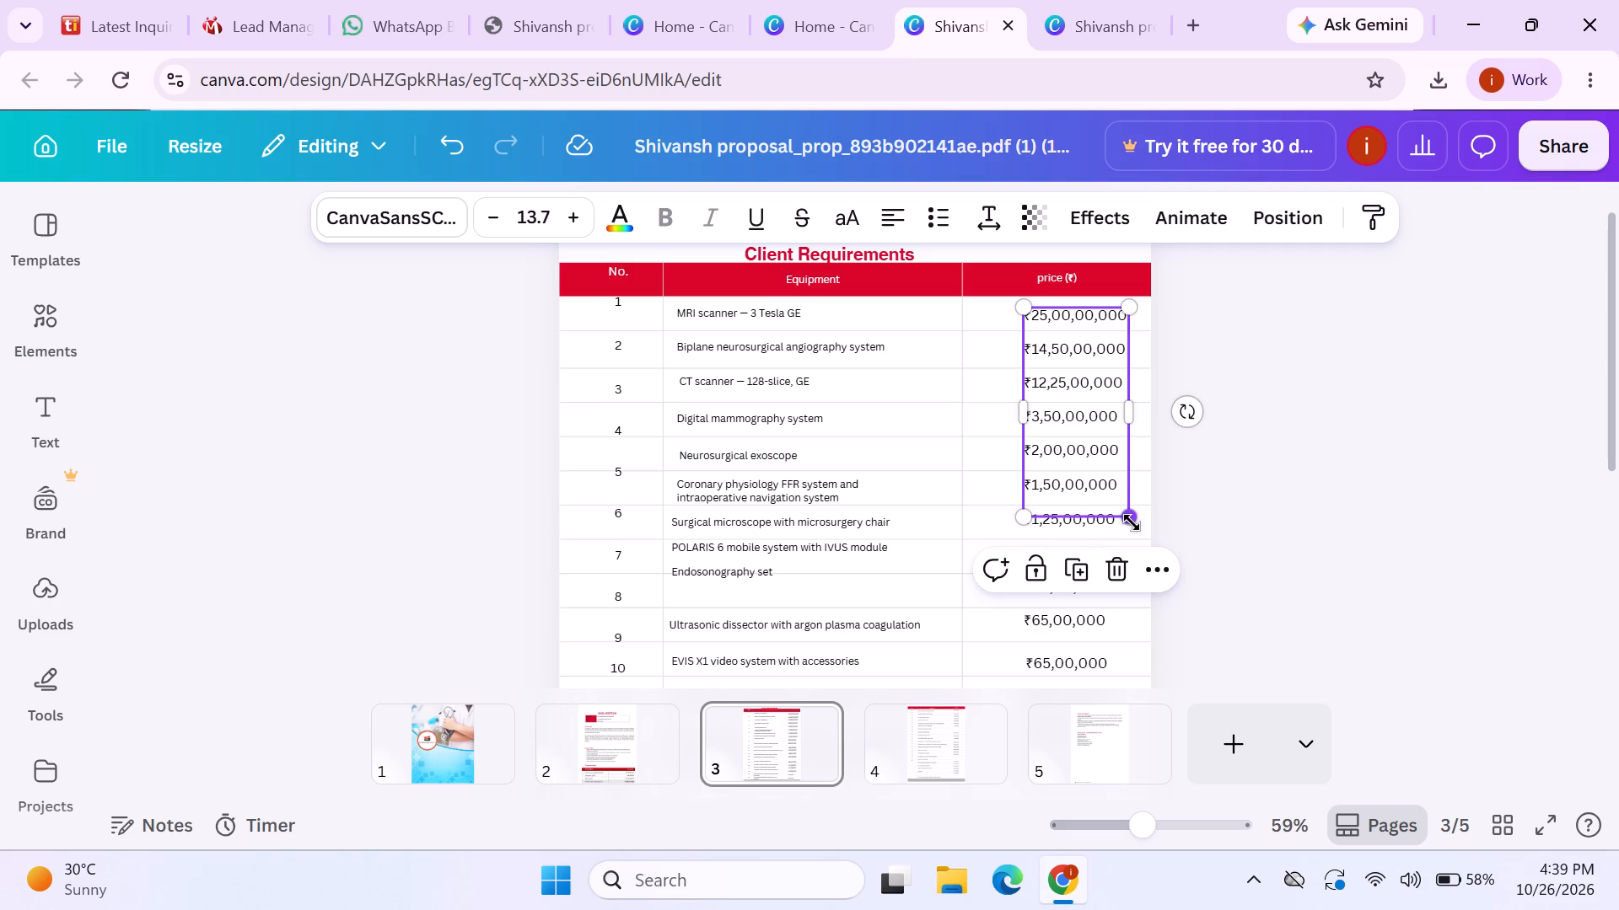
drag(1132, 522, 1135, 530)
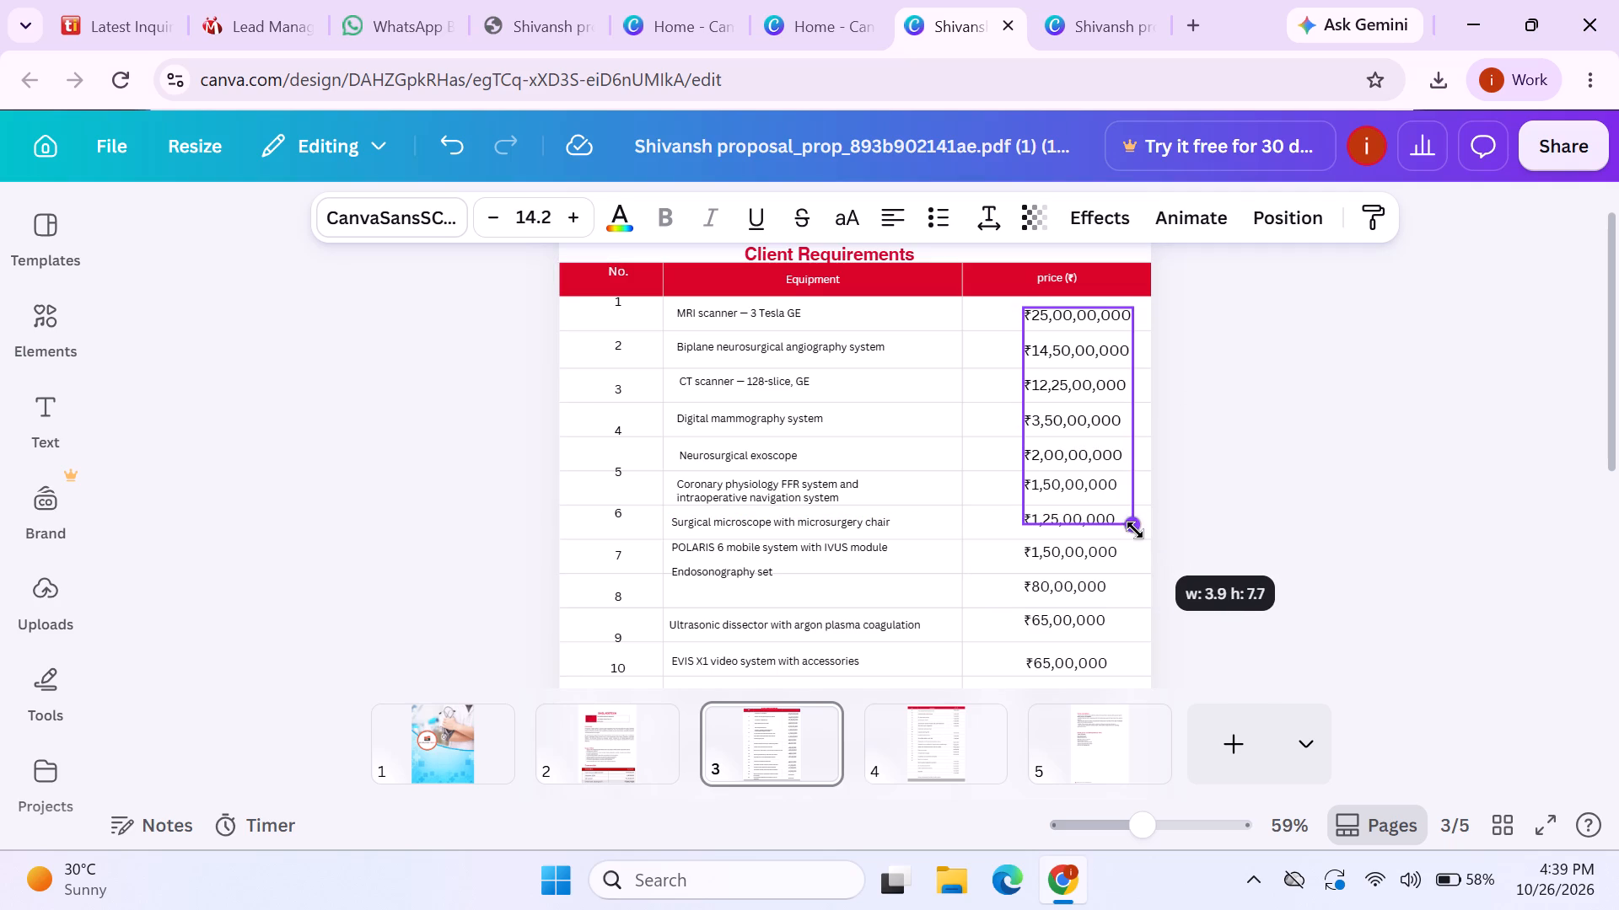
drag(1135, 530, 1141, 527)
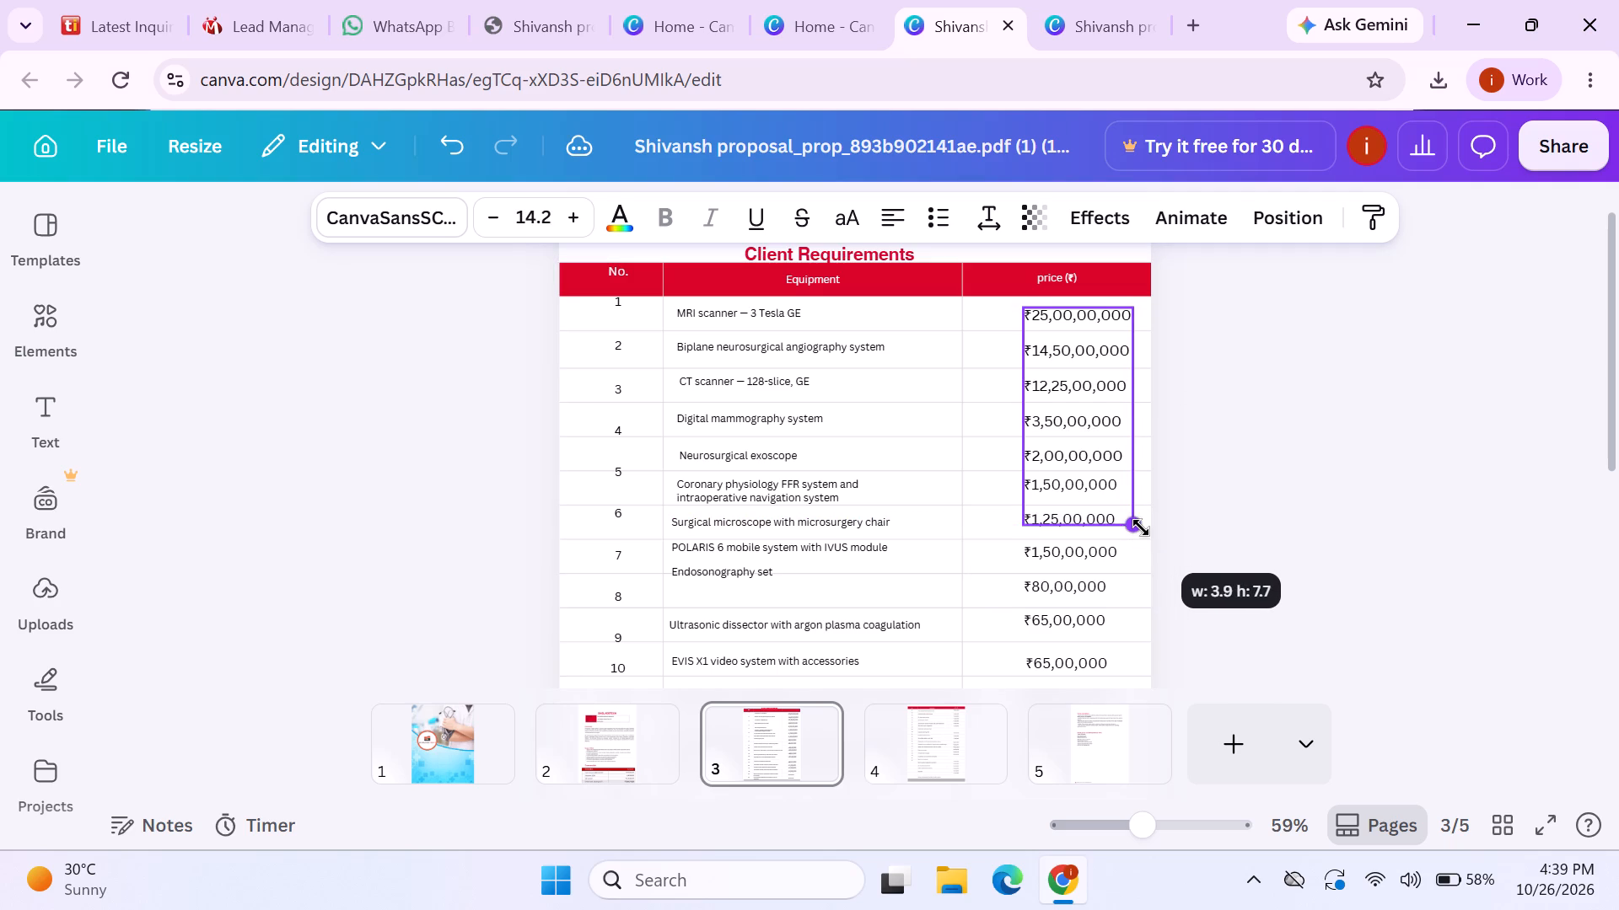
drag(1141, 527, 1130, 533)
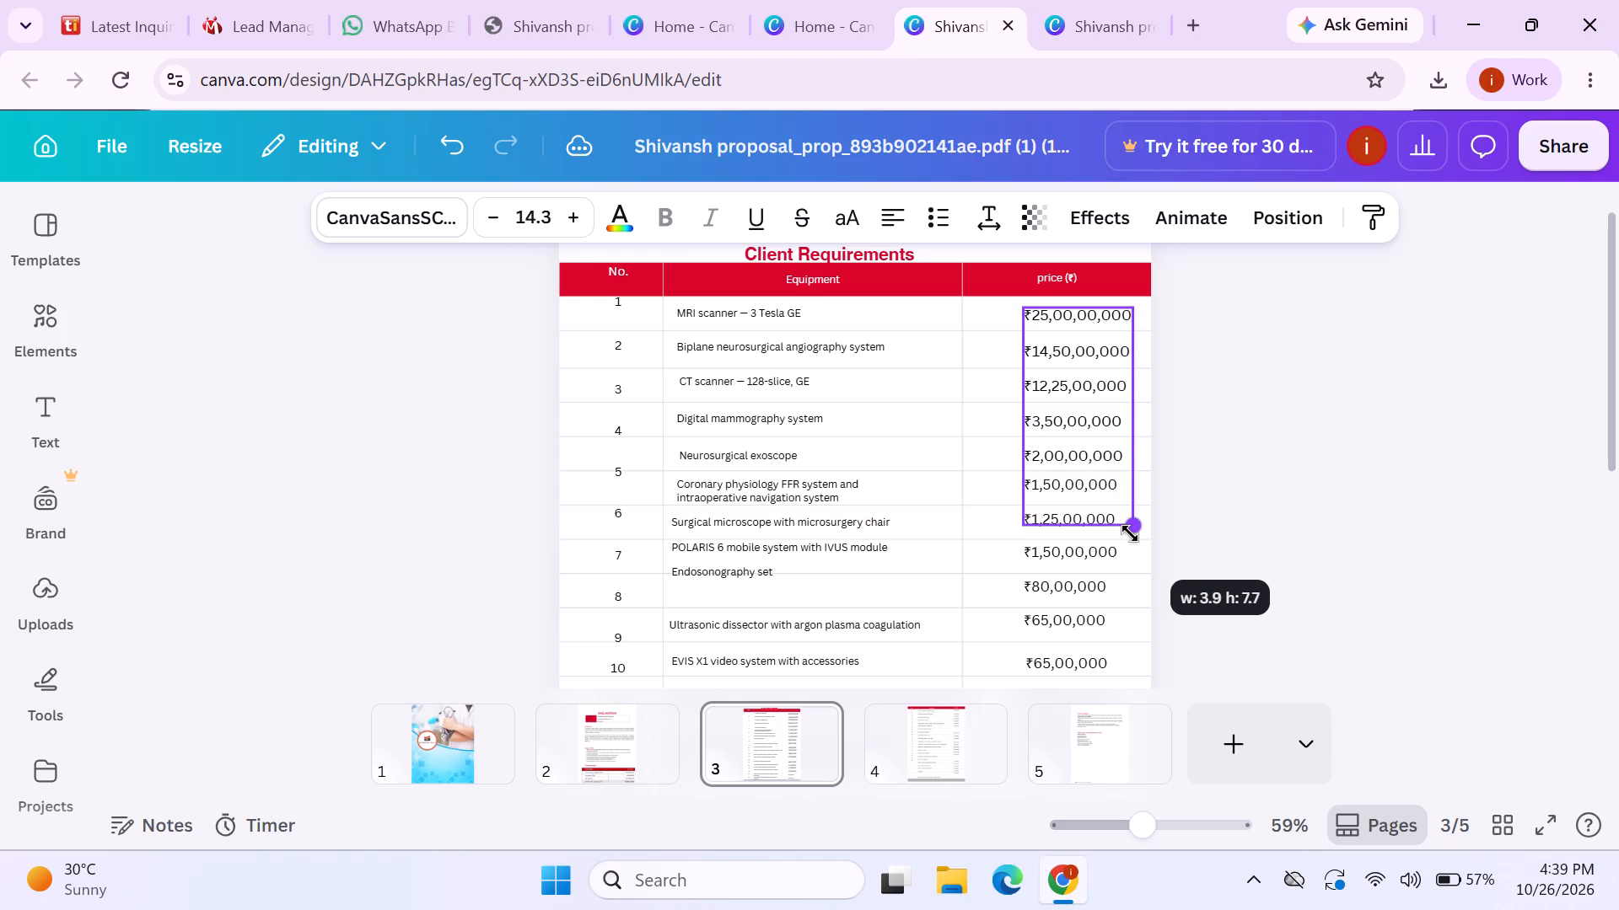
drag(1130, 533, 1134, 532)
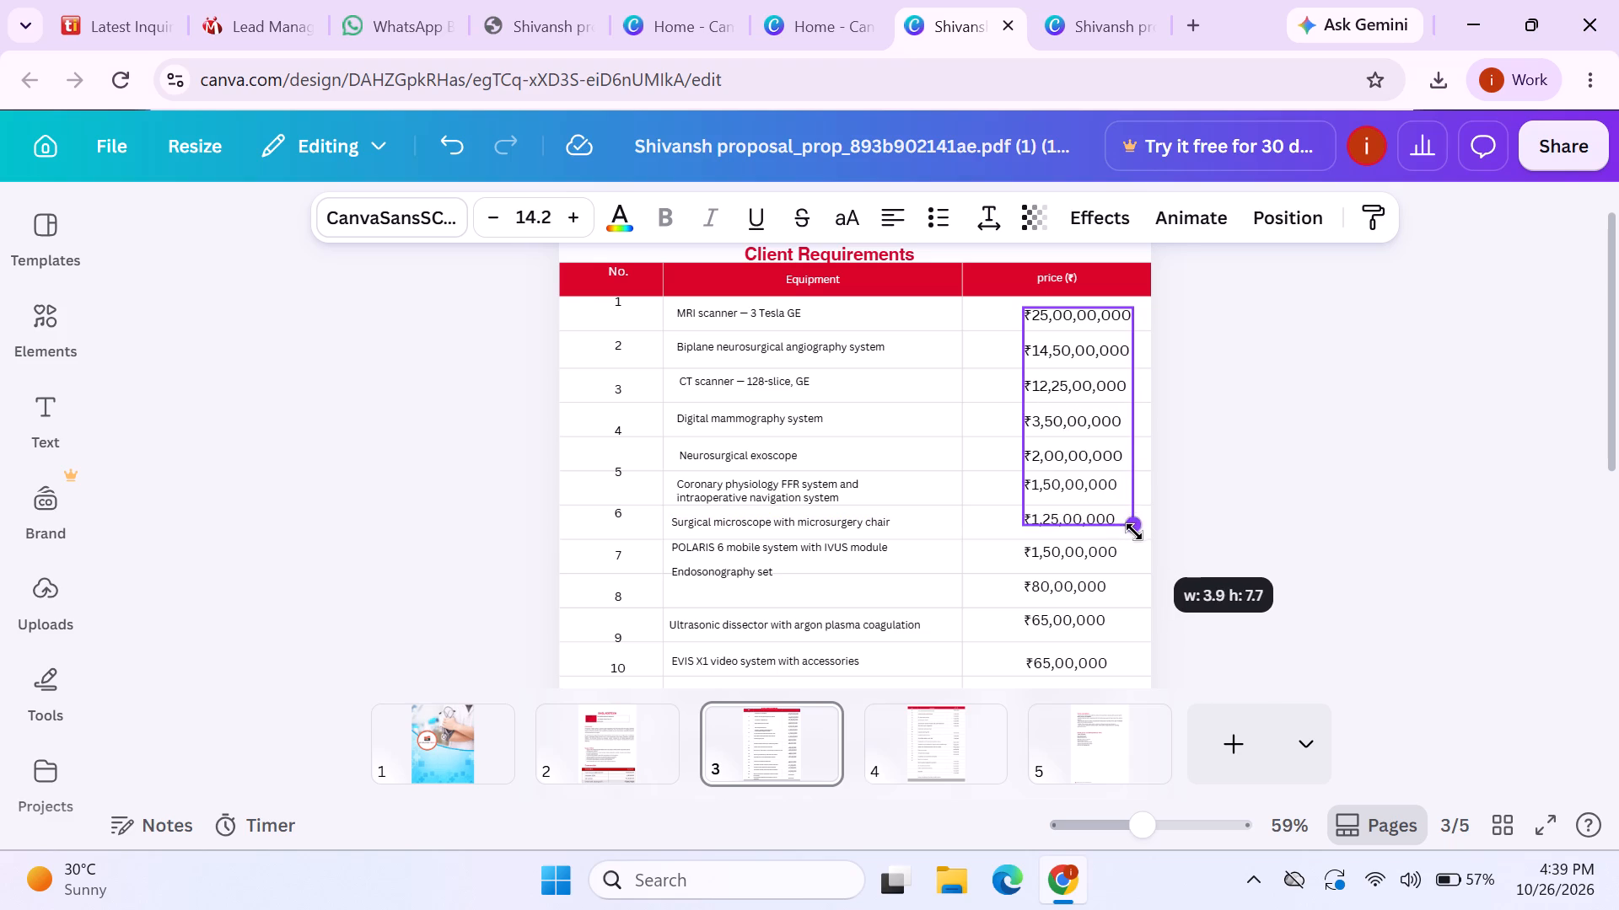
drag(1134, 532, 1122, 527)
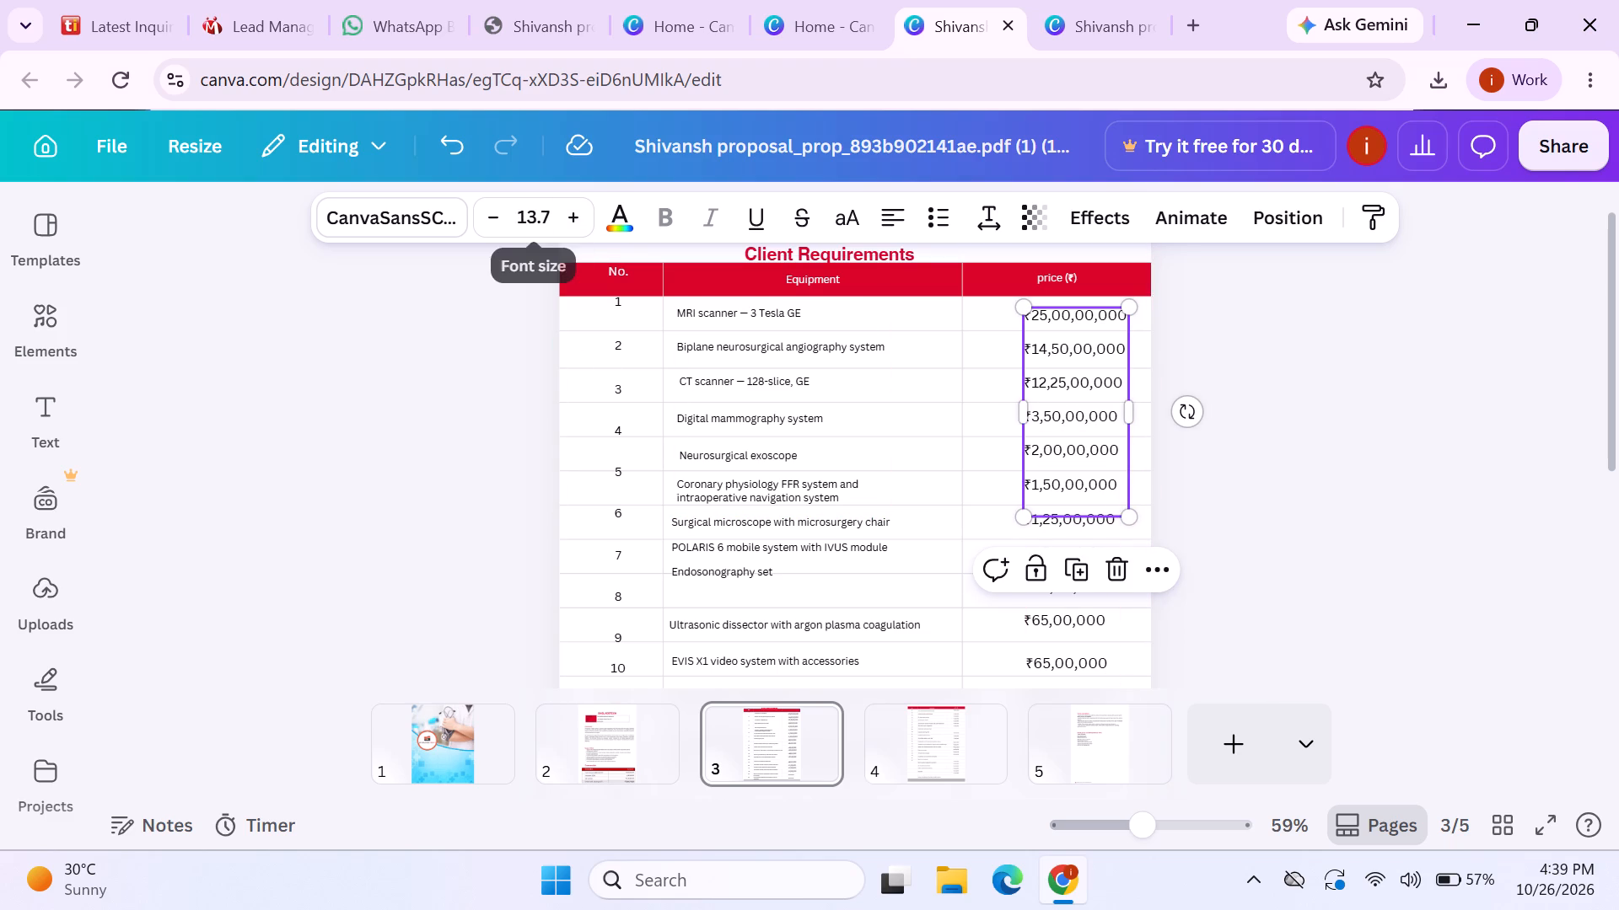
Set the font size of the top price block, ₹25,00,00,000 to ₹2,00,00,000, to 13.8.
click(546, 219)
click(551, 217)
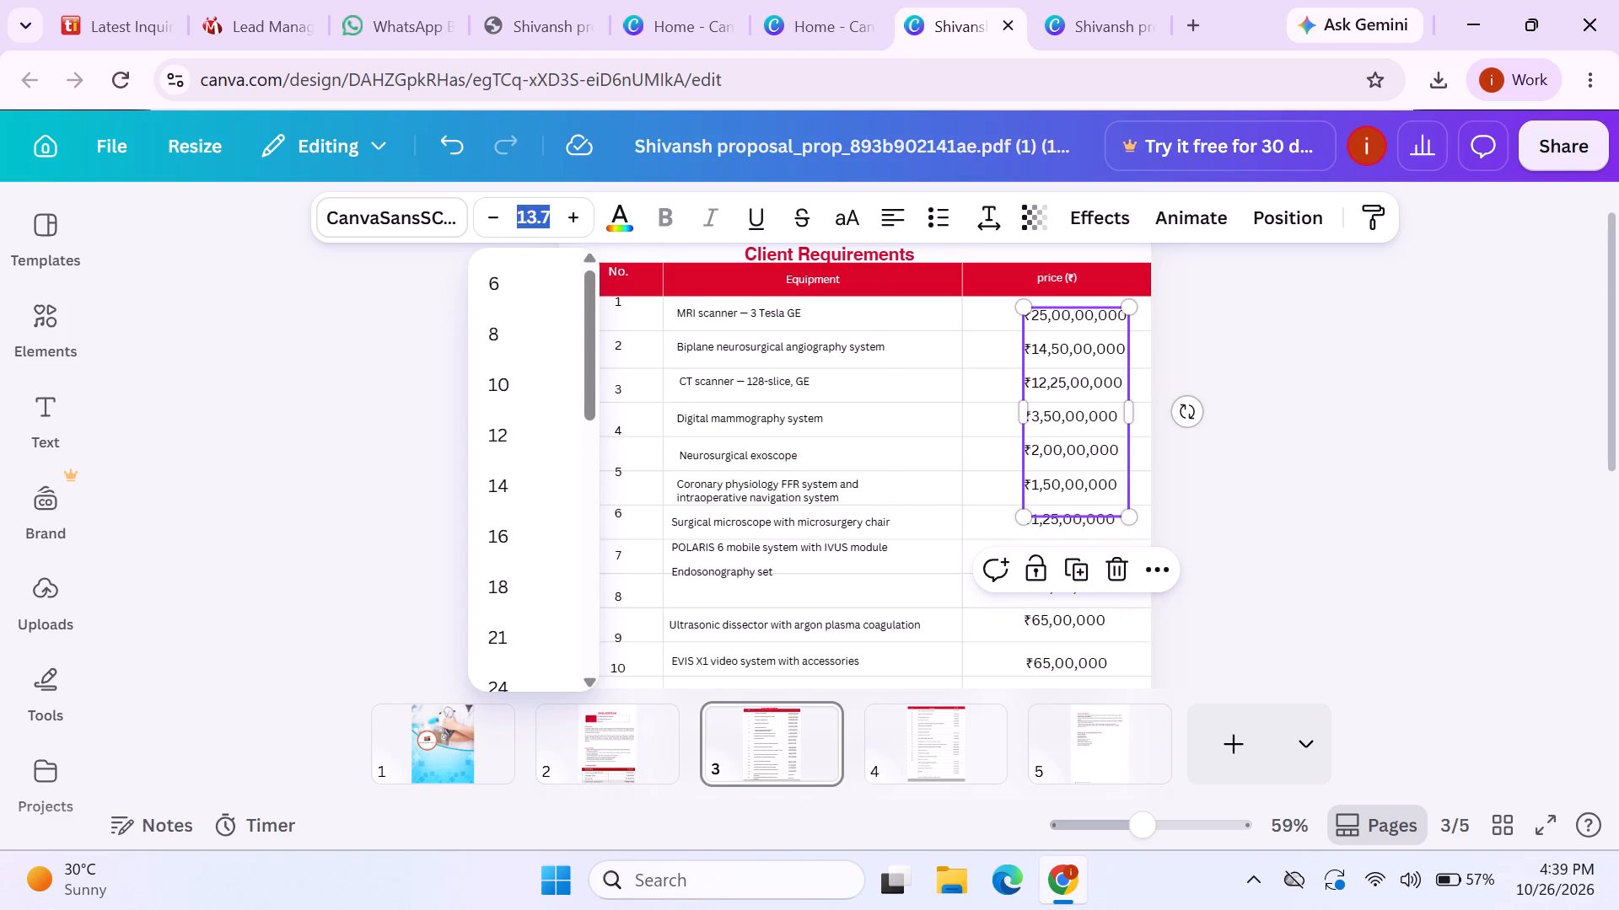
drag(541, 214, 547, 213)
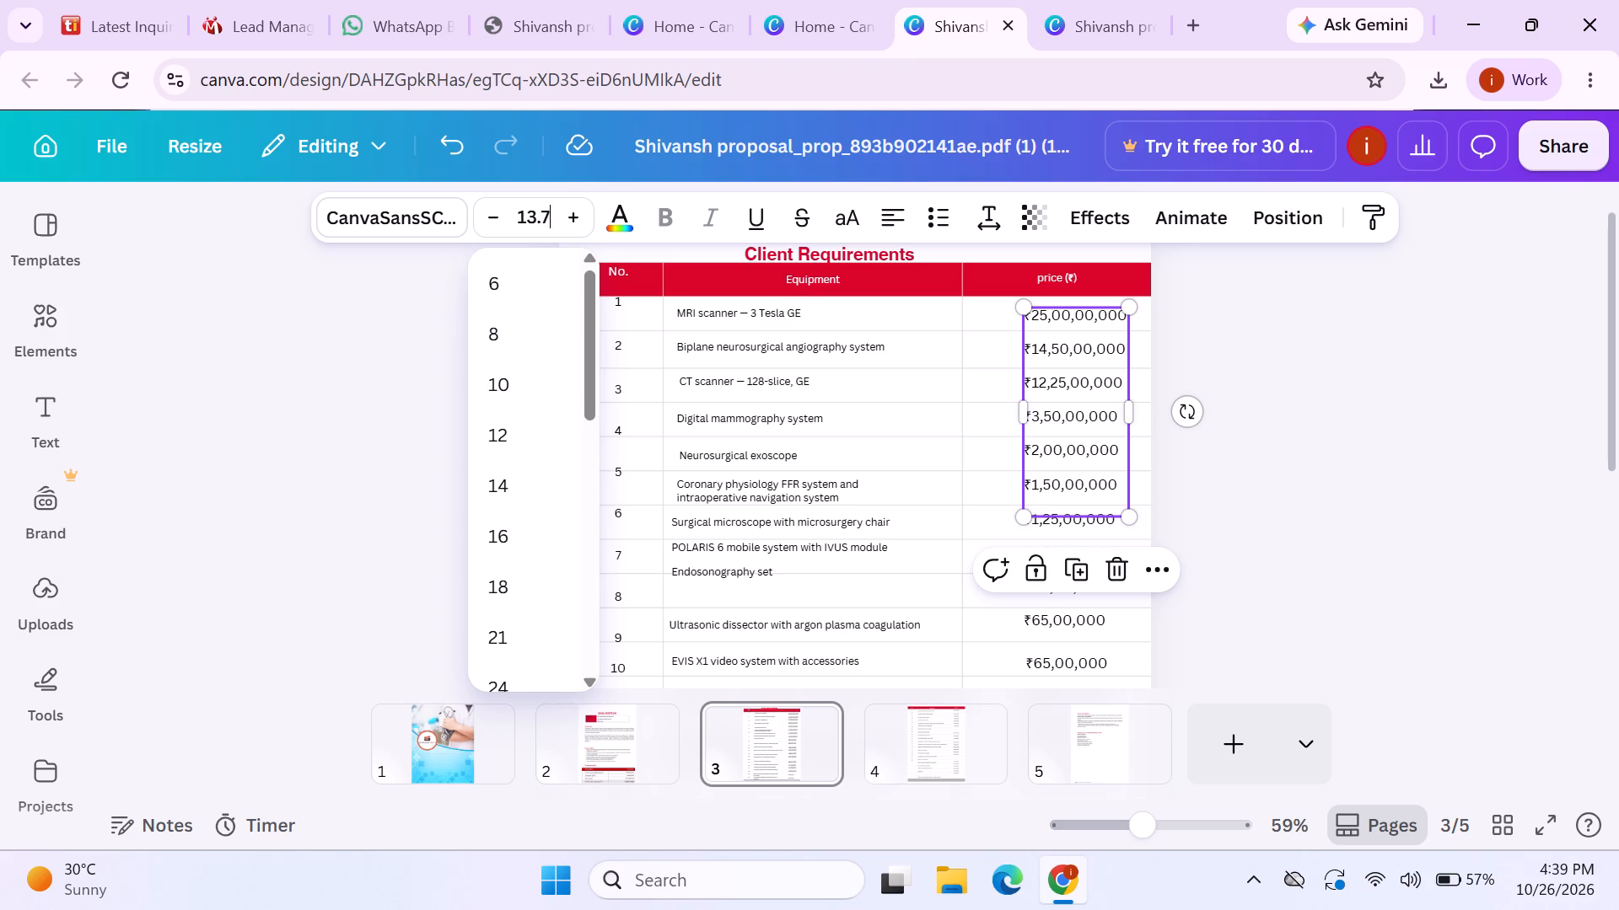
drag(547, 213, 550, 212)
click(550, 212)
double_click(550, 212)
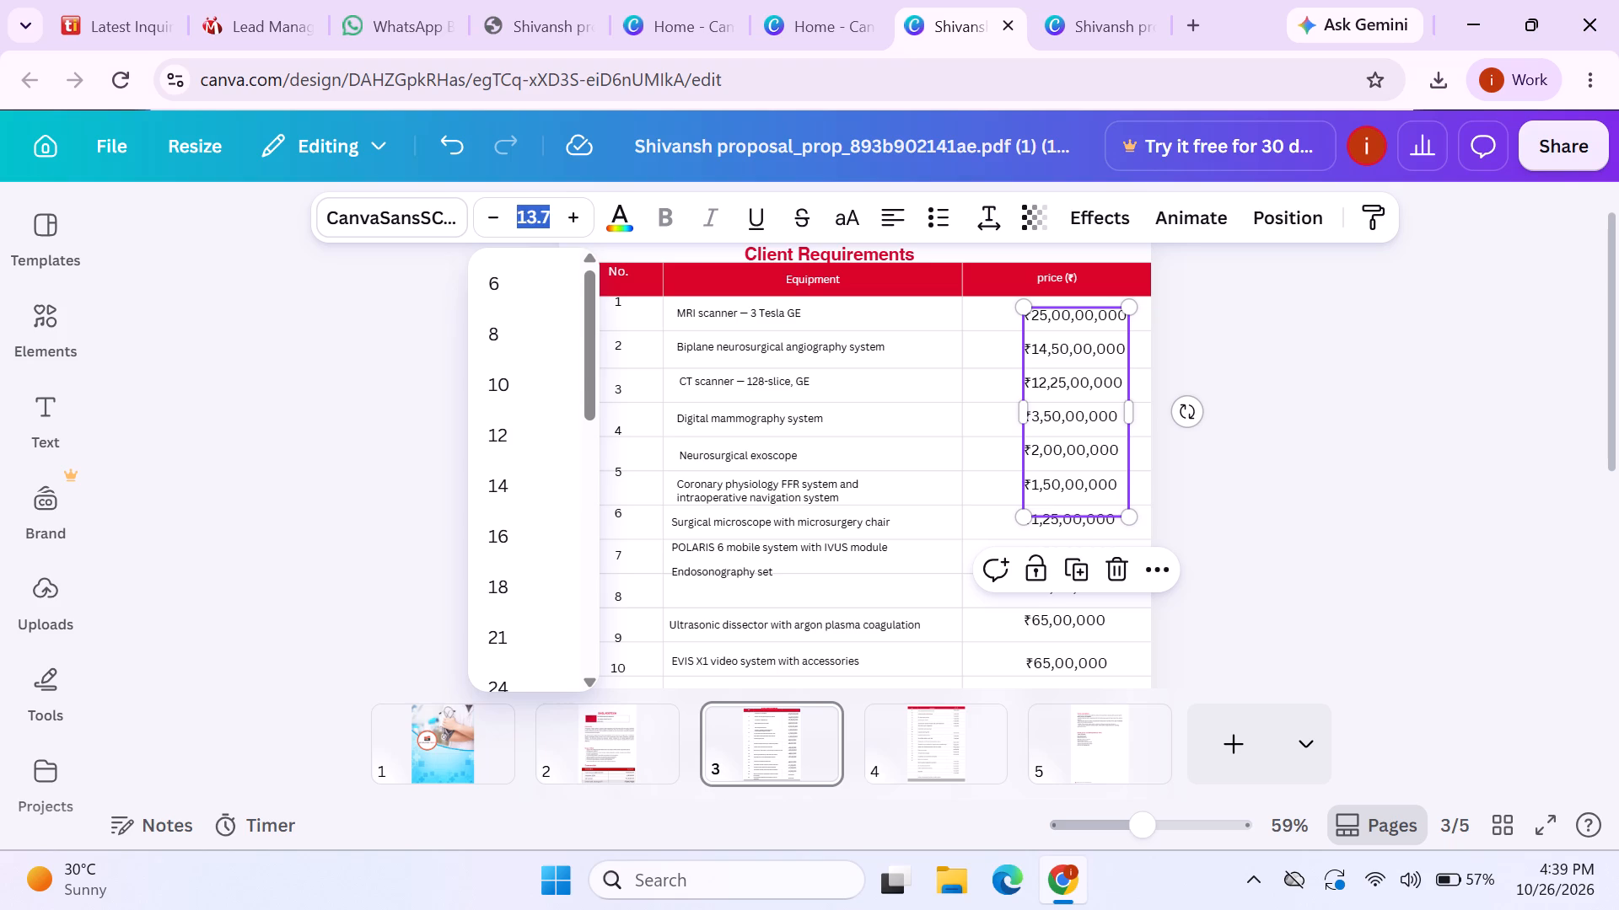
click(547, 211)
drag(537, 212, 553, 214)
key(BackSpace)
key(8)
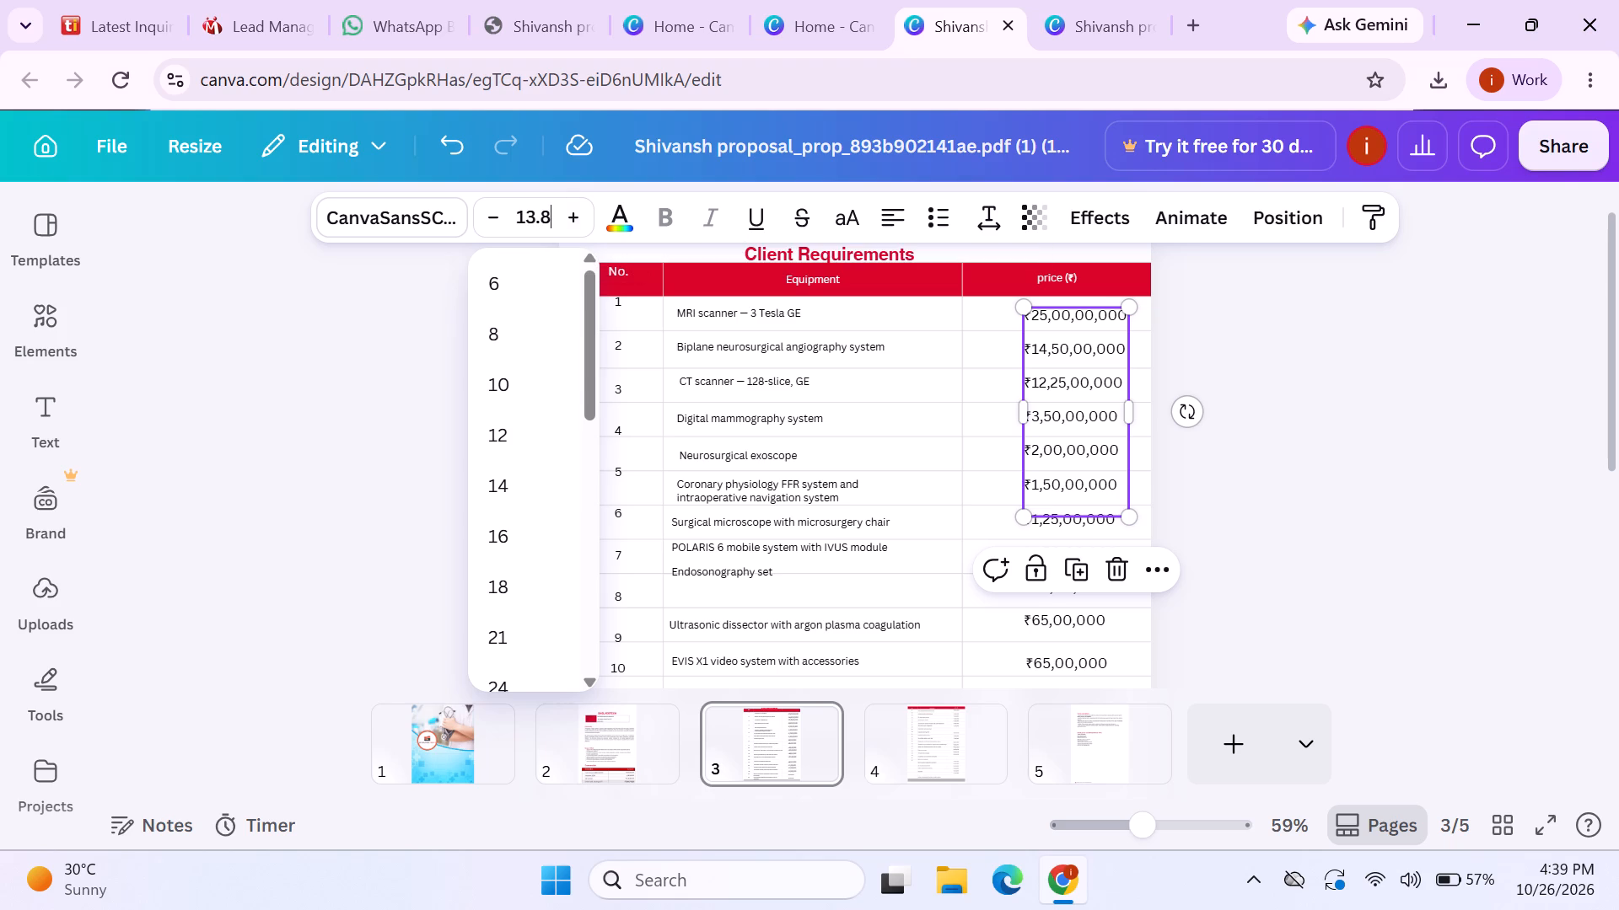
key(Return)
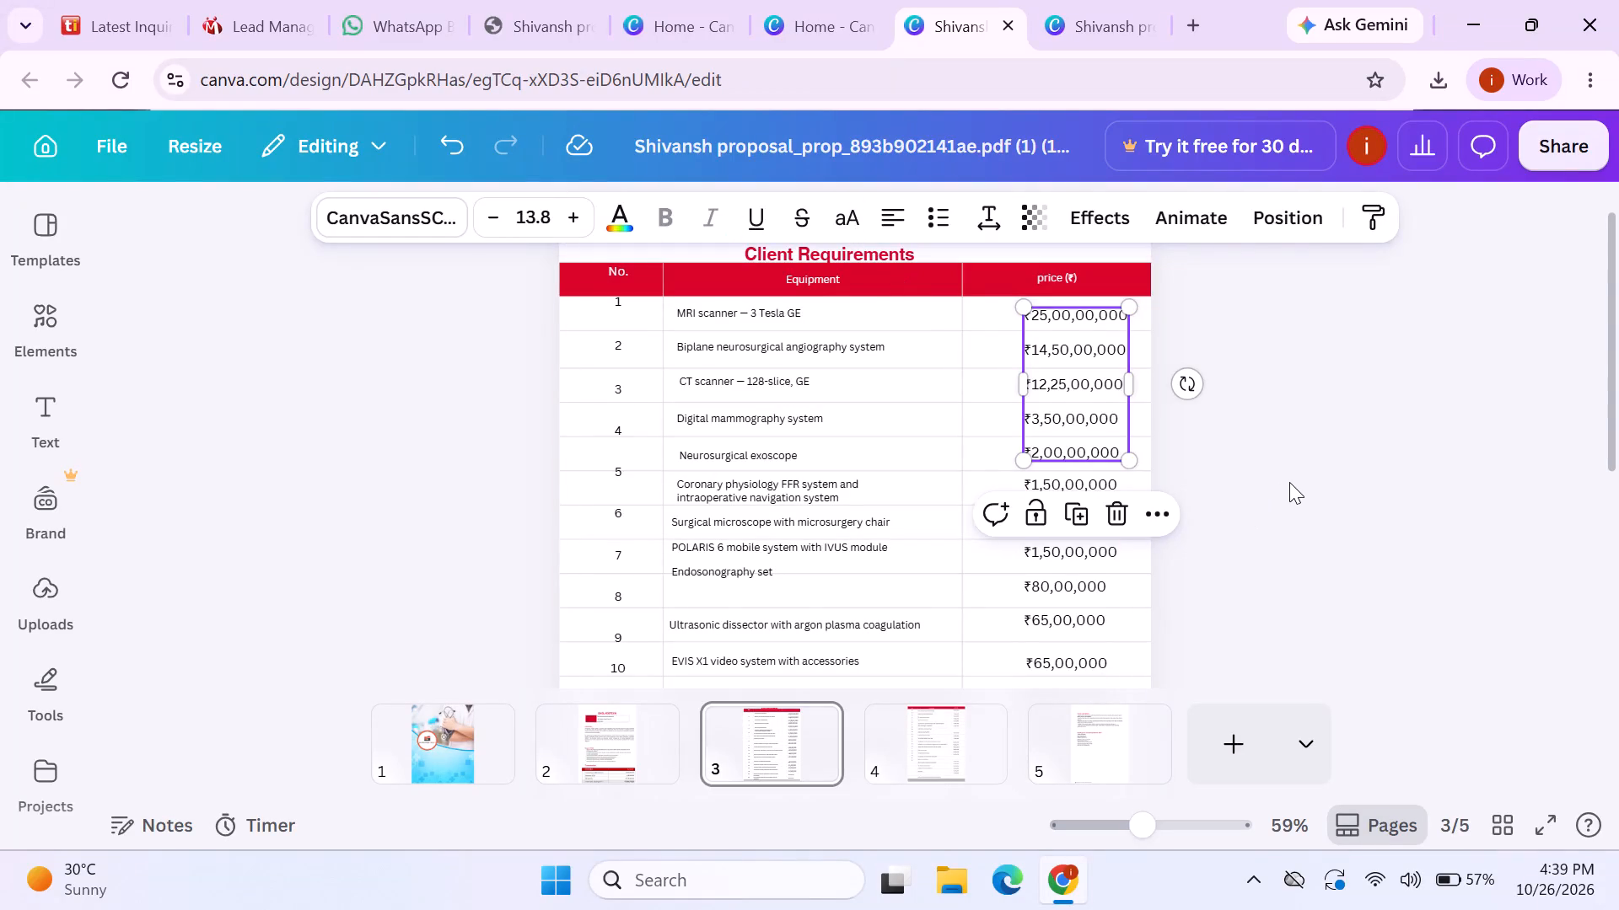
click(1290, 482)
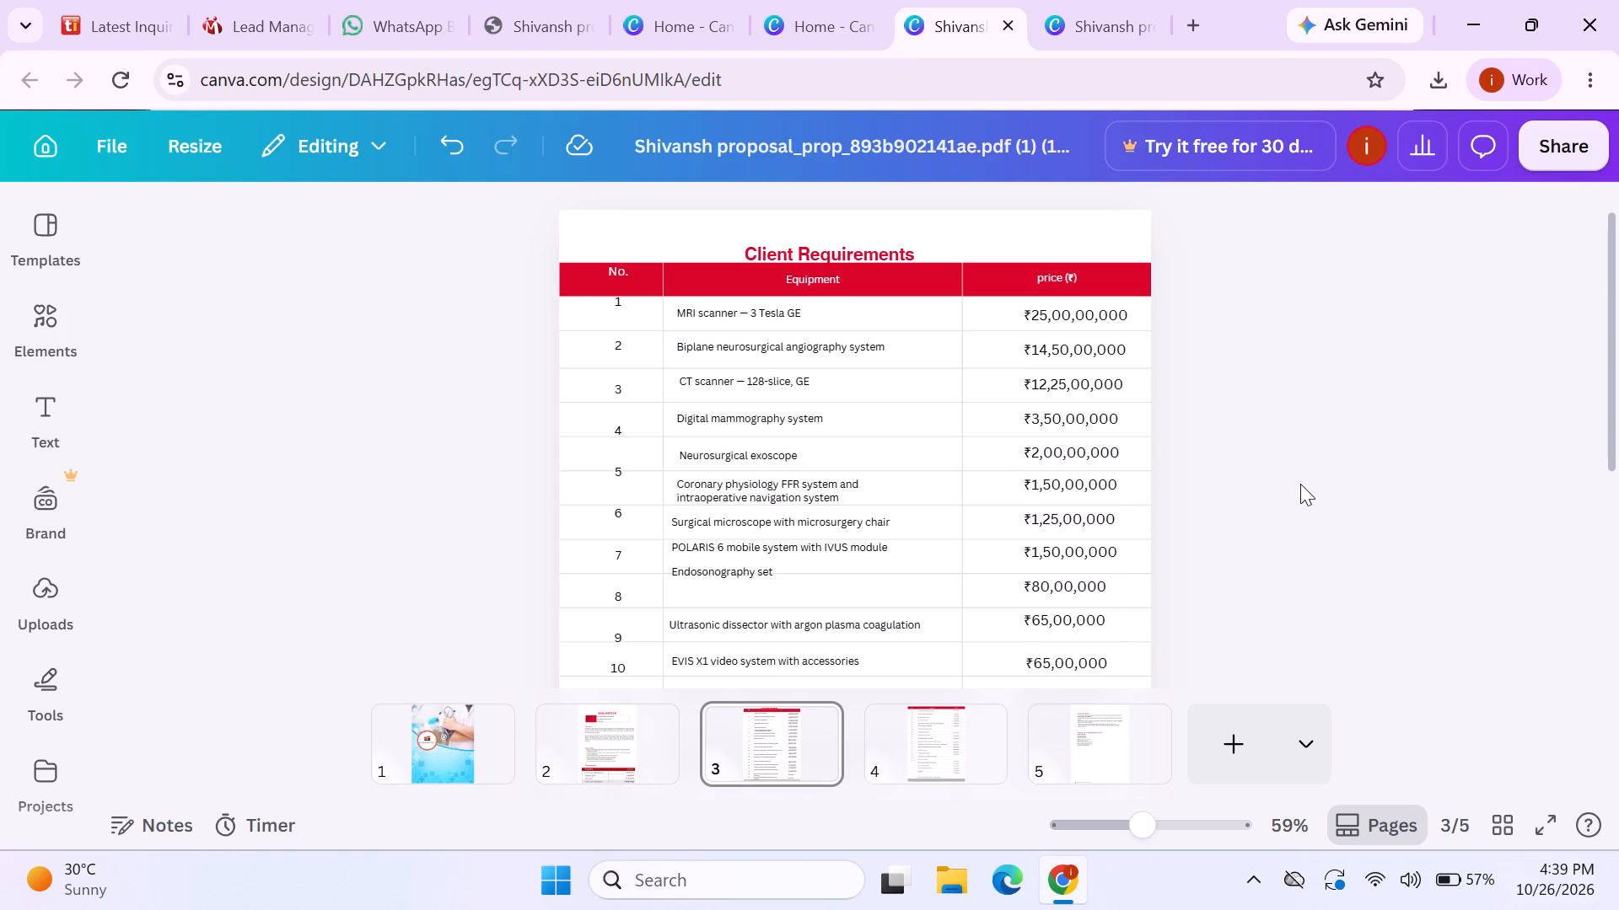
Enlarge the equipment names from Surgical microscope to Endosonography set to font size 10.9 and align them with their rows and the names above.
click(717, 562)
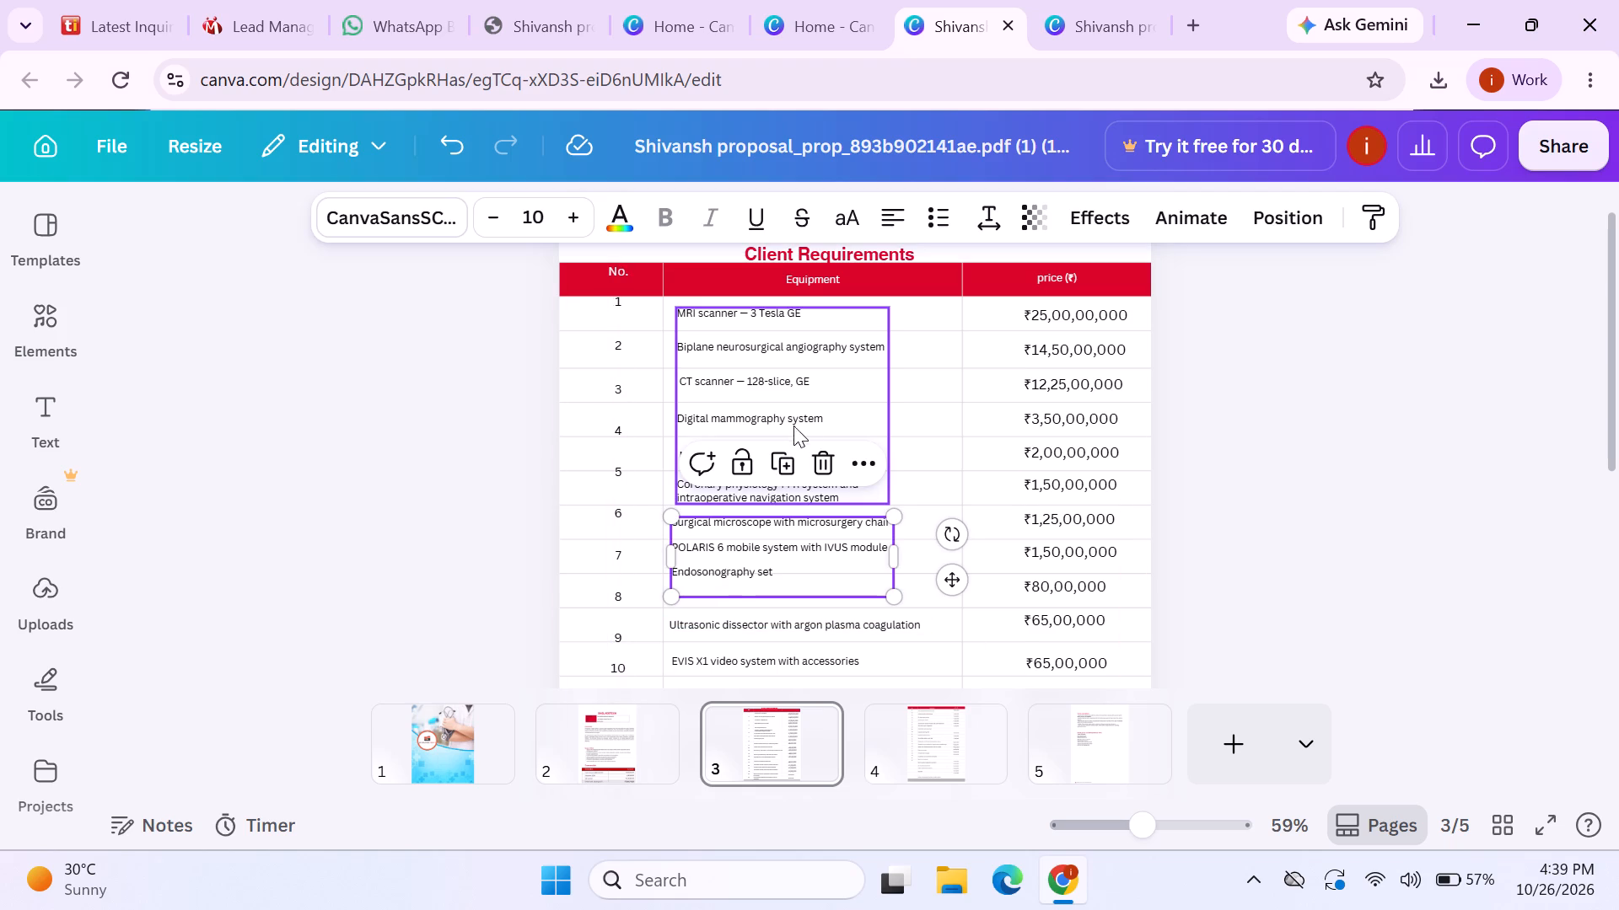
click(853, 406)
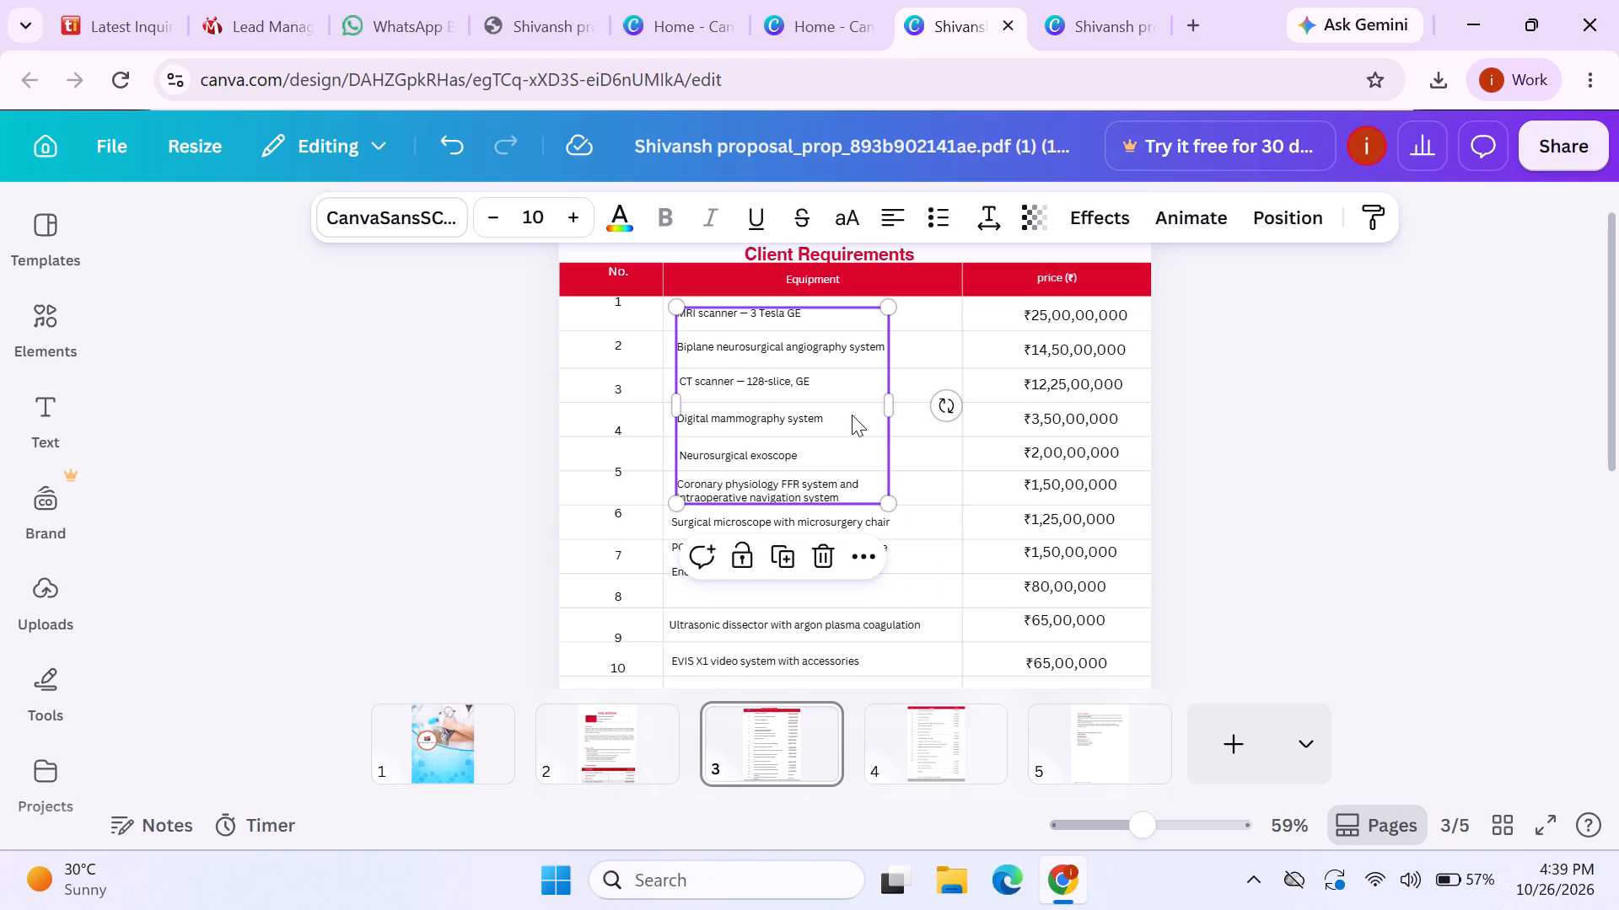
click(906, 540)
click(811, 527)
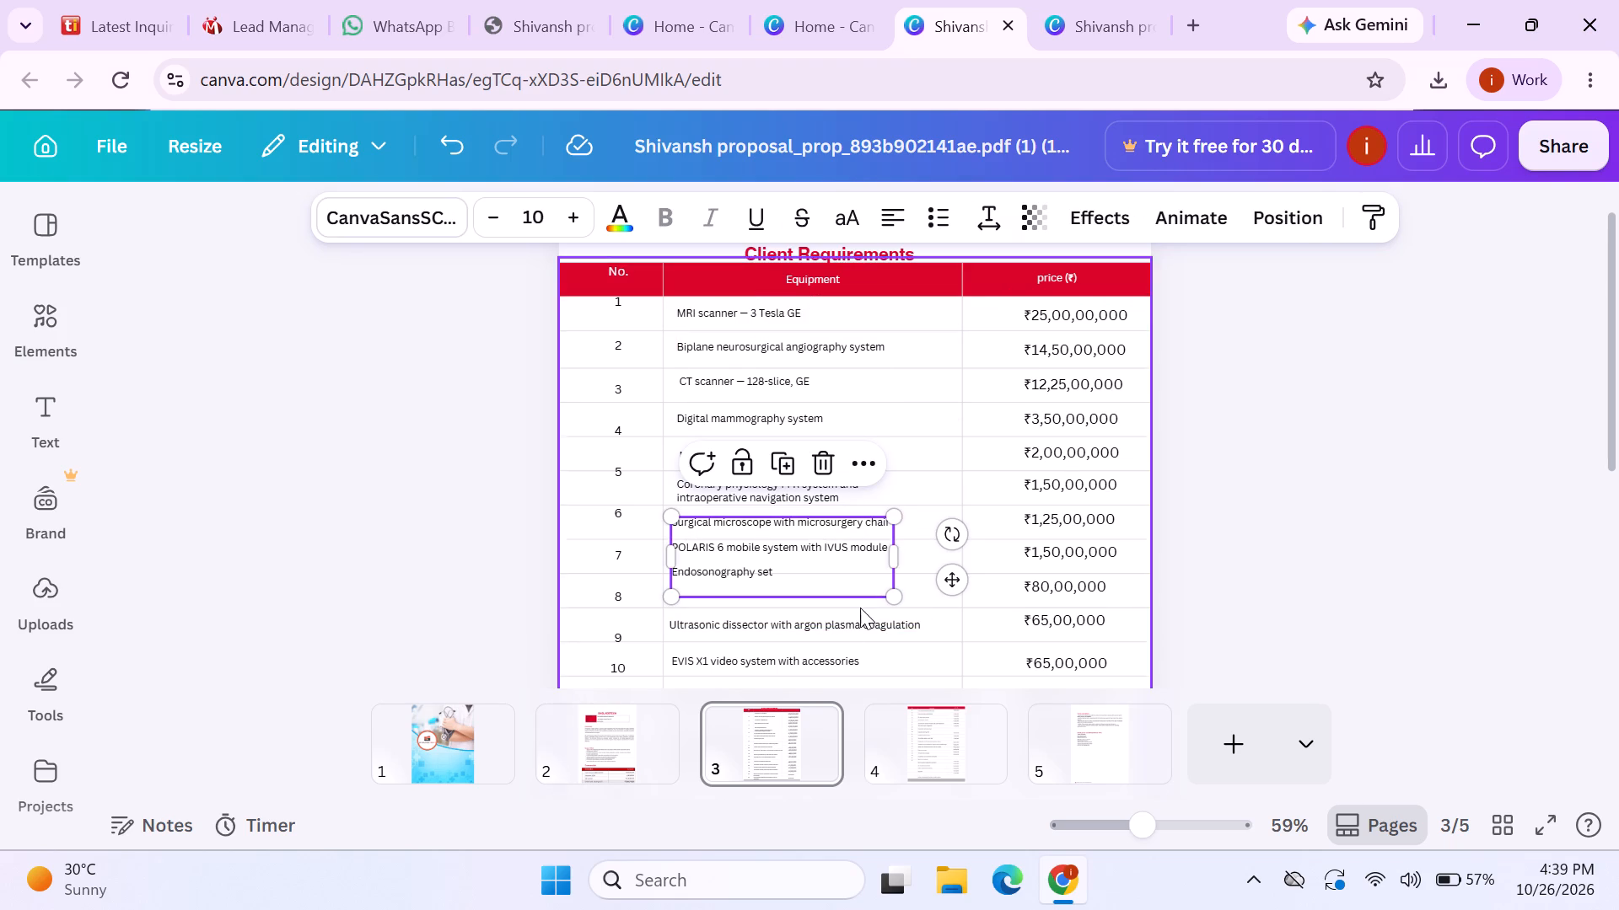
drag(753, 549, 759, 555)
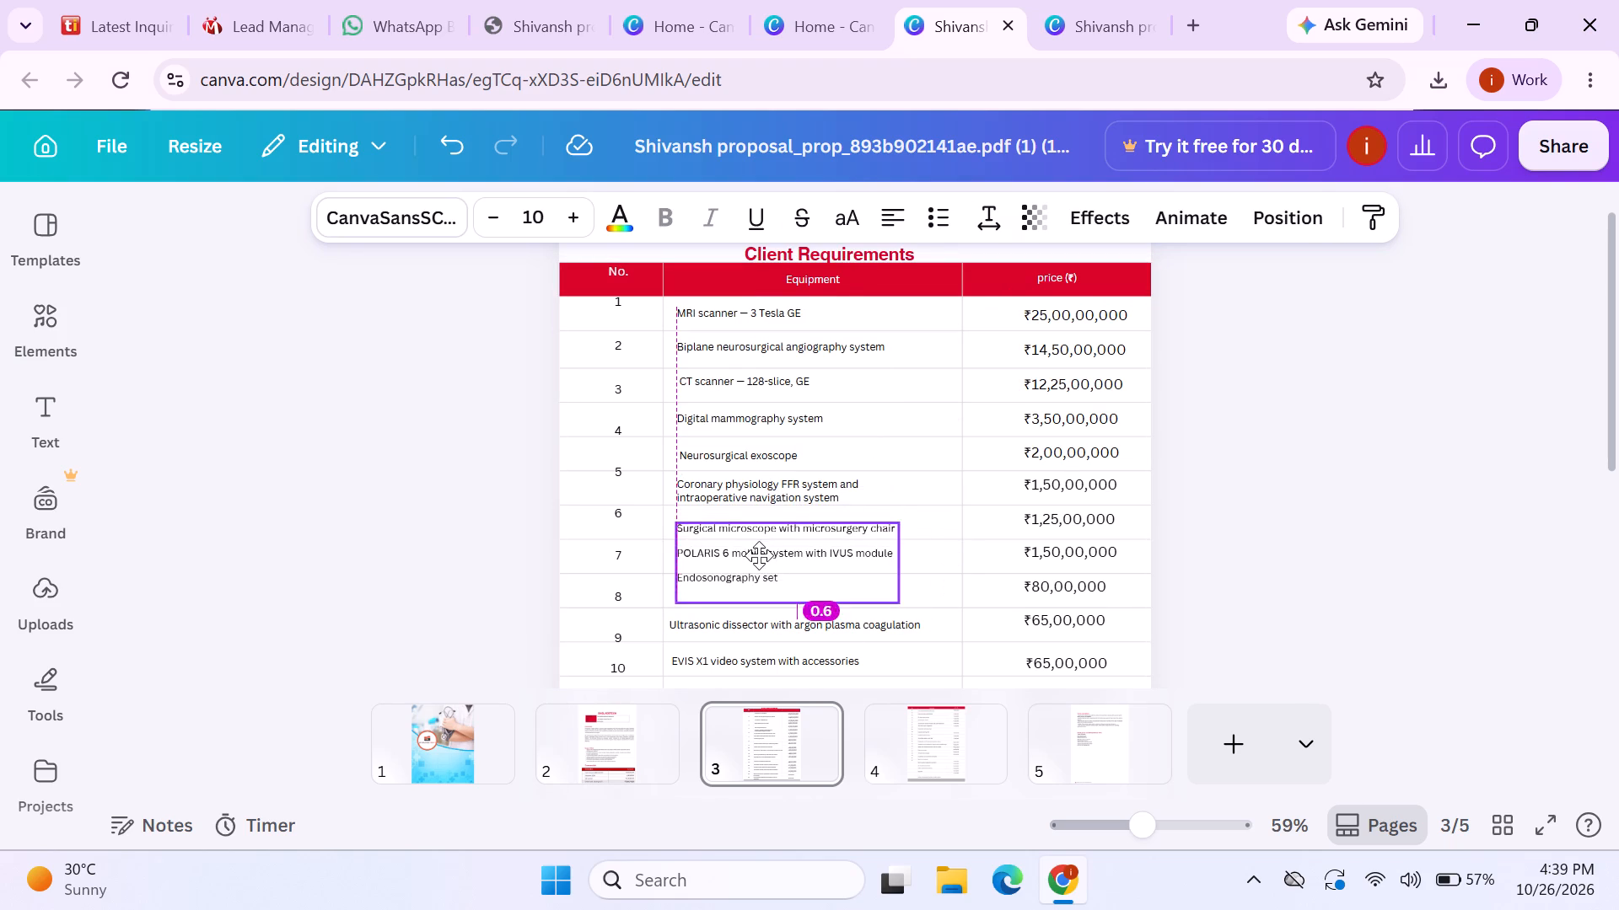
drag(759, 555, 756, 560)
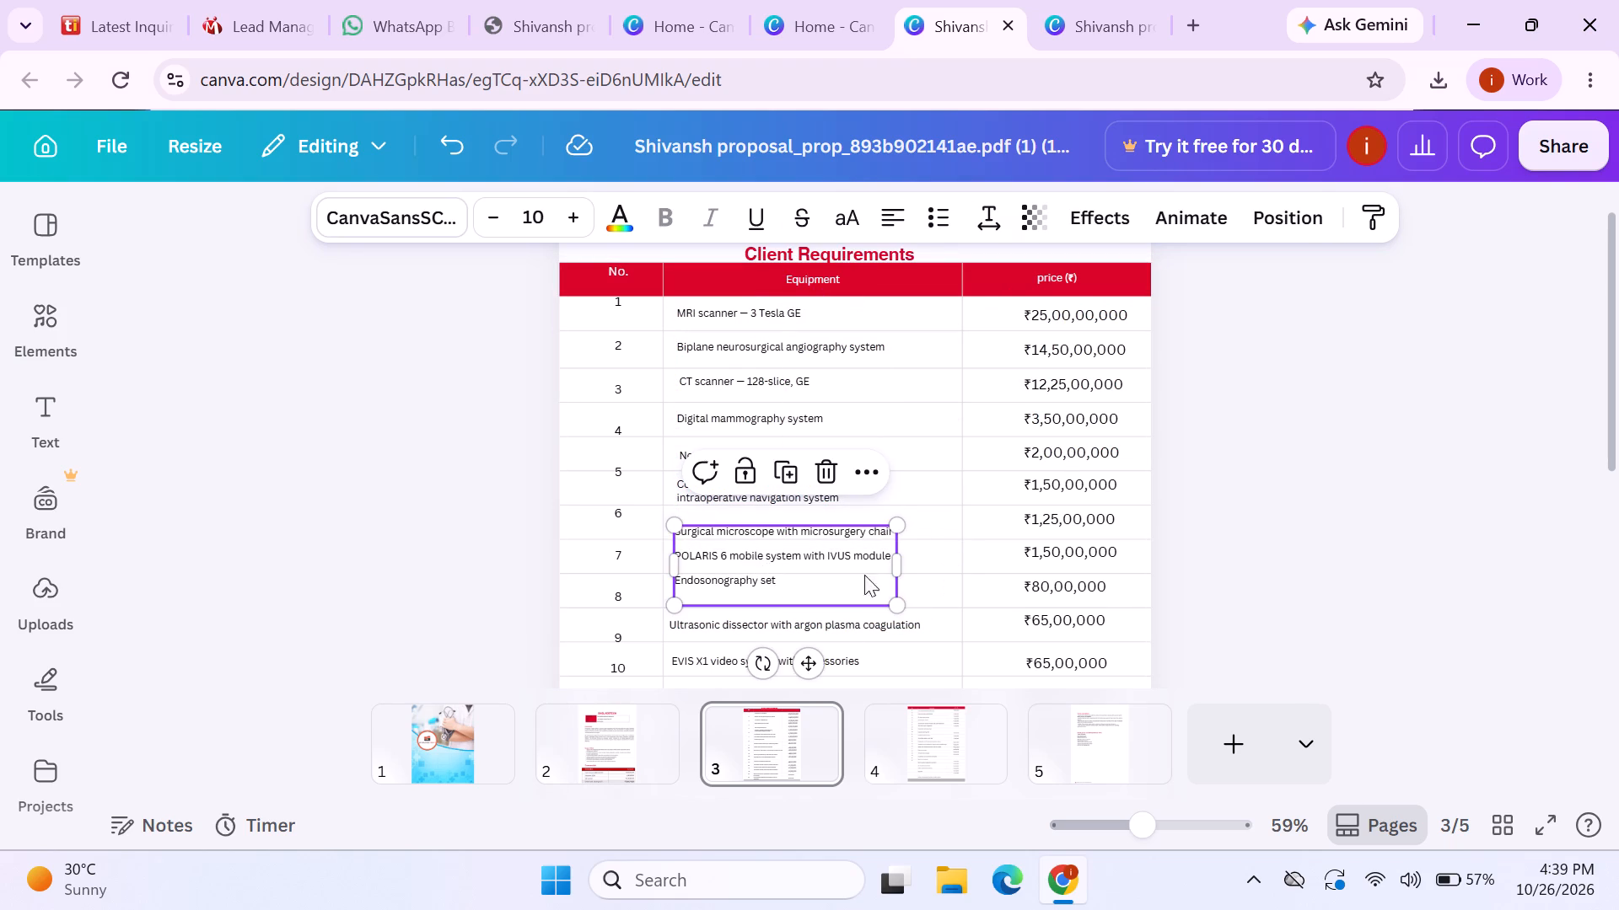
drag(897, 608, 908, 617)
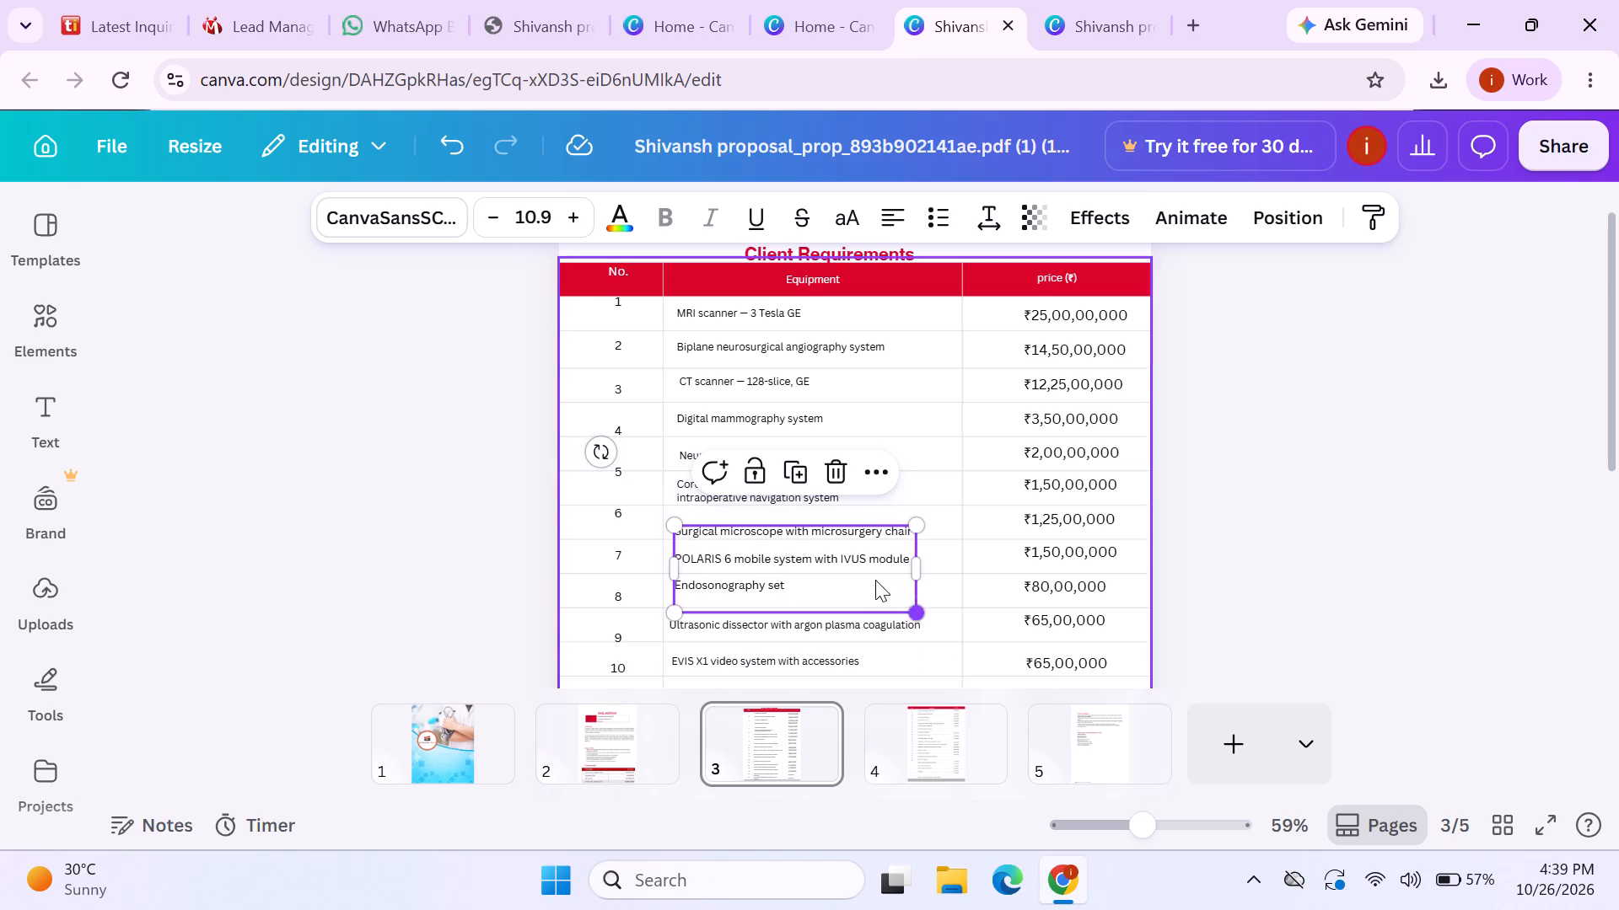
click(836, 561)
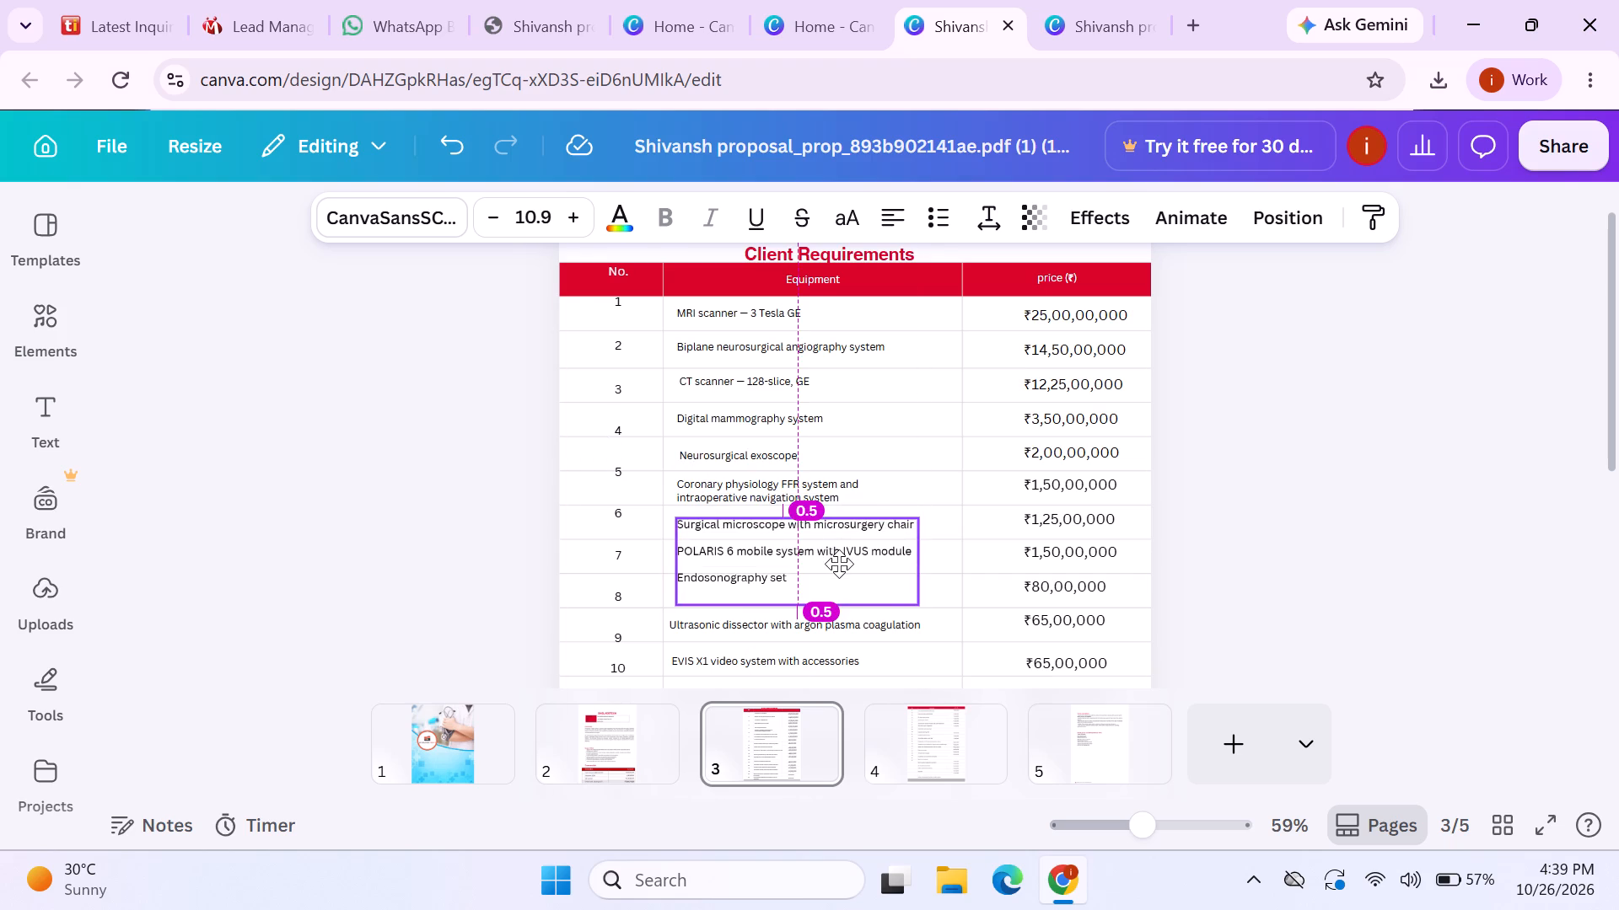
click(1263, 574)
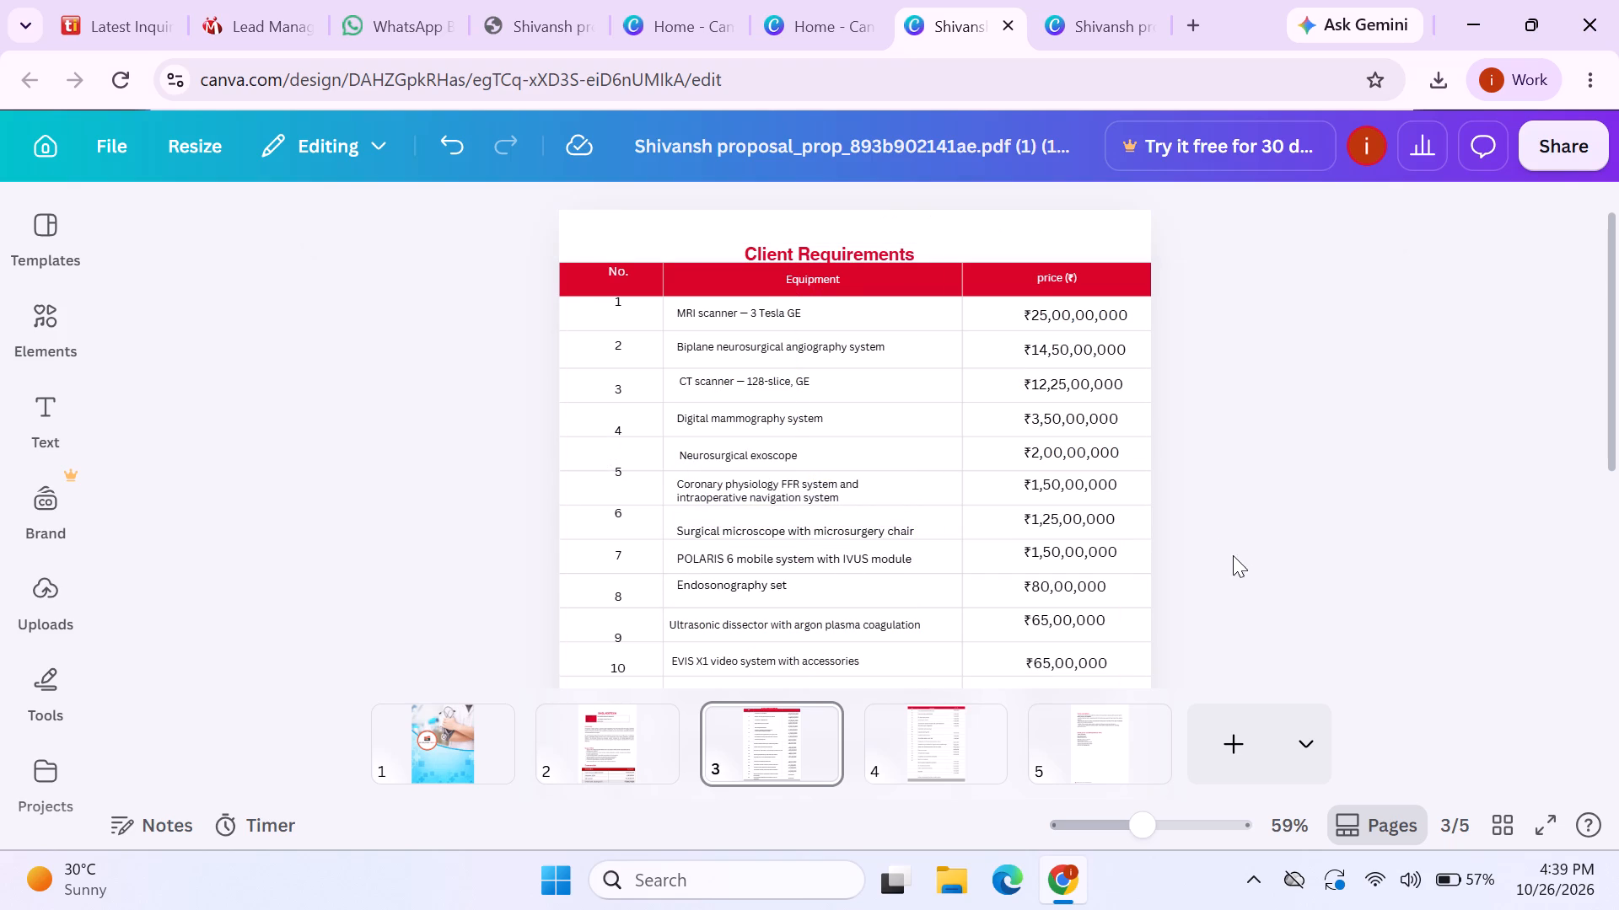
click(722, 546)
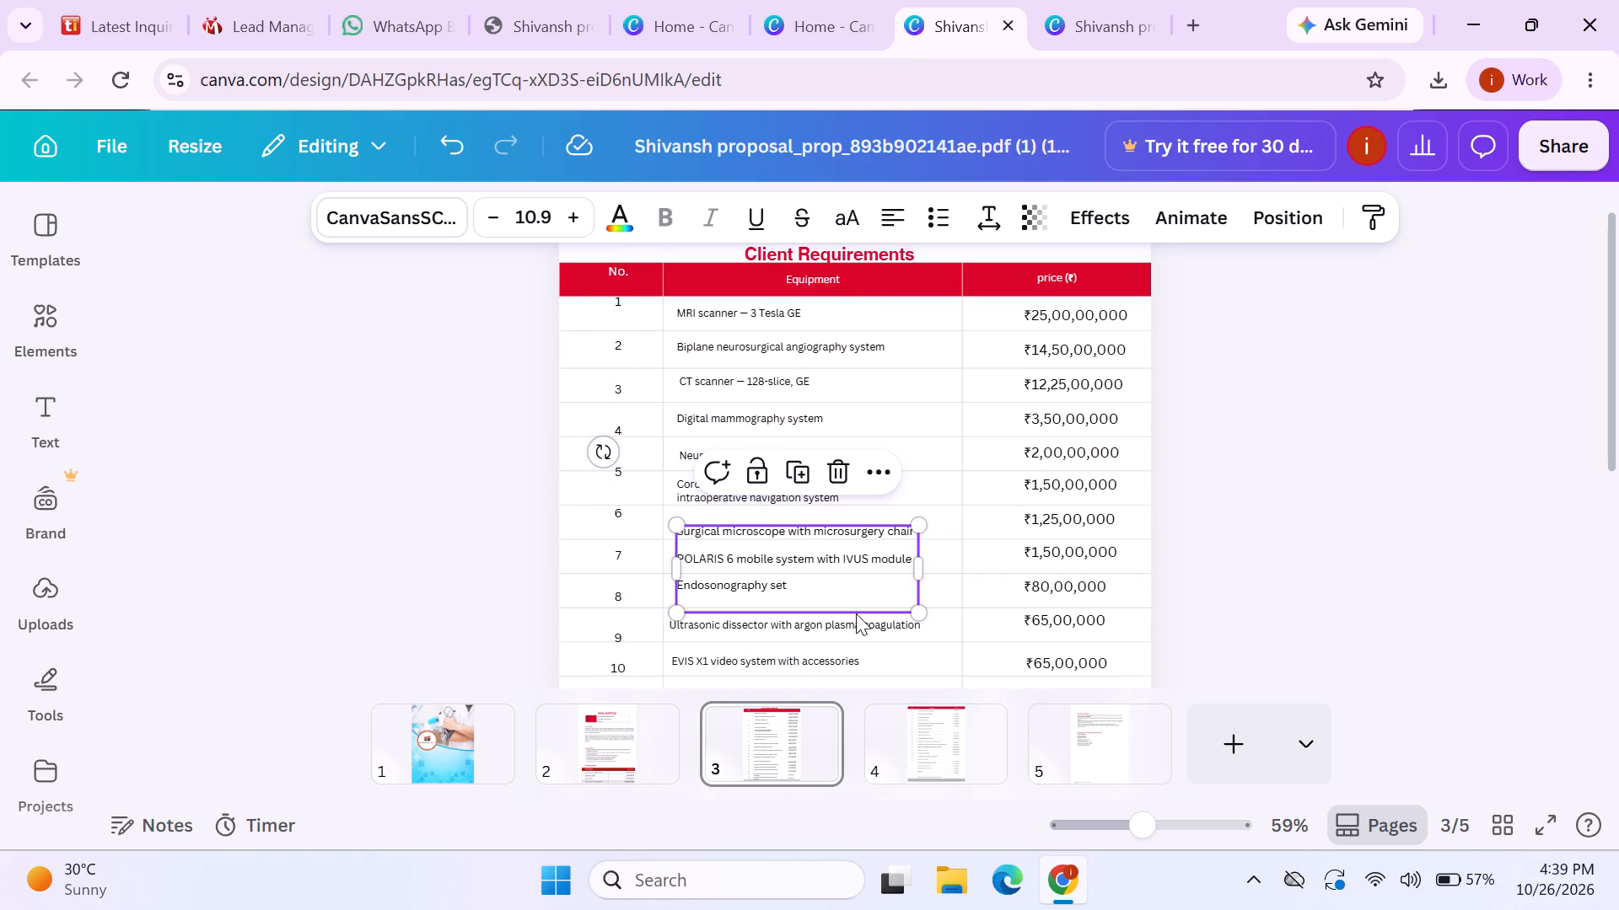
click(914, 605)
click(867, 568)
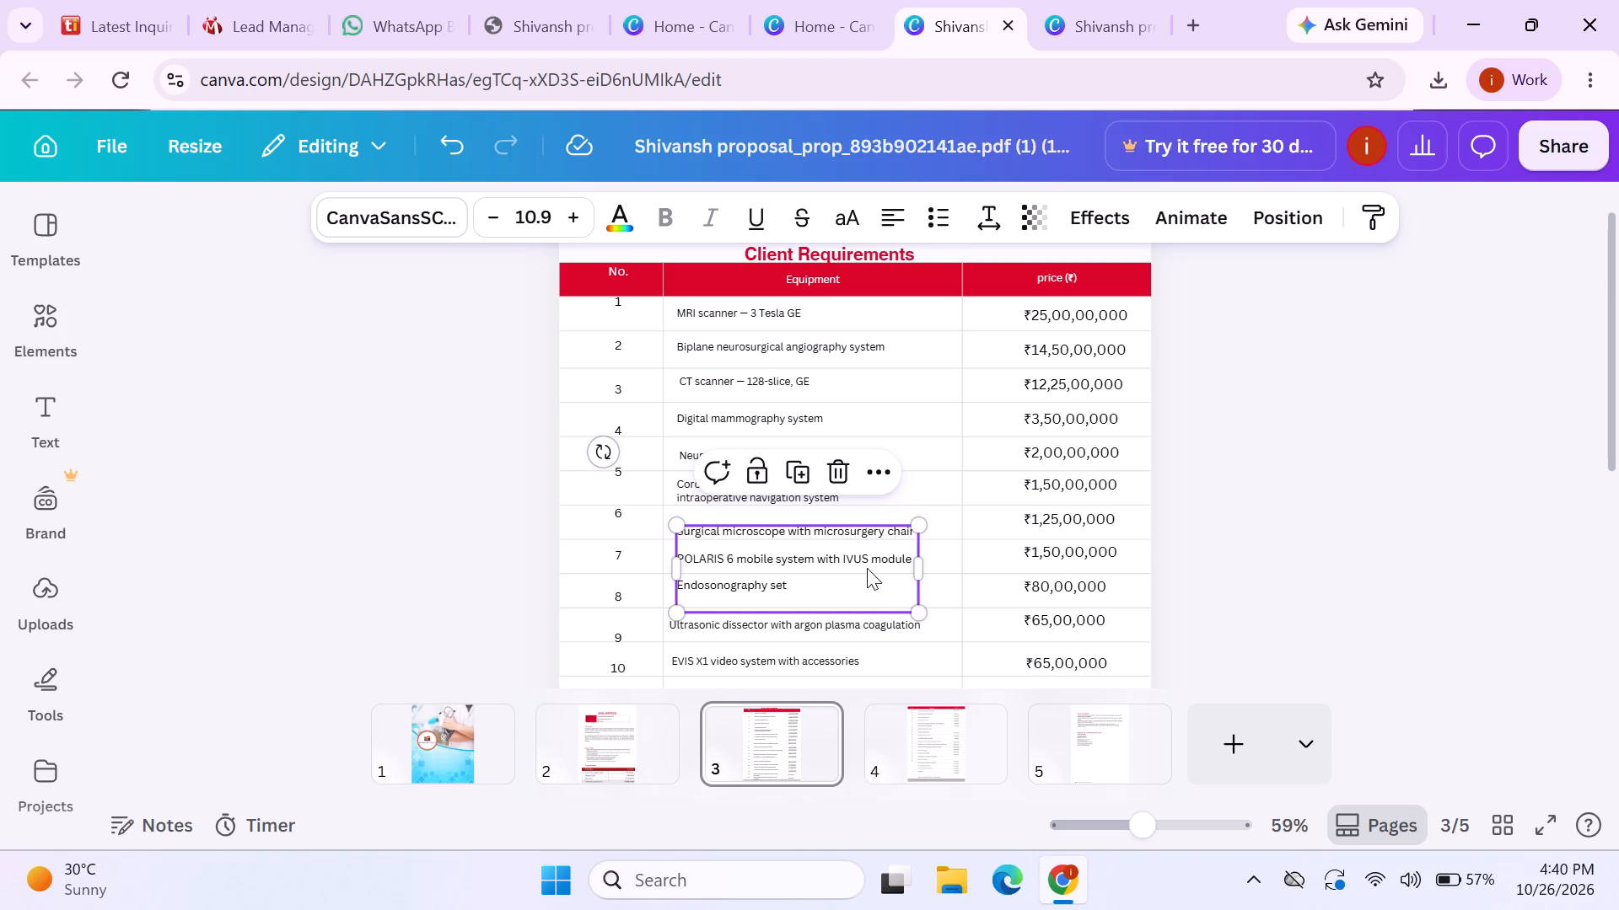
Enlarge the equipment names from Surgical microscope to Endosonography set to font size 11.9 and move the block slightly up to fit its rows.
click(859, 575)
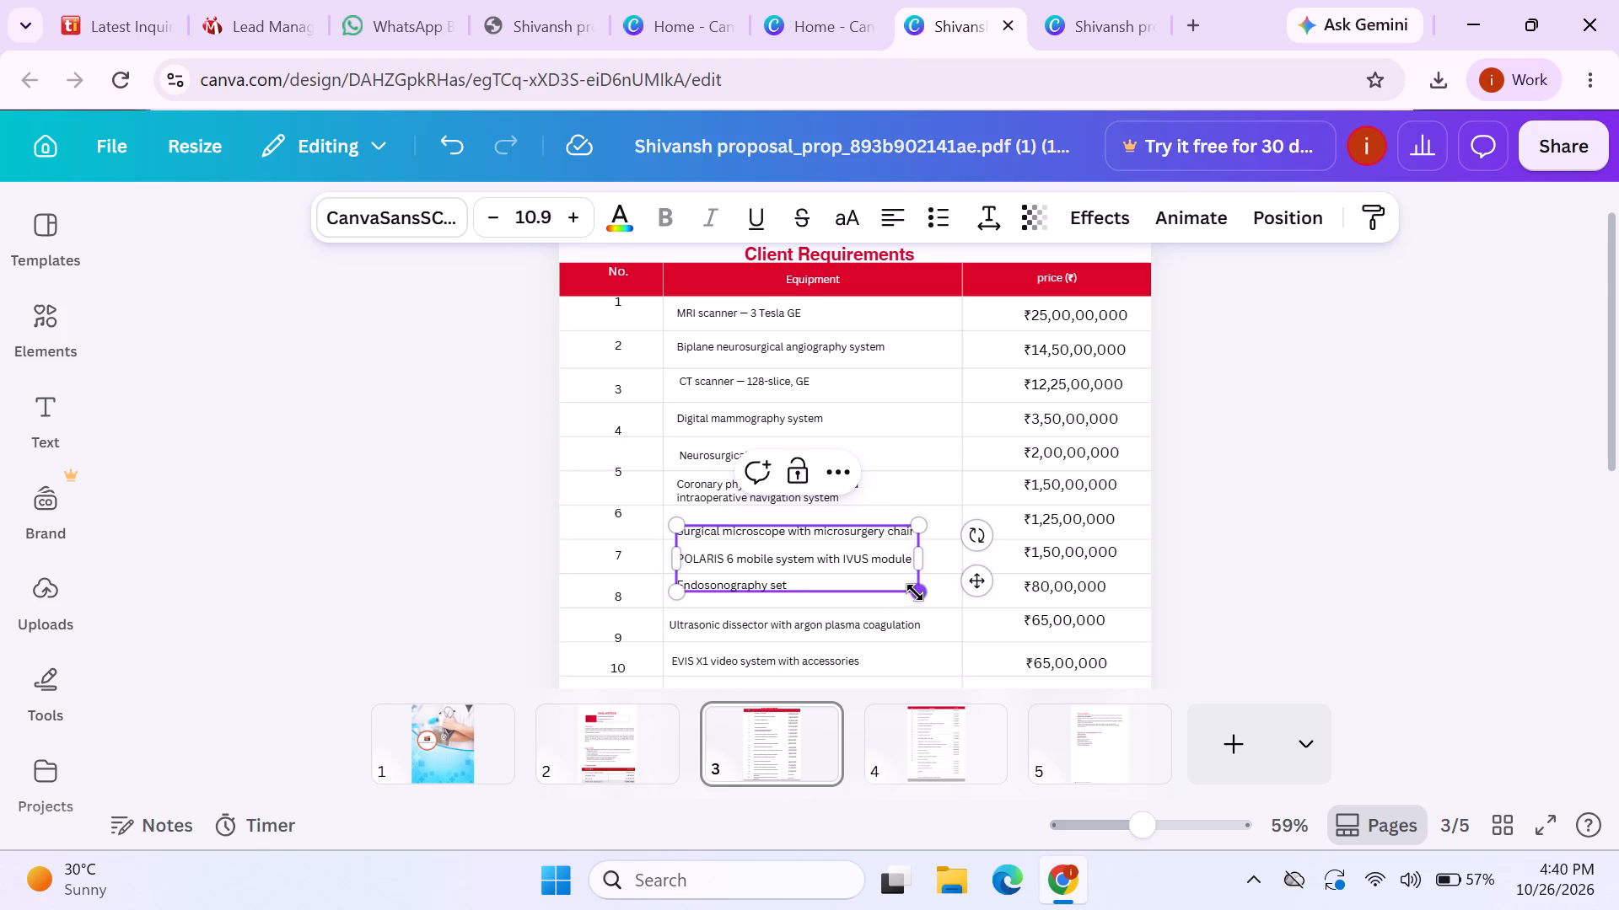
click(1139, 583)
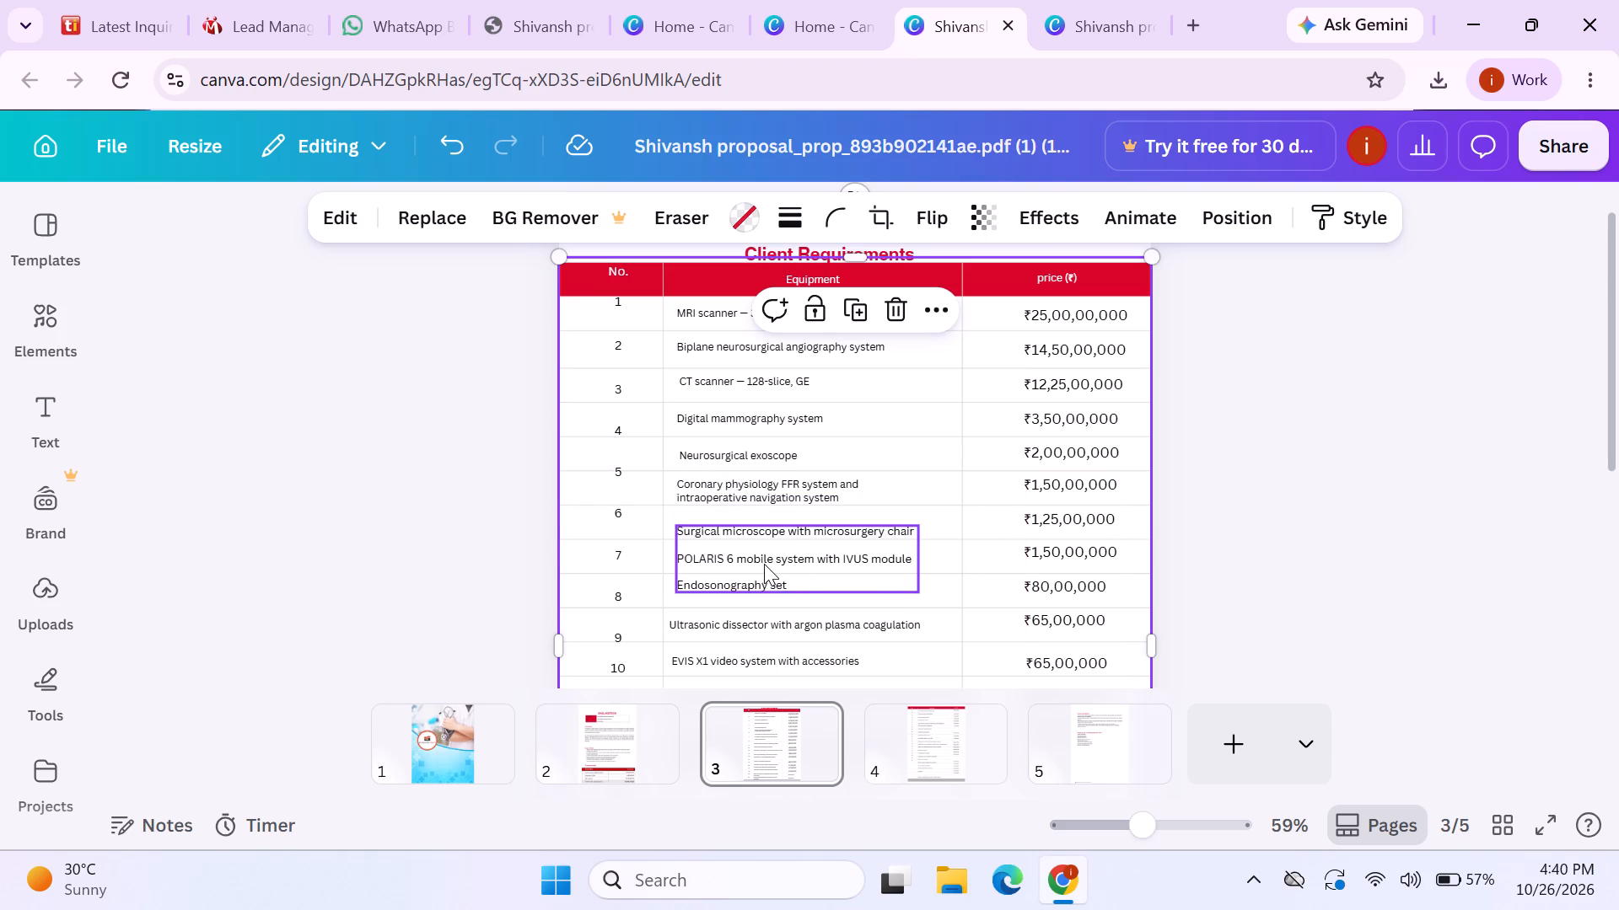
click(763, 564)
drag(922, 602, 923, 606)
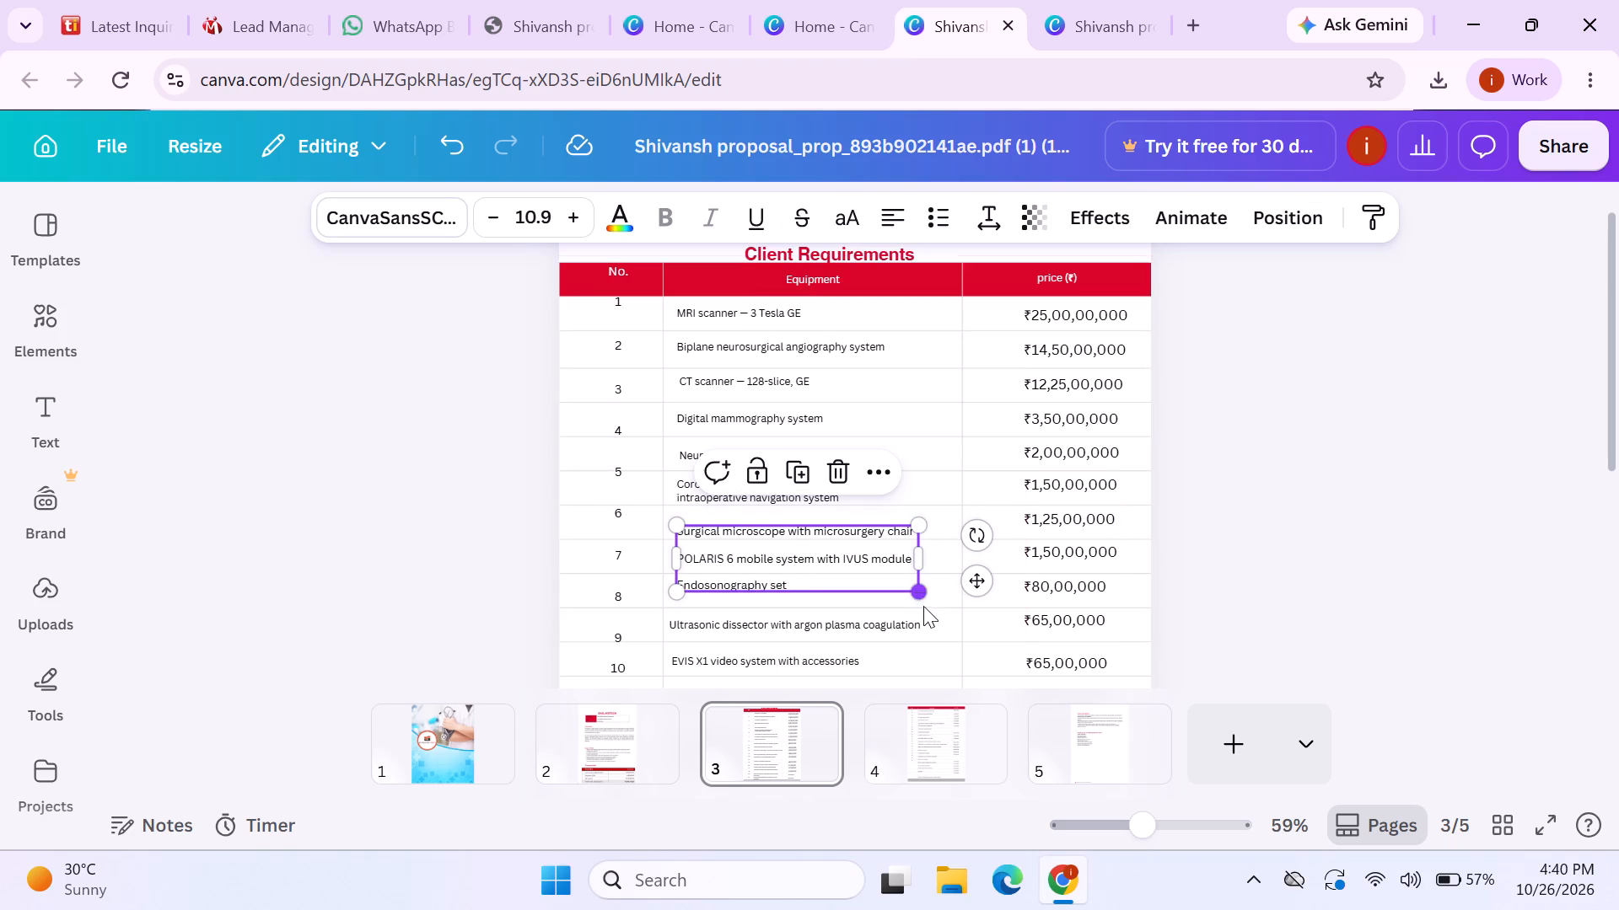
drag(923, 606, 941, 614)
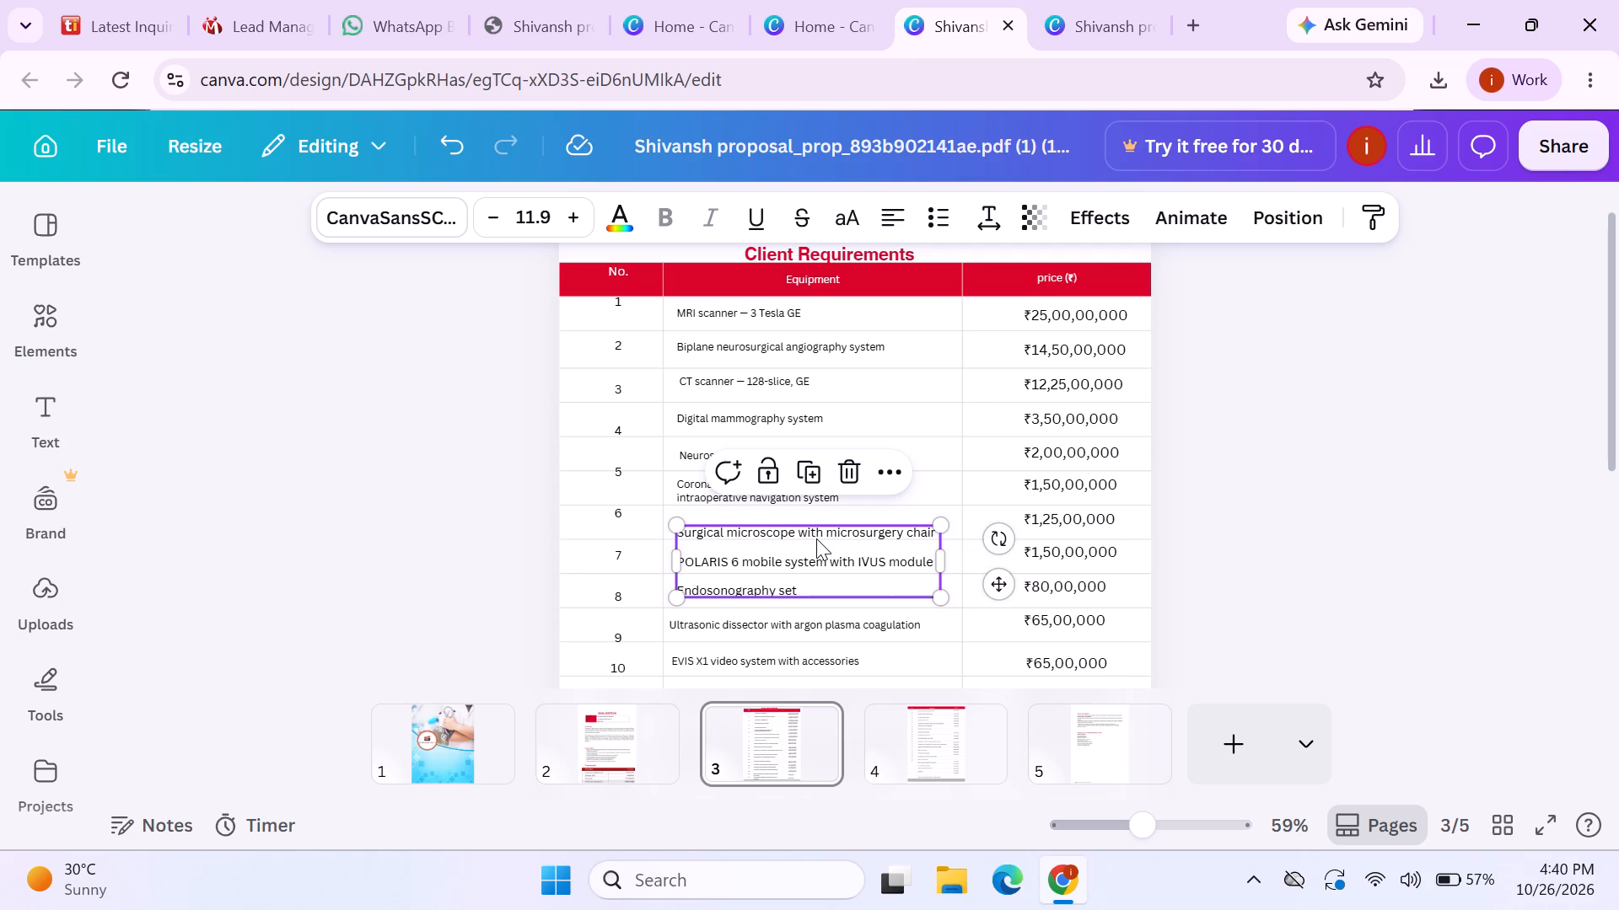
click(816, 538)
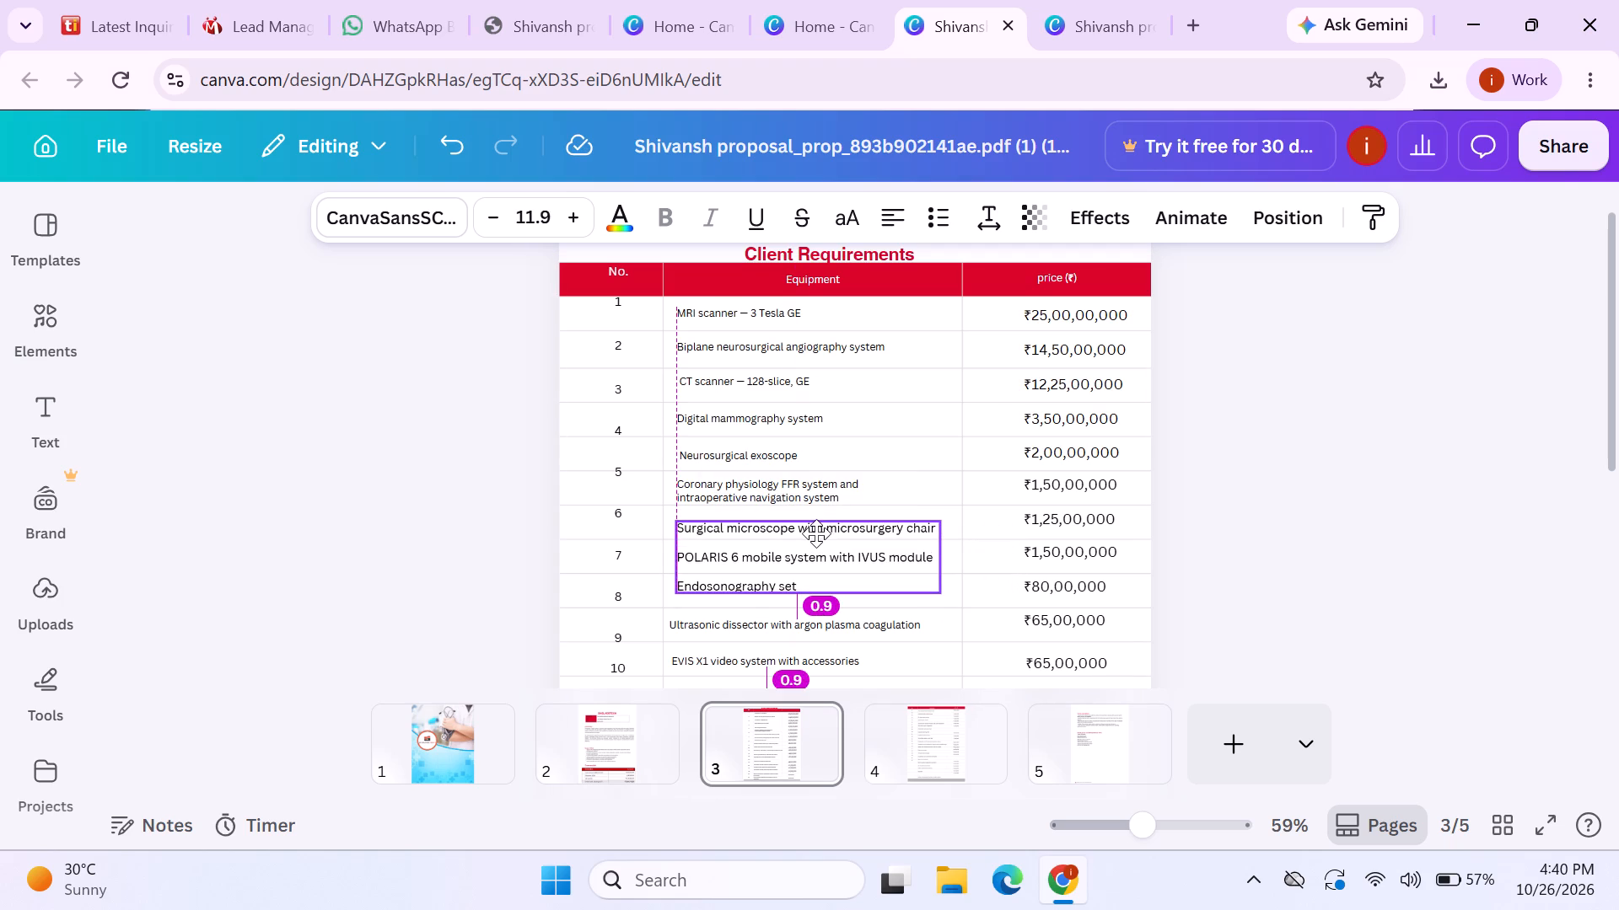
click(1338, 540)
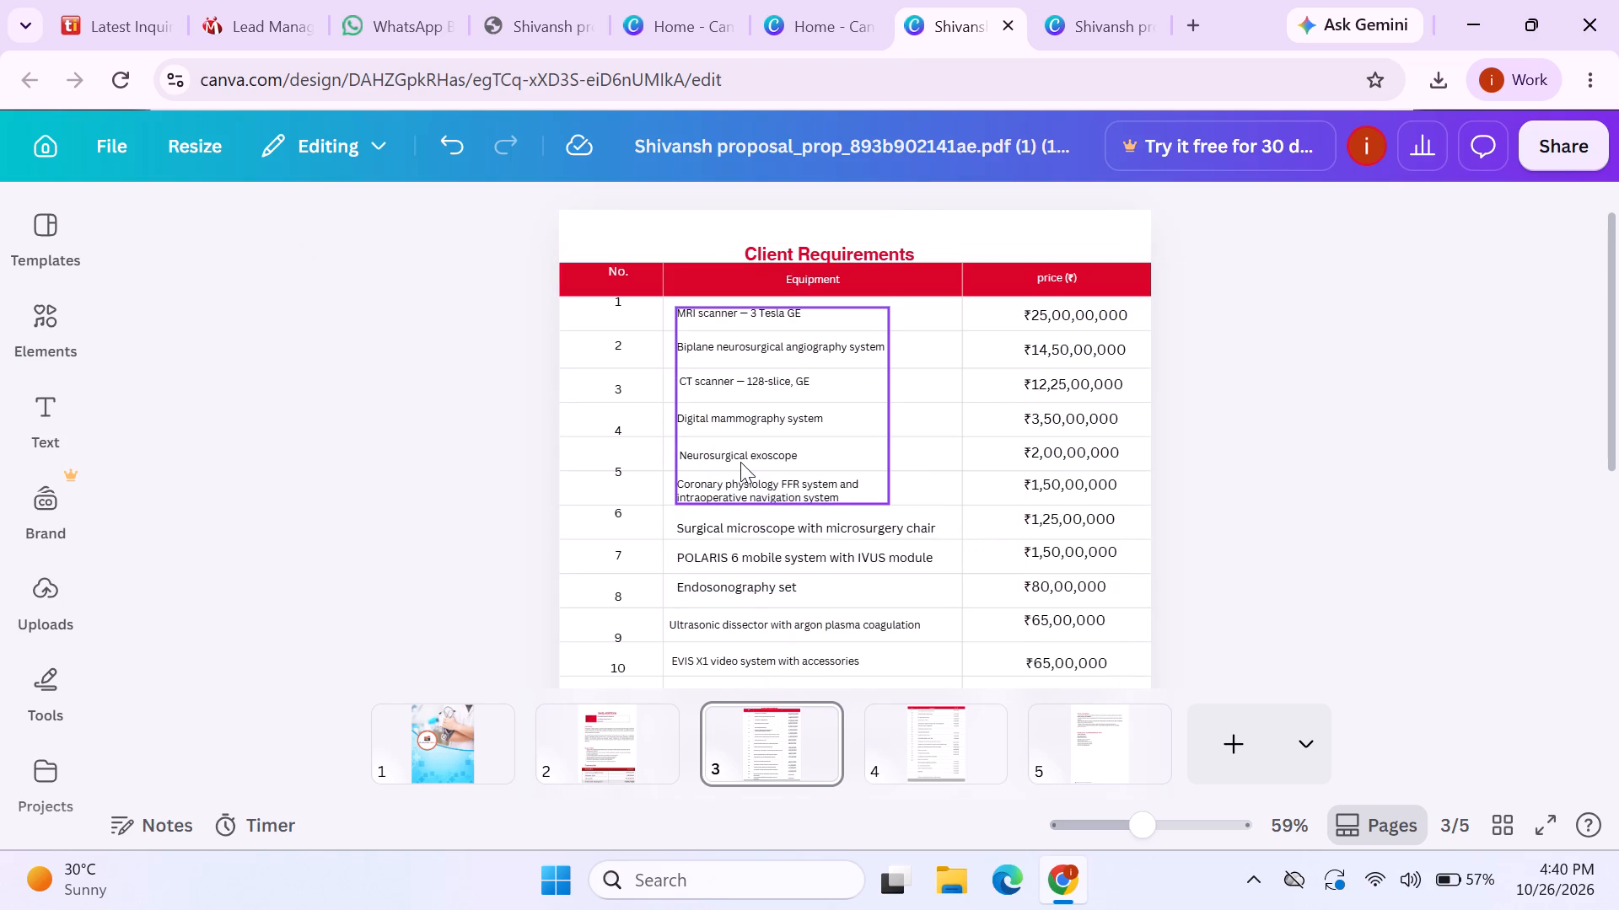
Enlarge the top block of equipment names, MRI scanner to Coronary physiology FFR system, to font size 10.6 and reposition it over its rows.
click(741, 462)
drag(882, 499, 889, 500)
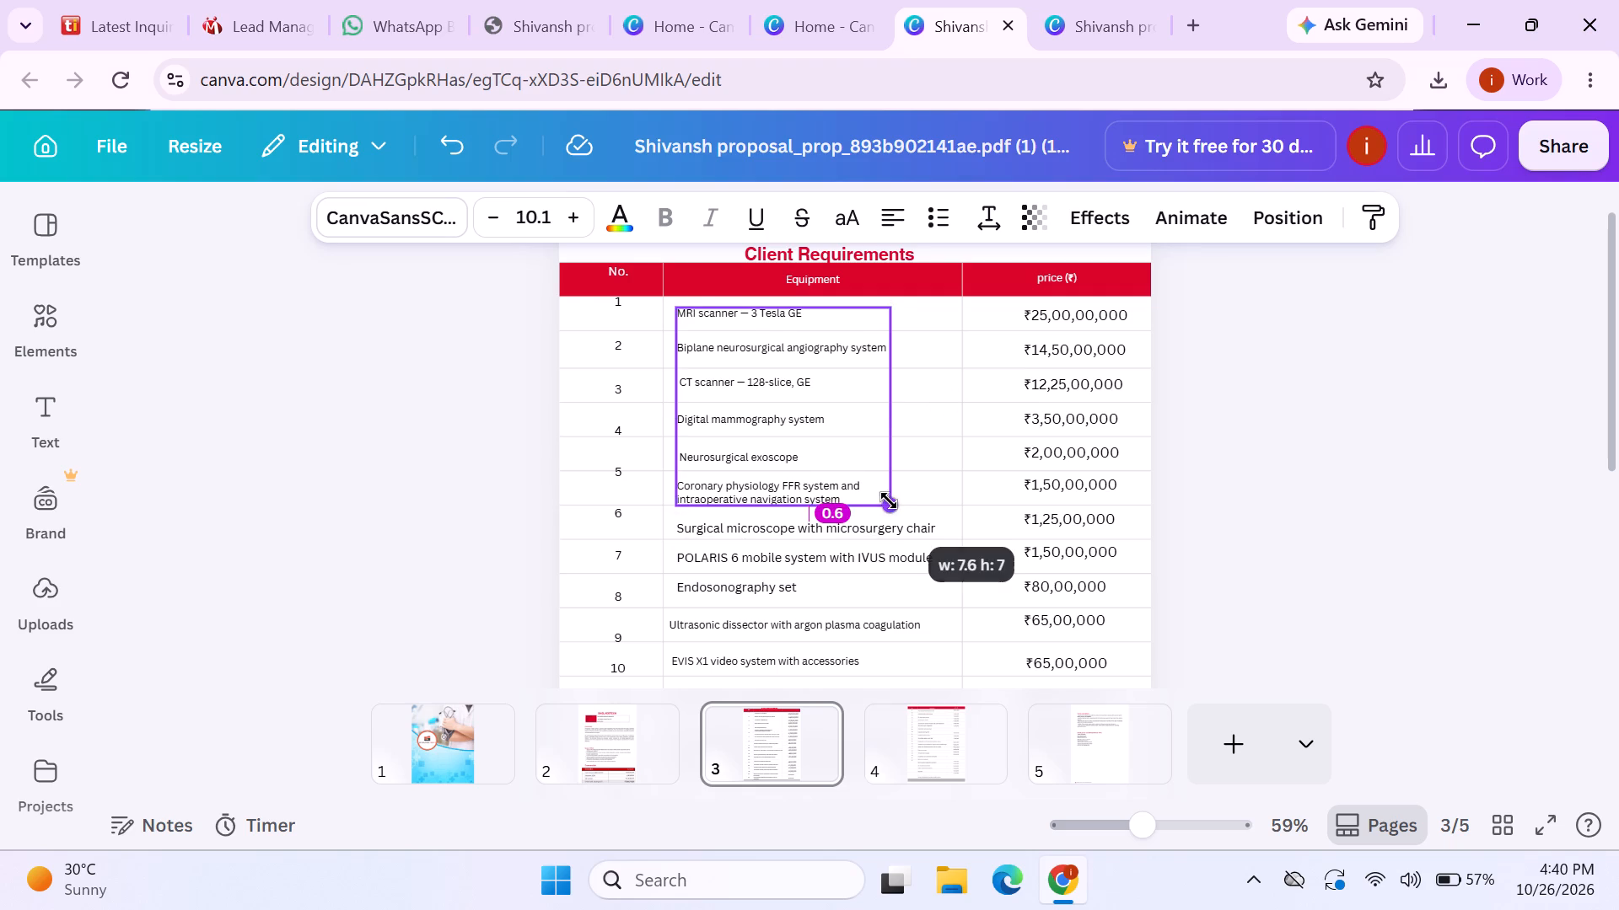
drag(889, 500, 899, 505)
drag(799, 425, 809, 422)
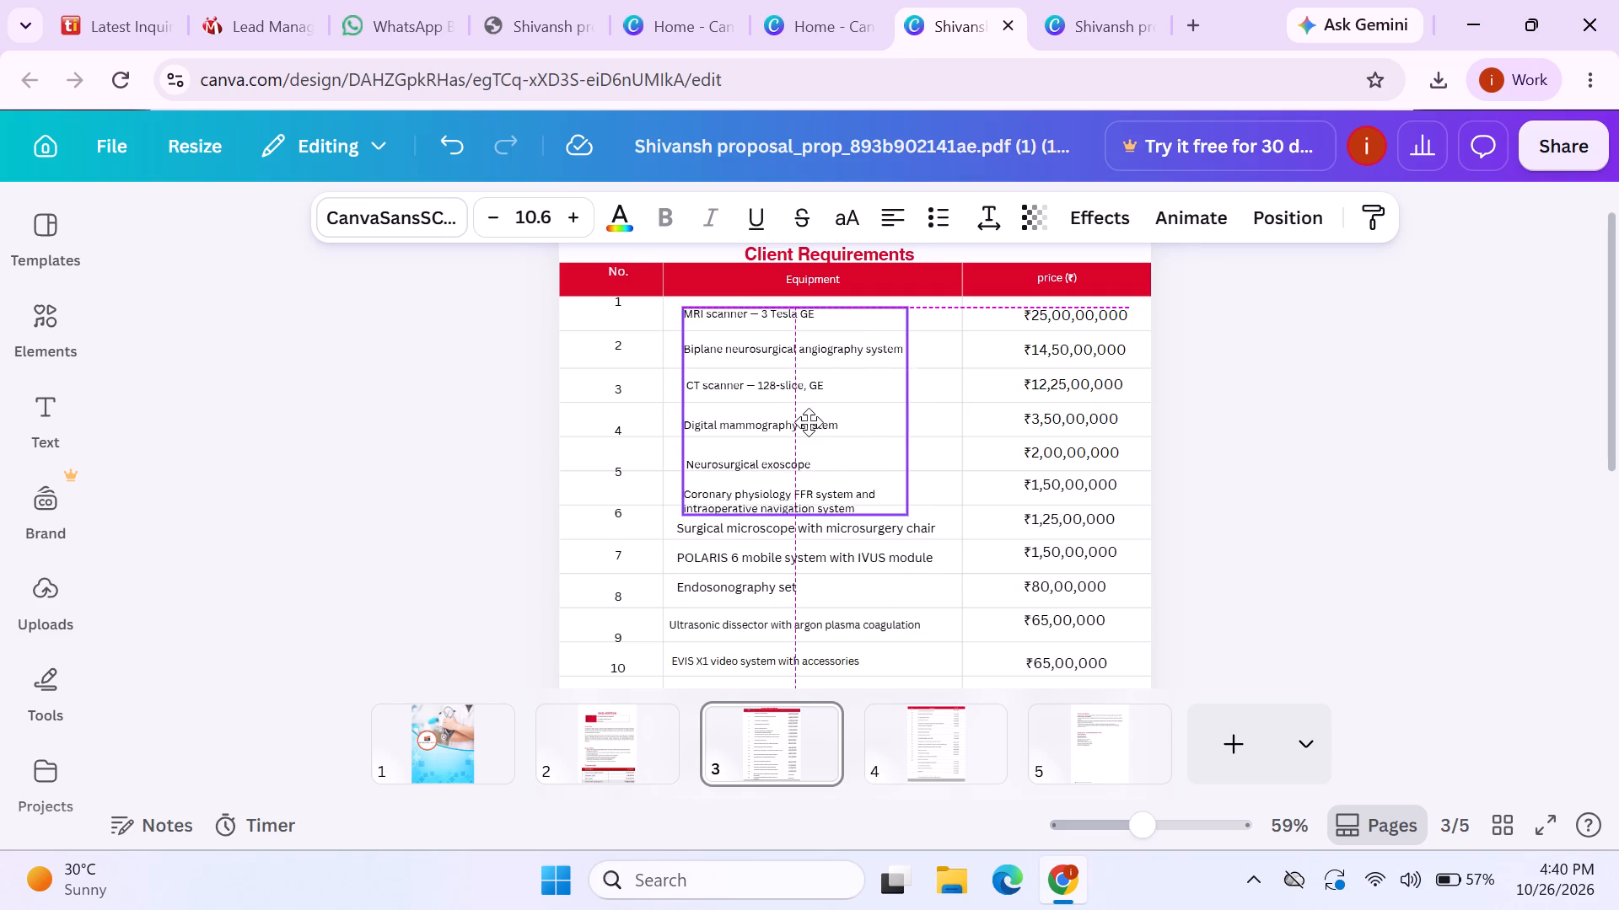
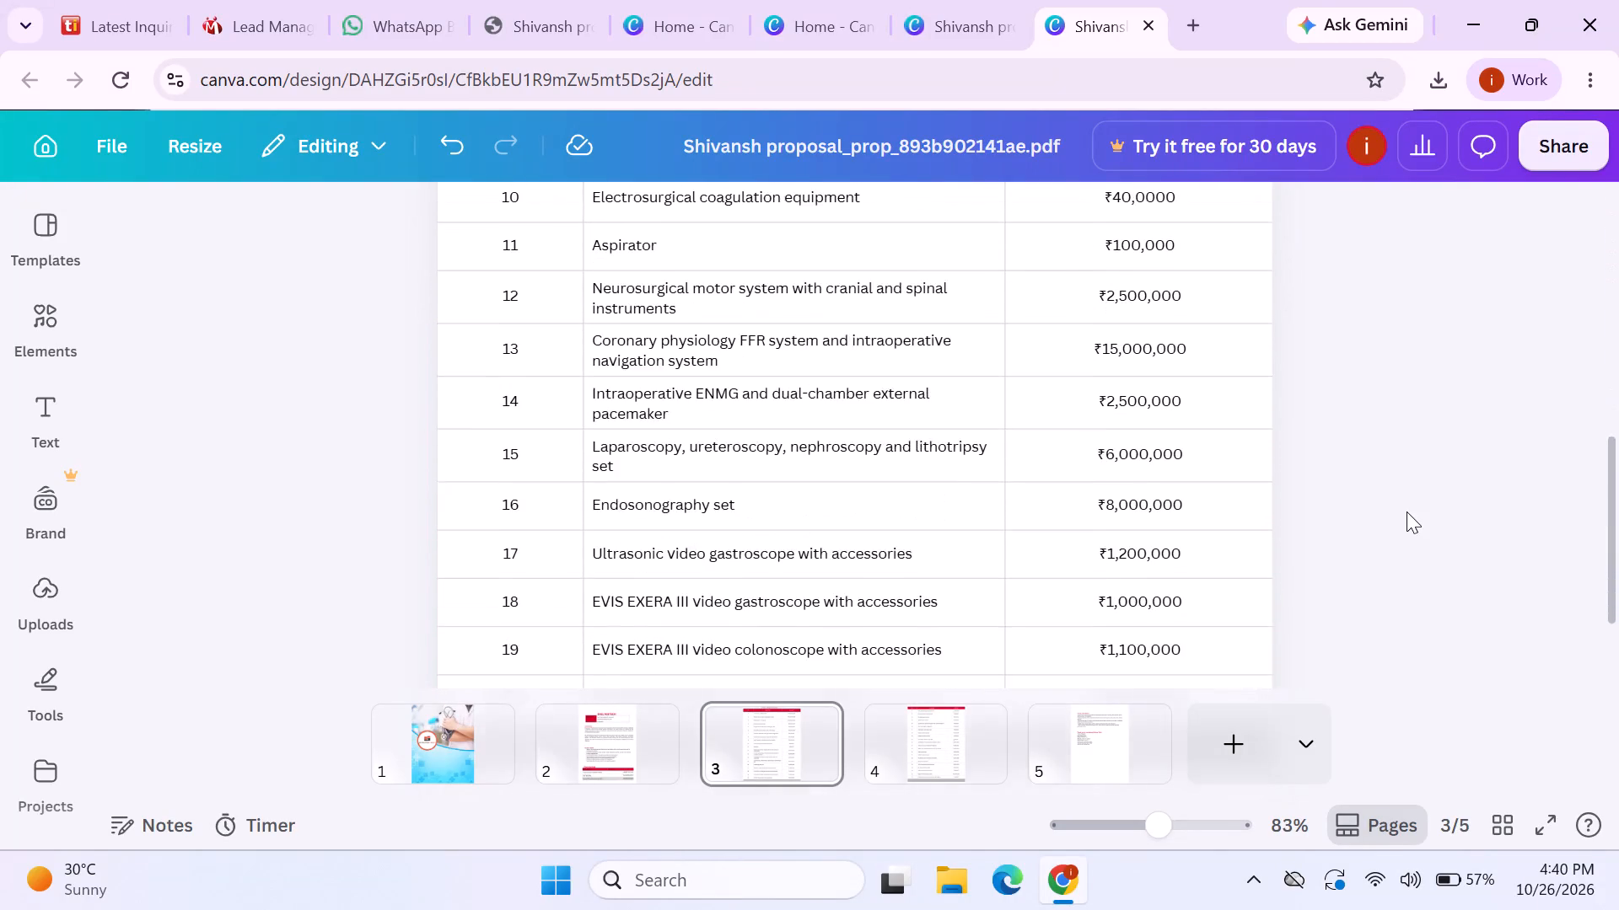
Compare the layout of page 3's equipment table in the other proposal version with this version's table.
scroll(1407, 511, down, 1)
scroll(1411, 511, up, 2)
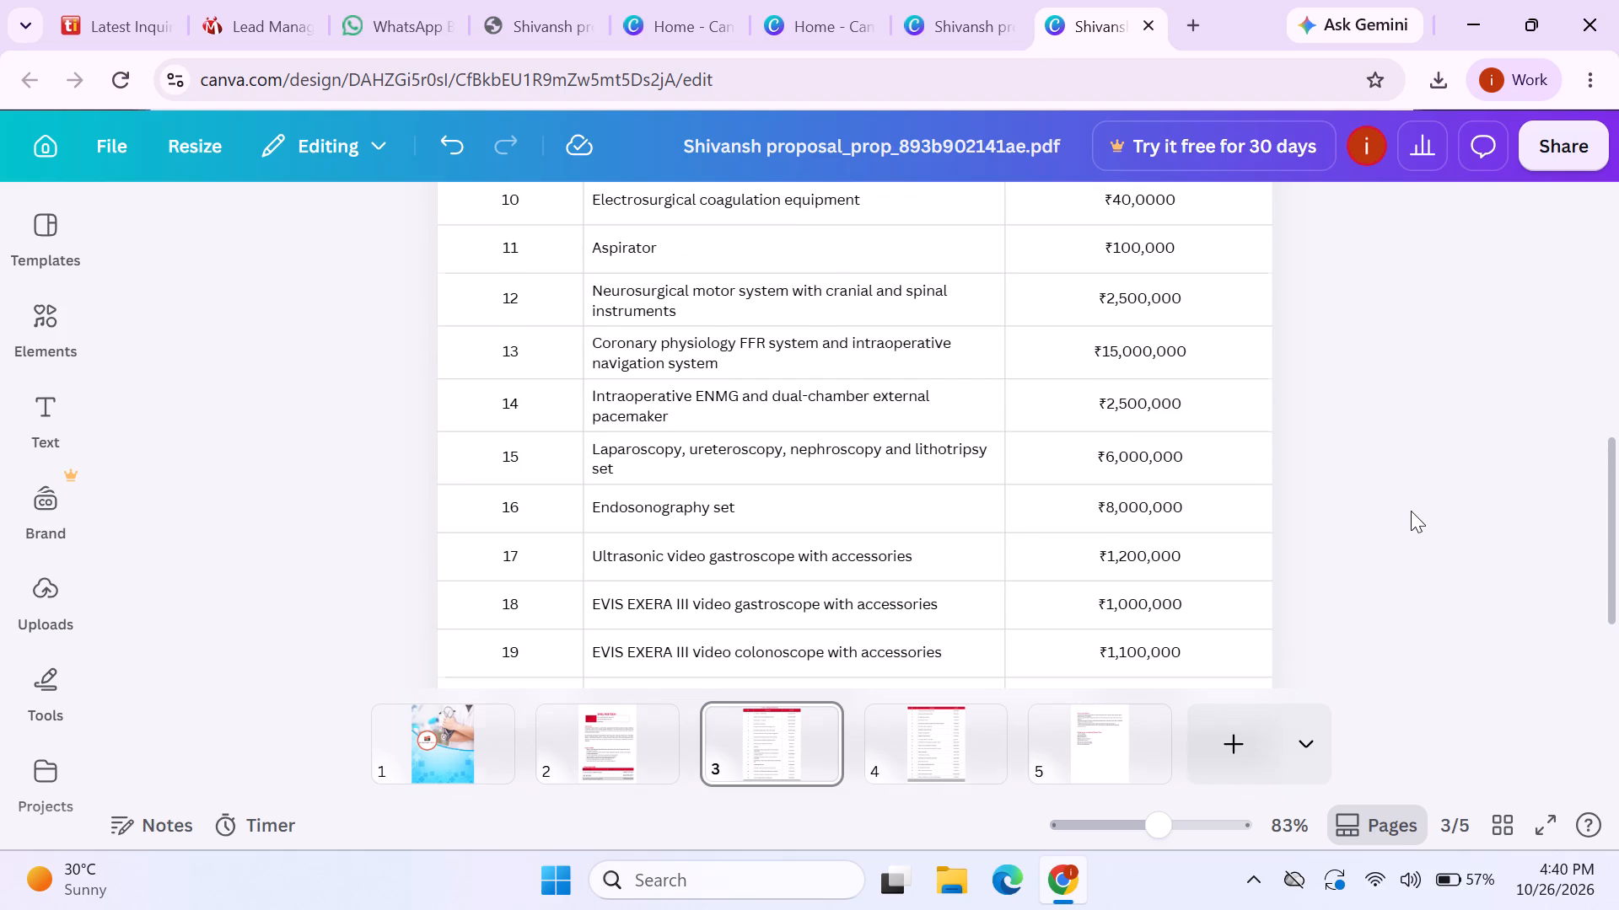
scroll(1411, 511, up, 1)
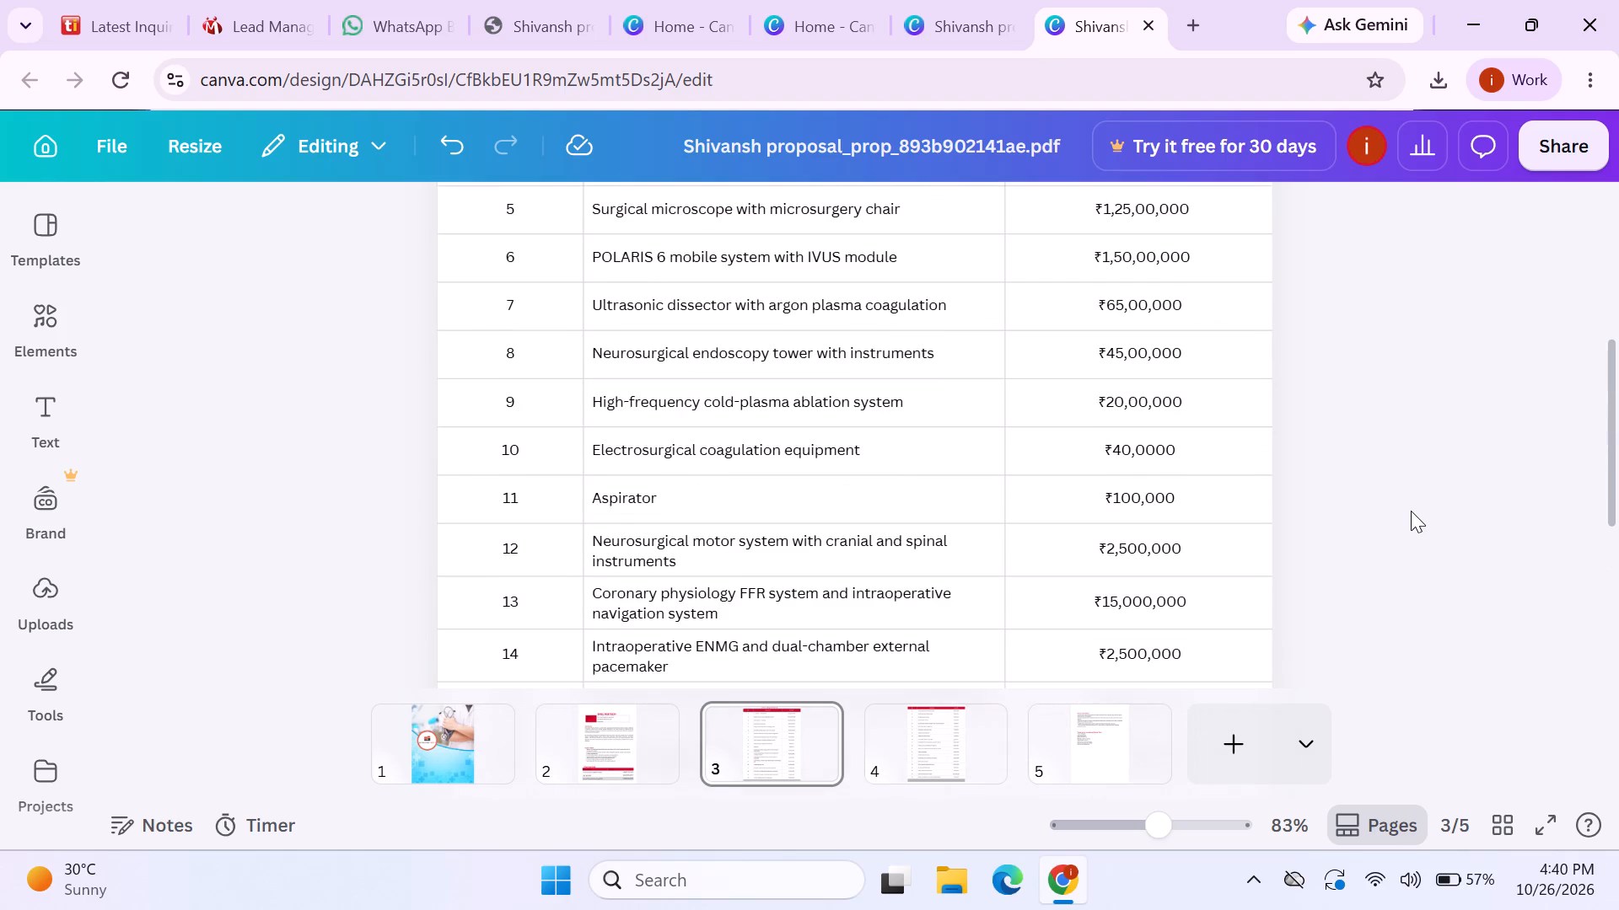
scroll(1411, 511, up, 2)
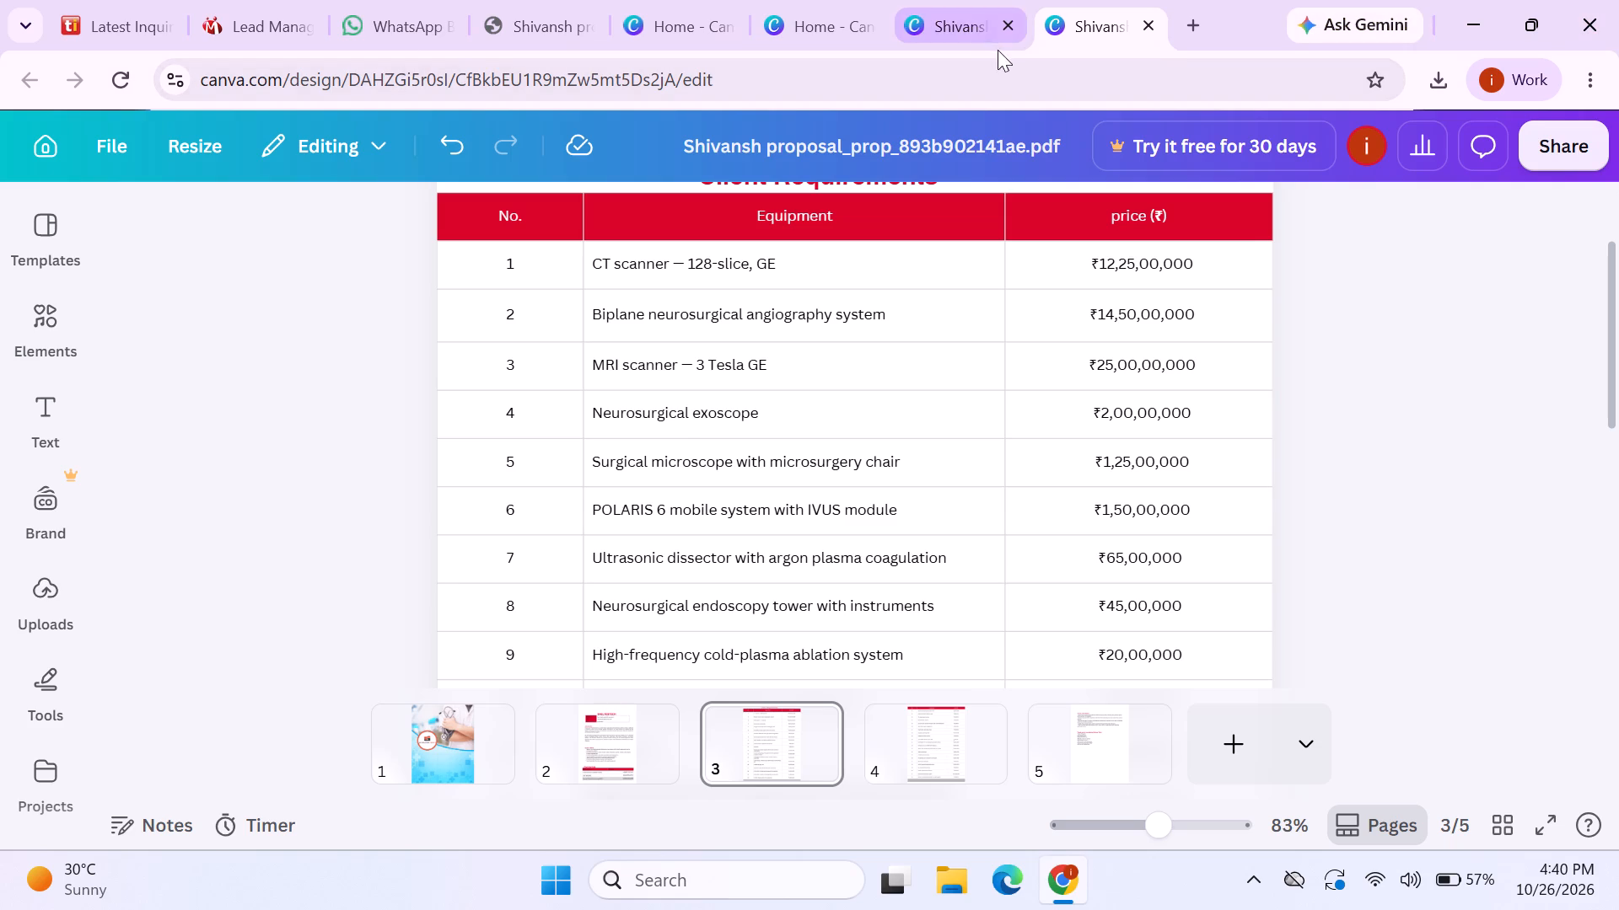
click(965, 32)
click(1267, 568)
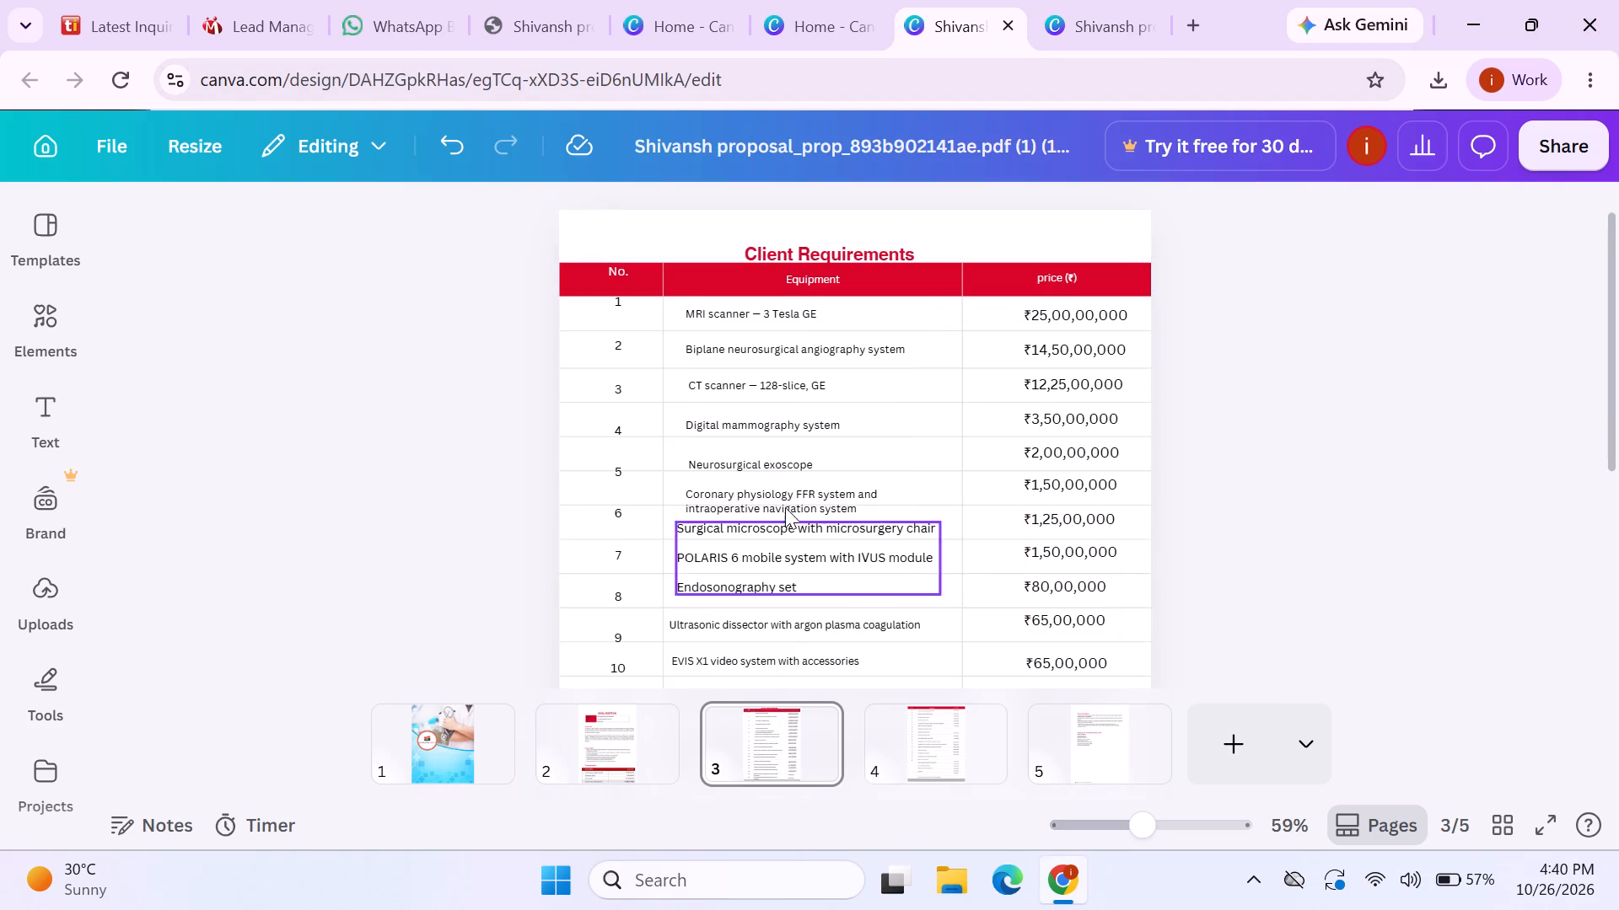
click(1074, 15)
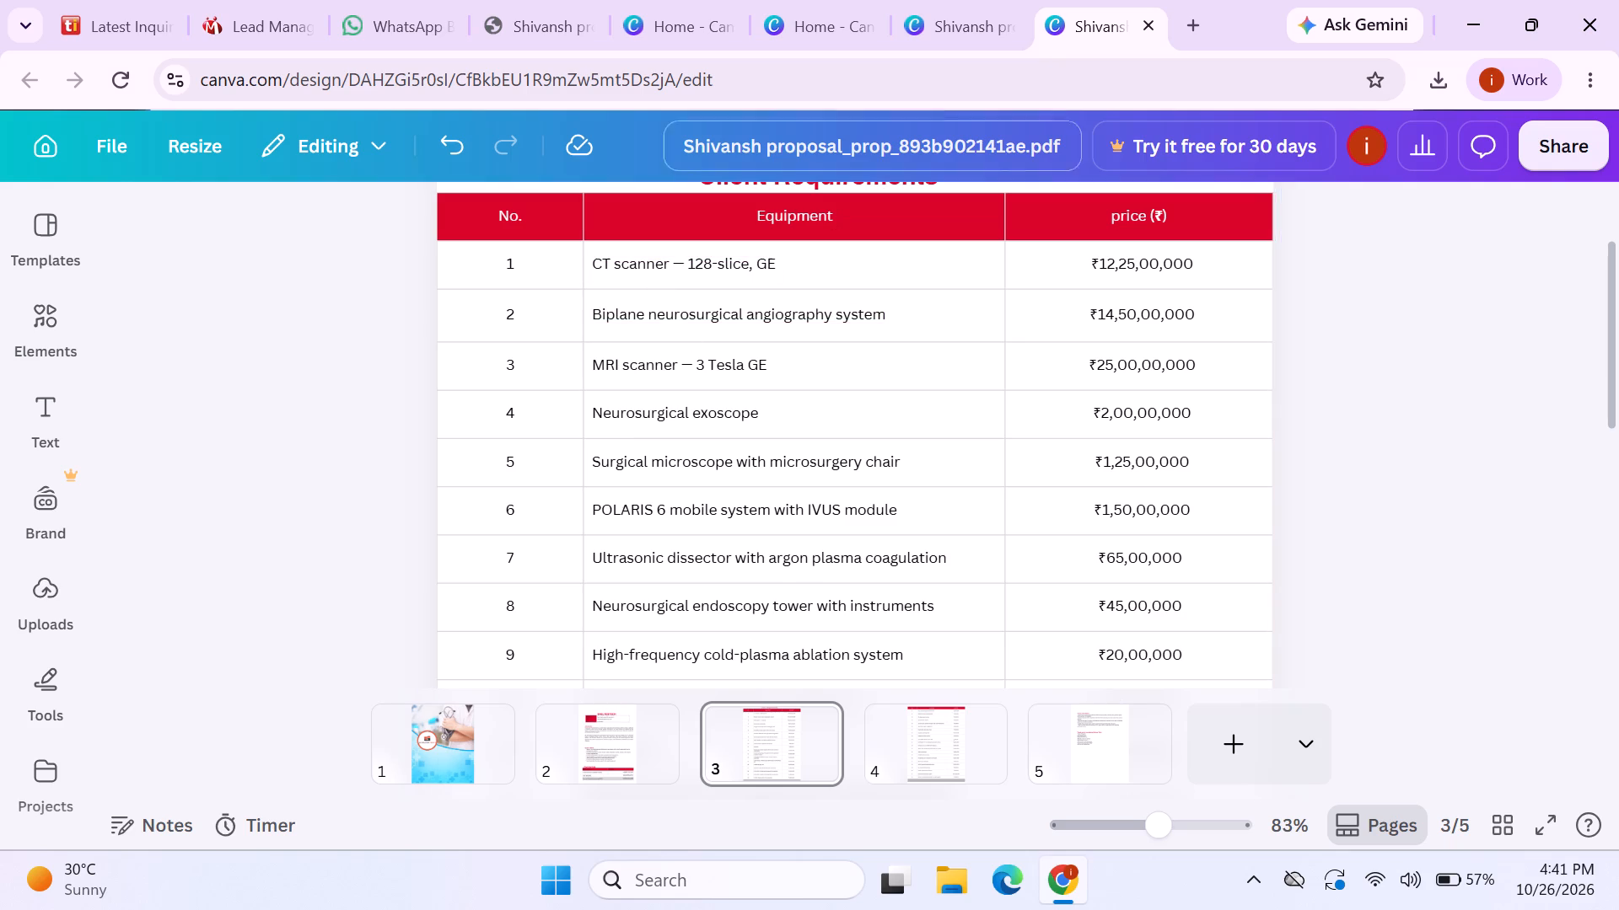
click(940, 20)
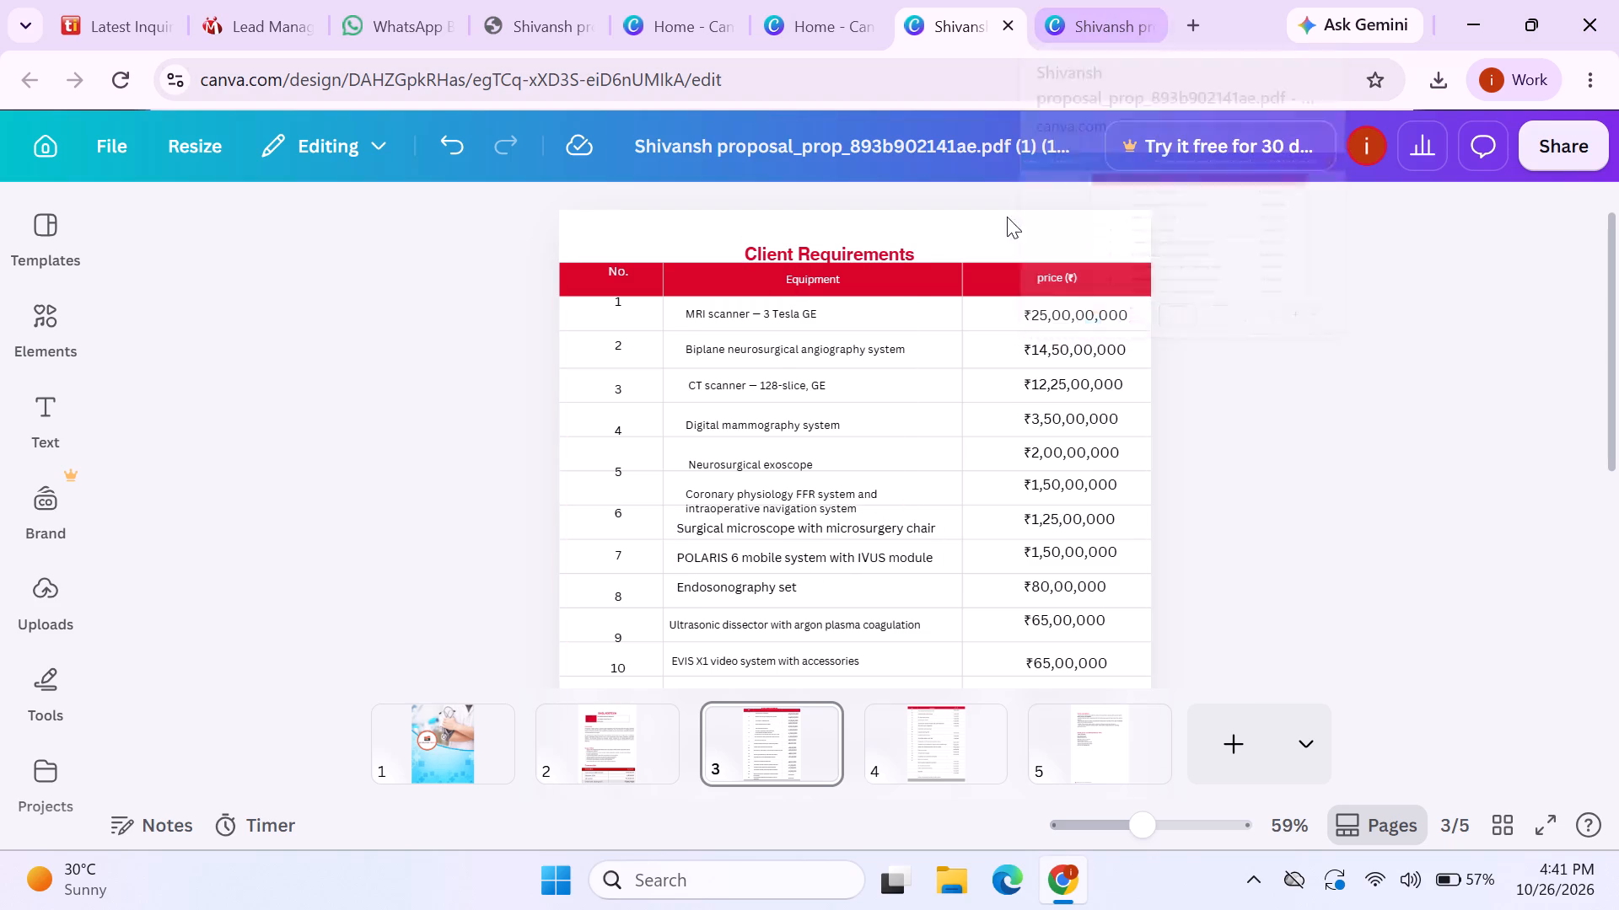
click(1085, 20)
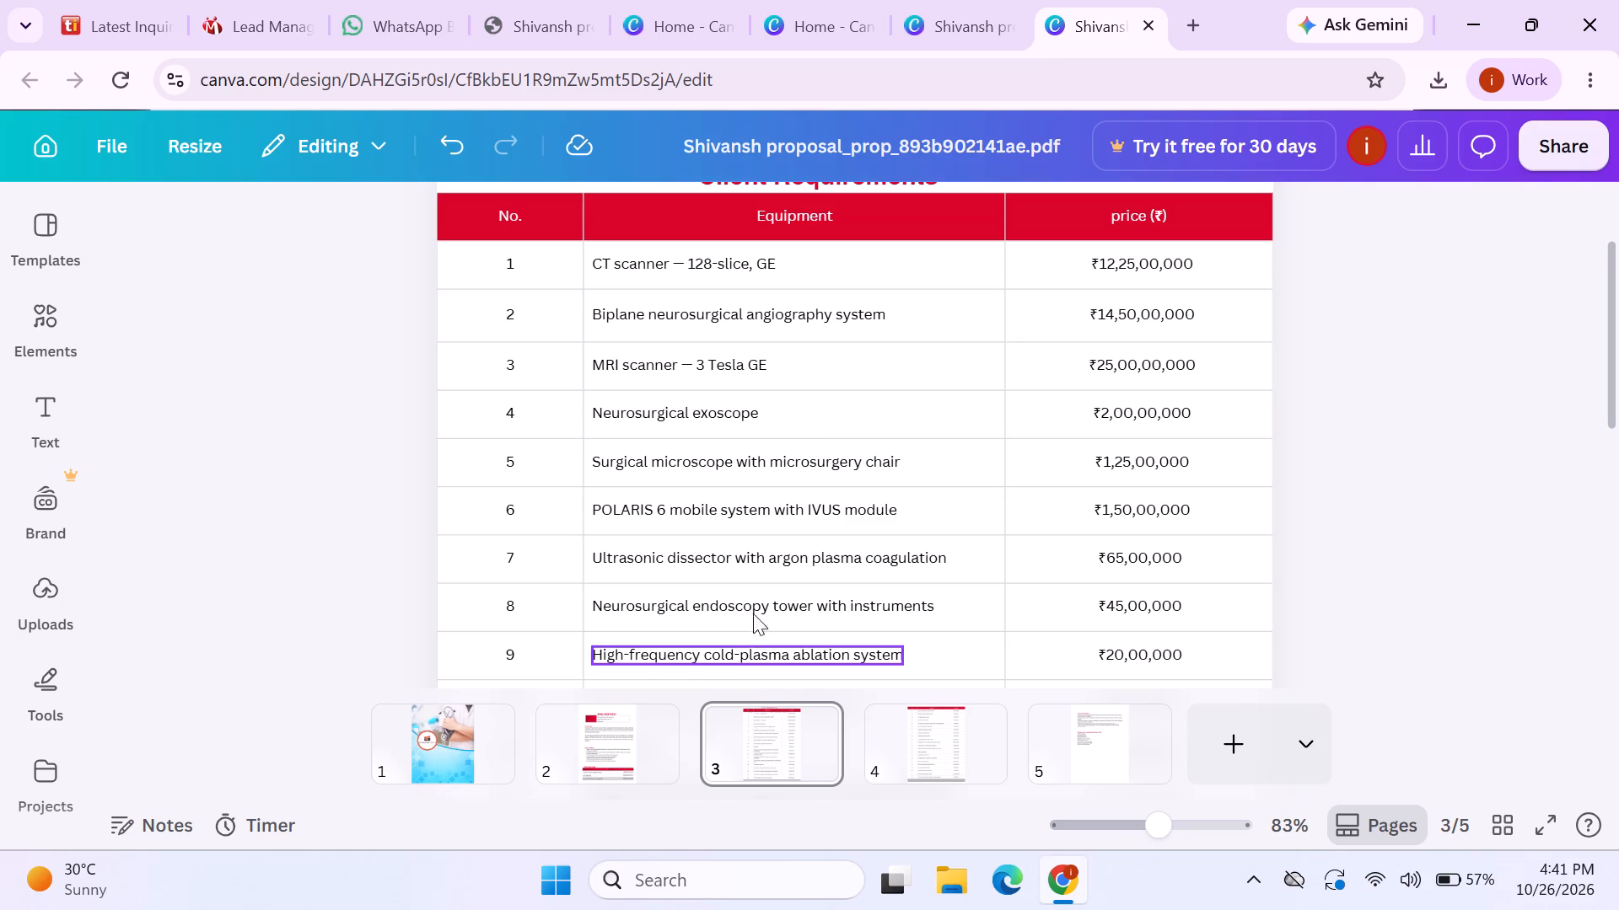
Widen the MRI scanner to Coronary physiology FFR system text block, reduce it to font size 10.1 and shift it towards the Equipment column's left edge.
click(959, 17)
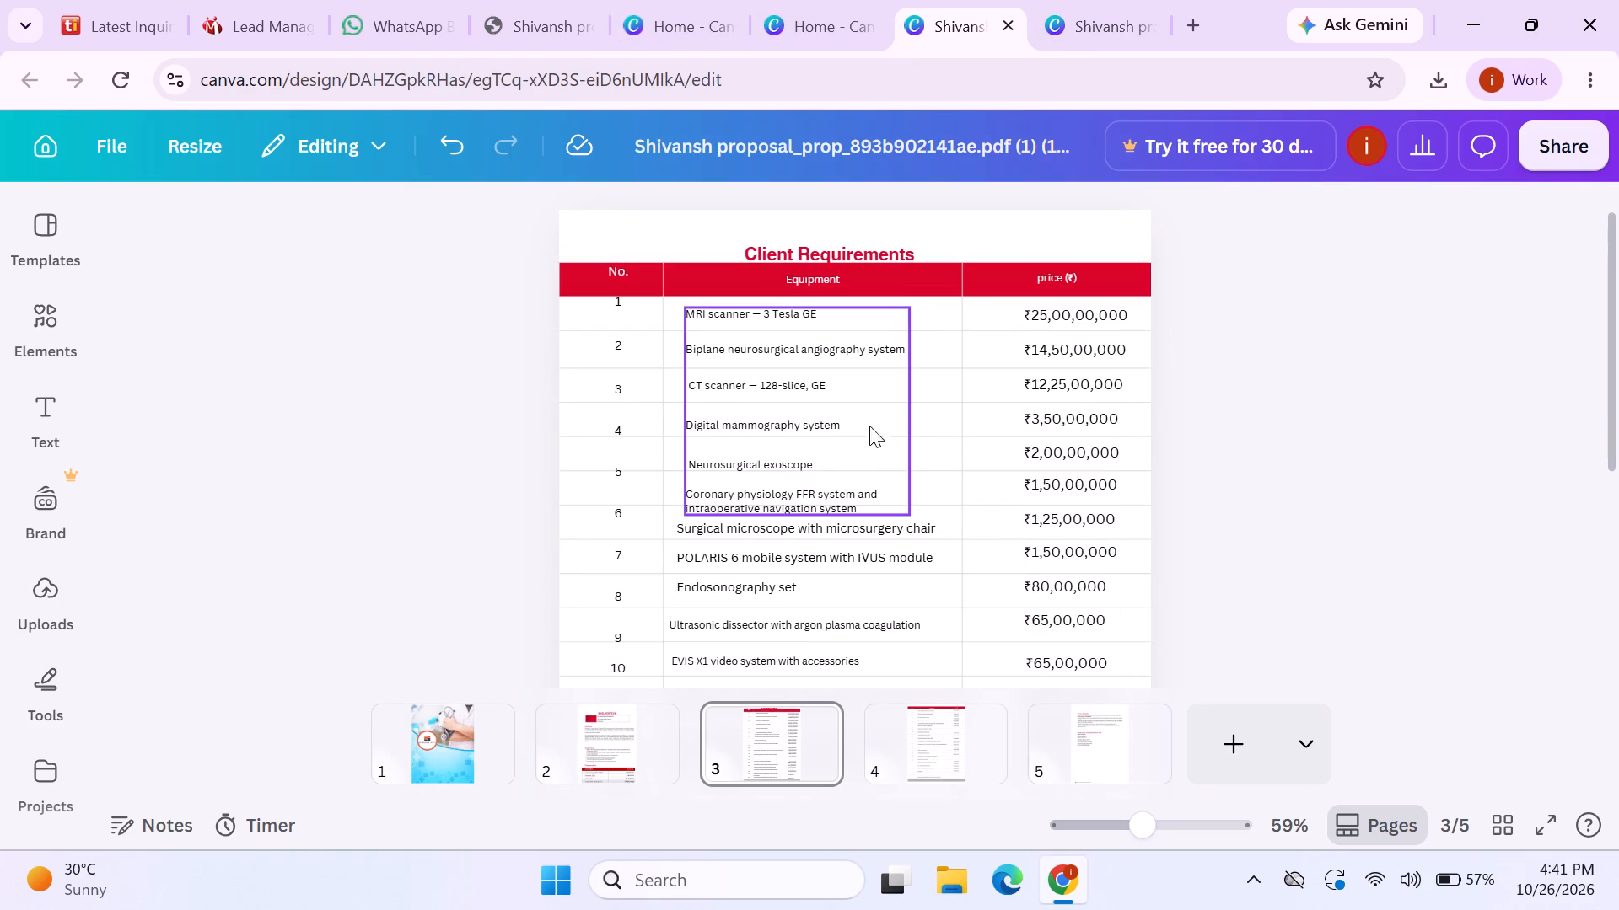
click(851, 440)
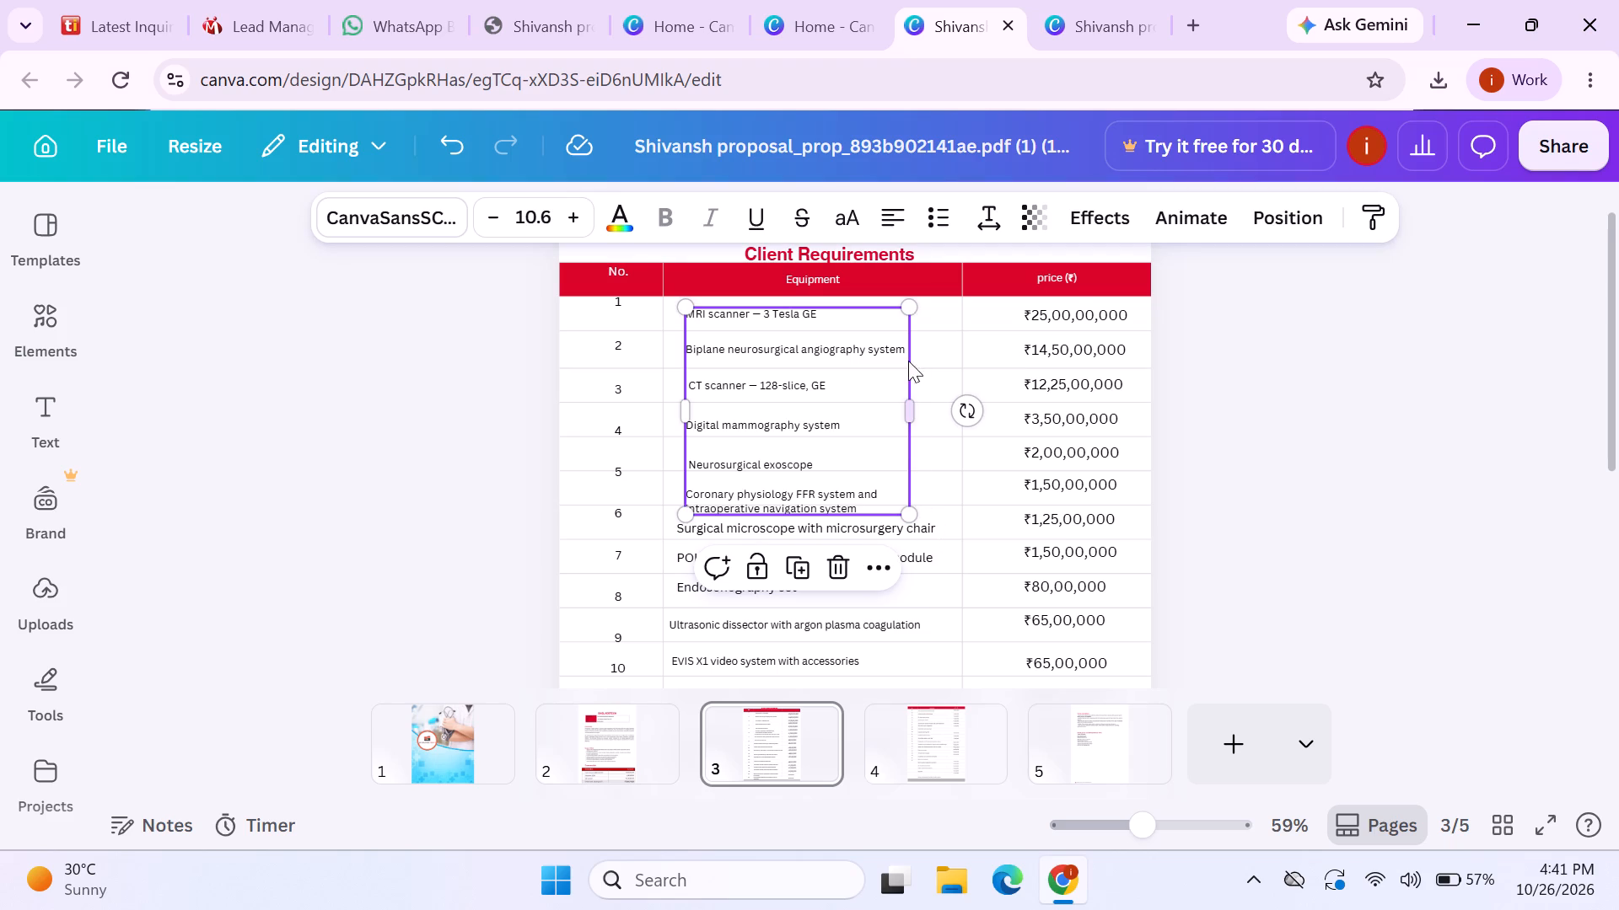
drag(912, 411, 917, 410)
drag(917, 410, 955, 412)
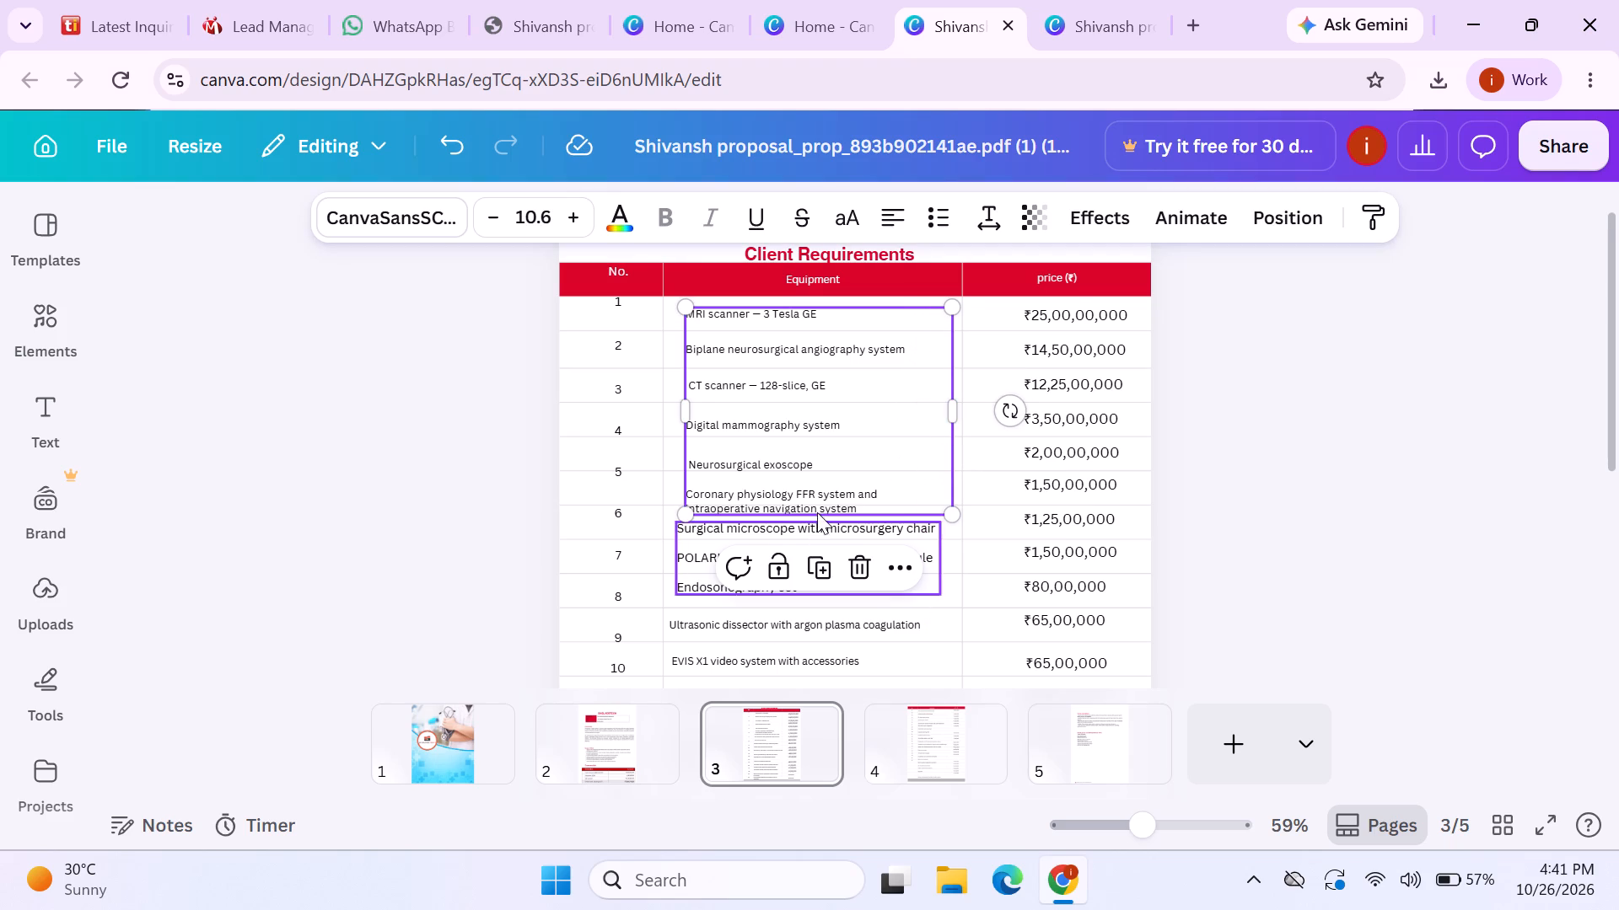
drag(680, 517, 687, 507)
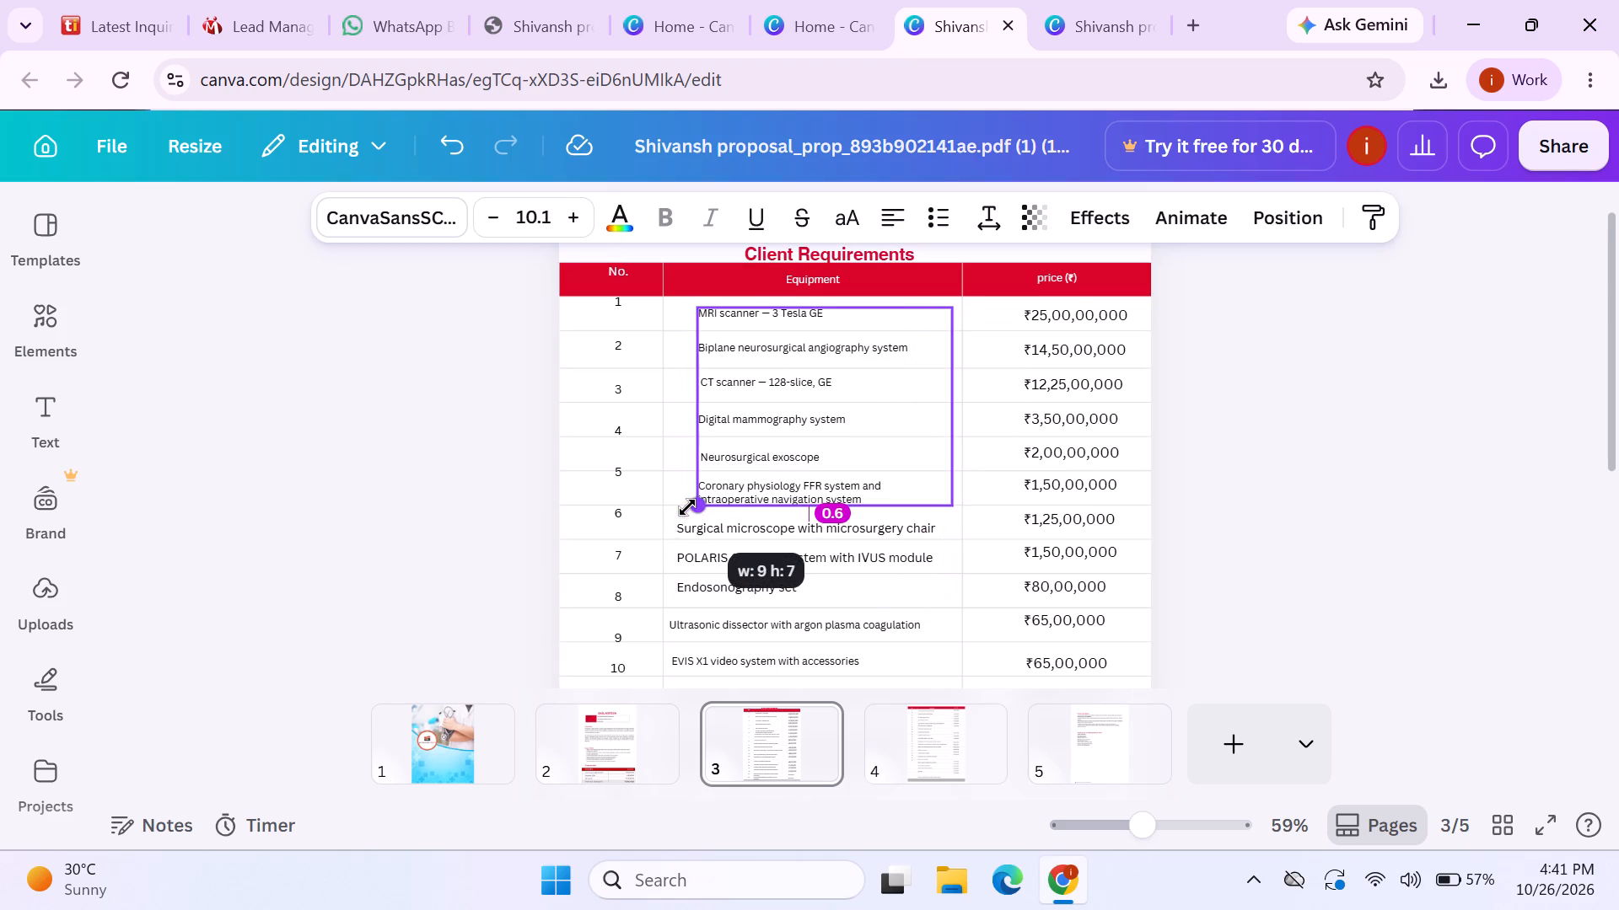
drag(687, 507, 687, 502)
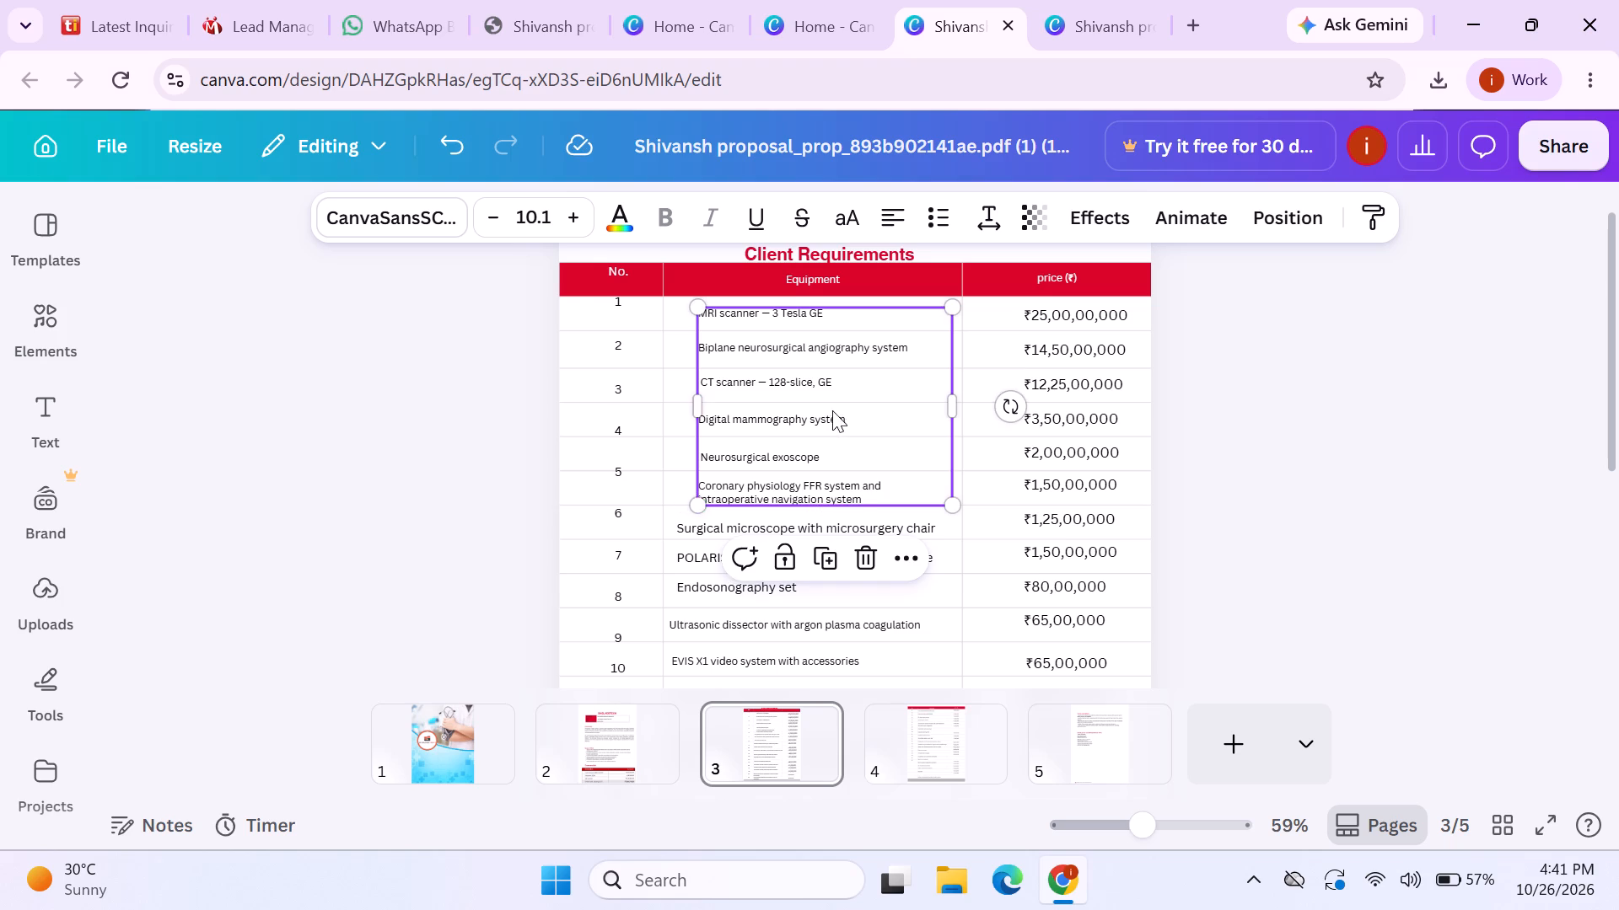
drag(837, 413, 818, 407)
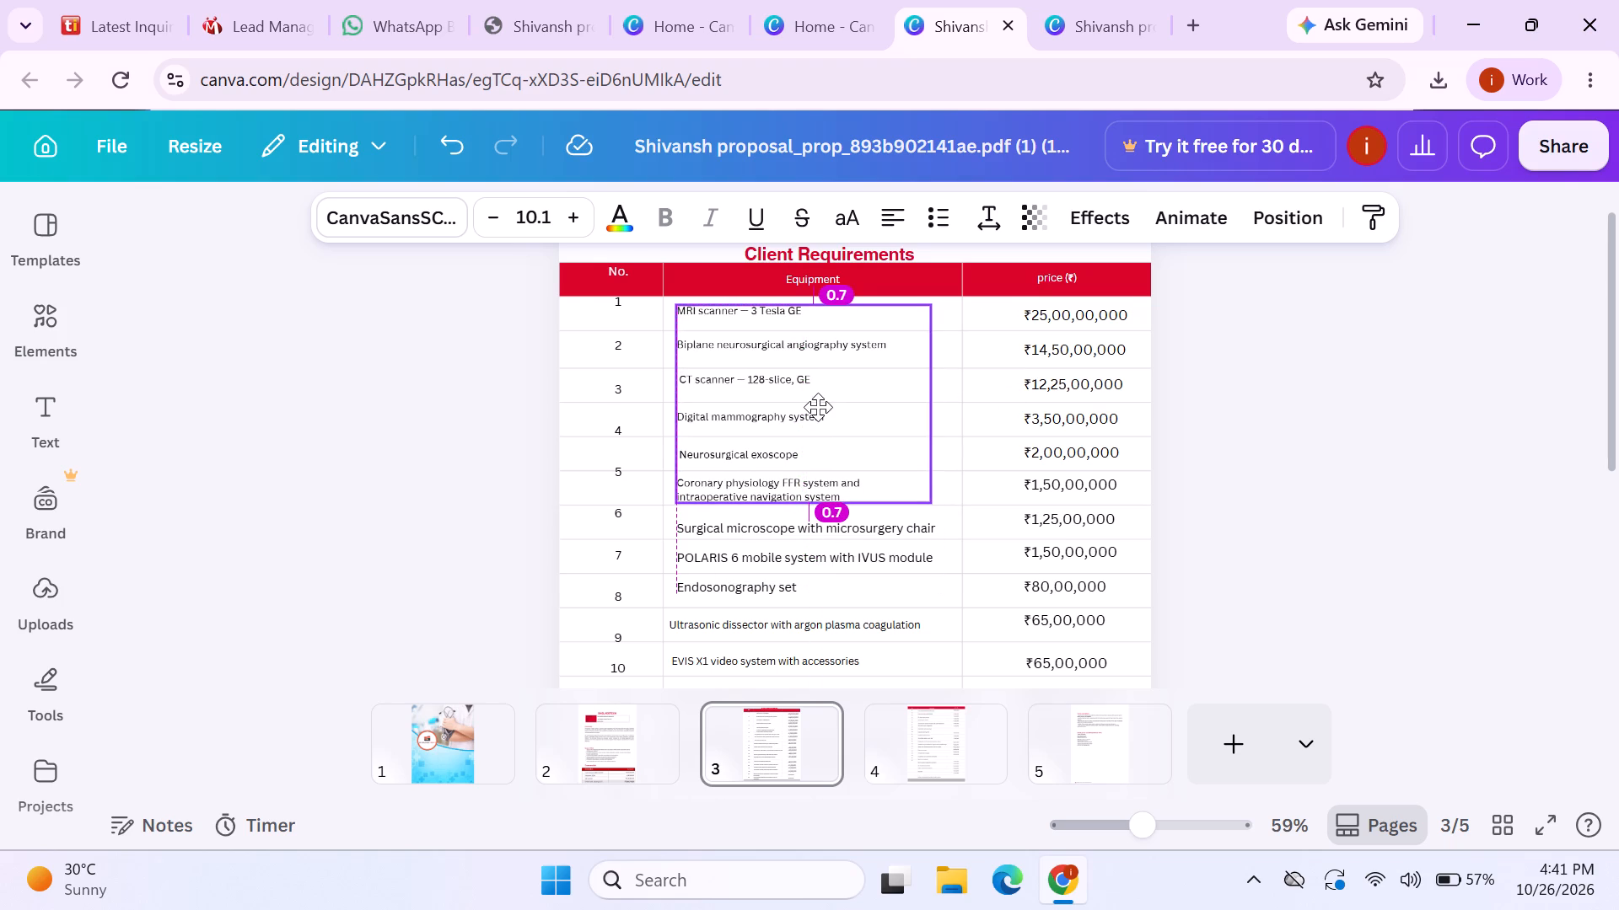
drag(818, 407, 819, 408)
click(1302, 491)
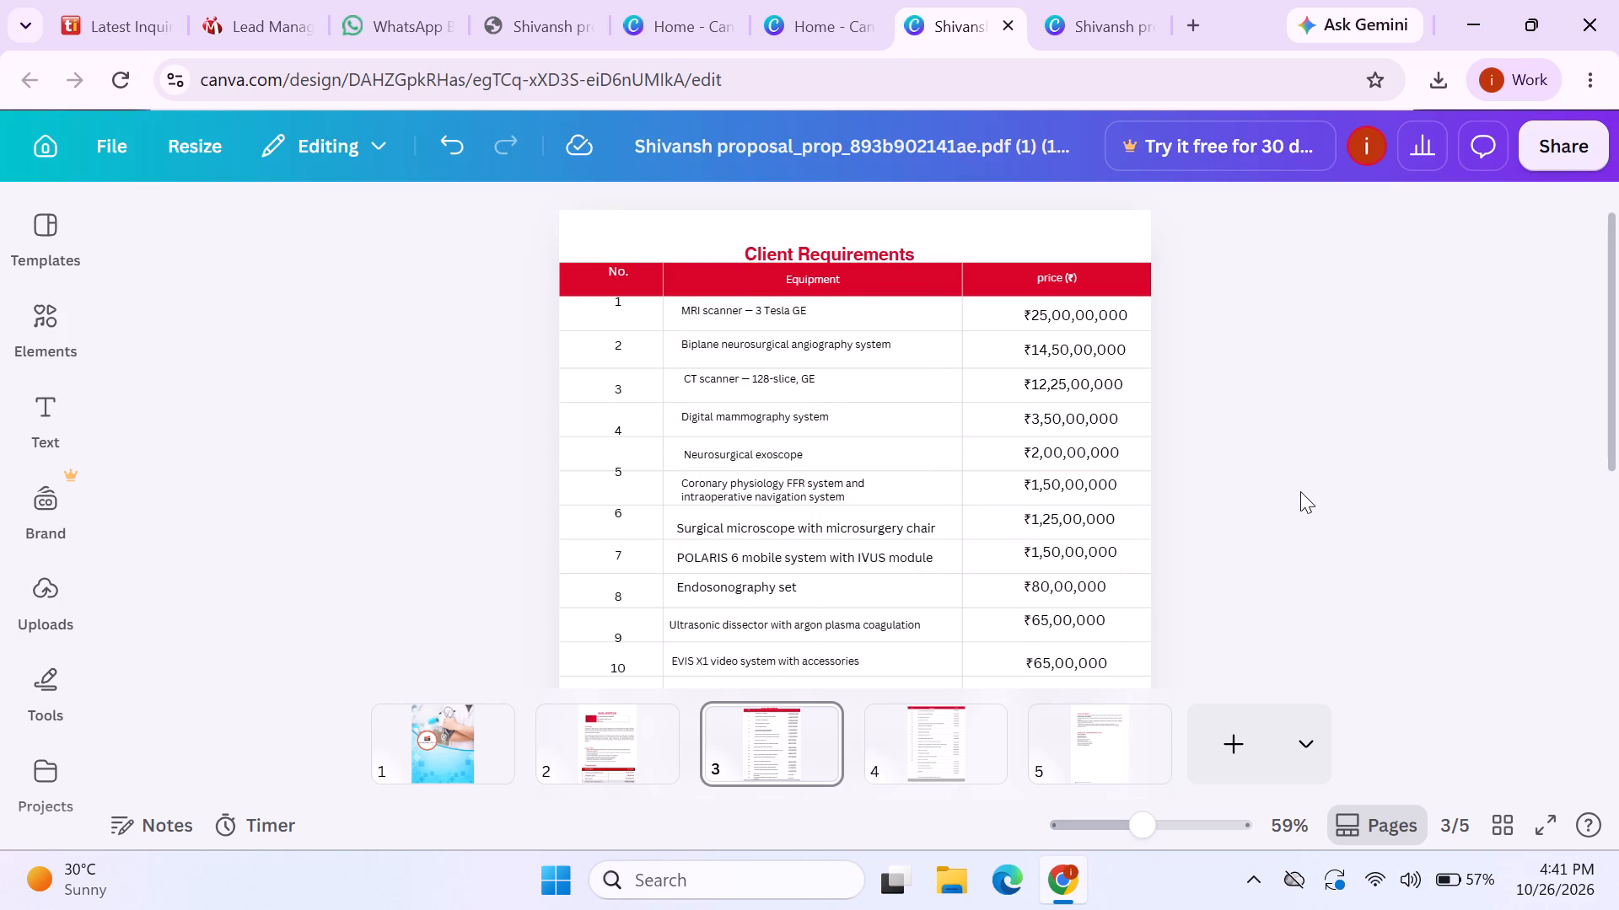
drag(785, 415, 784, 415)
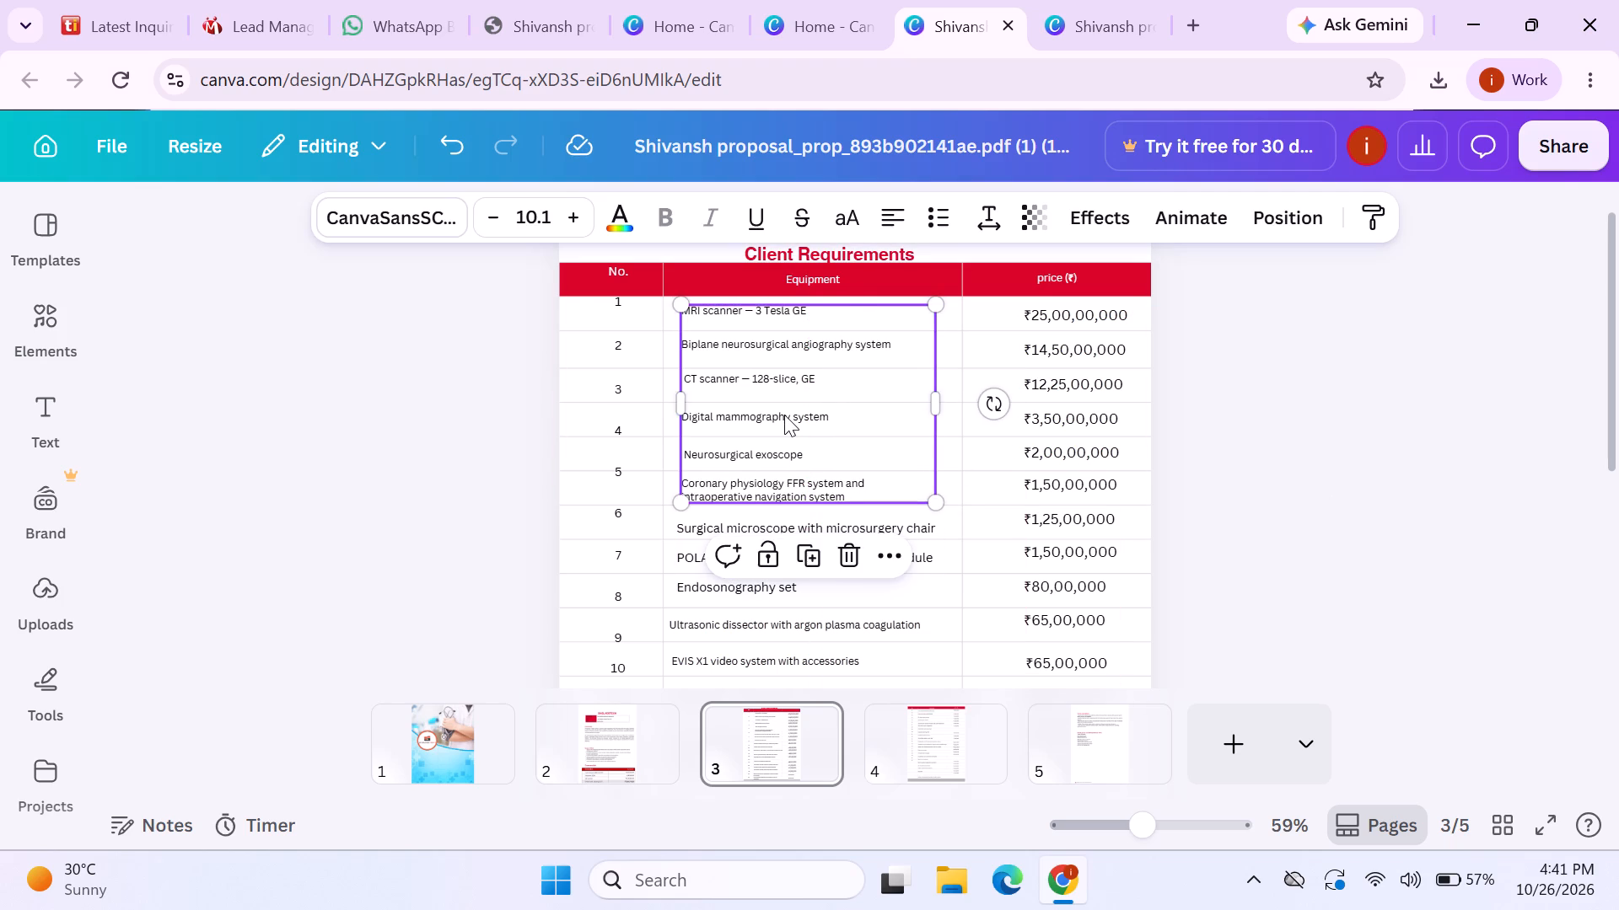
drag(784, 415, 777, 416)
click(1218, 458)
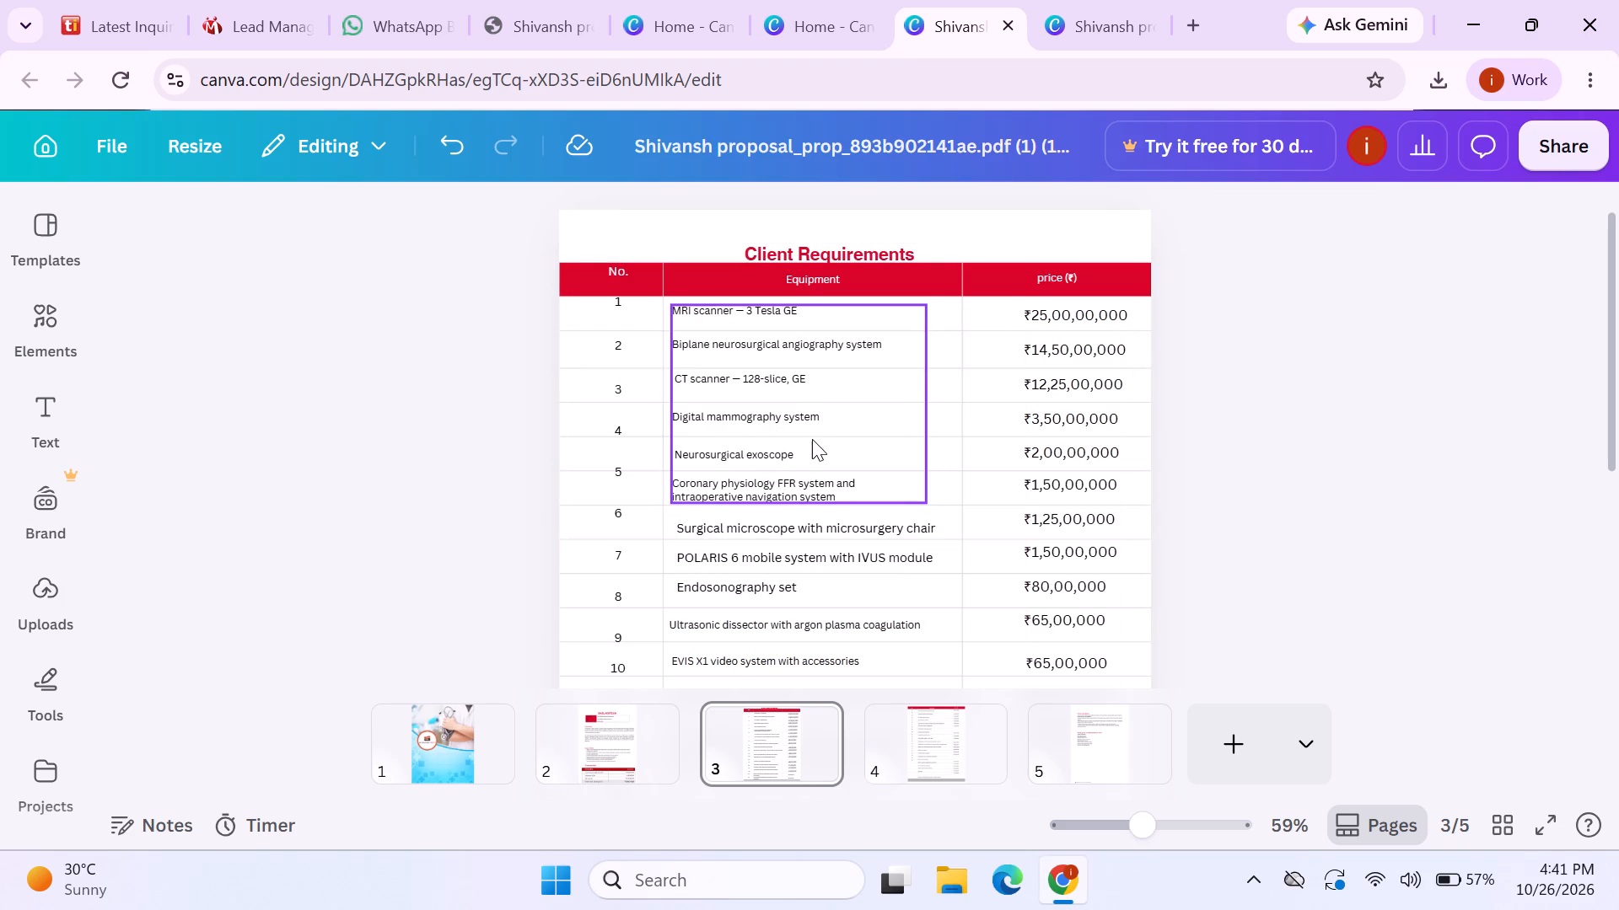
click(1256, 533)
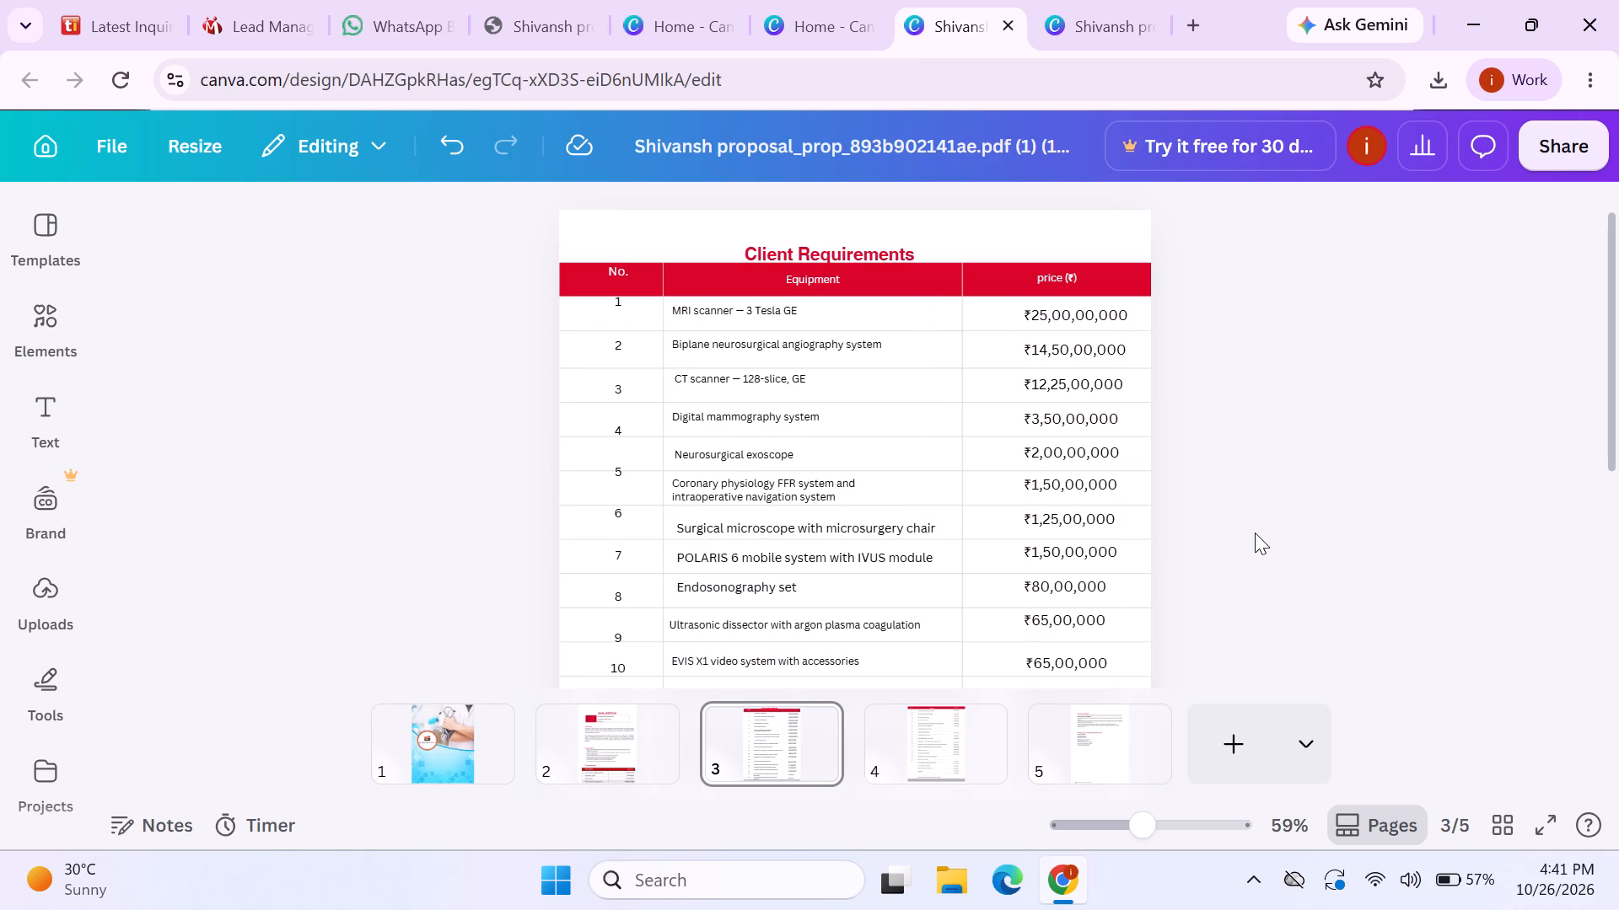
Reduce the Surgical microscope to Endosonography set block to font size 10.8 and align its left edge with the equipment names above.
scroll(1256, 523, down, 1)
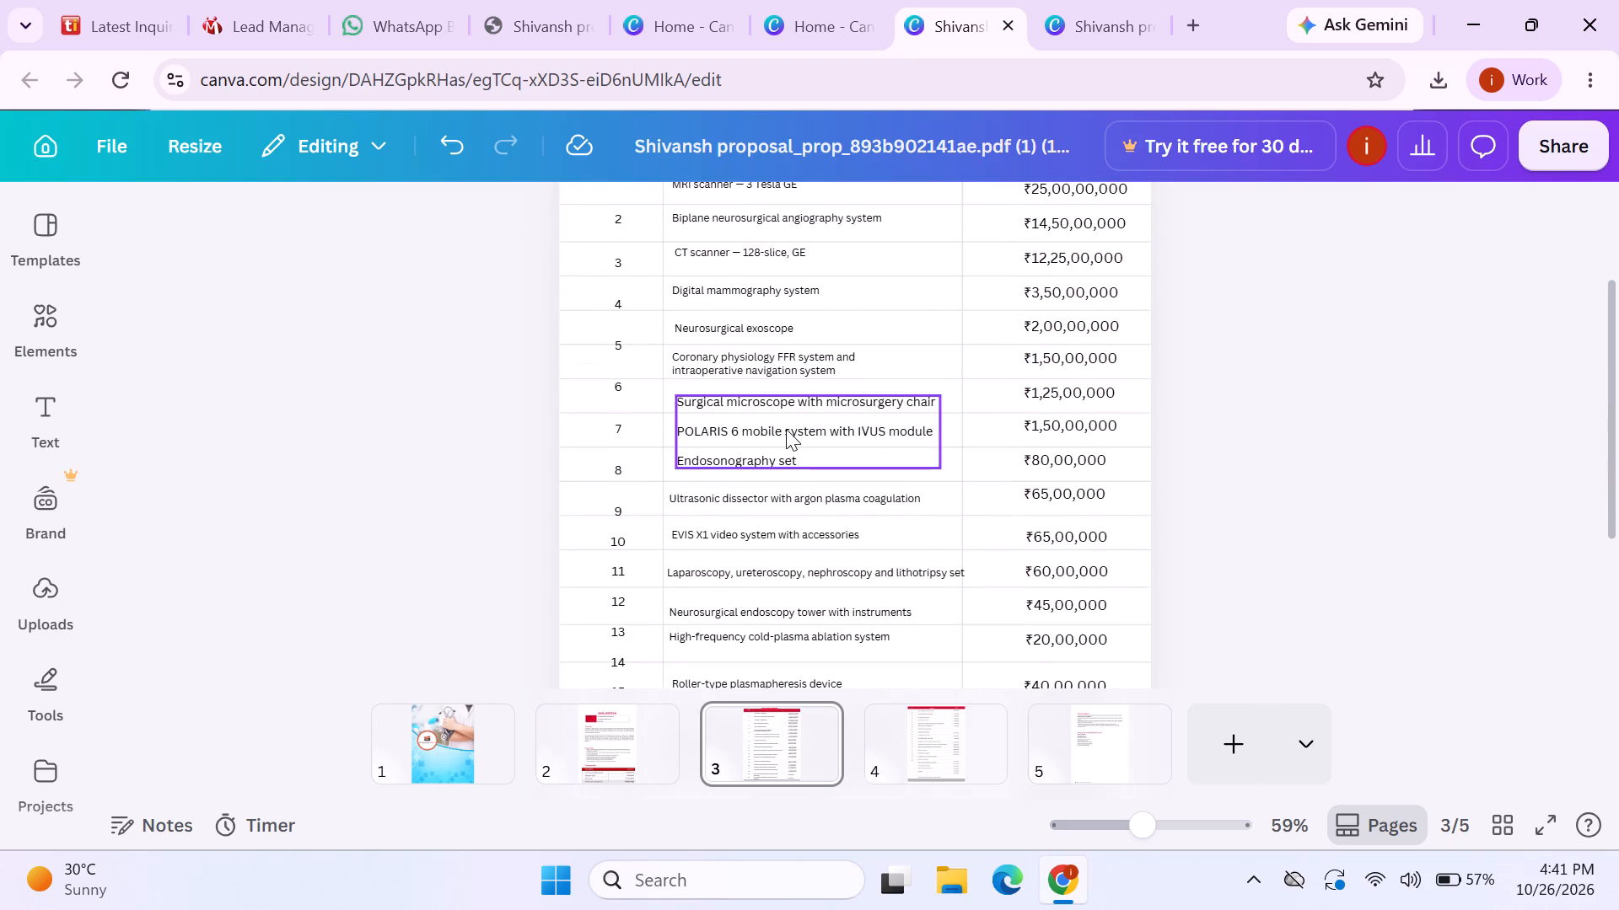
click(786, 429)
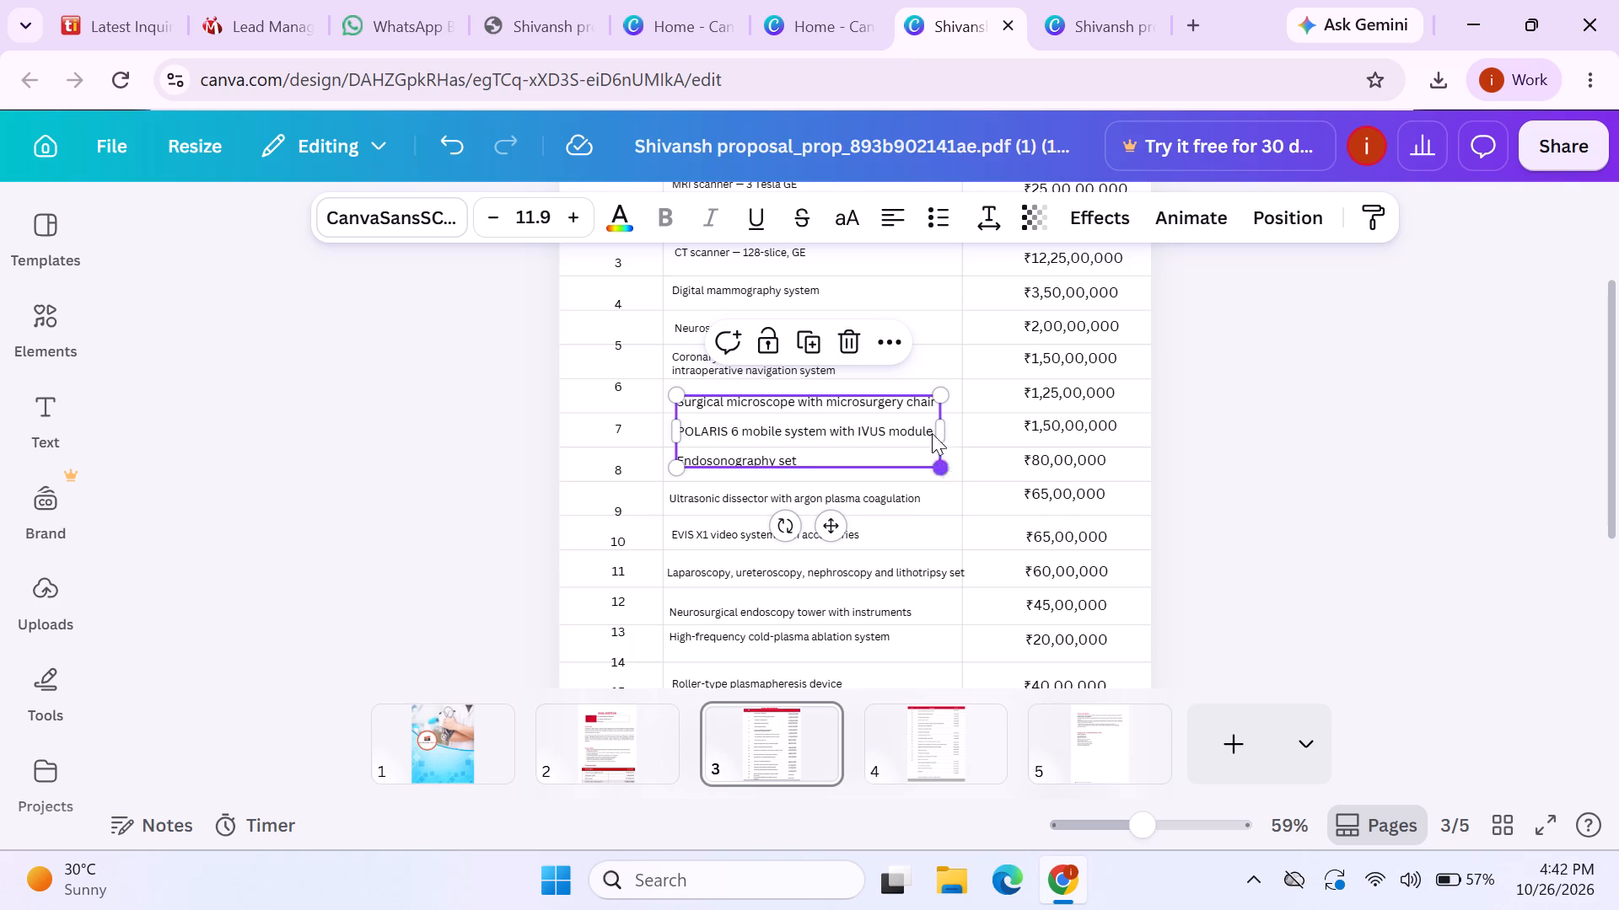
click(782, 277)
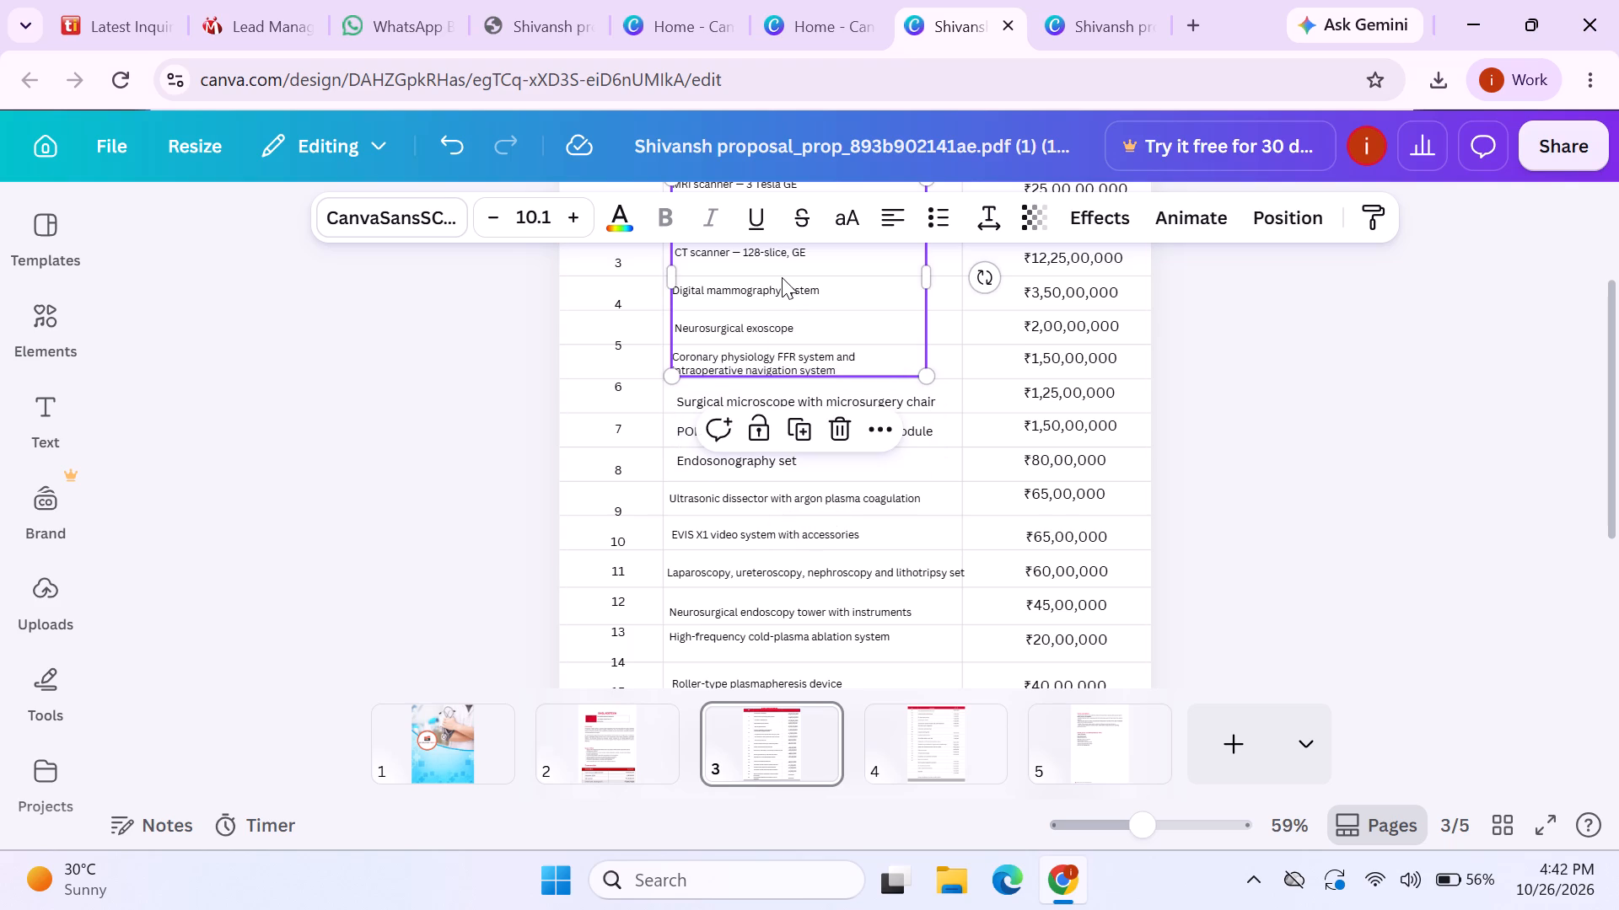
click(916, 412)
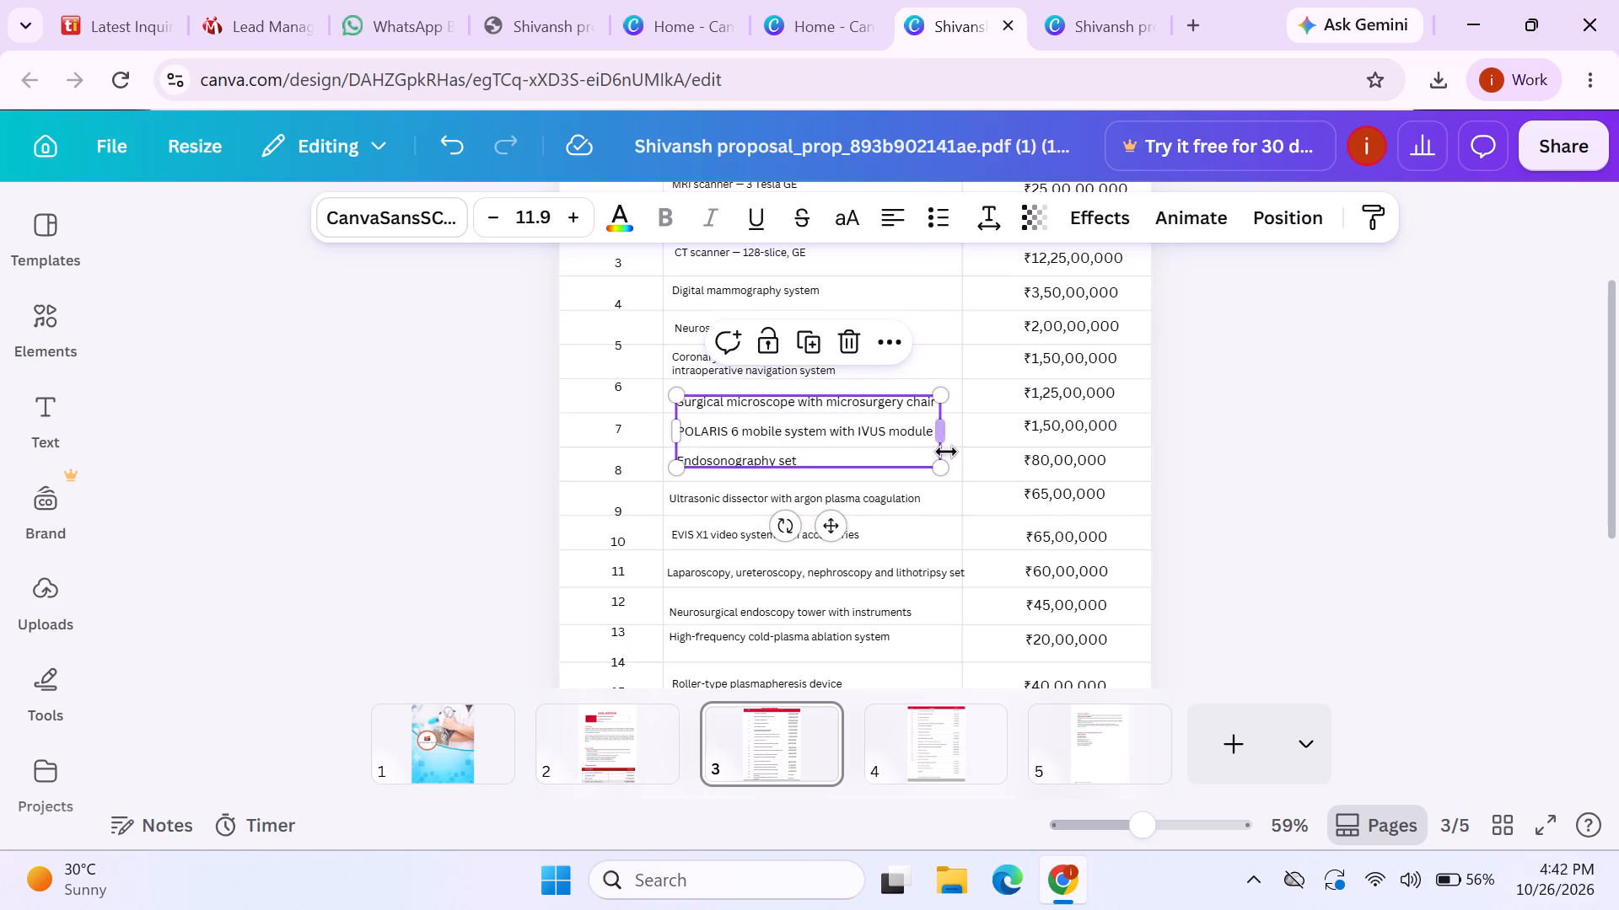
drag(944, 477, 937, 475)
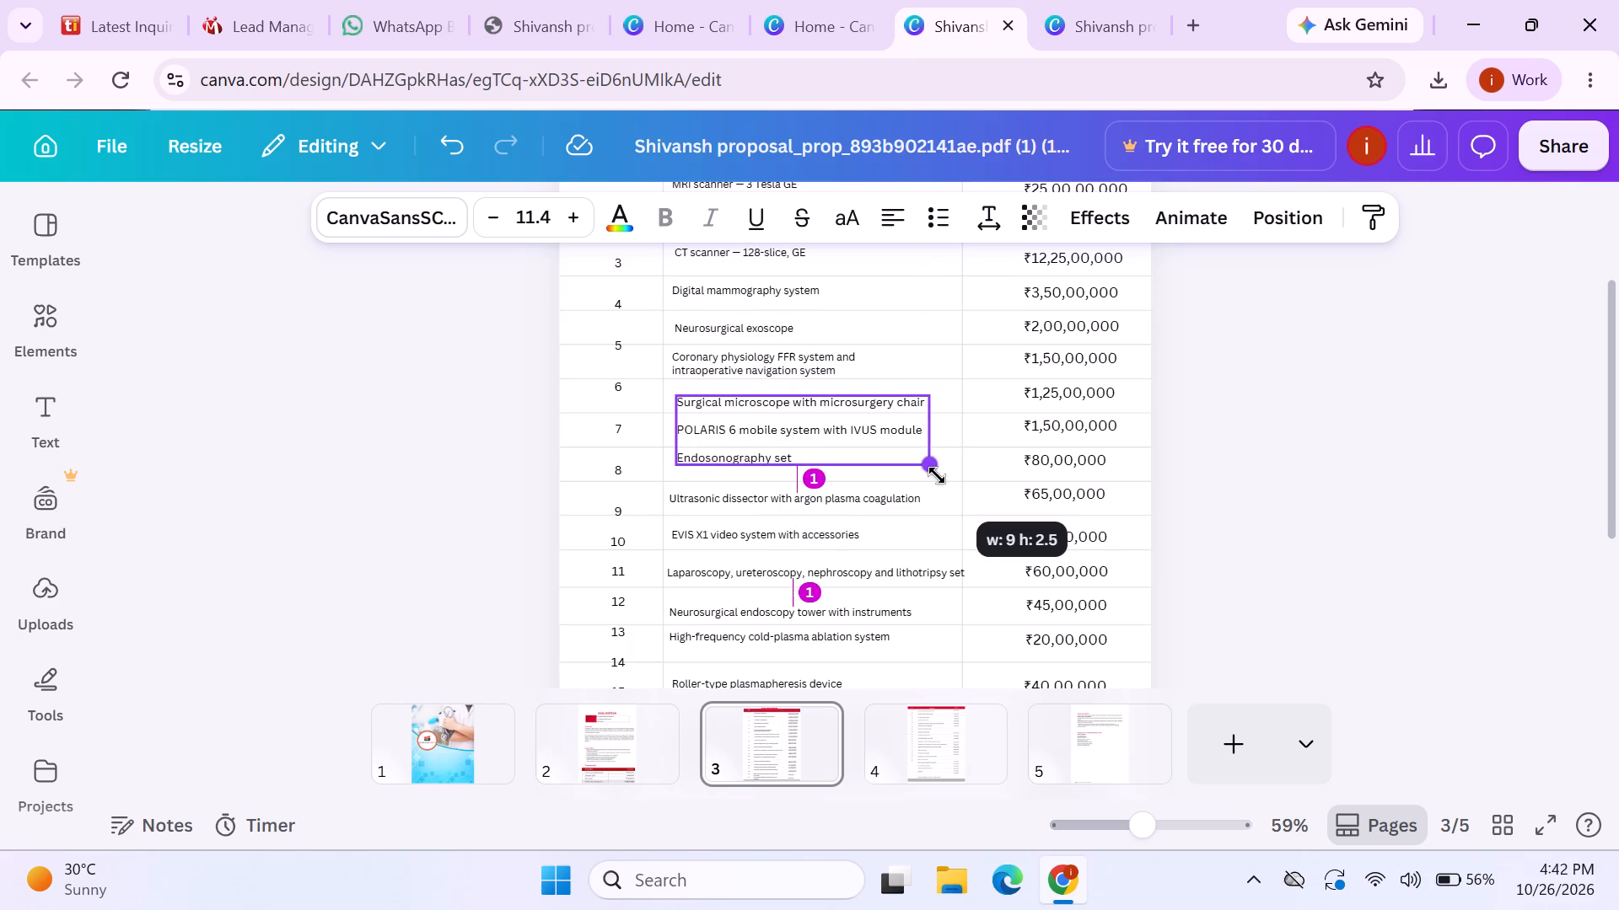
drag(937, 475, 923, 474)
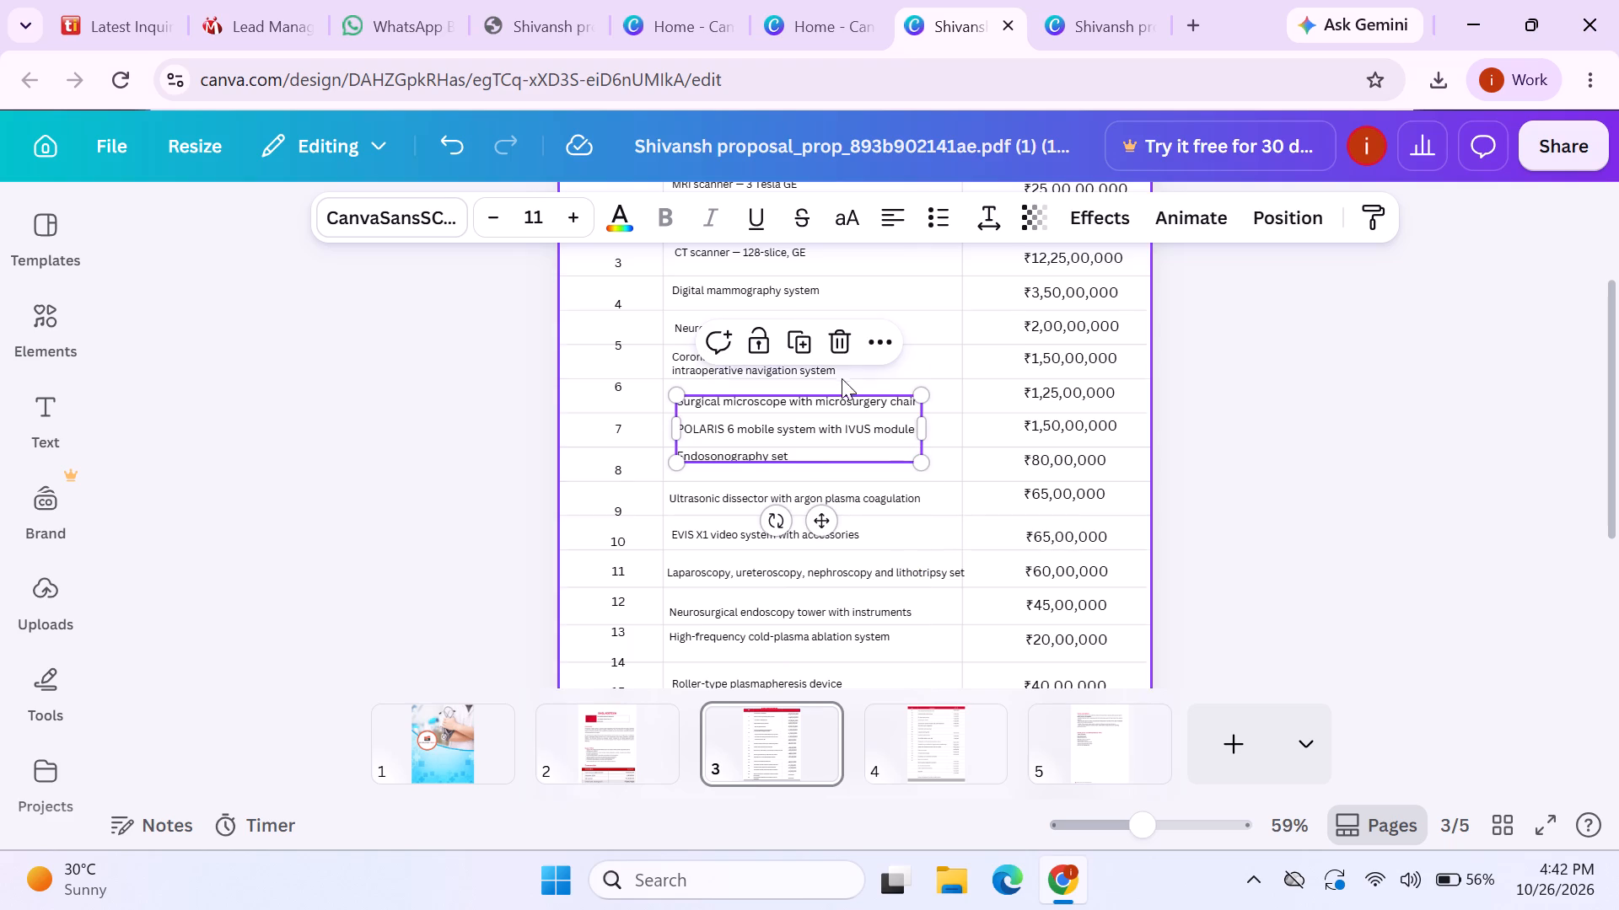
click(804, 285)
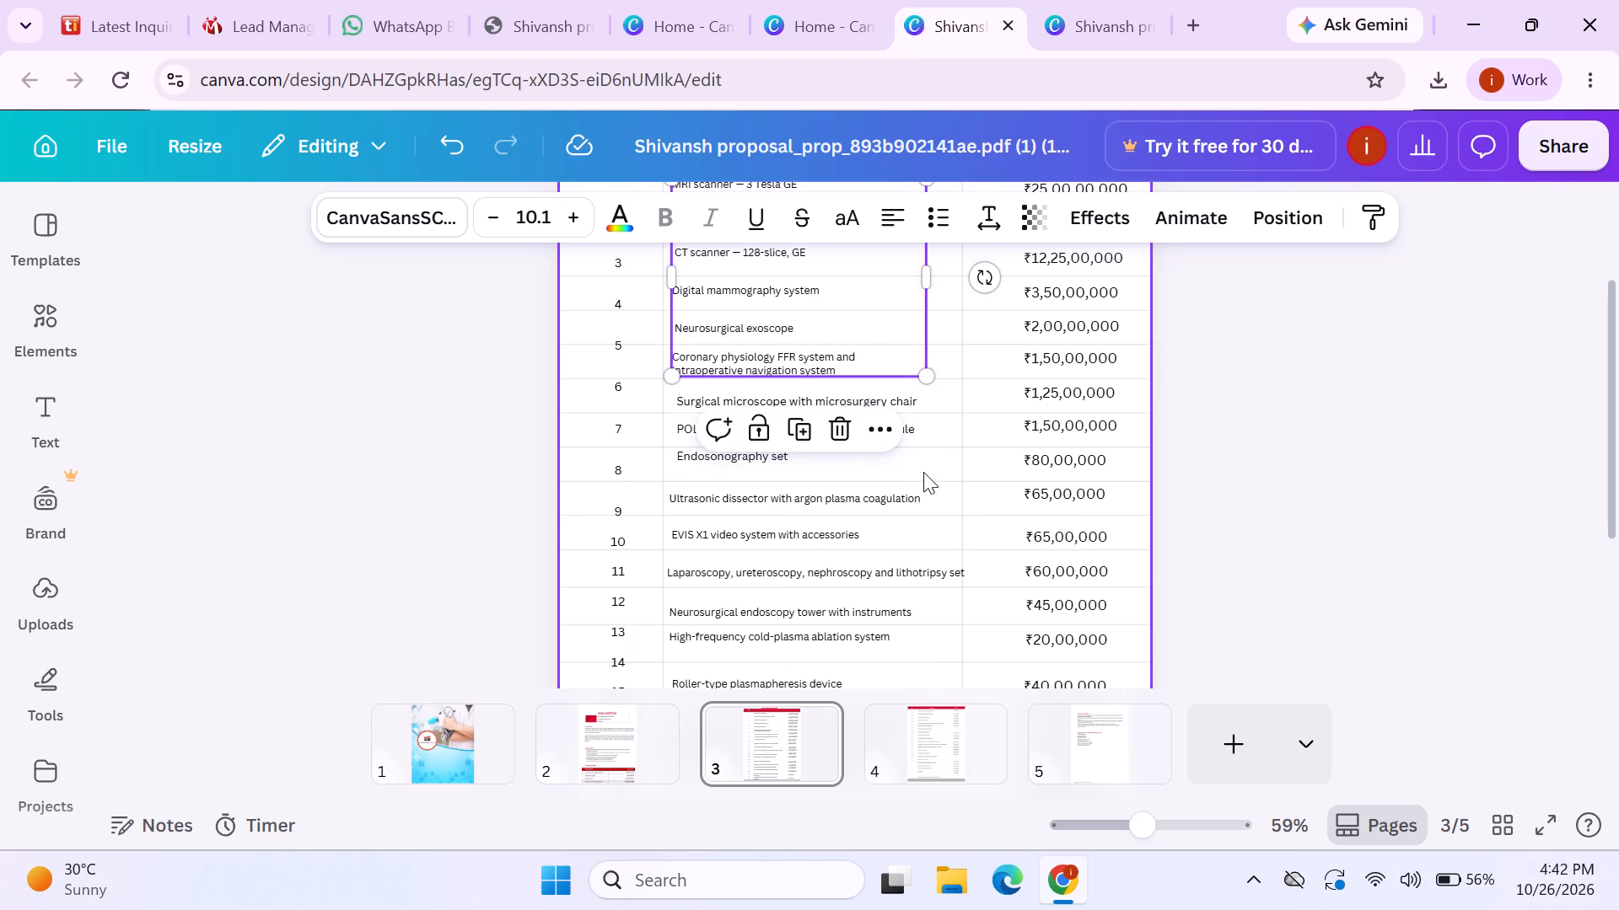
click(920, 425)
click(916, 463)
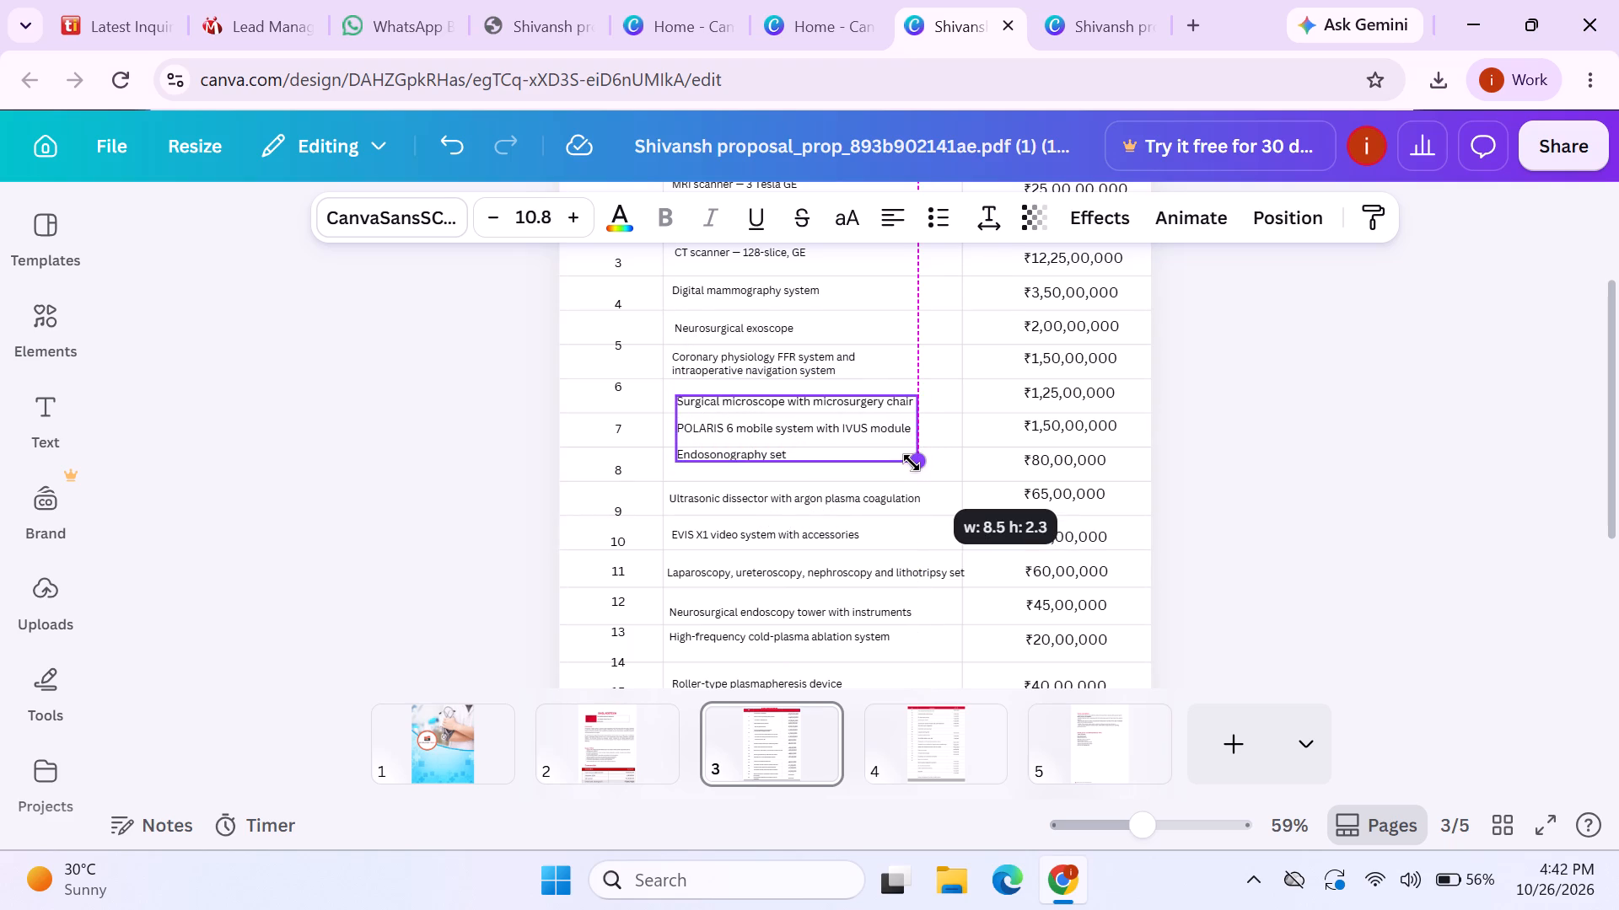
click(842, 264)
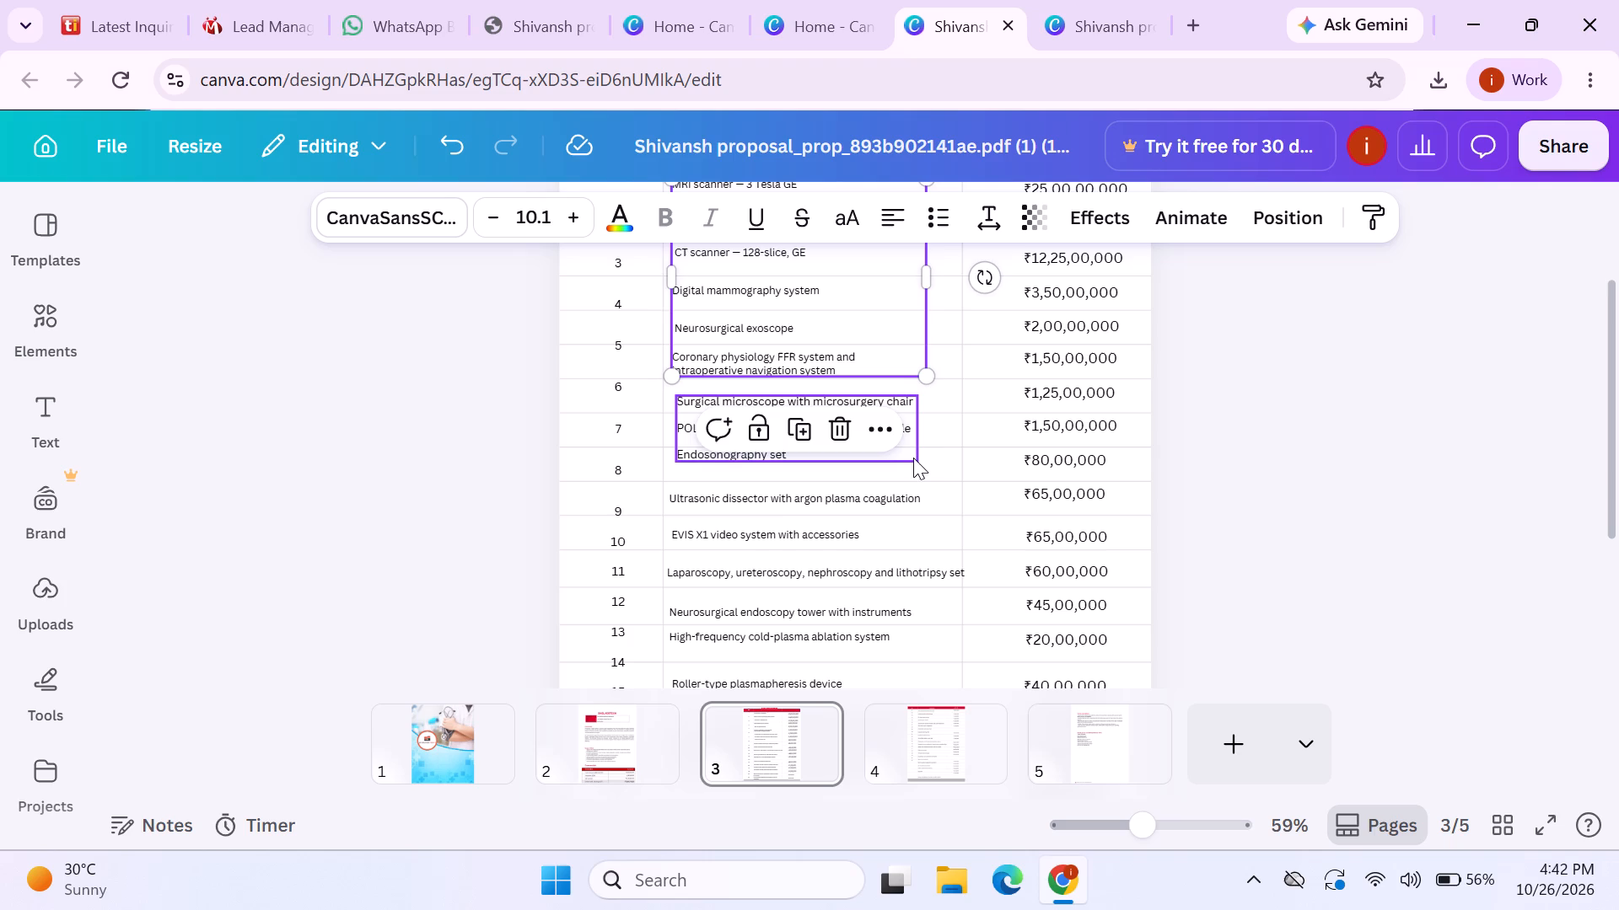
click(913, 458)
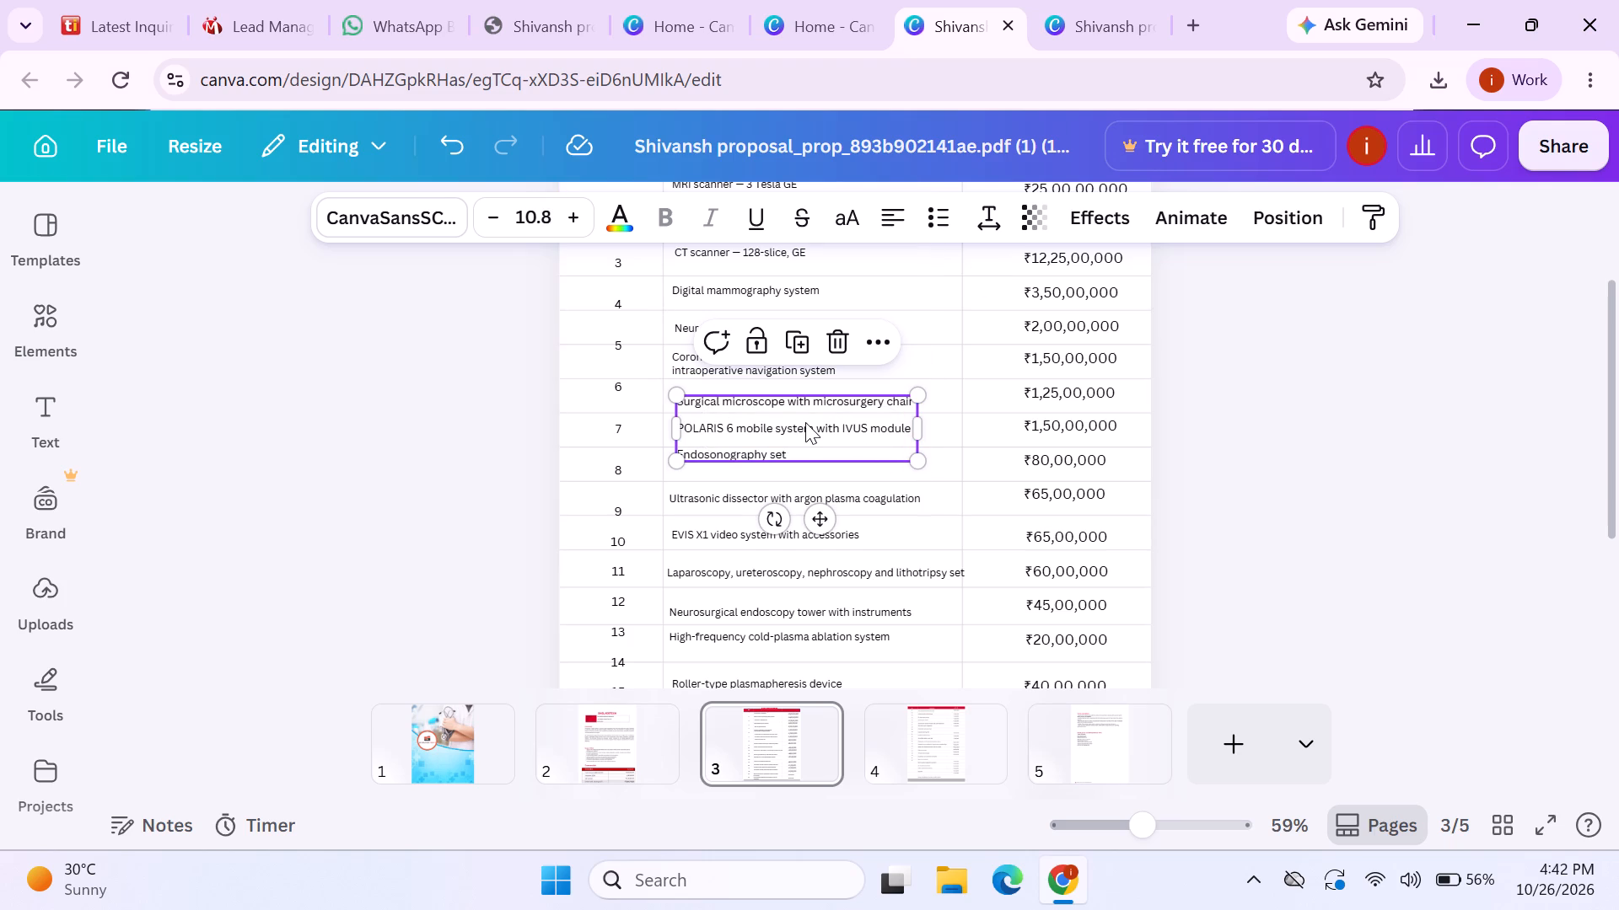
click(804, 425)
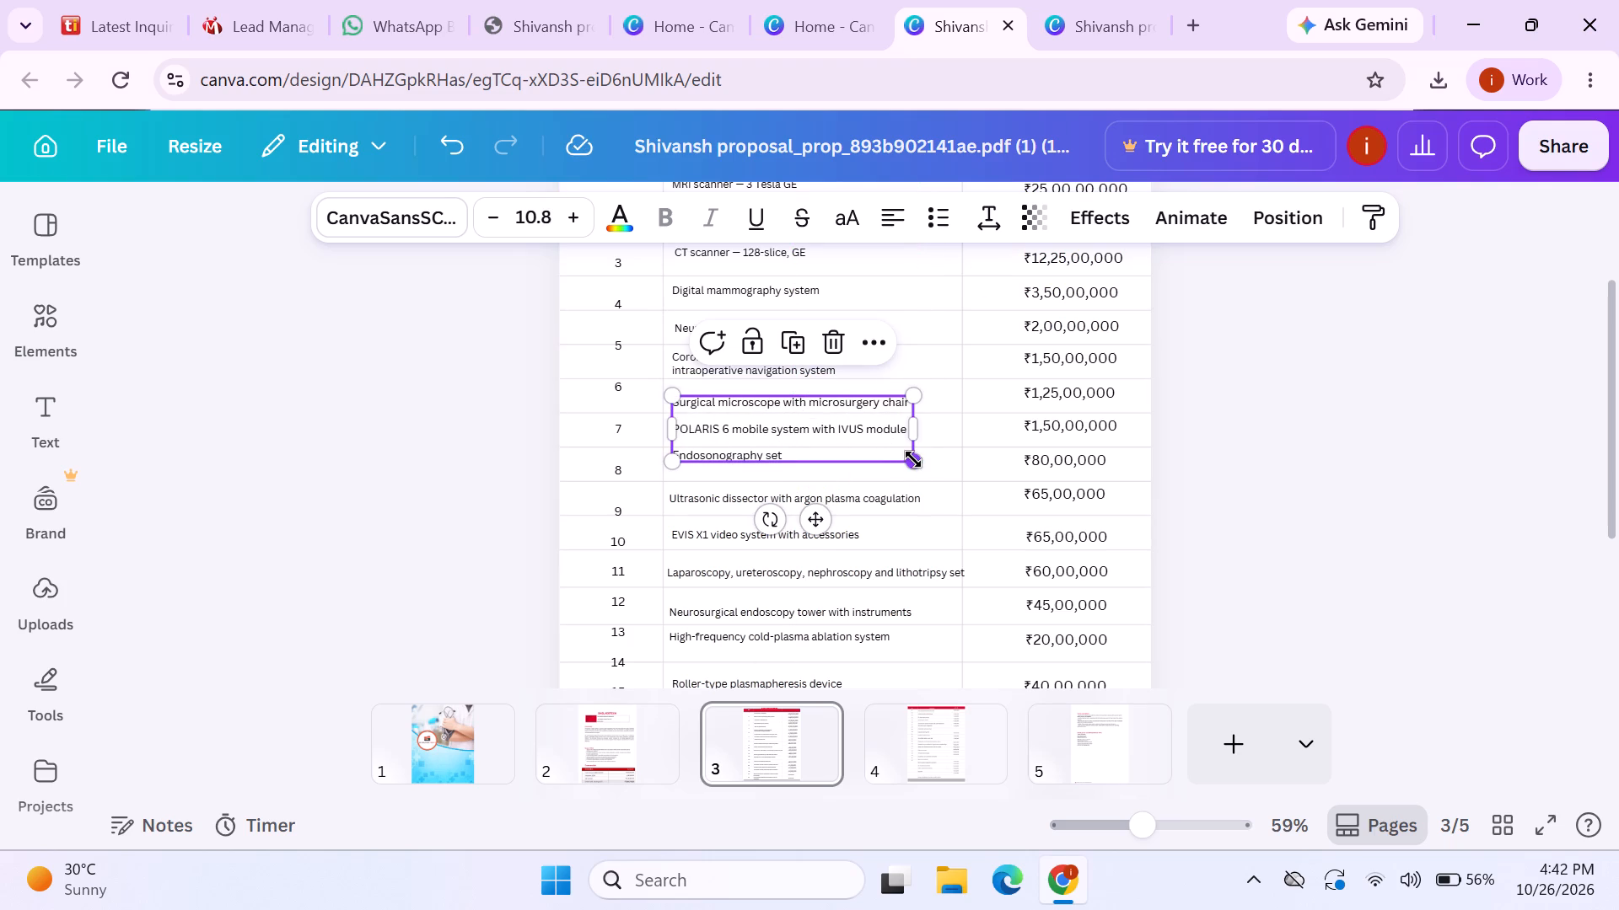
Adjust the Surgical microscope to Endosonography set block to font size 10.6 and shift it slightly closer to the Equipment column's left edge.
drag(913, 459, 896, 456)
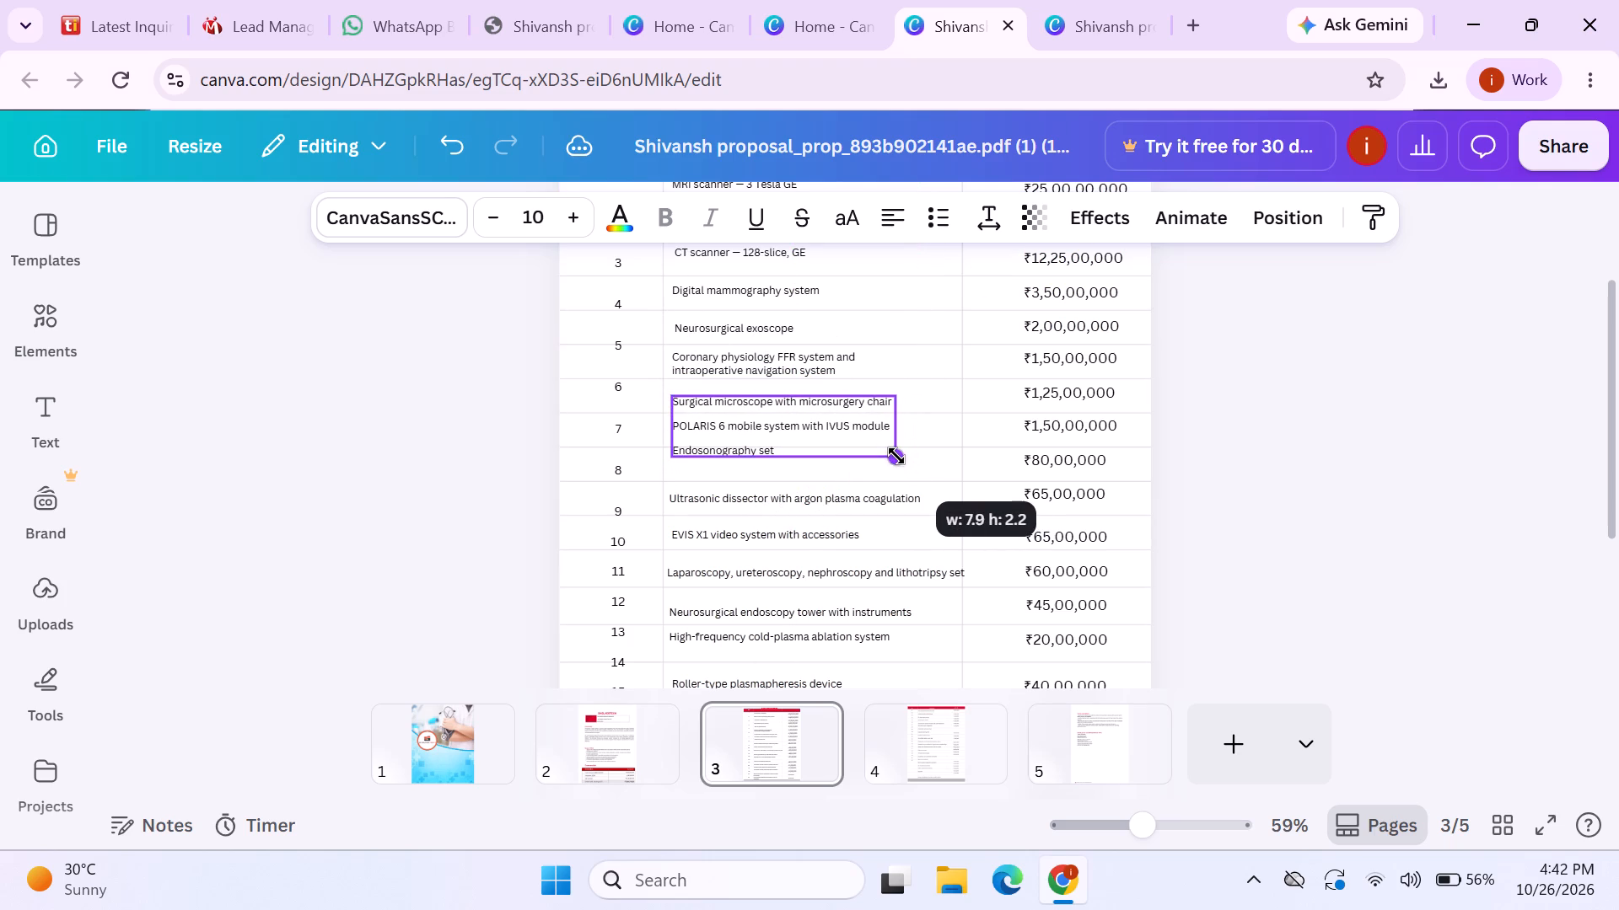
drag(896, 456, 900, 451)
click(1143, 433)
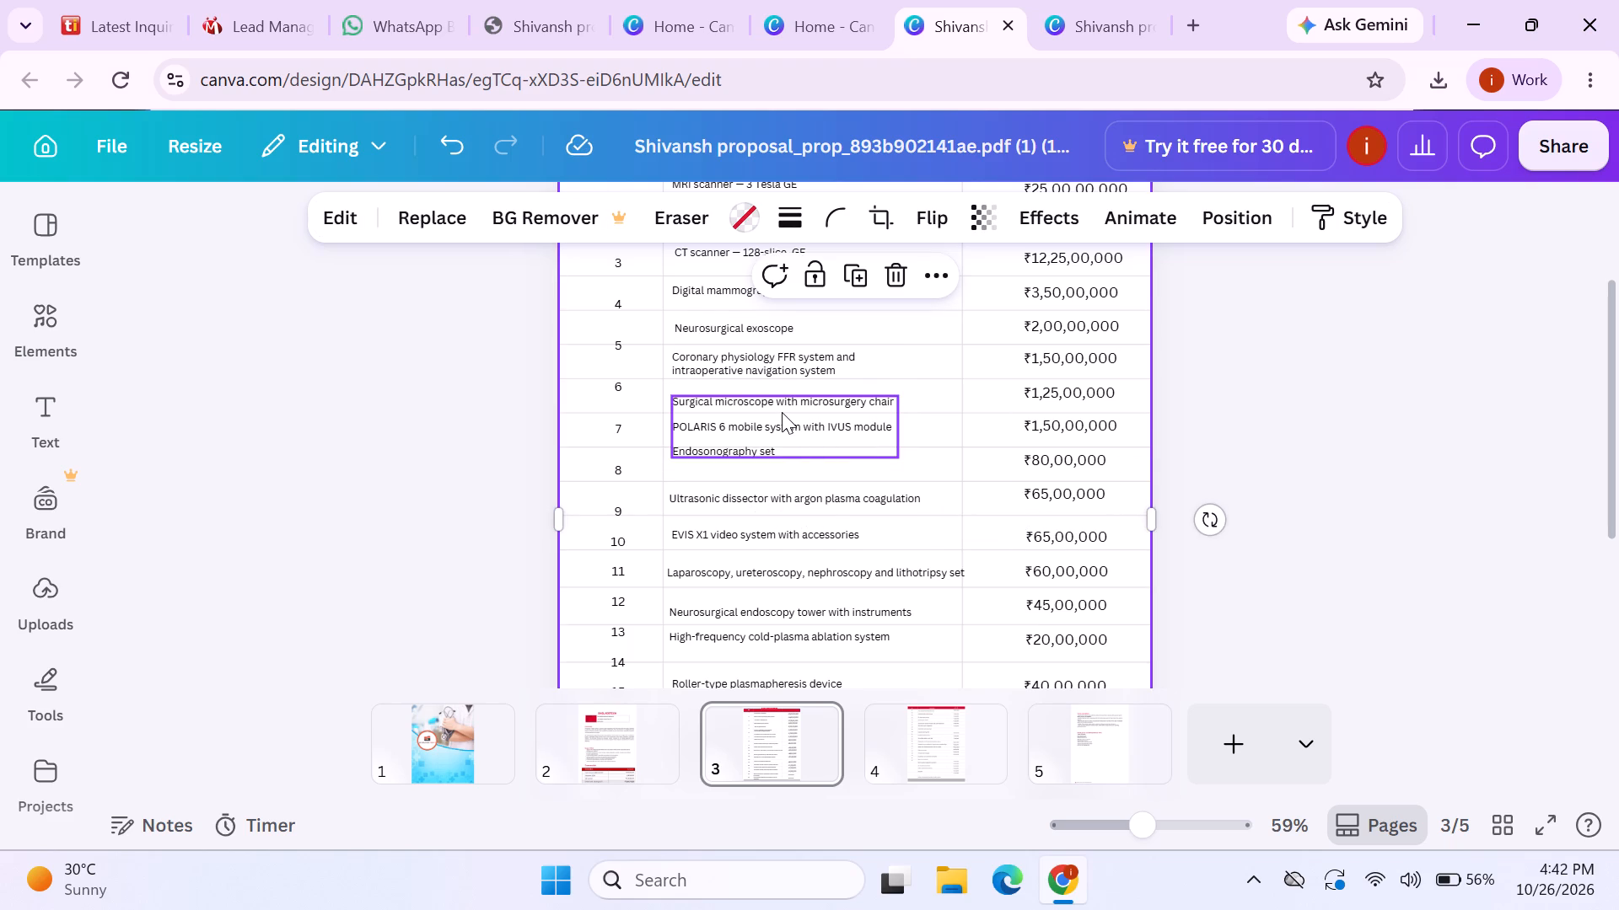
drag(782, 412, 781, 415)
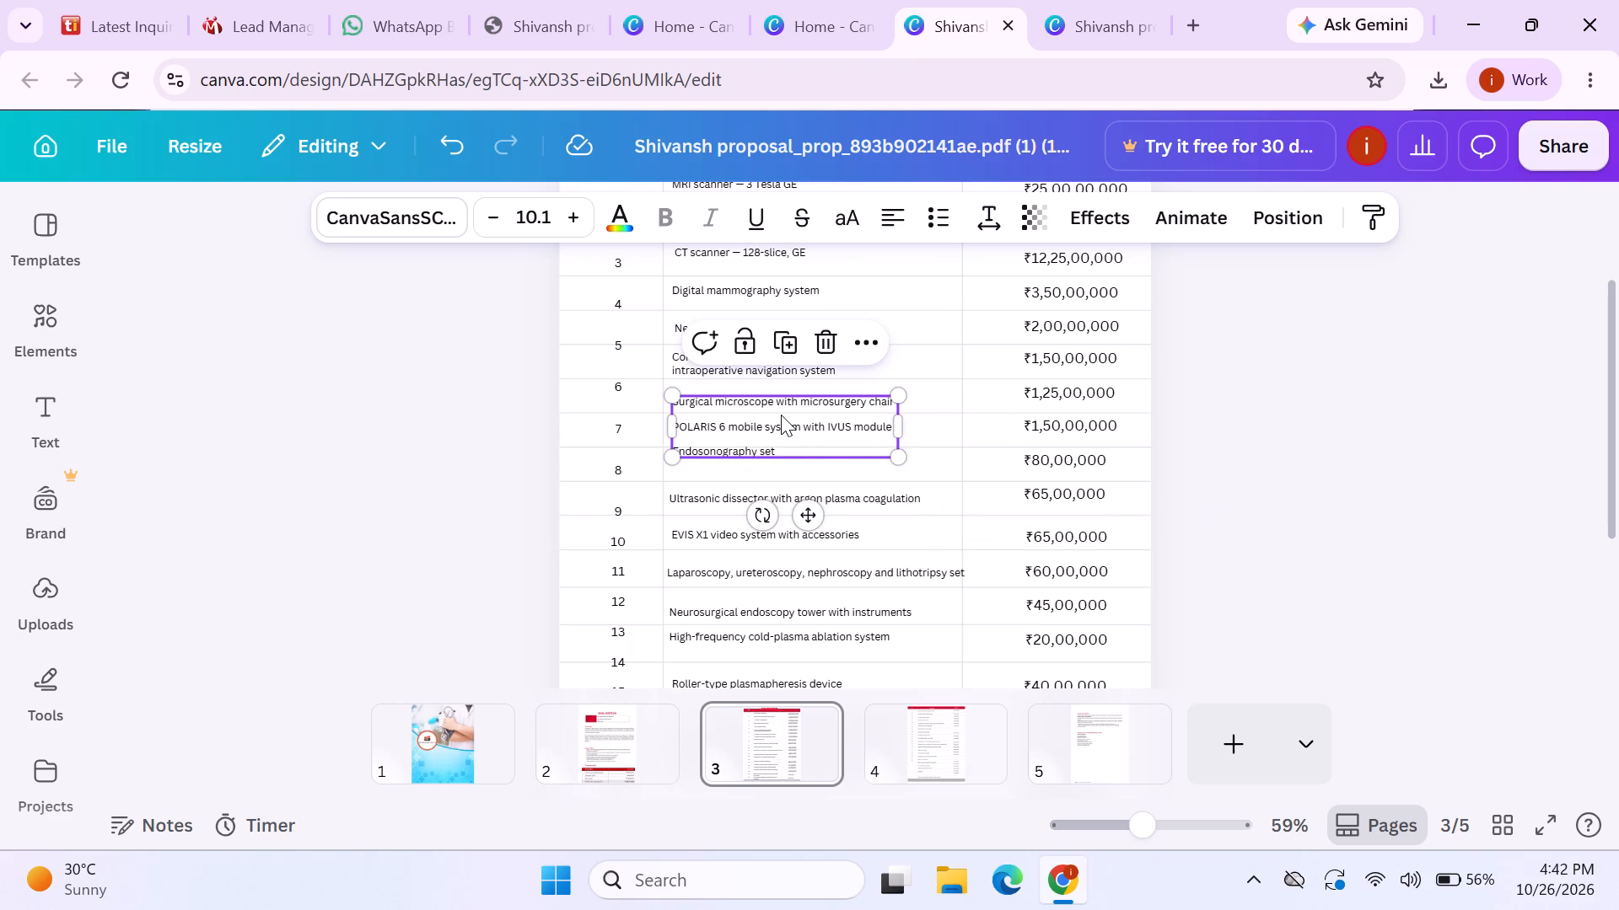
drag(781, 415, 775, 420)
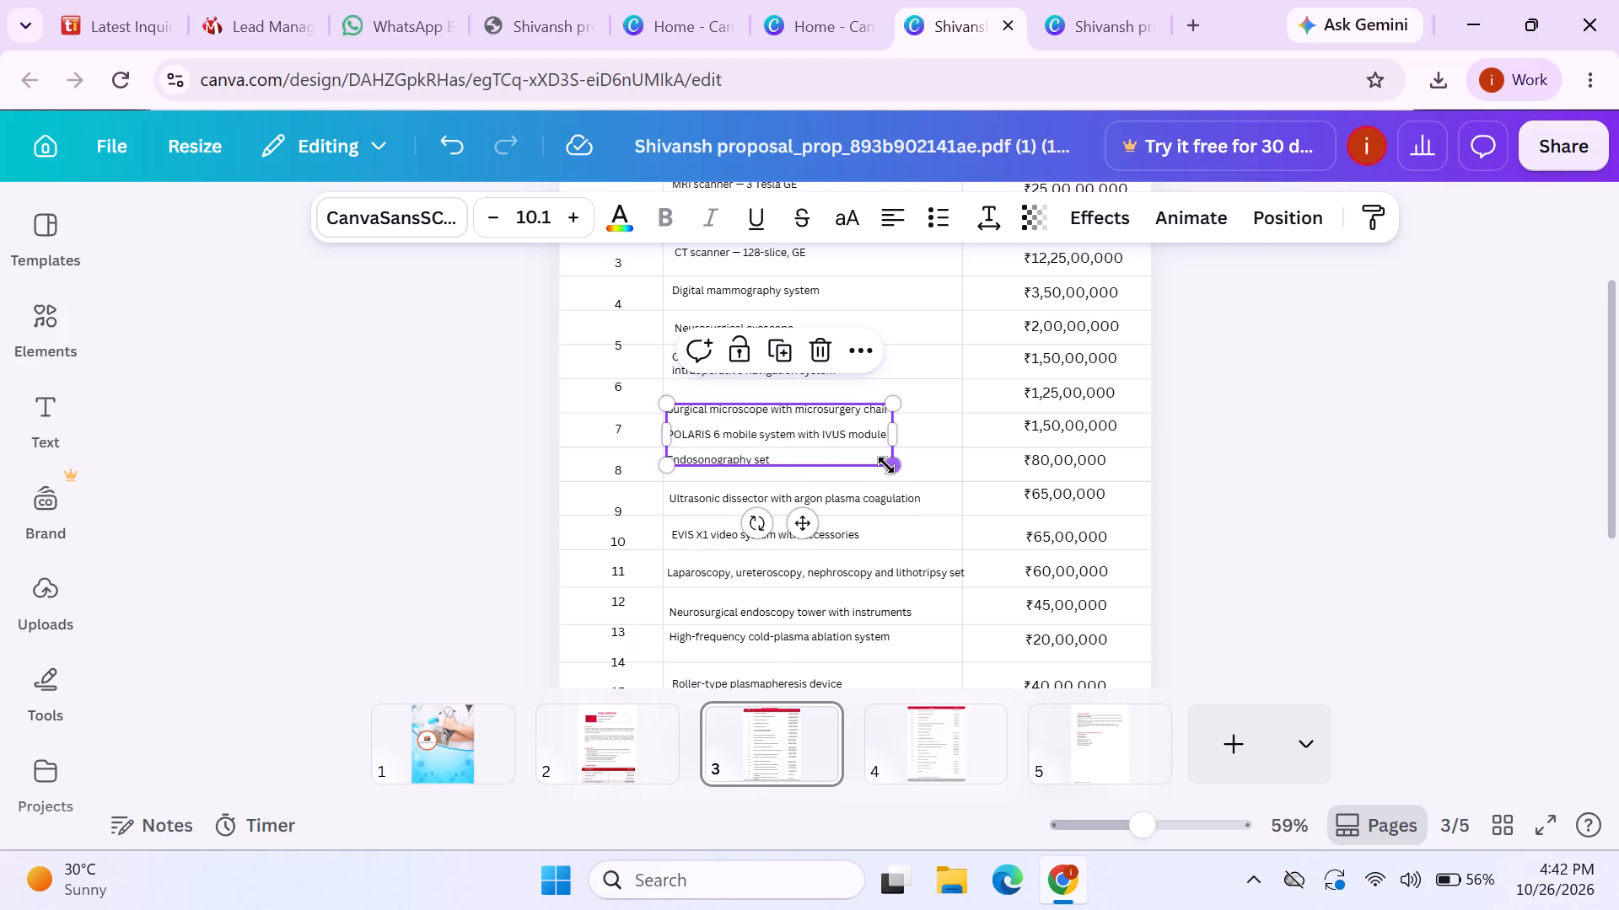
drag(886, 465, 896, 479)
click(805, 430)
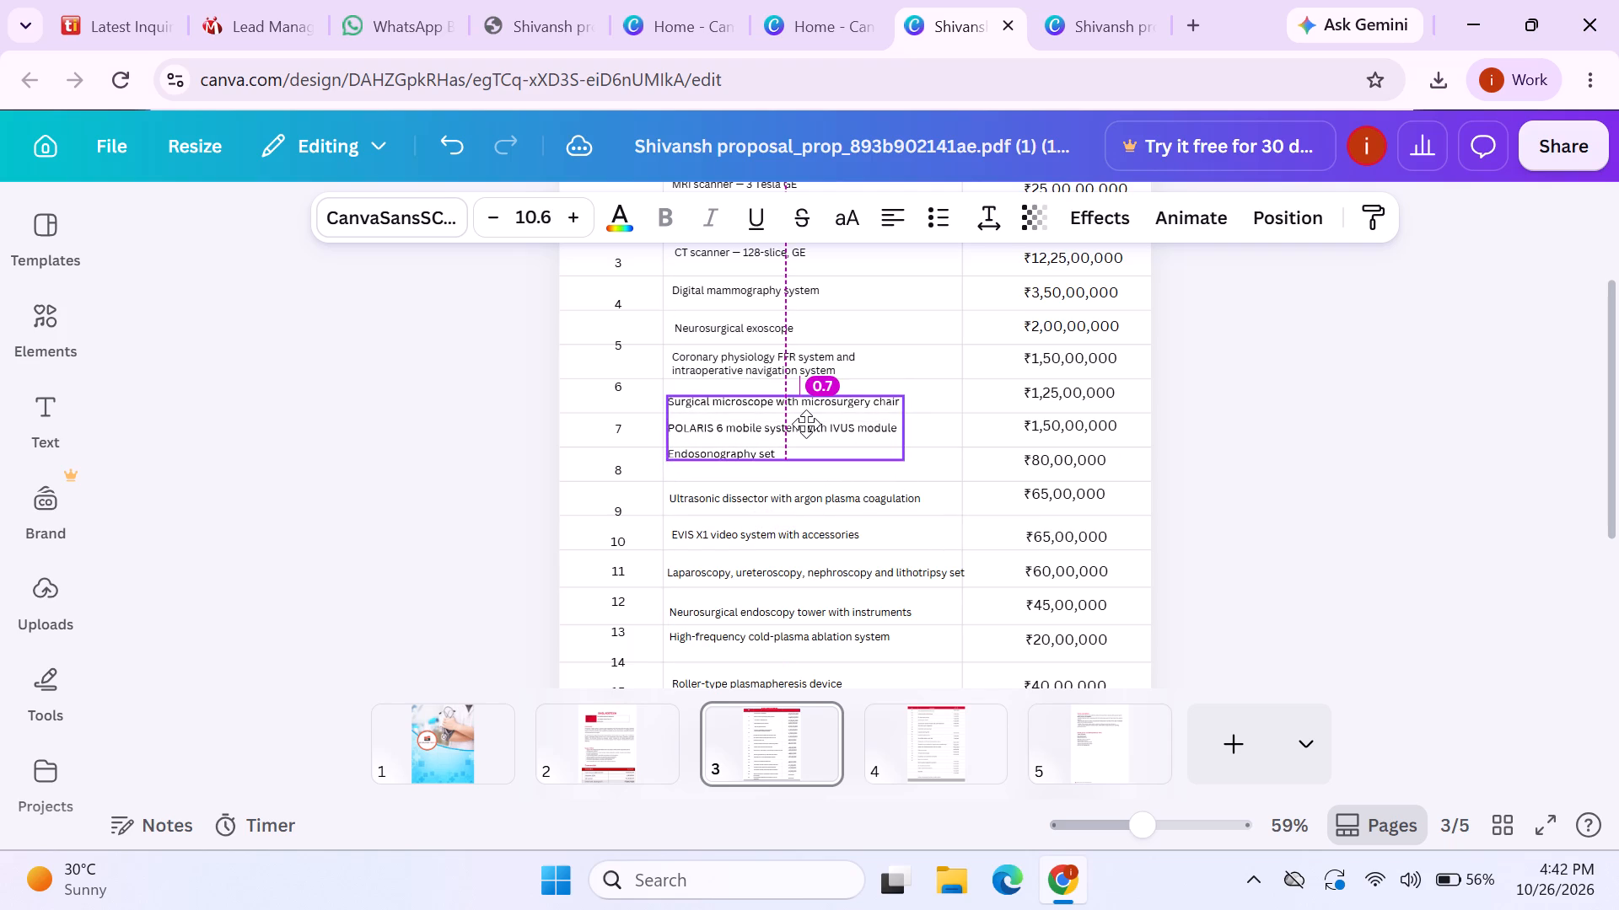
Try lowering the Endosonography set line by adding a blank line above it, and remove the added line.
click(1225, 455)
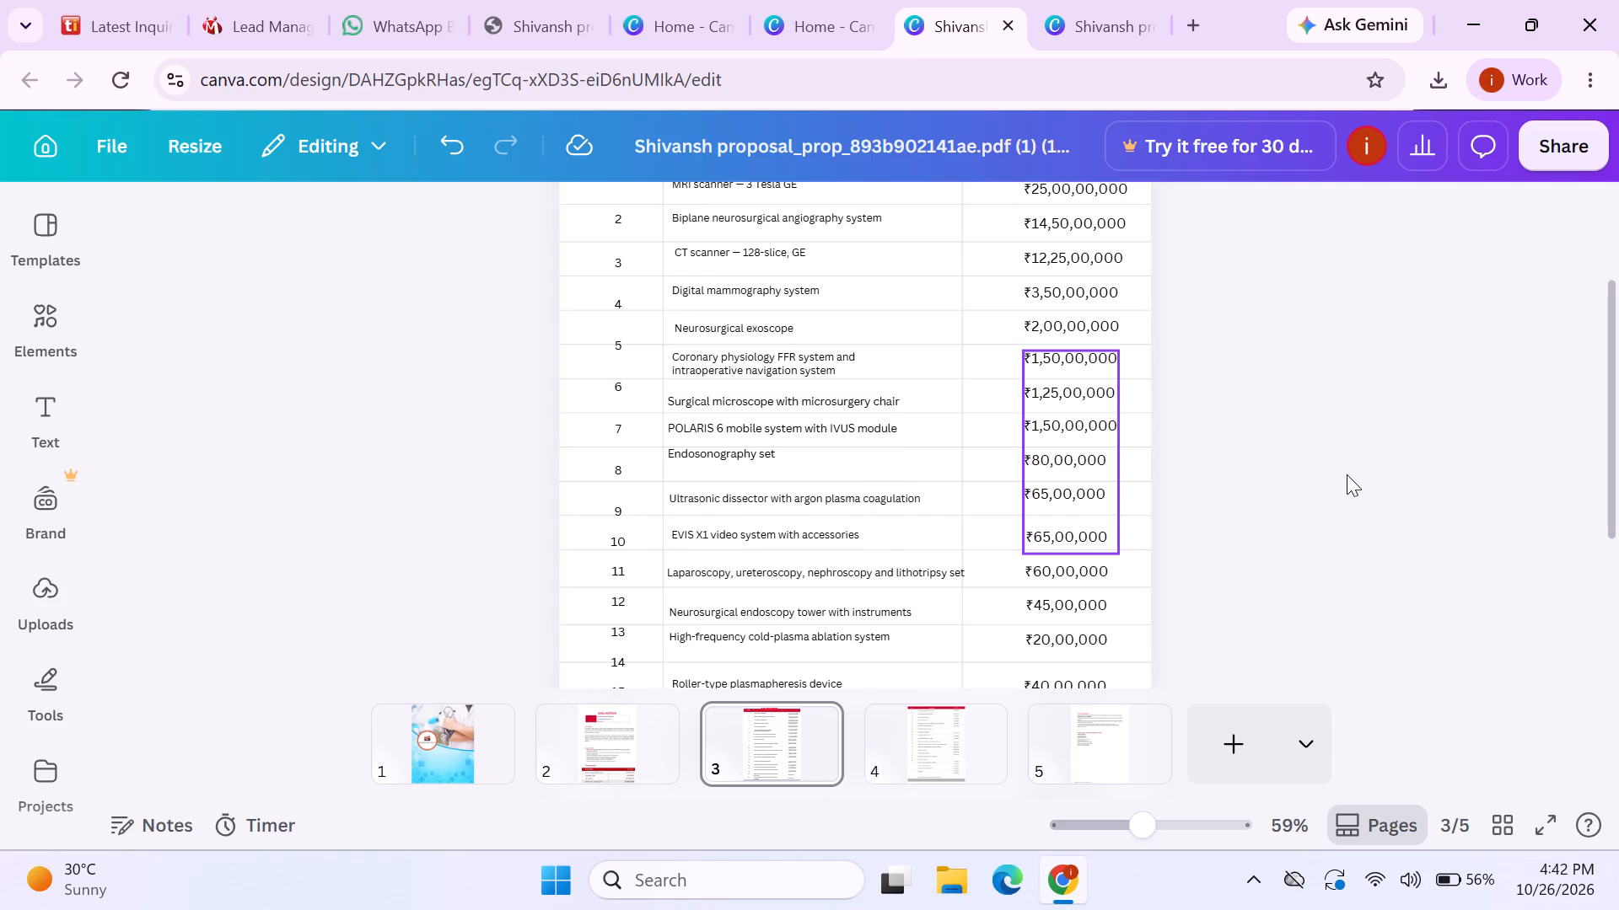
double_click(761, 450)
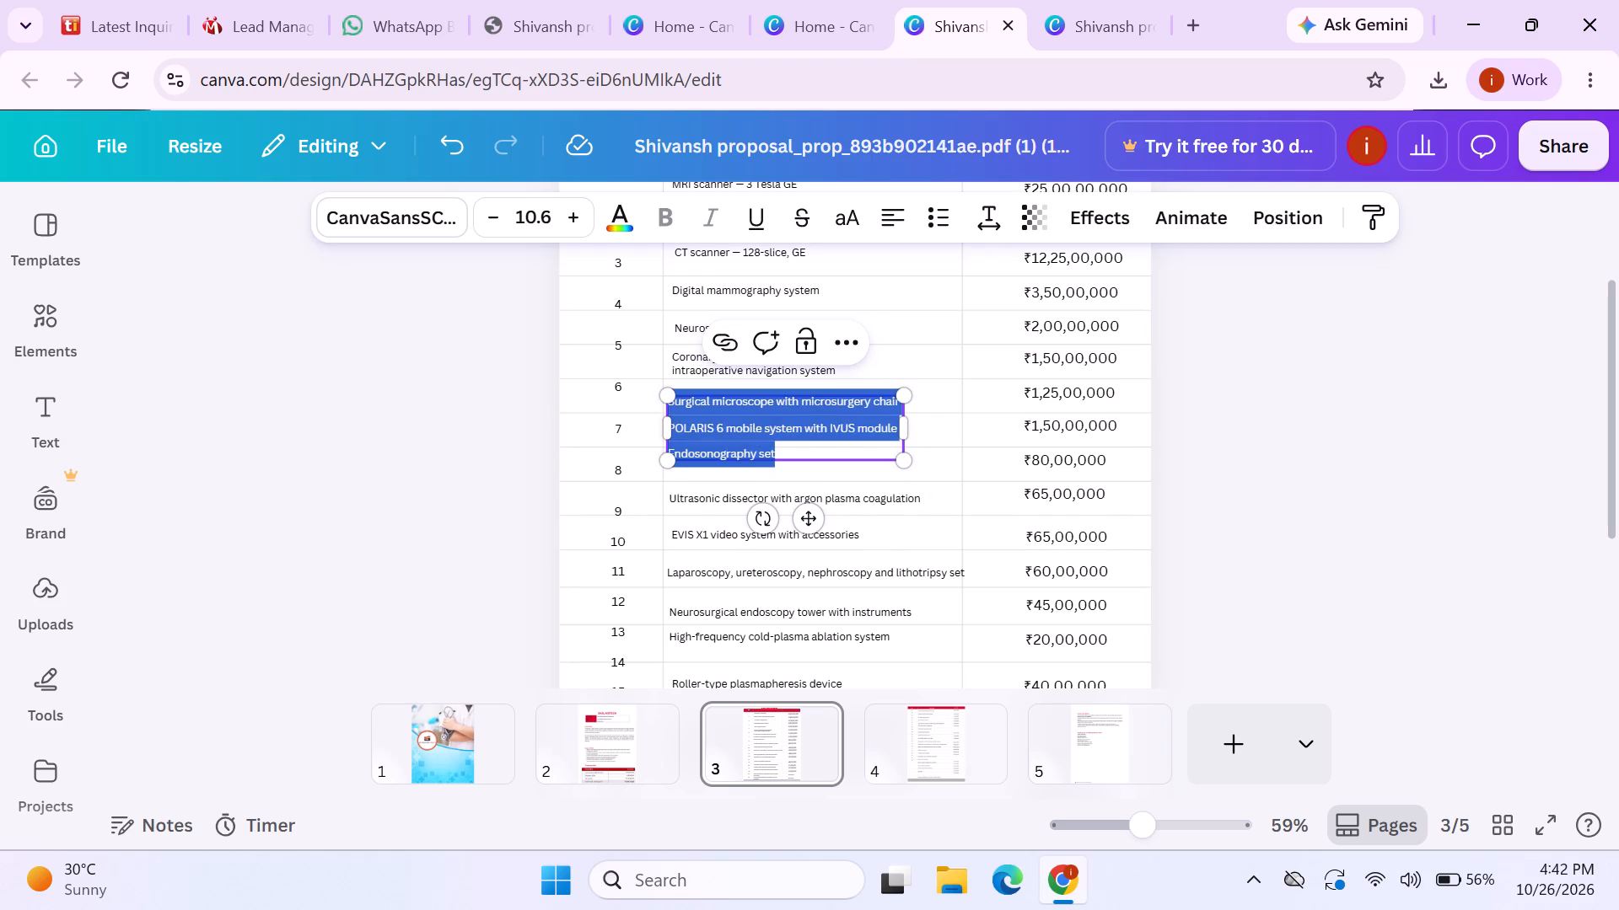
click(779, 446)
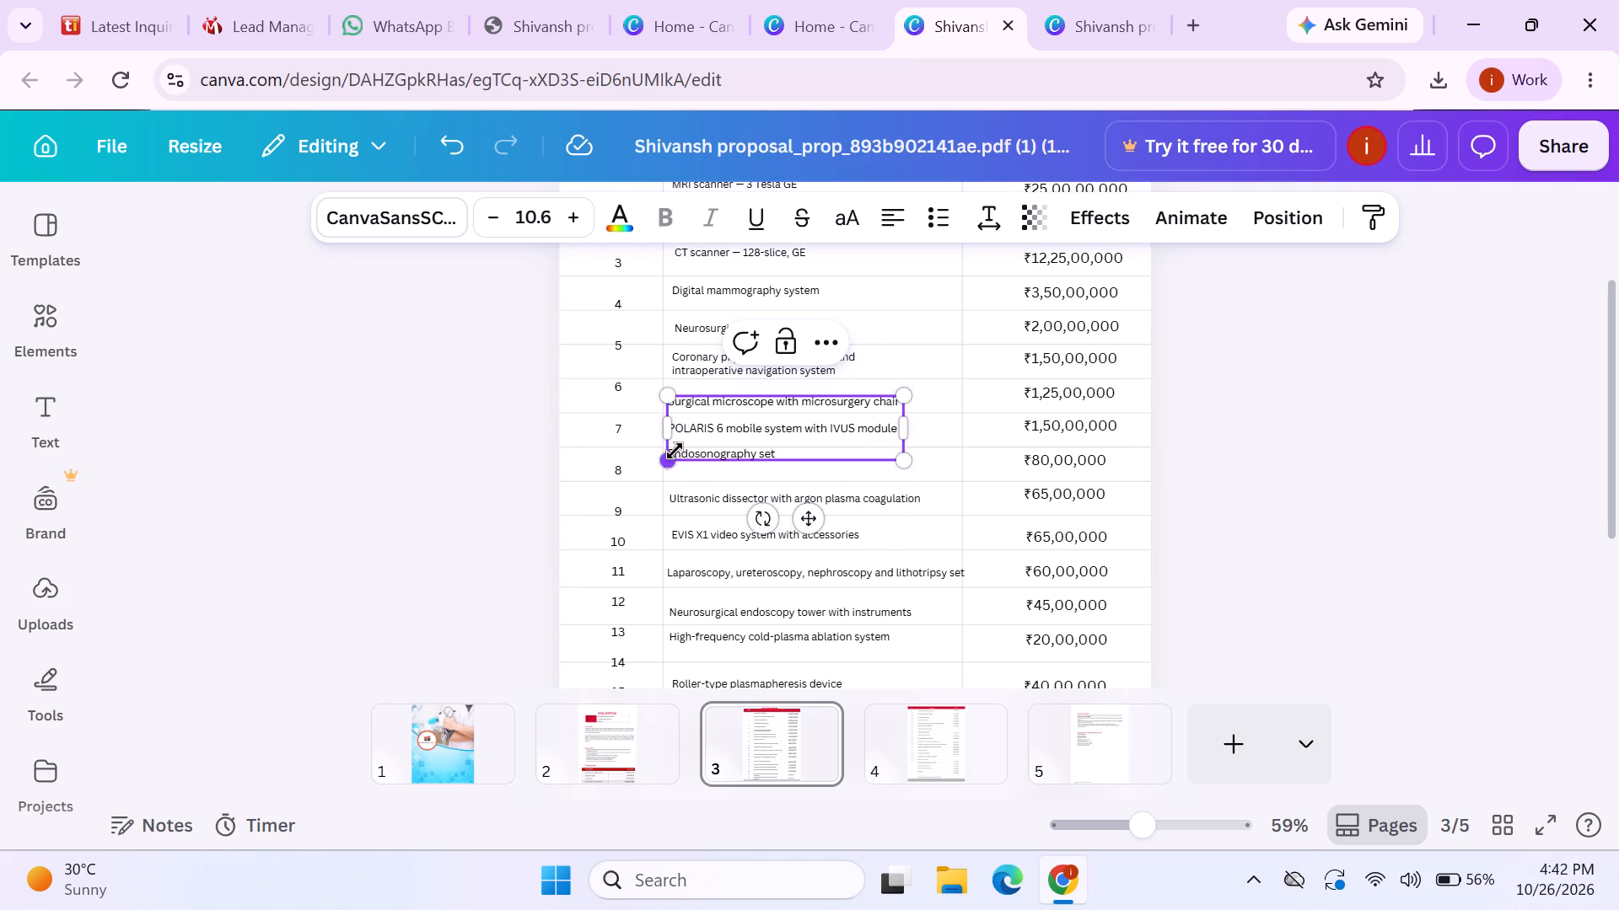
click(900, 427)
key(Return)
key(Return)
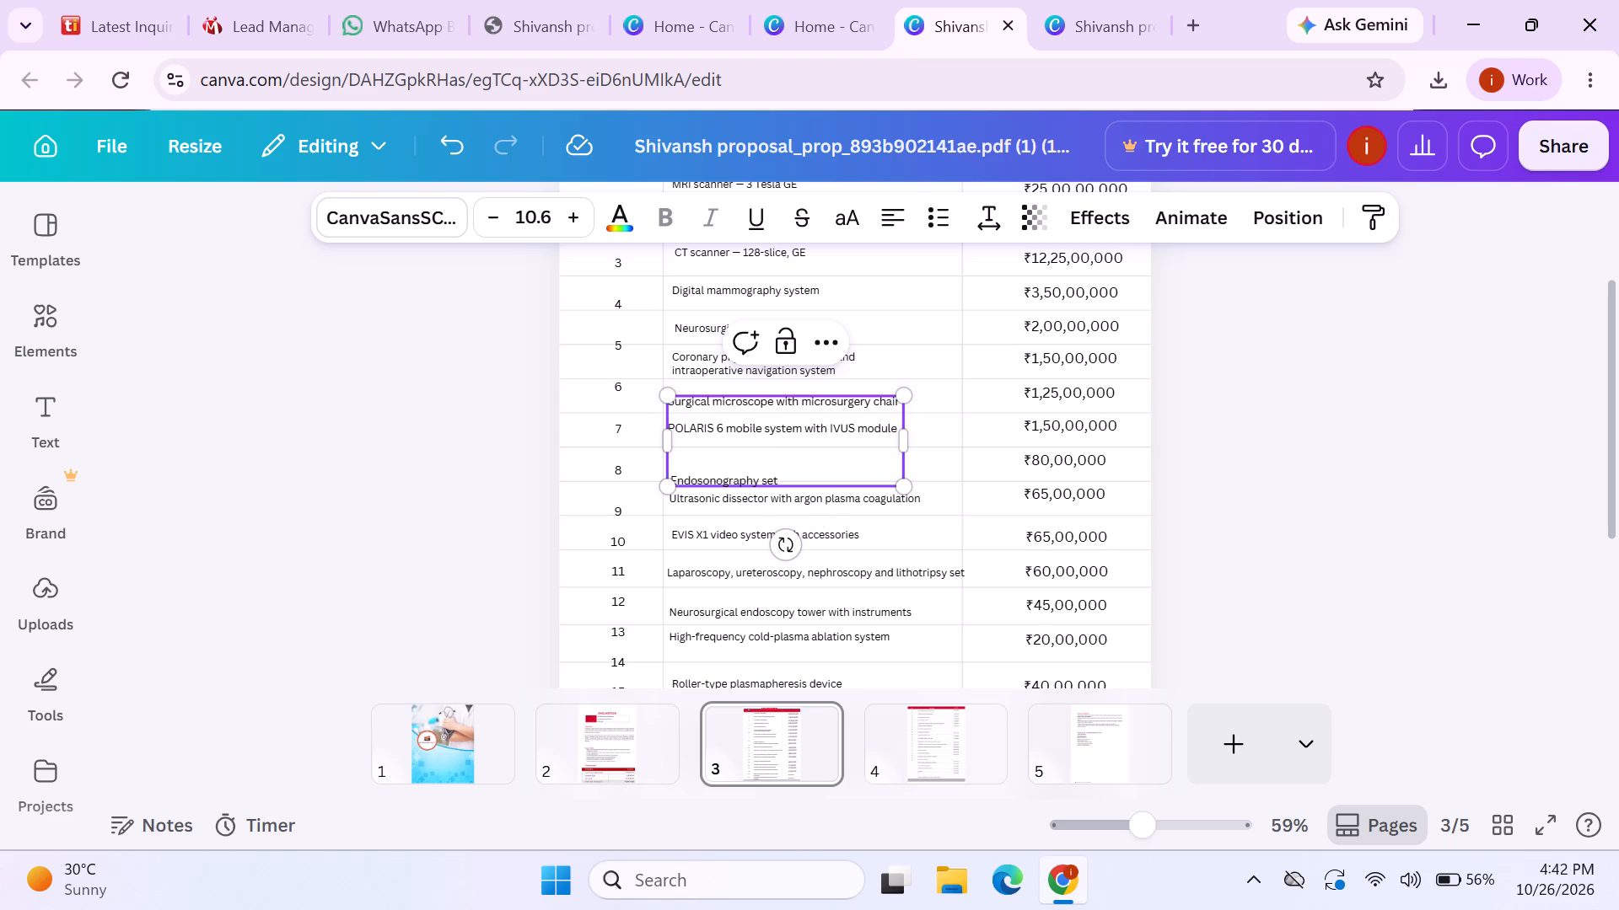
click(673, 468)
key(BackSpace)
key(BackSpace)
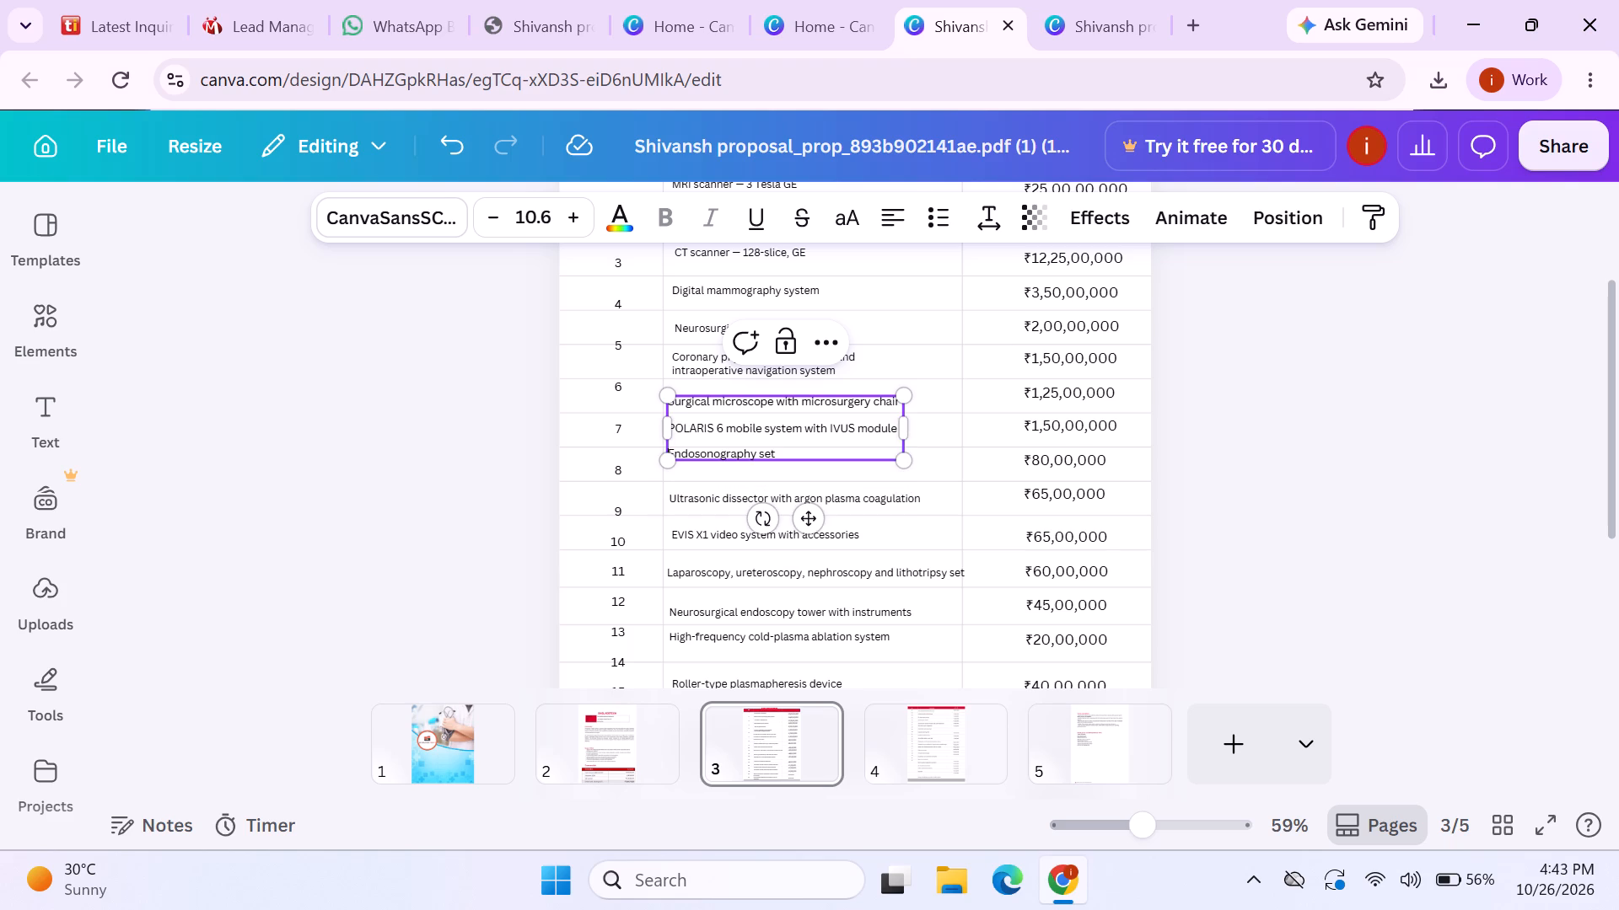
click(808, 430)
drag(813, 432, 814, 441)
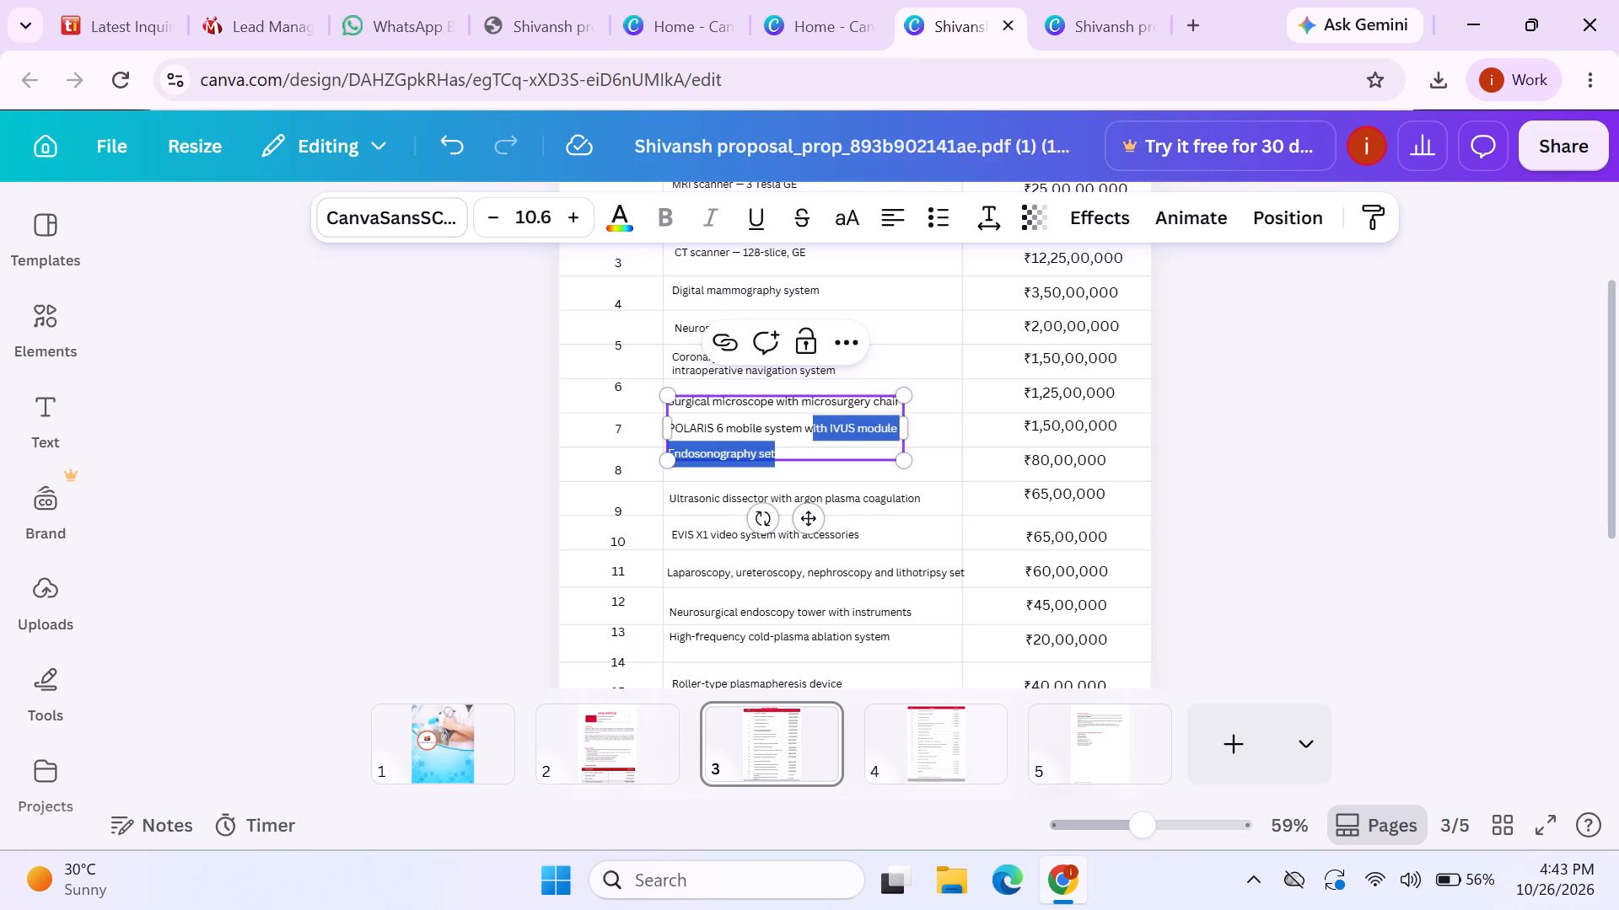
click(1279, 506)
Shift the Surgical microscope to Endosonography set block slightly away from the Equipment column's left edge and enlarge it slightly.
click(762, 415)
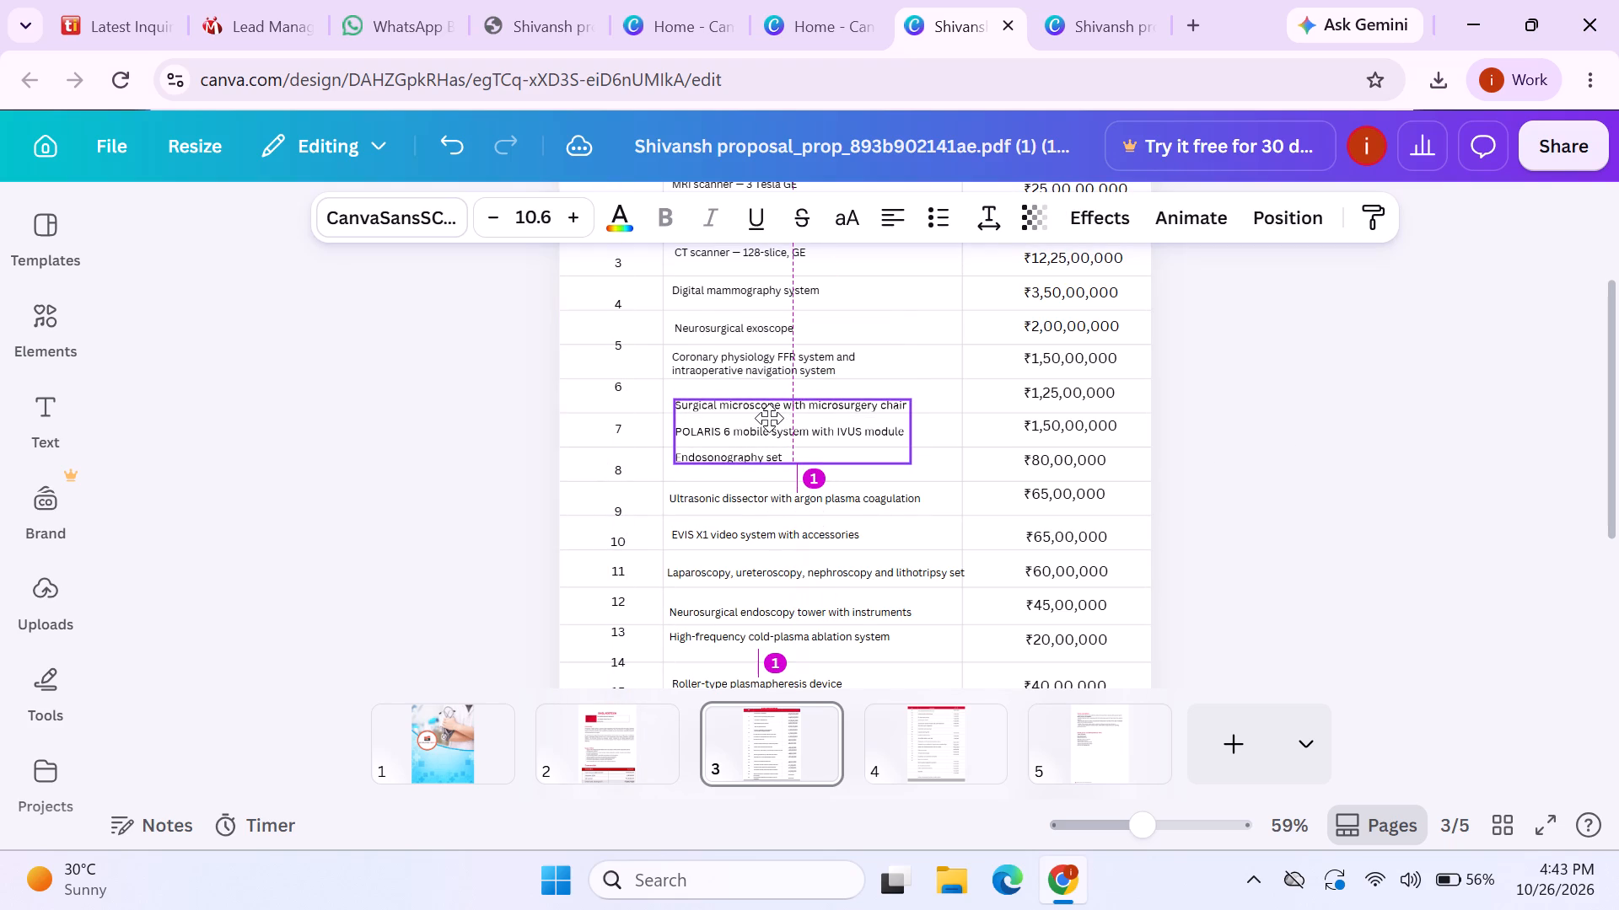
click(1572, 393)
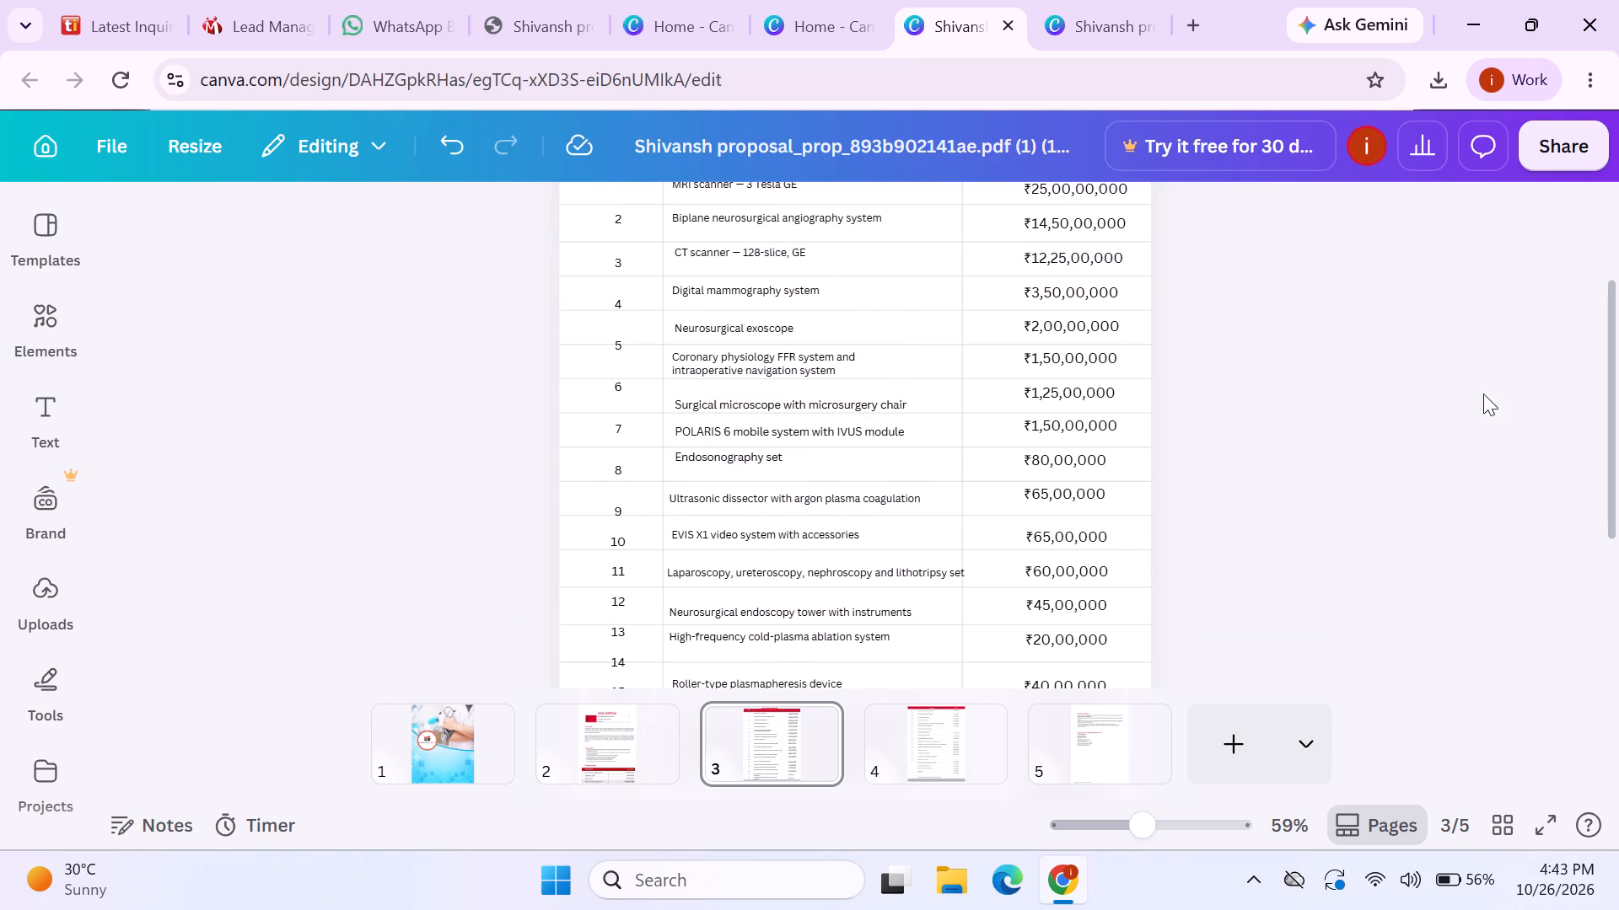
click(820, 413)
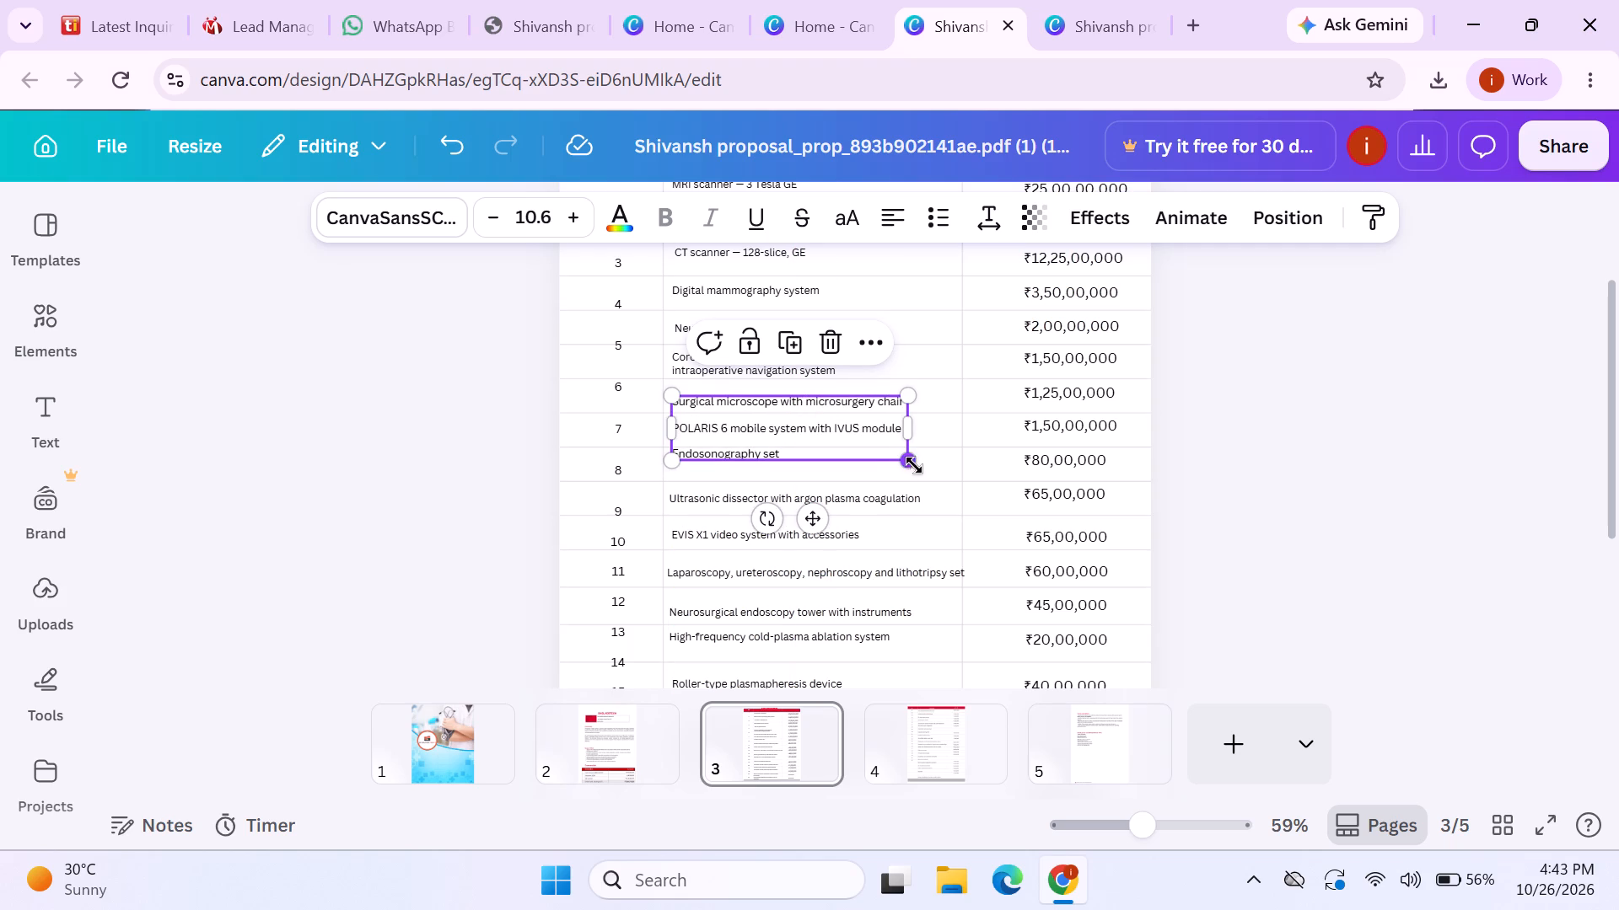
drag(918, 468, 926, 474)
click(1272, 490)
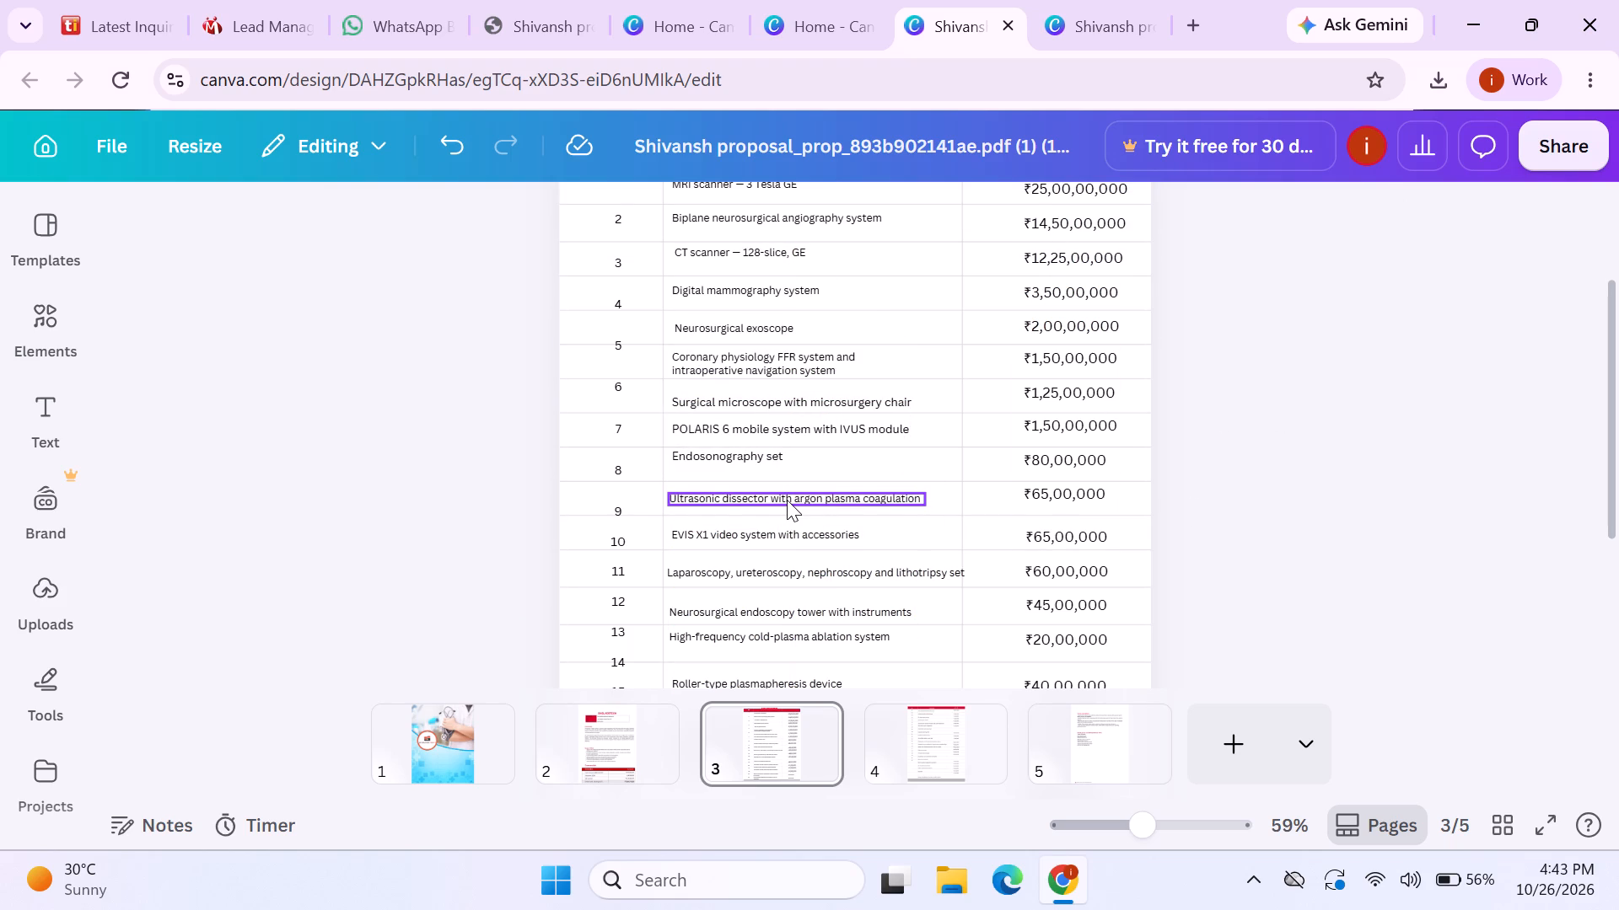
Shift the Laparoscopy, ureteroscopy, nephroscopy and lithotripsy set line slightly left so it fits inside the Equipment column.
scroll(889, 524, down, 1)
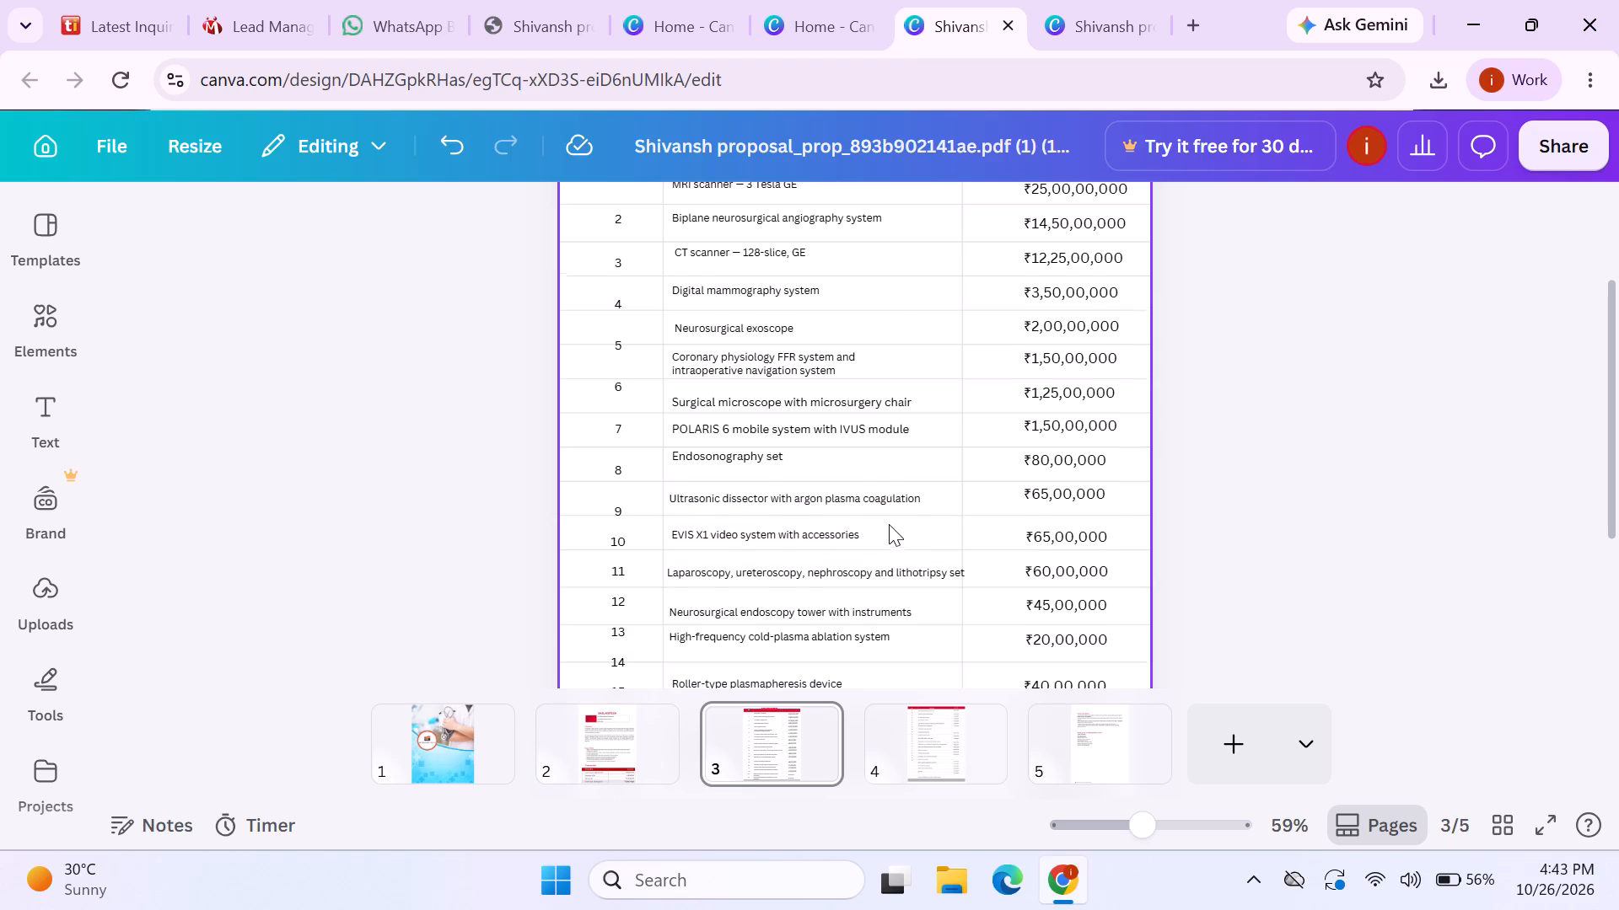
click(902, 443)
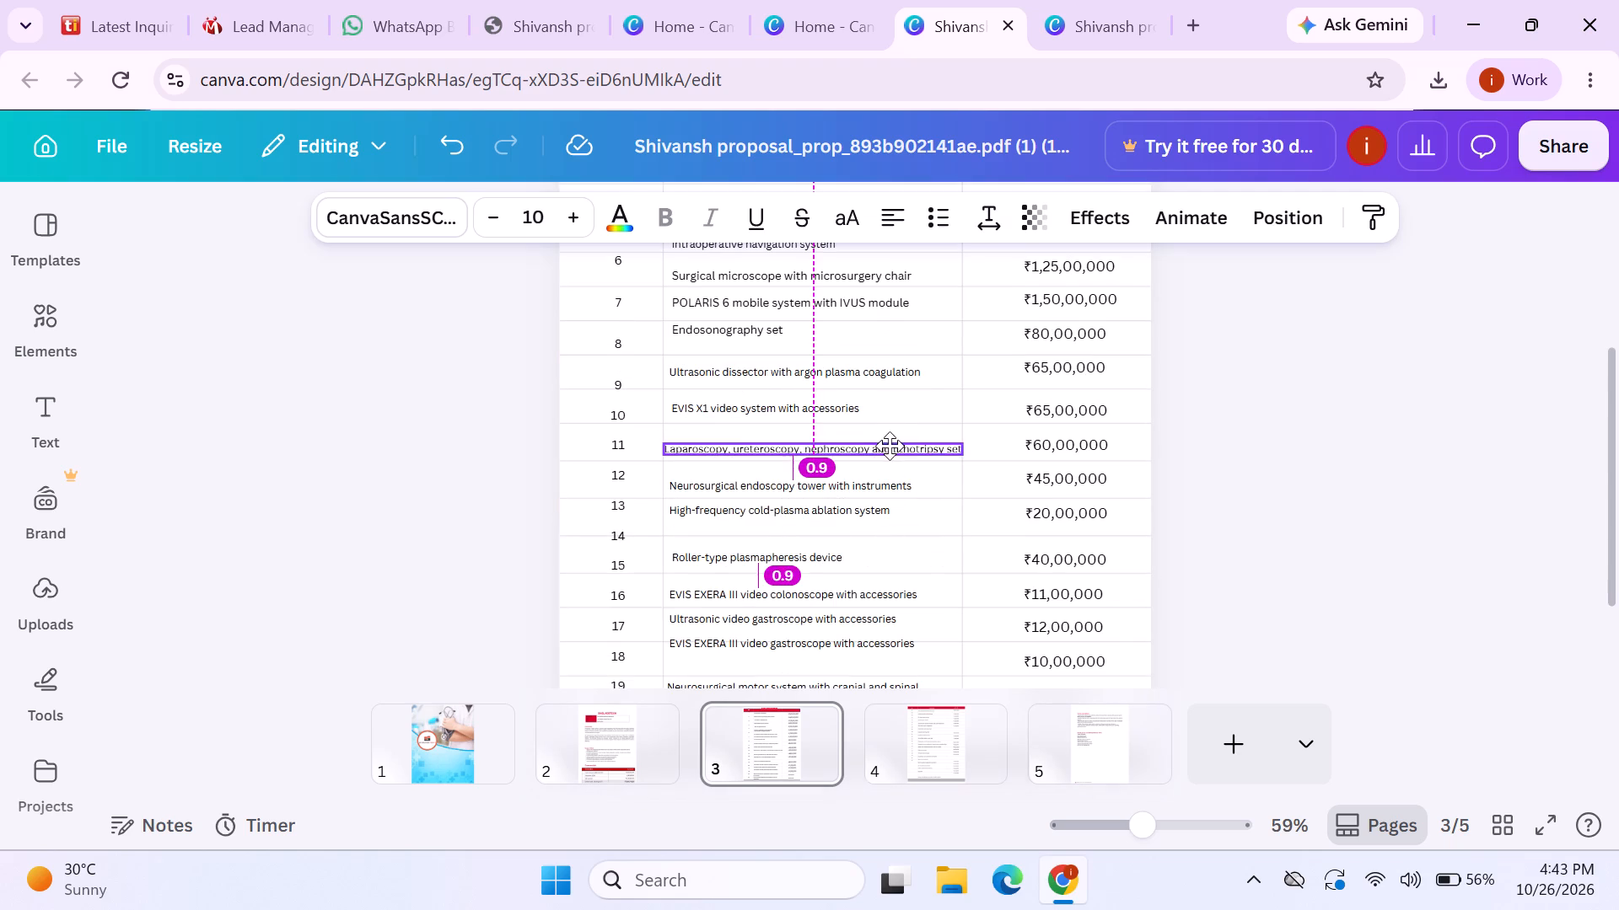
click(937, 523)
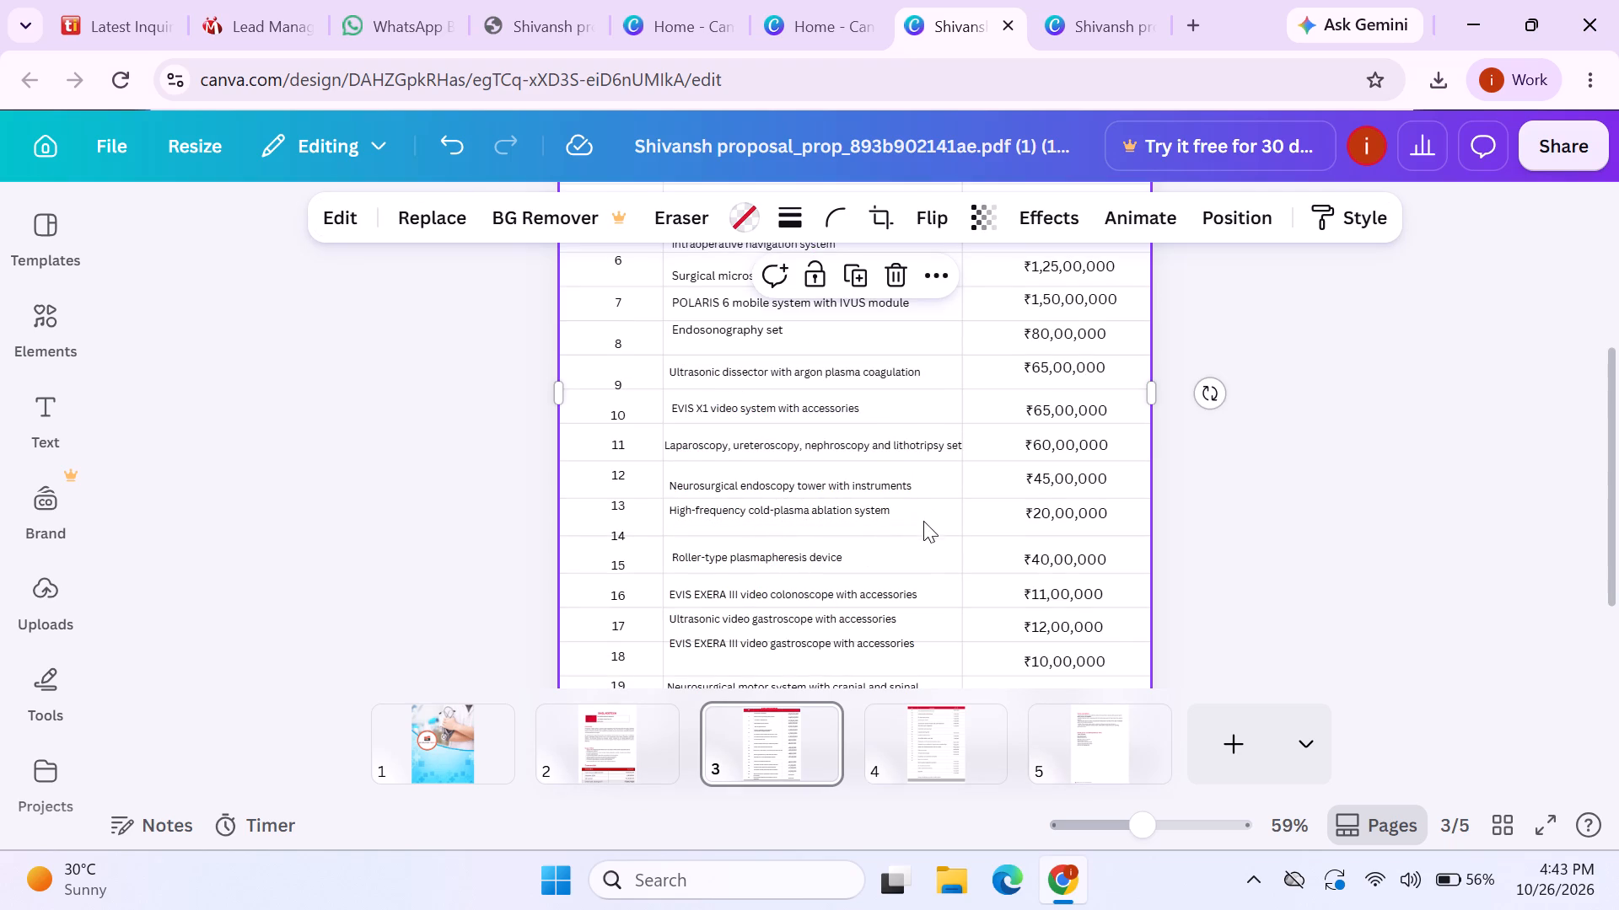
Widen the text block holding the Neurosurgical motor system and Intraoperative ENMG names towards the Equipment column's right edge.
scroll(842, 546, down, 1)
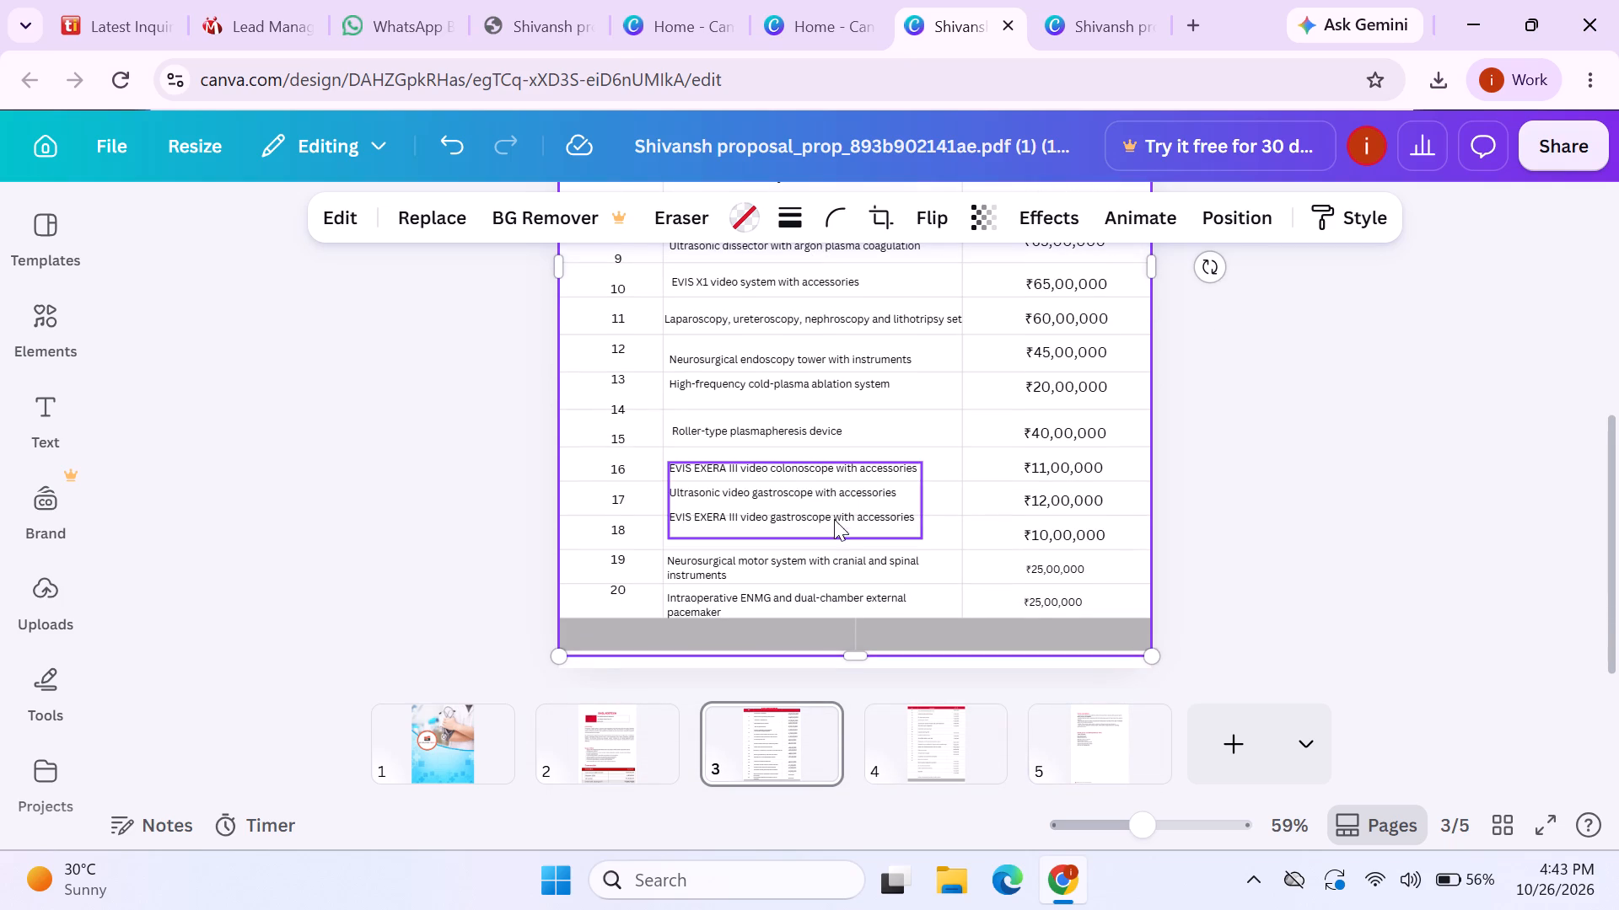
click(619, 575)
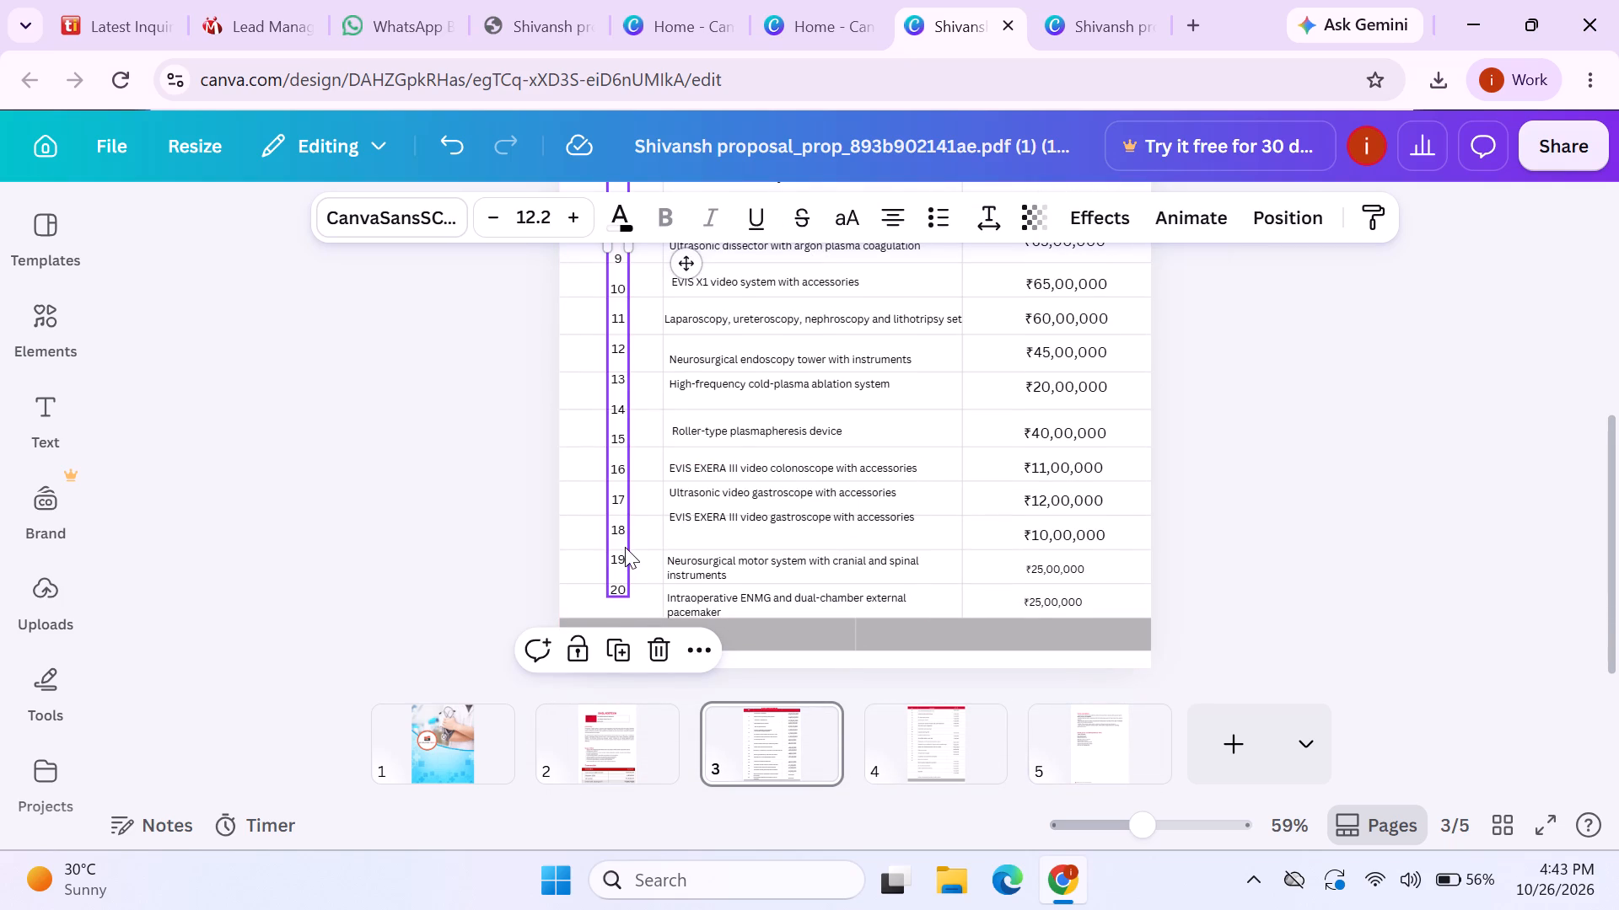
click(731, 597)
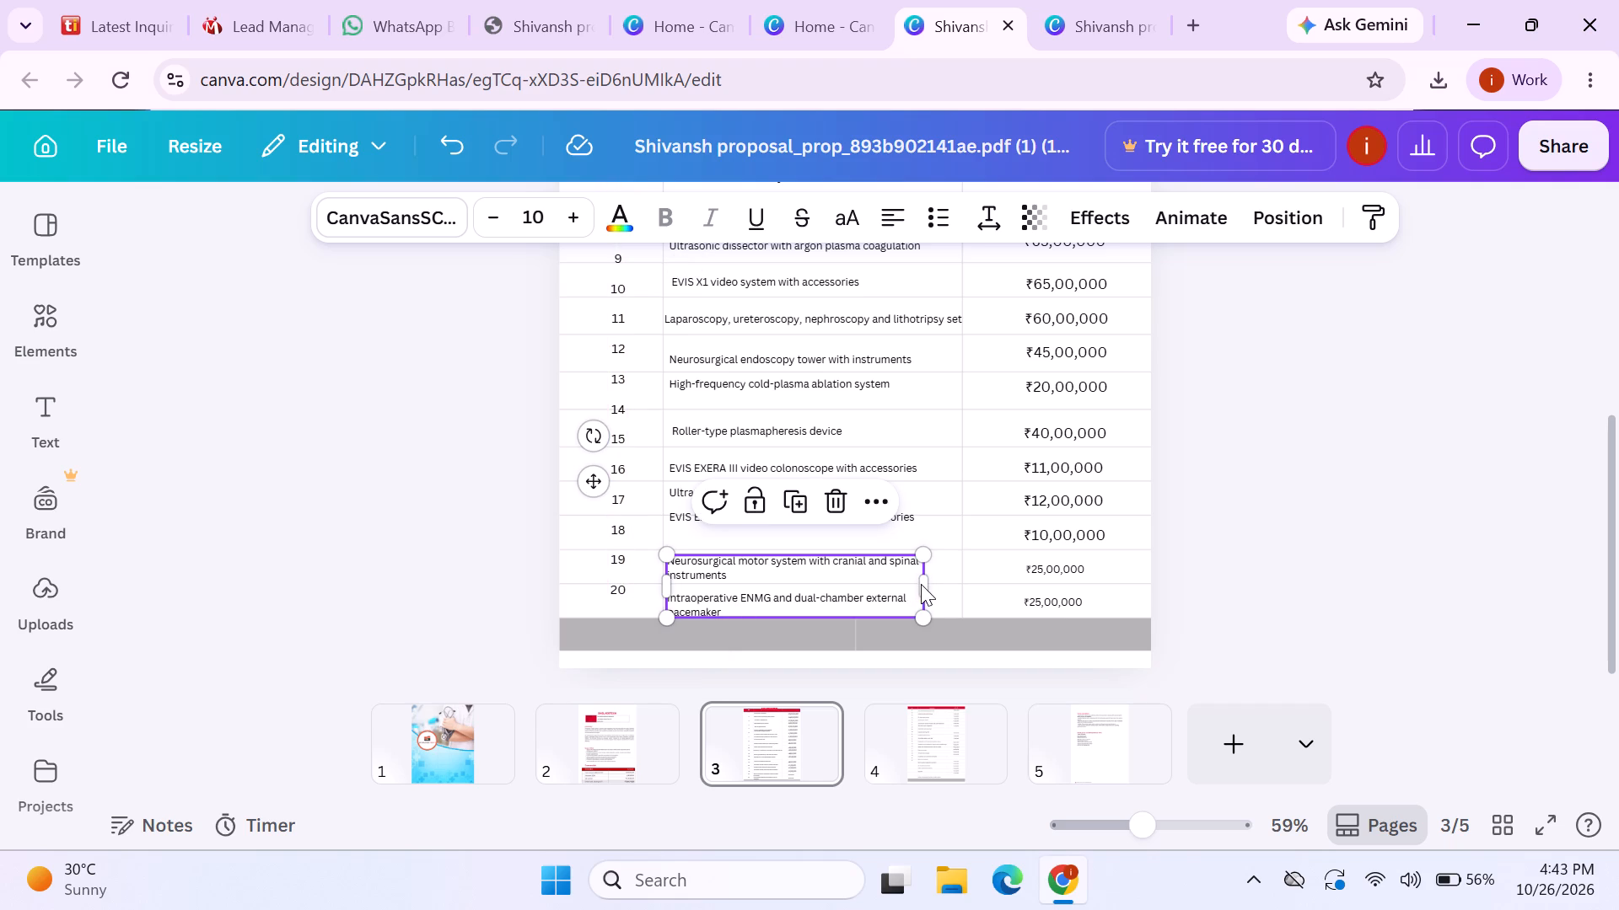
click(885, 581)
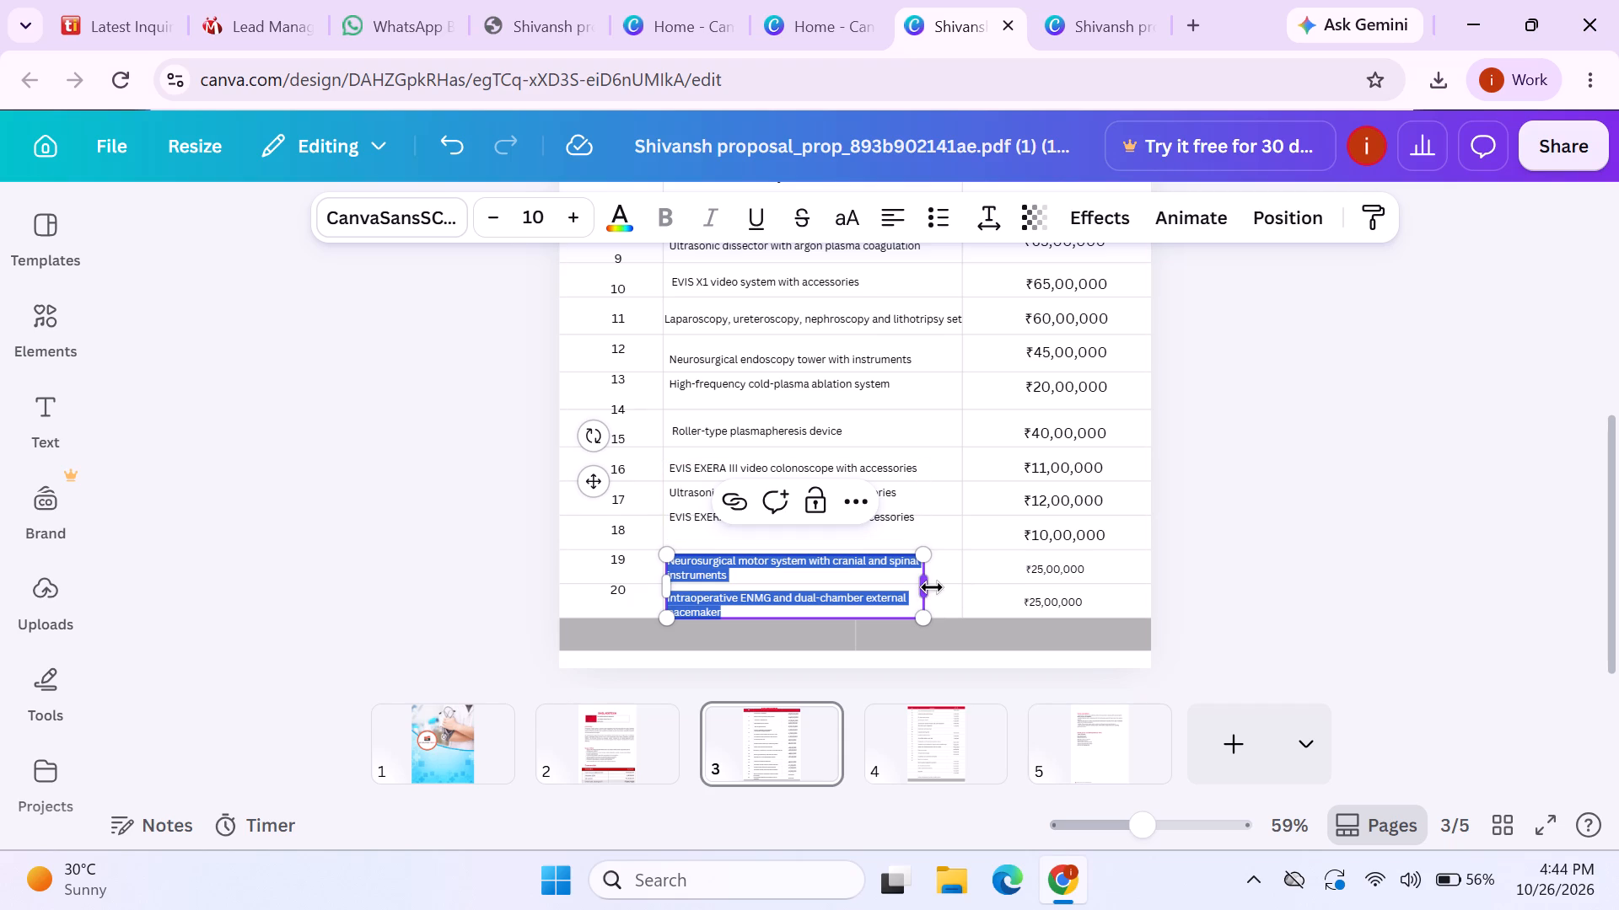
drag(932, 587, 954, 589)
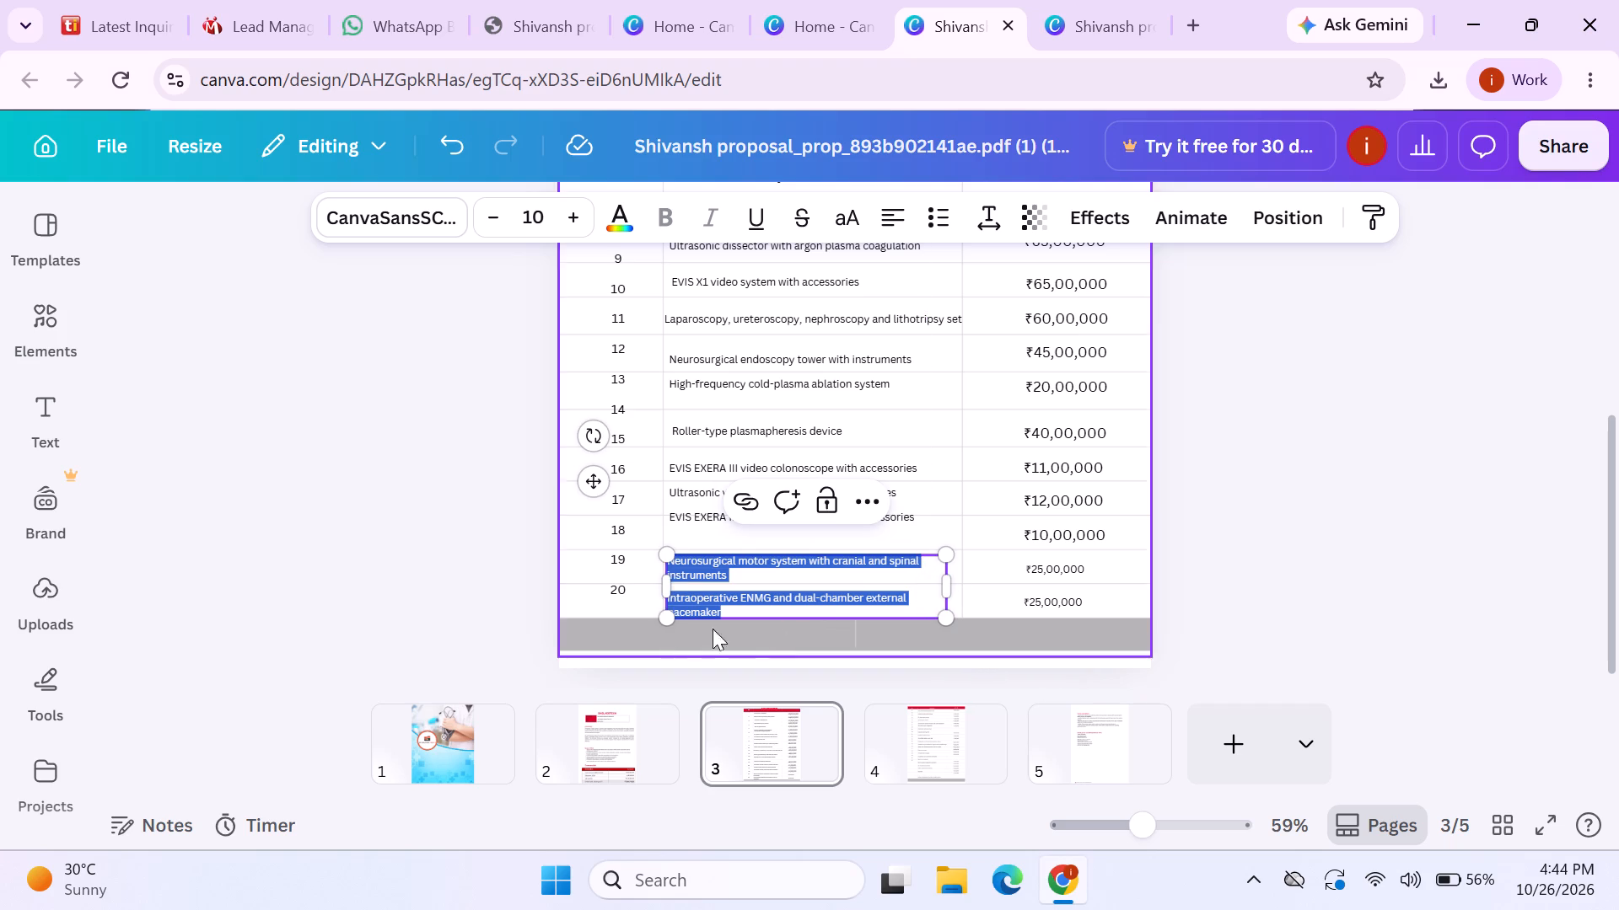
click(759, 575)
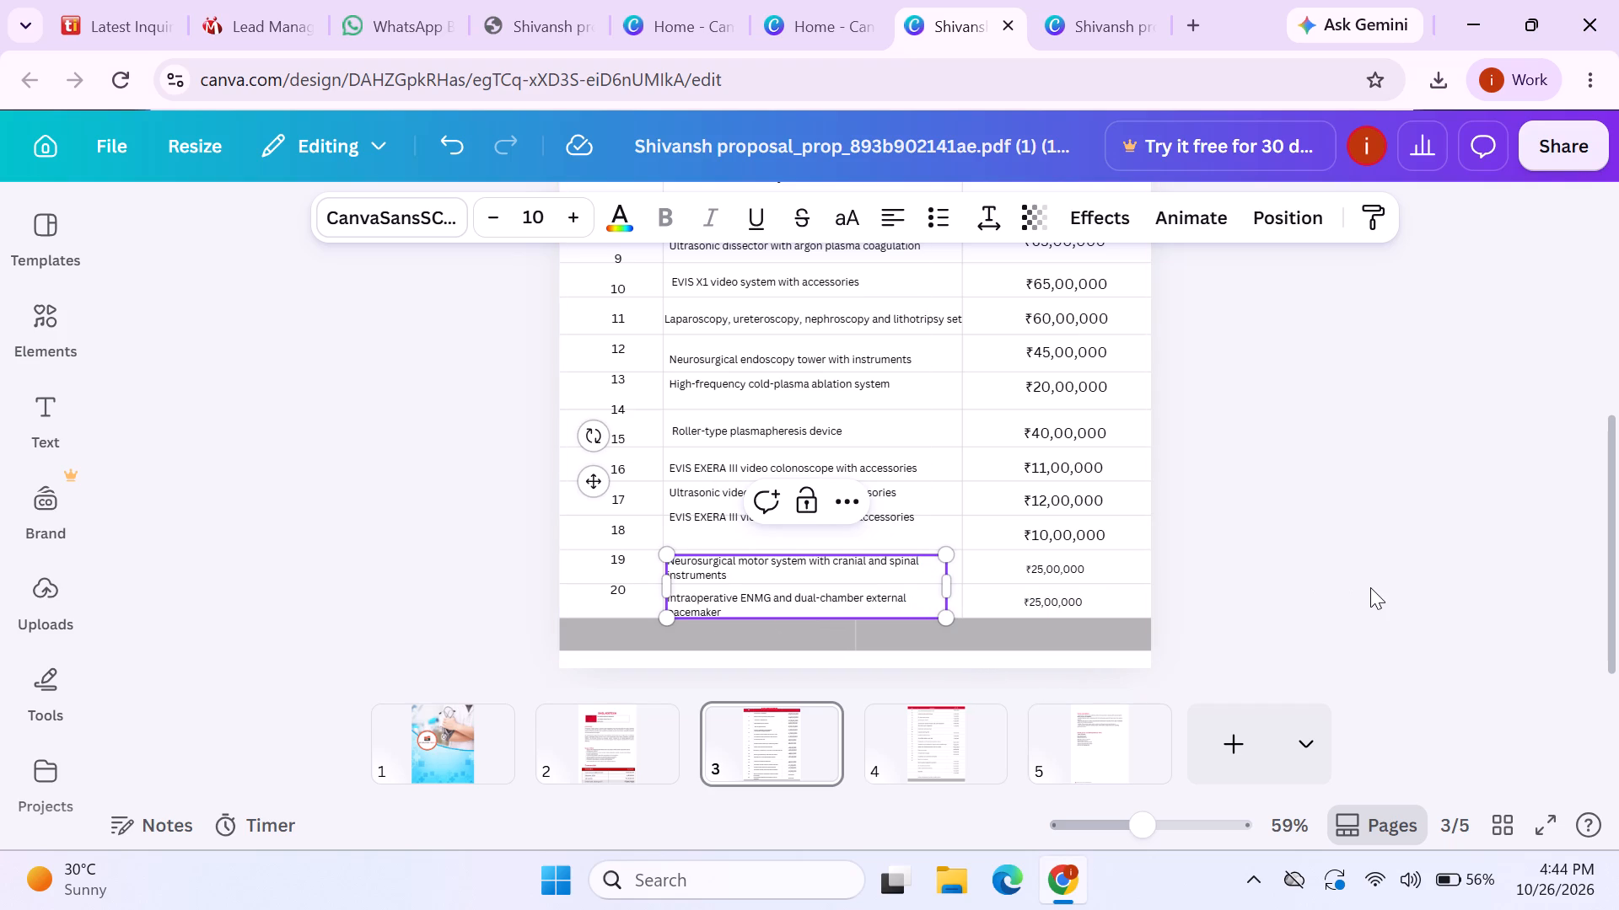
click(1345, 457)
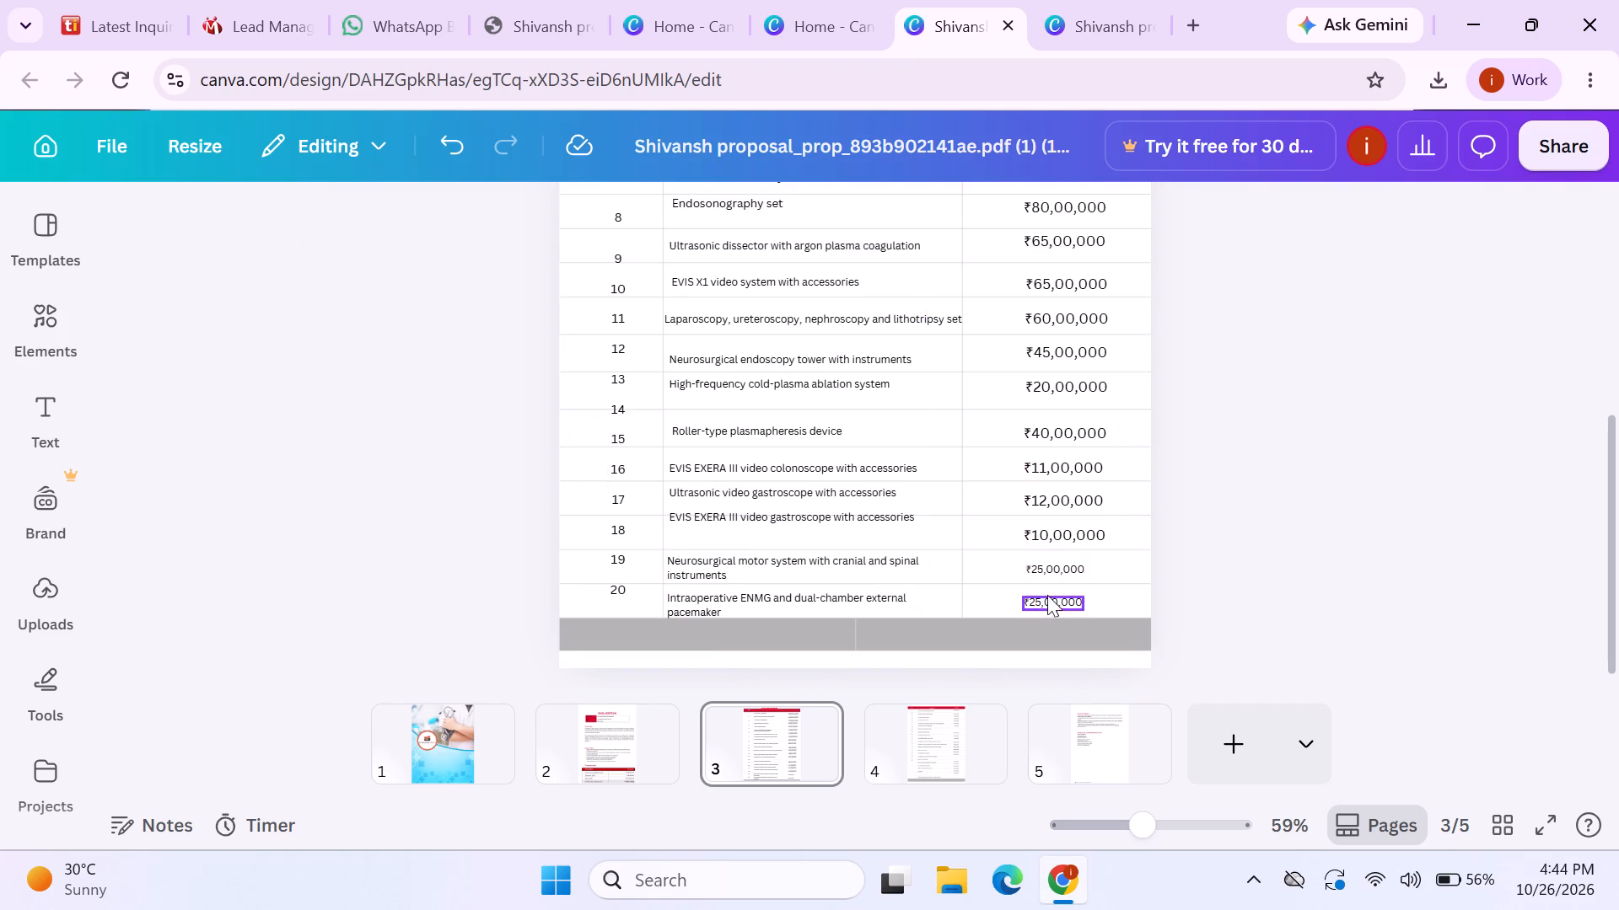
Reduce the price block running from ₹40,00,000 to ₹10,00,000 to font size 13.2.
click(1051, 517)
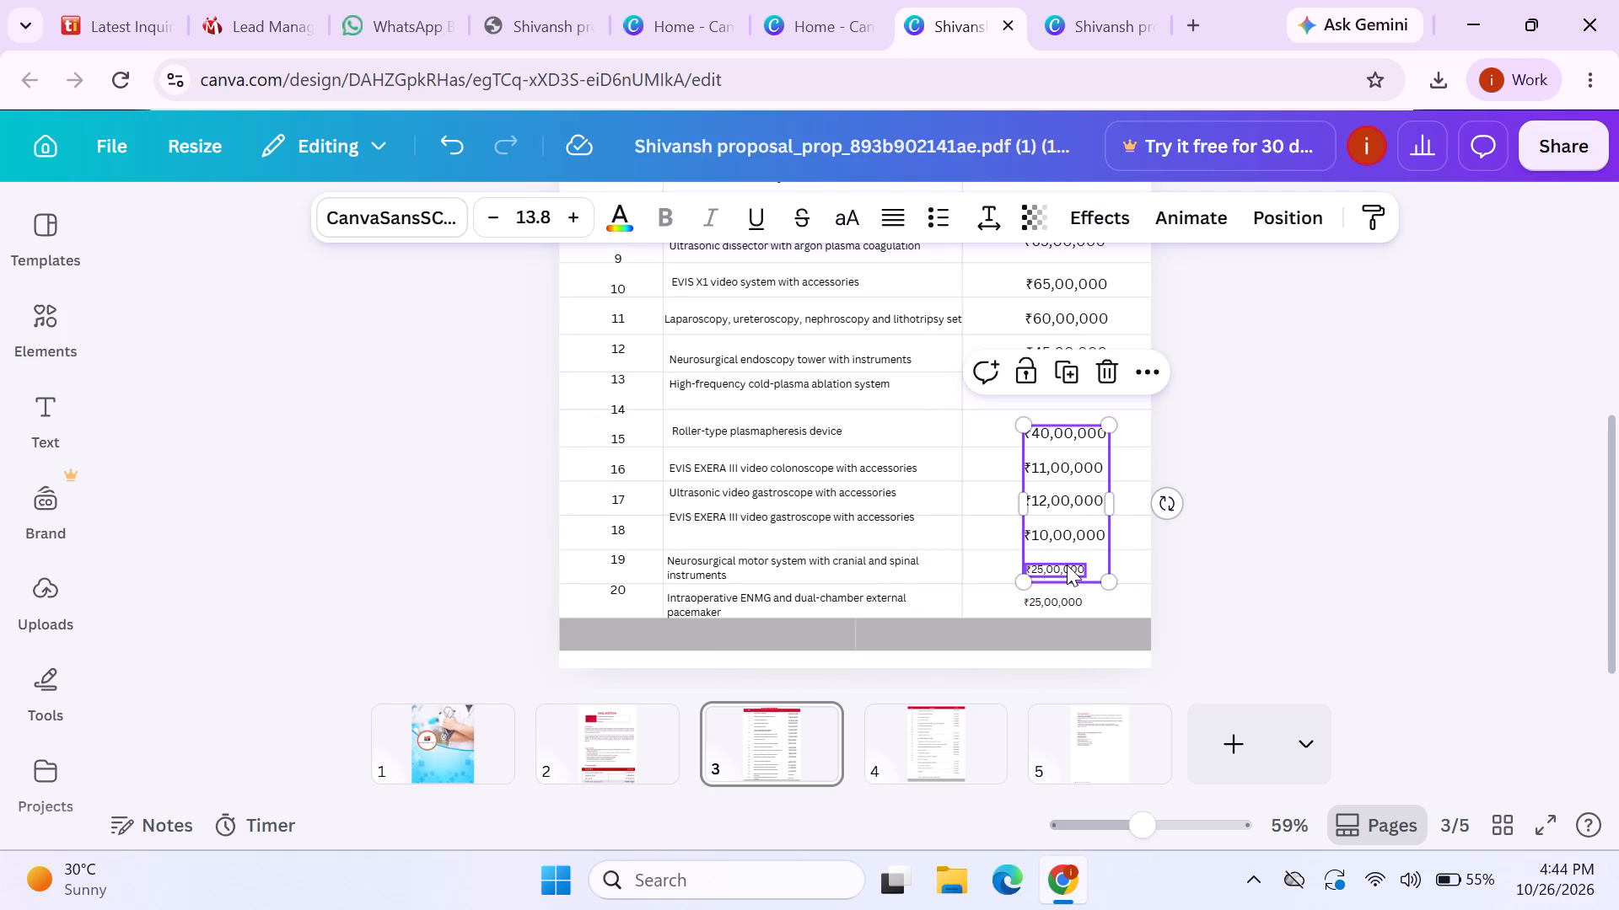
click(1490, 572)
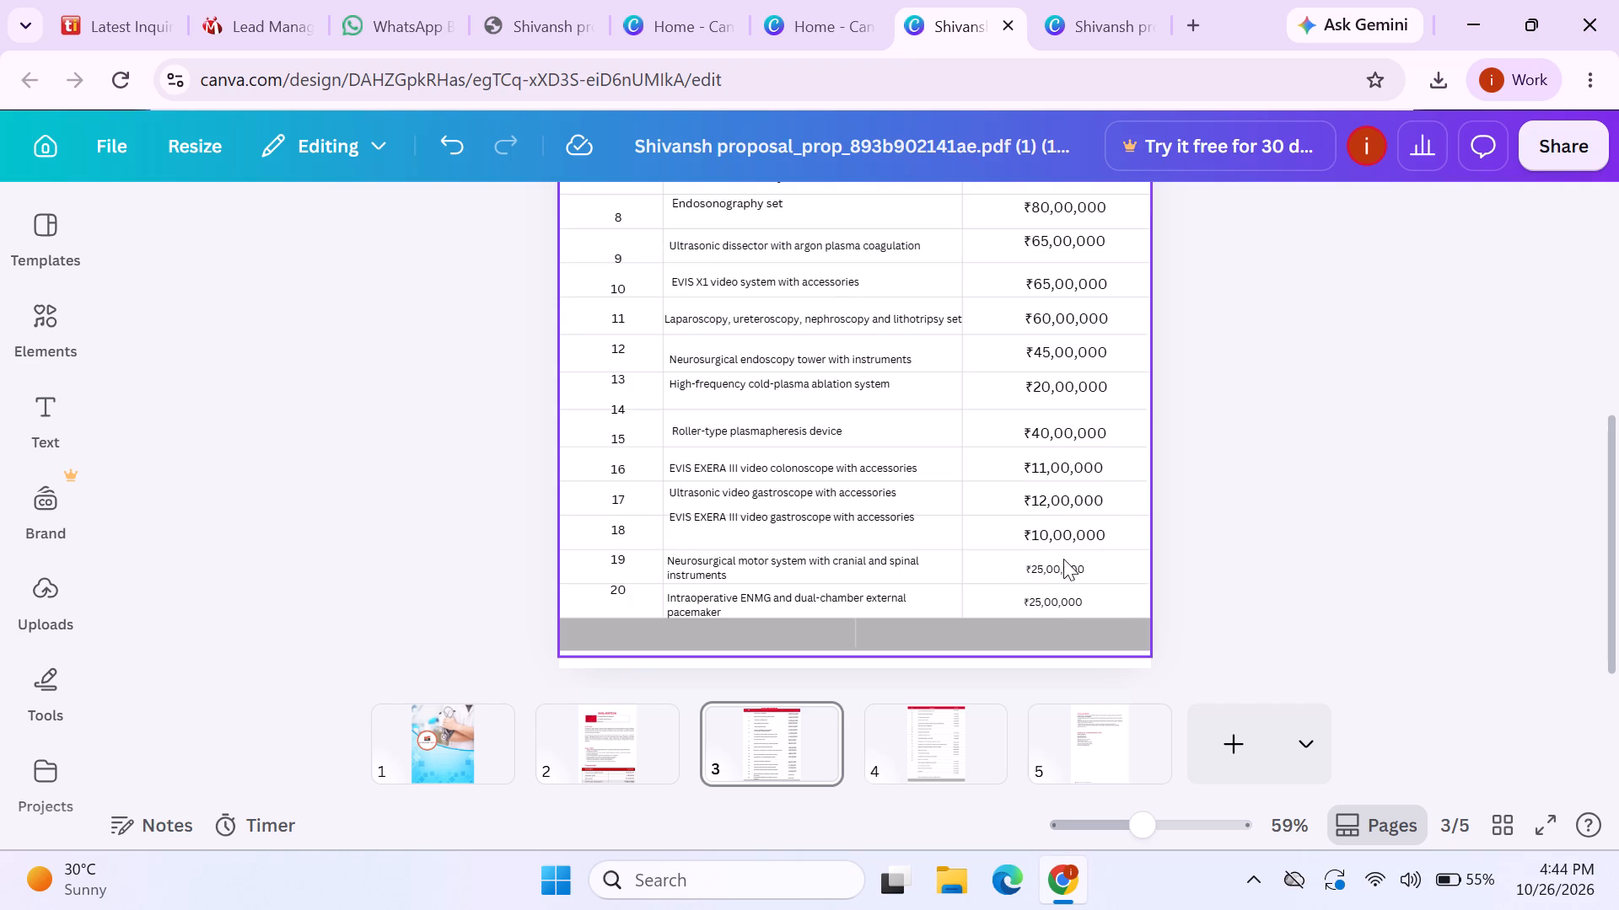
click(1061, 536)
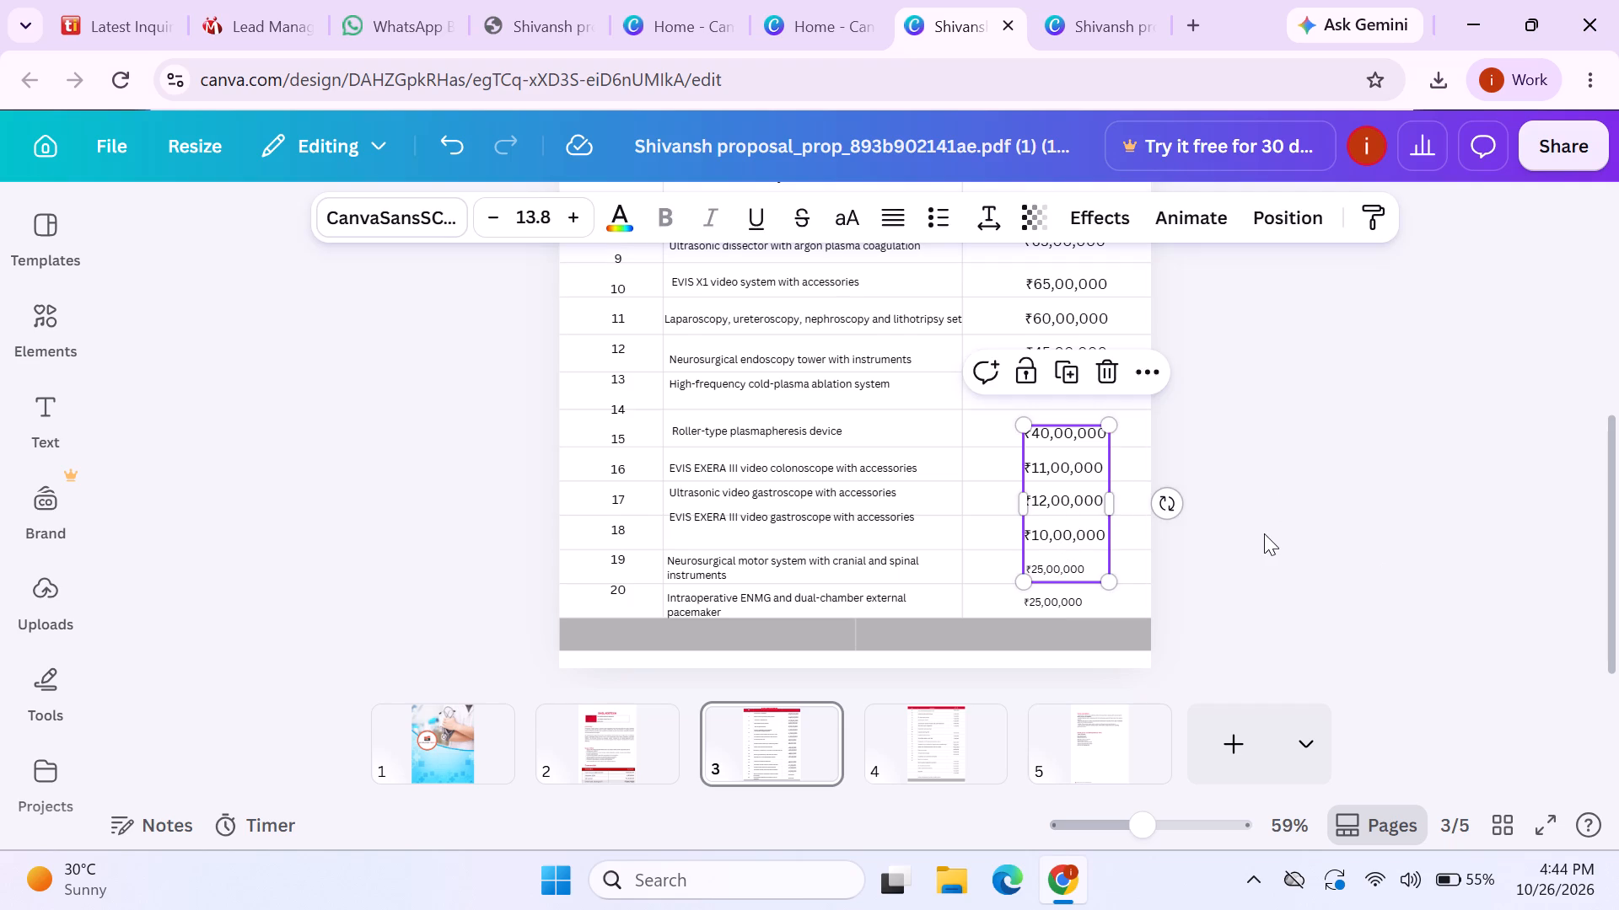
click(1267, 534)
click(1062, 533)
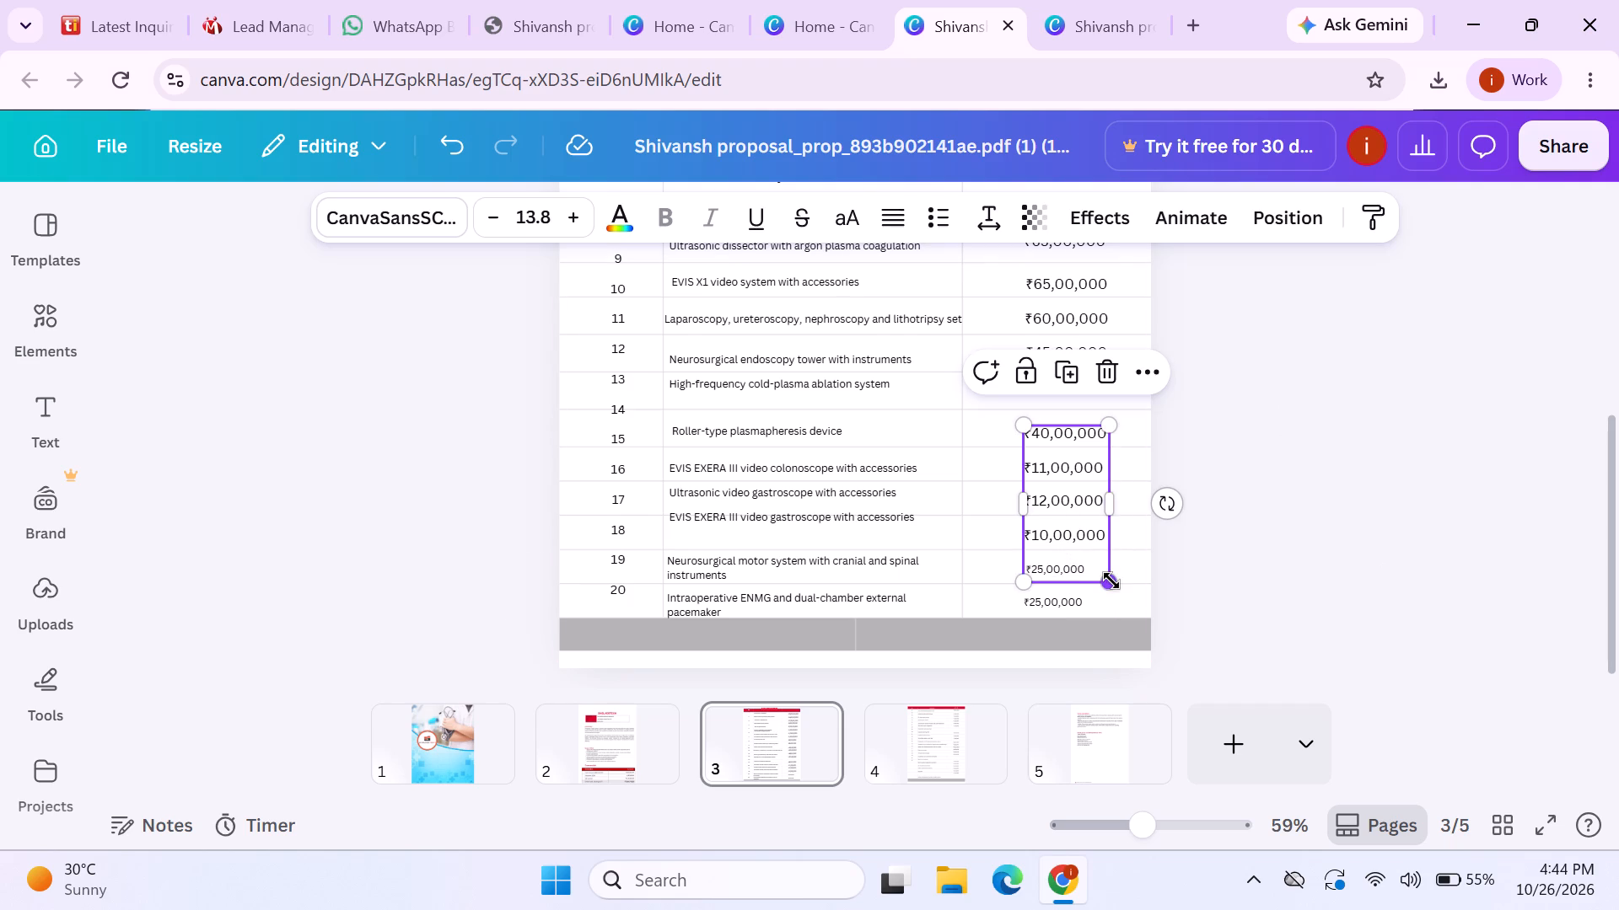
click(1110, 583)
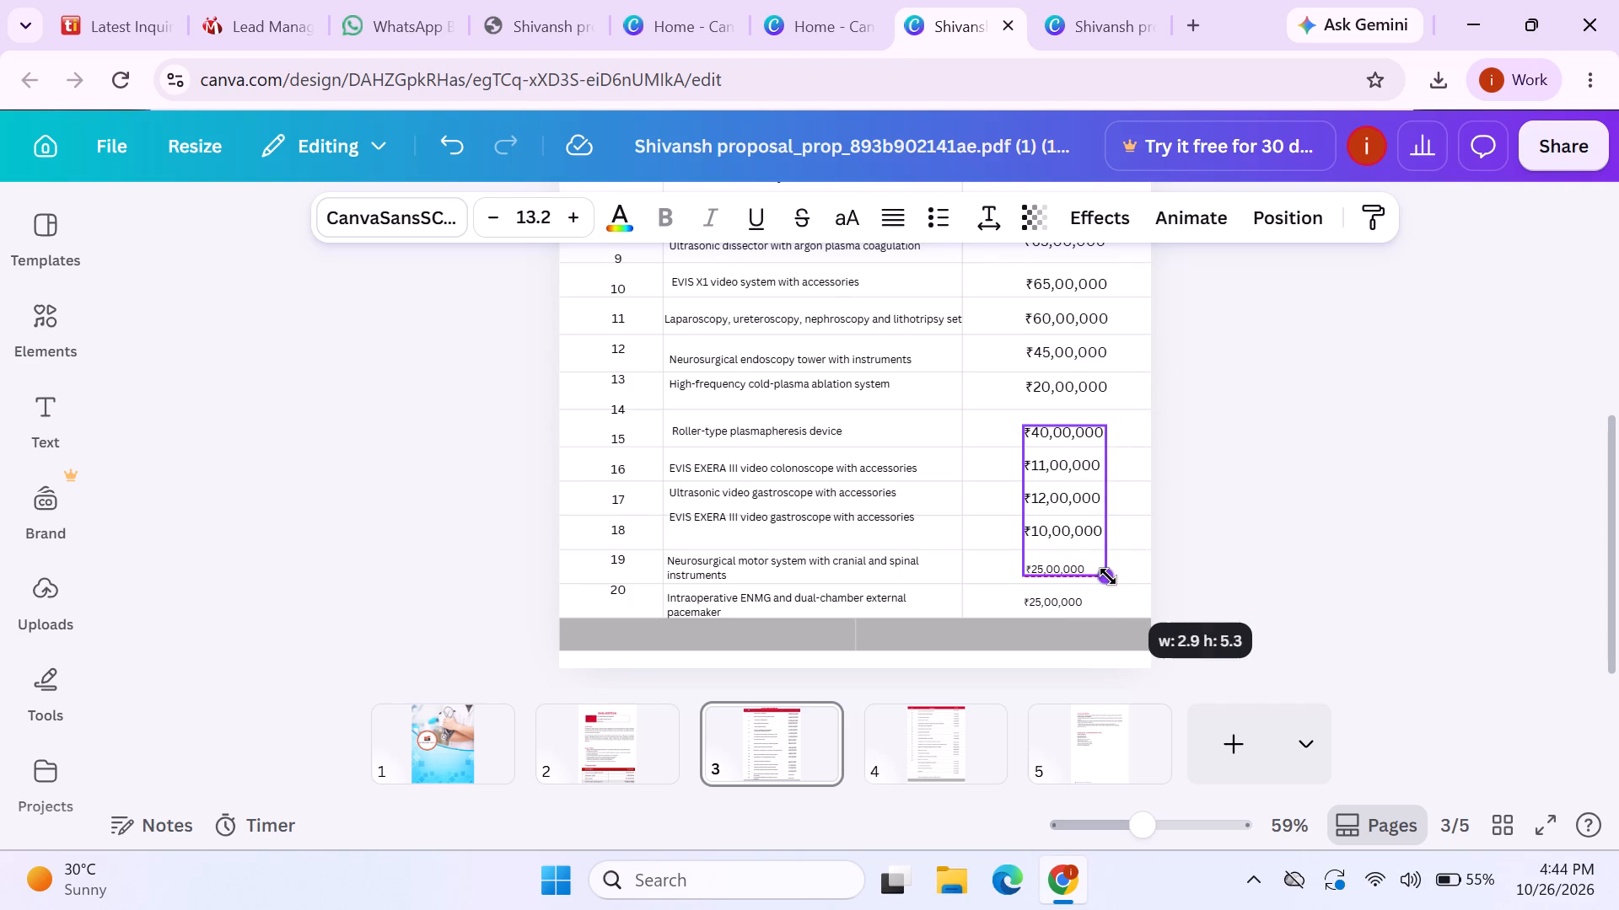
Compare the font size of the resized lower price block with the price blocks above it.
click(1089, 318)
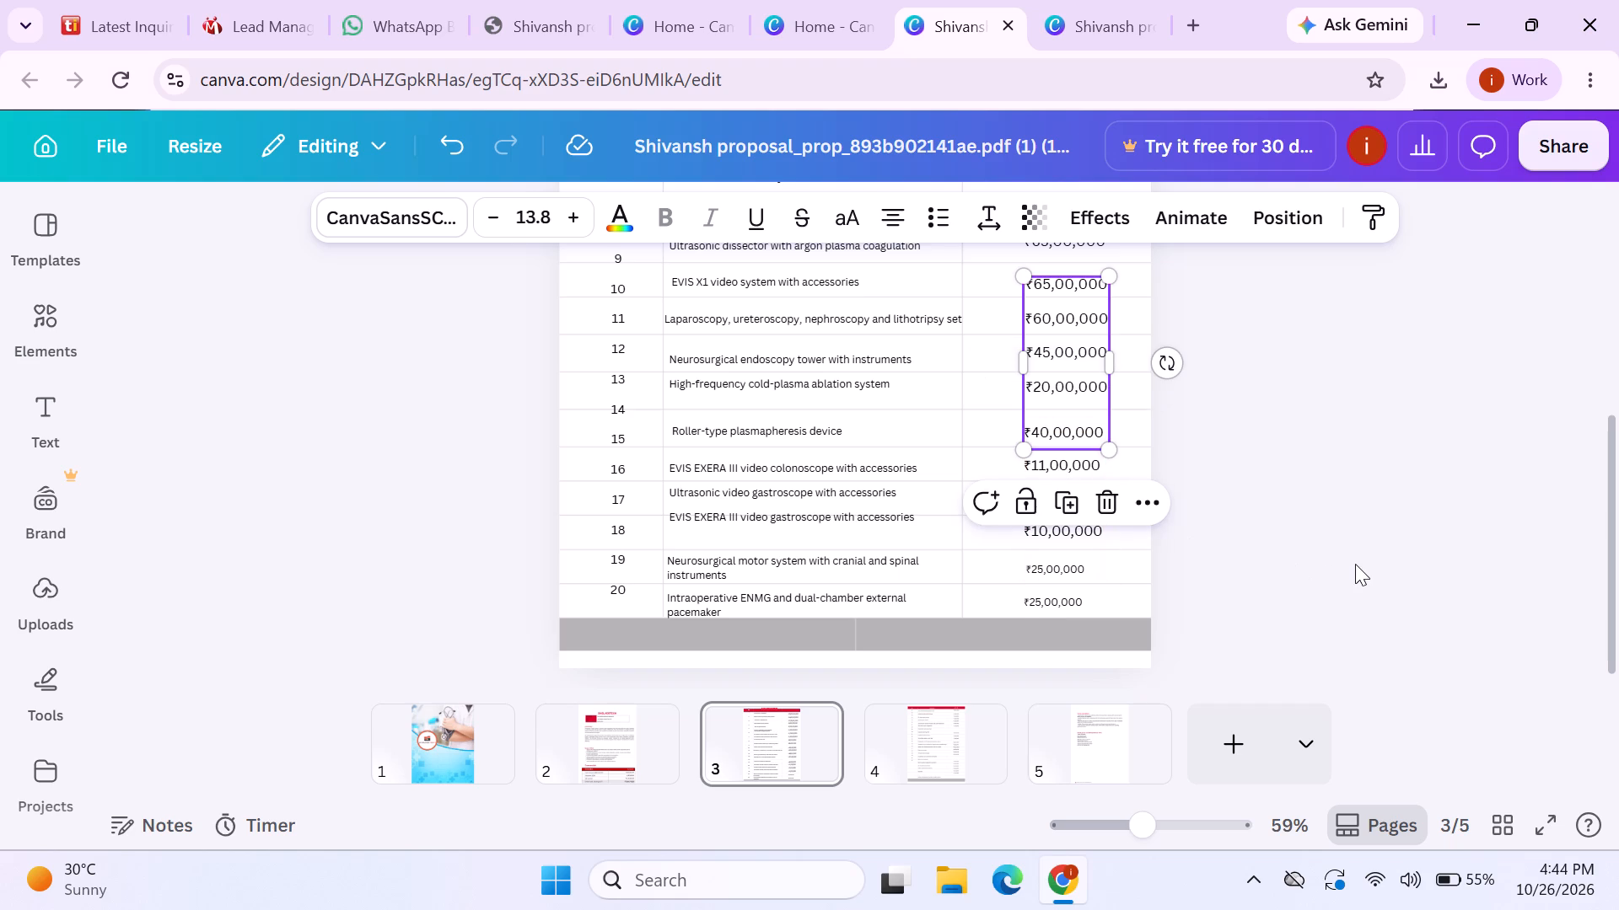
click(1355, 564)
scroll(1355, 564, up, 2)
click(1089, 380)
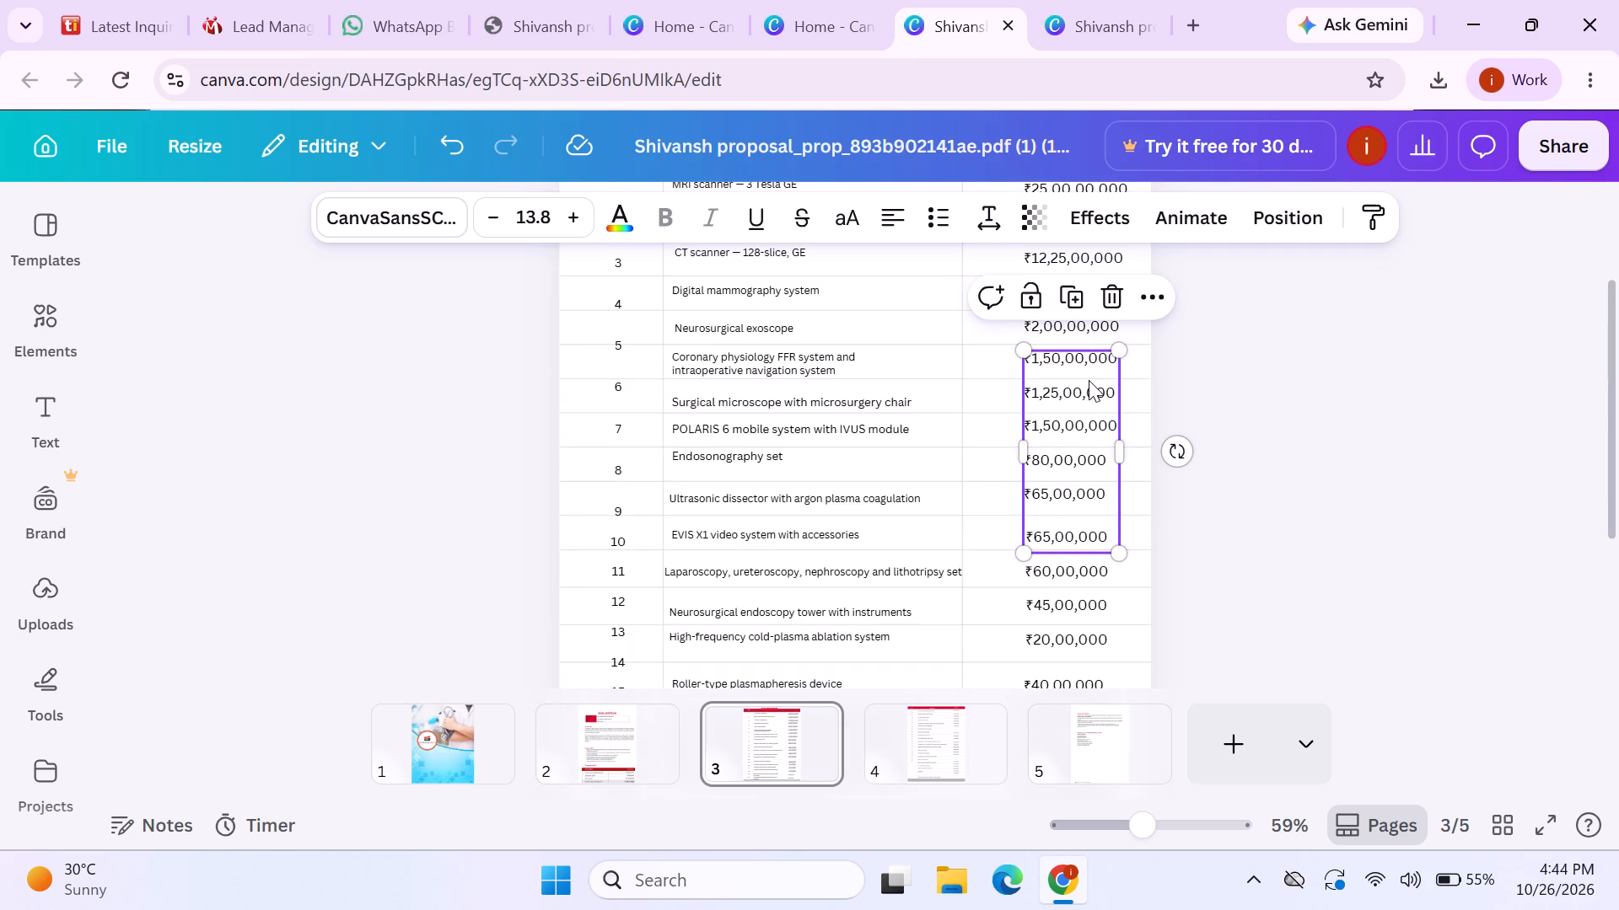
scroll(1372, 433, down, 2)
click(1072, 374)
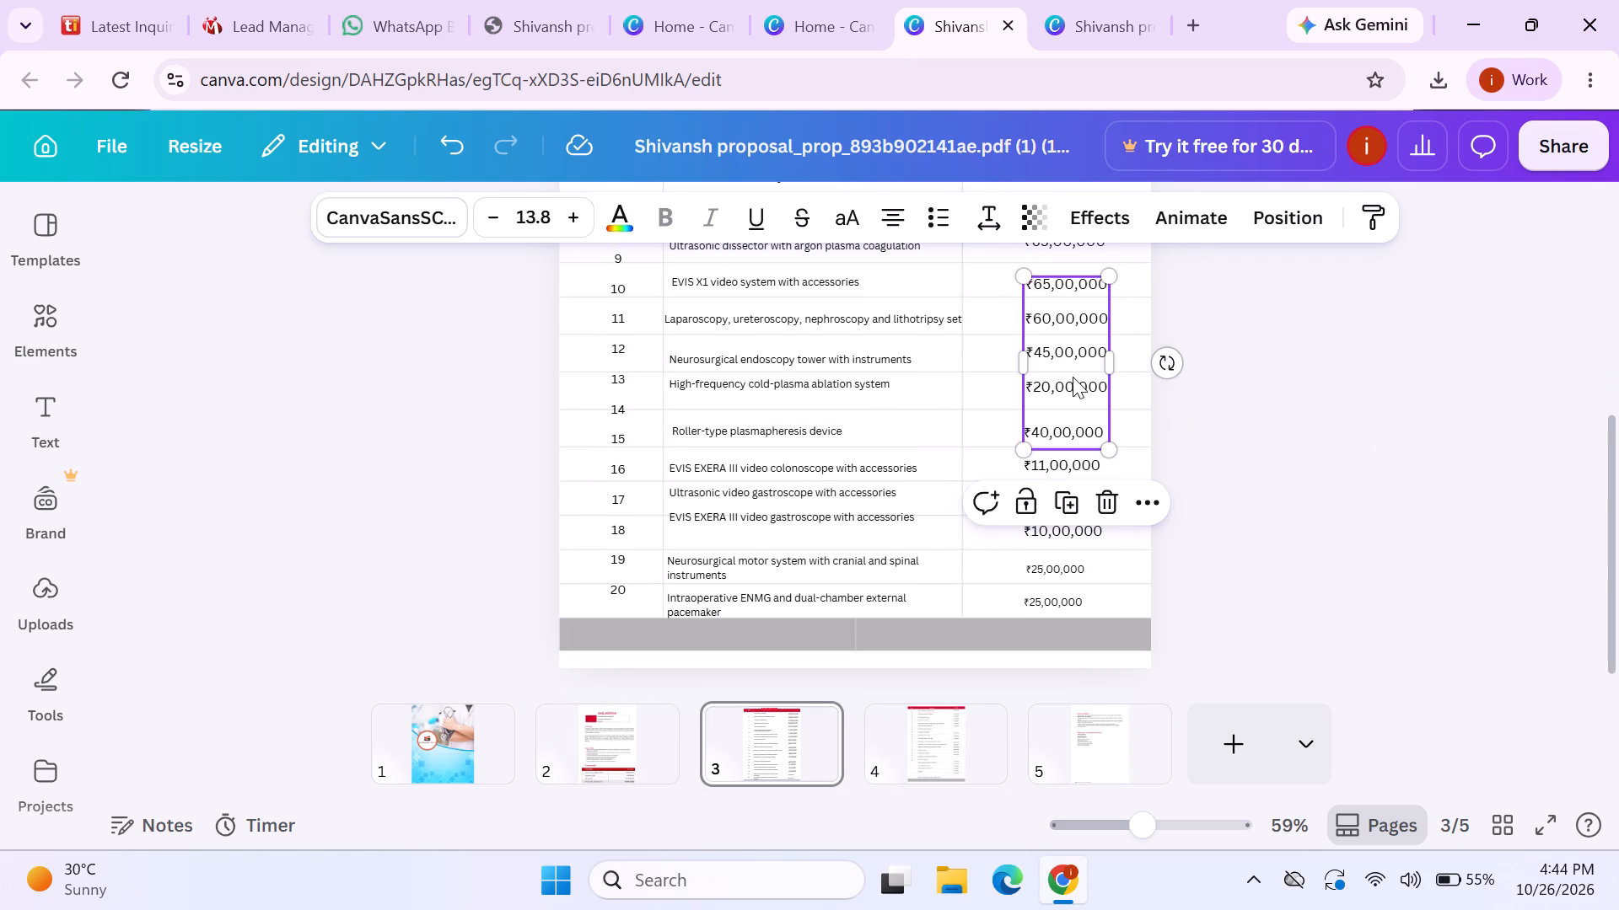
click(1420, 505)
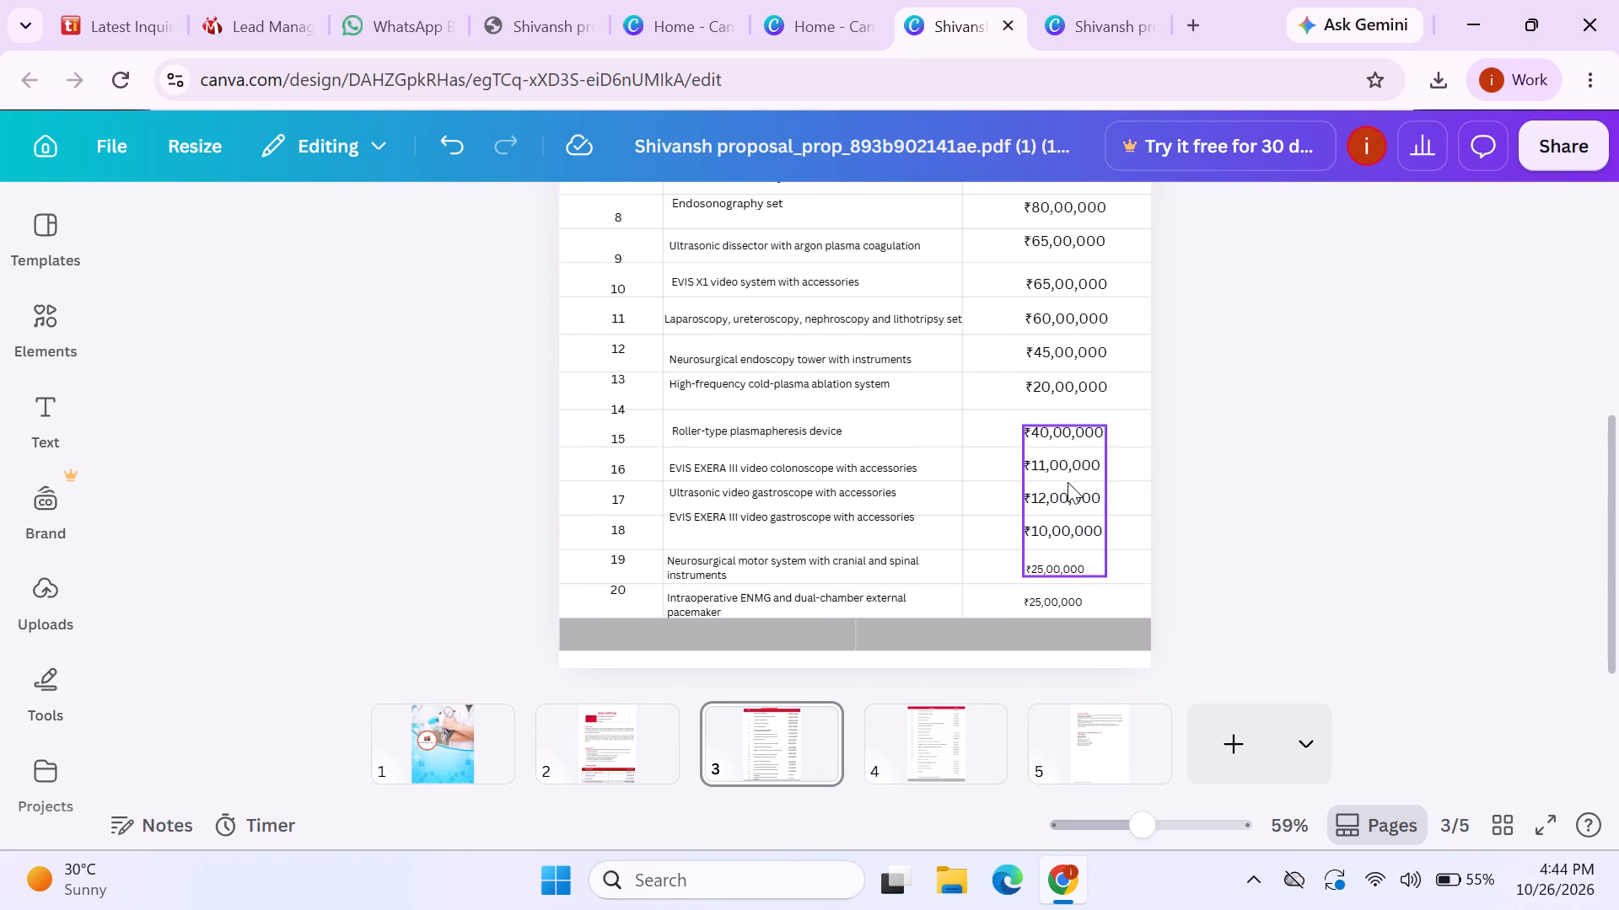
click(1068, 483)
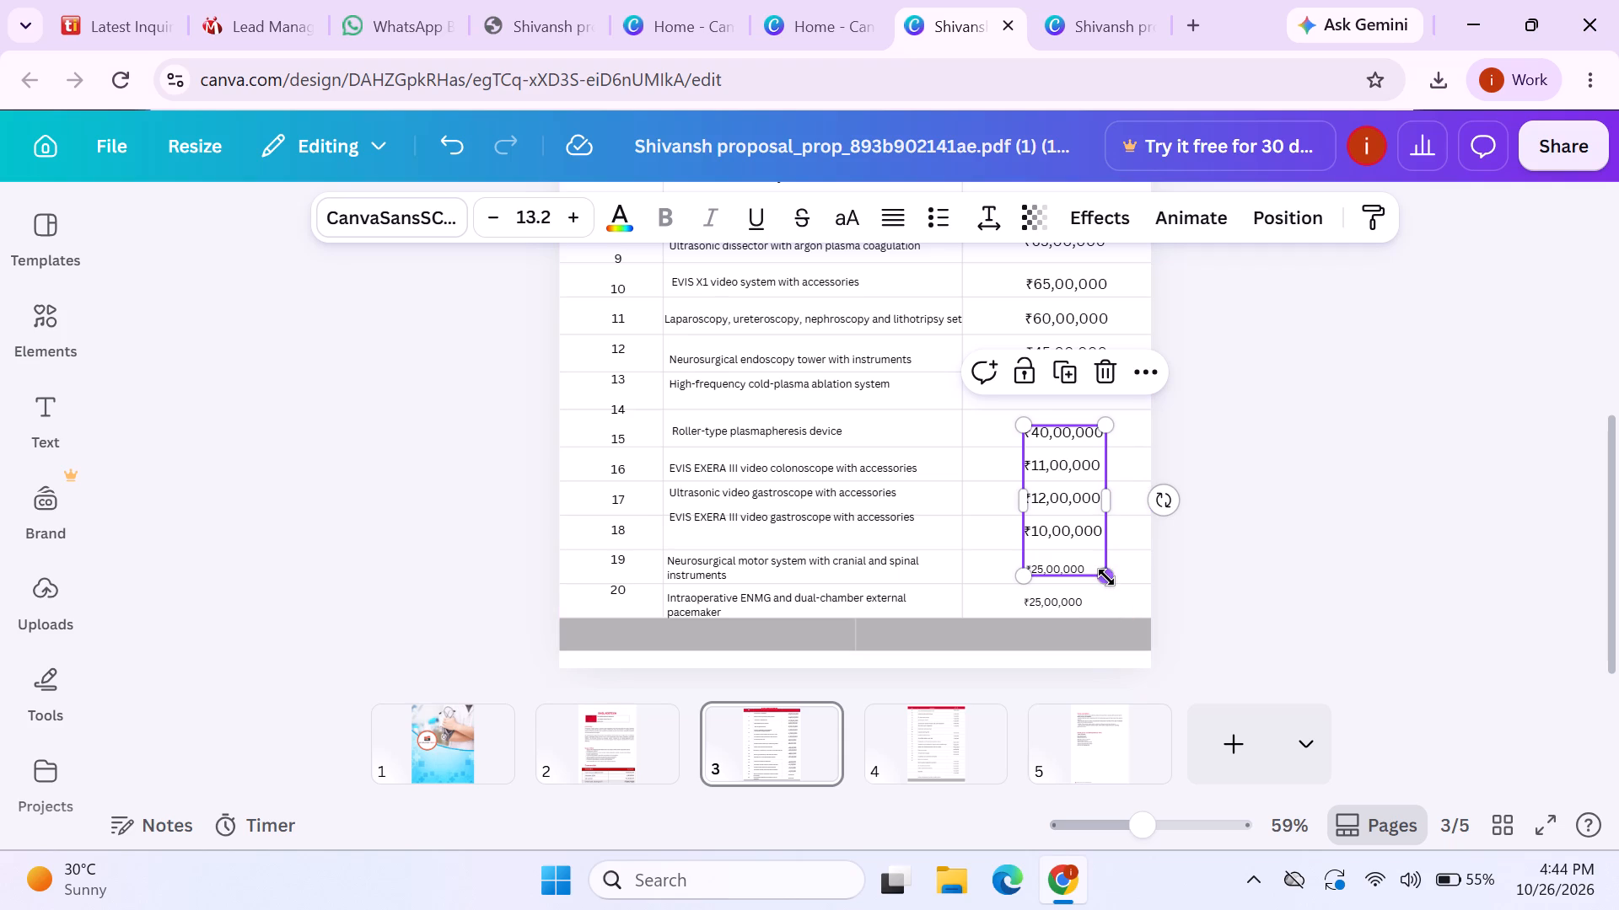
click(1383, 597)
Enlarge the ₹25,00,000 price in row 19 to font size 13.8.
click(1036, 575)
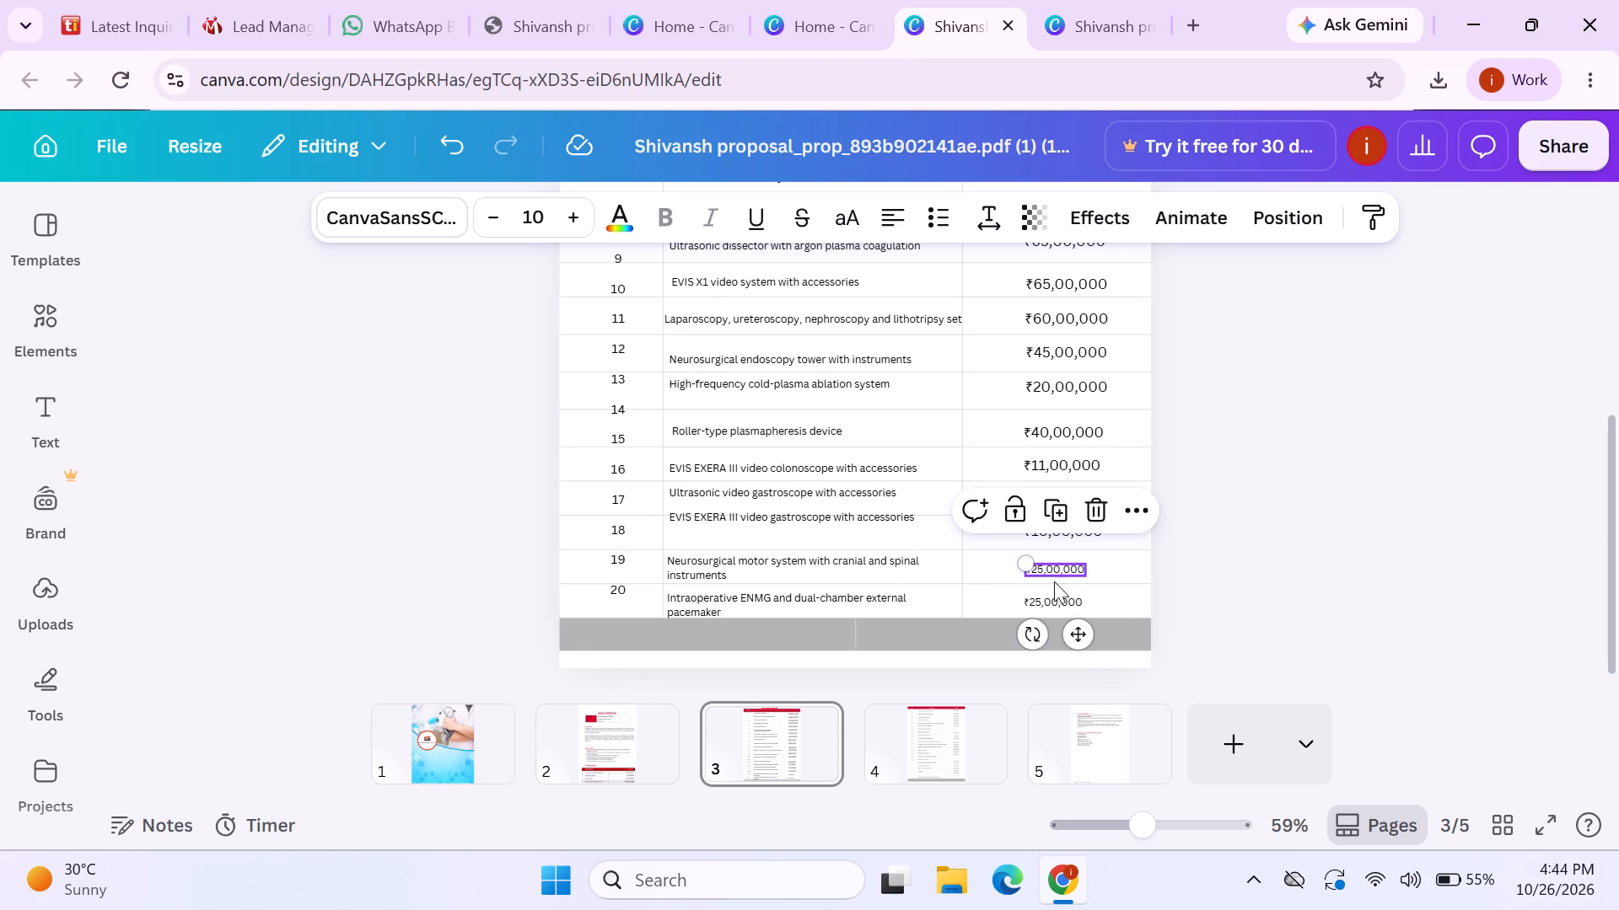
drag(1029, 561, 1016, 556)
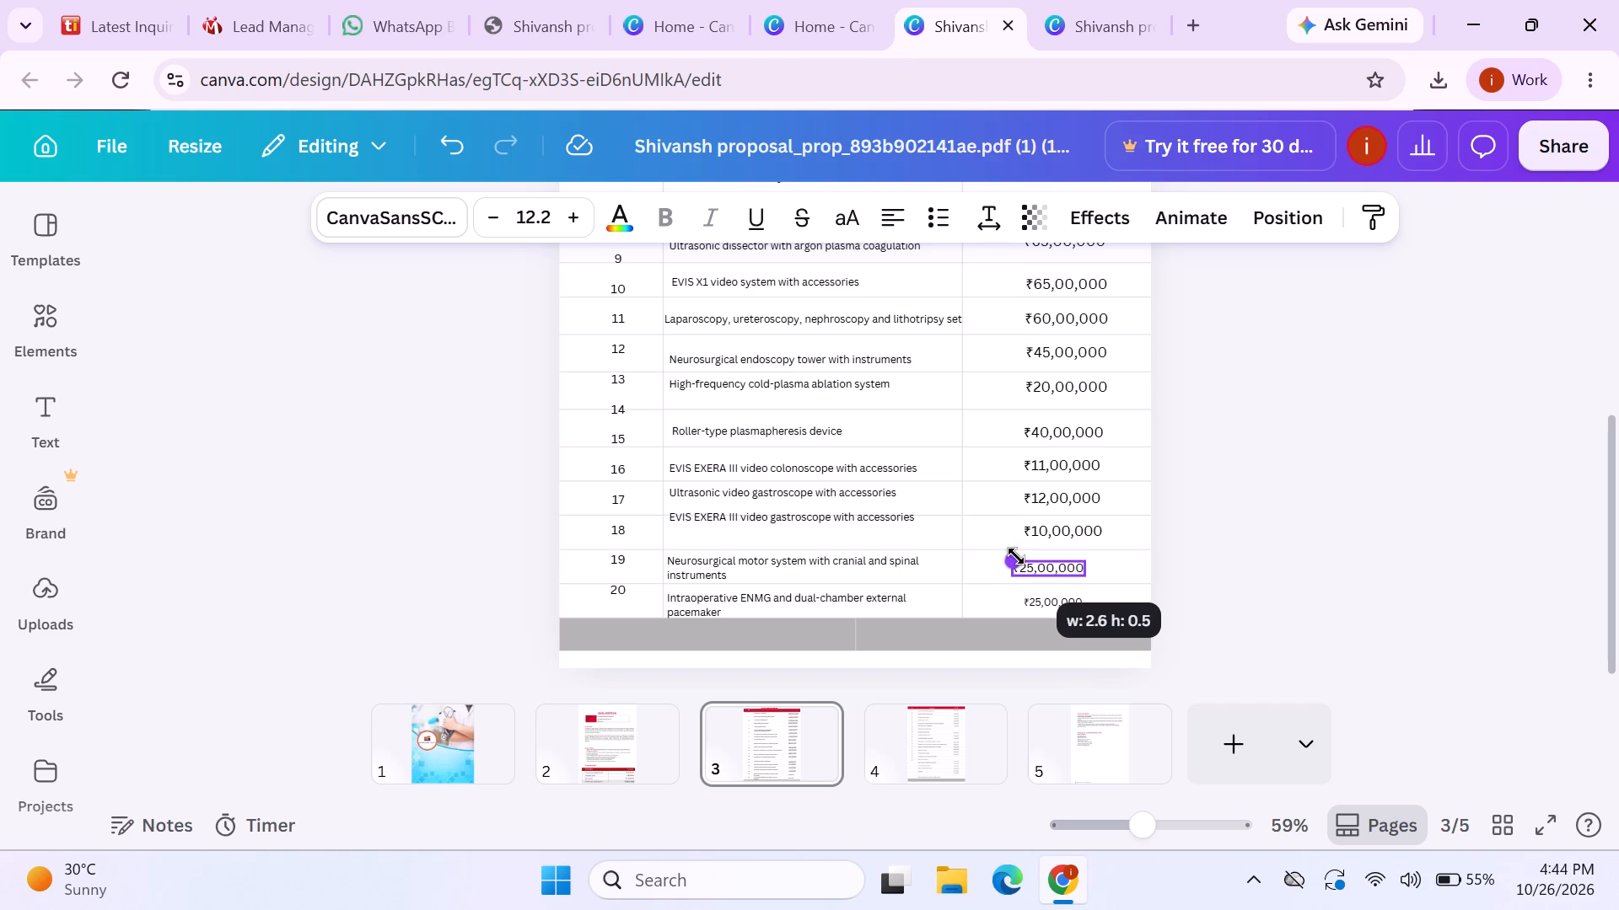
drag(1016, 556, 1006, 556)
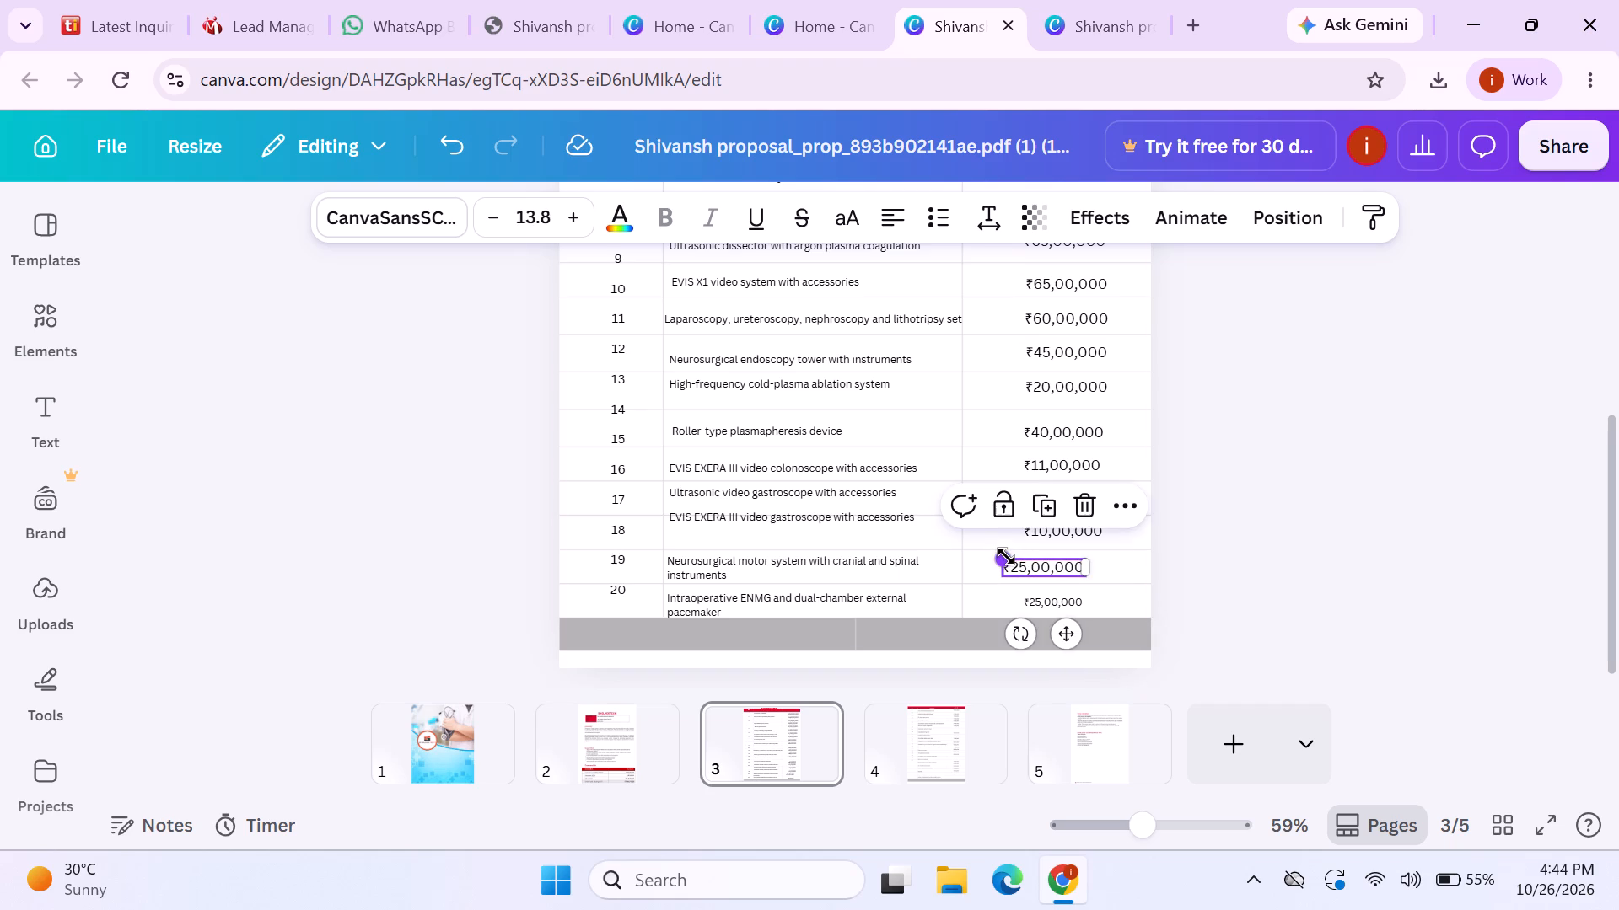
Enlarge the ₹25,00,000 price in row 20 to font size 13.8.
click(1046, 598)
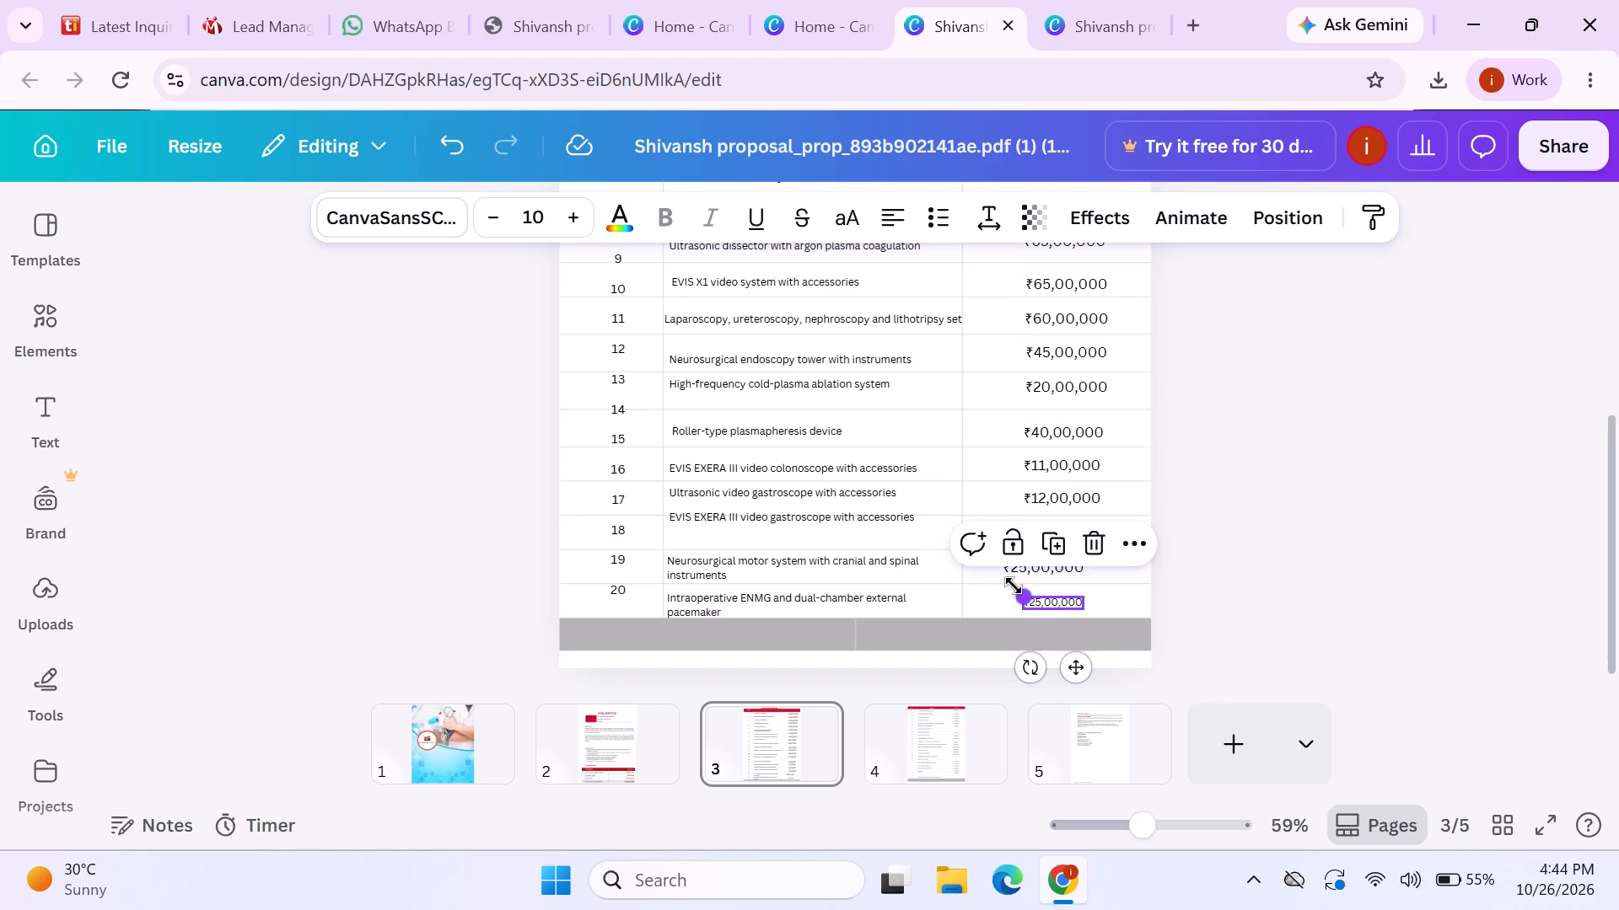
drag(1024, 598, 1019, 591)
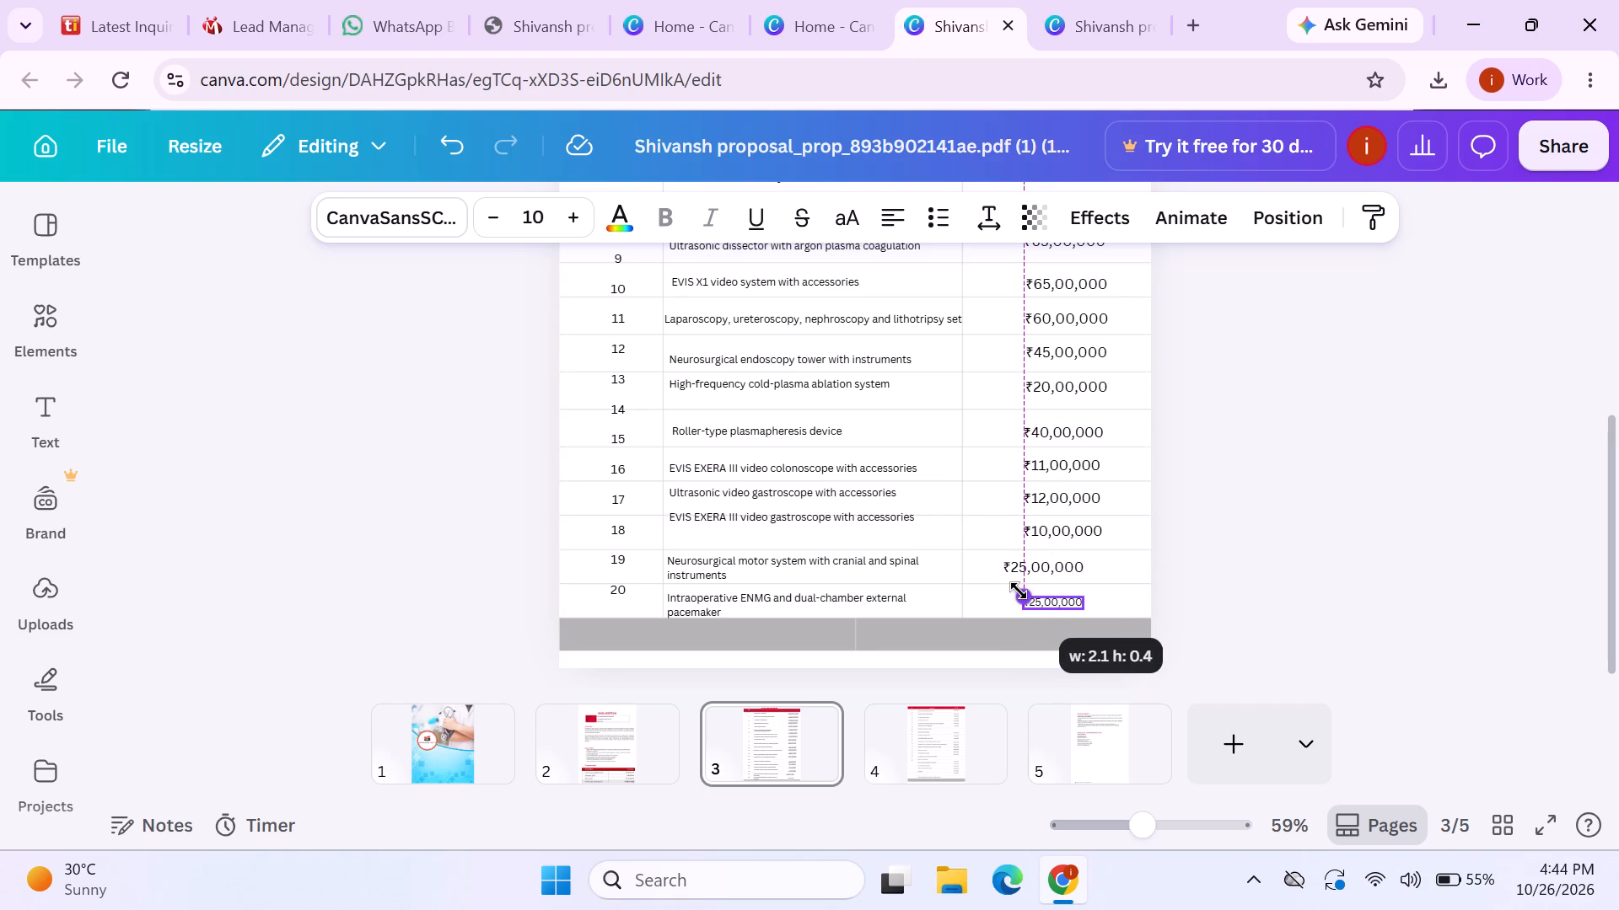
drag(1019, 591, 1000, 568)
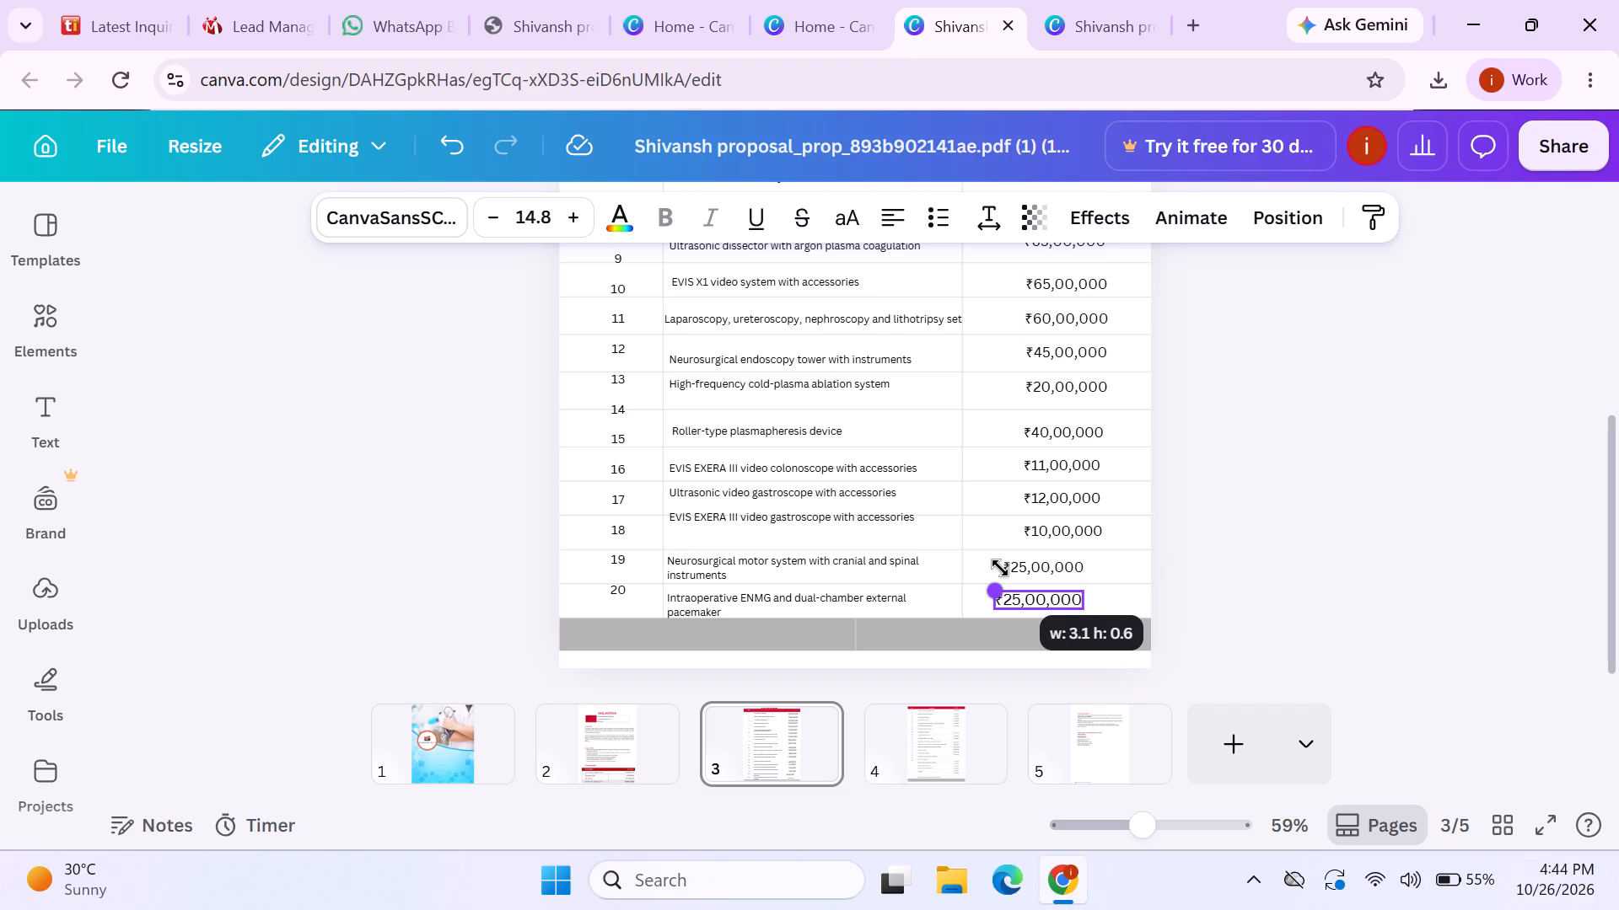
drag(1000, 568, 1004, 565)
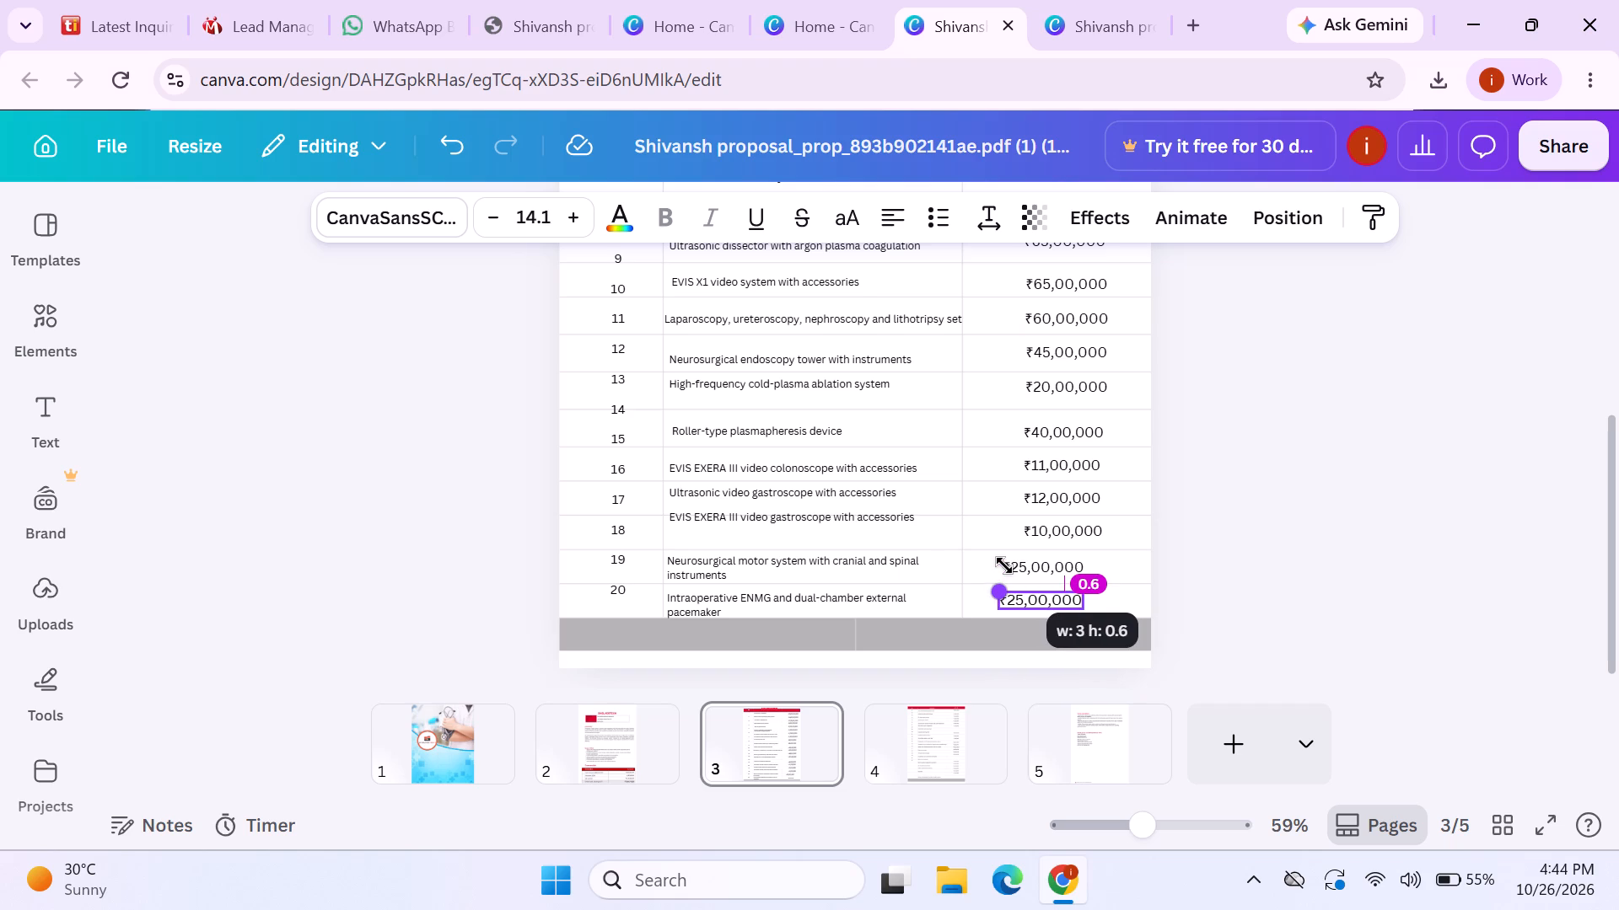
drag(1004, 565, 998, 566)
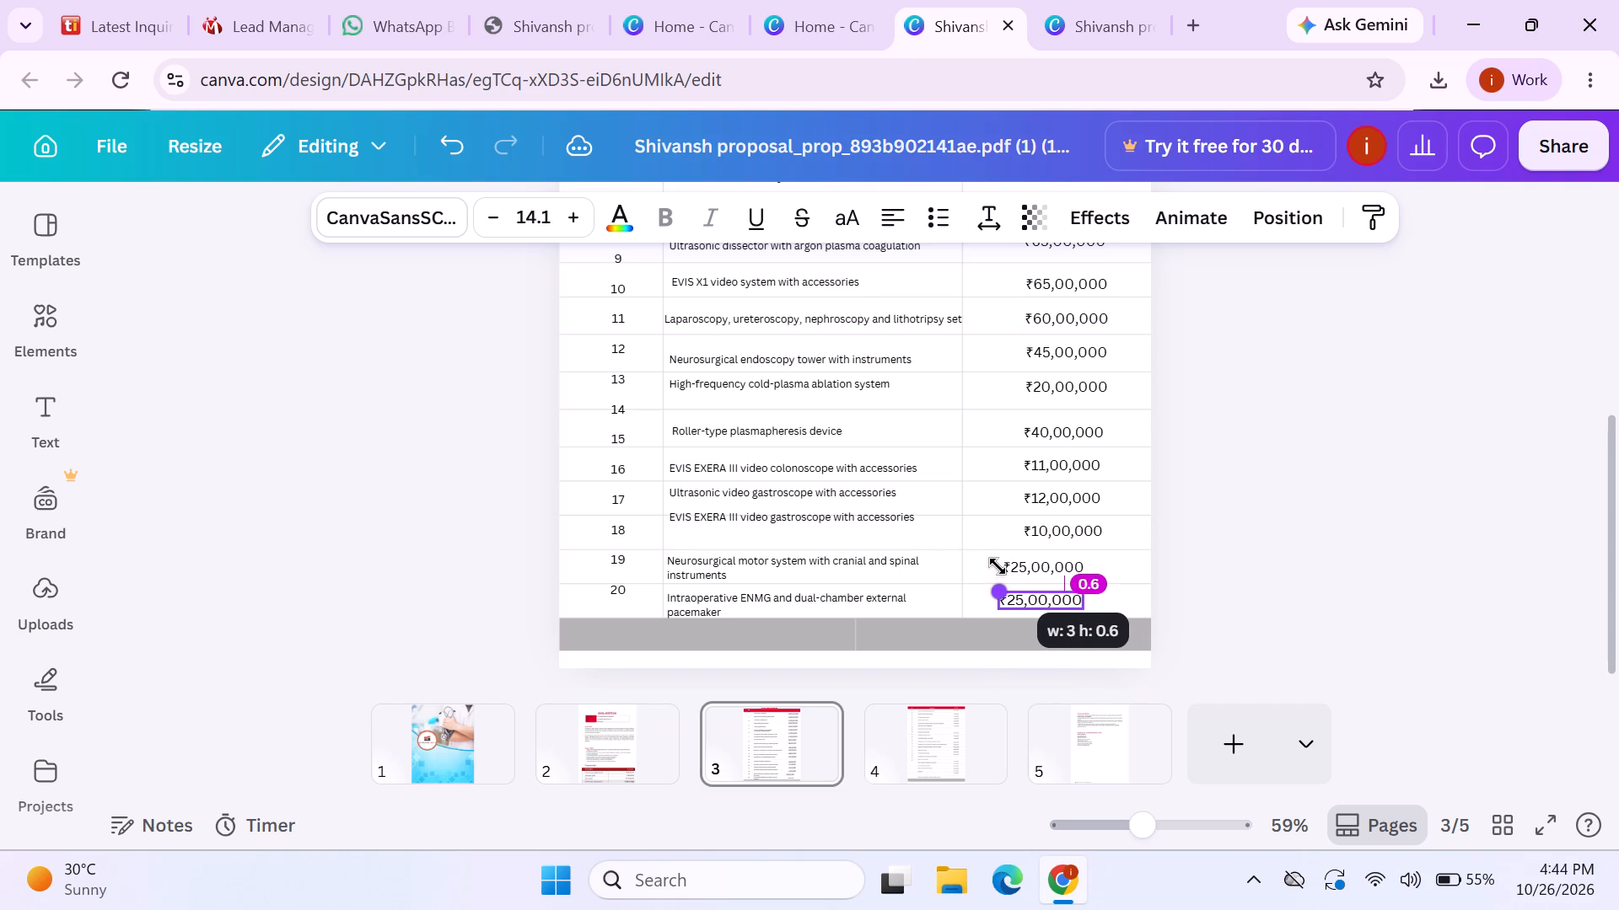
drag(998, 566, 1008, 566)
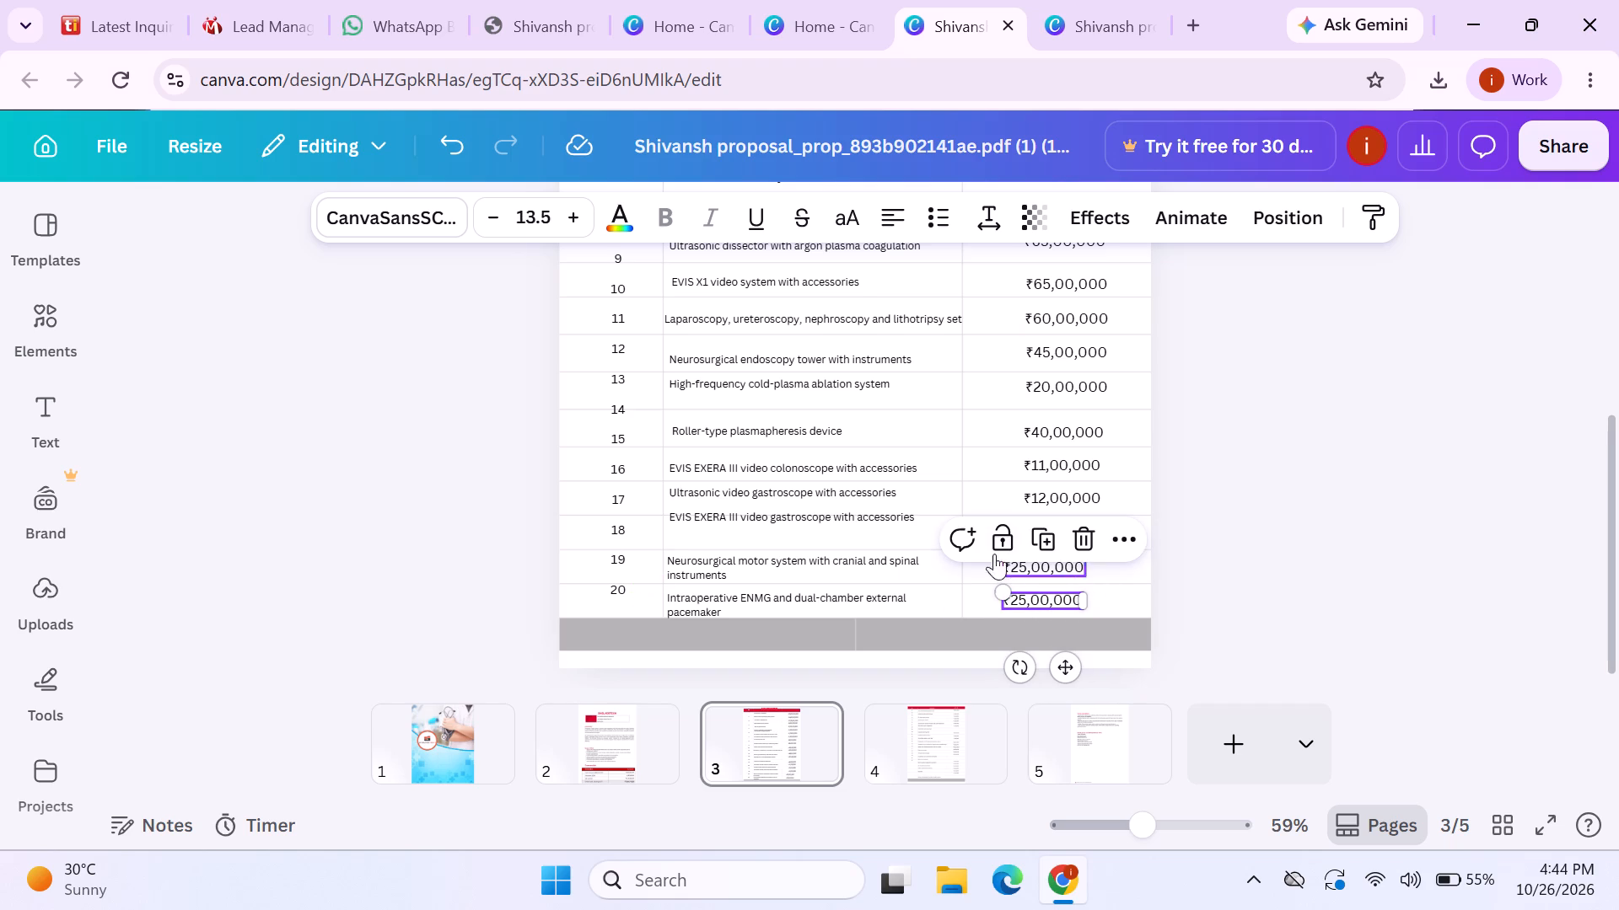
click(548, 215)
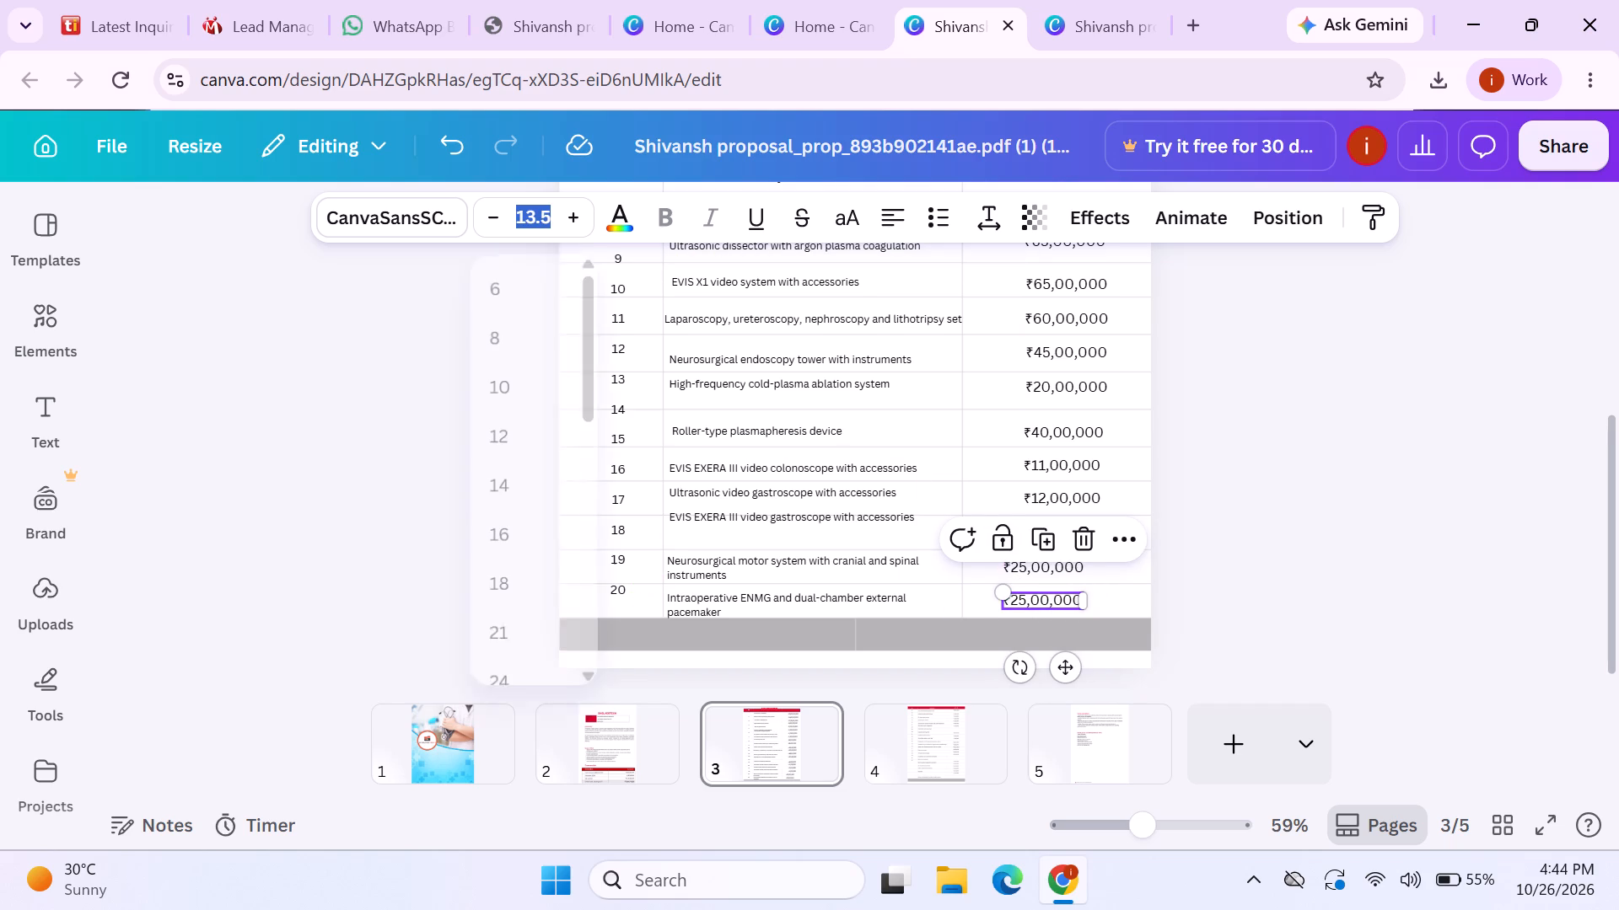
click(548, 215)
double_click(548, 215)
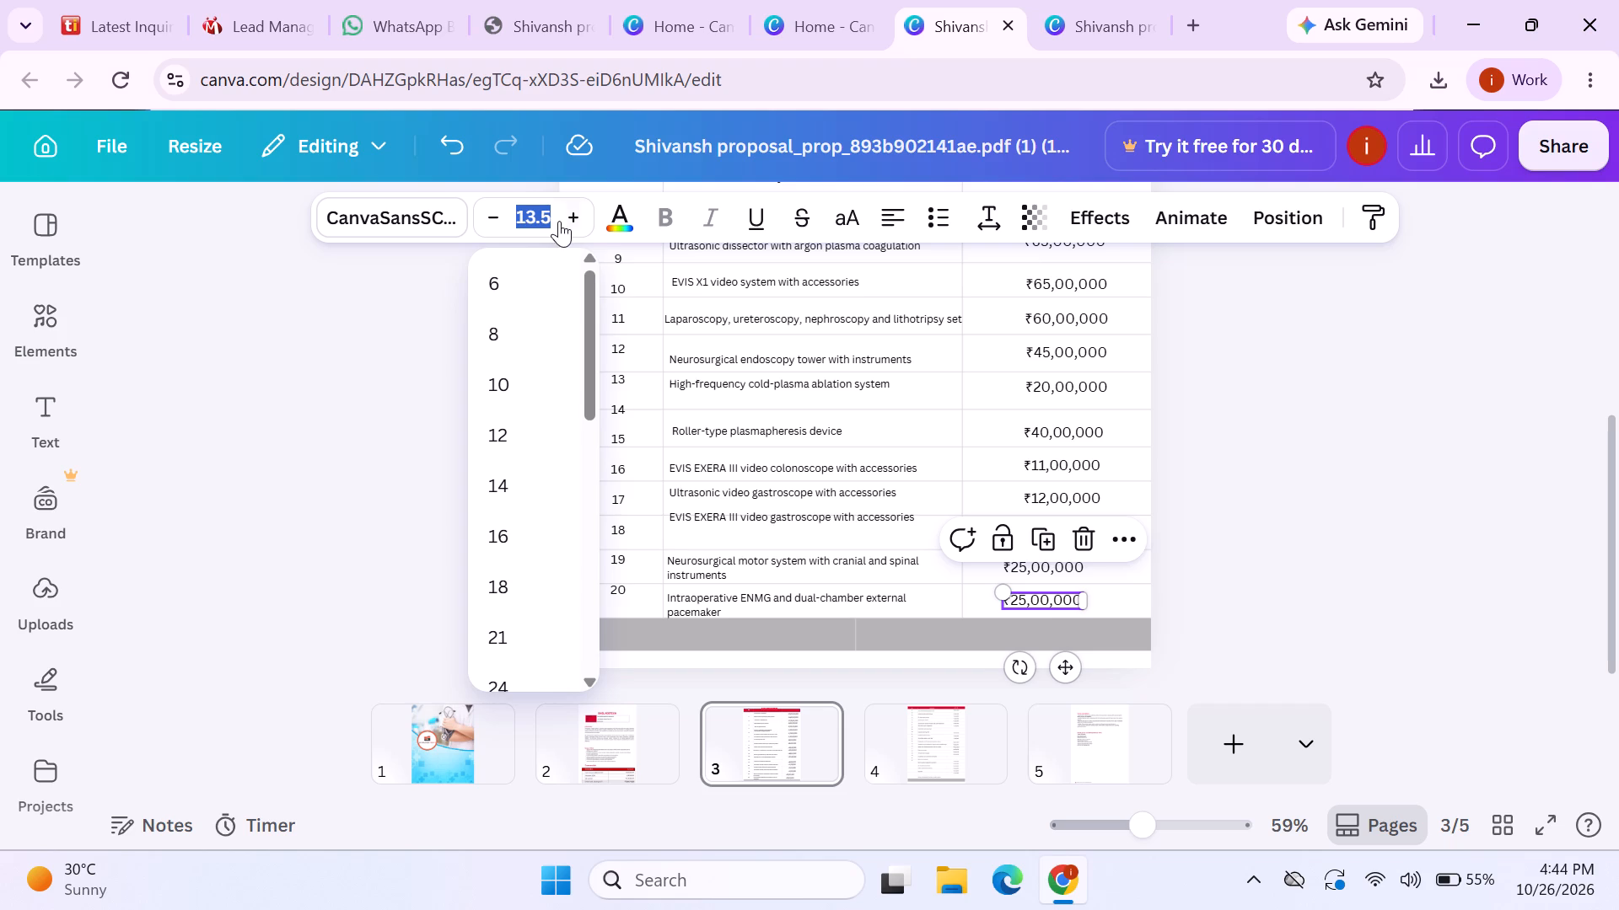
click(560, 221)
click(554, 214)
double_click(551, 215)
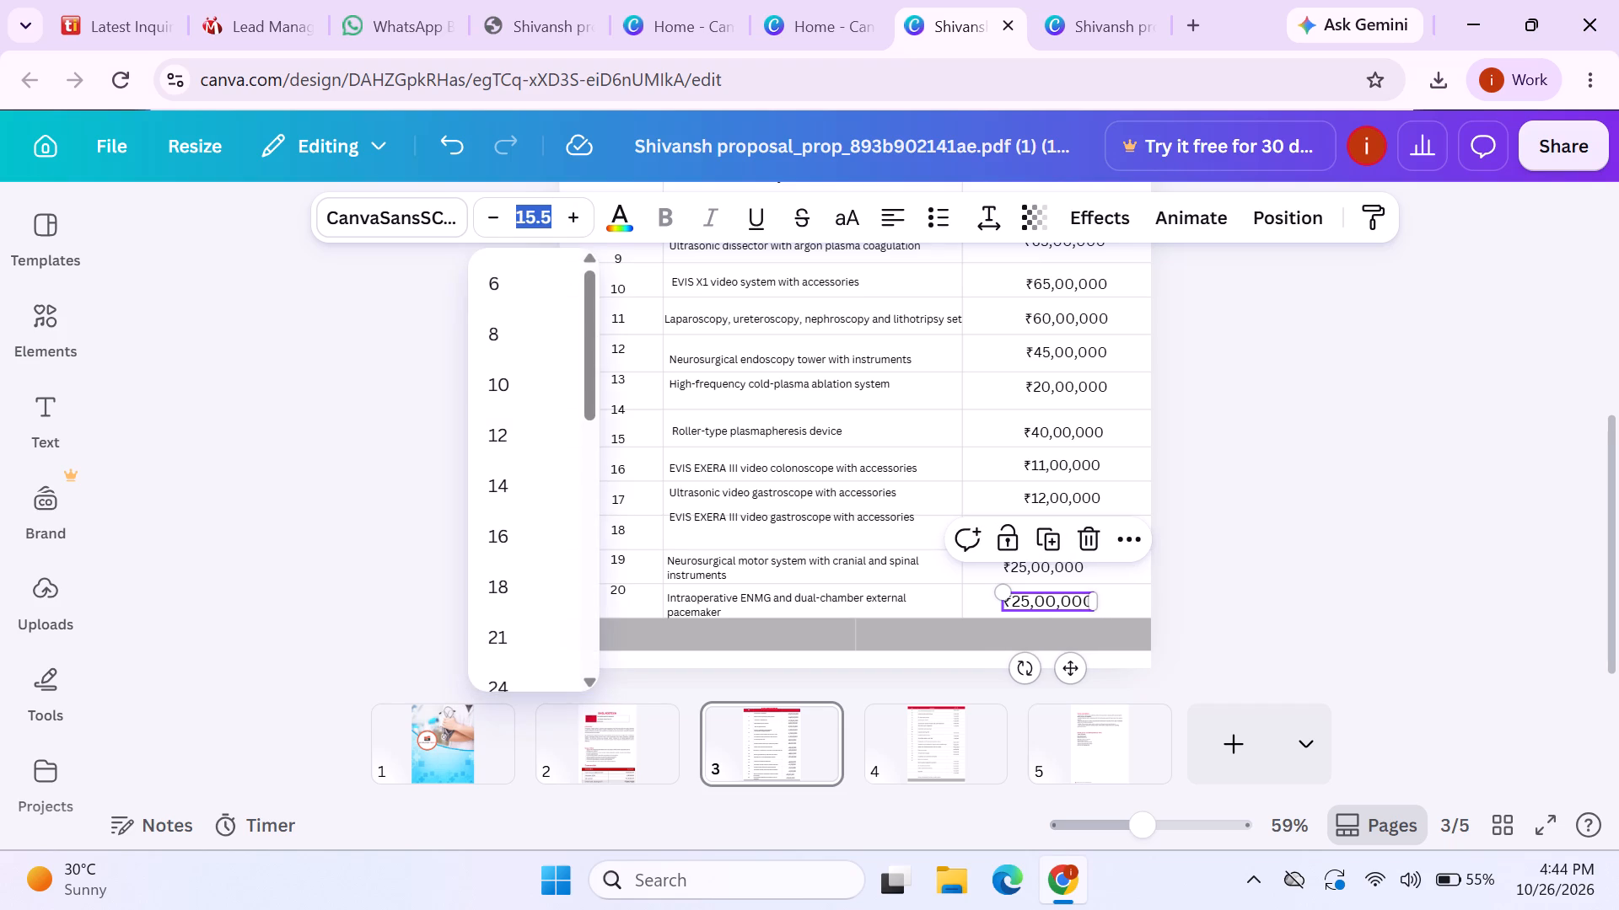
key(BackSpace)
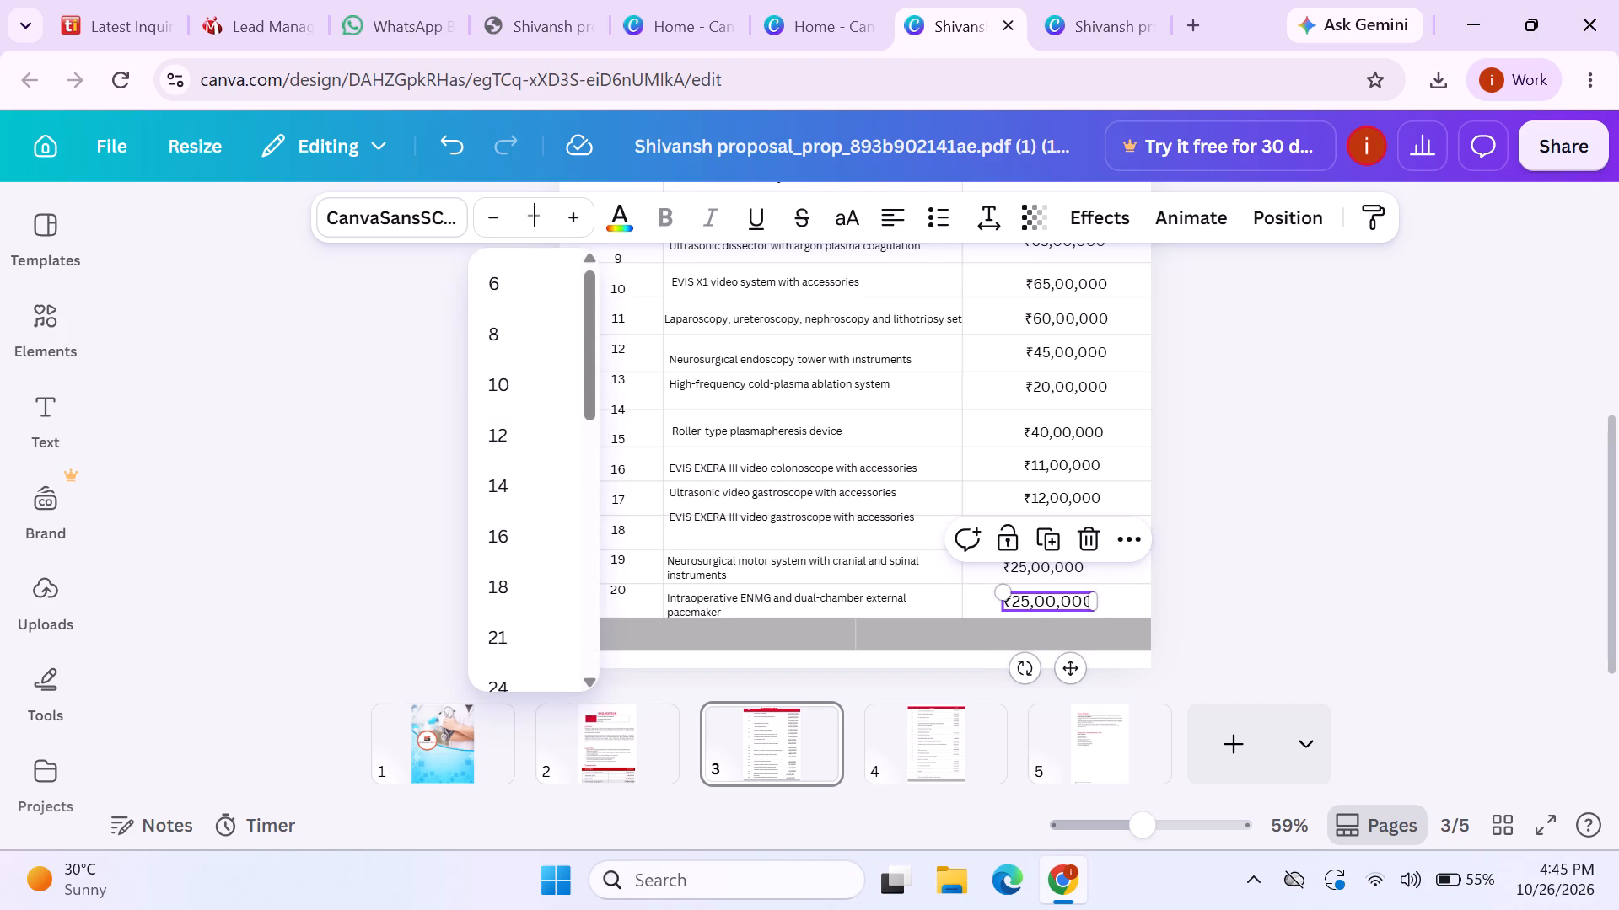
text(13.)
key(8)
key(Return)
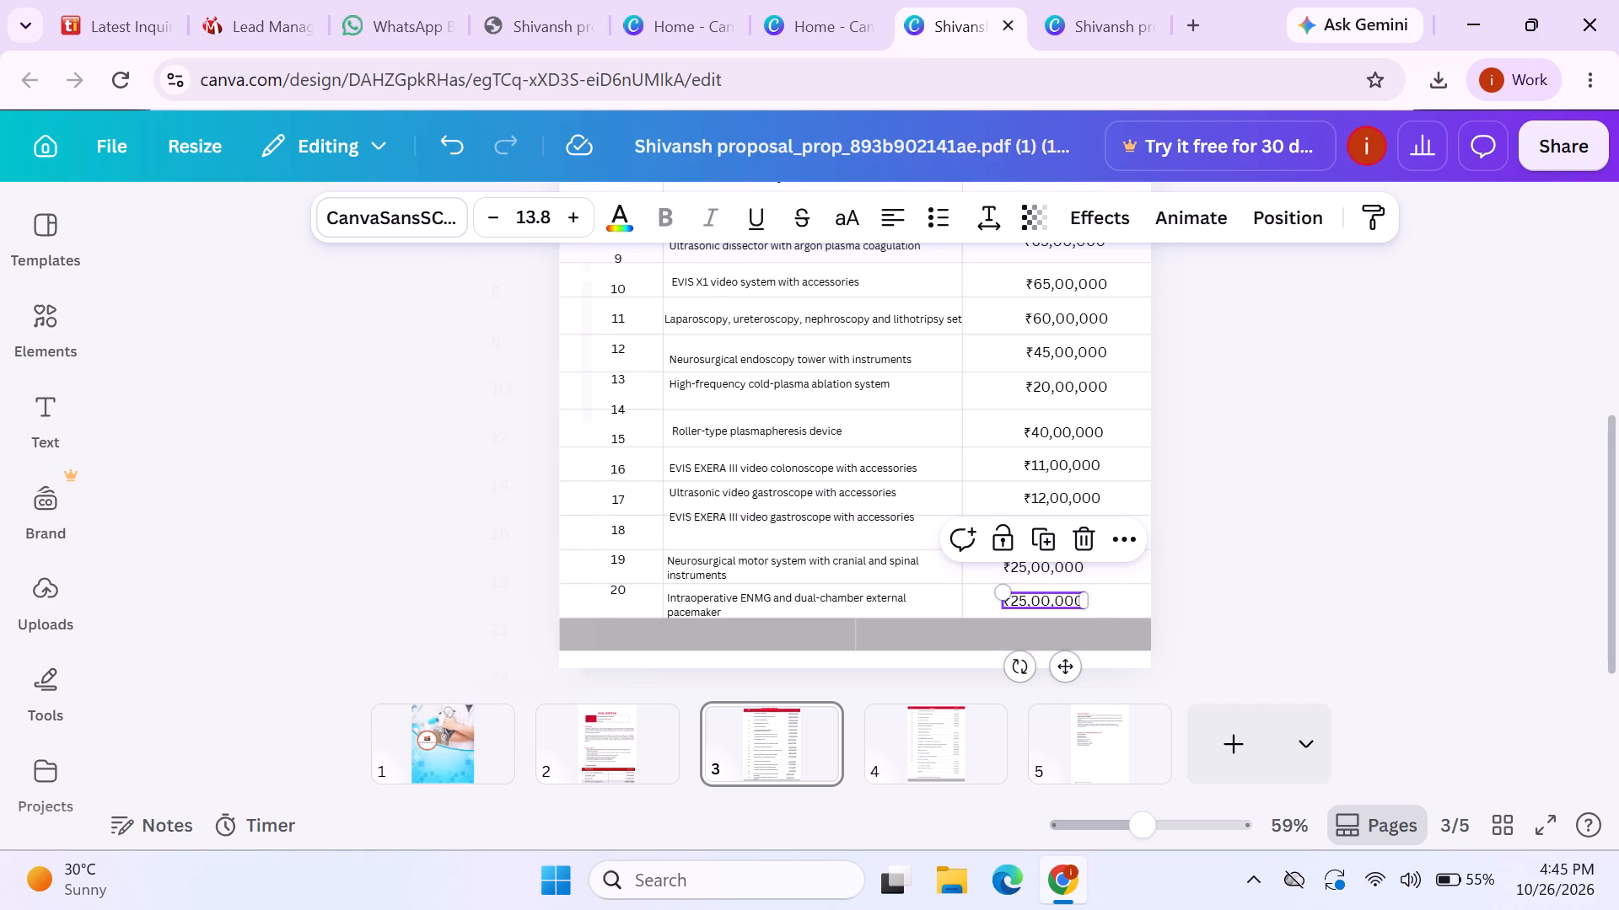
click(1308, 618)
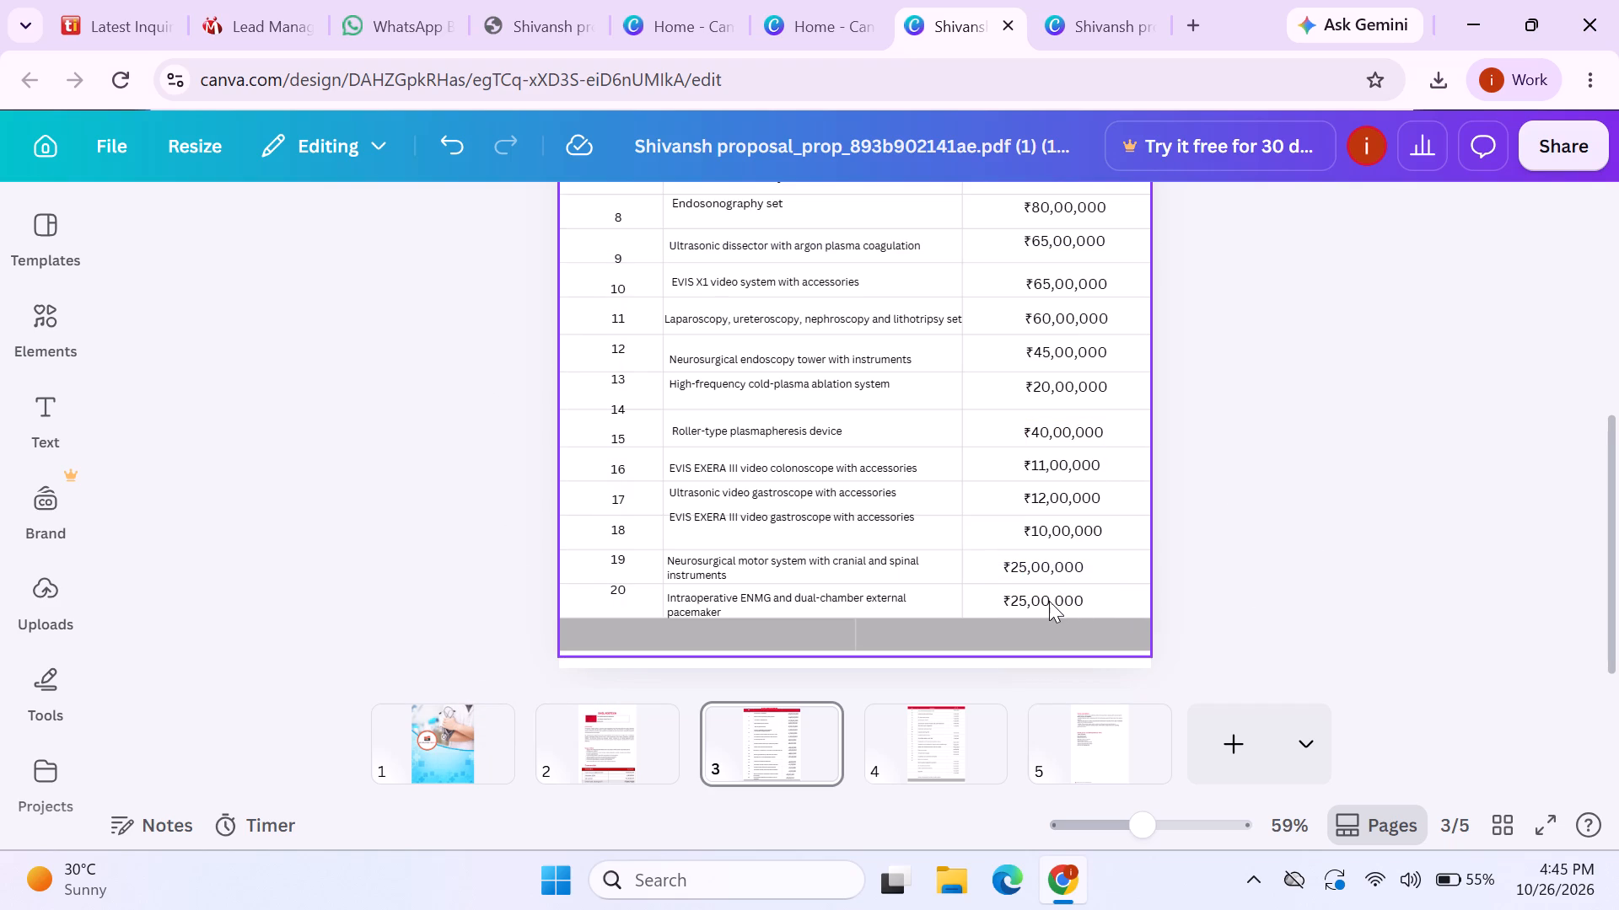
Move the two ₹25,00,000 prices in rows 19 and 20 slightly right and up, in line with the prices above.
click(1036, 600)
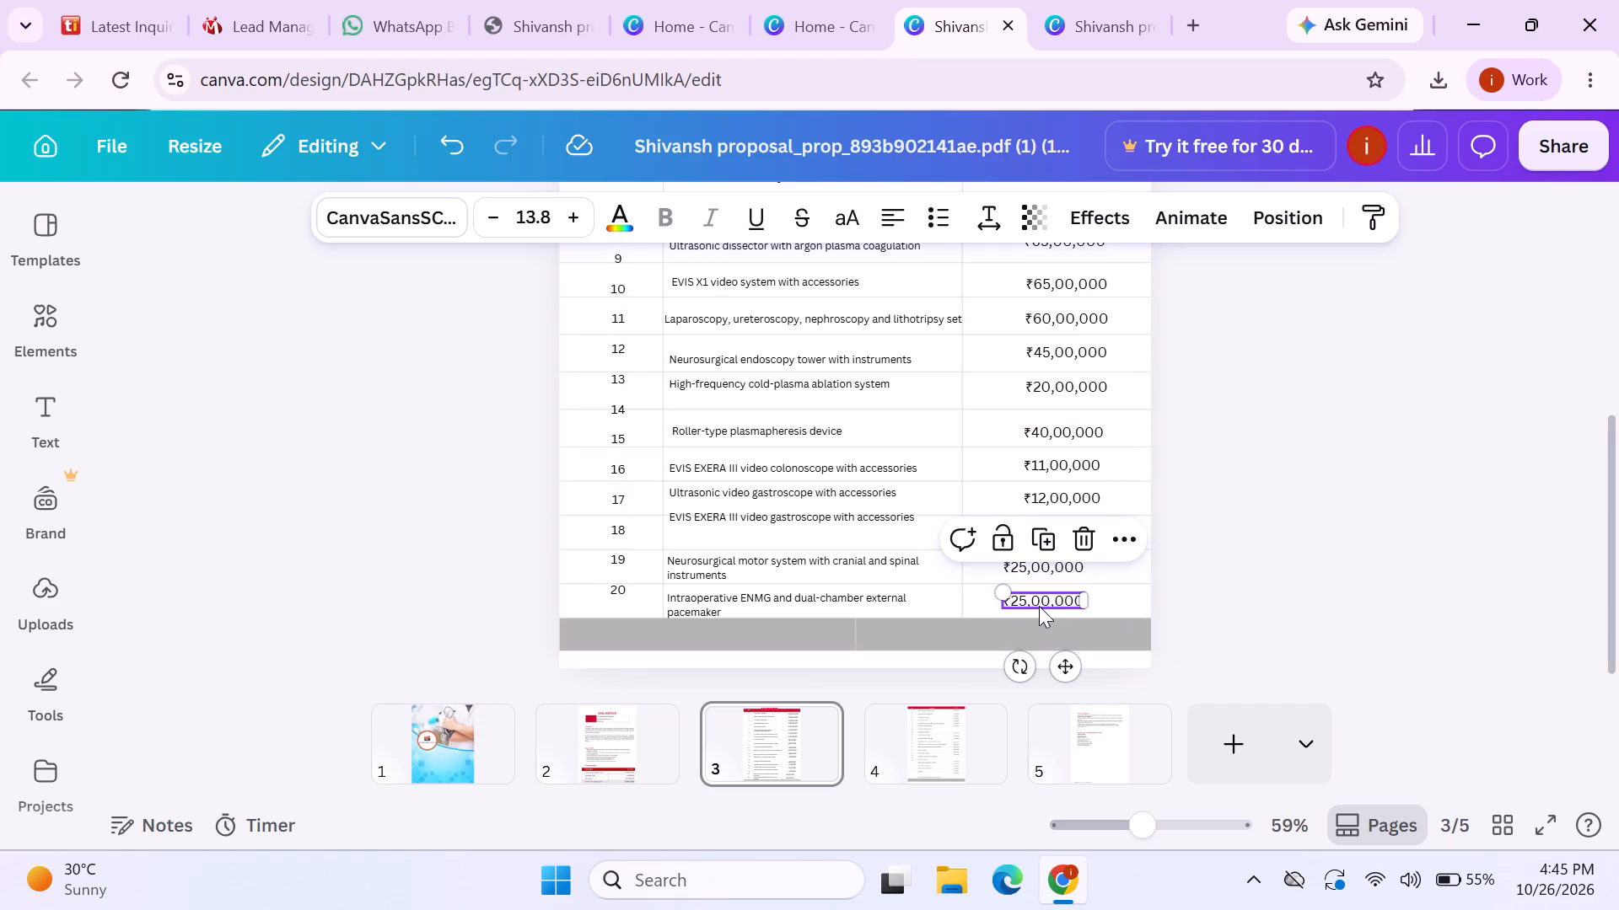
drag(1066, 671, 1069, 670)
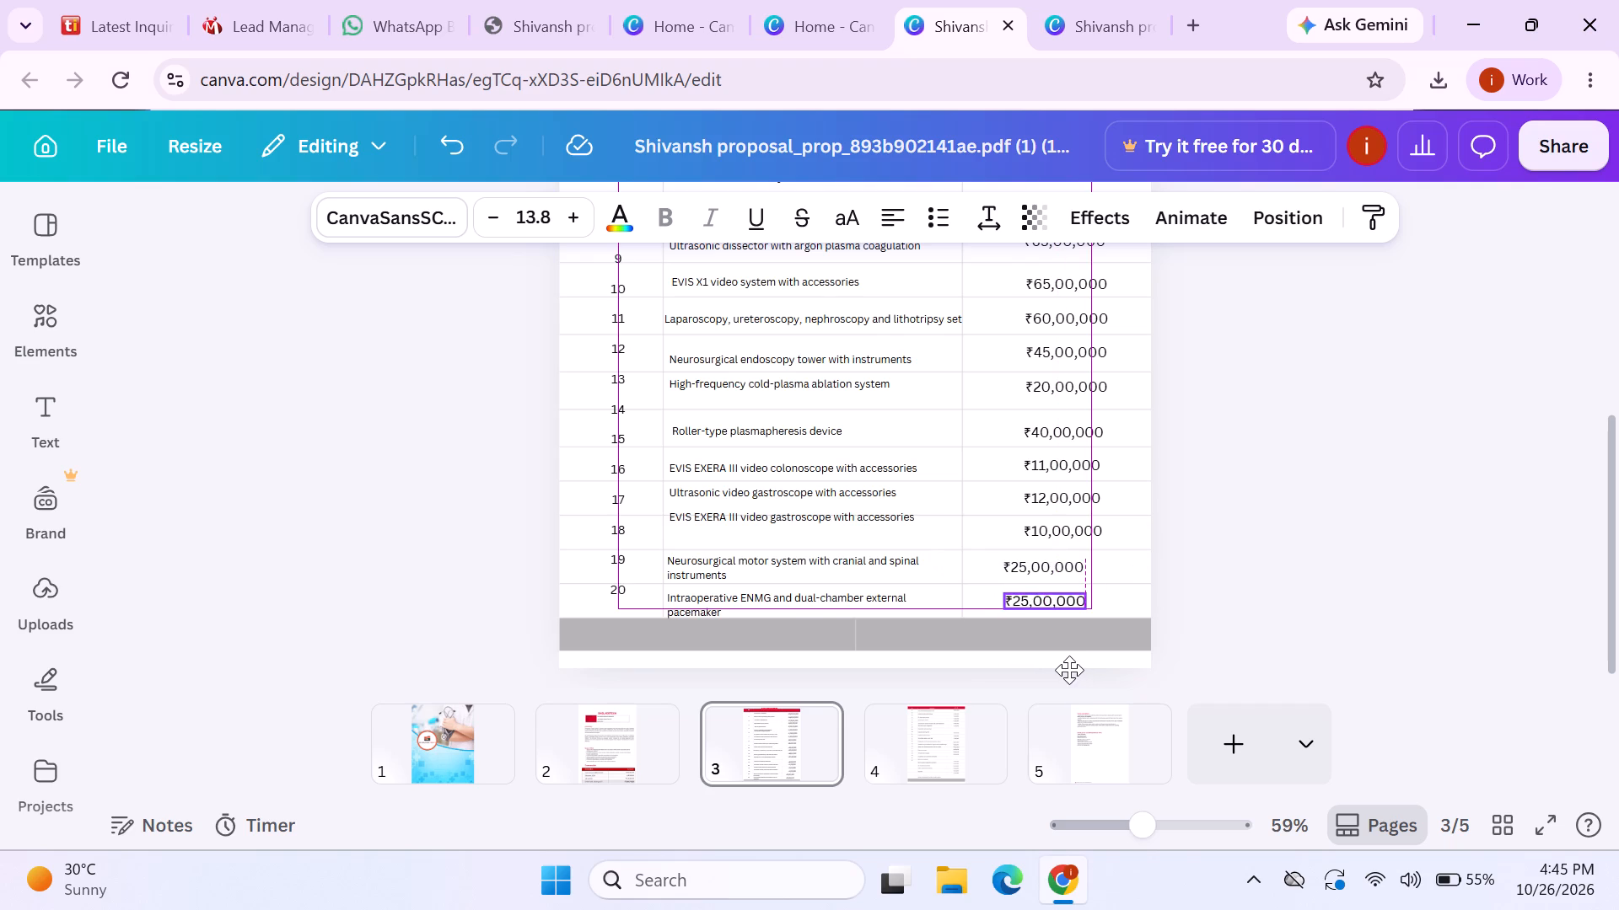
drag(1069, 670, 1079, 667)
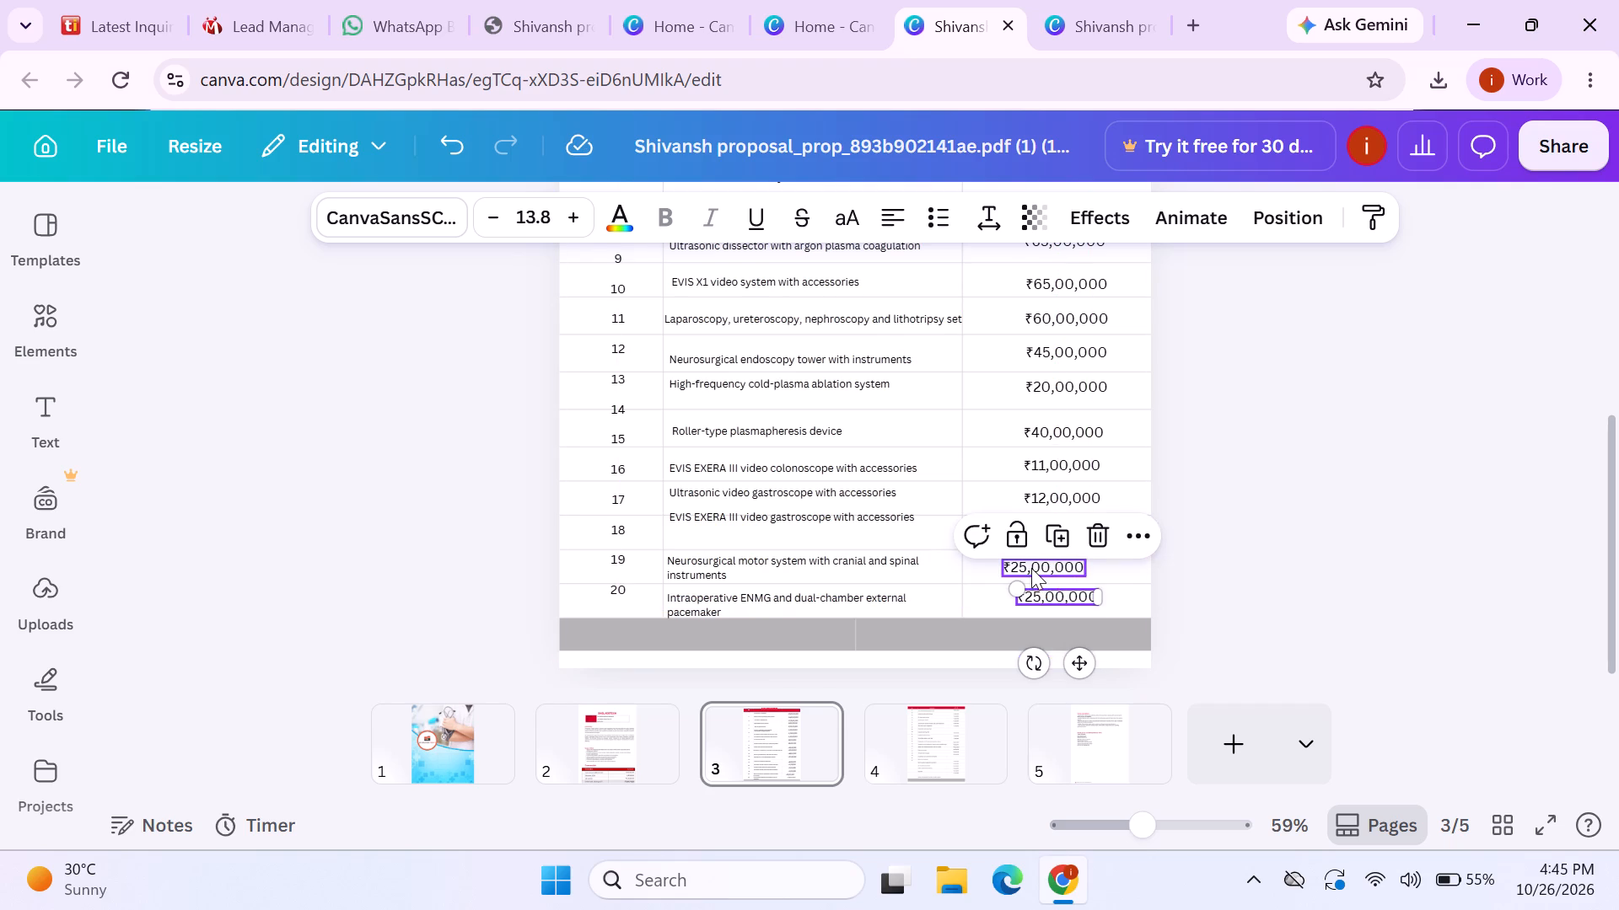
click(1031, 568)
drag(1069, 638, 1084, 635)
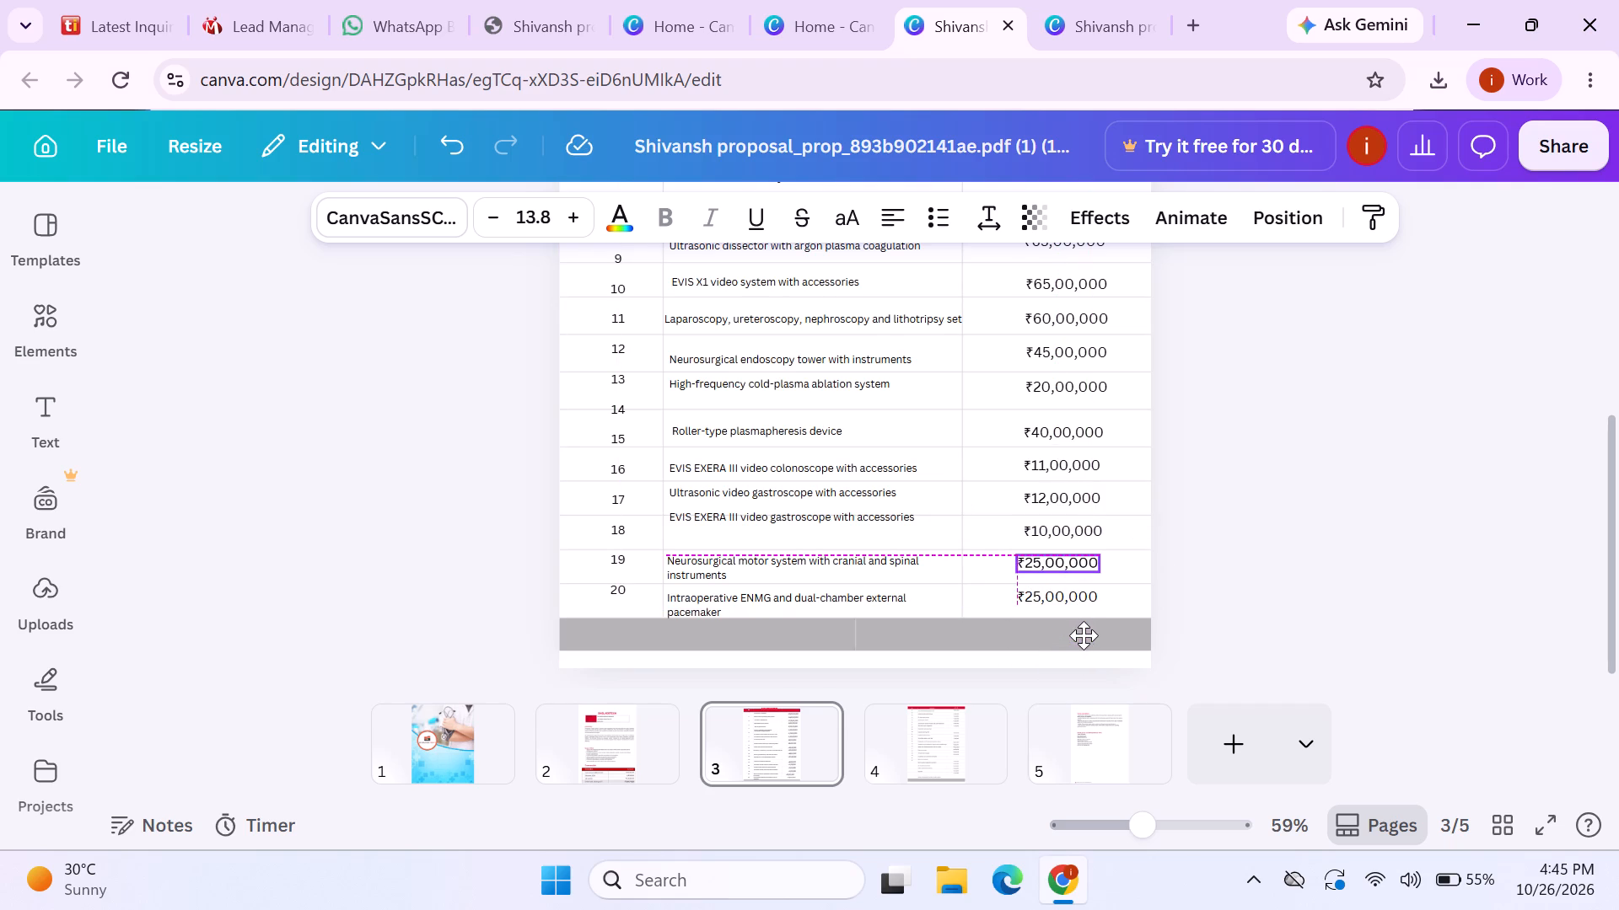
drag(1084, 635, 1089, 633)
click(1059, 592)
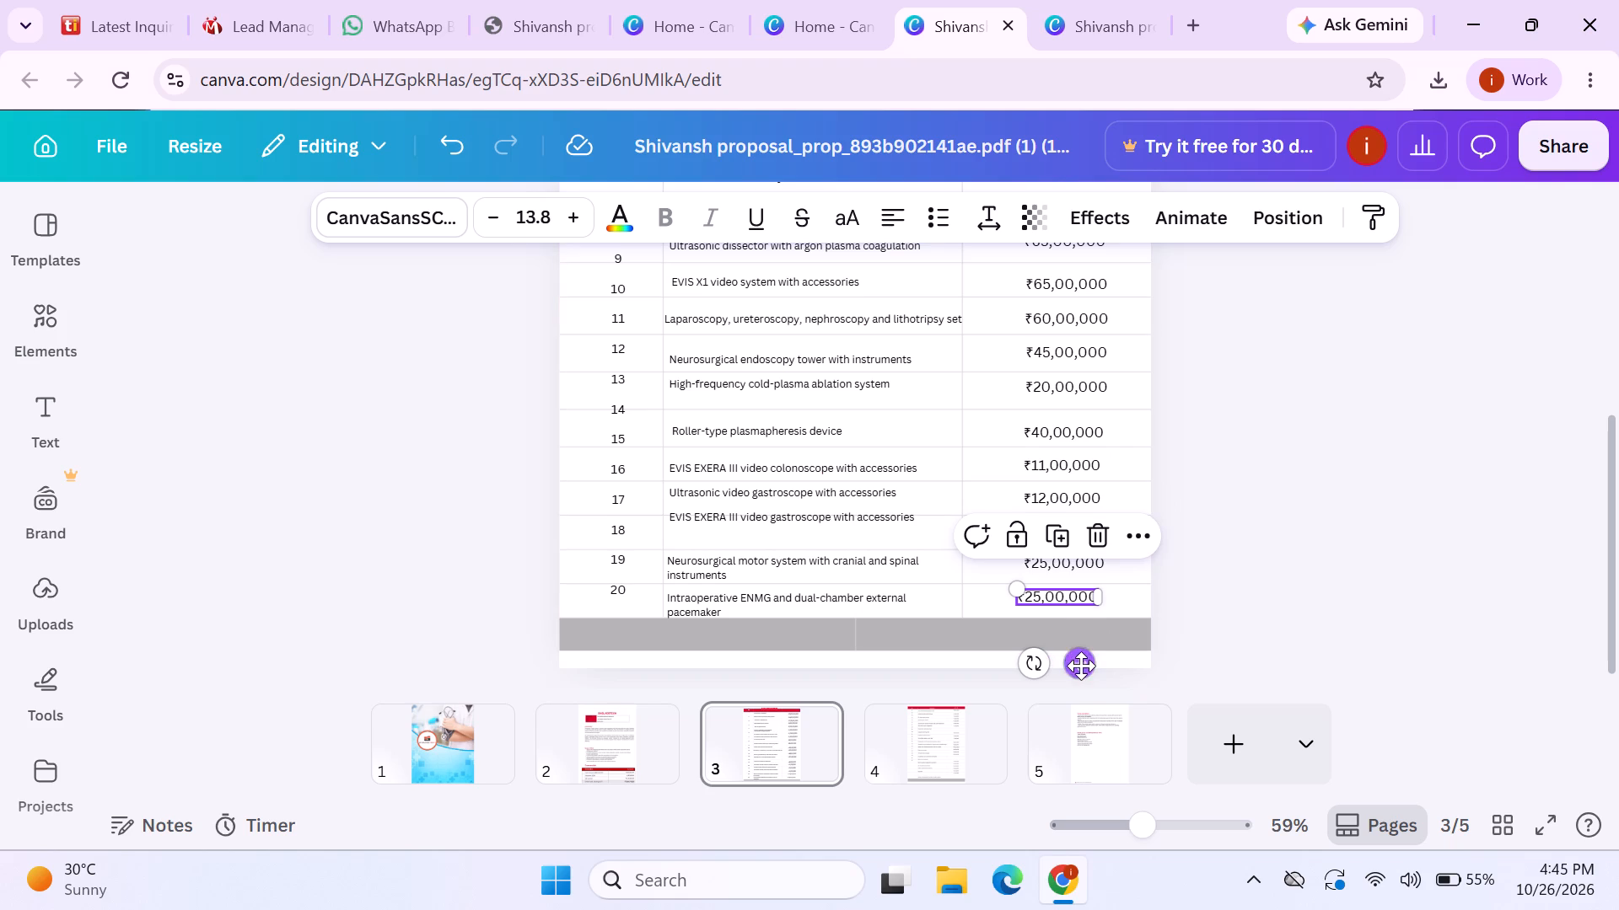
click(1081, 666)
click(1368, 605)
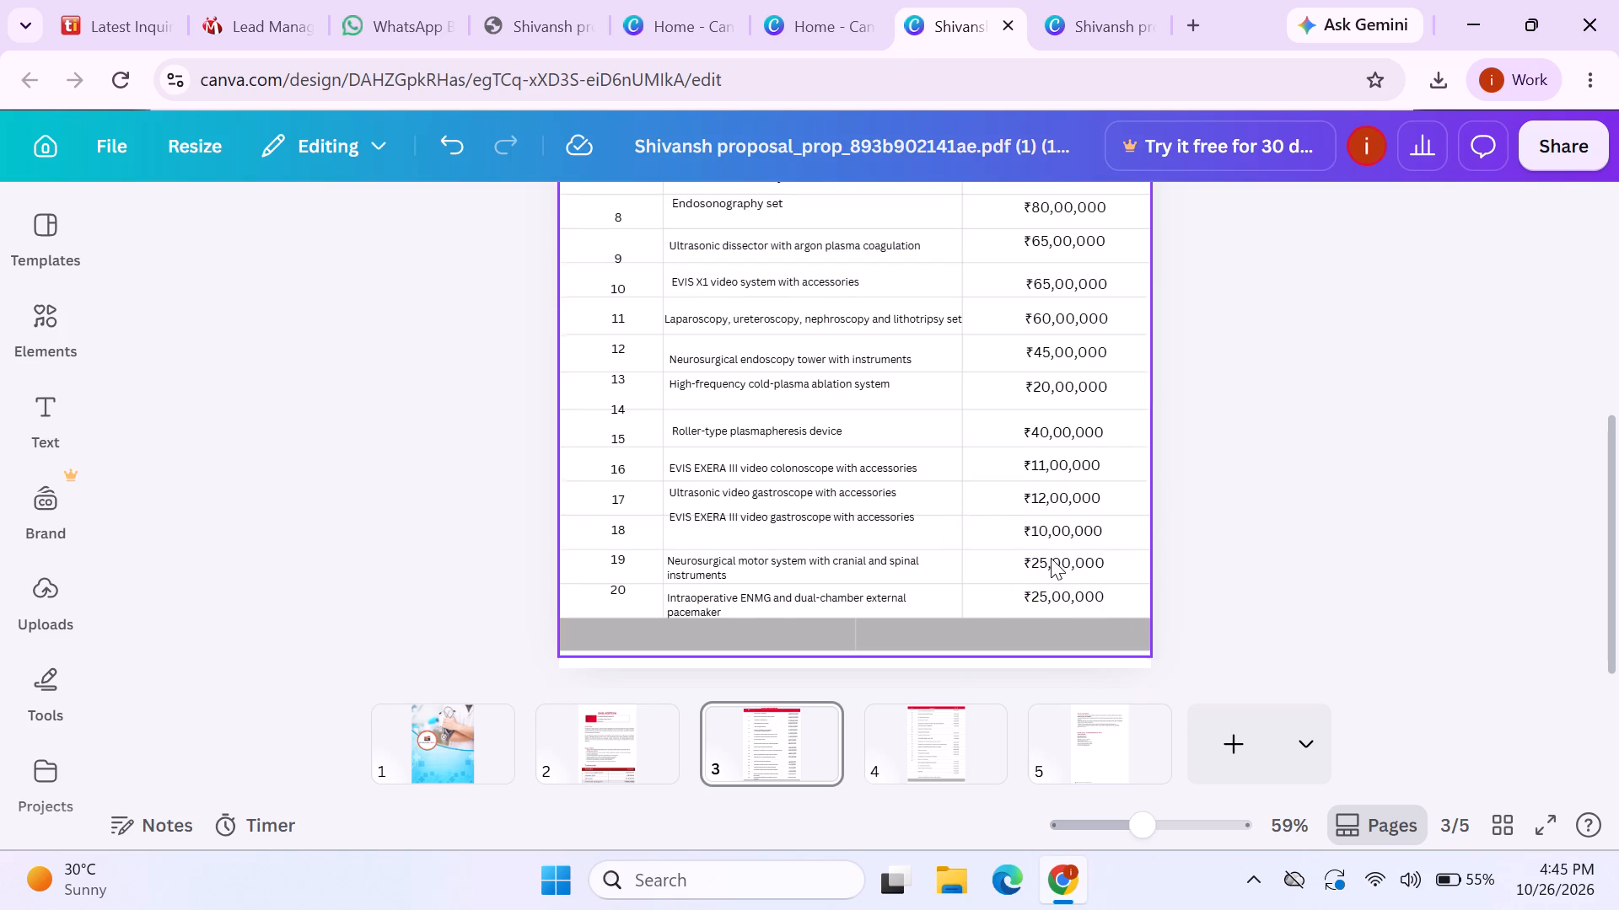
Review page 3's table from the last rows up to the header for alignment of numbers, names and prices.
click(1294, 538)
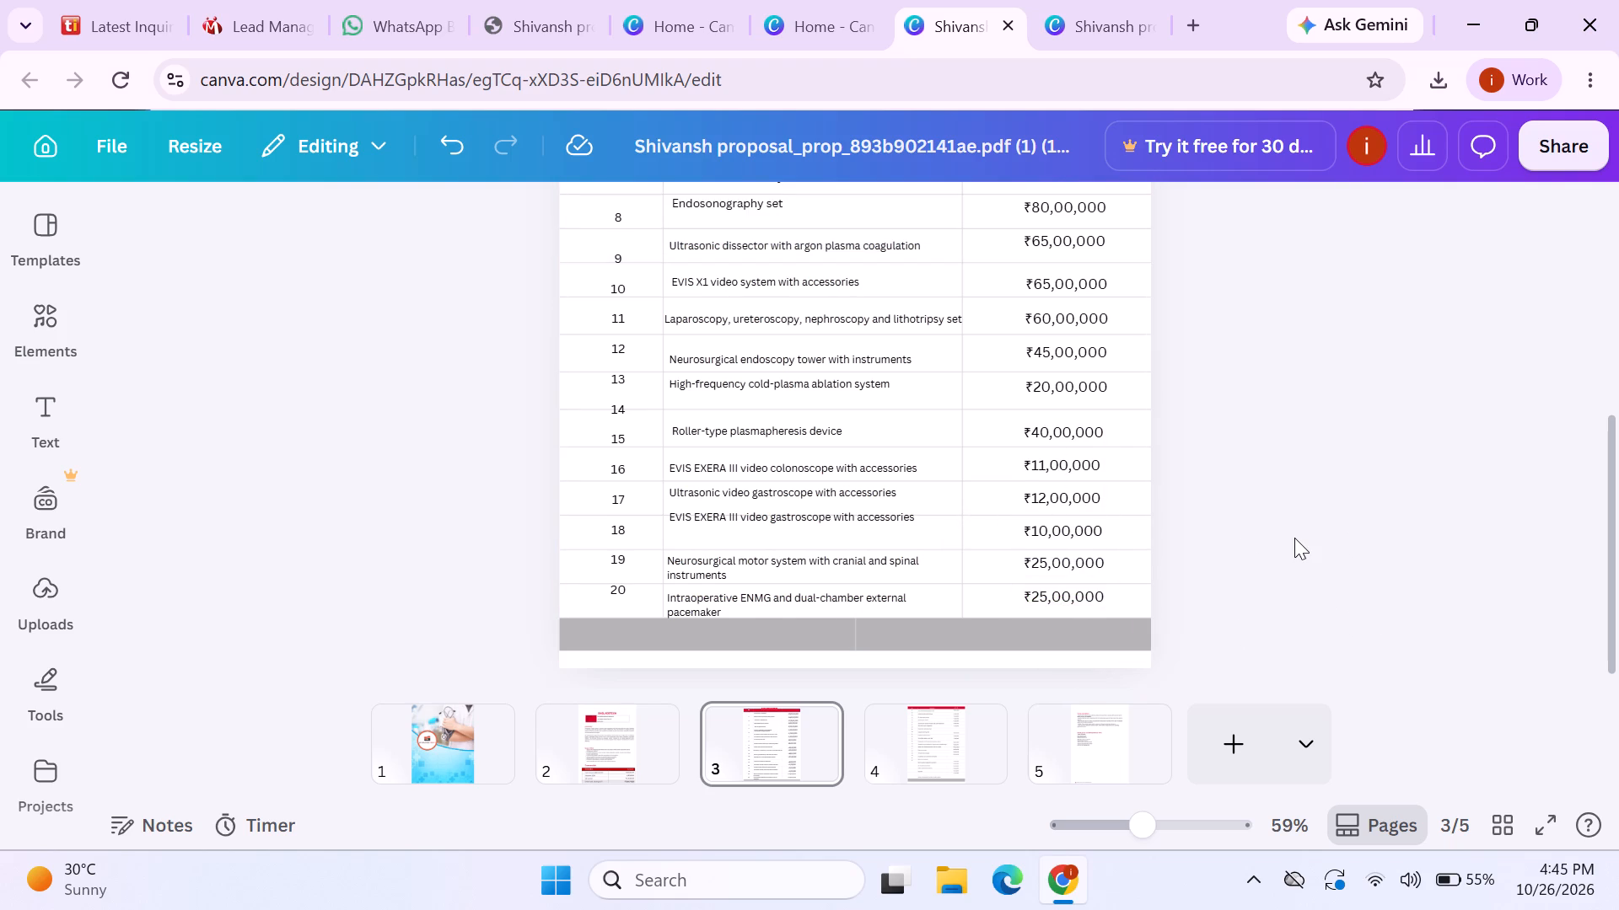
scroll(1294, 538, up, 1)
scroll(1294, 538, down, 2)
scroll(1294, 538, up, 1)
scroll(1294, 538, down, 1)
scroll(1270, 519, up, 1)
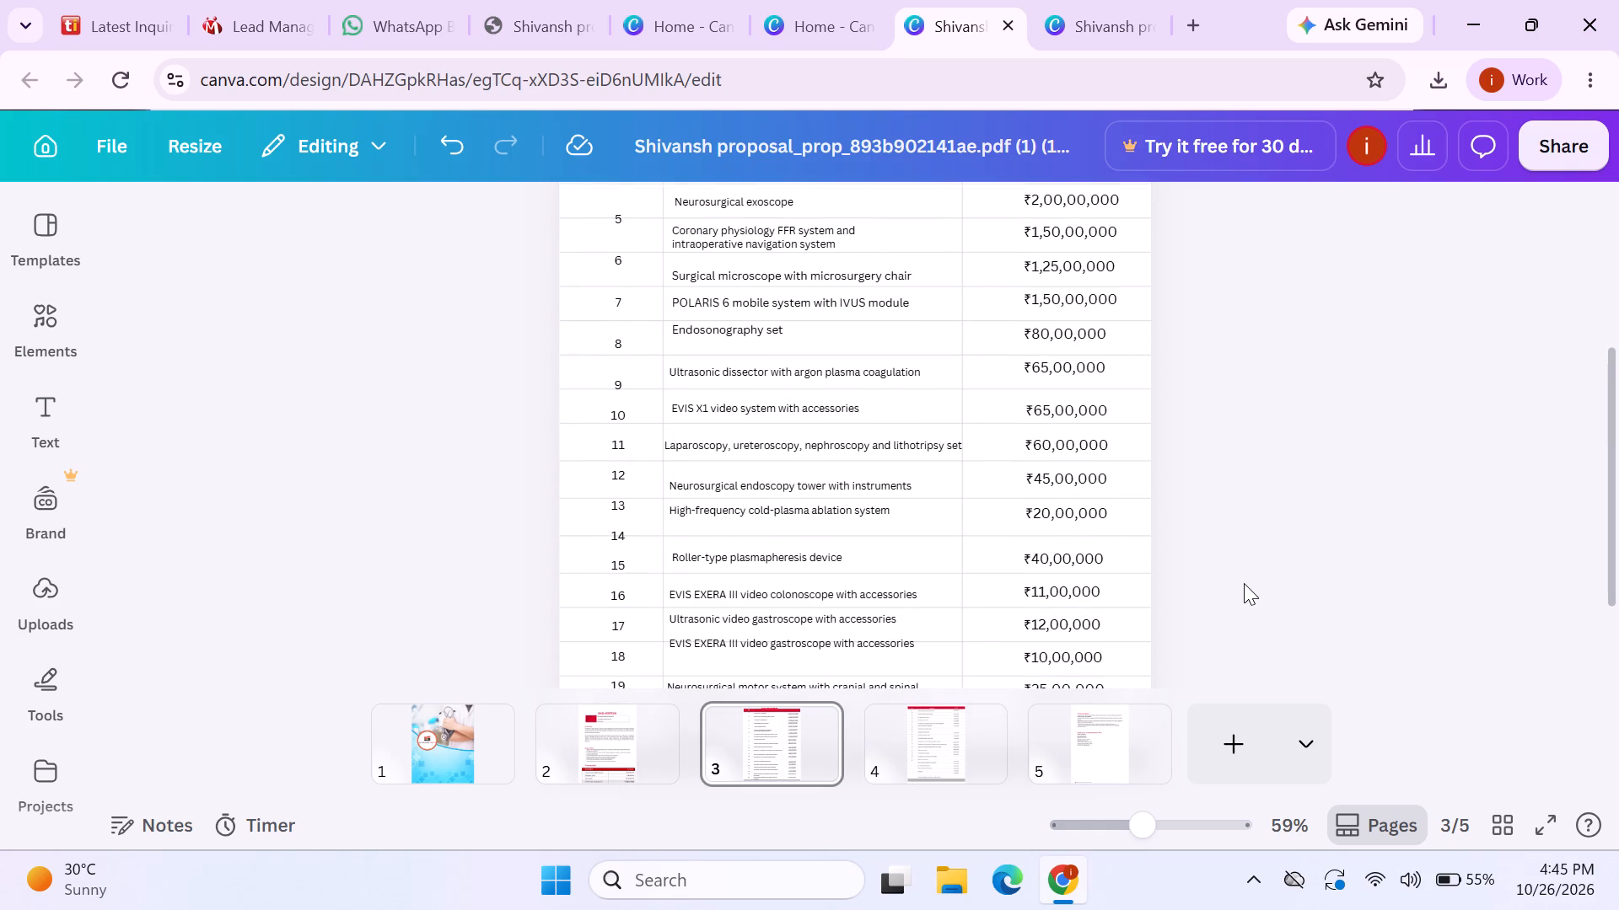
scroll(1244, 583, up, 3)
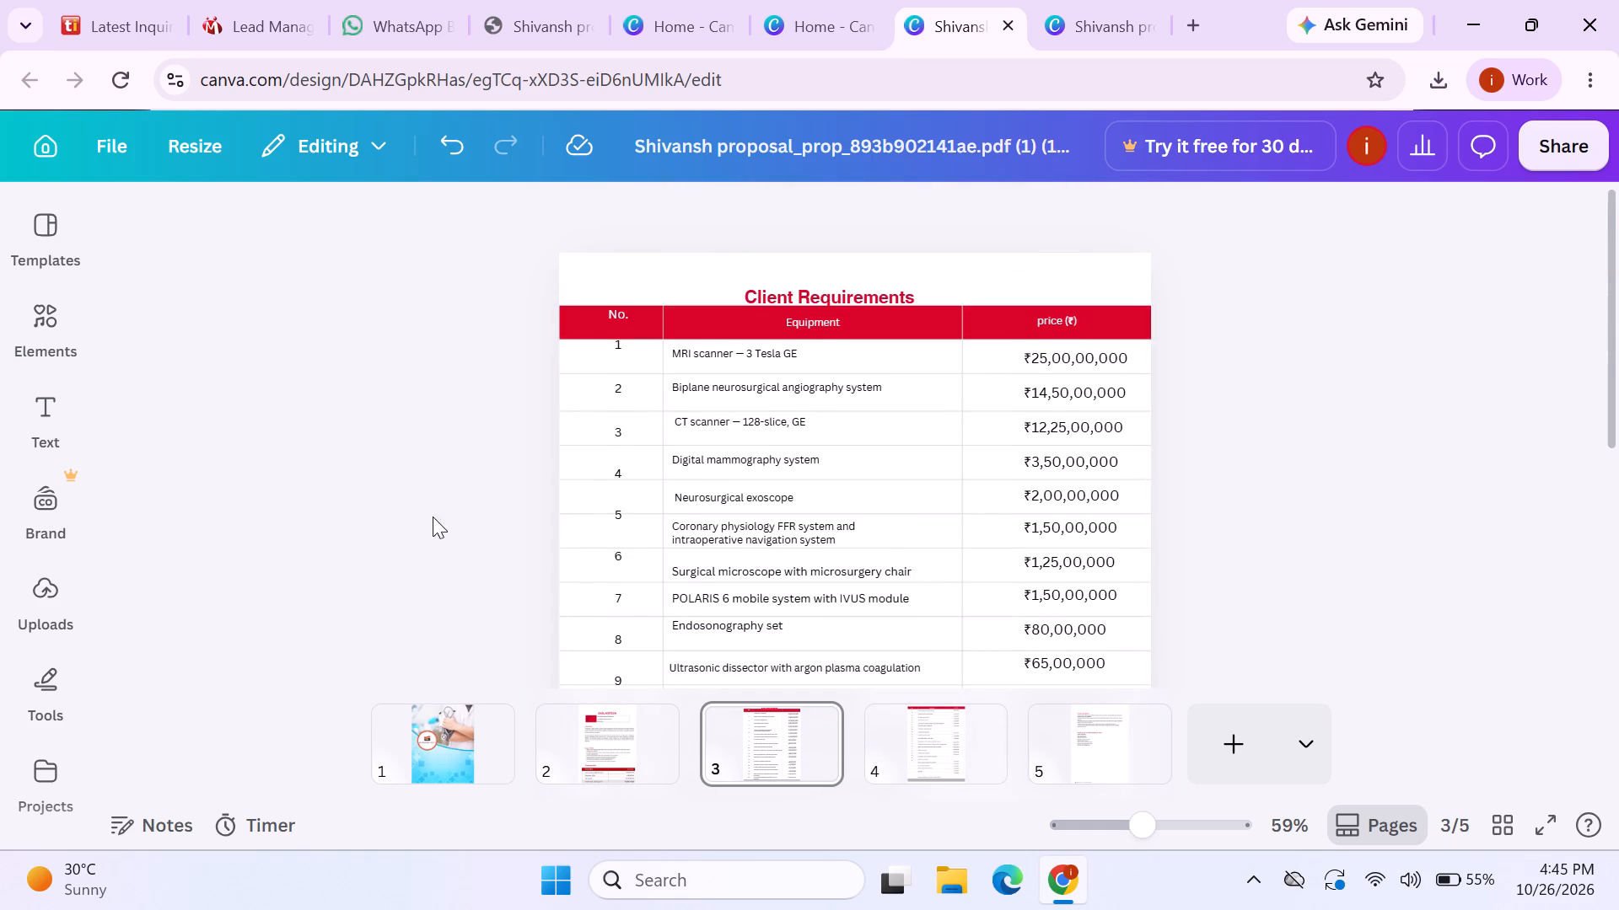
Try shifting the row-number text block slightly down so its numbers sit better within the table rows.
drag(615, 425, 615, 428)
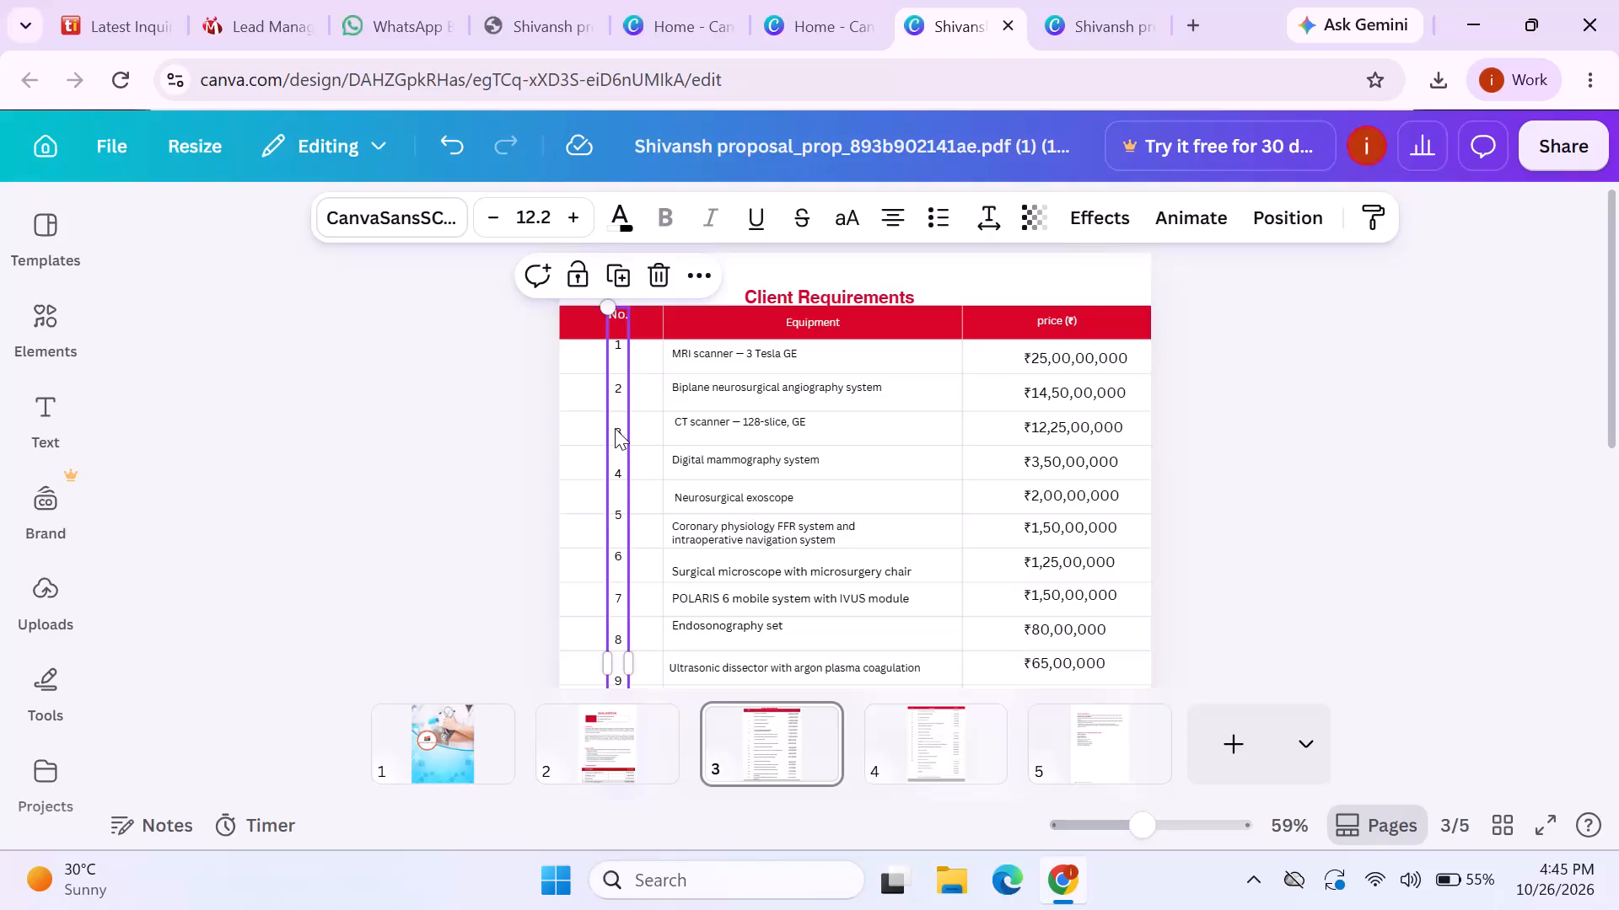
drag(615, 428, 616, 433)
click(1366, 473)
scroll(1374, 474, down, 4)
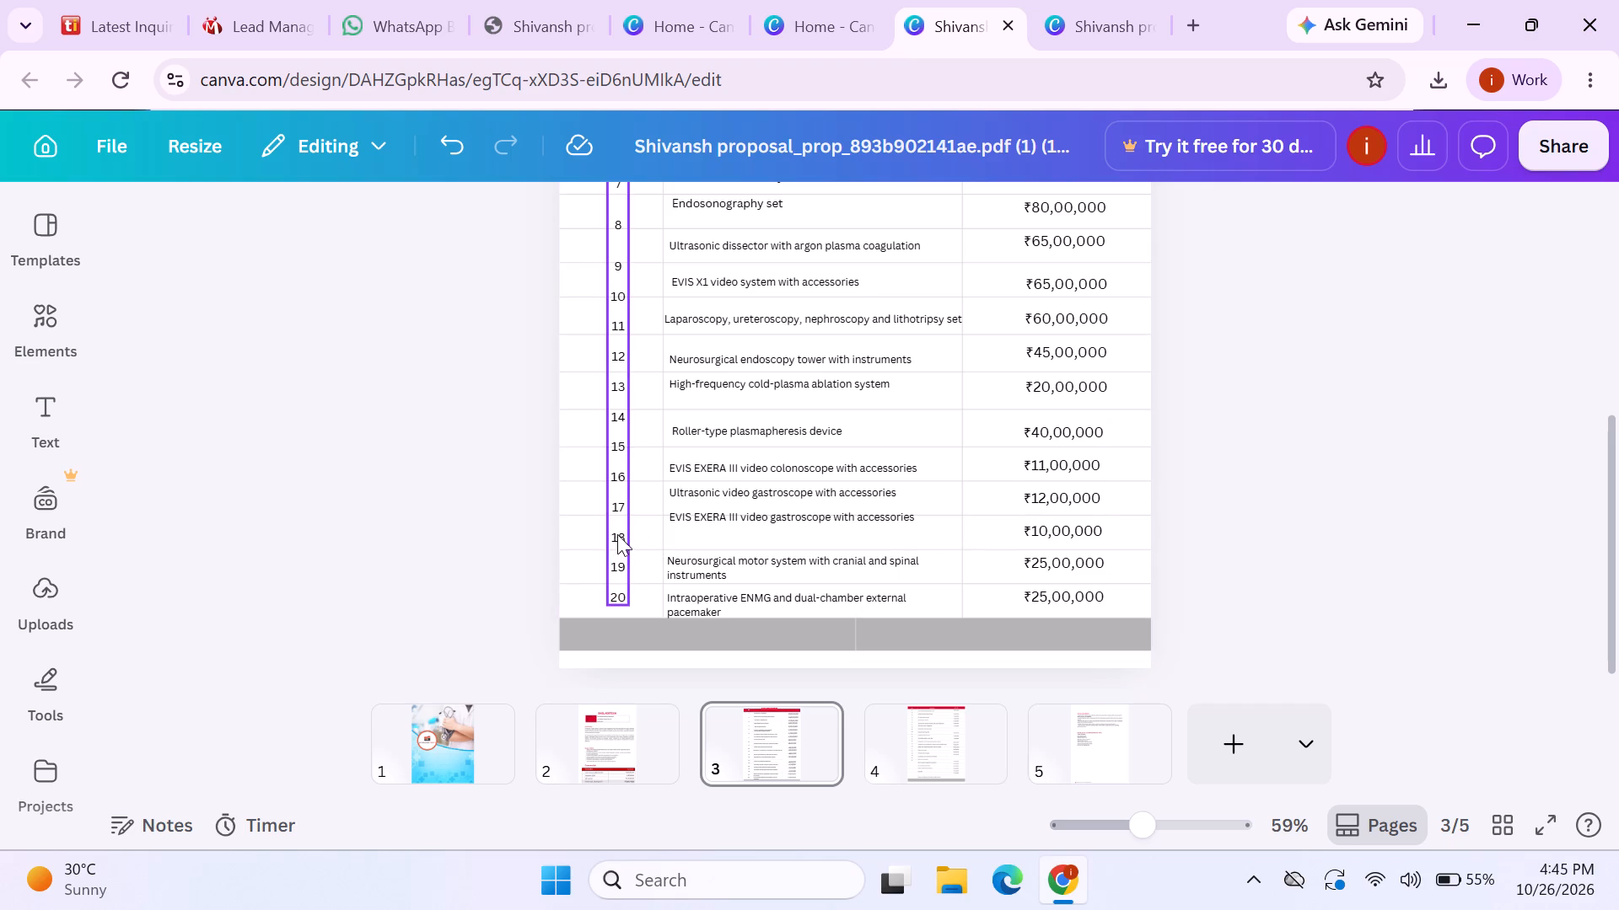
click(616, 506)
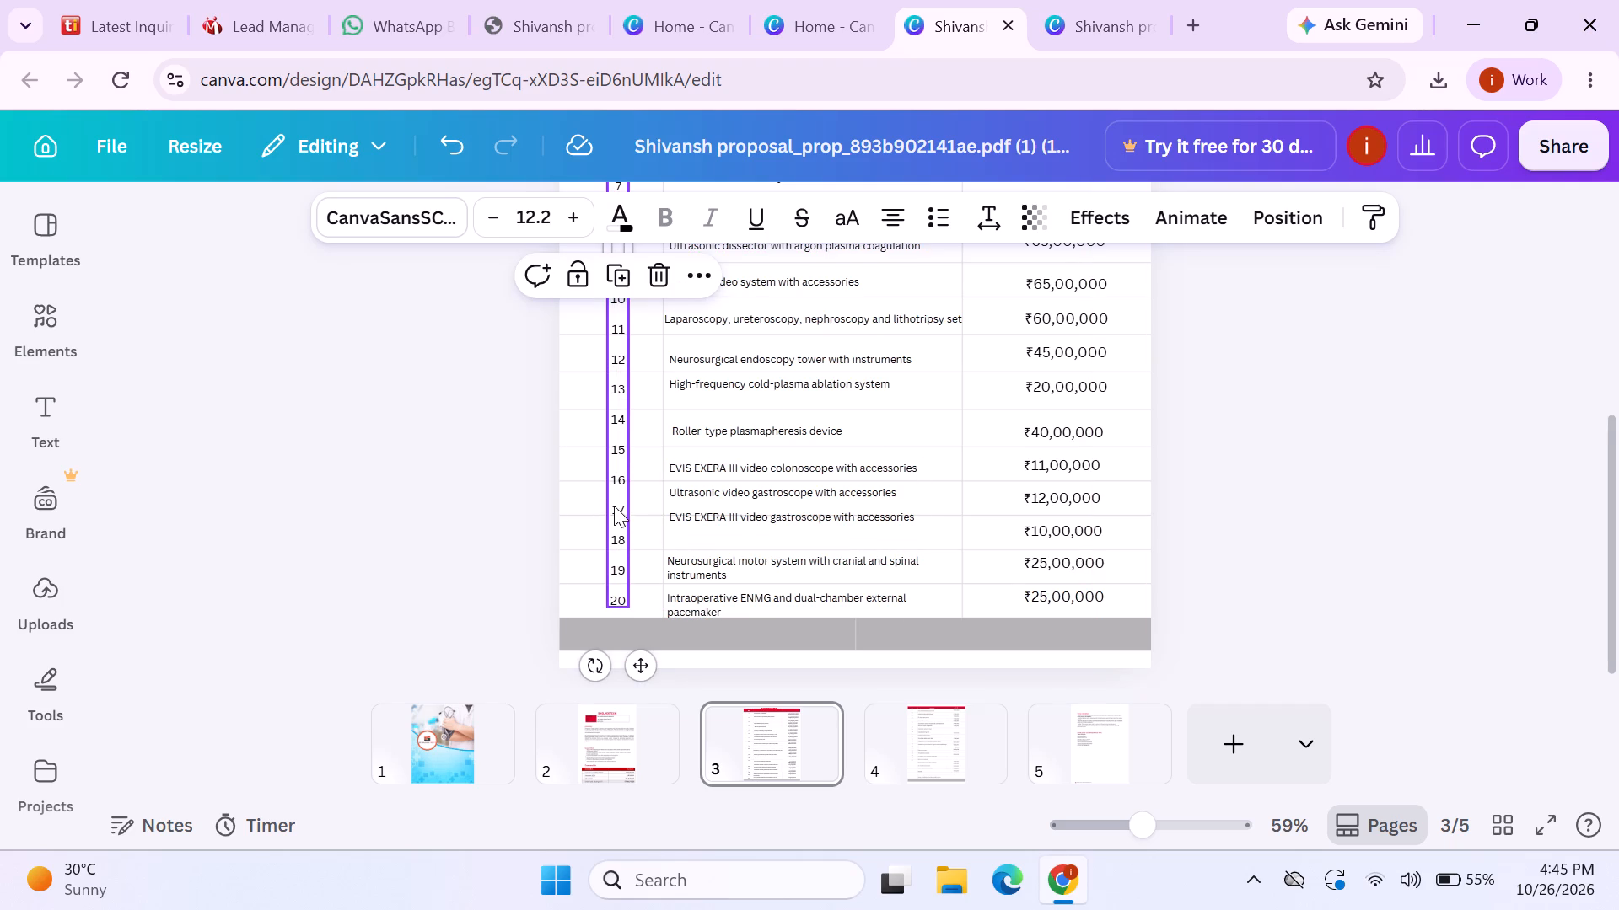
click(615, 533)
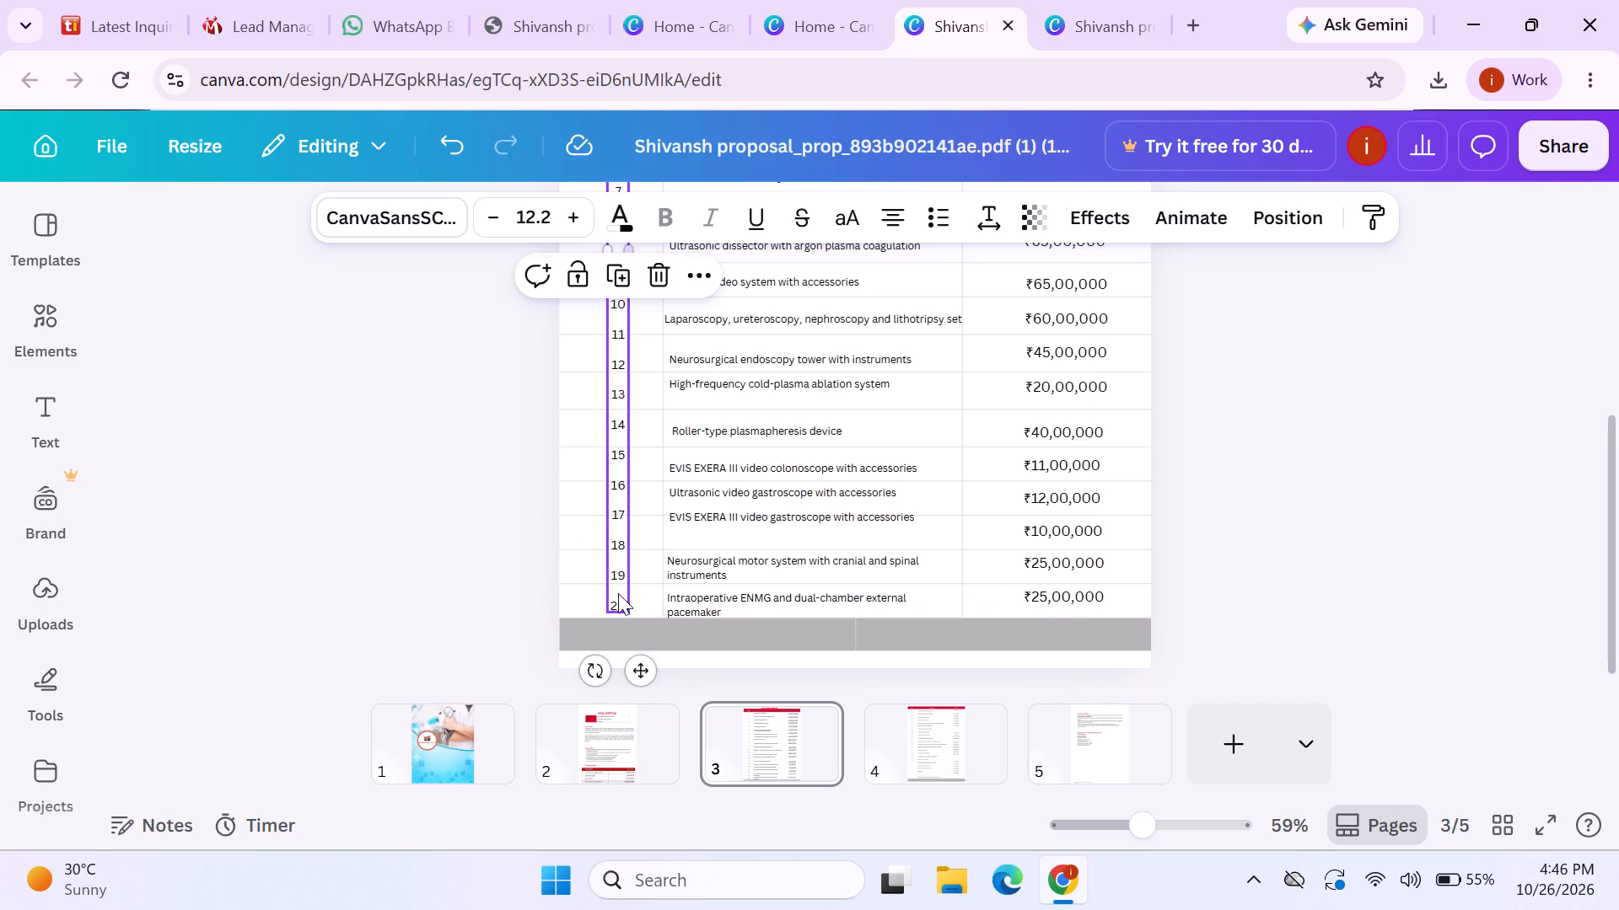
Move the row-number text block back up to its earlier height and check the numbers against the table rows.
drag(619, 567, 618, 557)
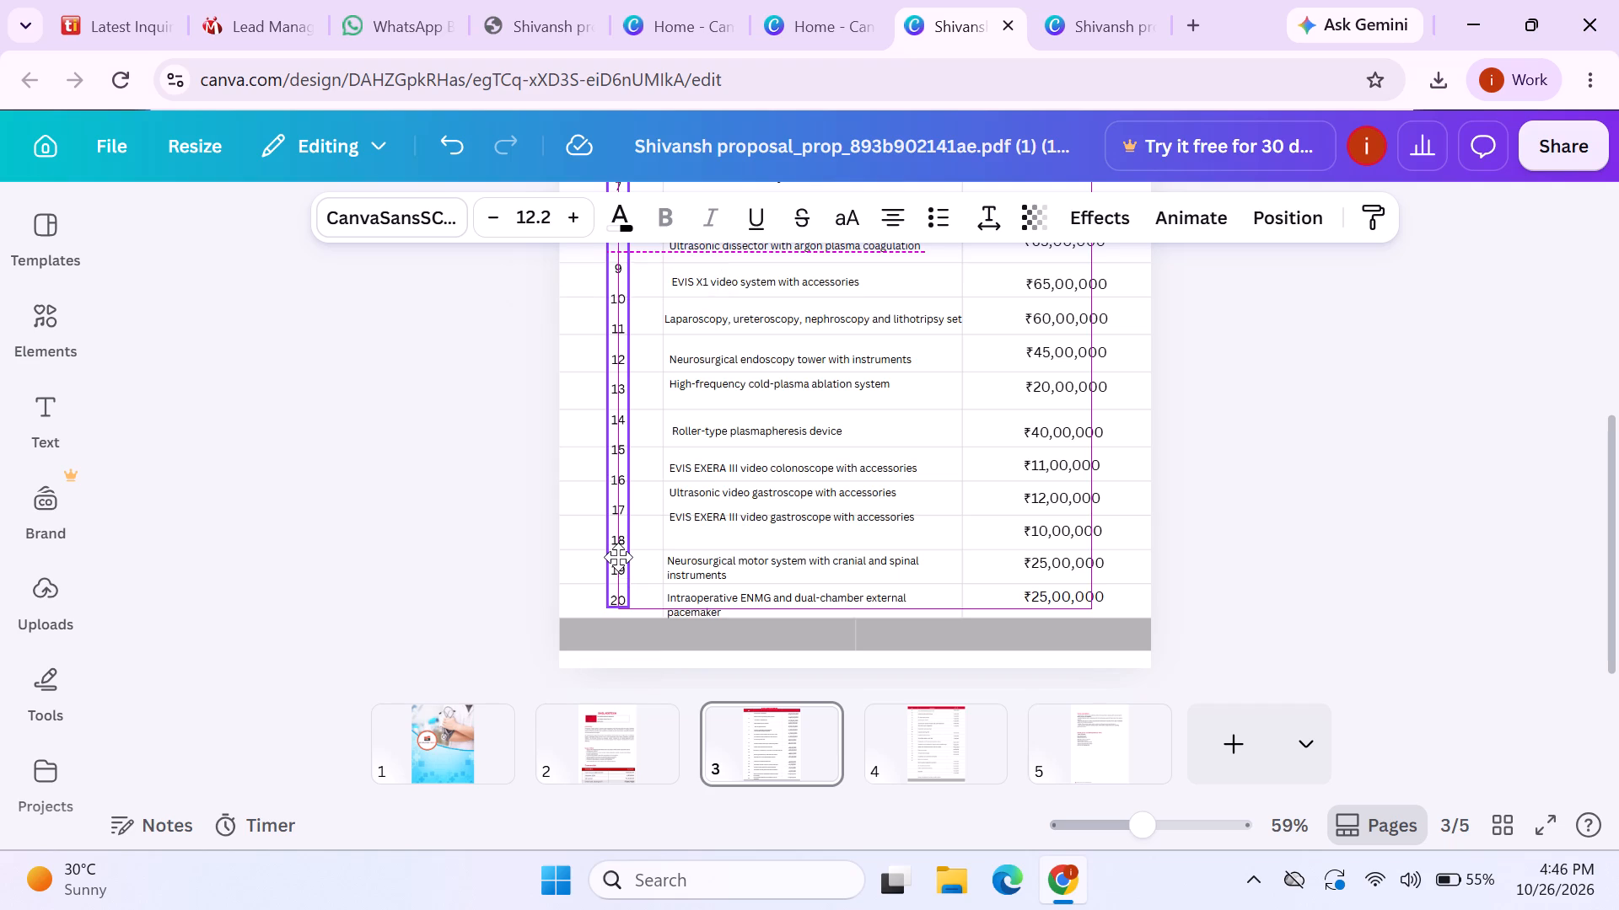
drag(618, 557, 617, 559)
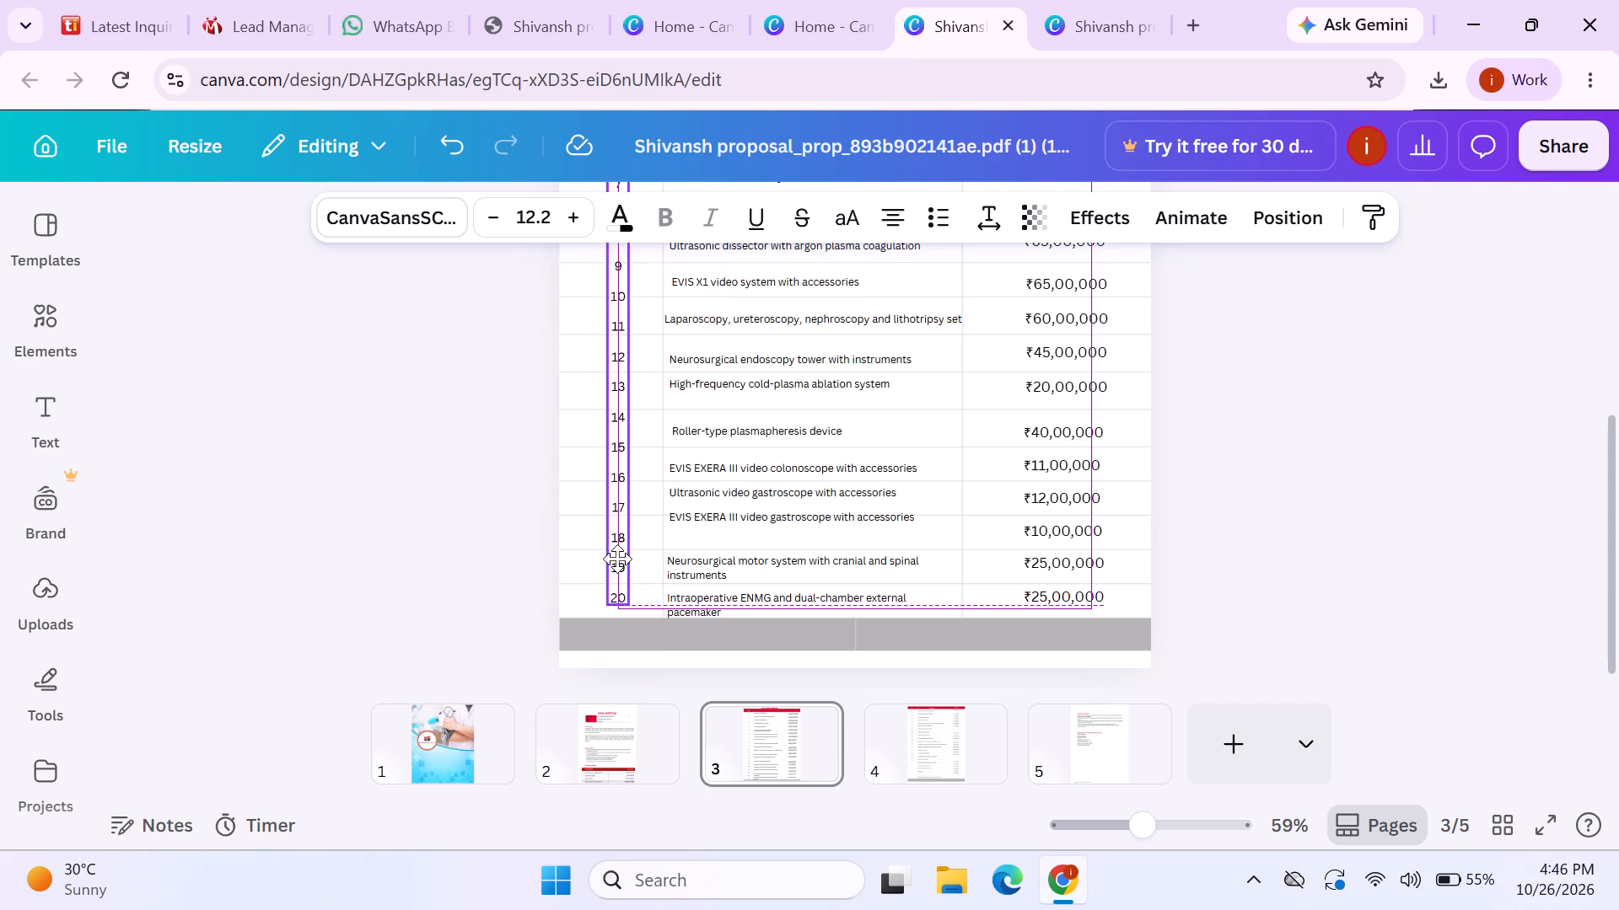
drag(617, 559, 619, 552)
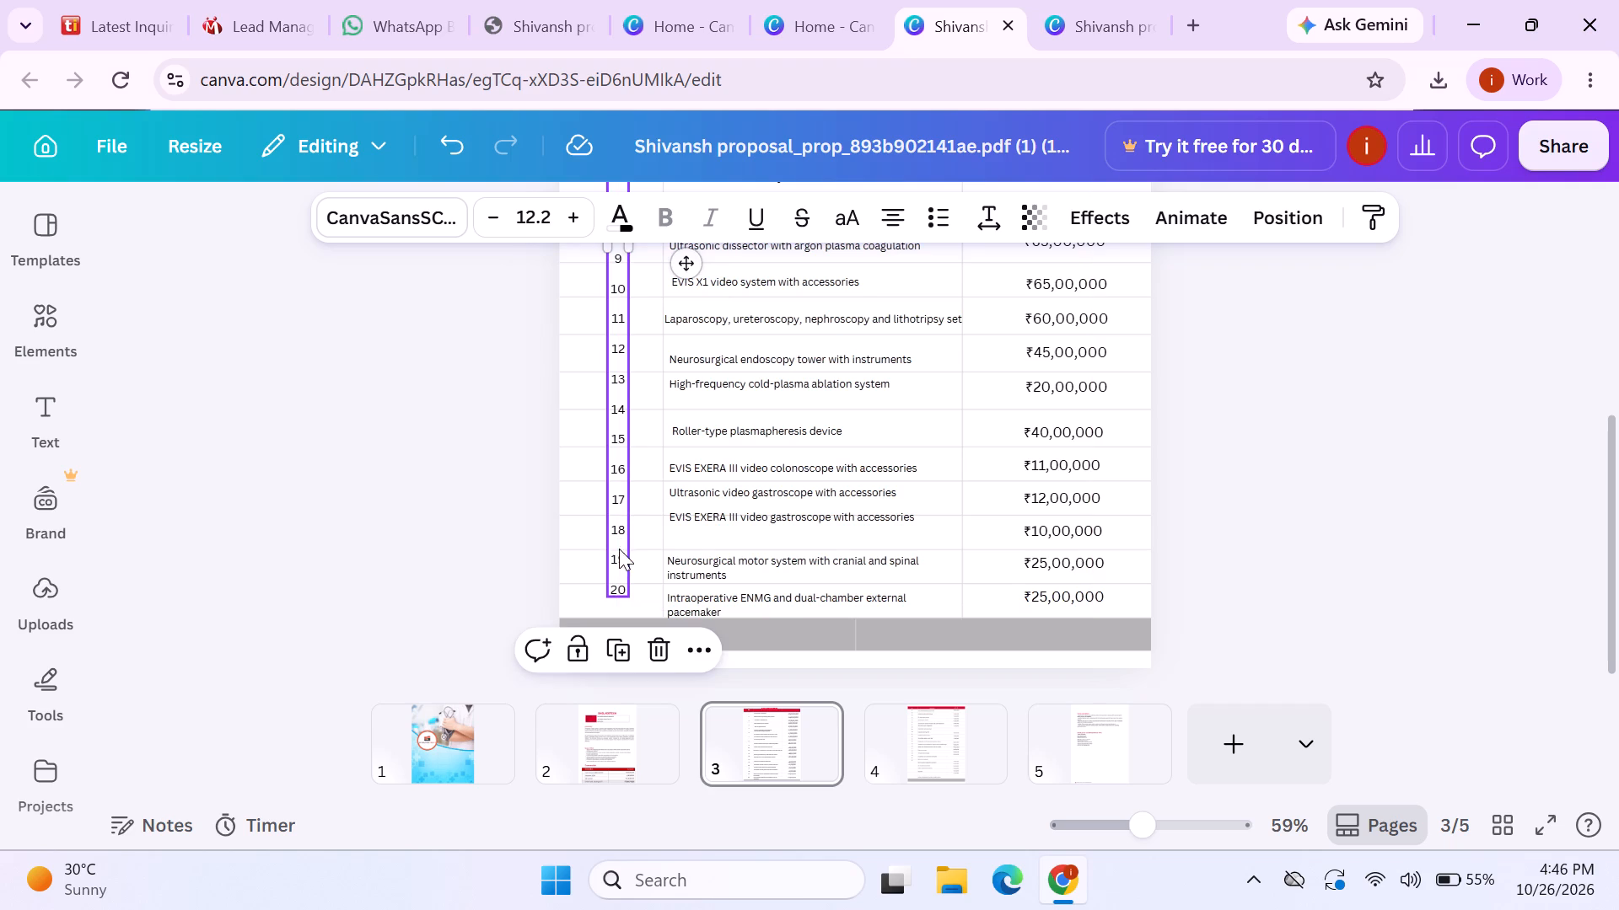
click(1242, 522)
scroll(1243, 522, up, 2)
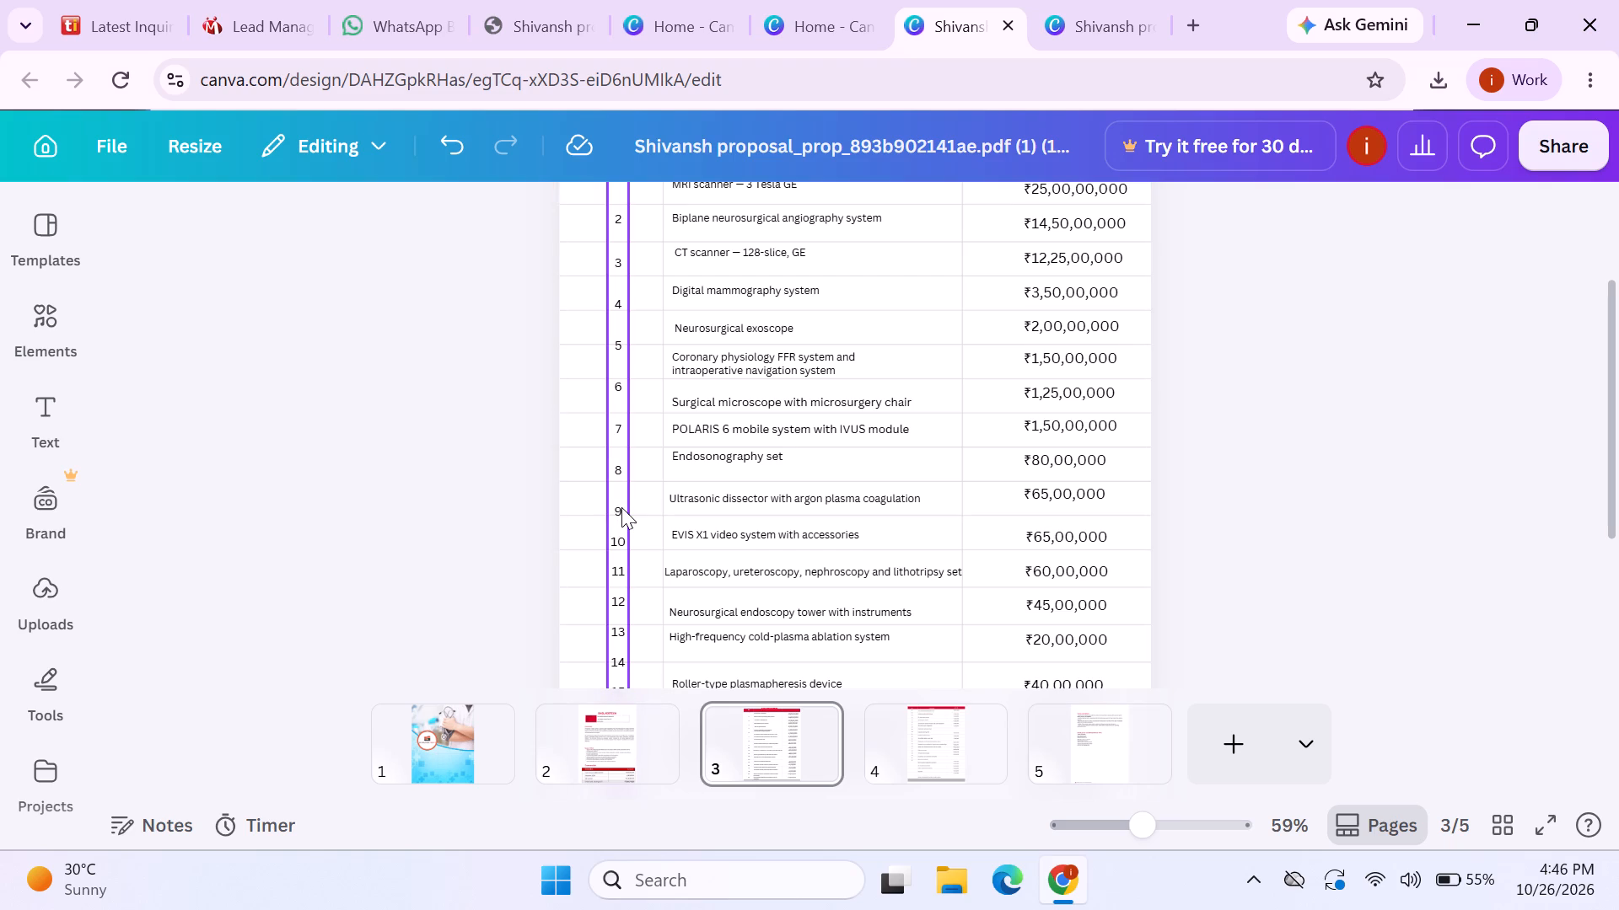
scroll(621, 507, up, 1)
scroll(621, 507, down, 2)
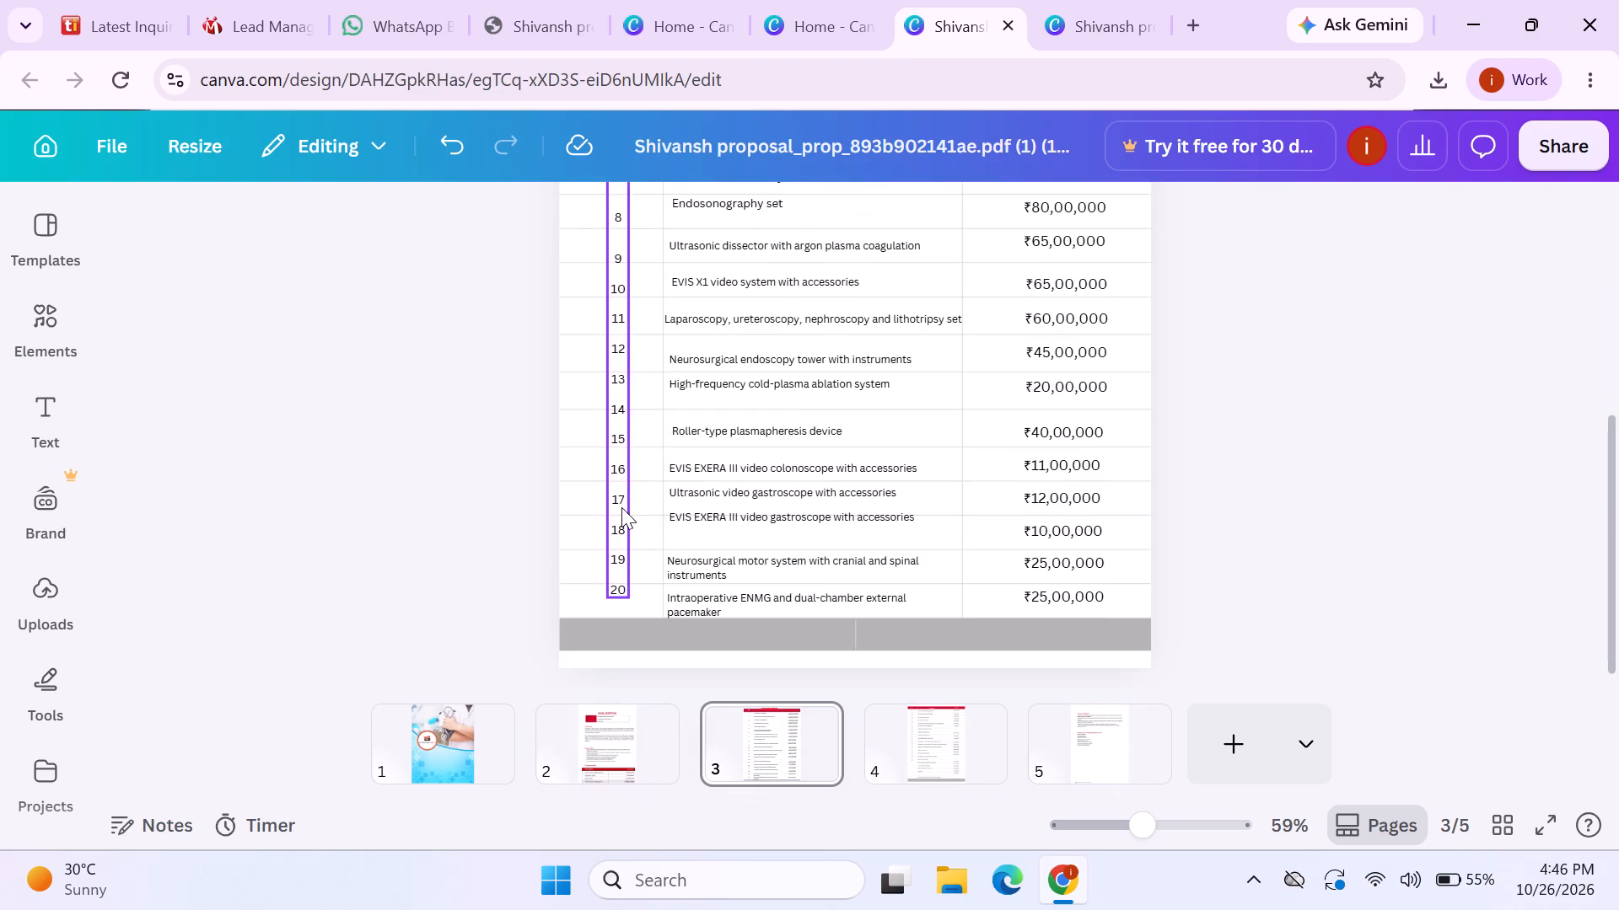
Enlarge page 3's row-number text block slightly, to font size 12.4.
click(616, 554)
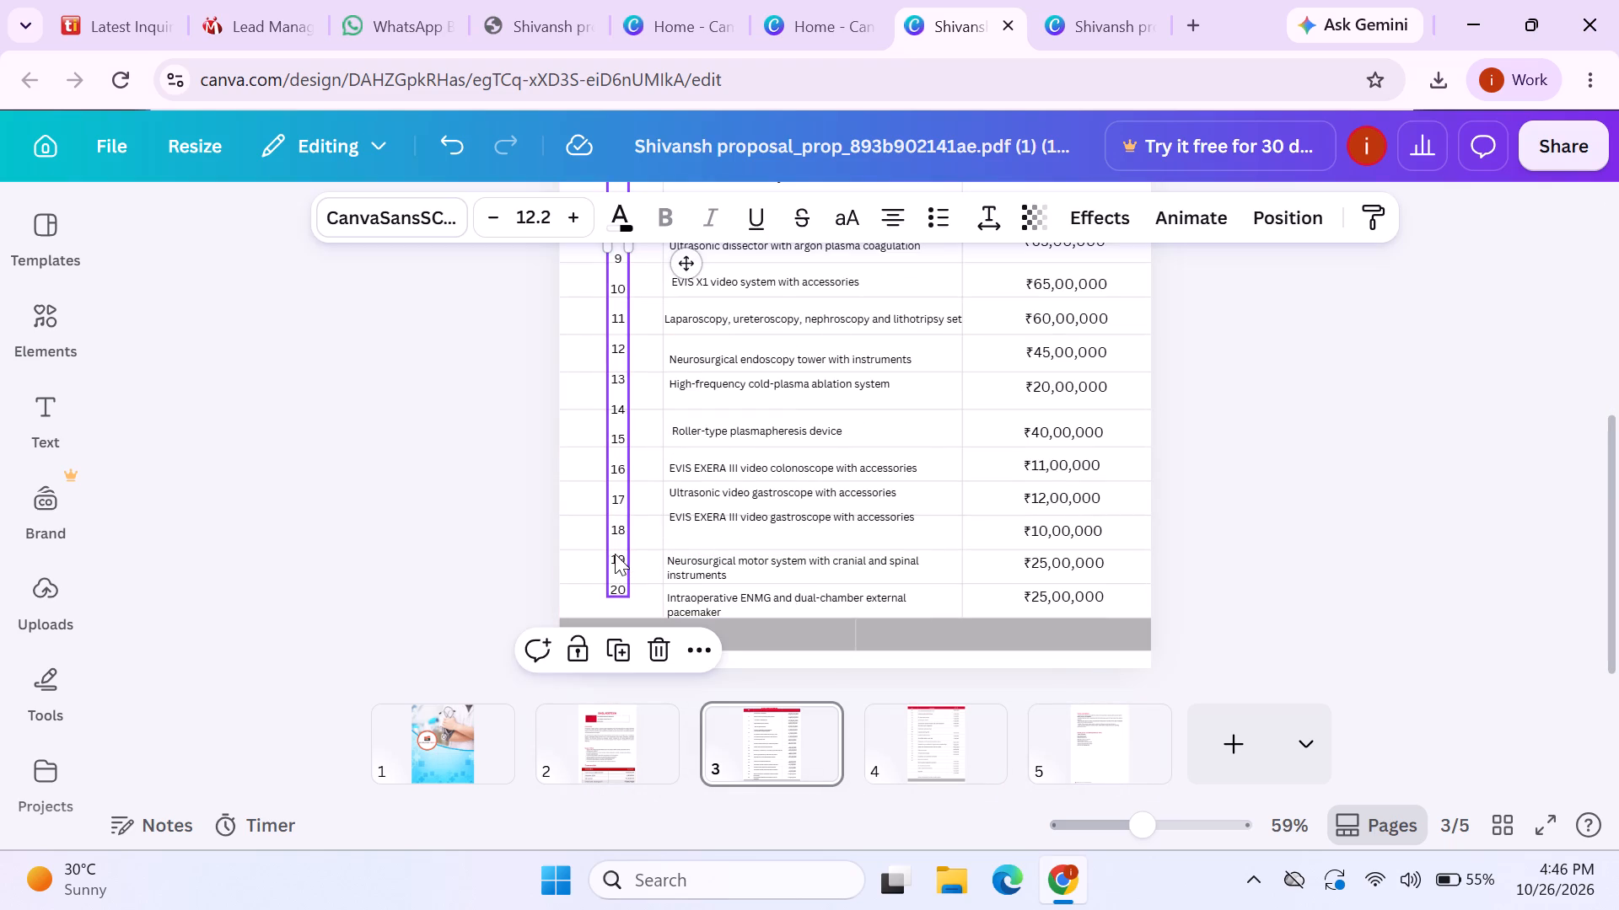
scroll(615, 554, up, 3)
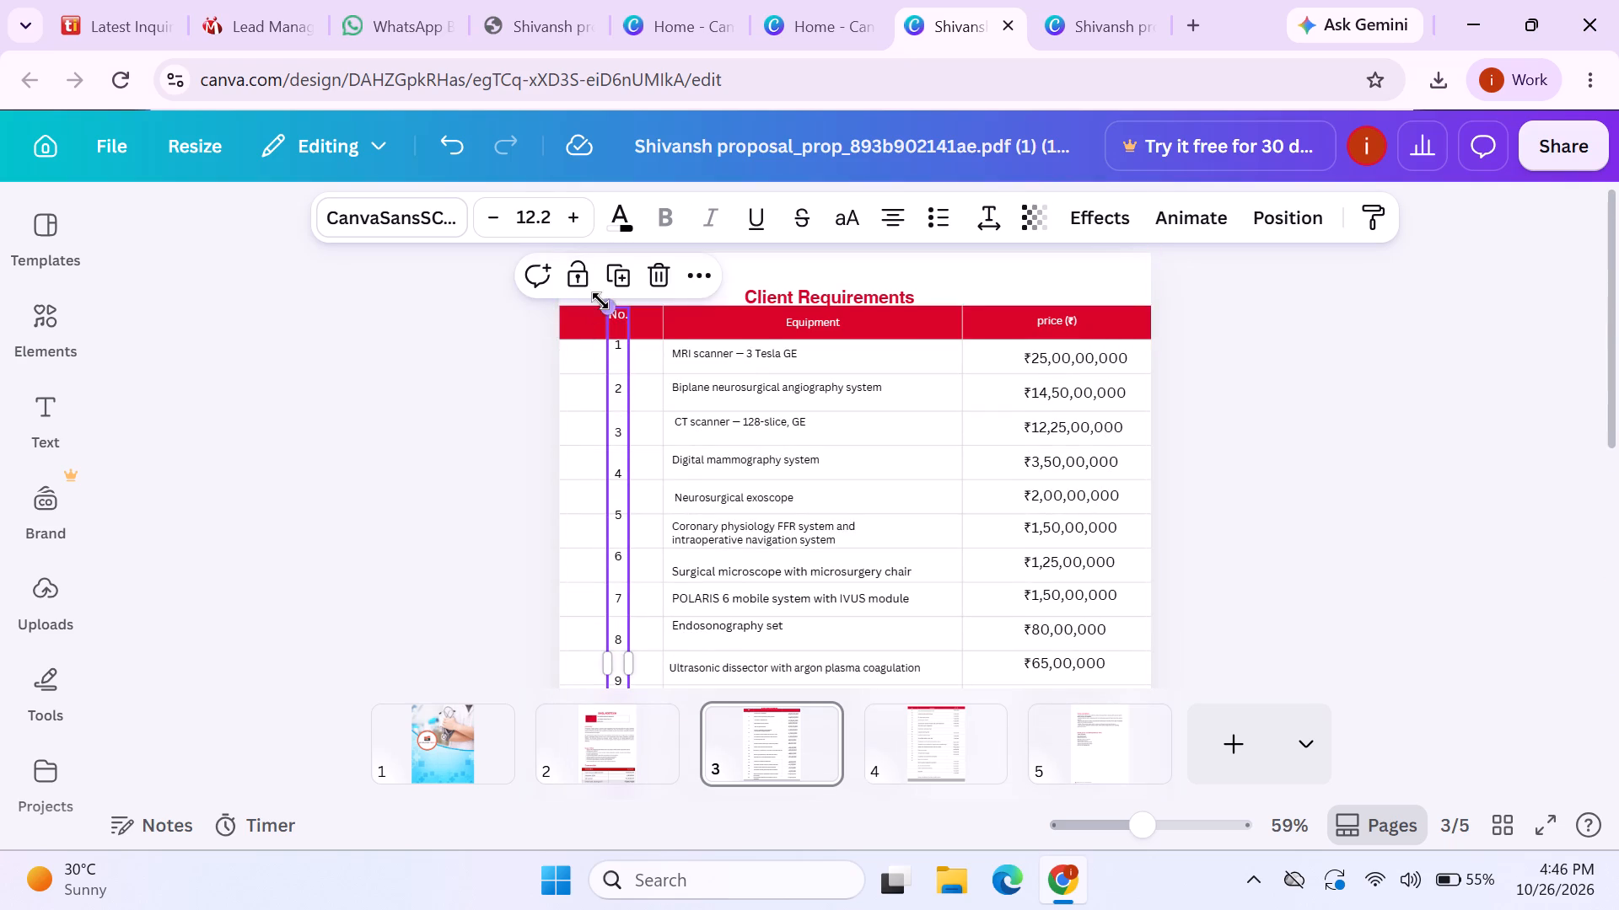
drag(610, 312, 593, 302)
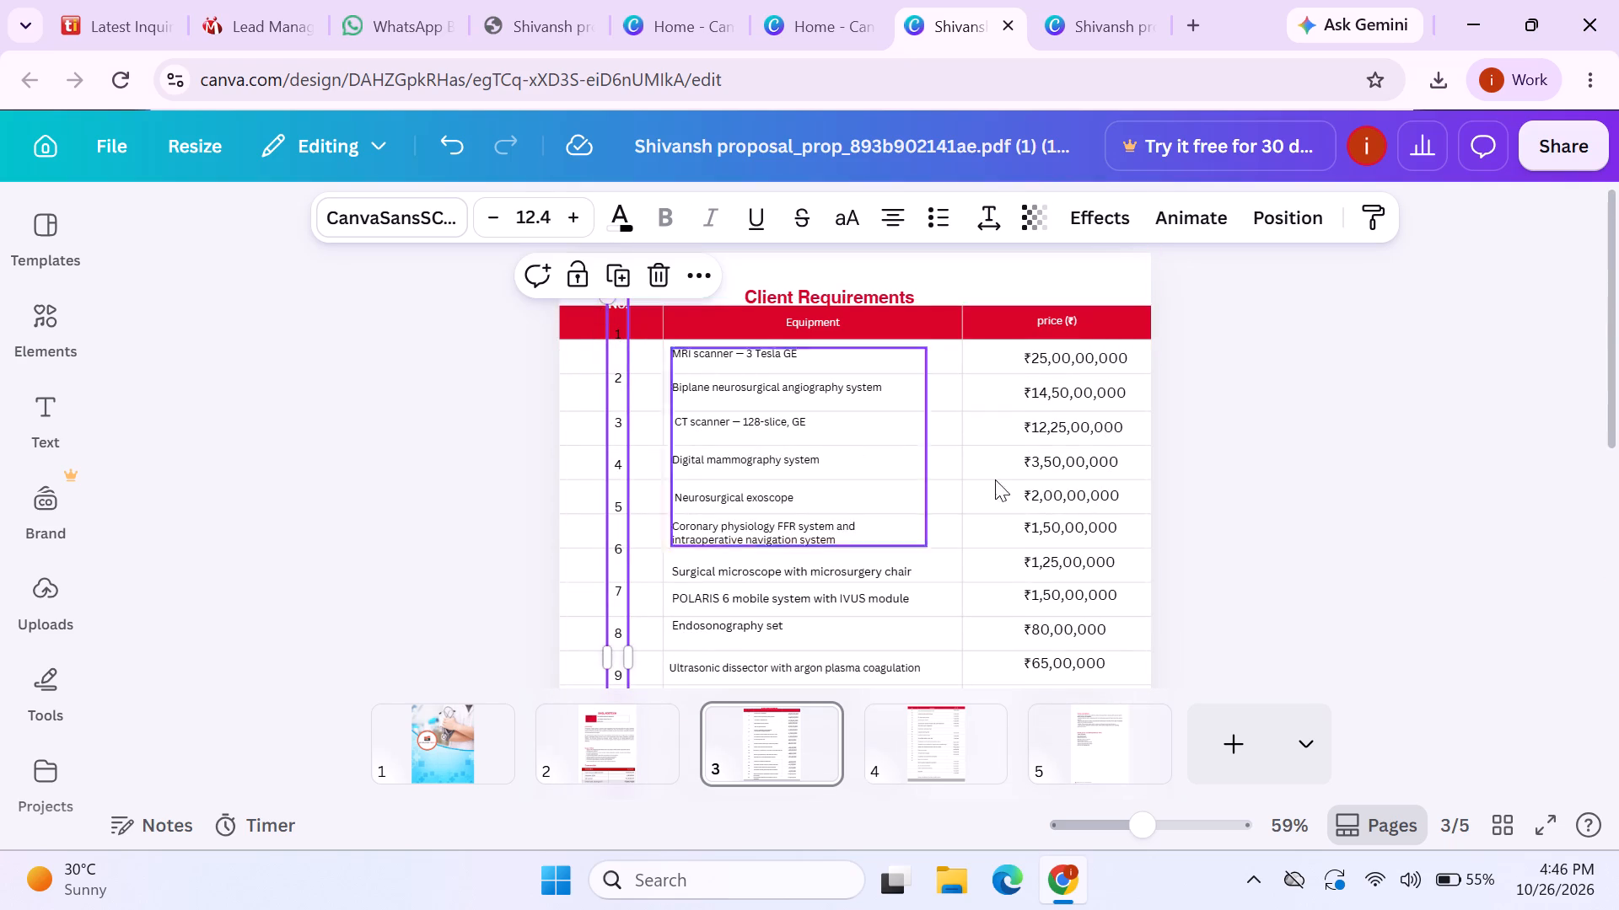
Shift the table background slightly up, and lower the row-number block so No. sits in the header and 1 in the first row.
click(614, 452)
click(563, 454)
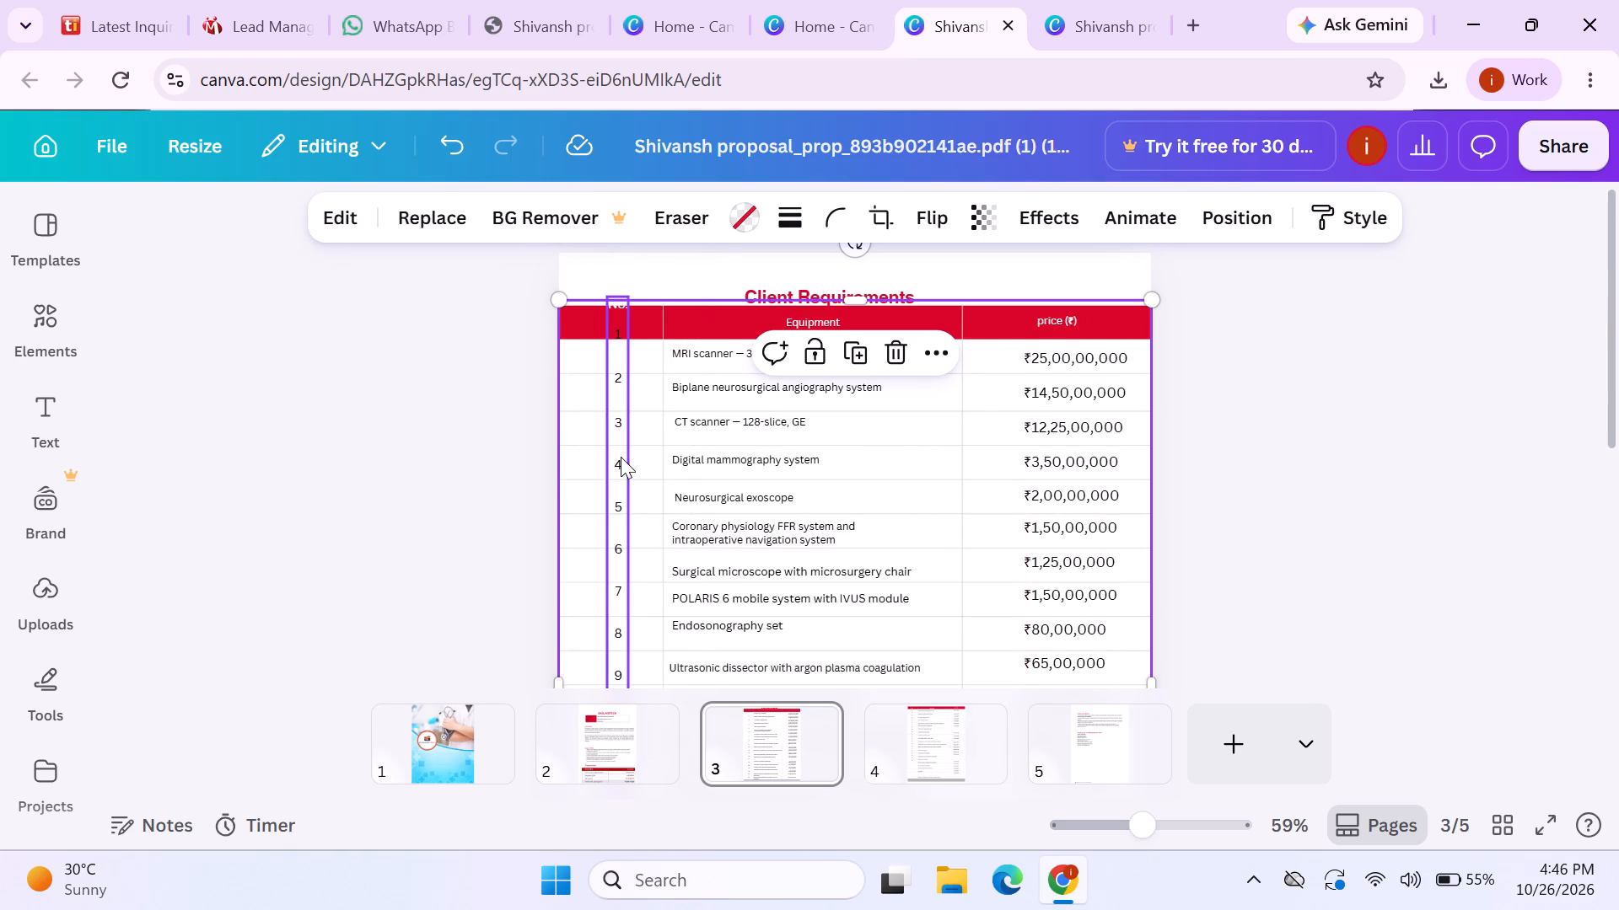
click(621, 457)
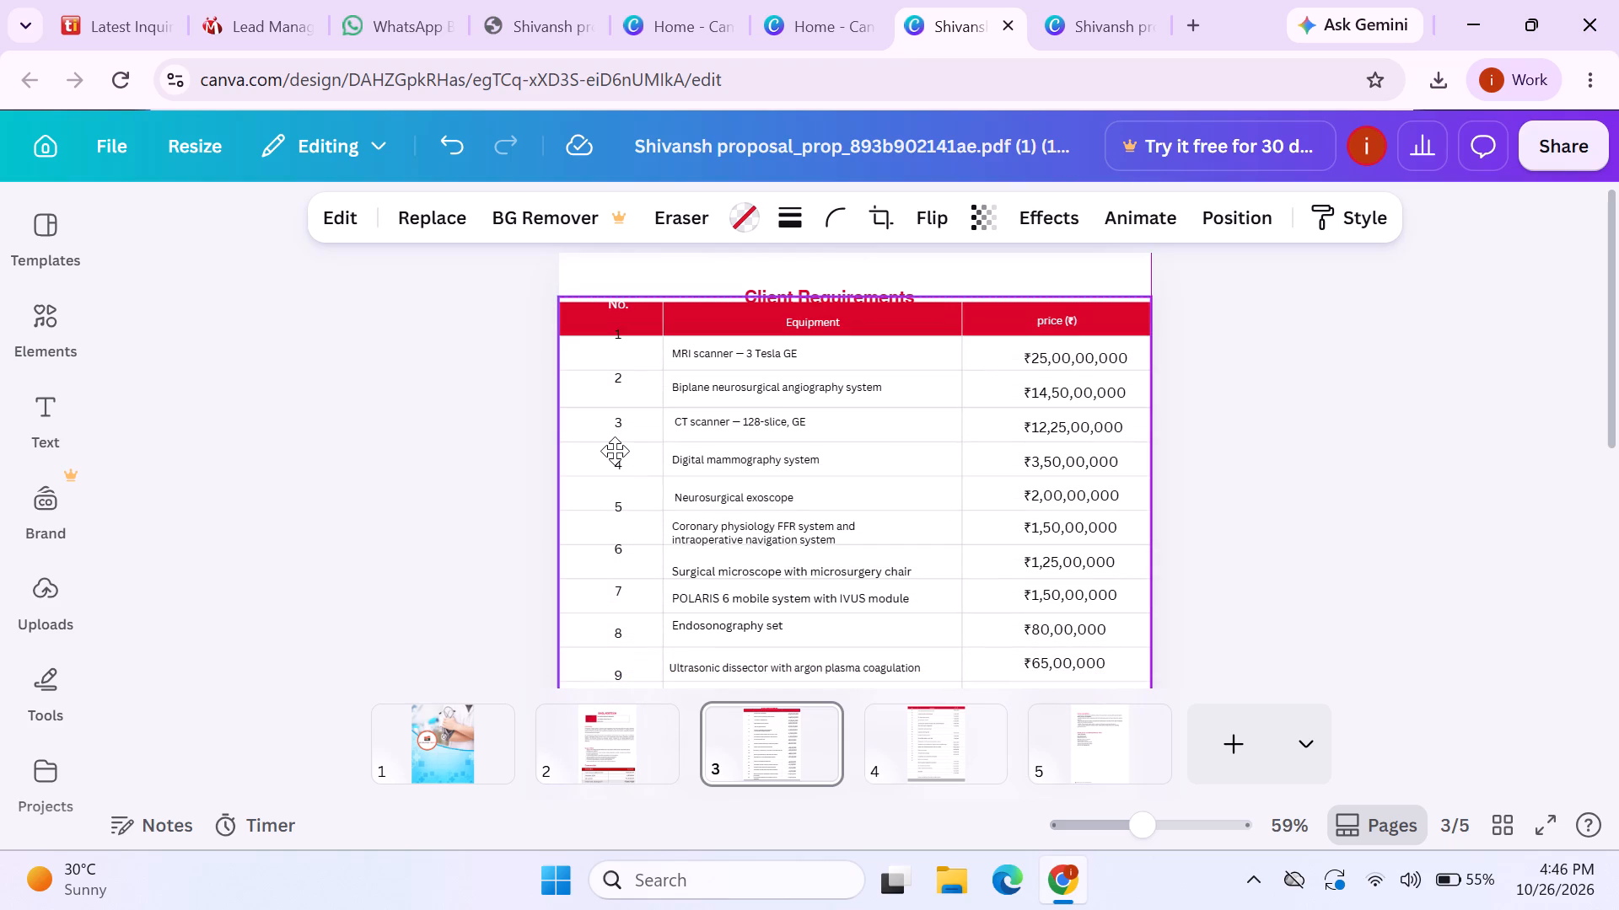
click(625, 376)
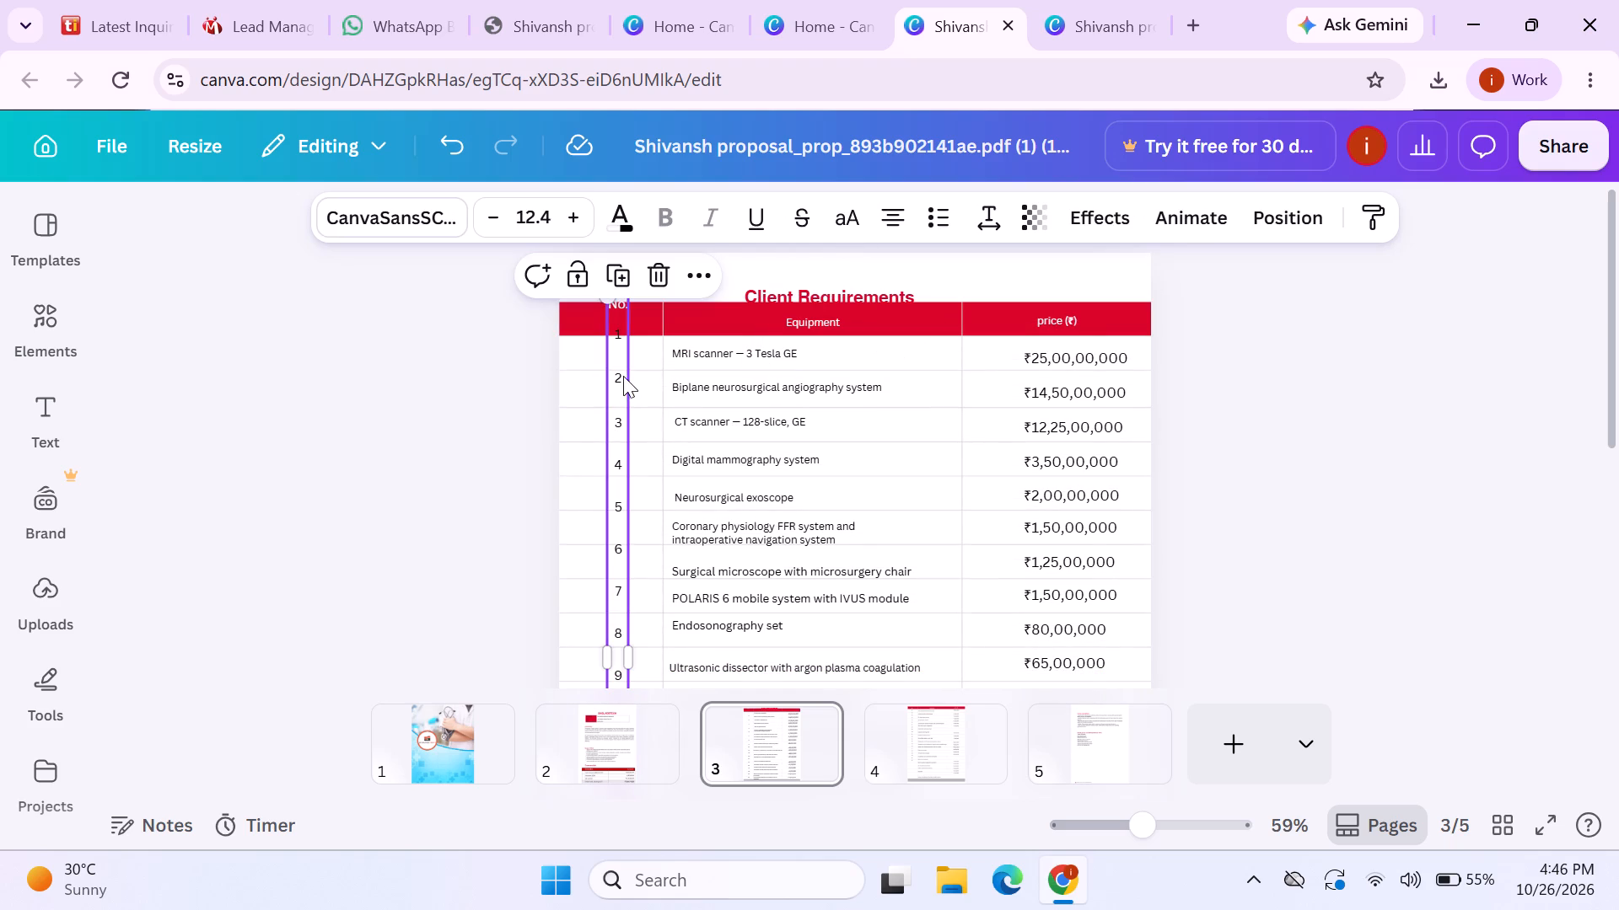
drag(614, 378, 607, 399)
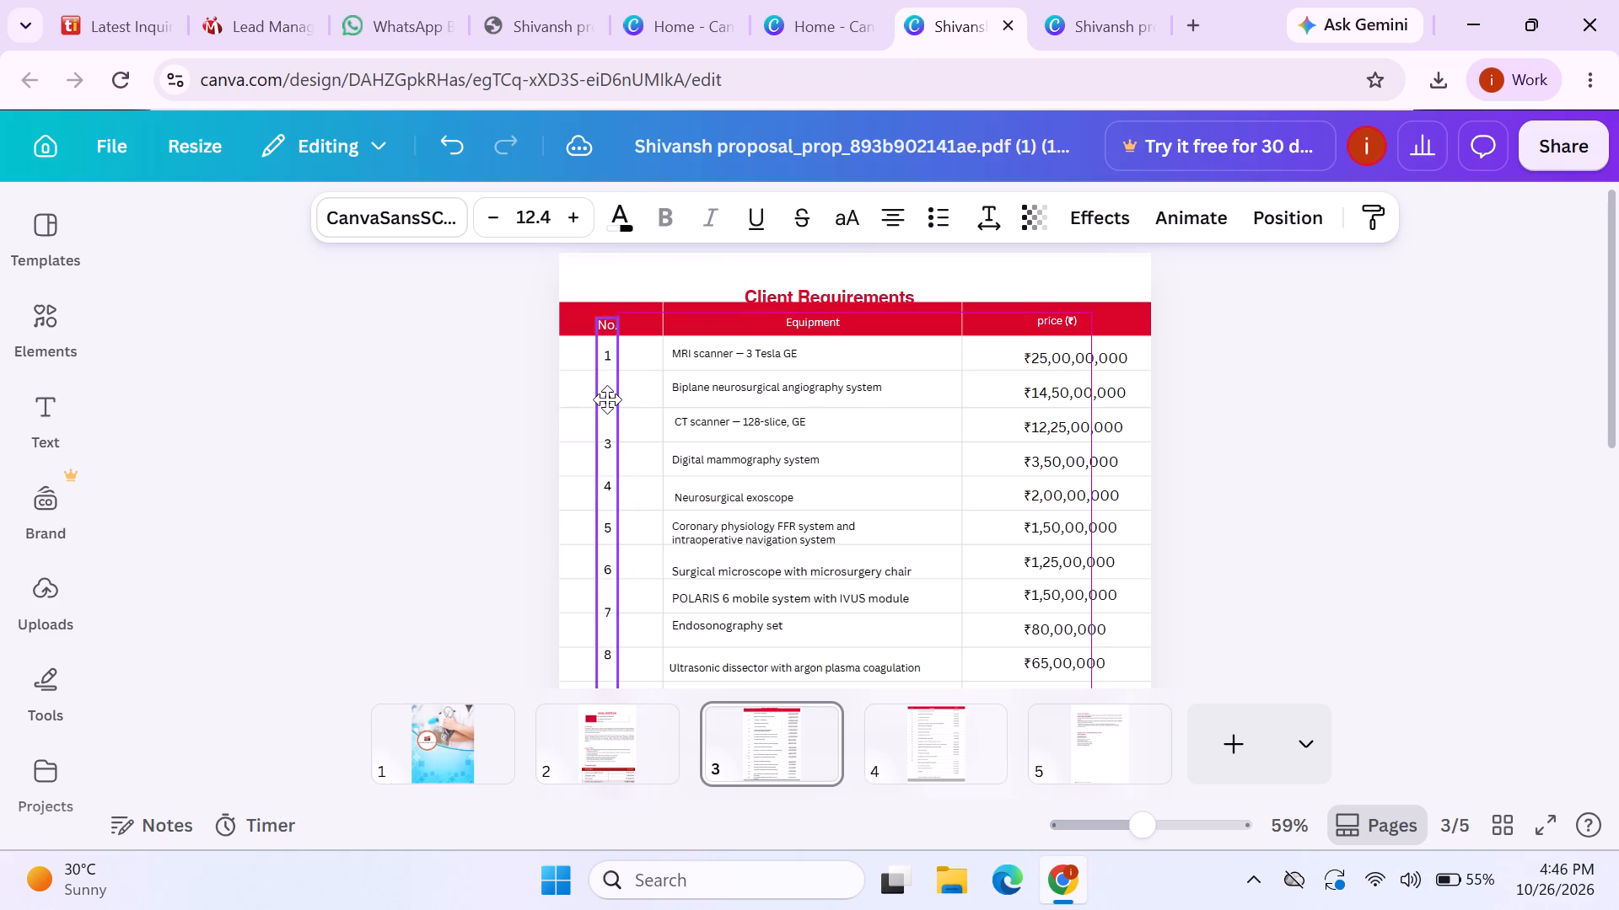
drag(607, 399, 610, 401)
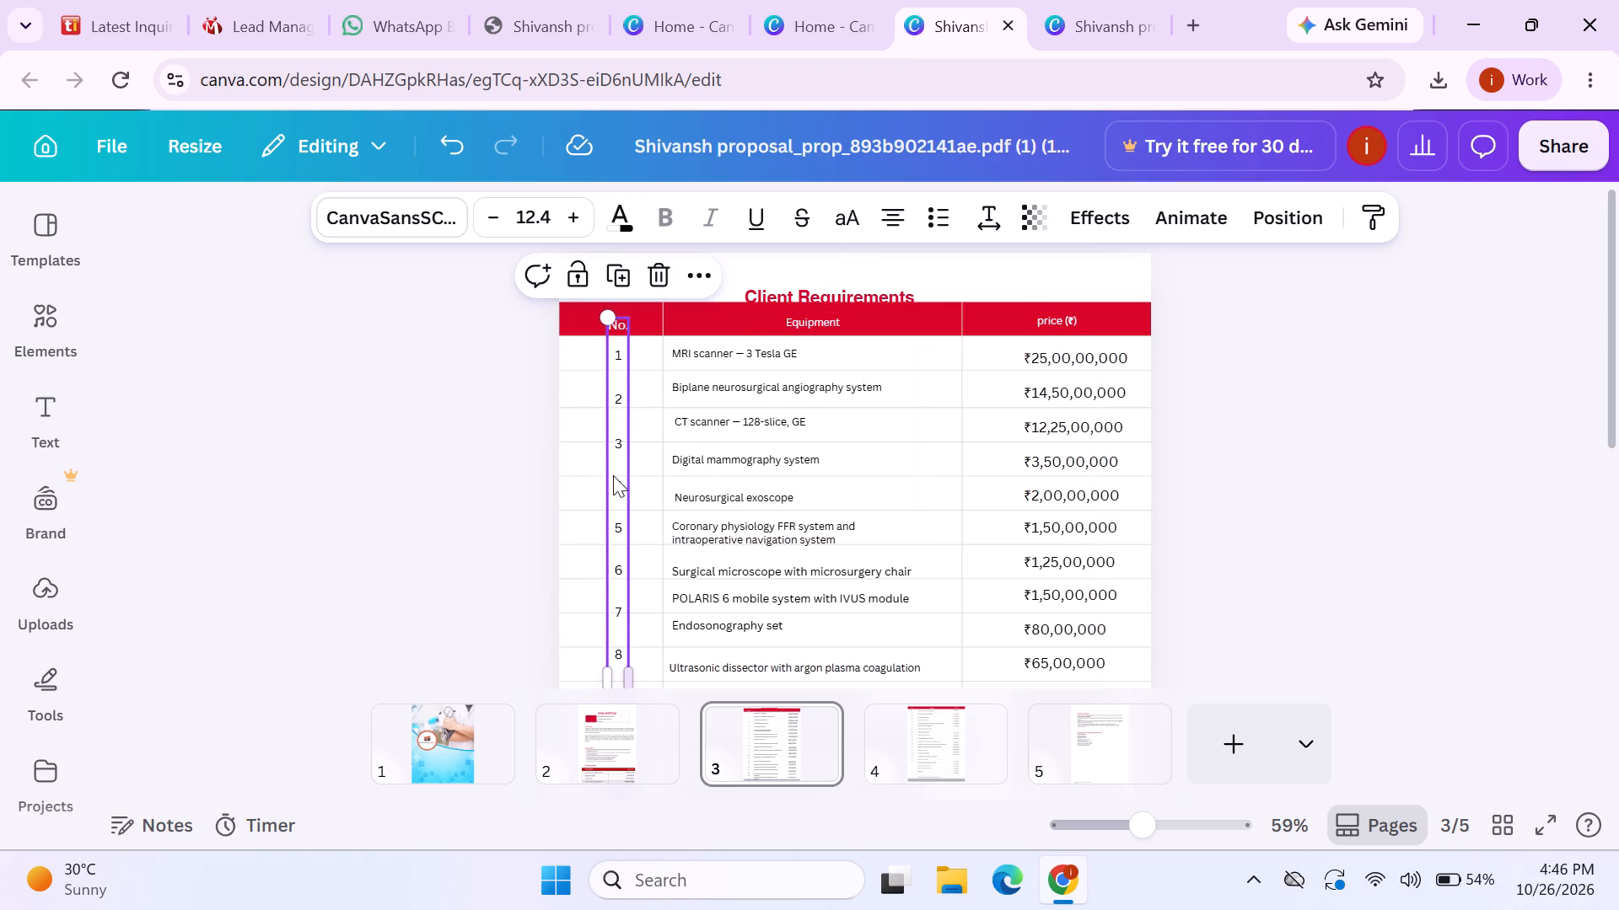
Insert an extra line reading 3 directly below number 2 in the row-number text block.
double_click(614, 411)
click(621, 401)
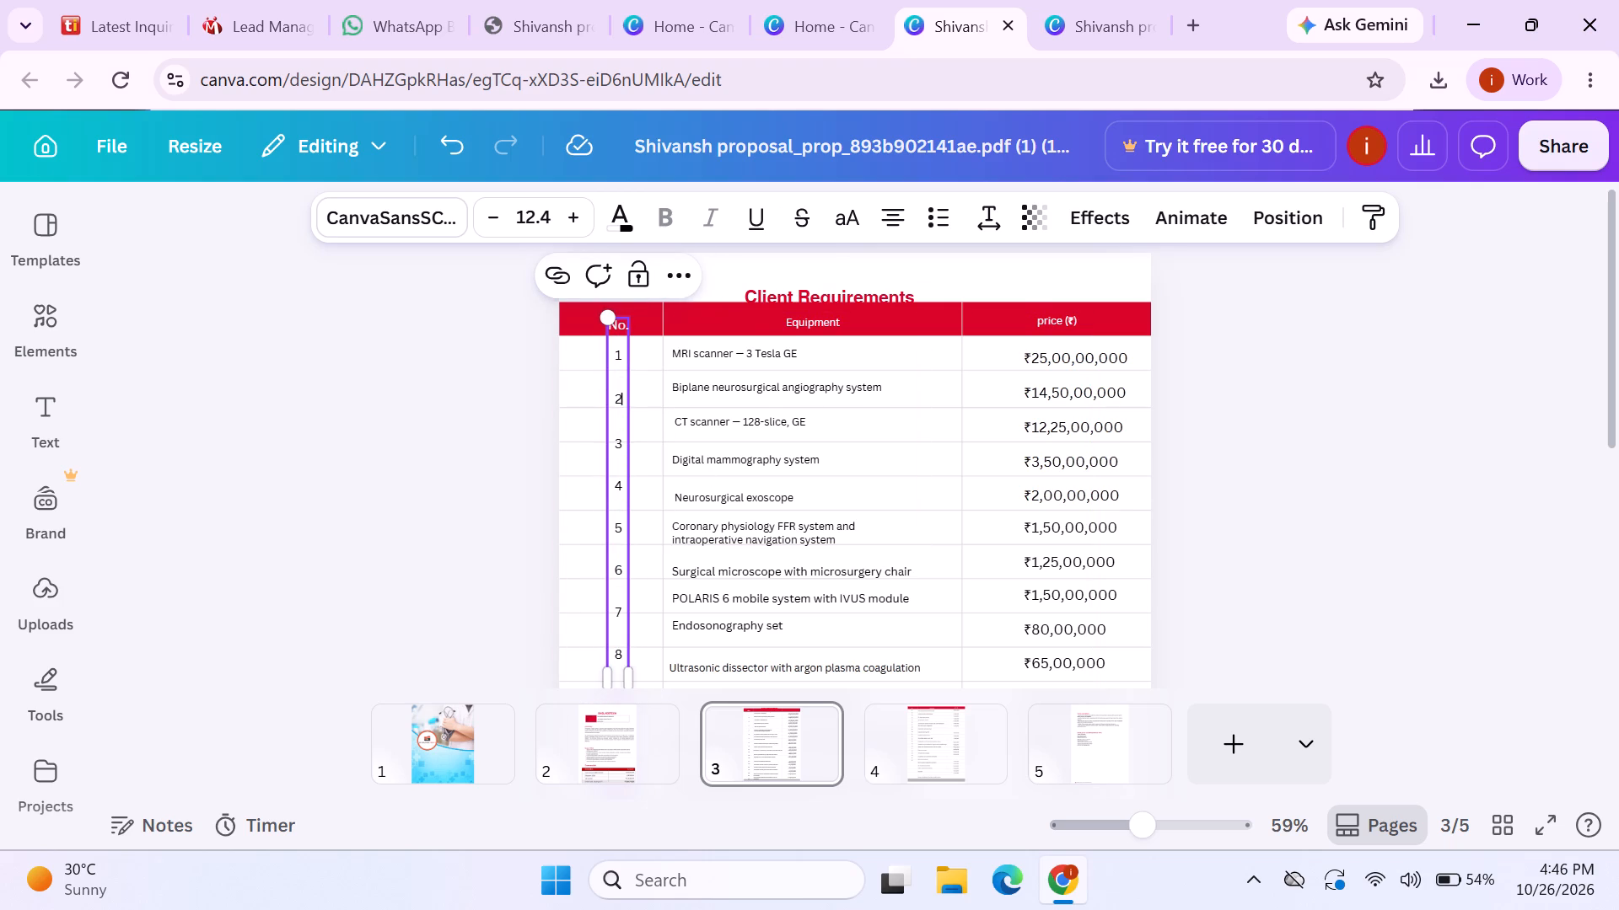
click(617, 354)
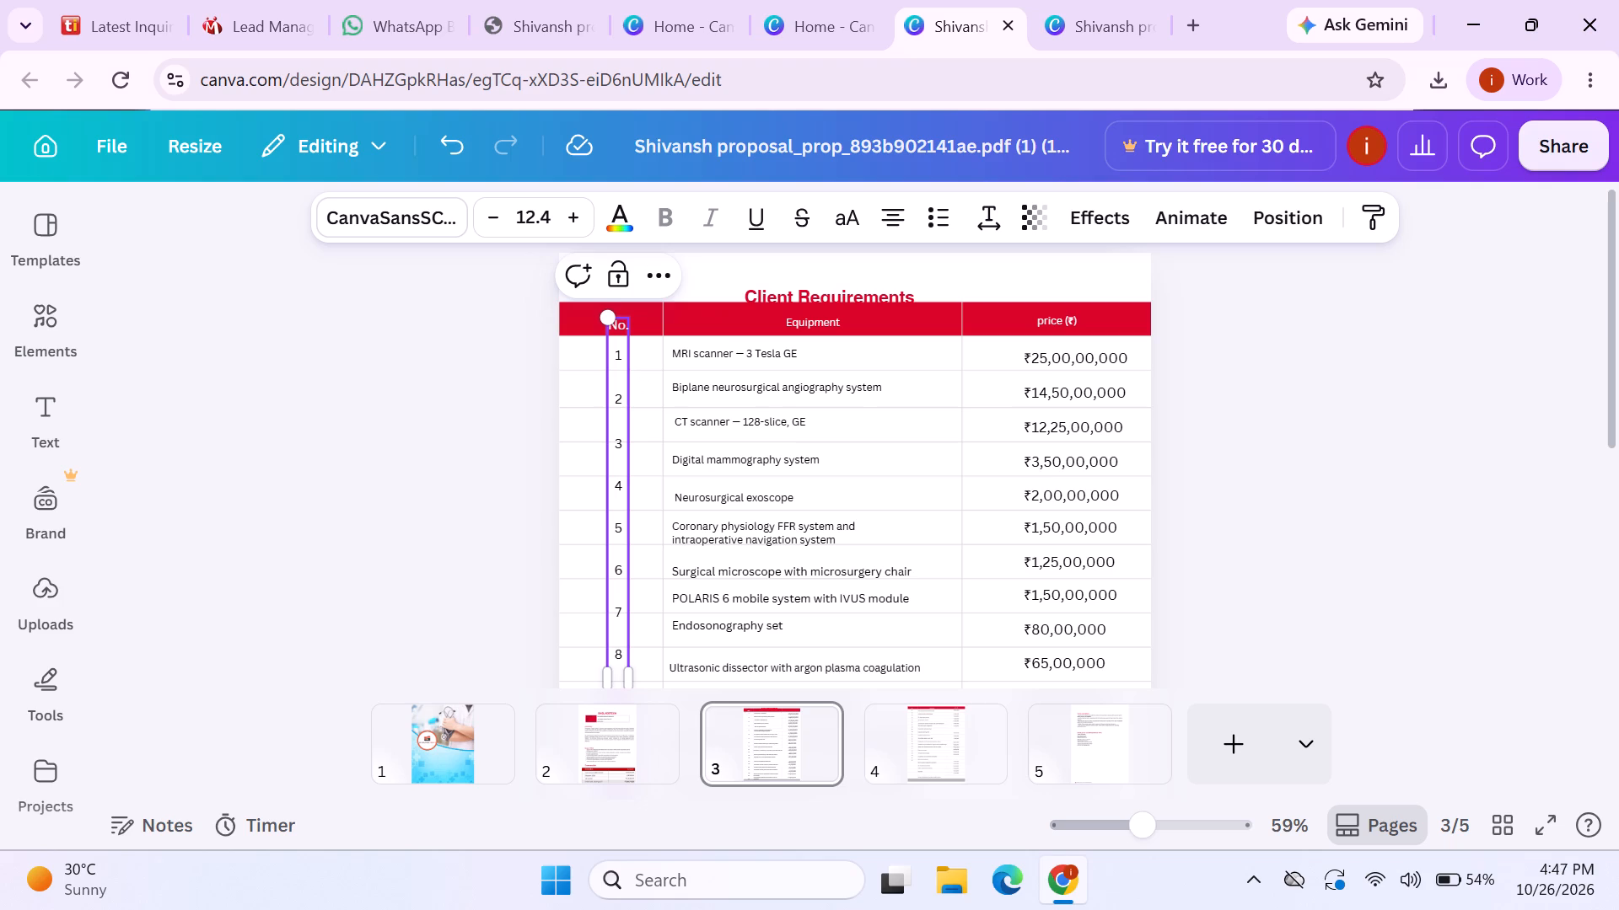
click(620, 355)
click(618, 400)
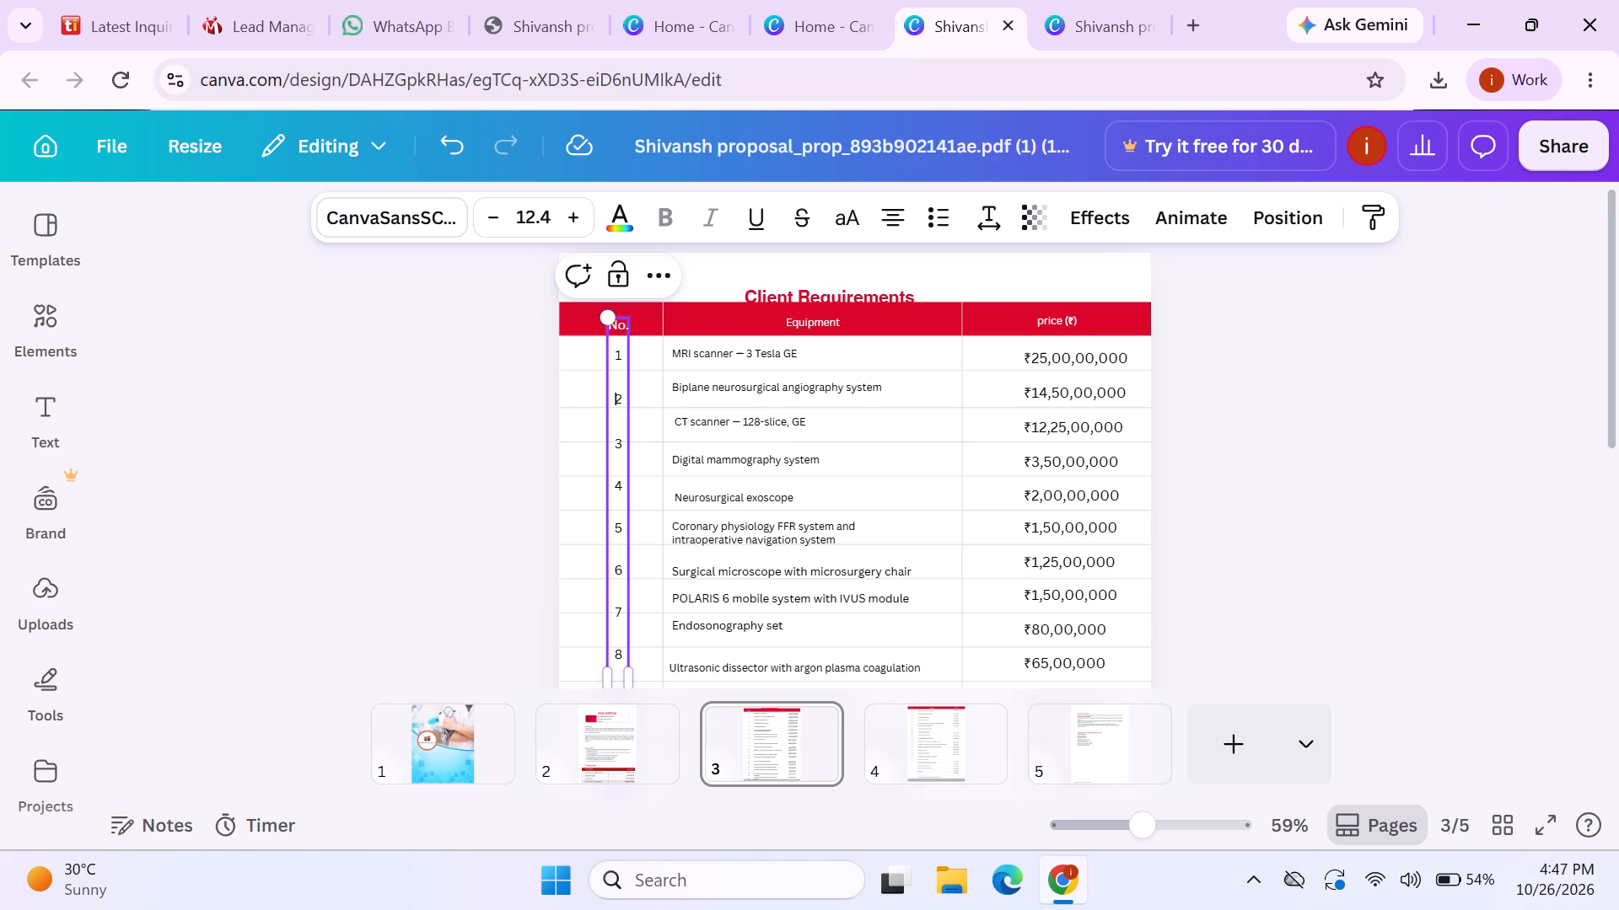
click(625, 399)
click(622, 401)
key(3)
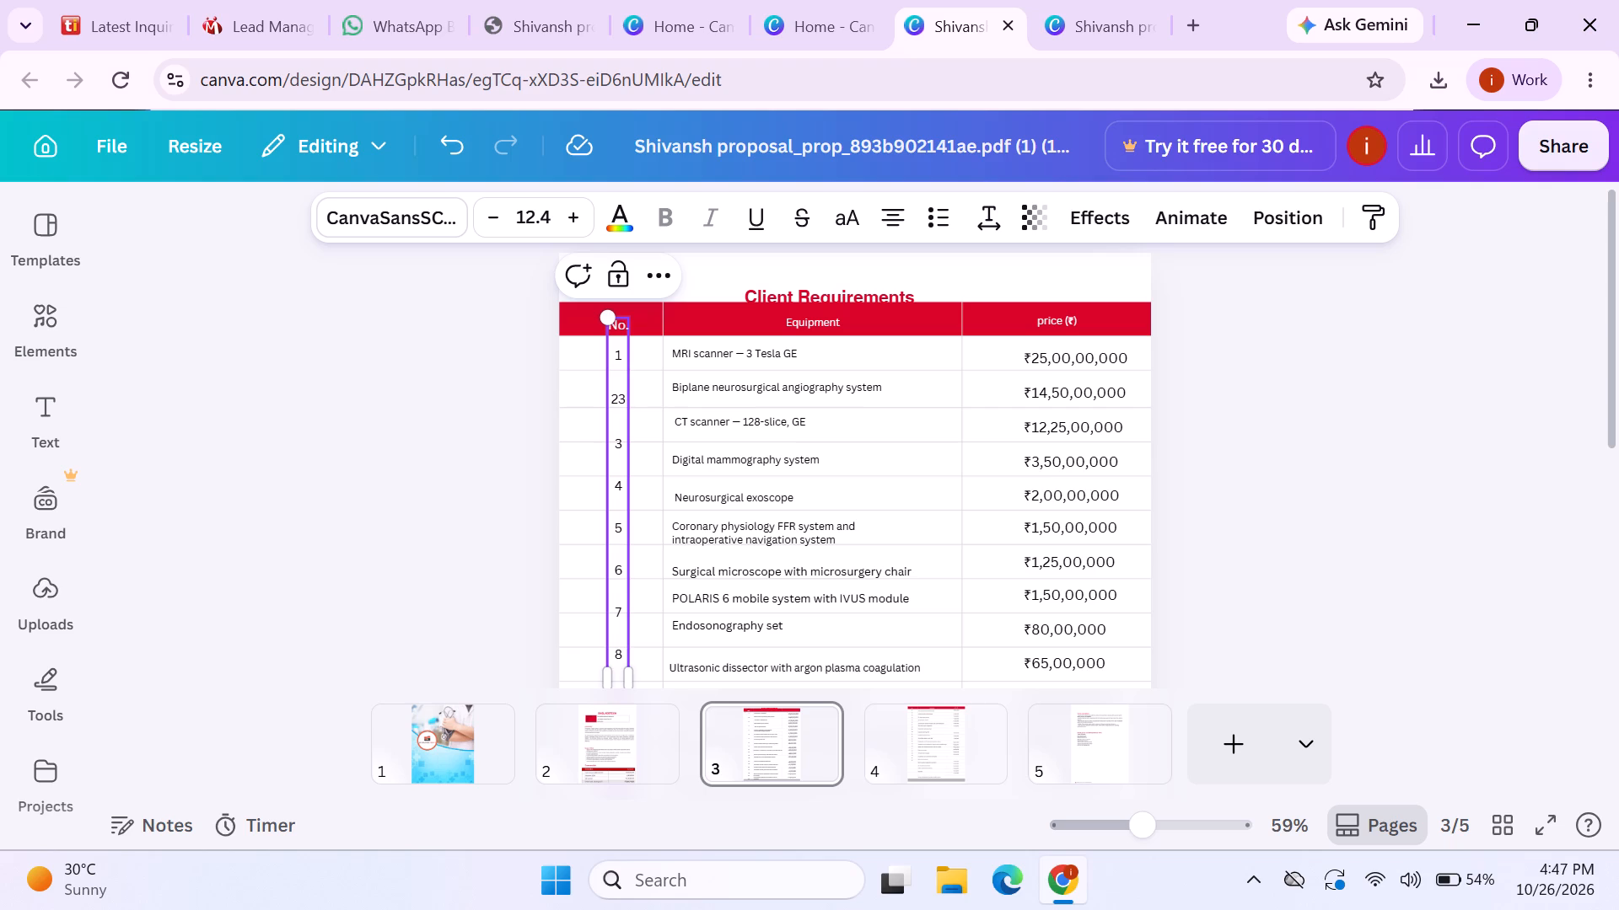
click(617, 401)
key(Return)
Move the row-number block slightly up and check its numbers against the table's last rows.
click(559, 436)
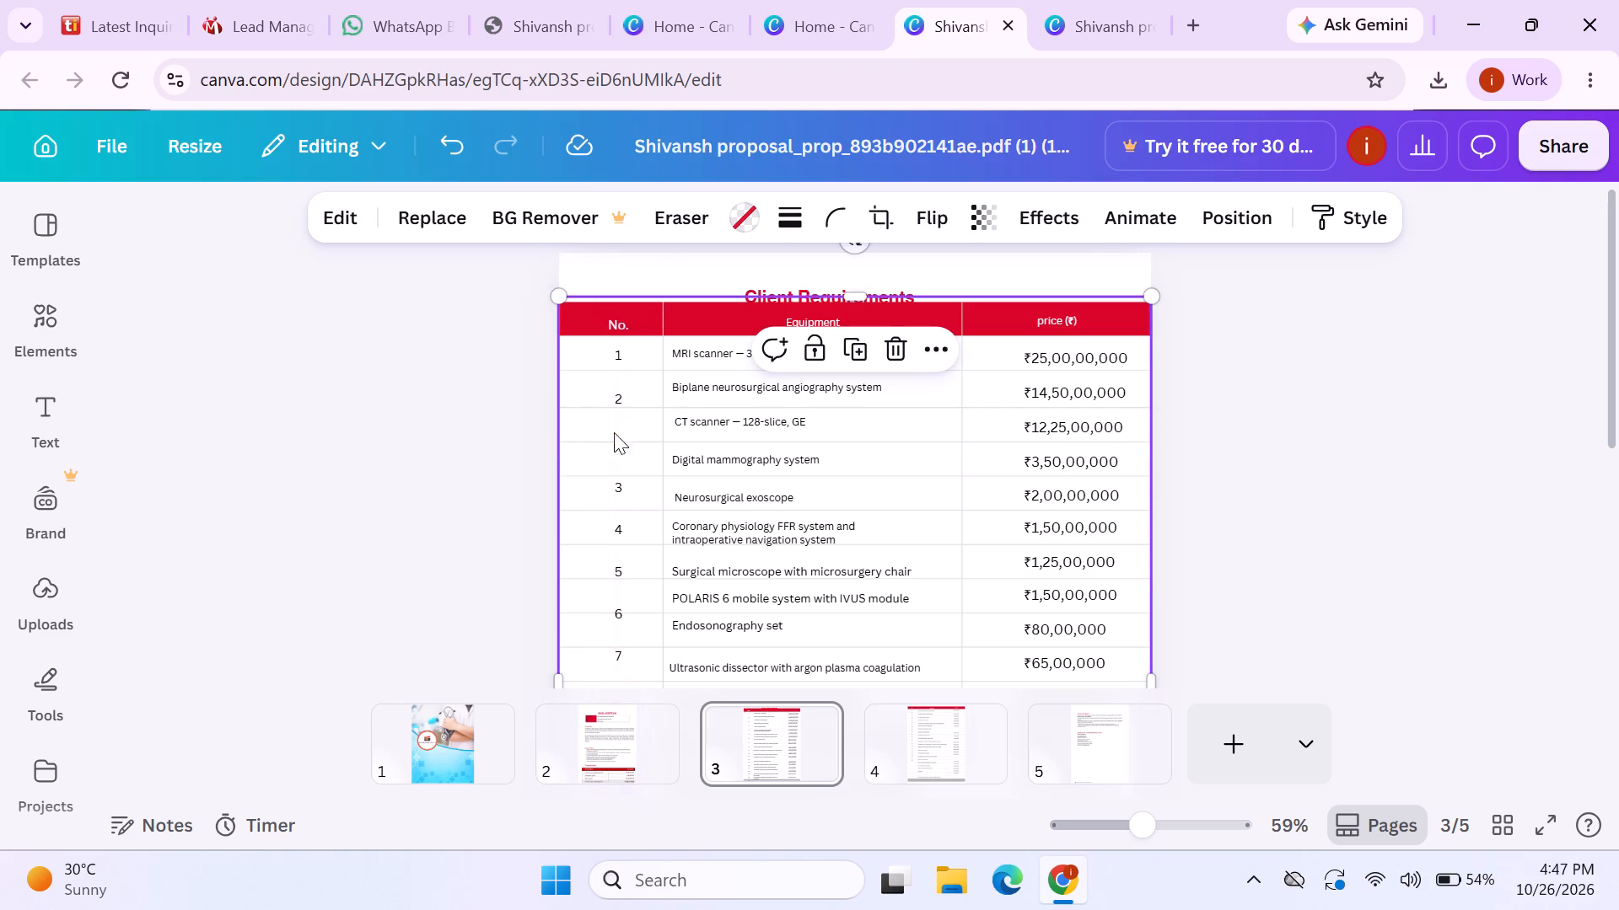
click(620, 427)
drag(620, 426, 620, 415)
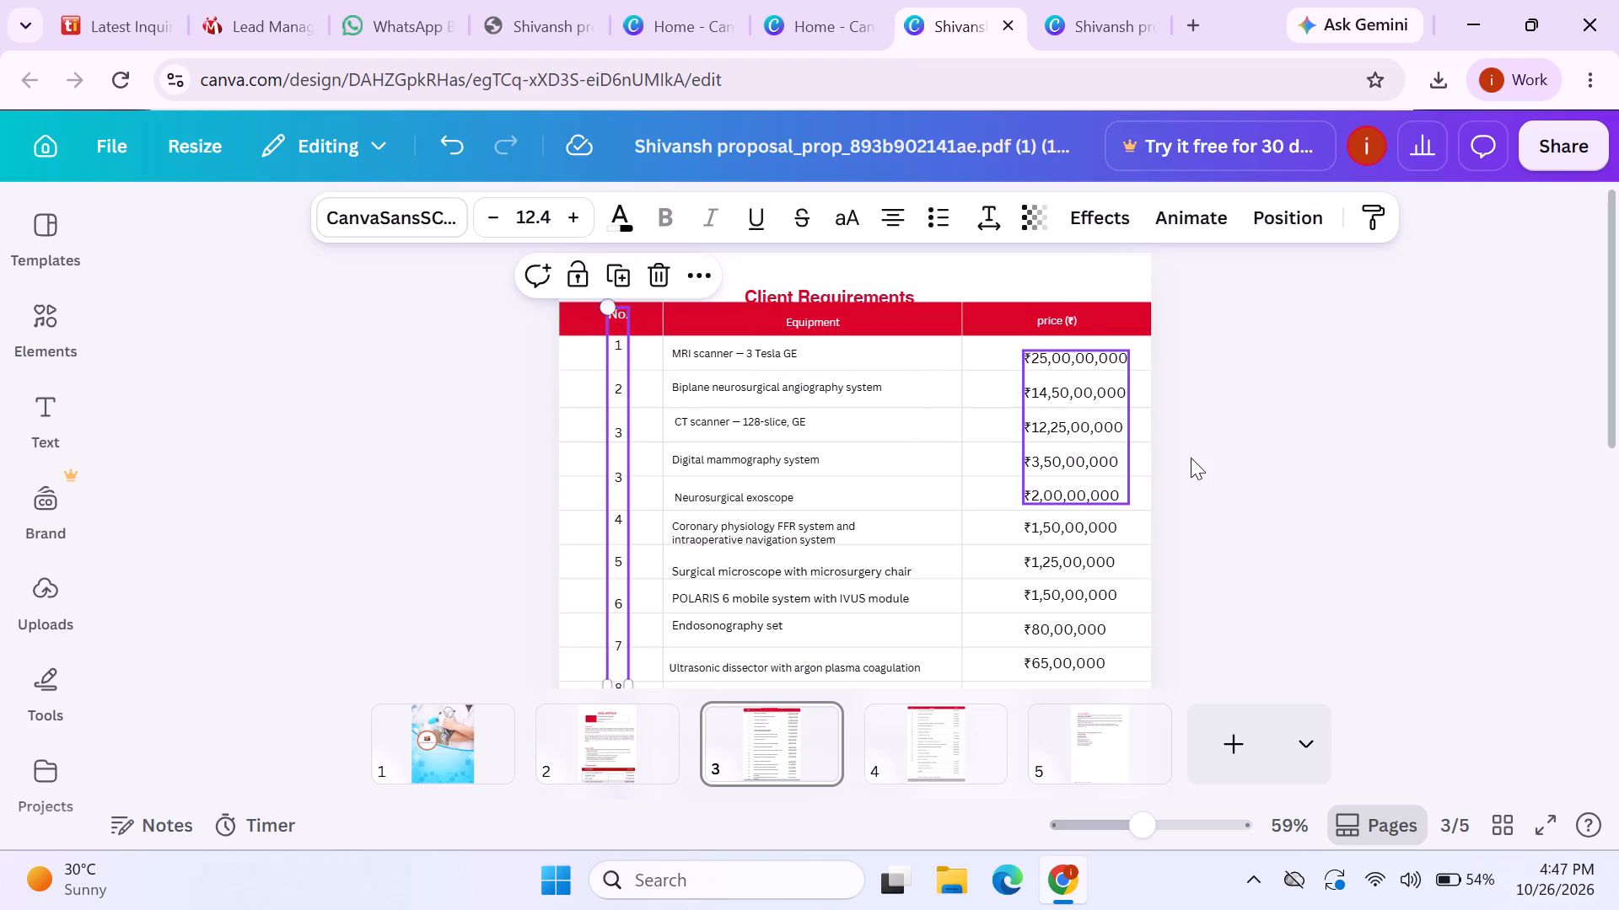
click(1242, 460)
scroll(1240, 459, down, 2)
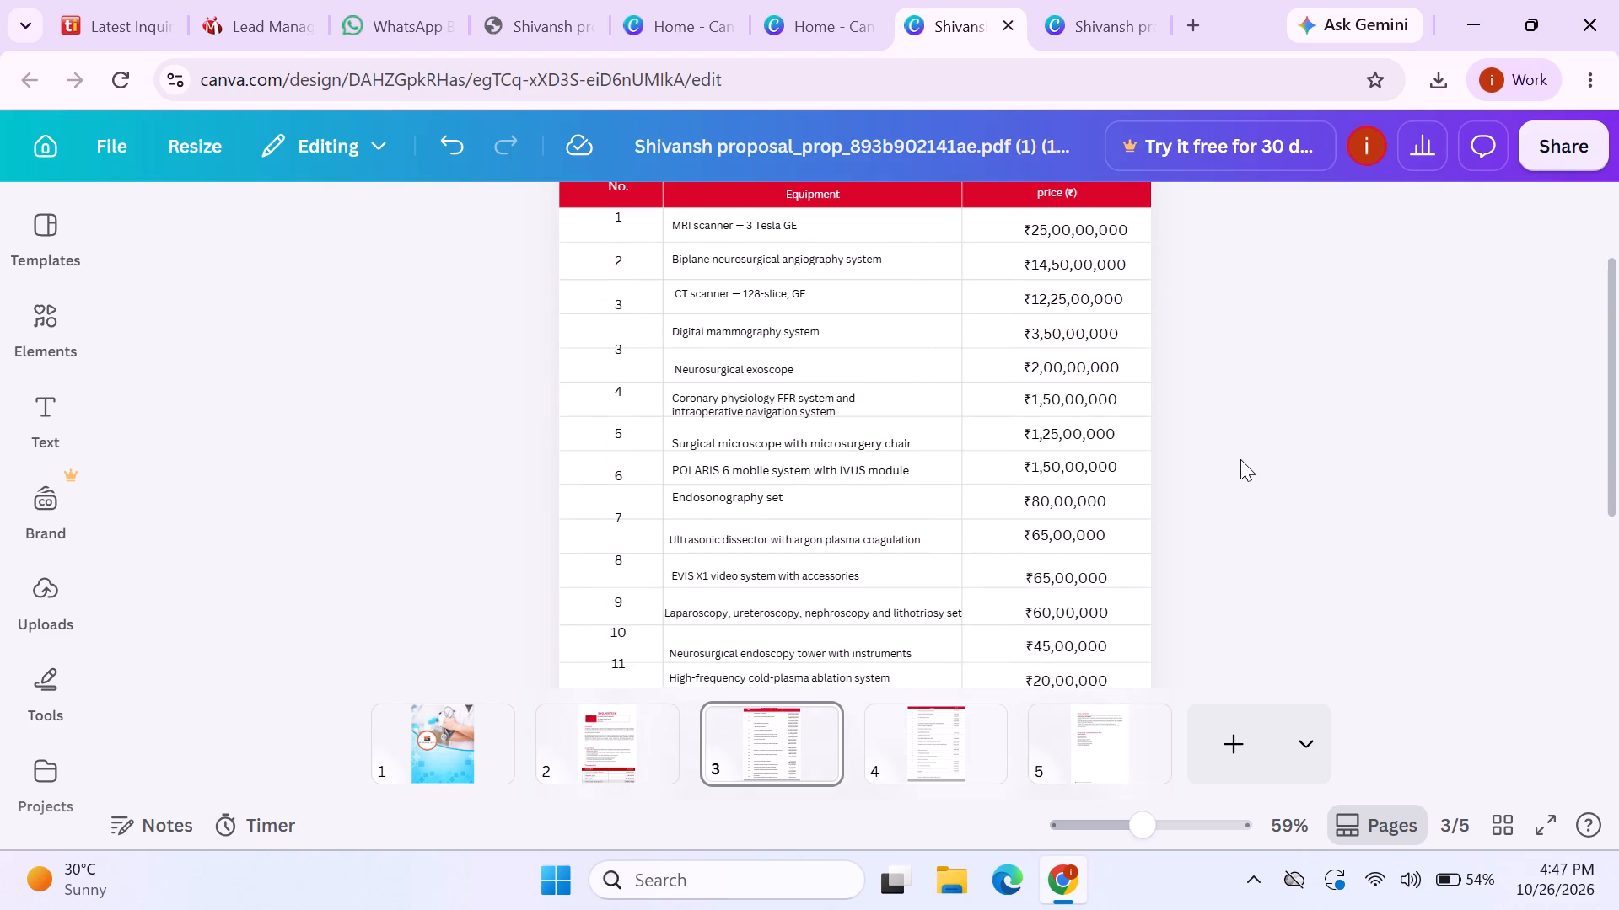
scroll(1240, 459, down, 2)
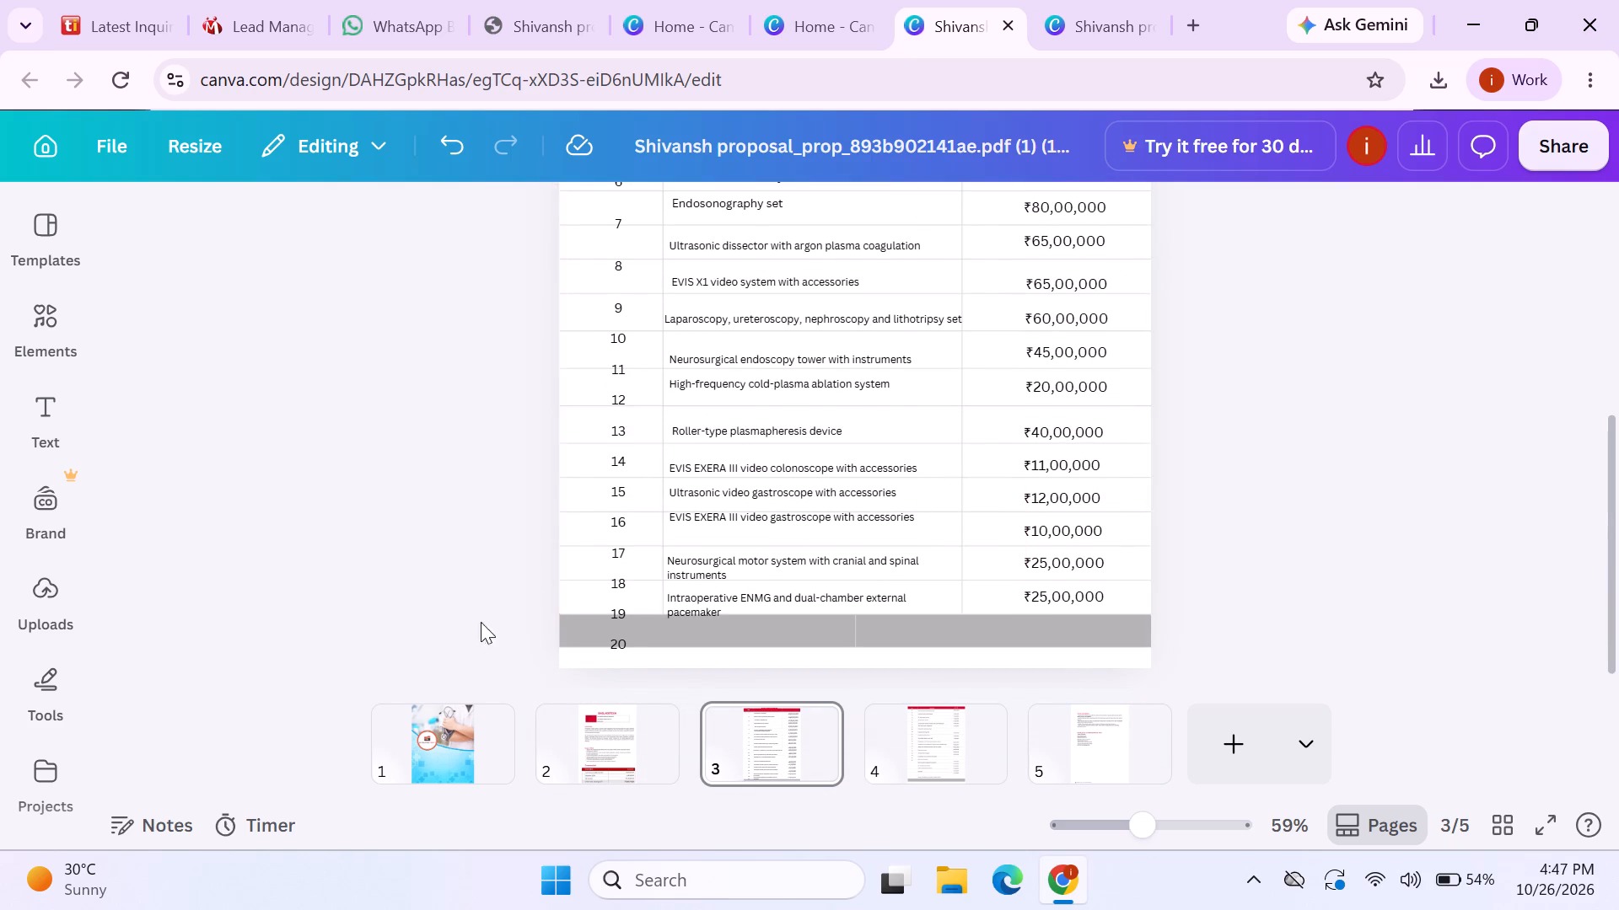
Shrink the row-number block to font size 11.7, move it up, and check it down to the last rows.
click(616, 574)
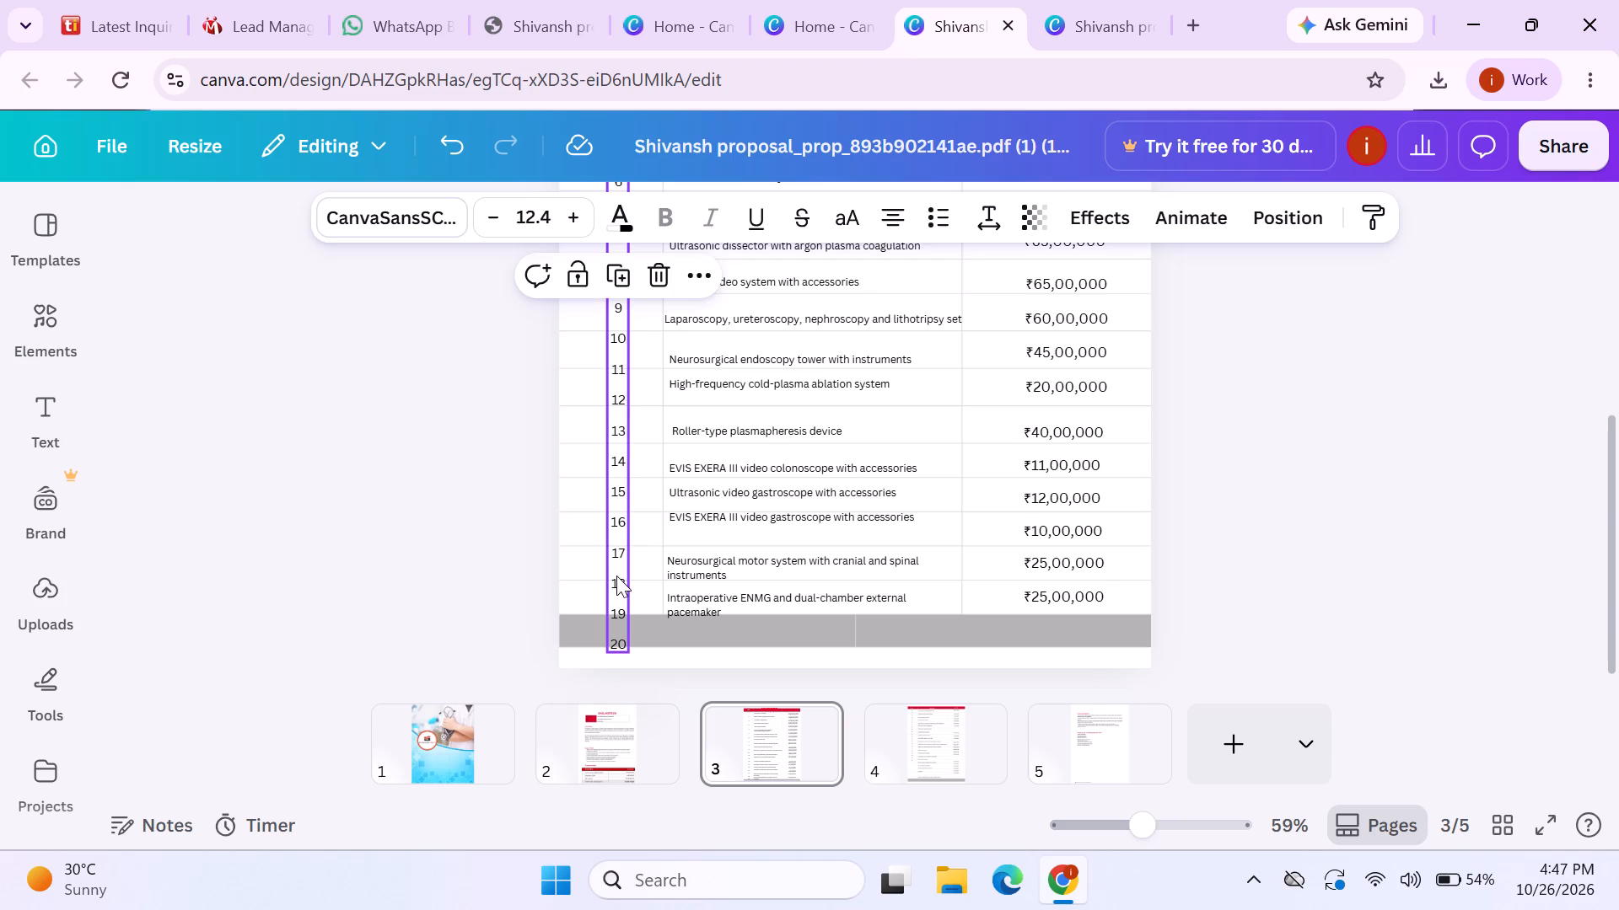
scroll(614, 578, up, 3)
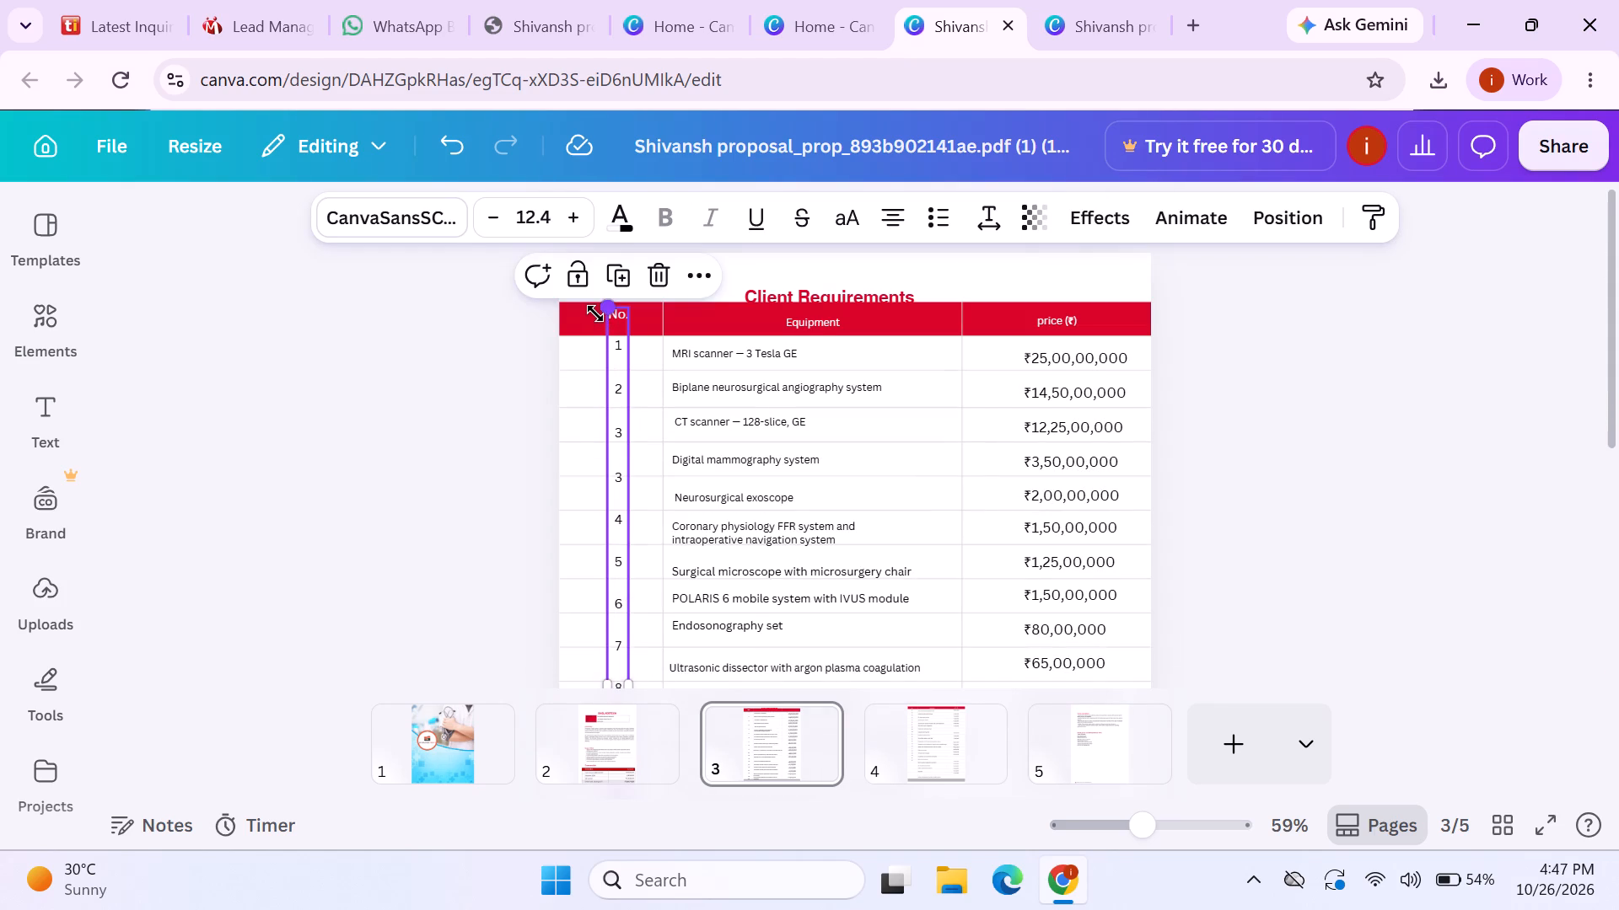
drag(606, 311, 610, 325)
drag(610, 325, 605, 354)
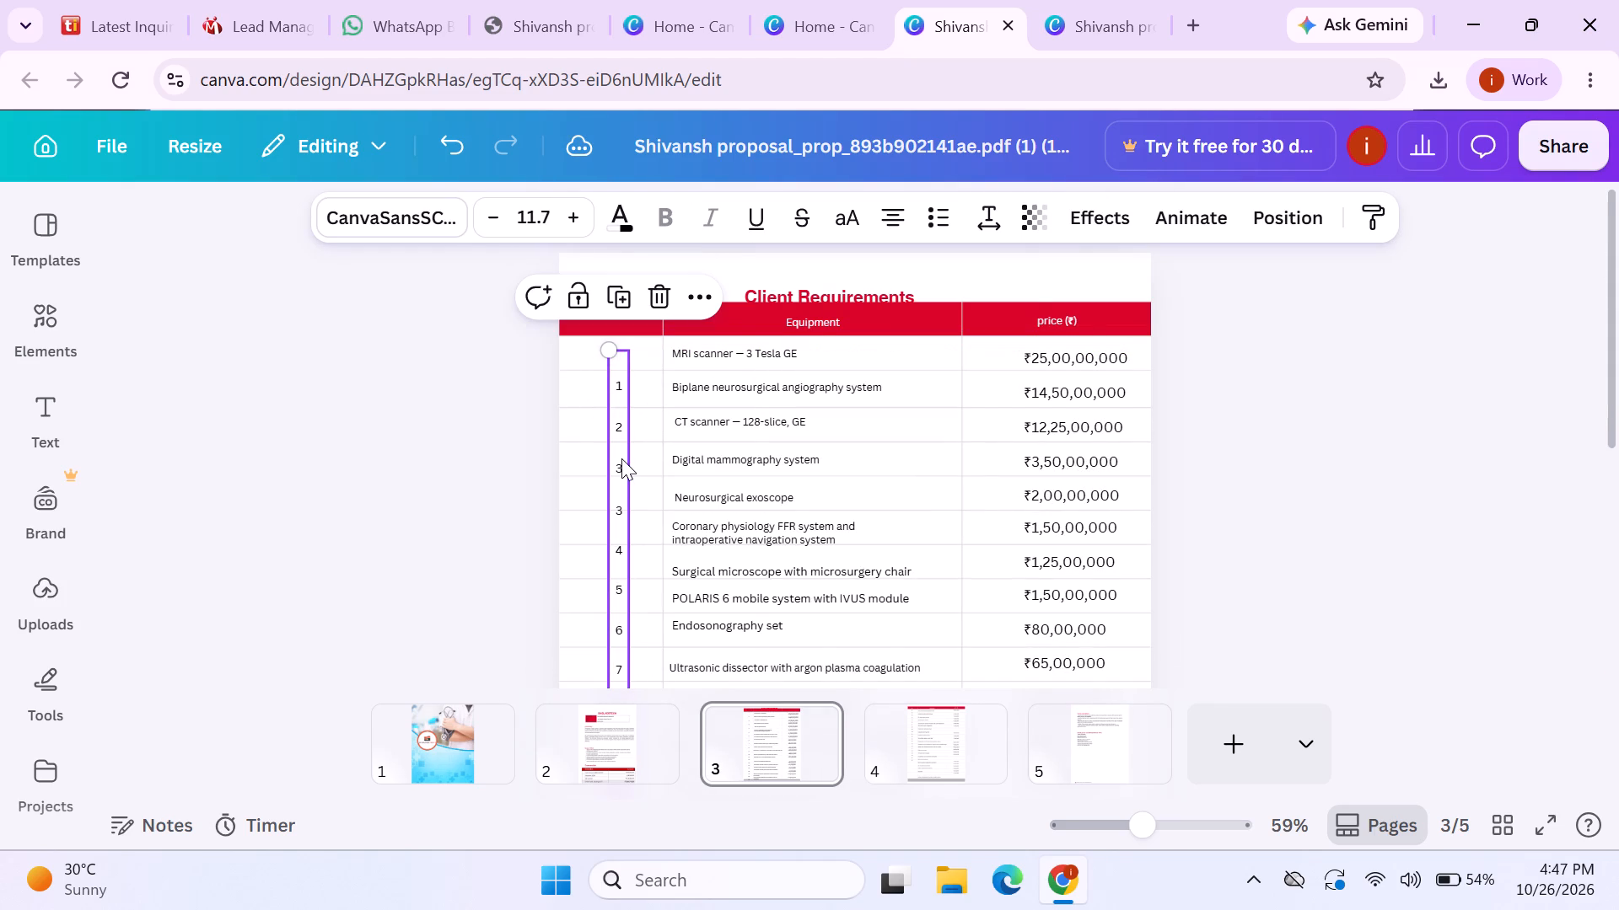
drag(621, 458, 616, 421)
click(1317, 517)
scroll(1356, 509, down, 2)
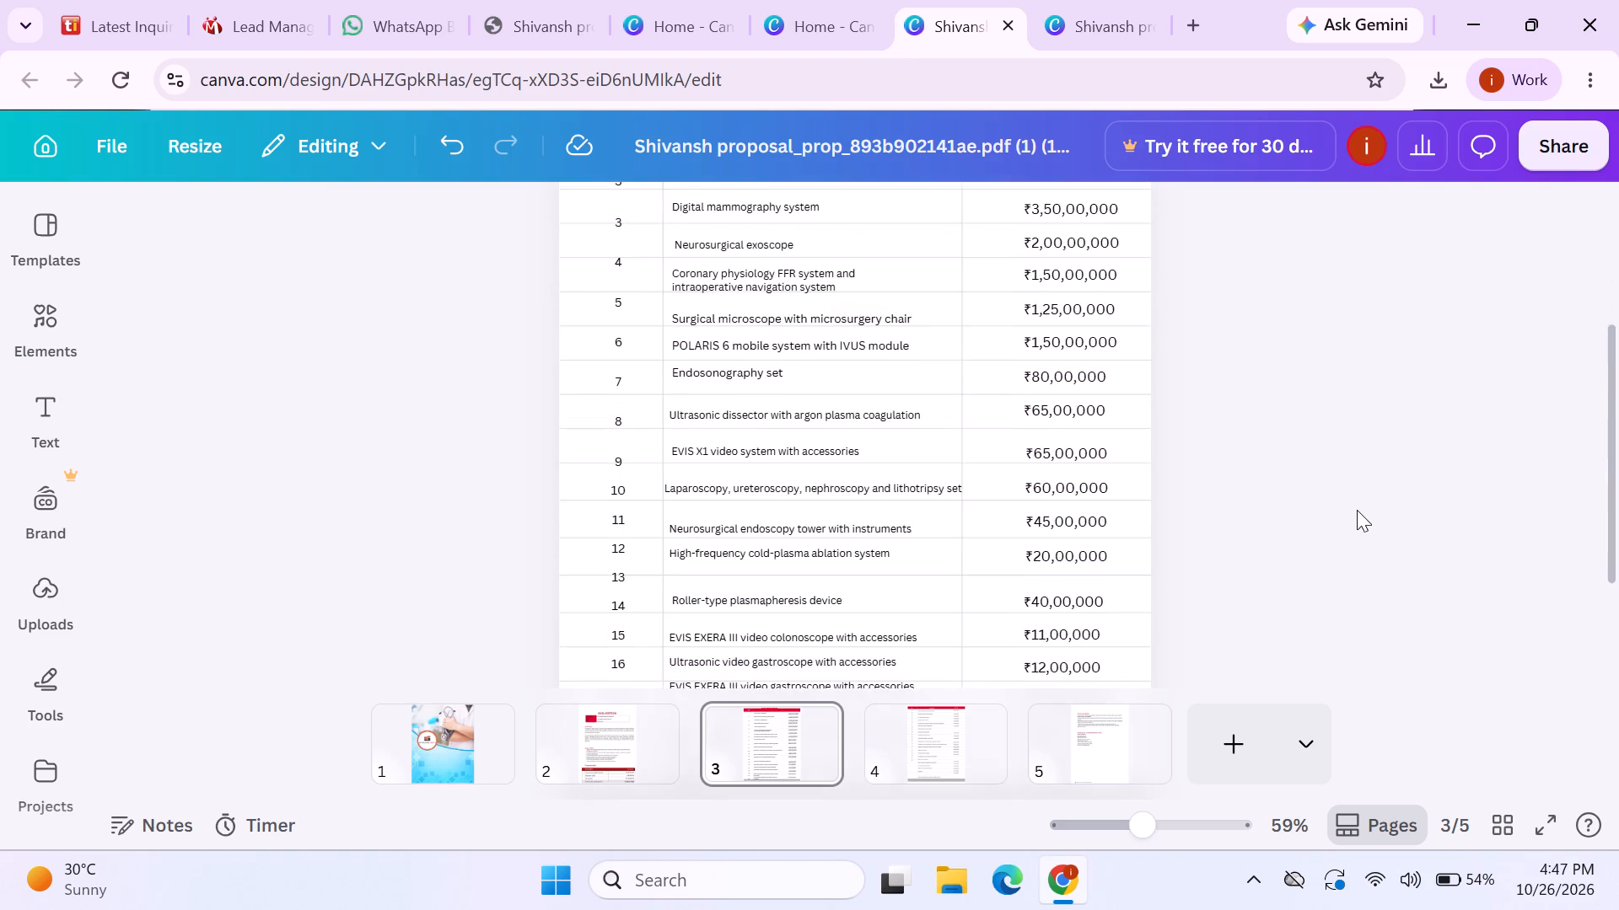
scroll(1357, 510, down, 1)
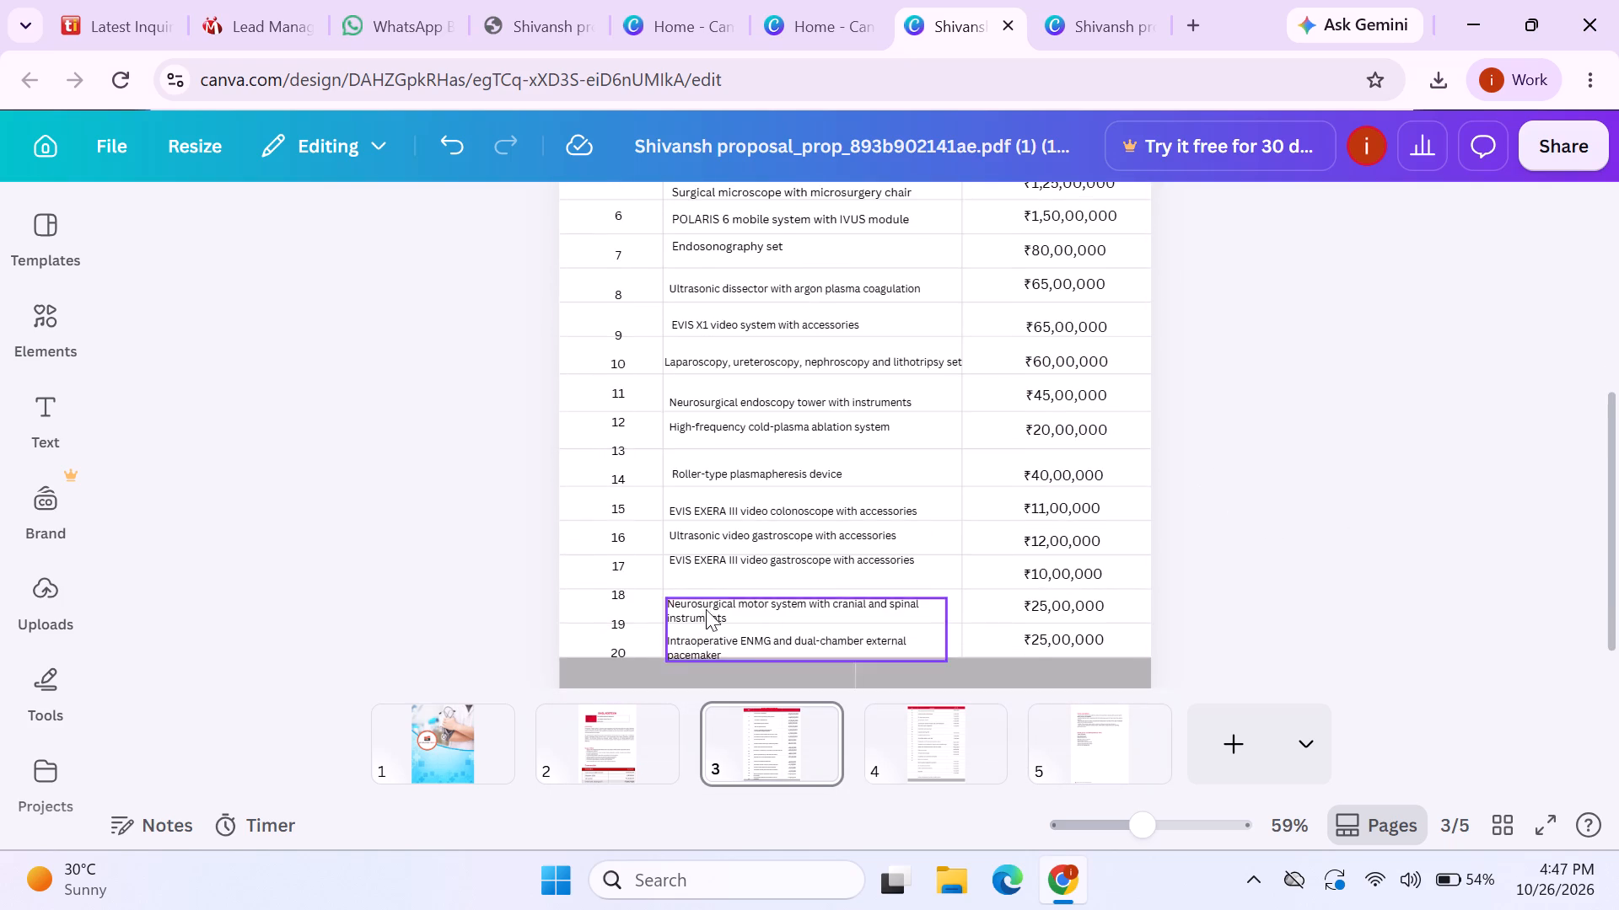
Raise the row-number block slightly so 19 and 20 sit within the last two table rows, and review the whole column.
drag(621, 603, 623, 588)
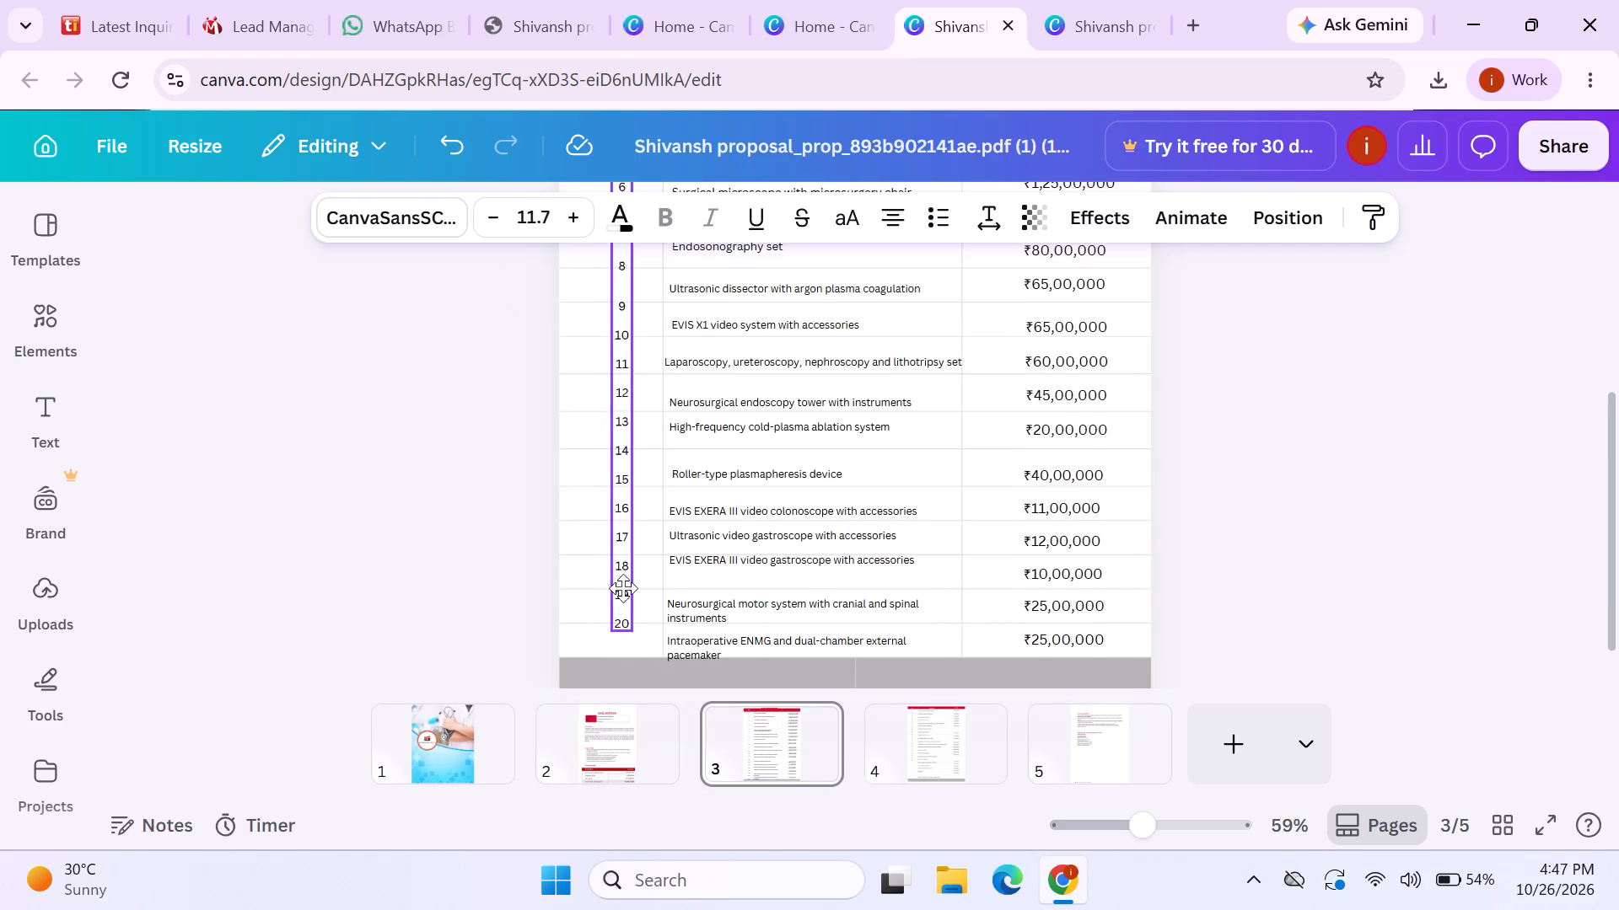
drag(623, 588, 620, 592)
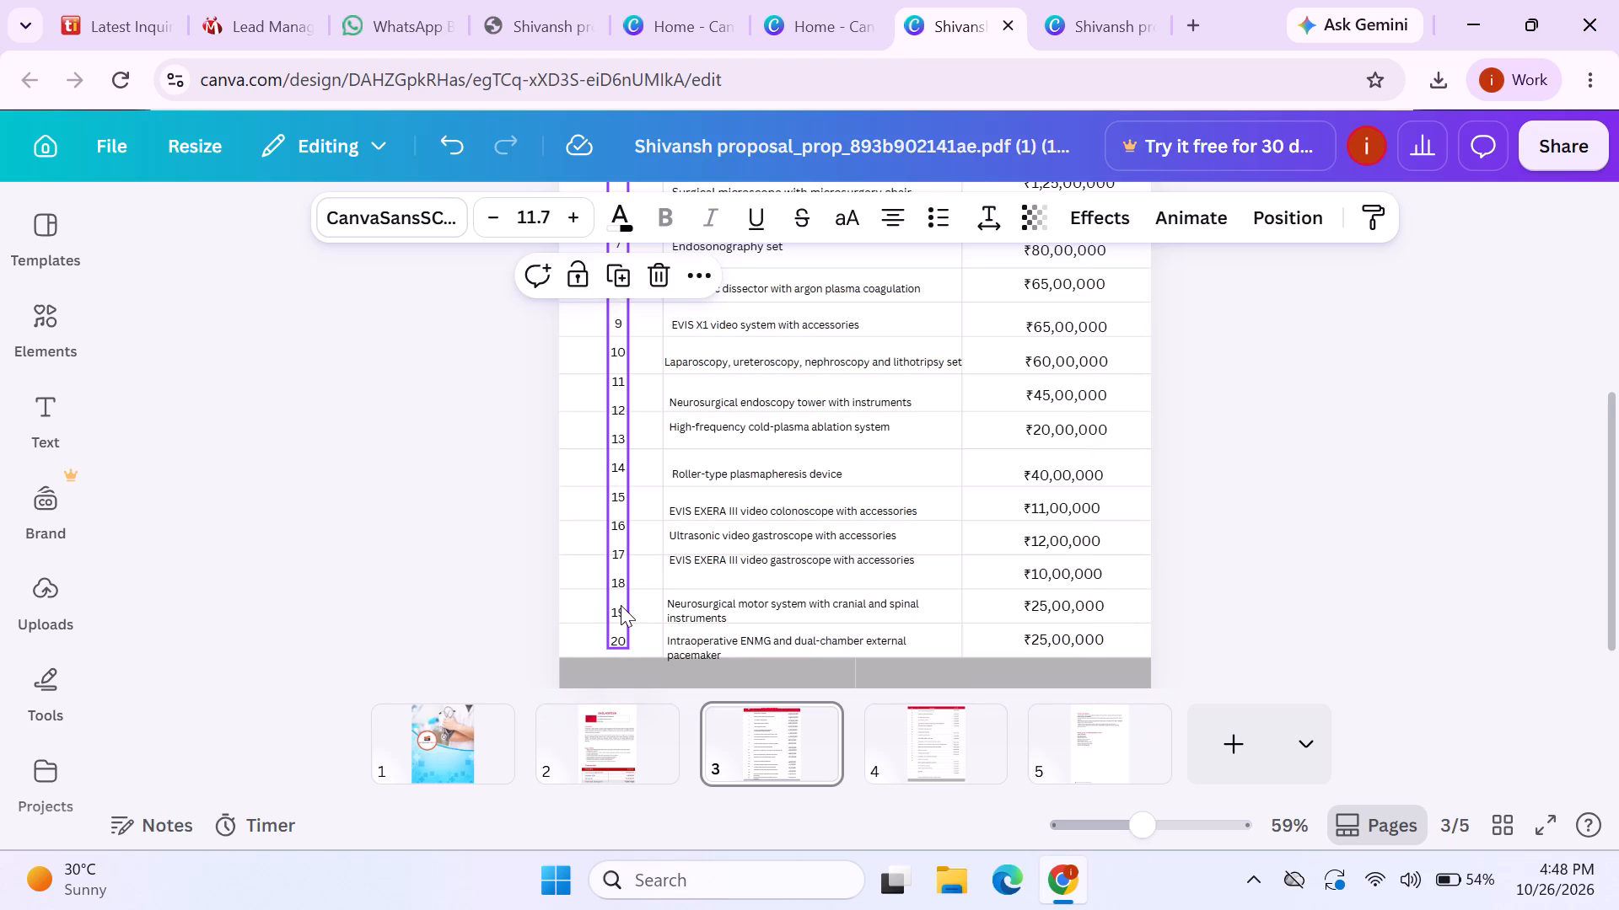
click(621, 605)
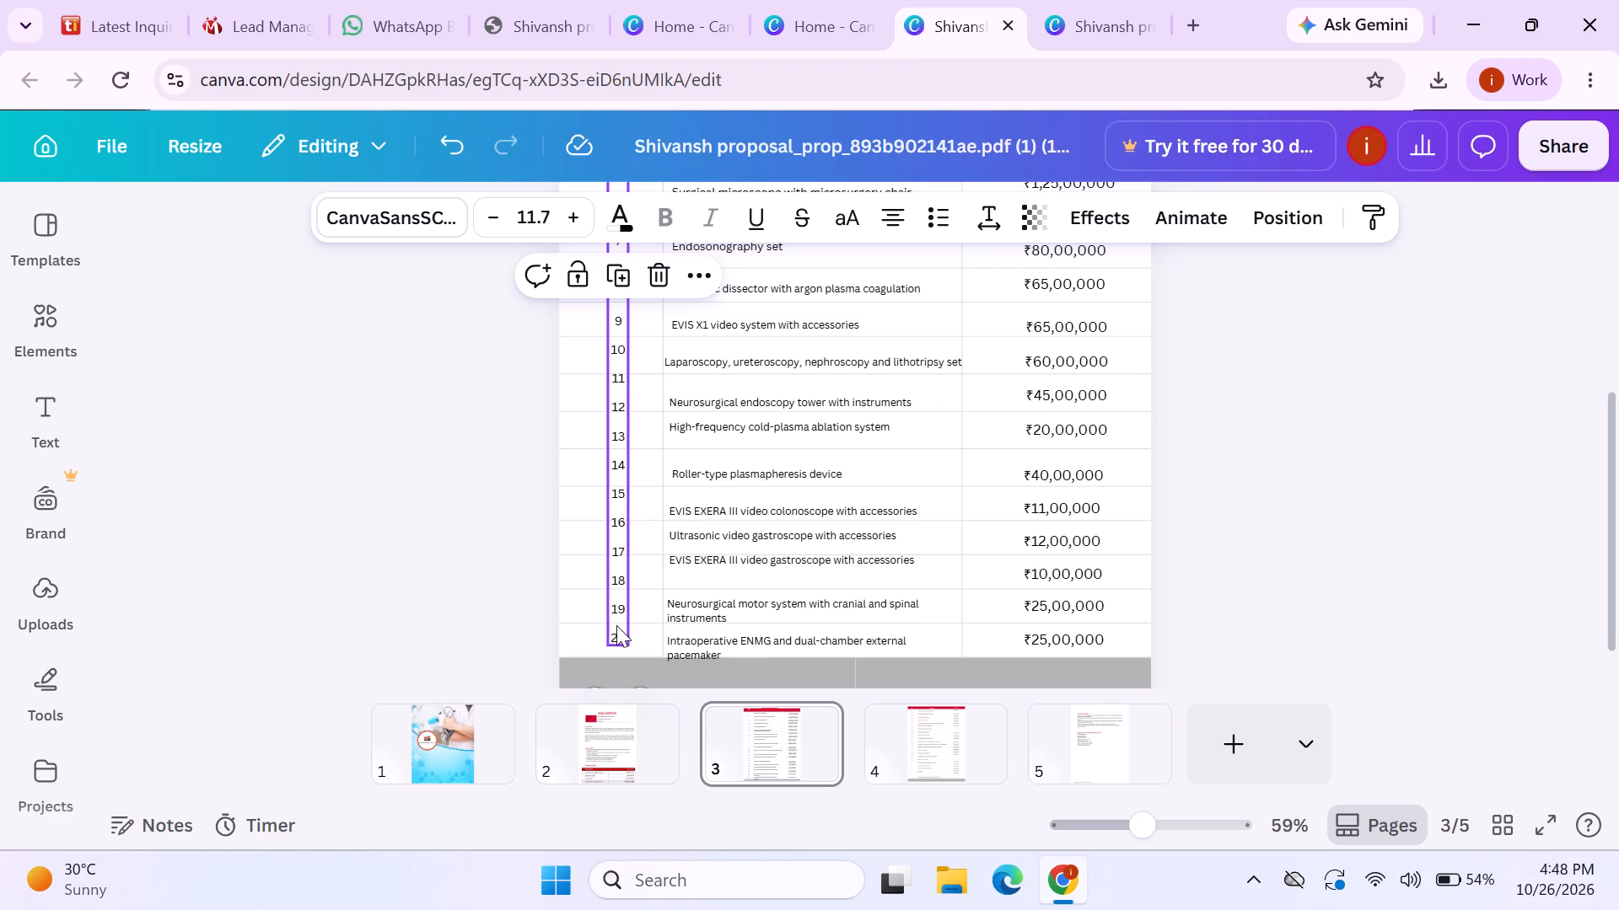
click(617, 626)
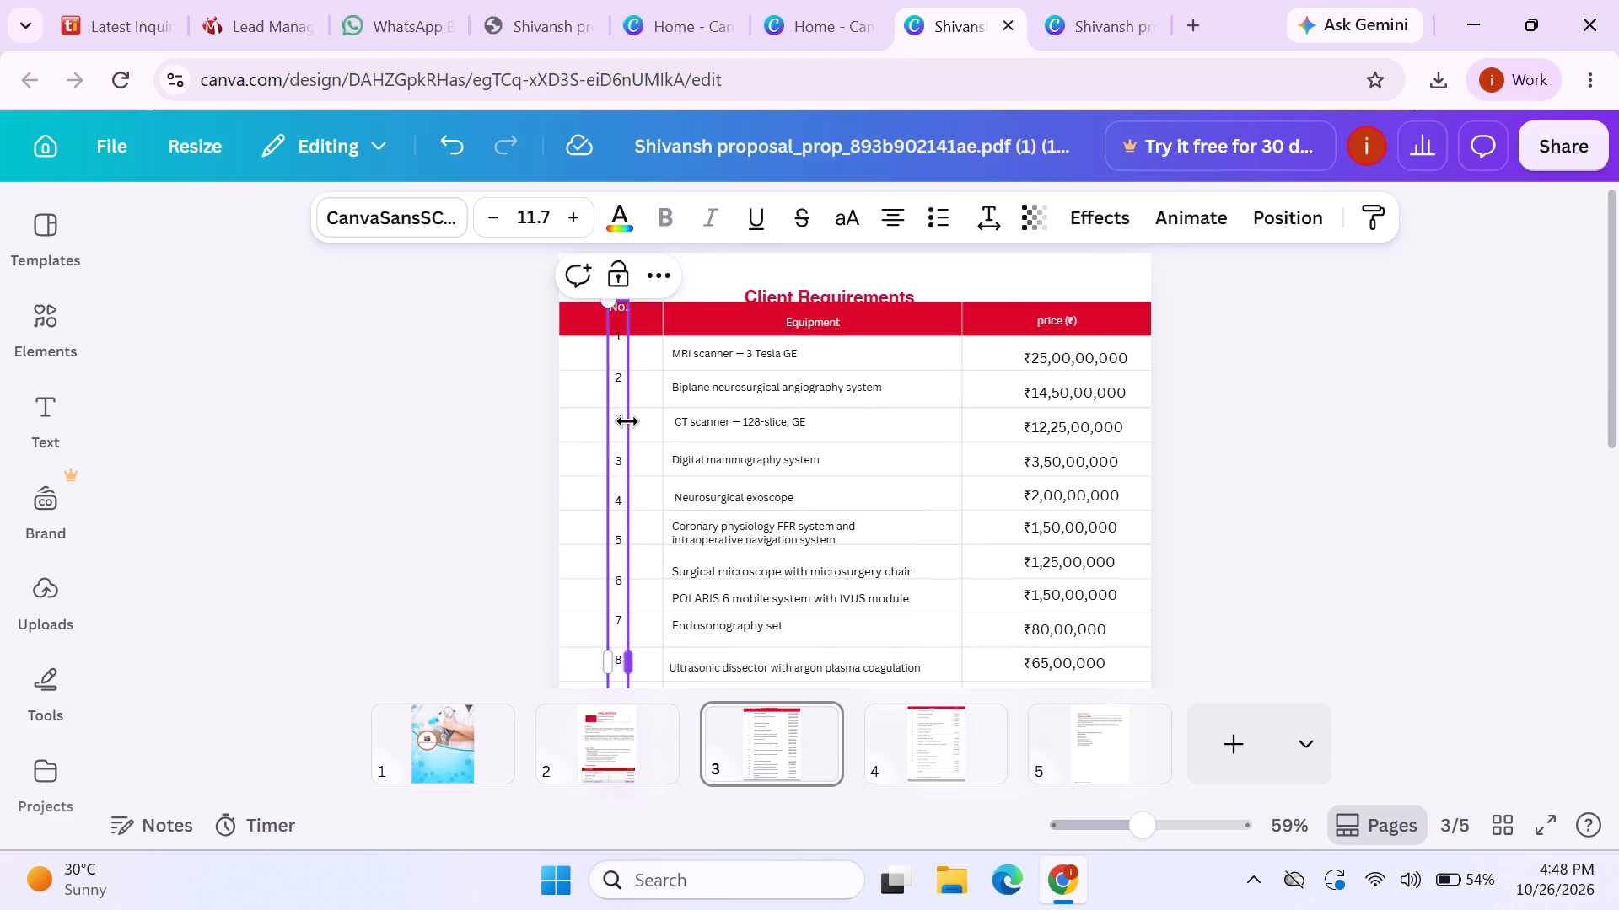
click(342, 552)
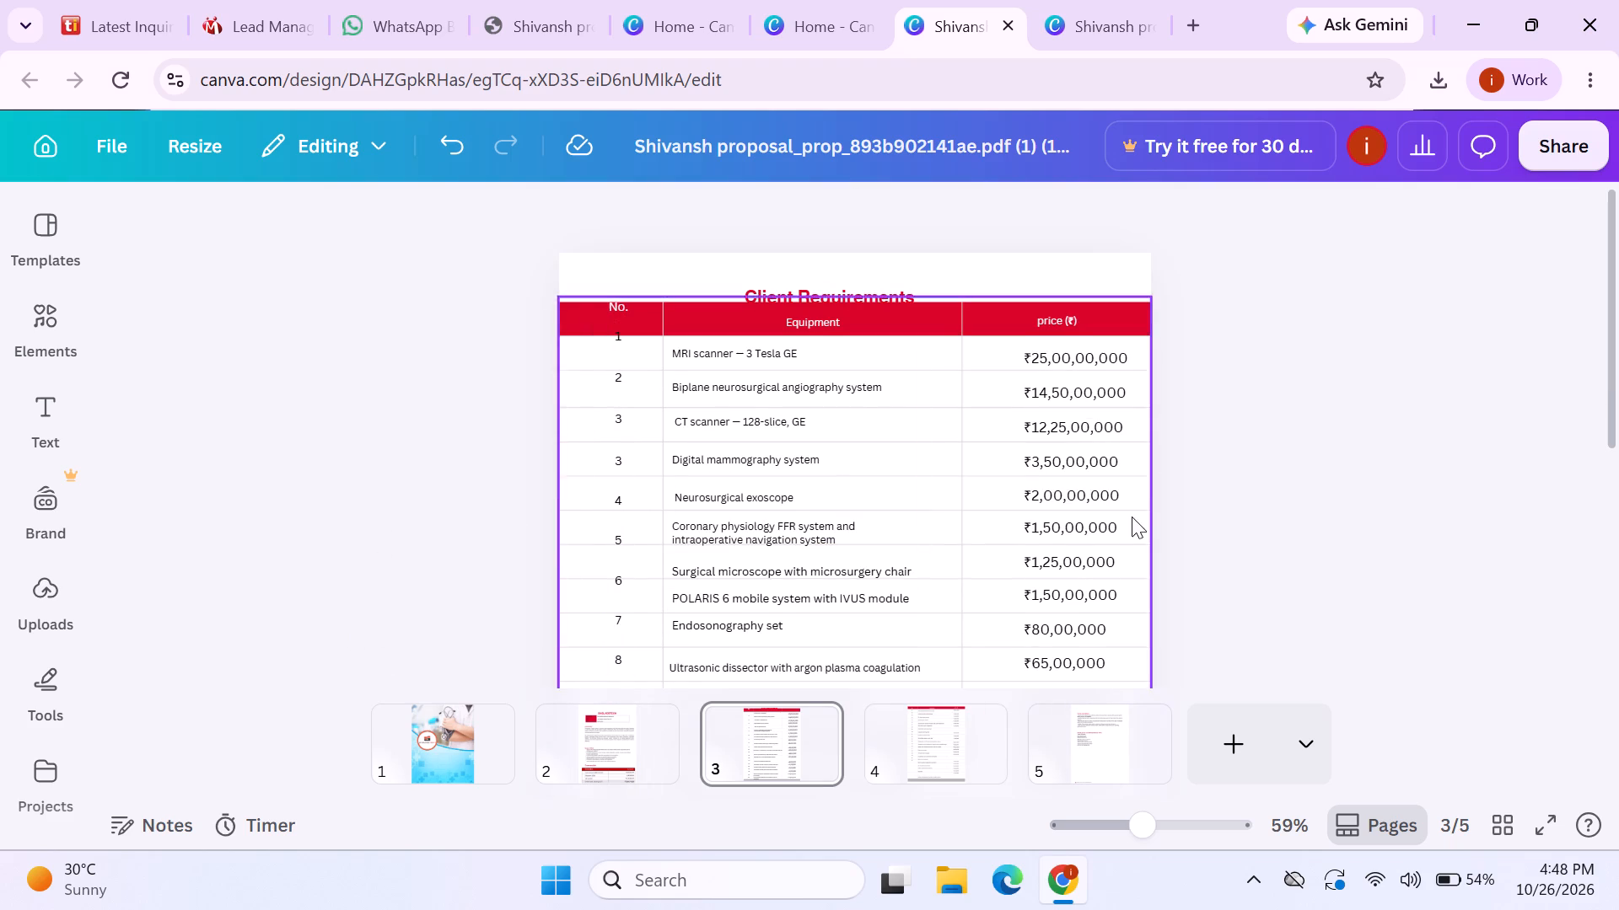
scroll(1261, 525, down, 1)
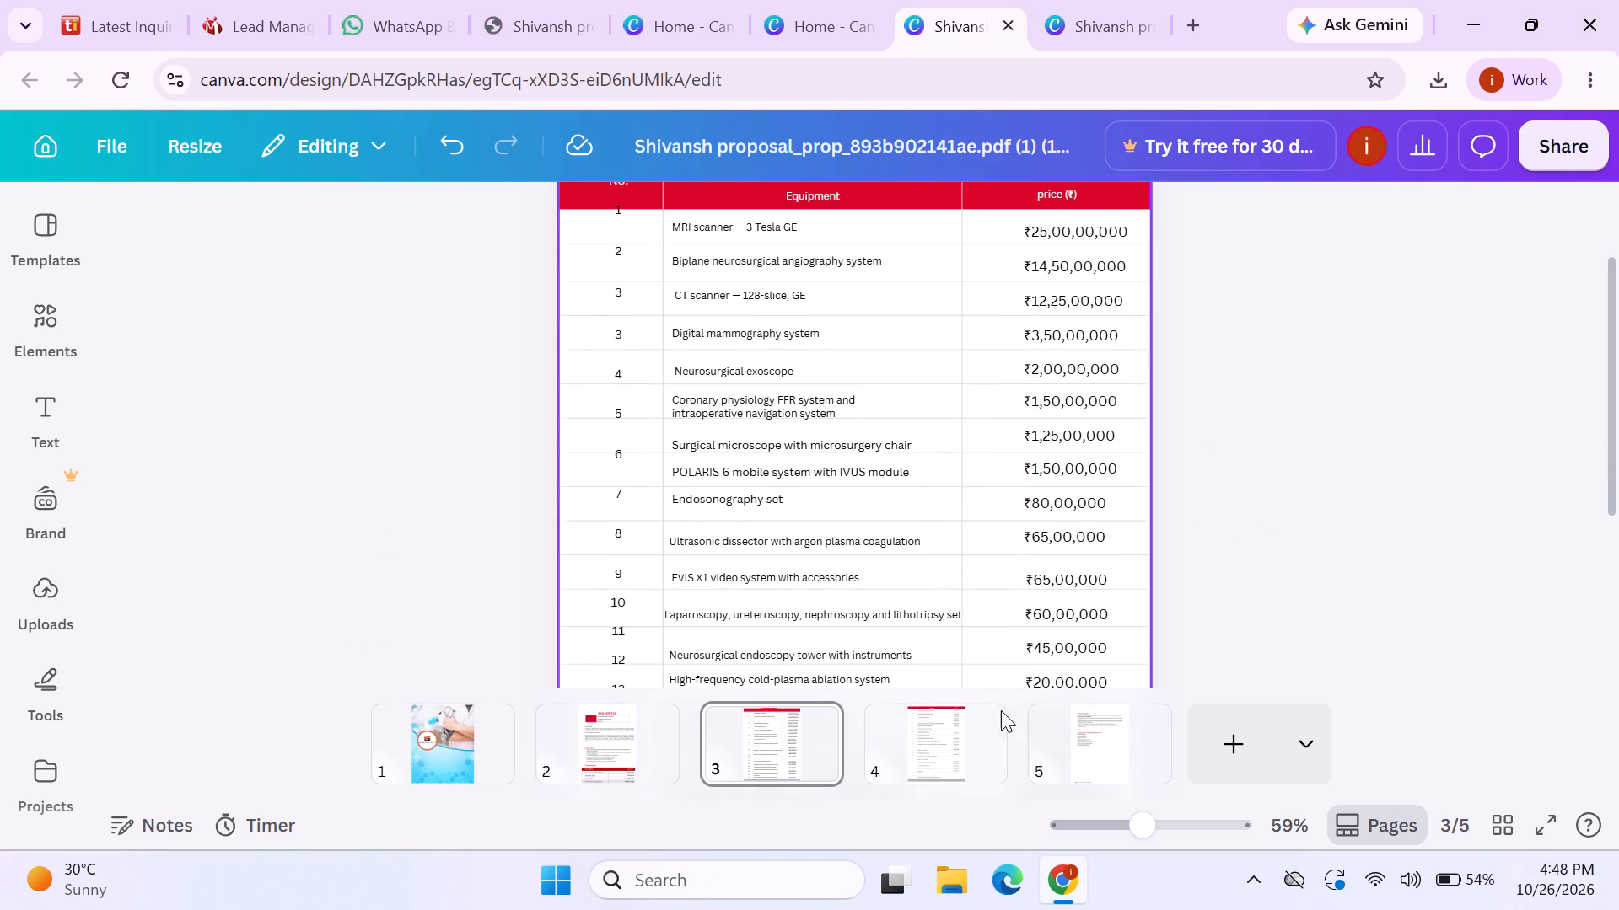
scroll(1256, 566, down, 3)
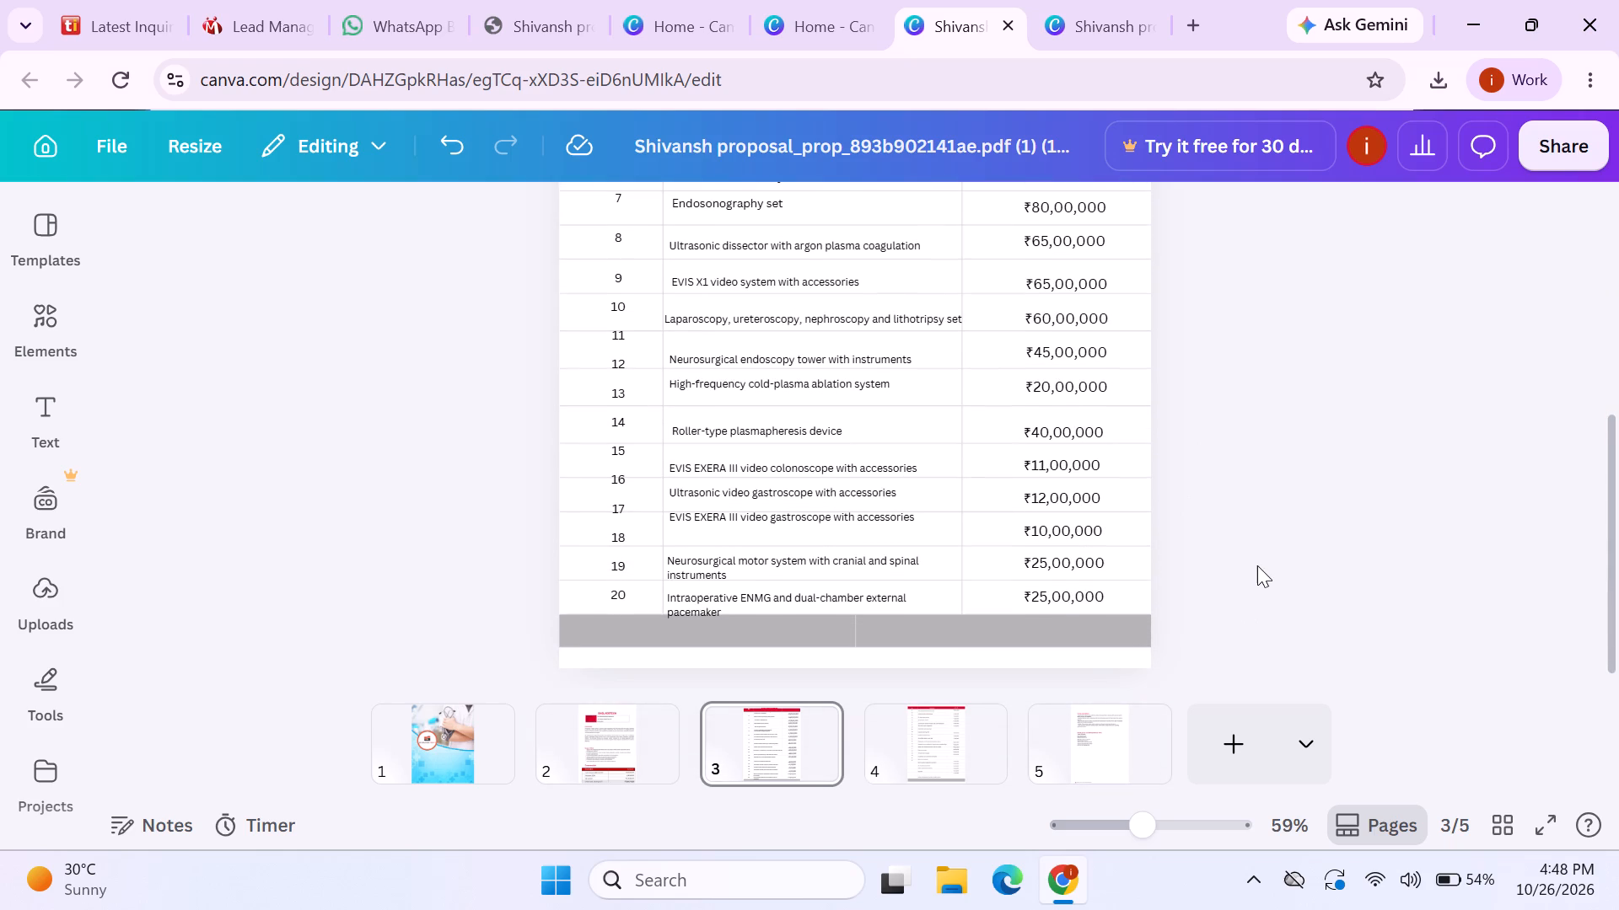
Nudge the two-item equipment text block in rows 19 and 20 slightly left.
click(713, 582)
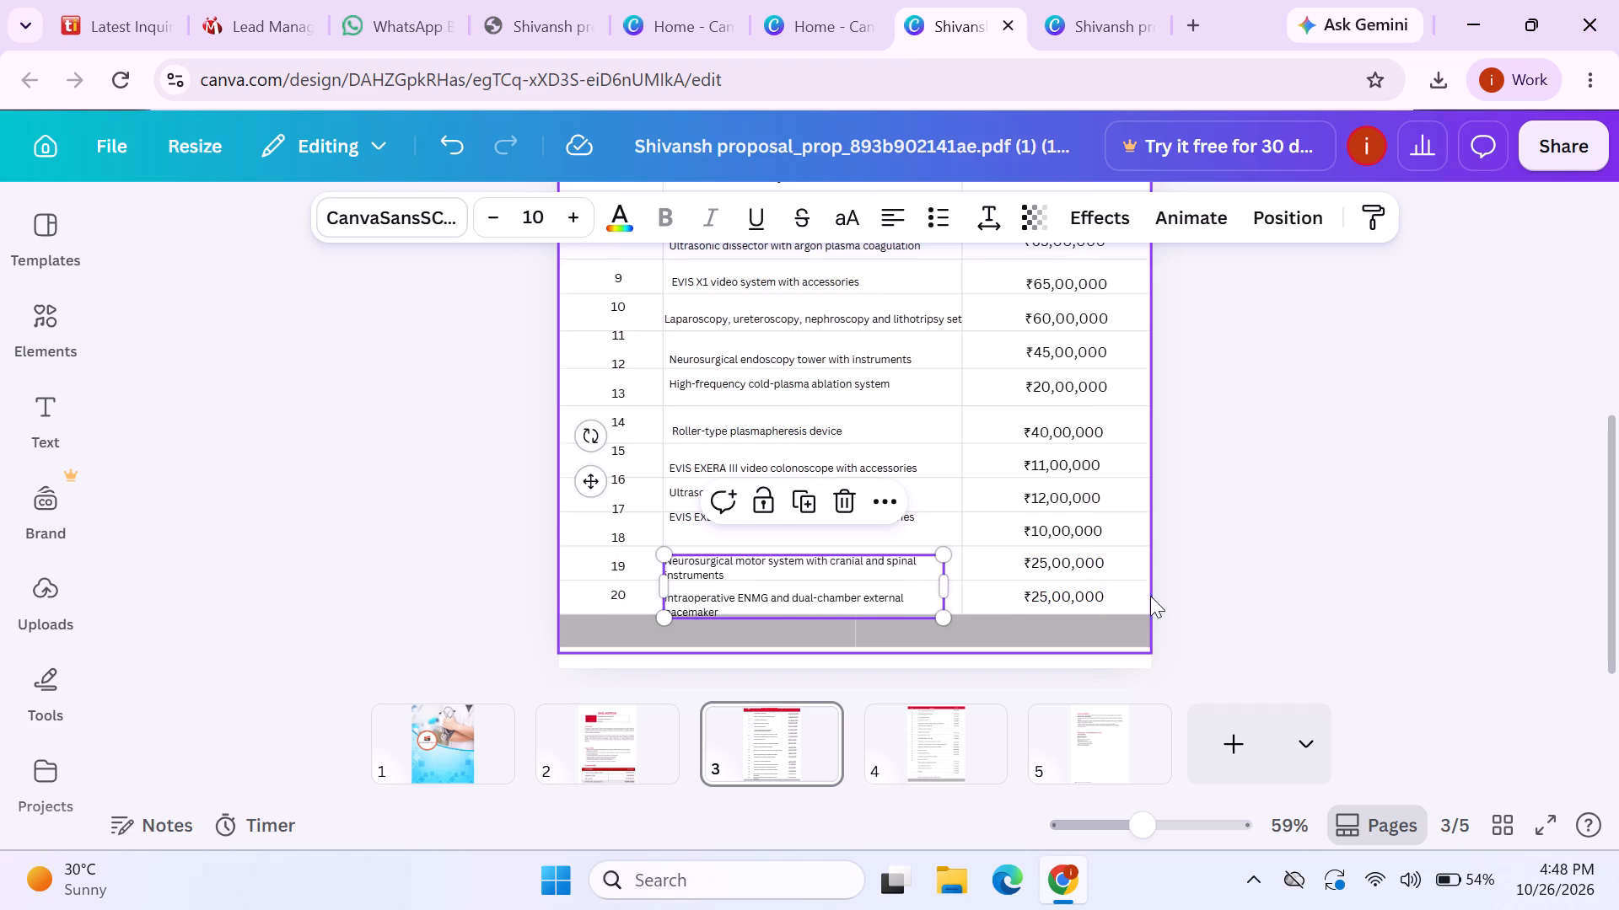
click(1160, 602)
Shift the two-item equipment text block in rows 19 and 20 slightly right and up so both names sit inside their rows.
click(928, 629)
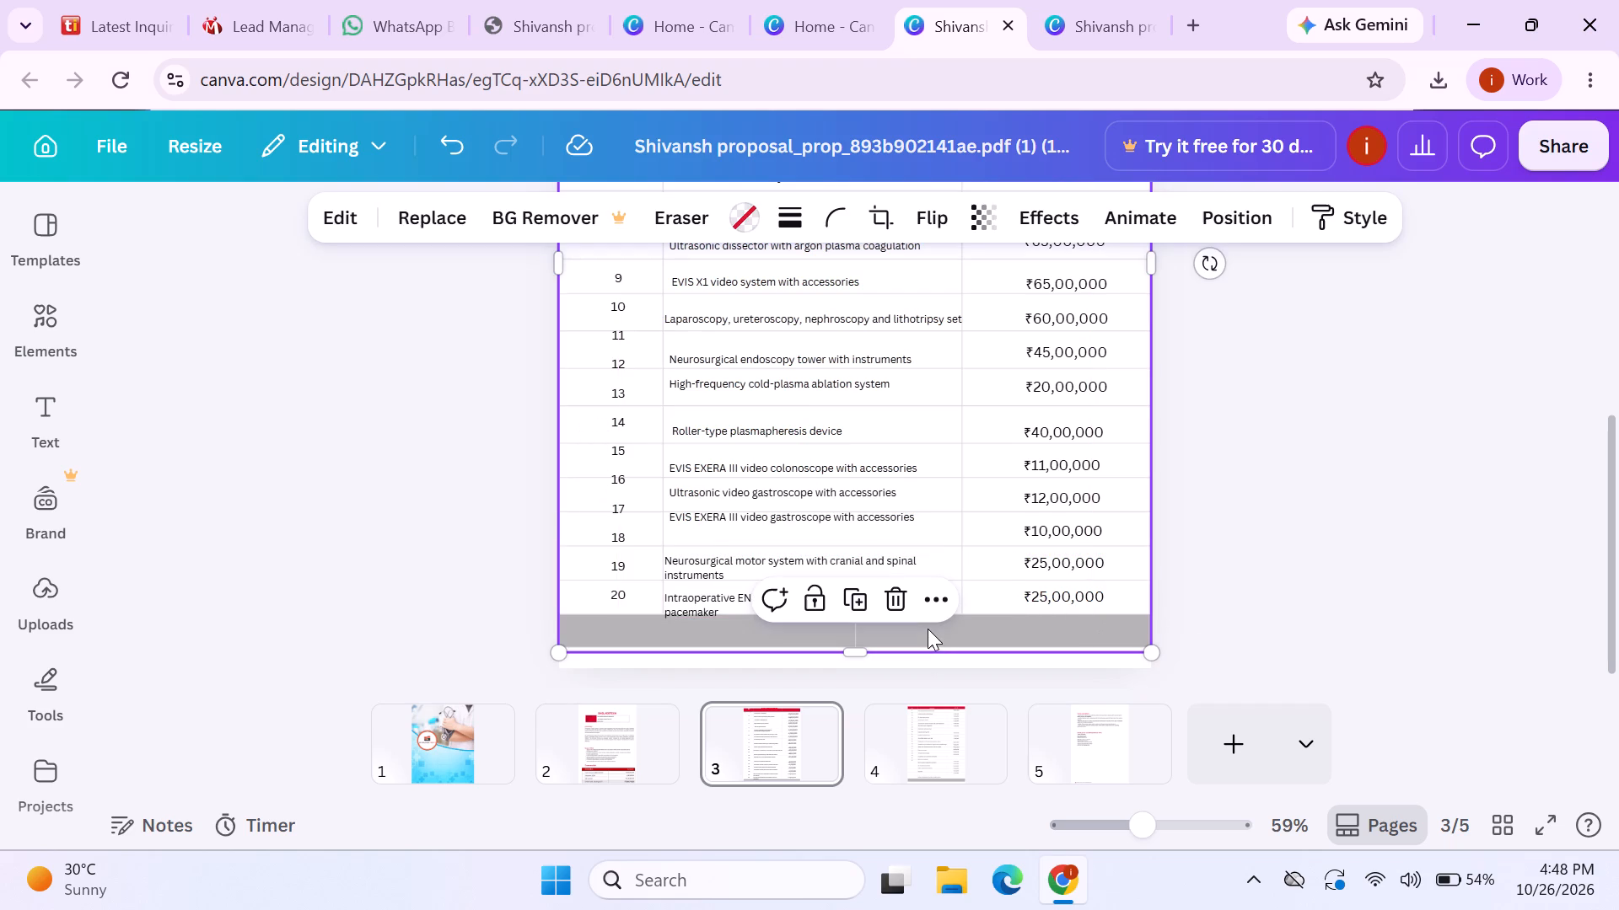
drag(729, 575, 727, 574)
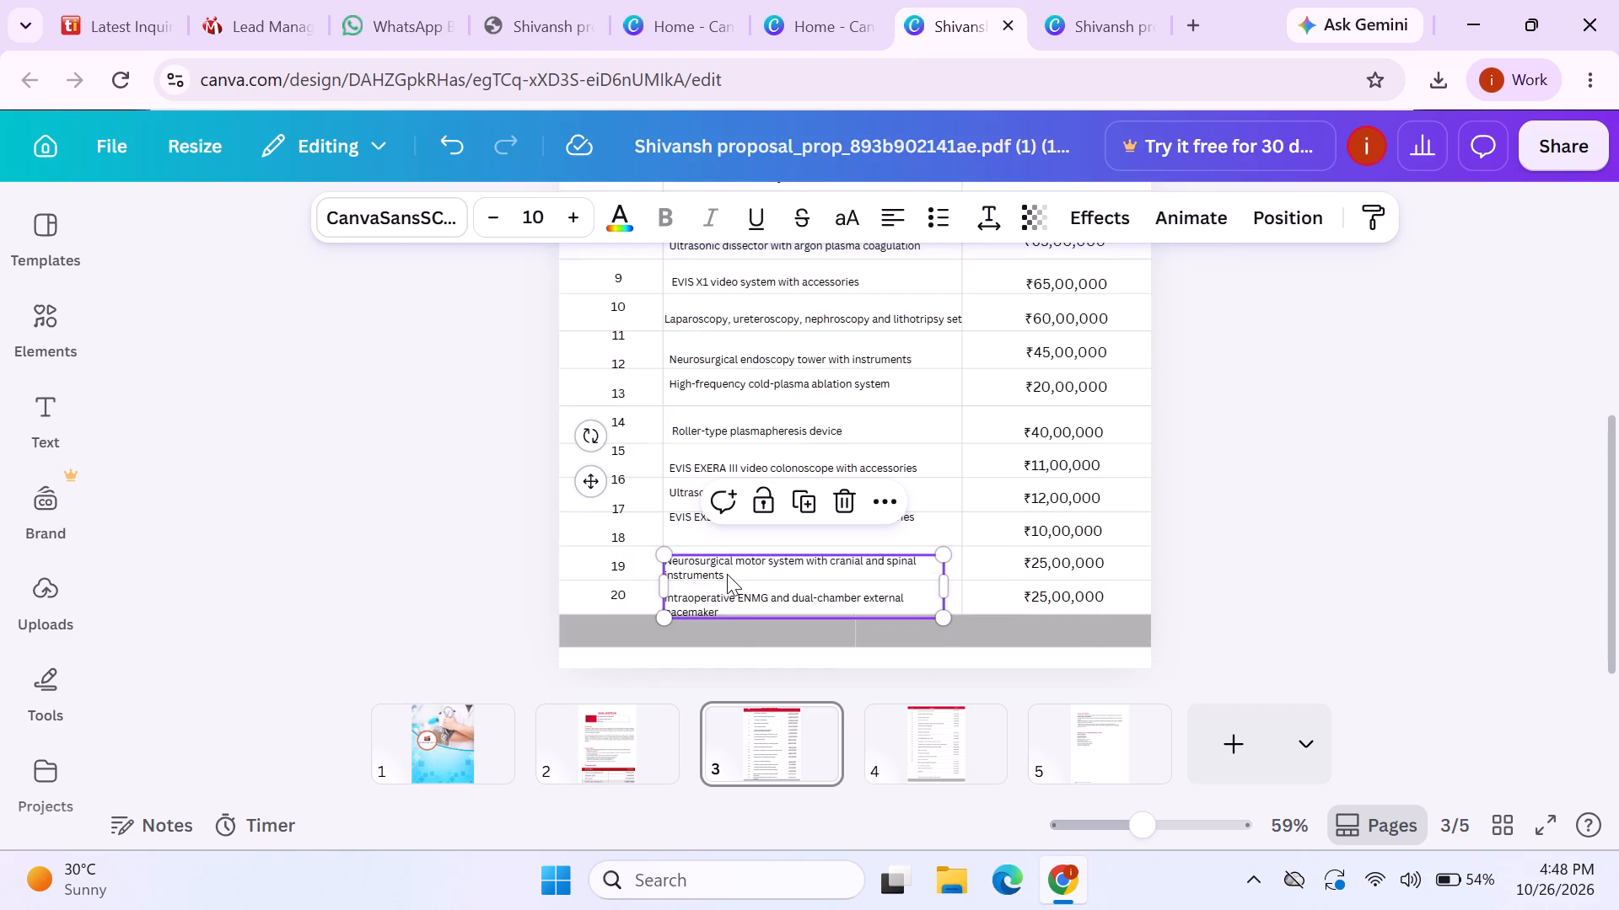
drag(727, 574, 739, 573)
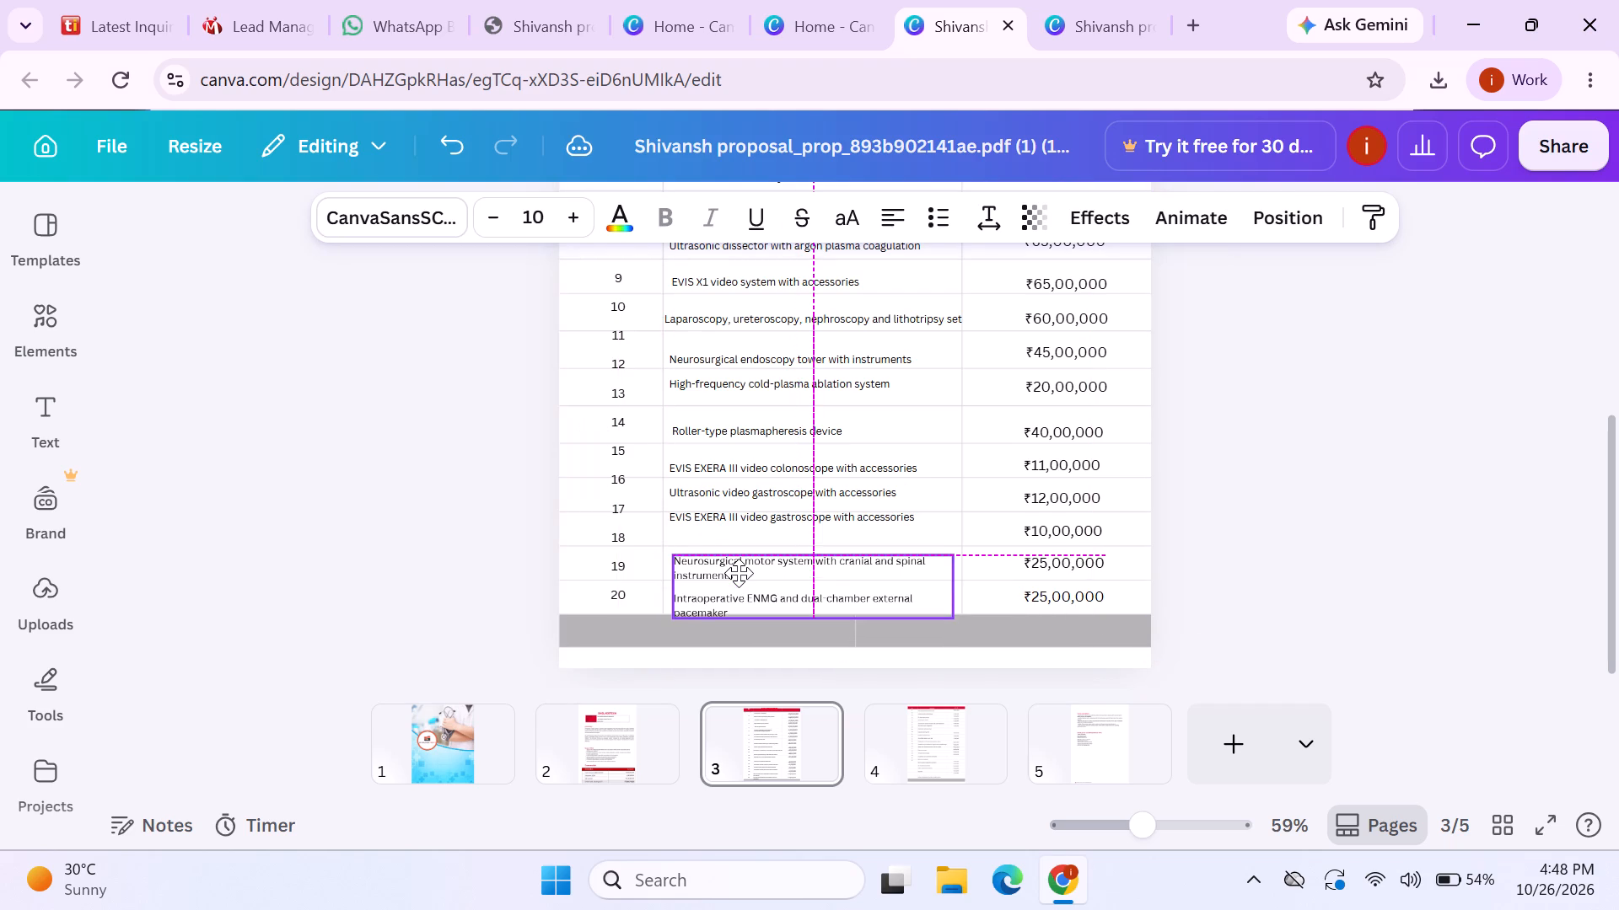
drag(739, 573, 740, 569)
click(1188, 597)
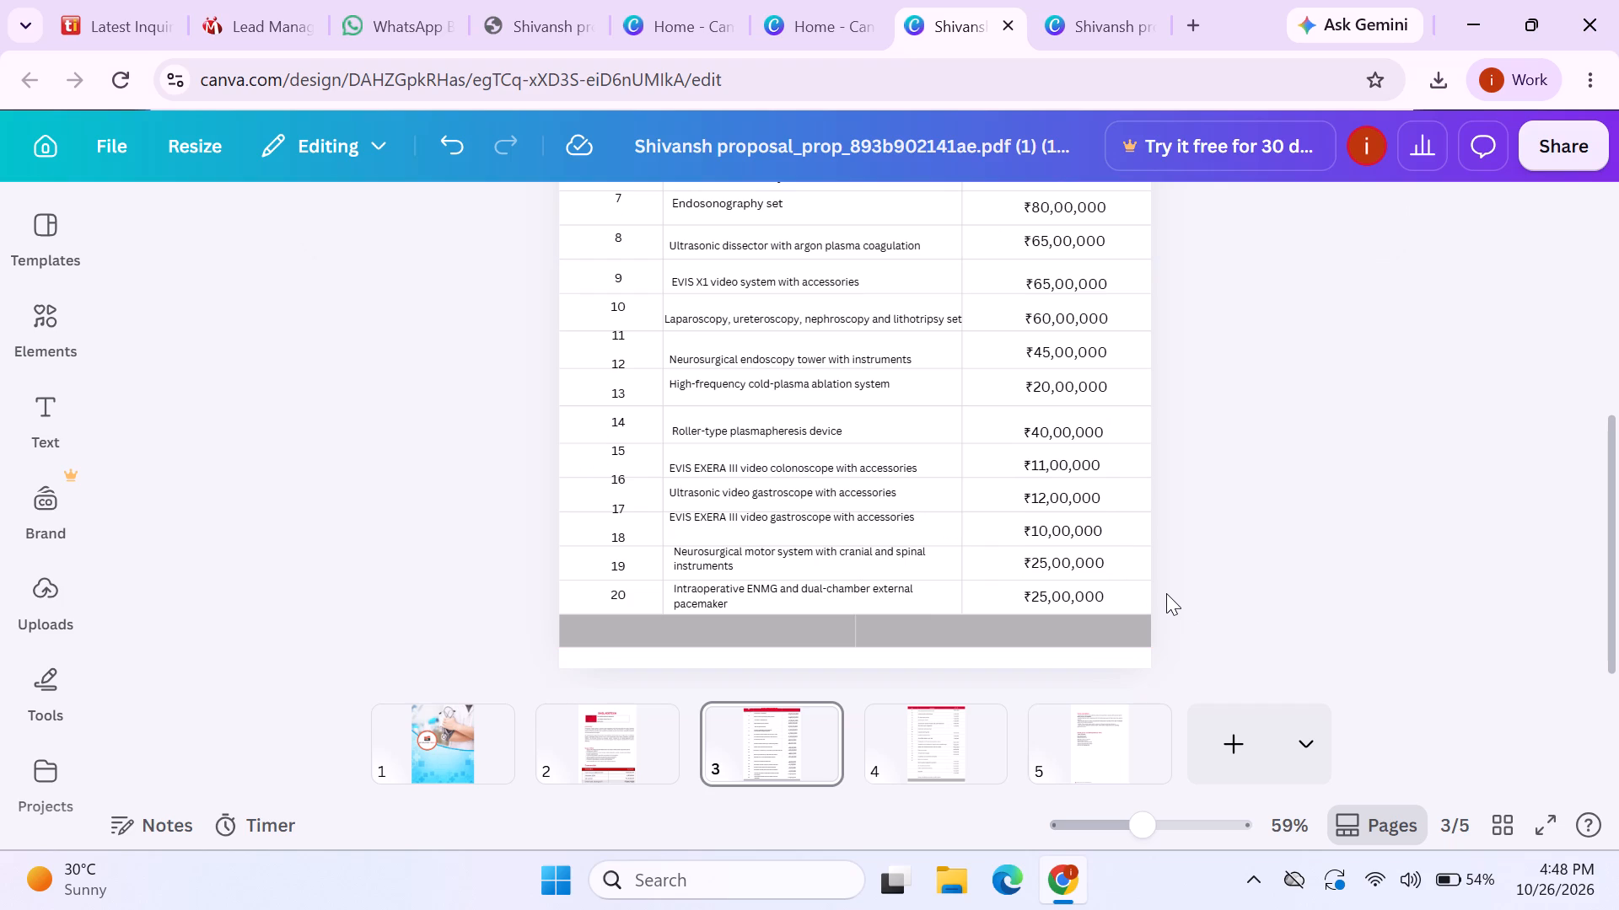
Slightly enlarge the three-item text block holding the EVIS EXERA III colonoscope, ultrasonic gastroscope and EVIS EXERA III gastroscope names.
click(763, 492)
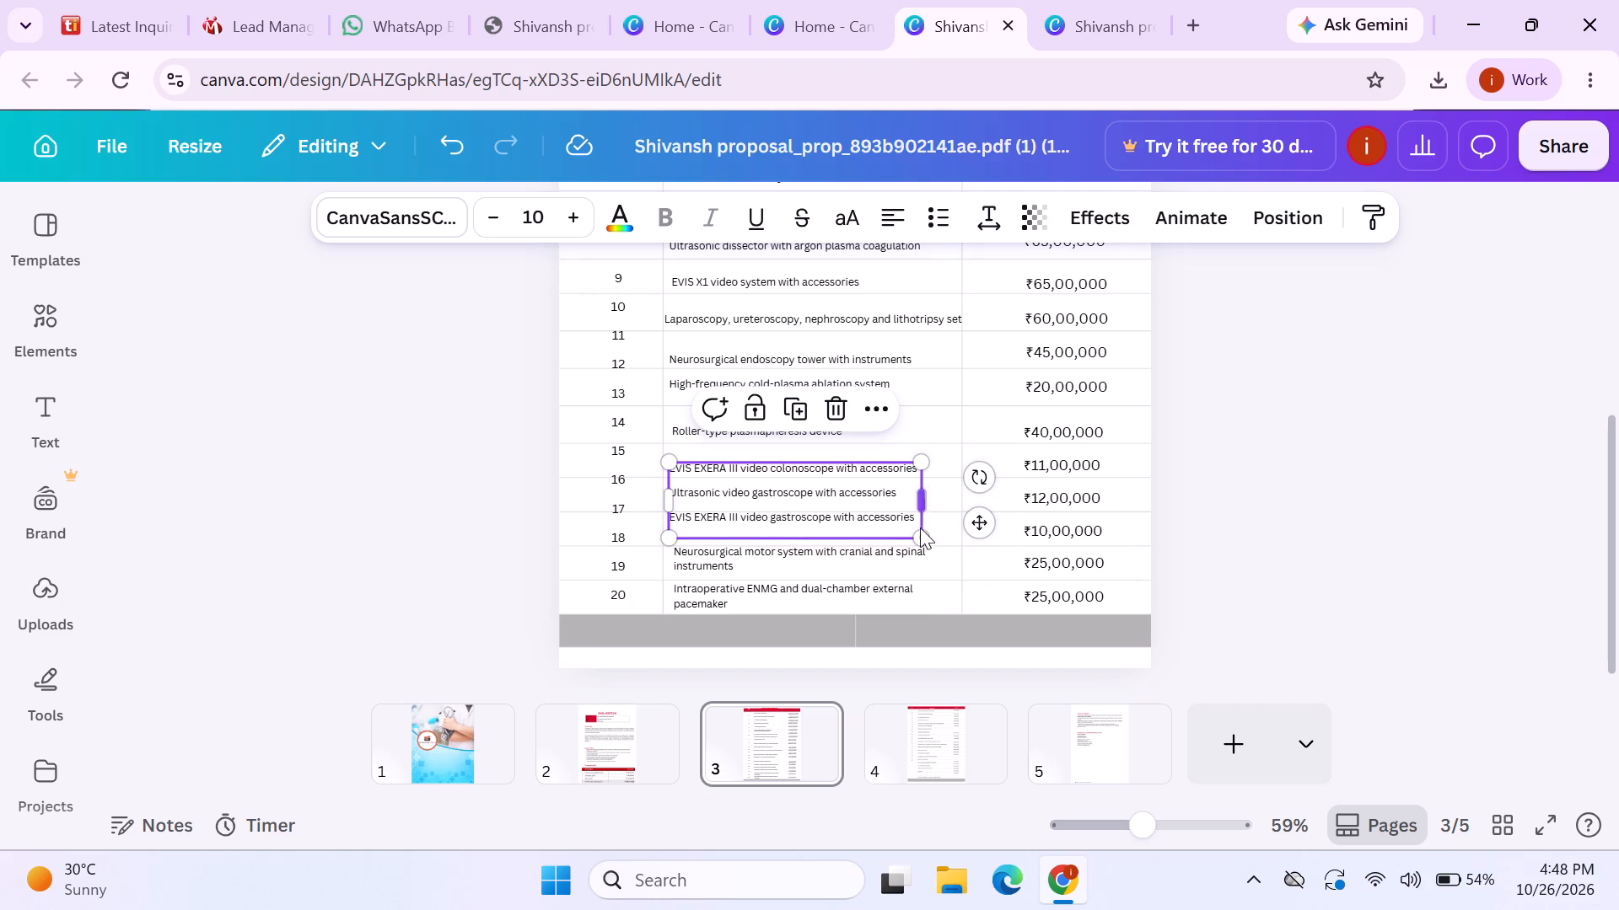
drag(921, 543, 940, 545)
click(756, 576)
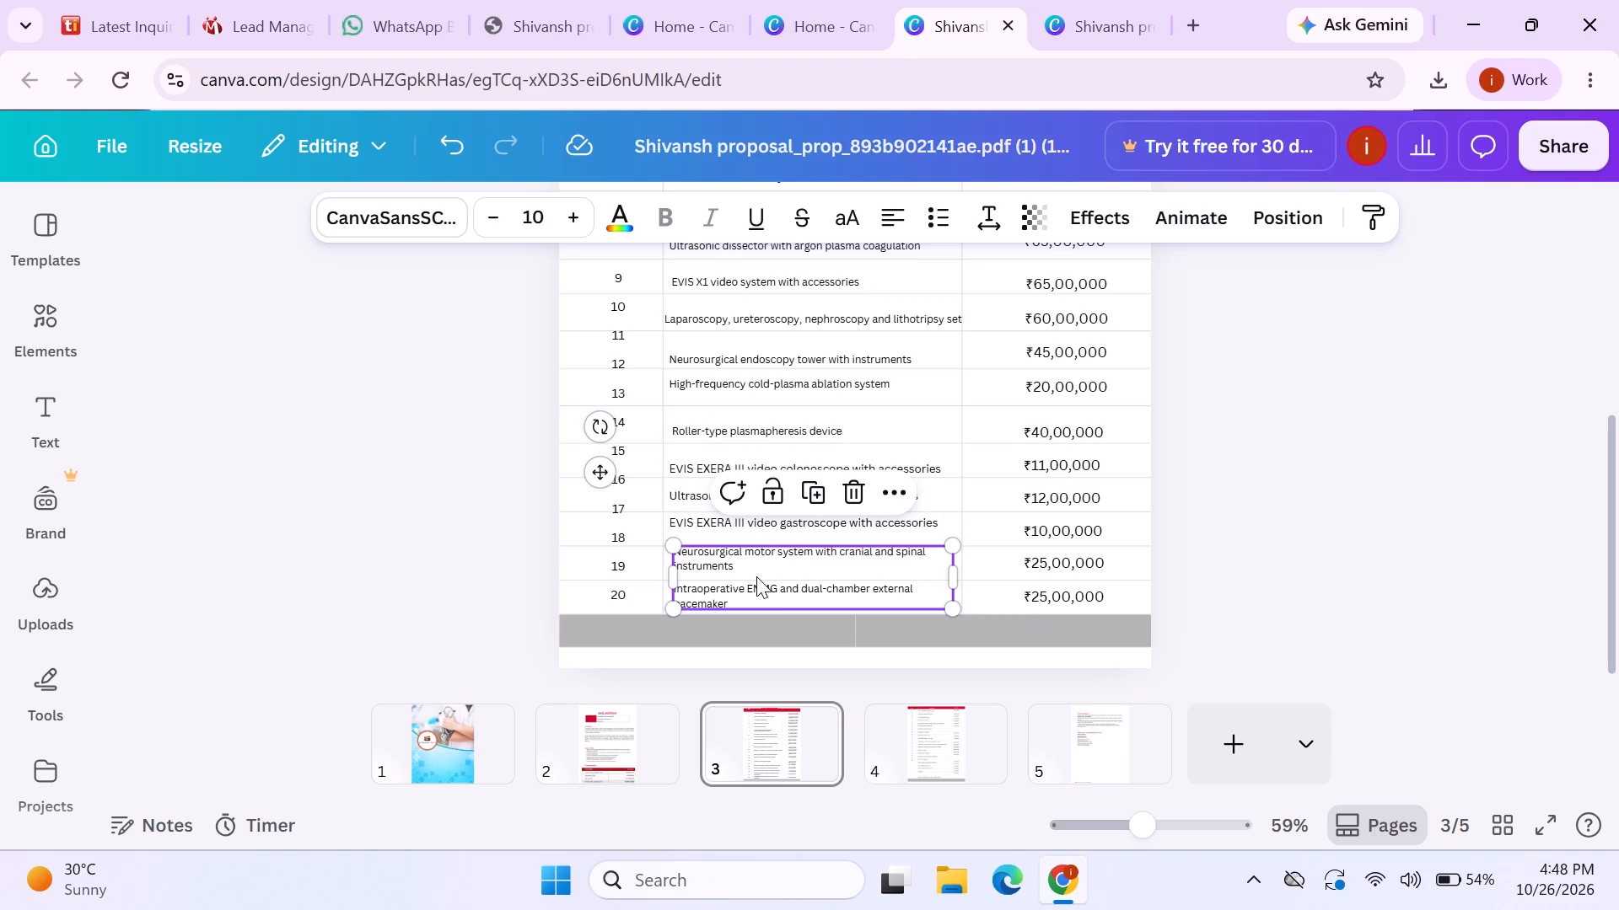
click(1229, 557)
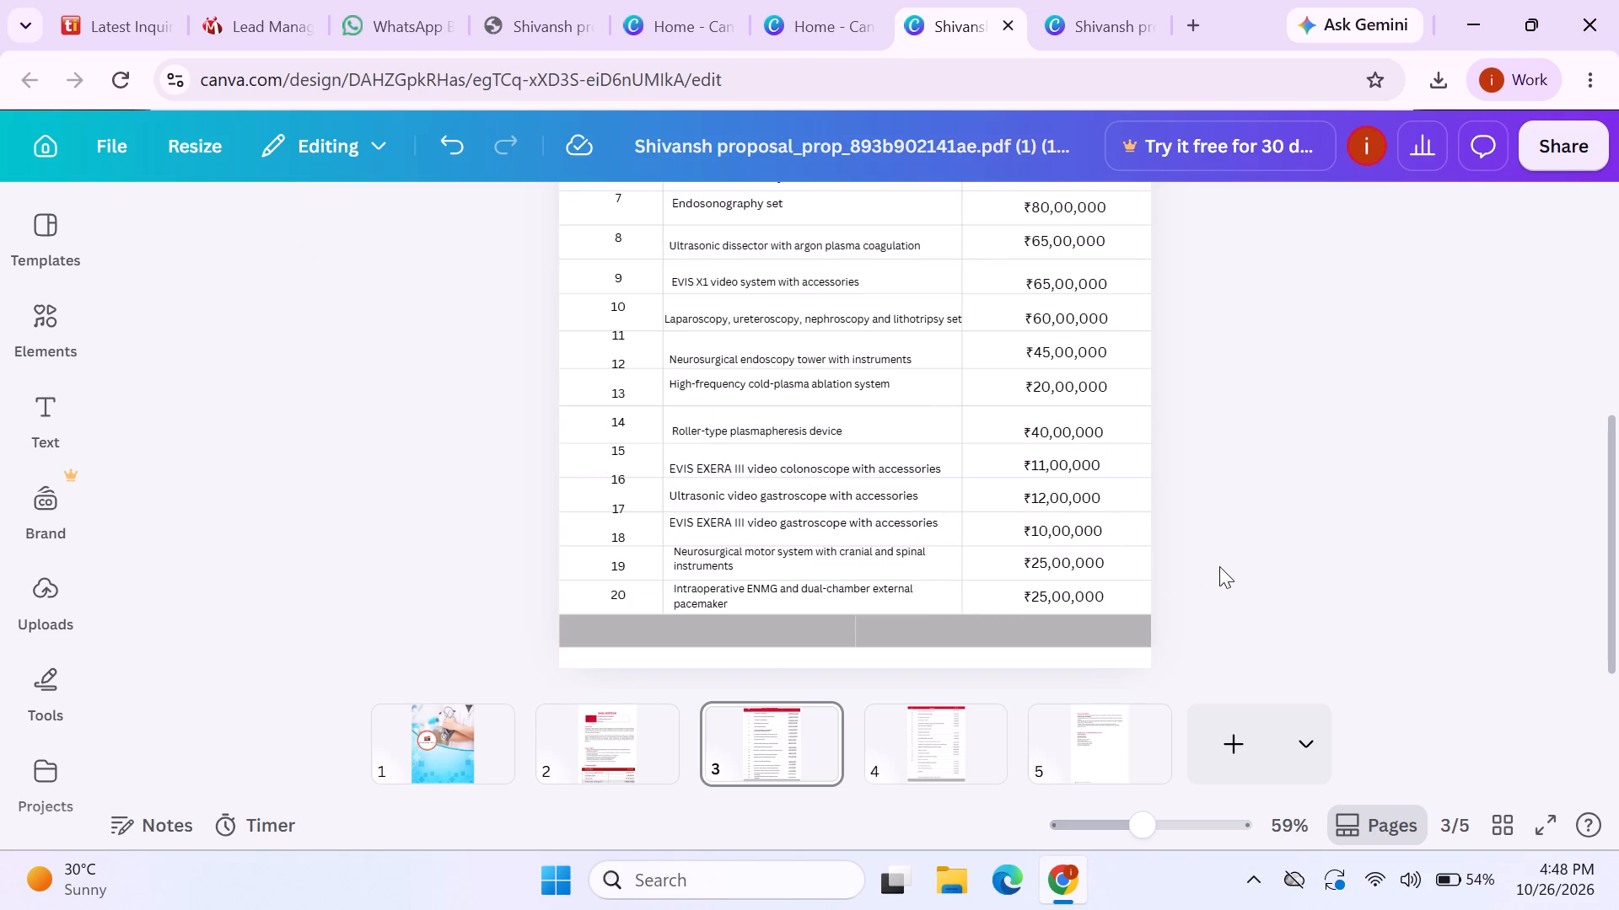
Enlarge the "Roller-type plasmapheresis device" text to font size 11 and shift it right, inside the equipment column.
click(807, 417)
click(809, 427)
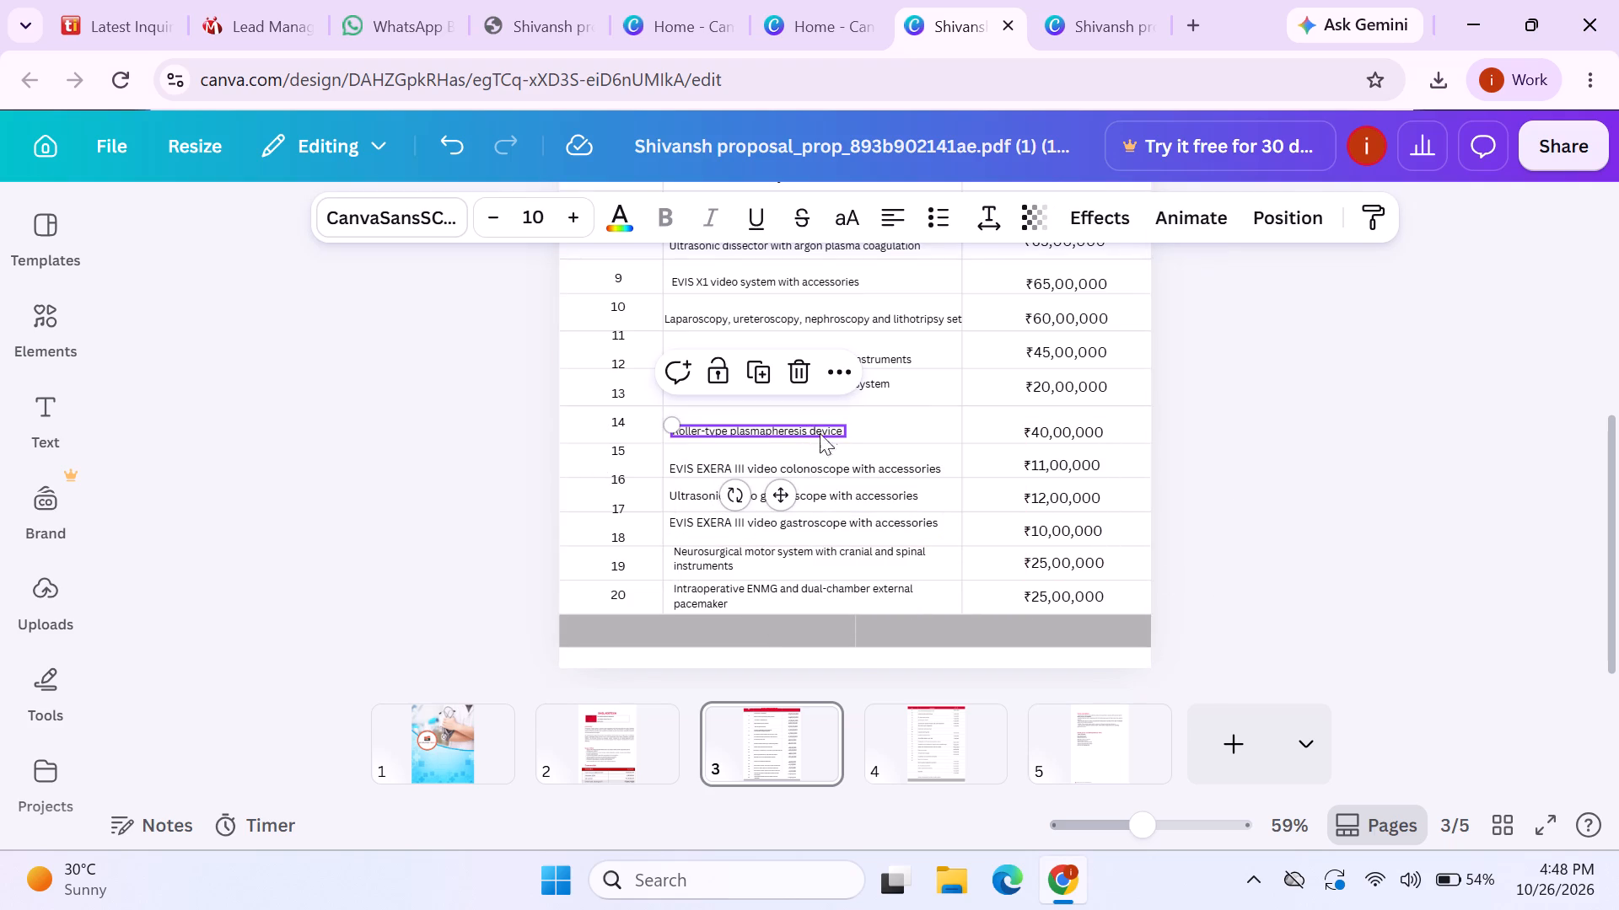
drag(669, 420, 659, 420)
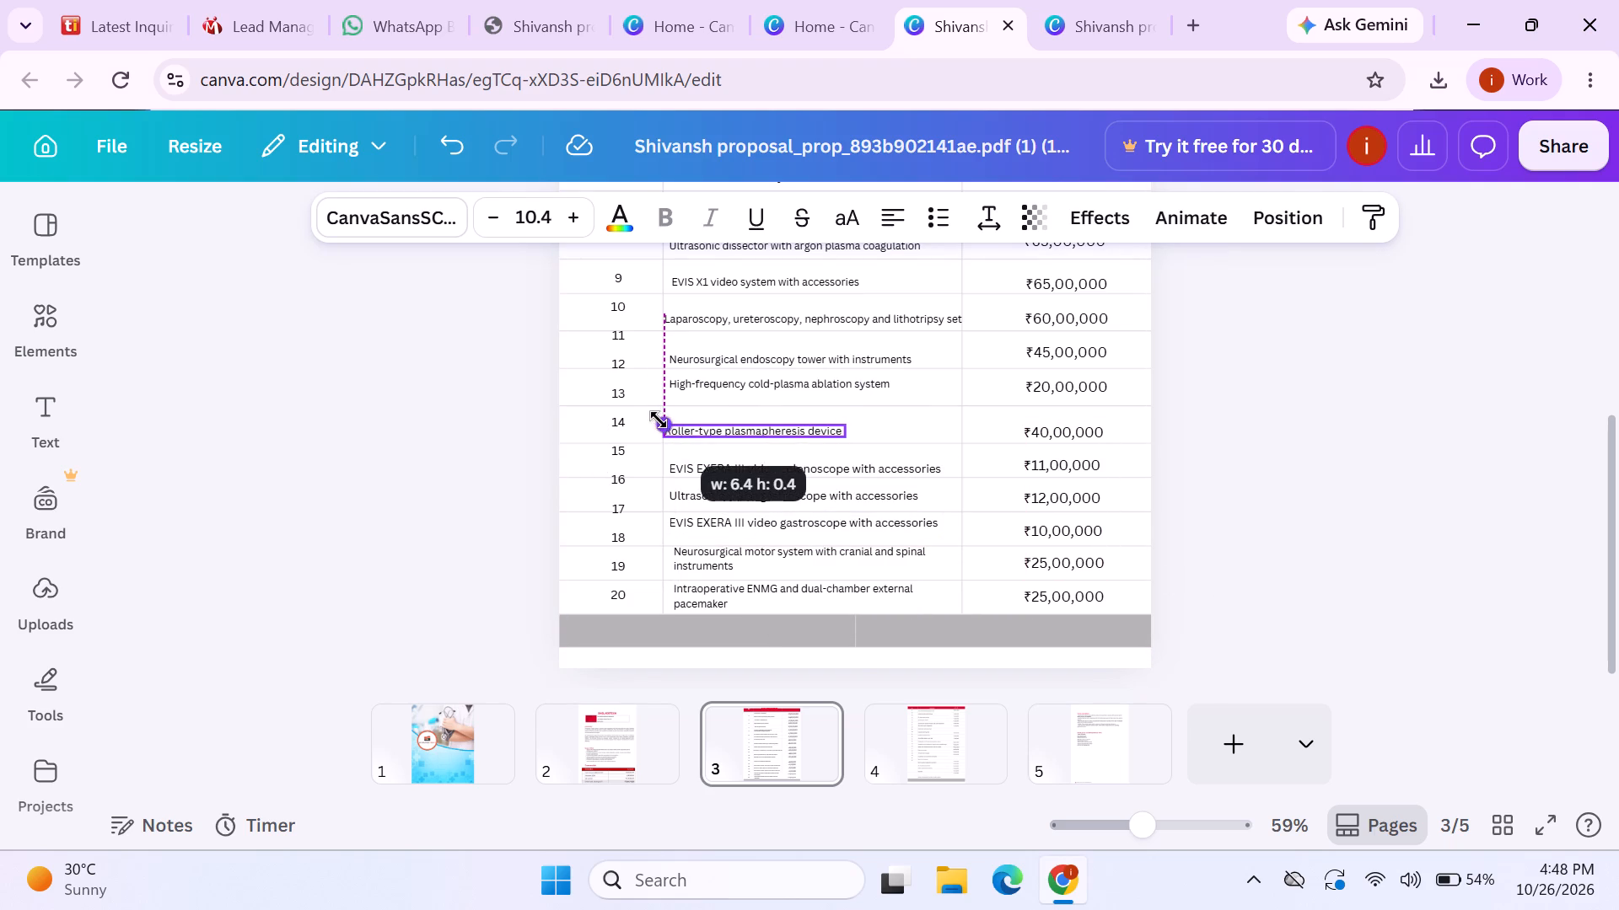
drag(659, 420, 650, 419)
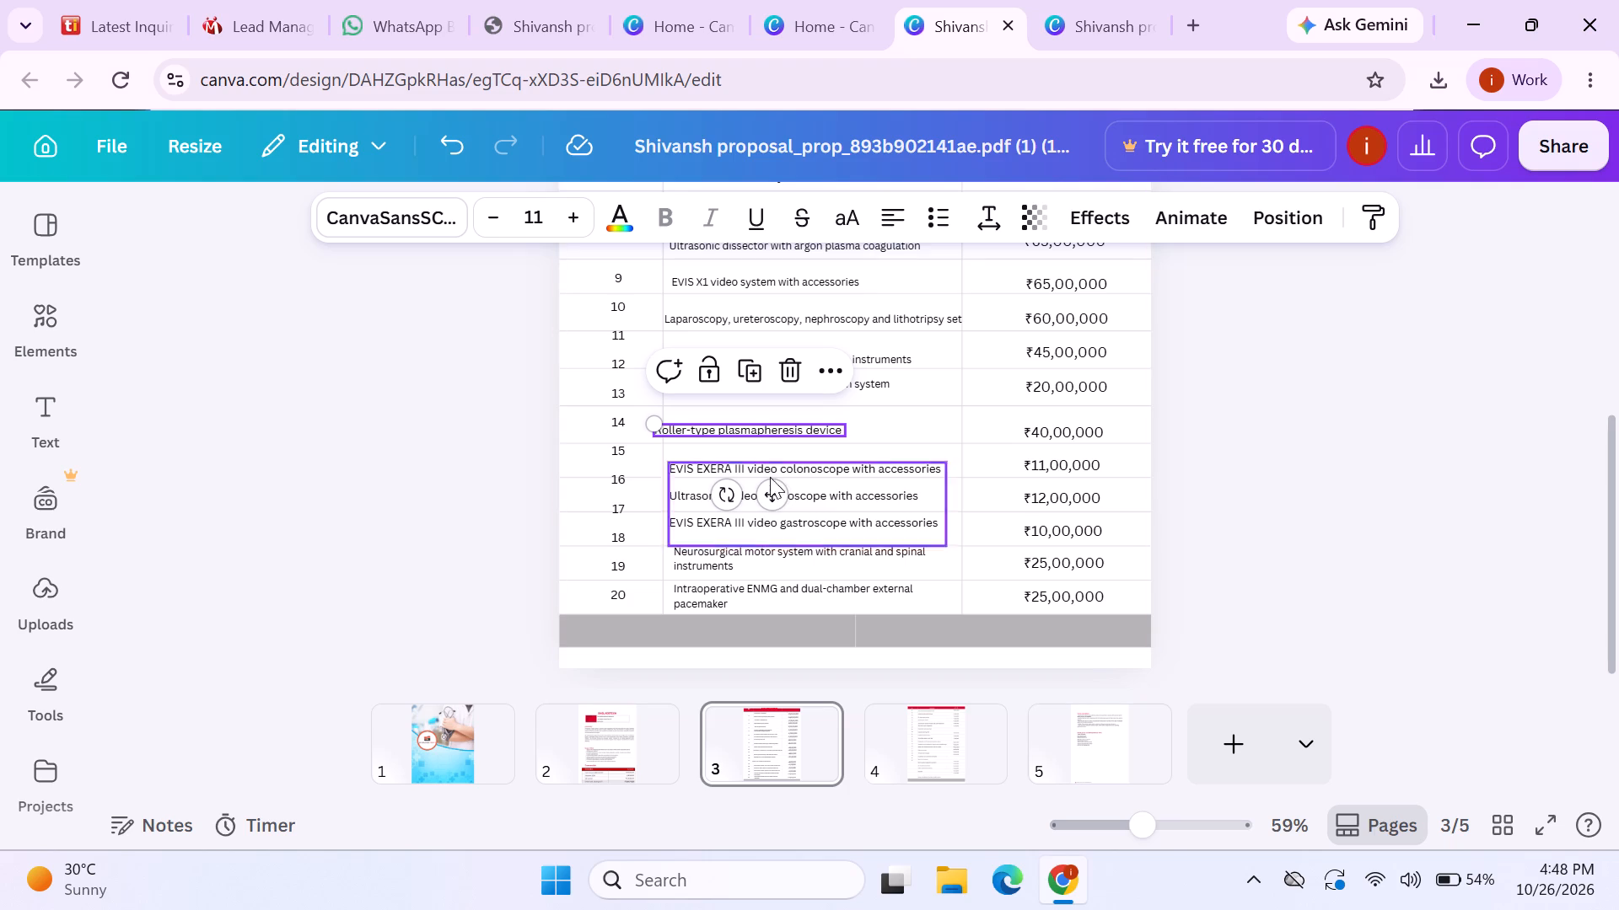
drag(771, 497, 792, 495)
click(1275, 535)
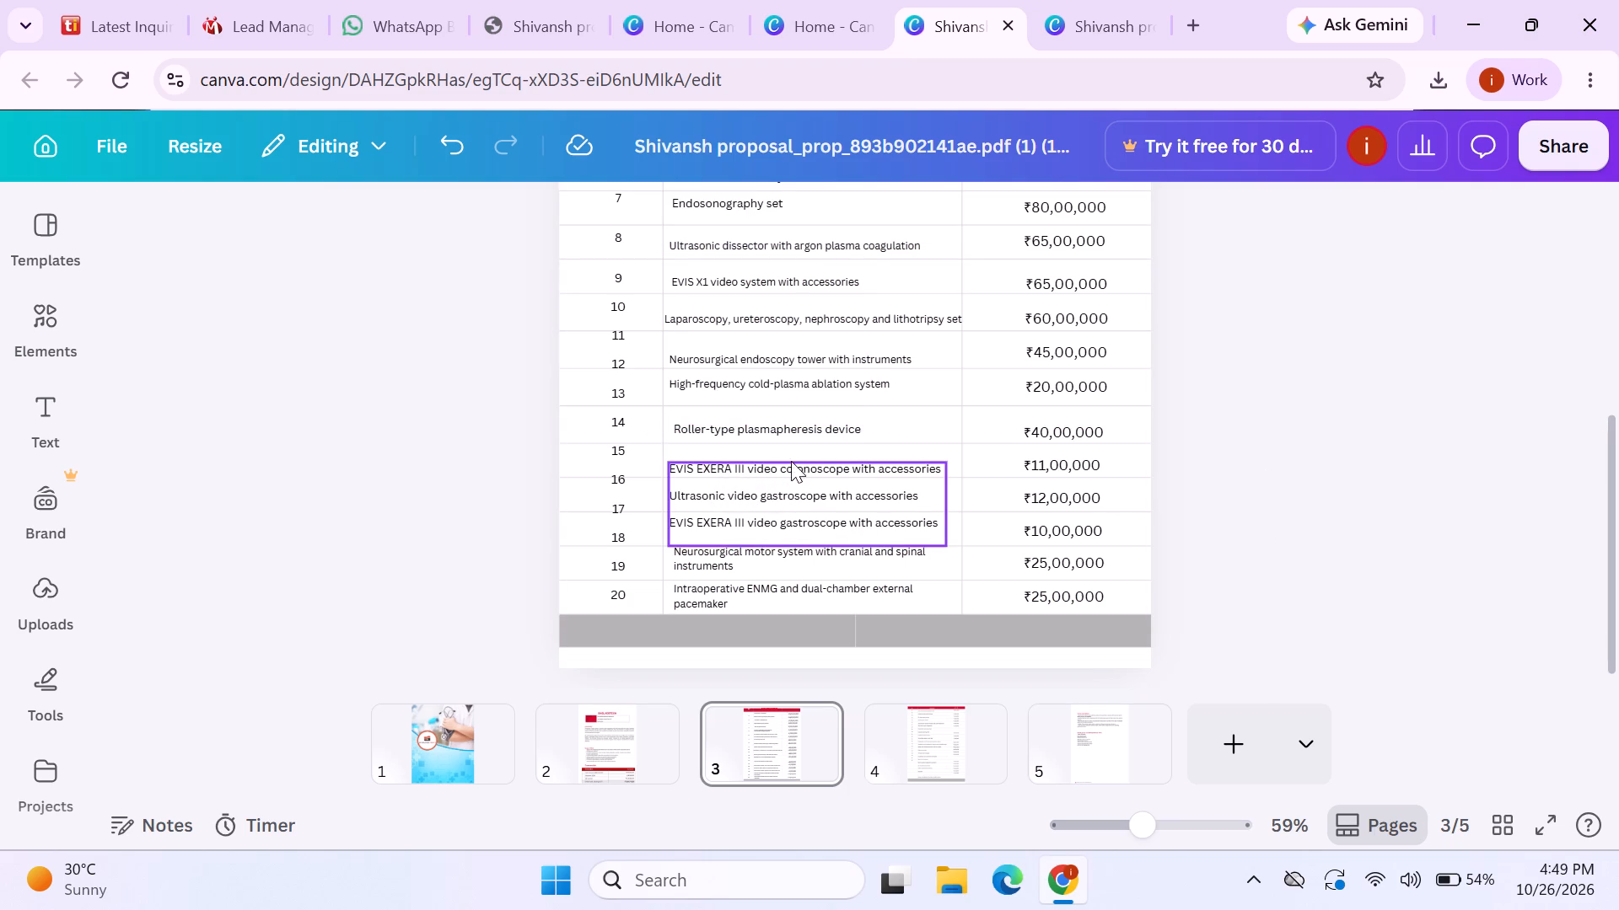
Enlarge the "Roller-type plasmapheresis device" text to font size 12 and place it near the equipment column's left edge.
click(788, 426)
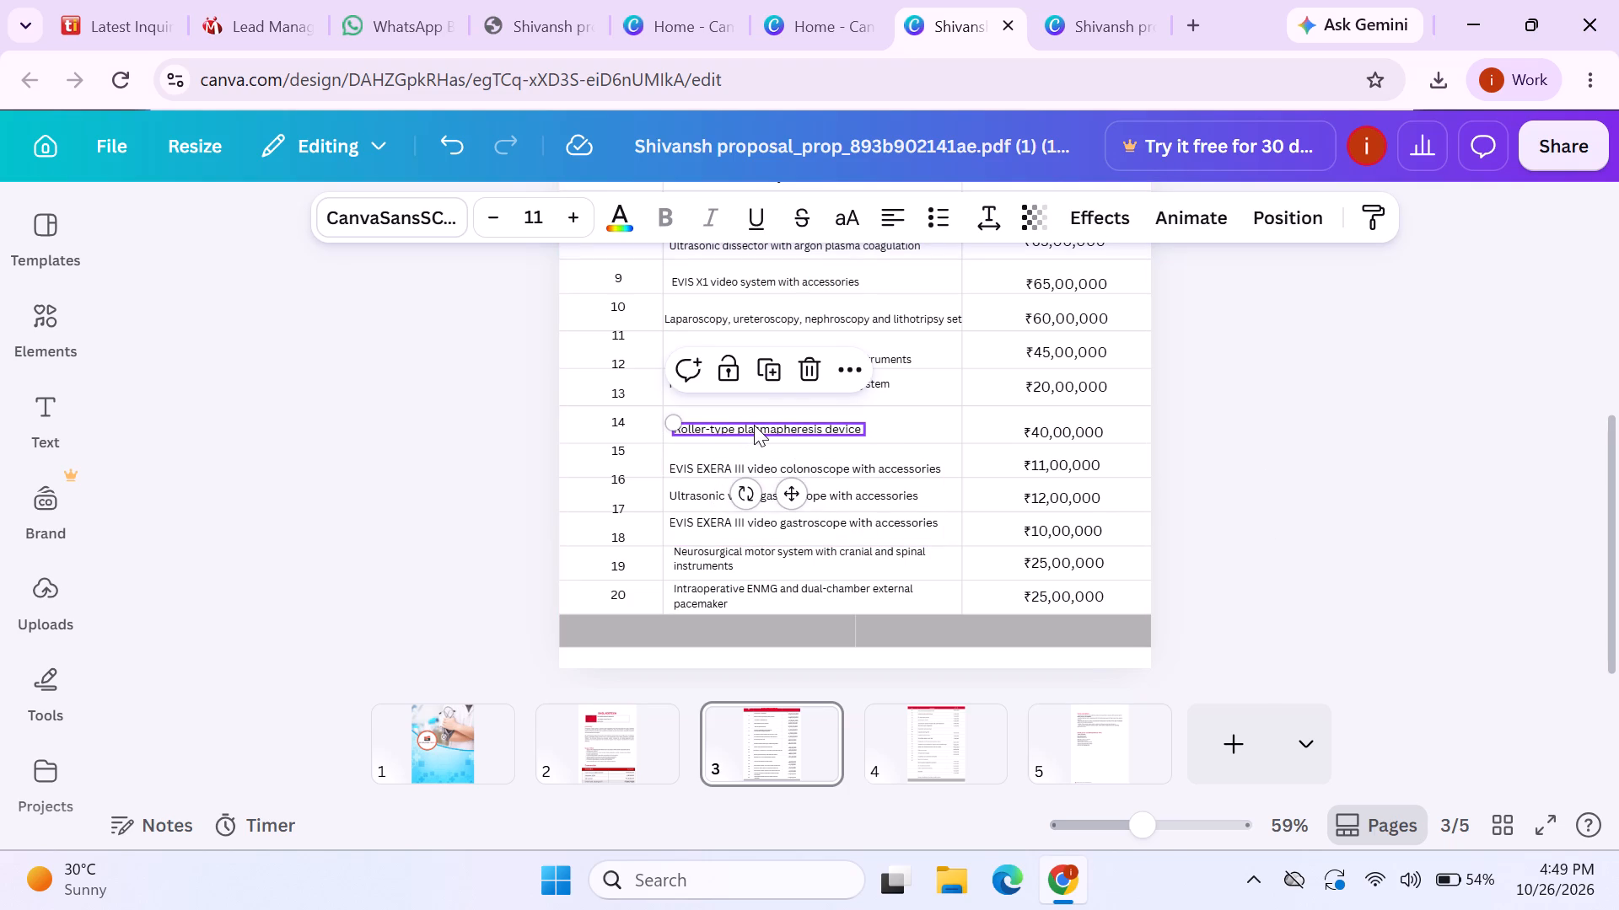
drag(754, 425, 779, 428)
drag(703, 426, 693, 422)
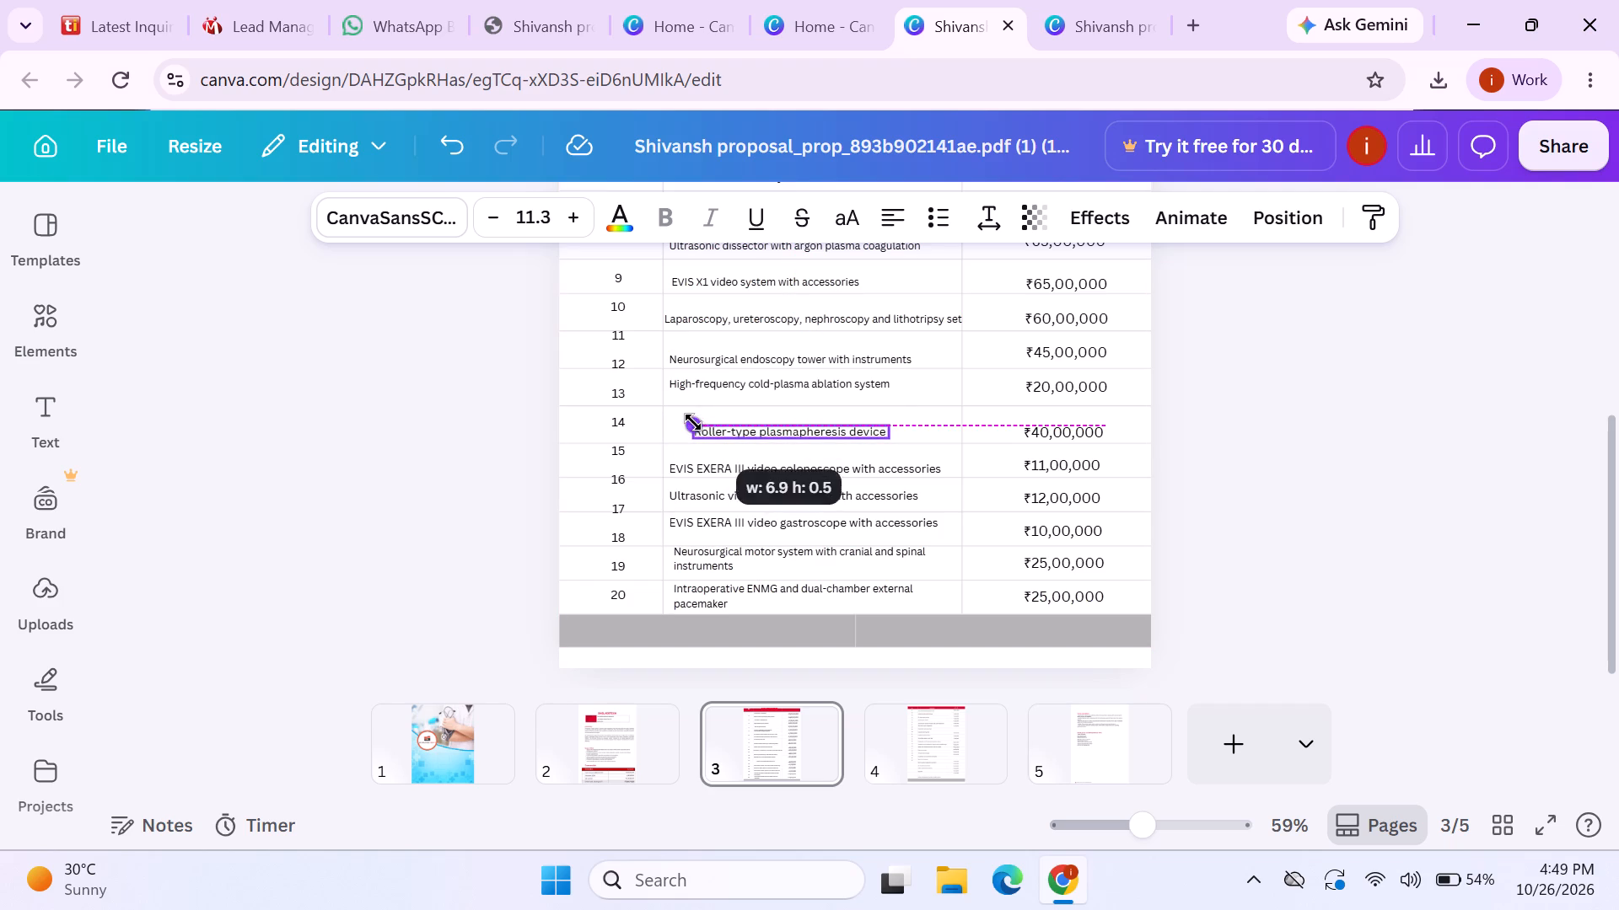
drag(693, 422, 687, 420)
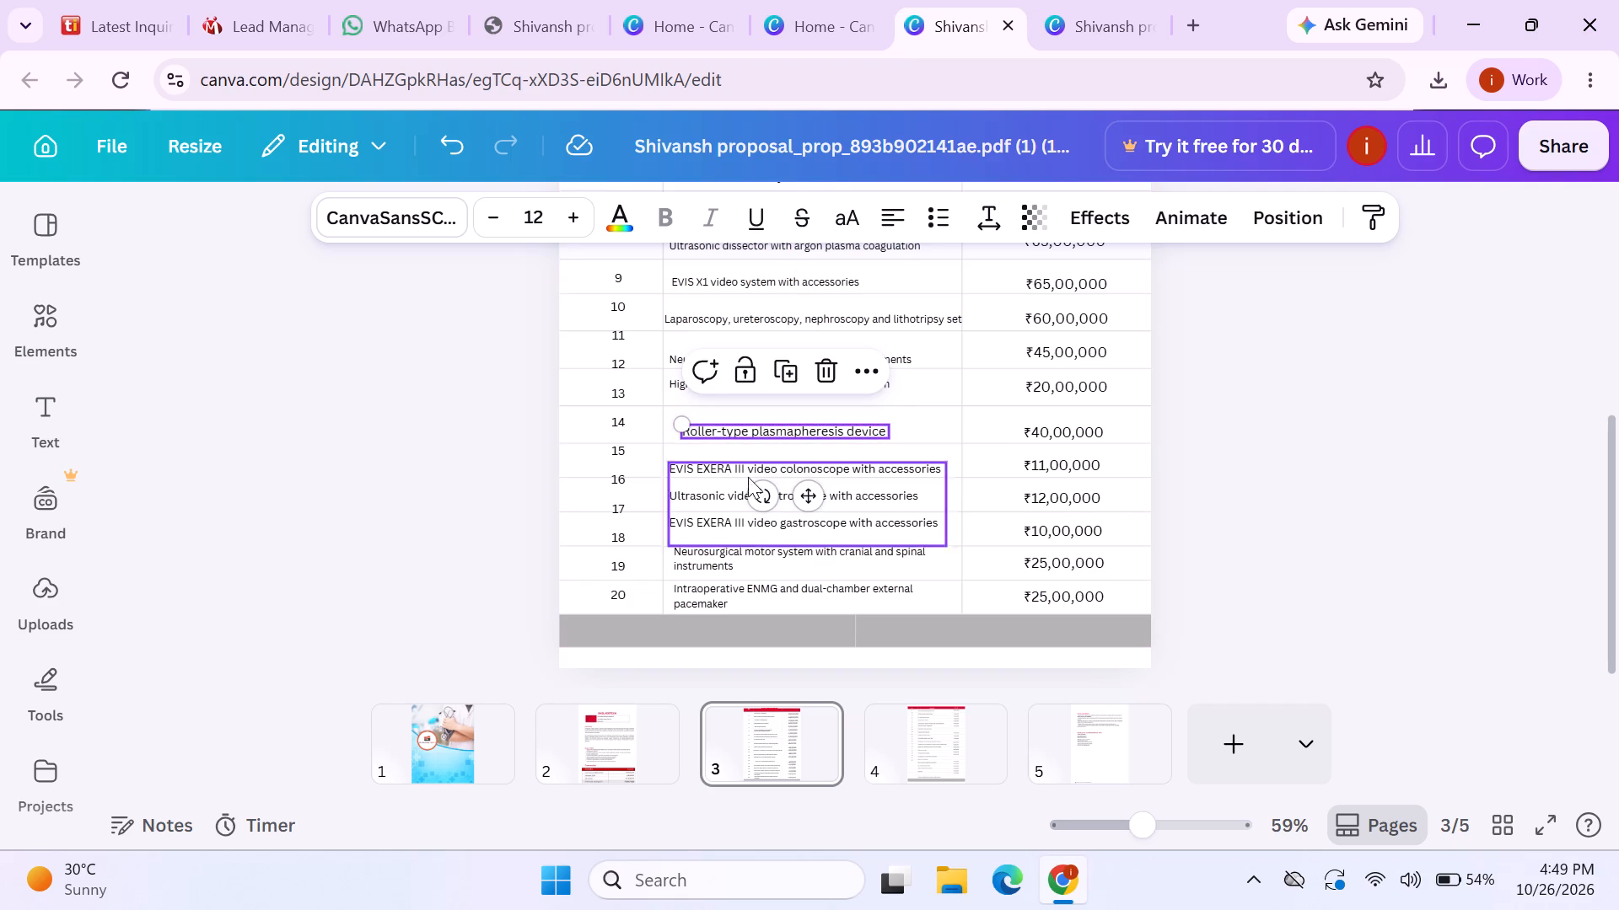
drag(811, 498, 802, 500)
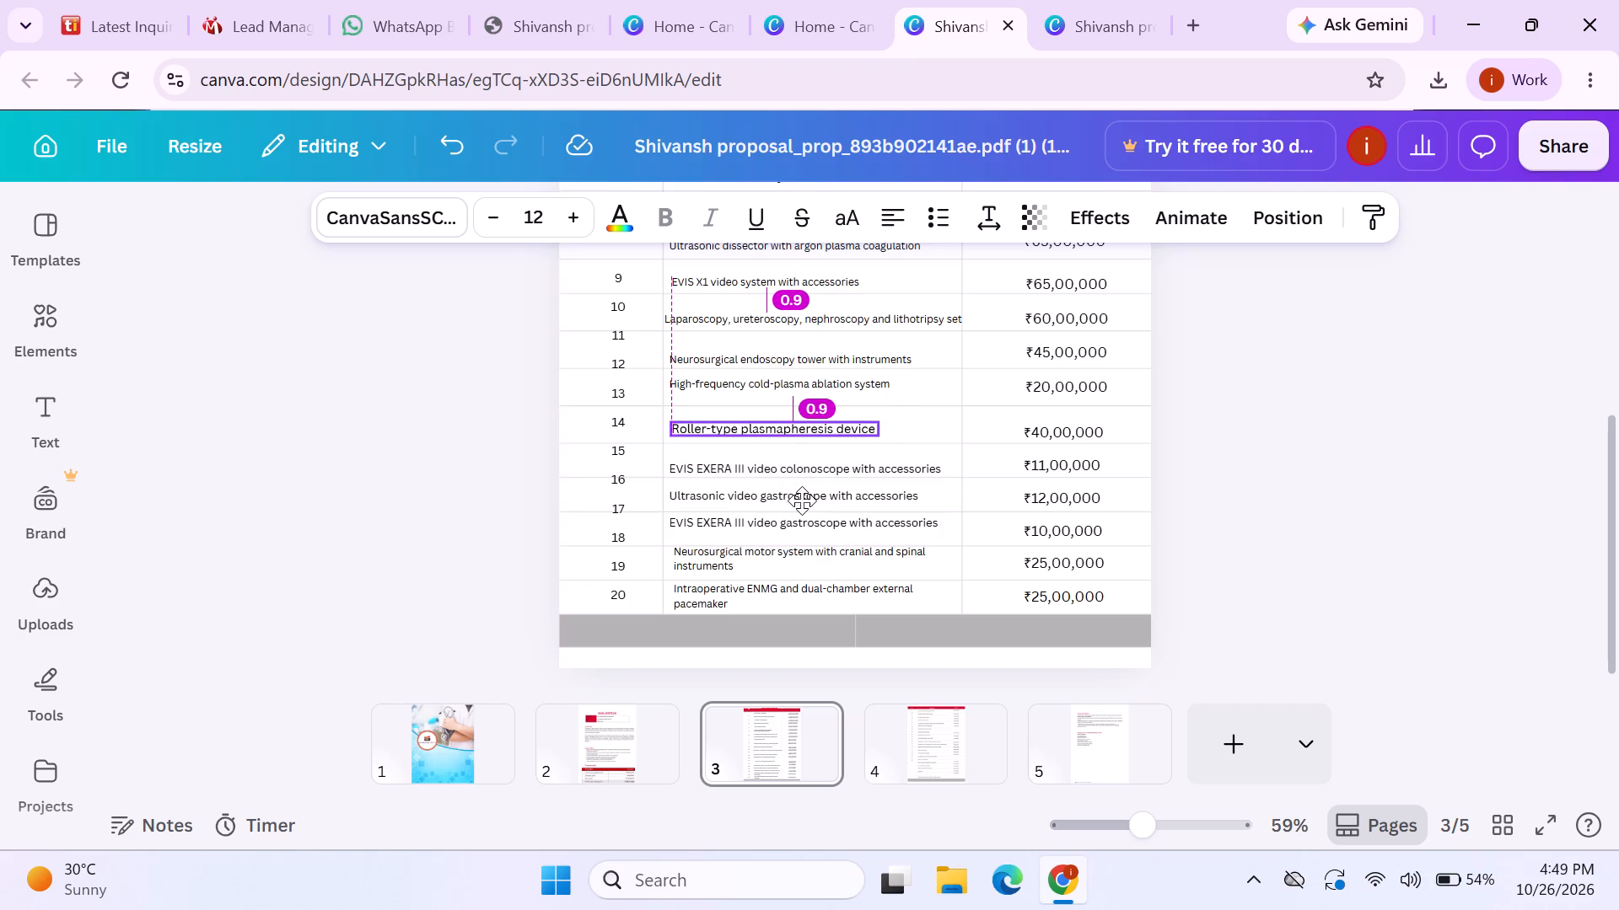
drag(802, 500, 799, 500)
click(1303, 505)
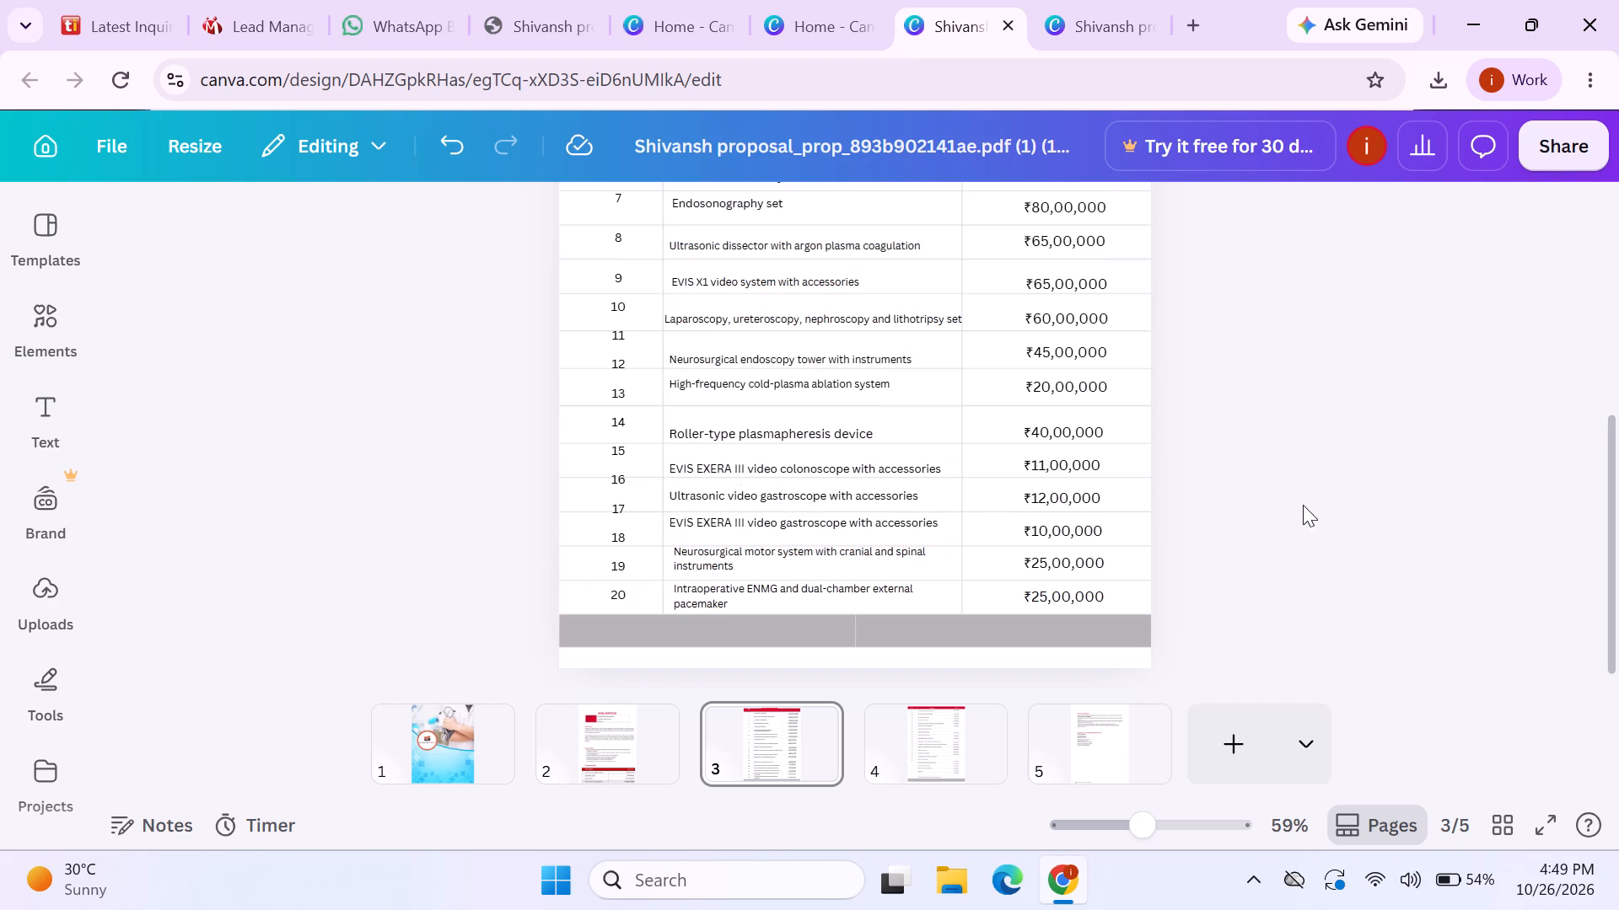
Reduce the "Roller-type plasmapheresis device" text to font size 11.3 and raise it to sit mid-row, left-aligned with the neighbouring names.
click(750, 434)
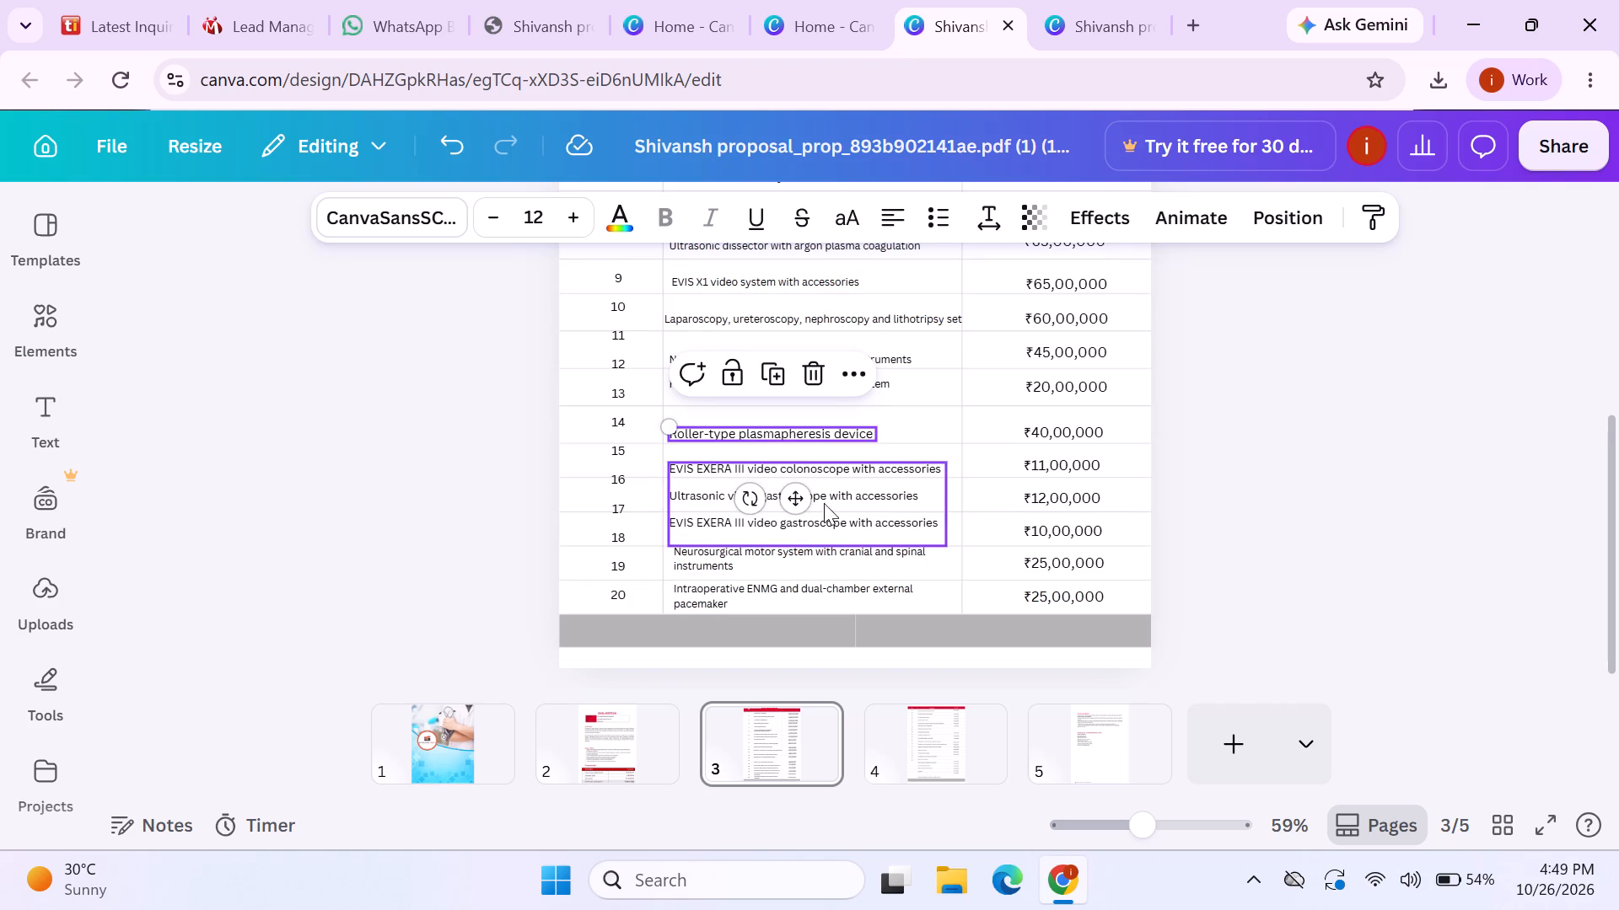
drag(802, 502, 804, 495)
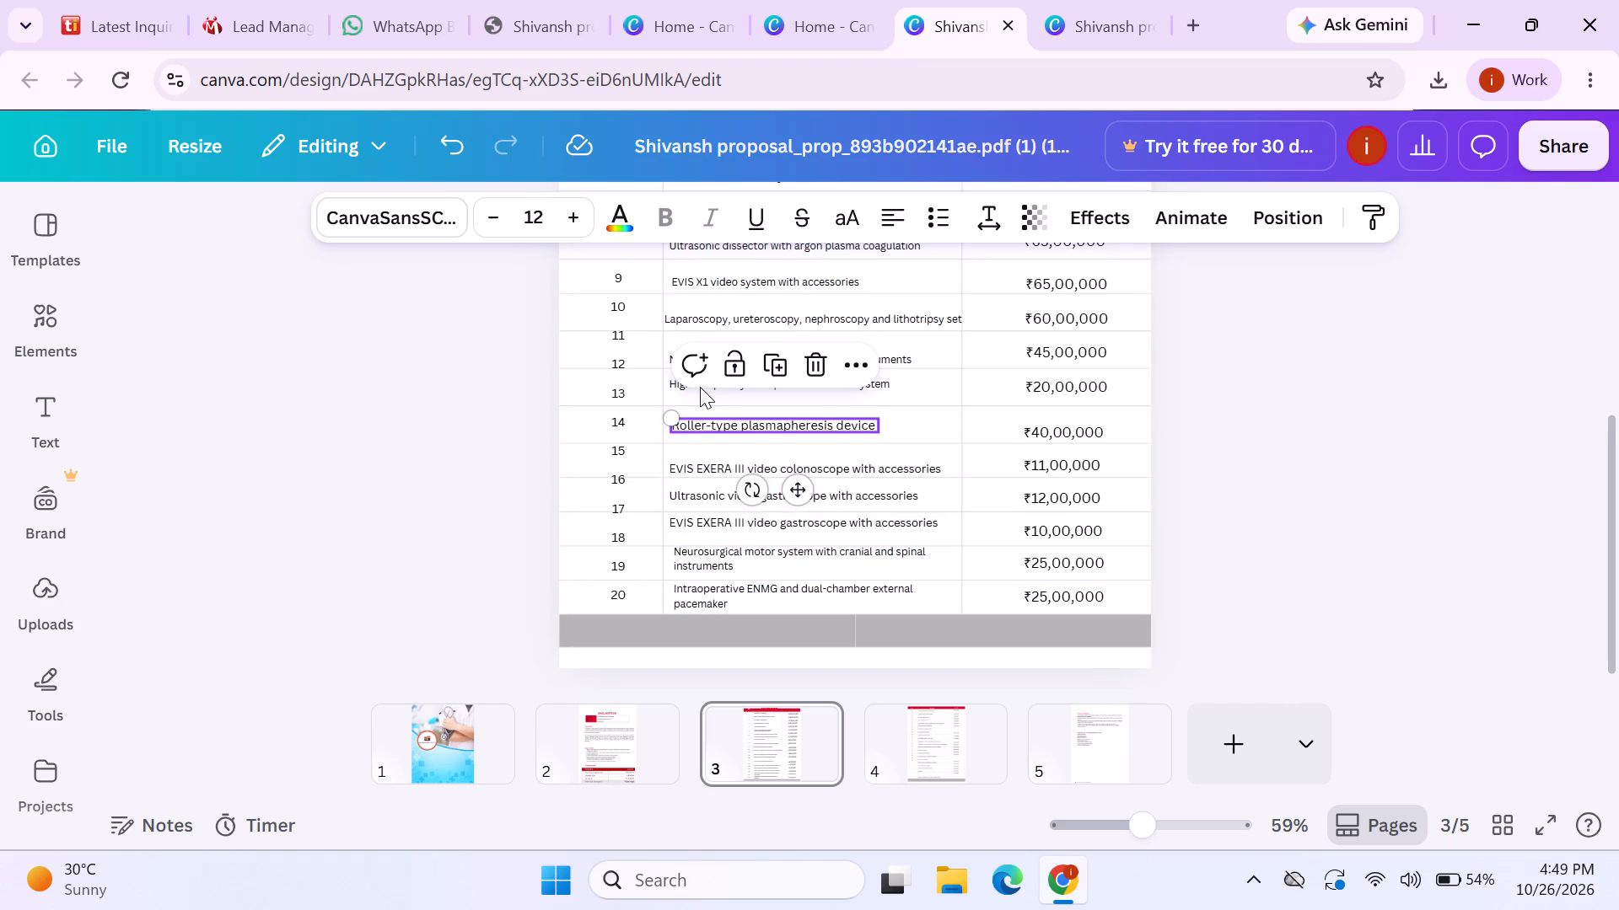
drag(673, 424, 686, 426)
drag(809, 491, 803, 492)
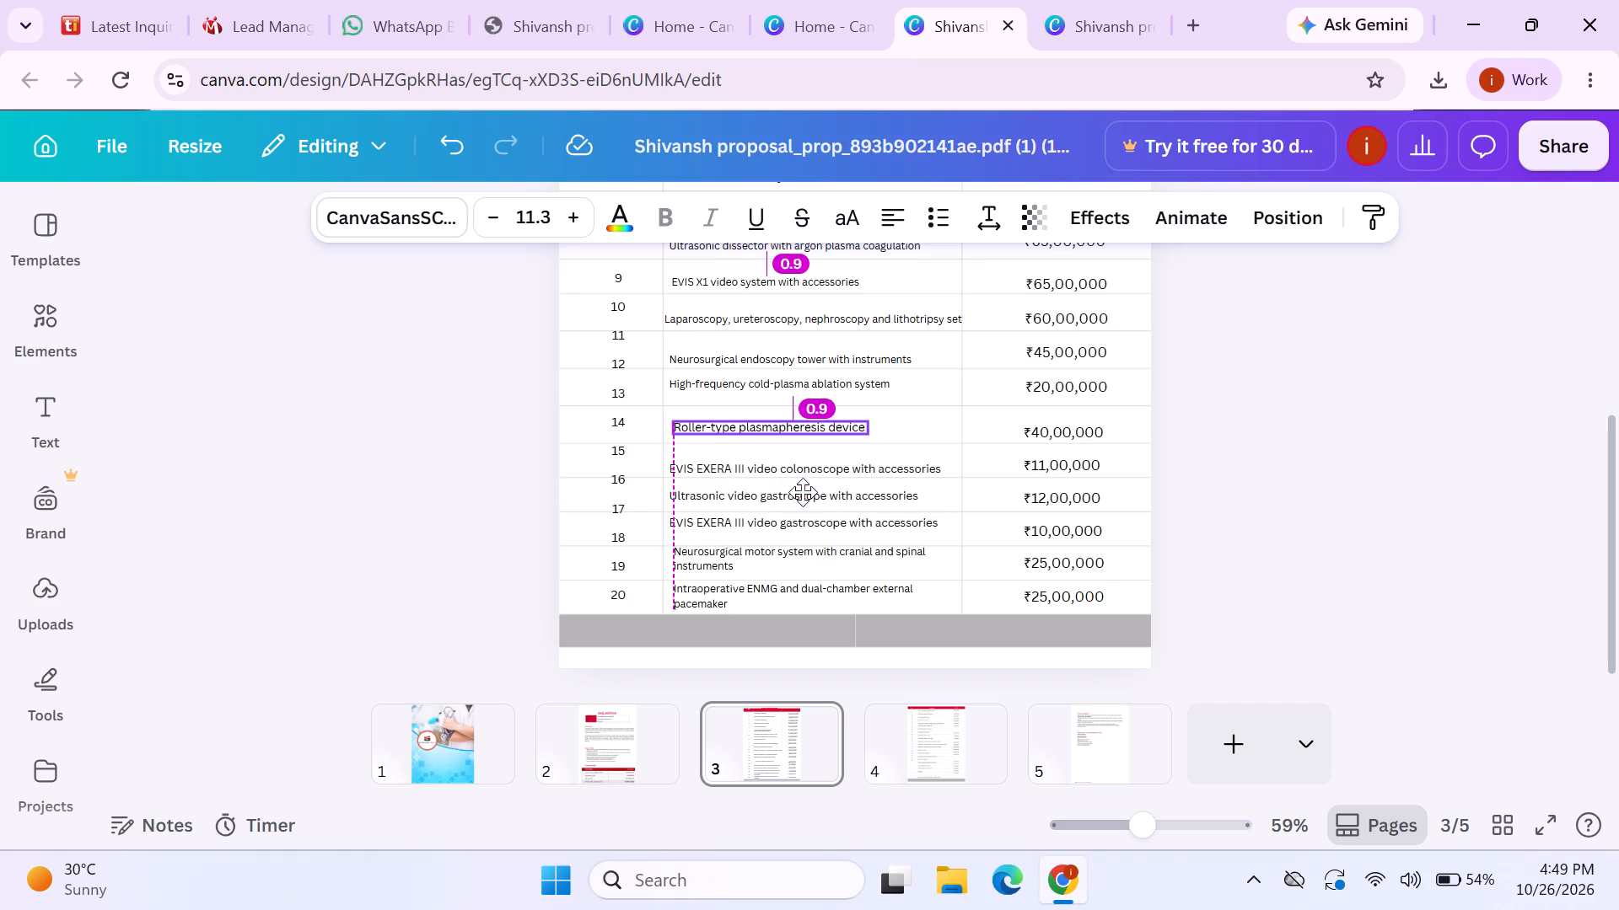
drag(803, 492, 799, 493)
click(1358, 477)
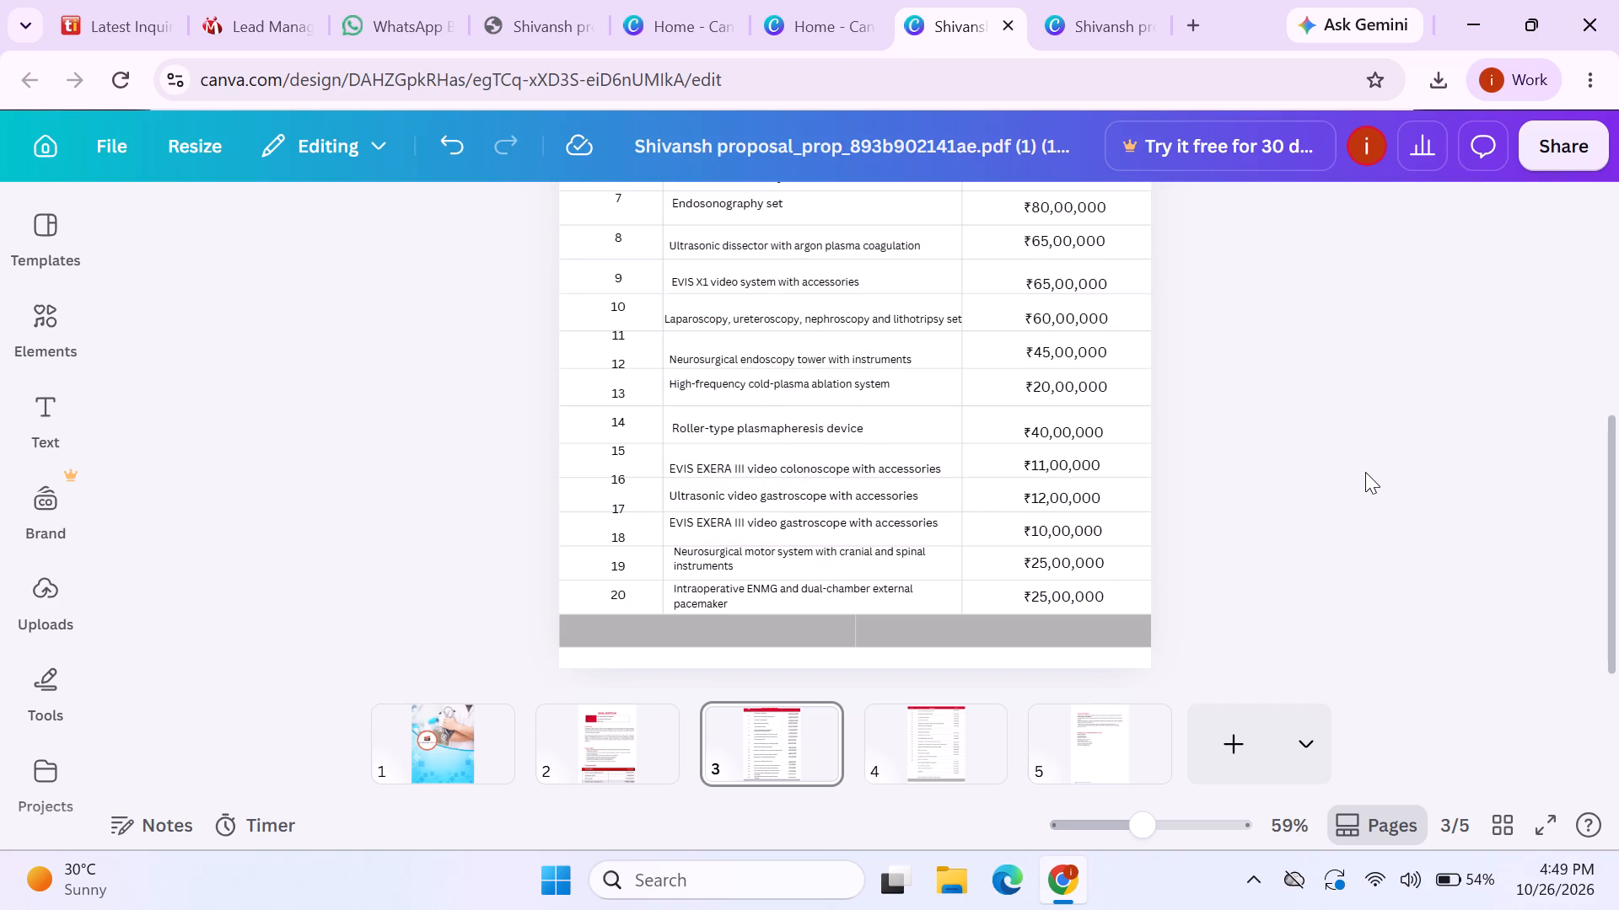
Review page 4's table from top to bottom, checking how its row numbers, equipment names and prices line up with the rows.
scroll(1365, 472, up, 1)
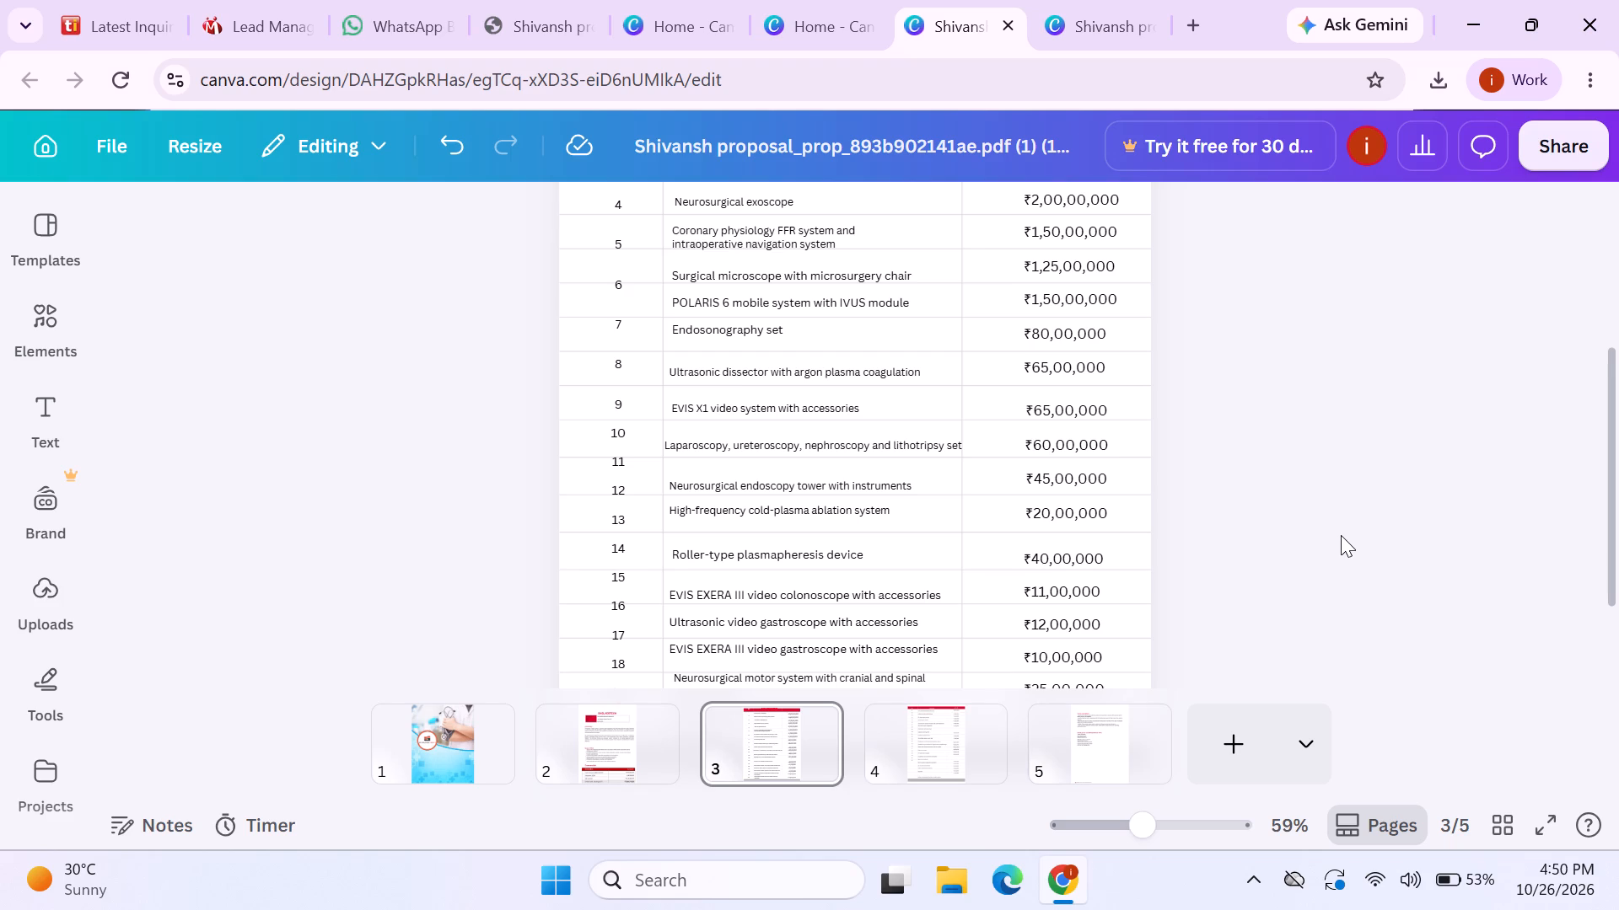
click(976, 753)
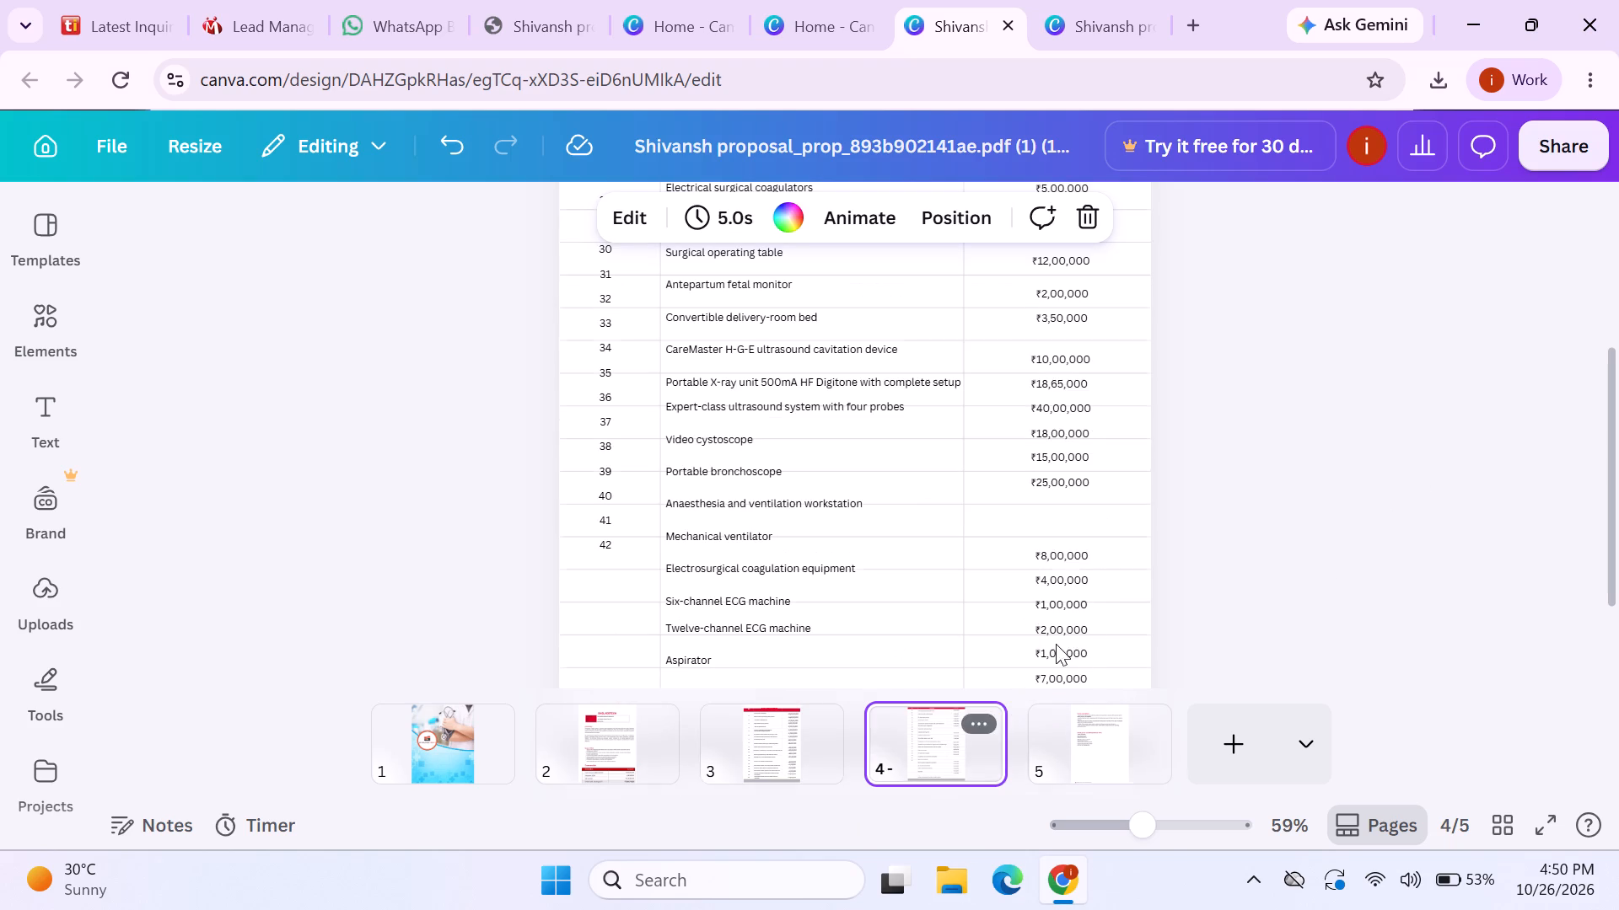
scroll(1188, 580, down, 1)
scroll(1189, 580, up, 3)
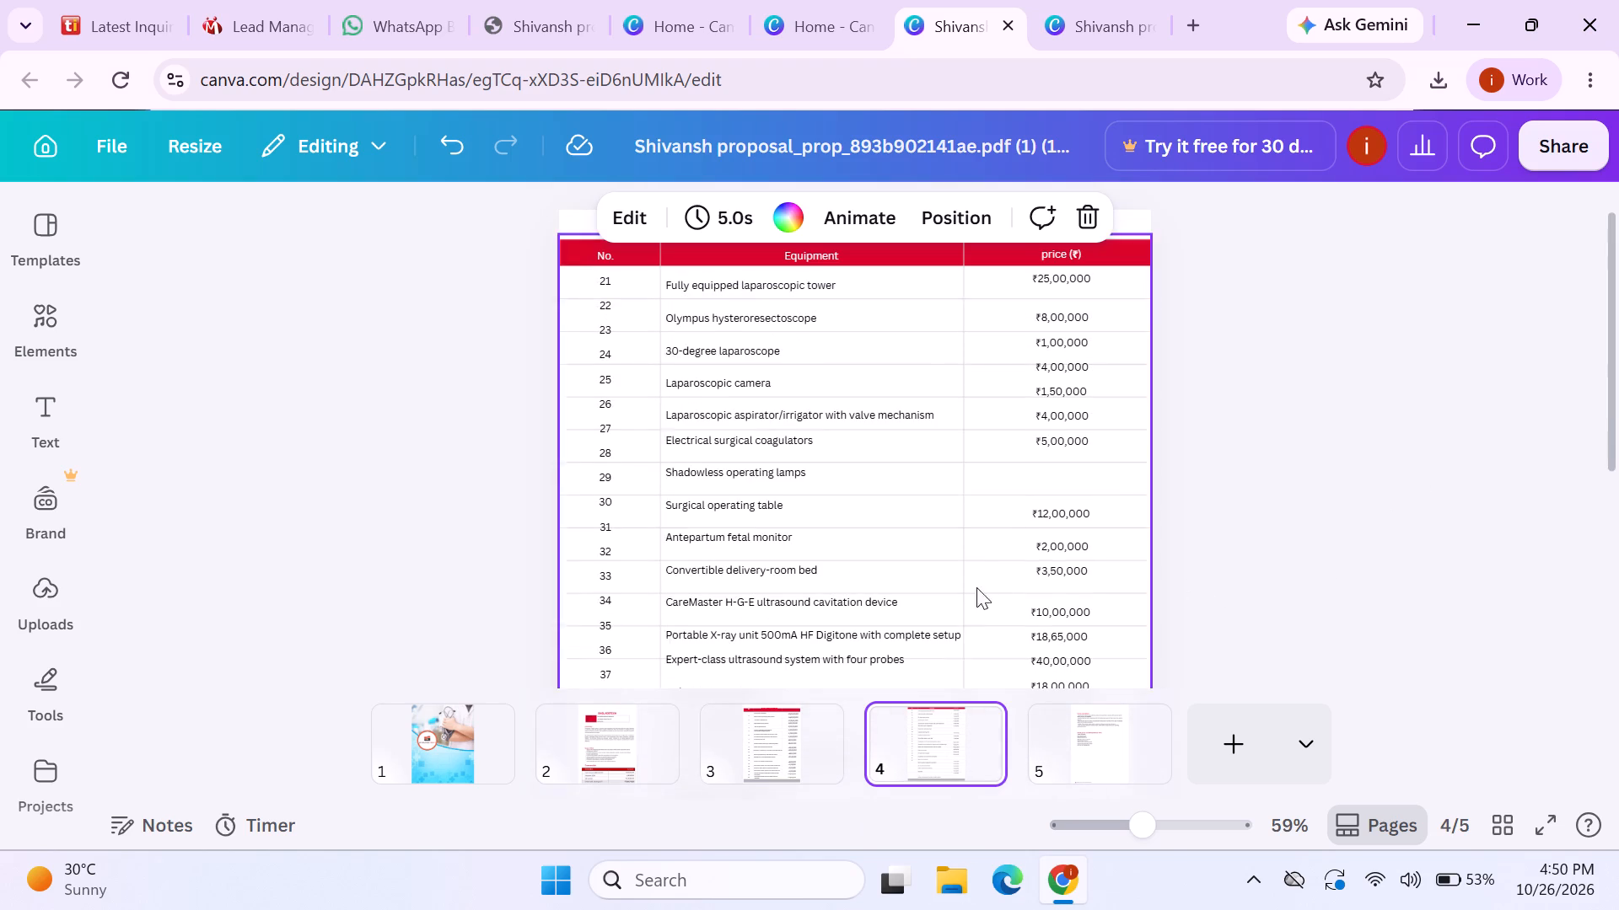
click(598, 439)
scroll(1508, 517, down, 3)
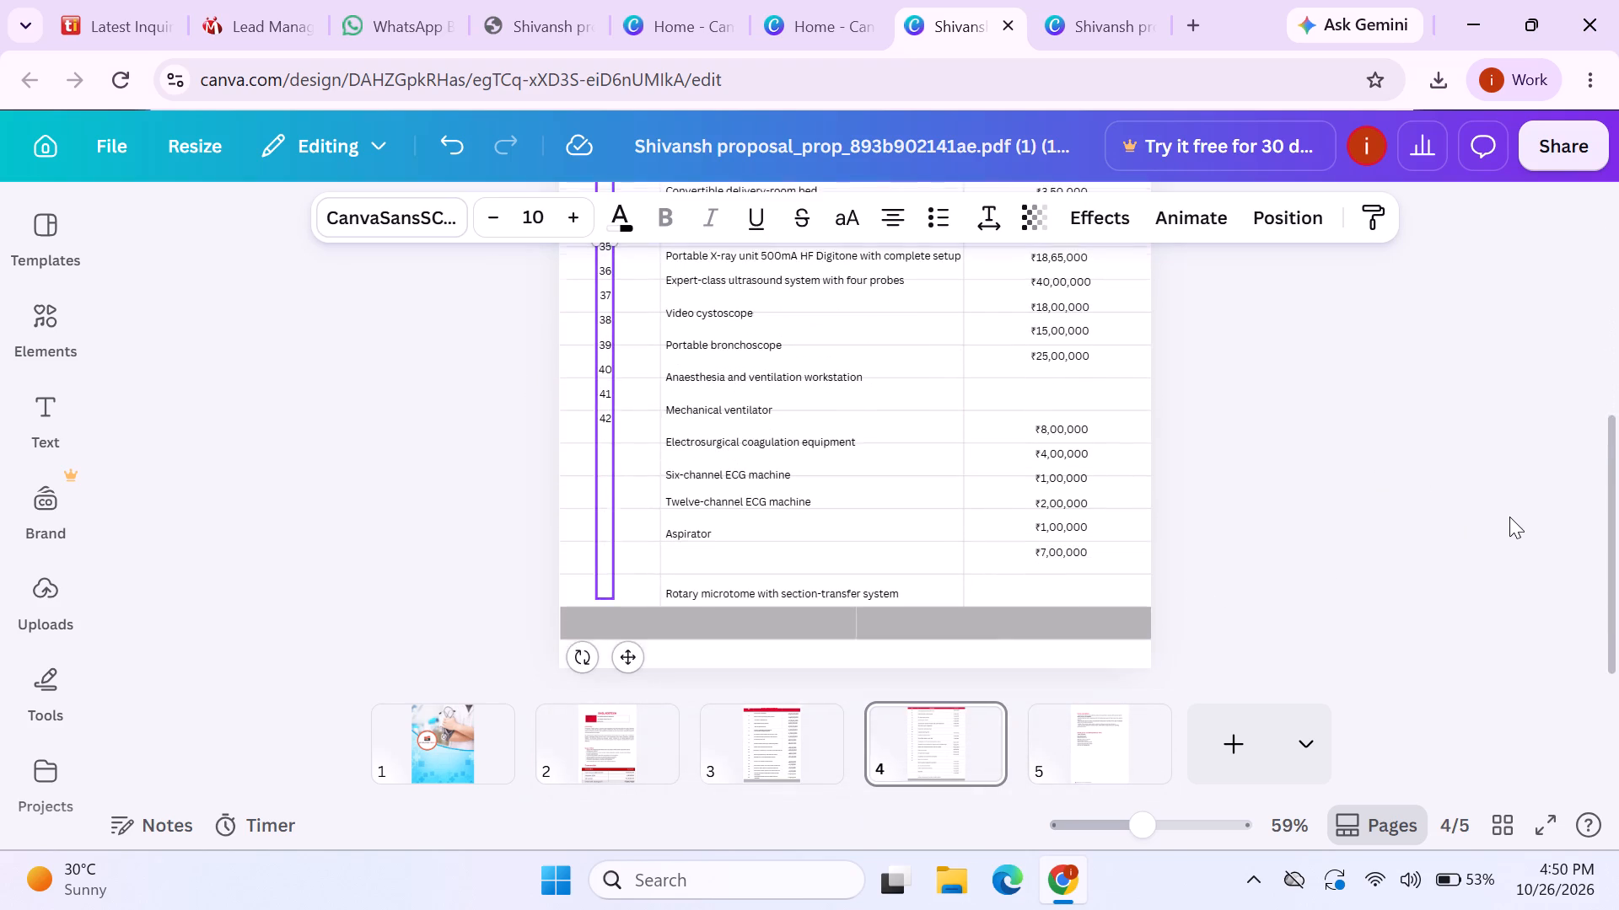
scroll(1509, 517, down, 1)
scroll(1509, 517, up, 3)
scroll(1509, 517, down, 3)
scroll(1509, 517, up, 3)
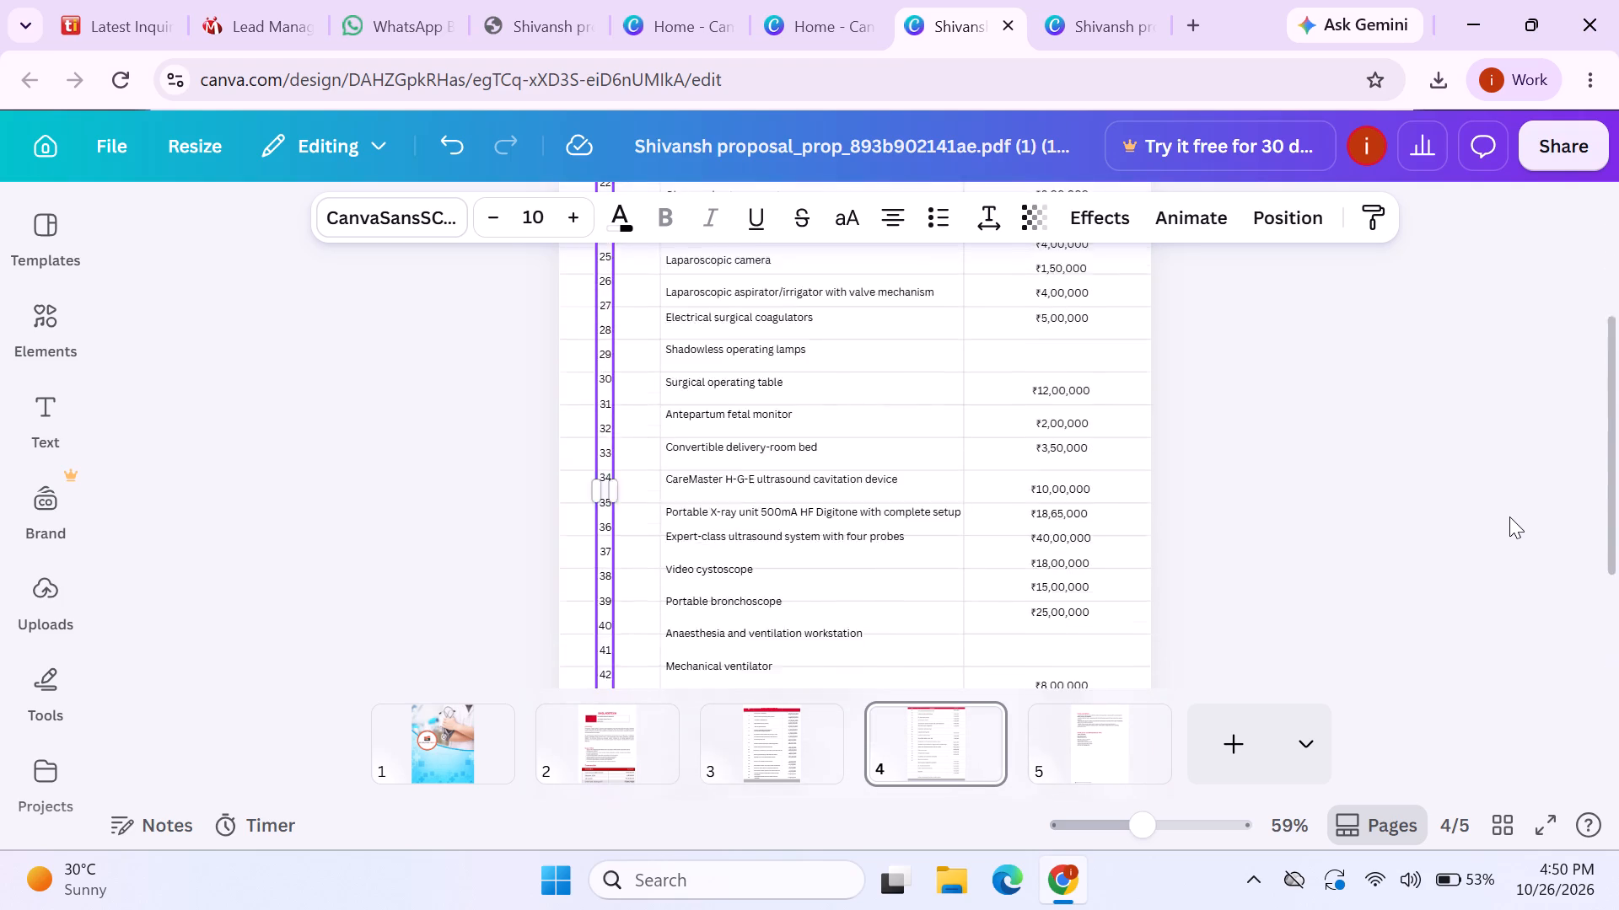
scroll(1509, 517, up, 2)
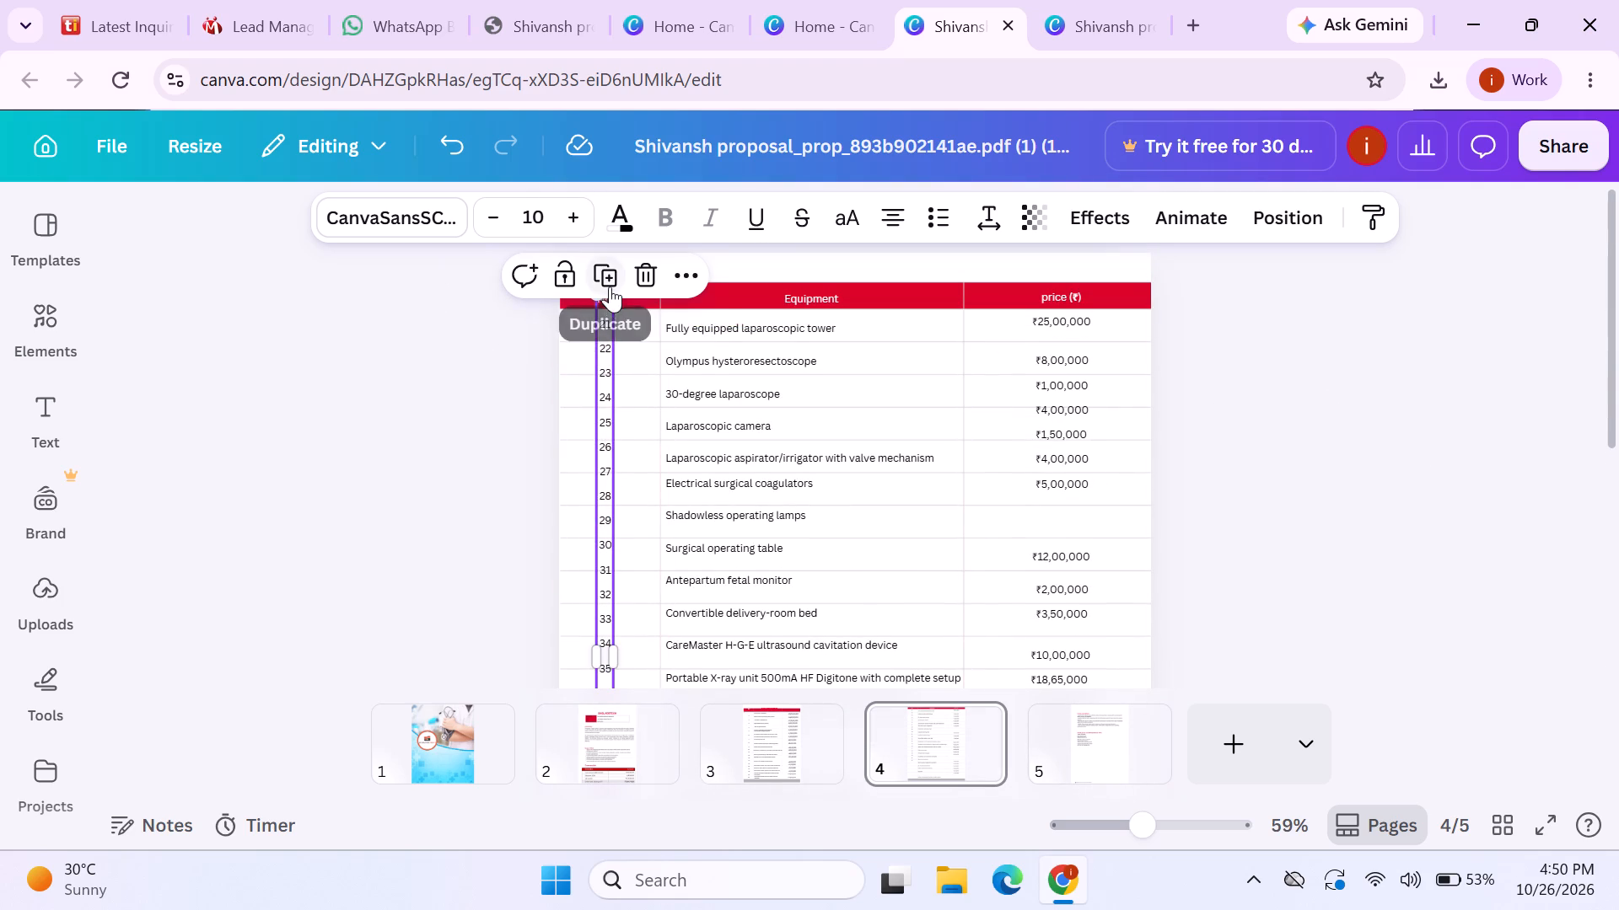
click(476, 379)
Enlarge page 4's row-number block to font size 11.5 and position it with "No." in the header and 21 in the first row.
click(607, 355)
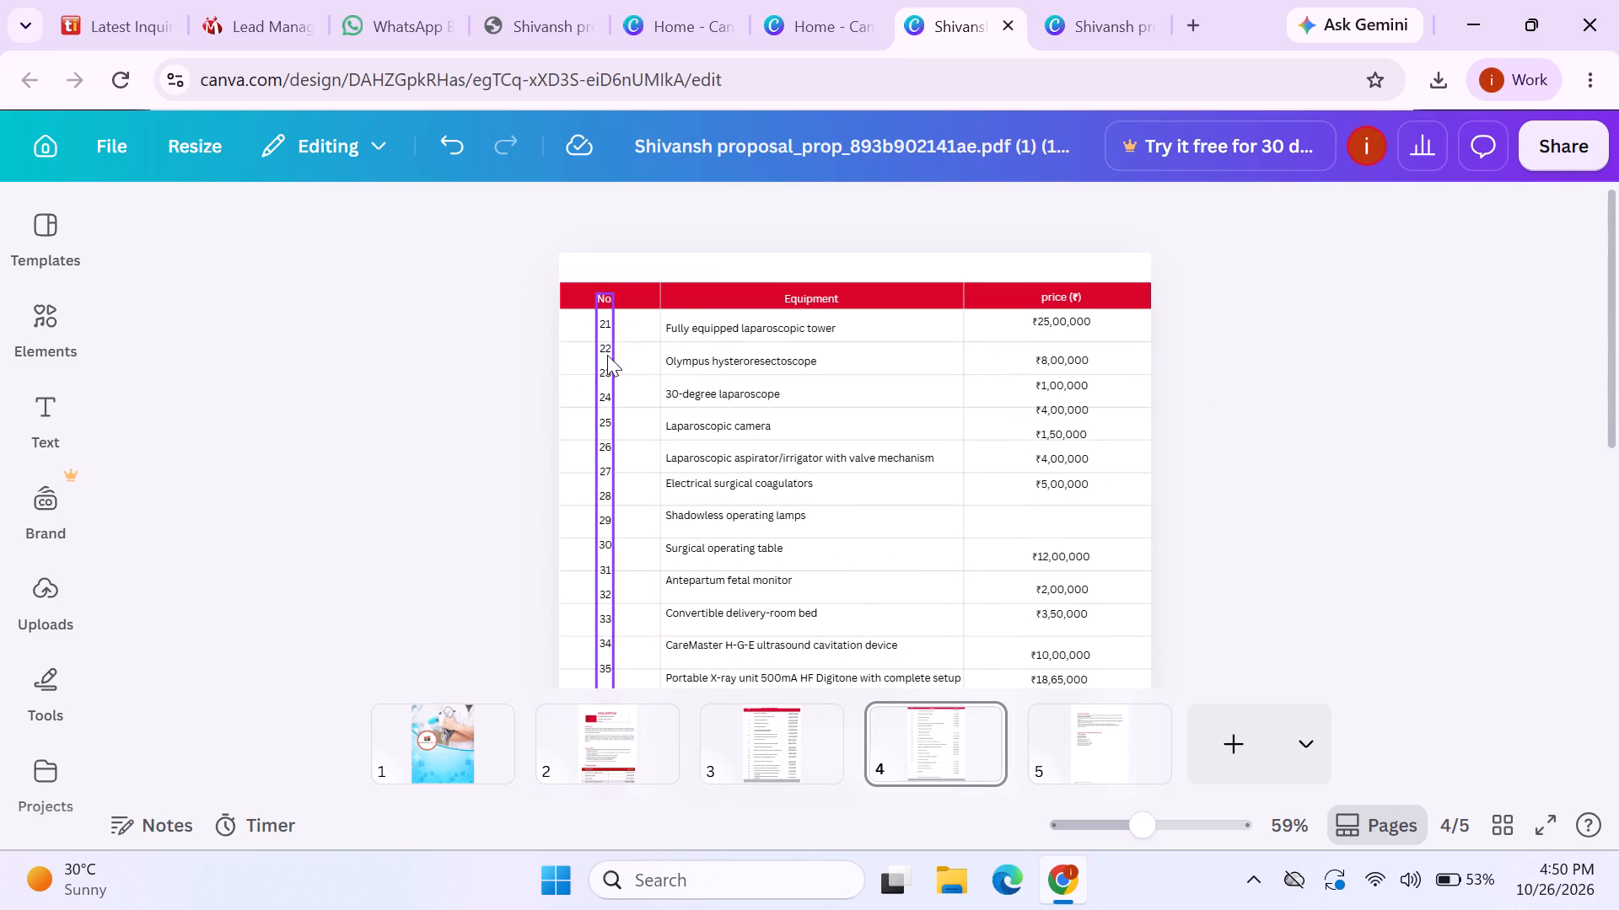
drag(589, 299, 572, 244)
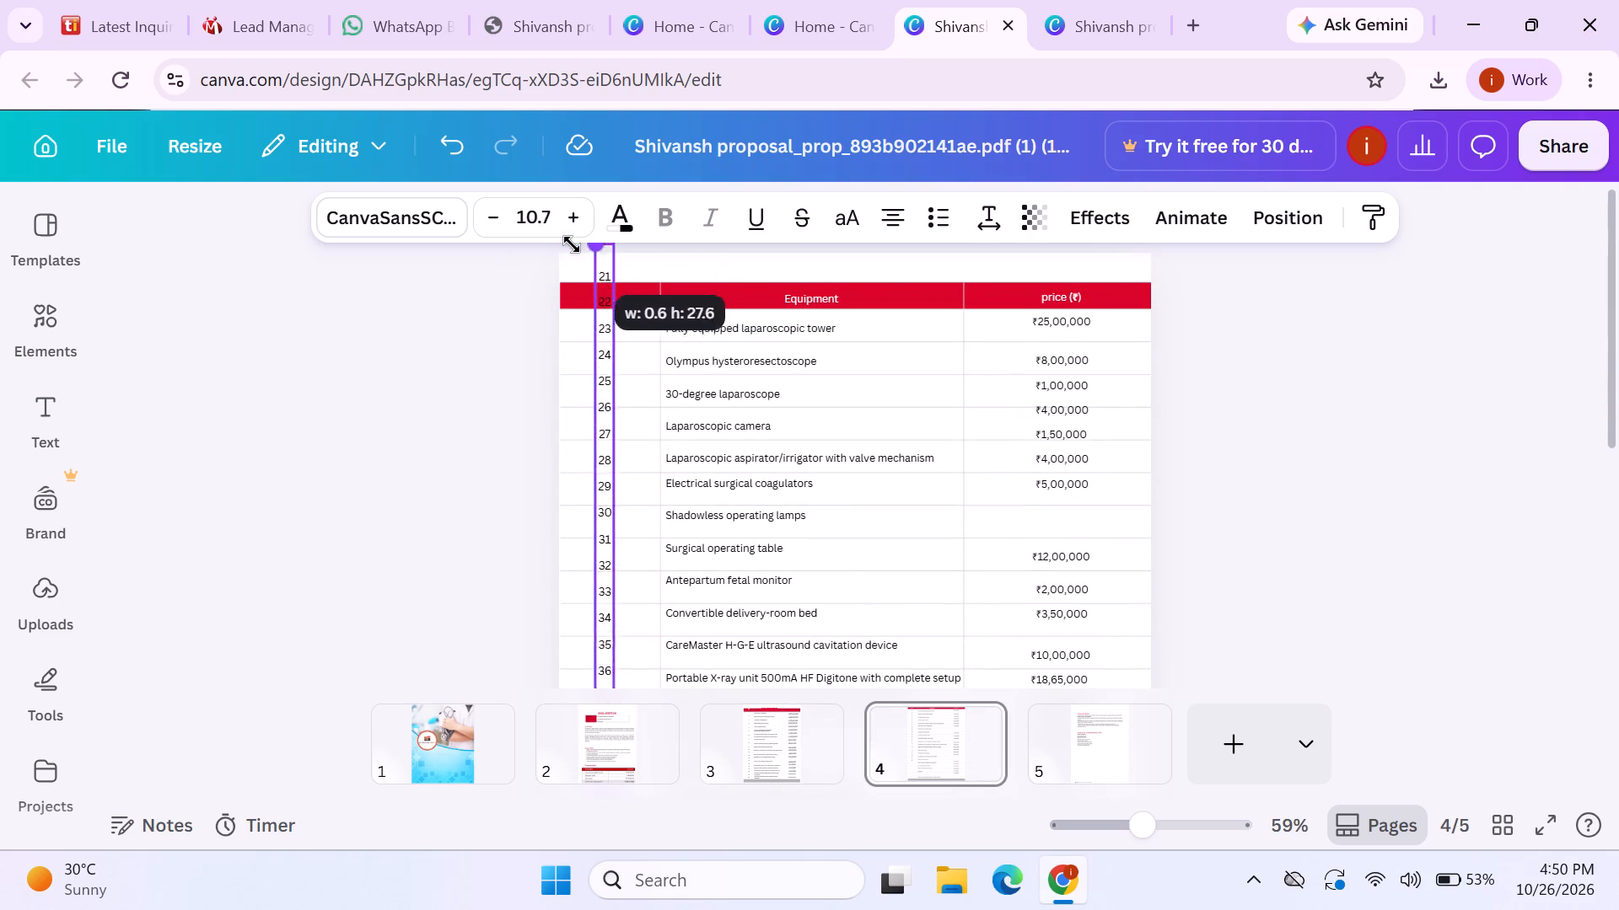
drag(572, 244, 543, 192)
drag(607, 415, 610, 519)
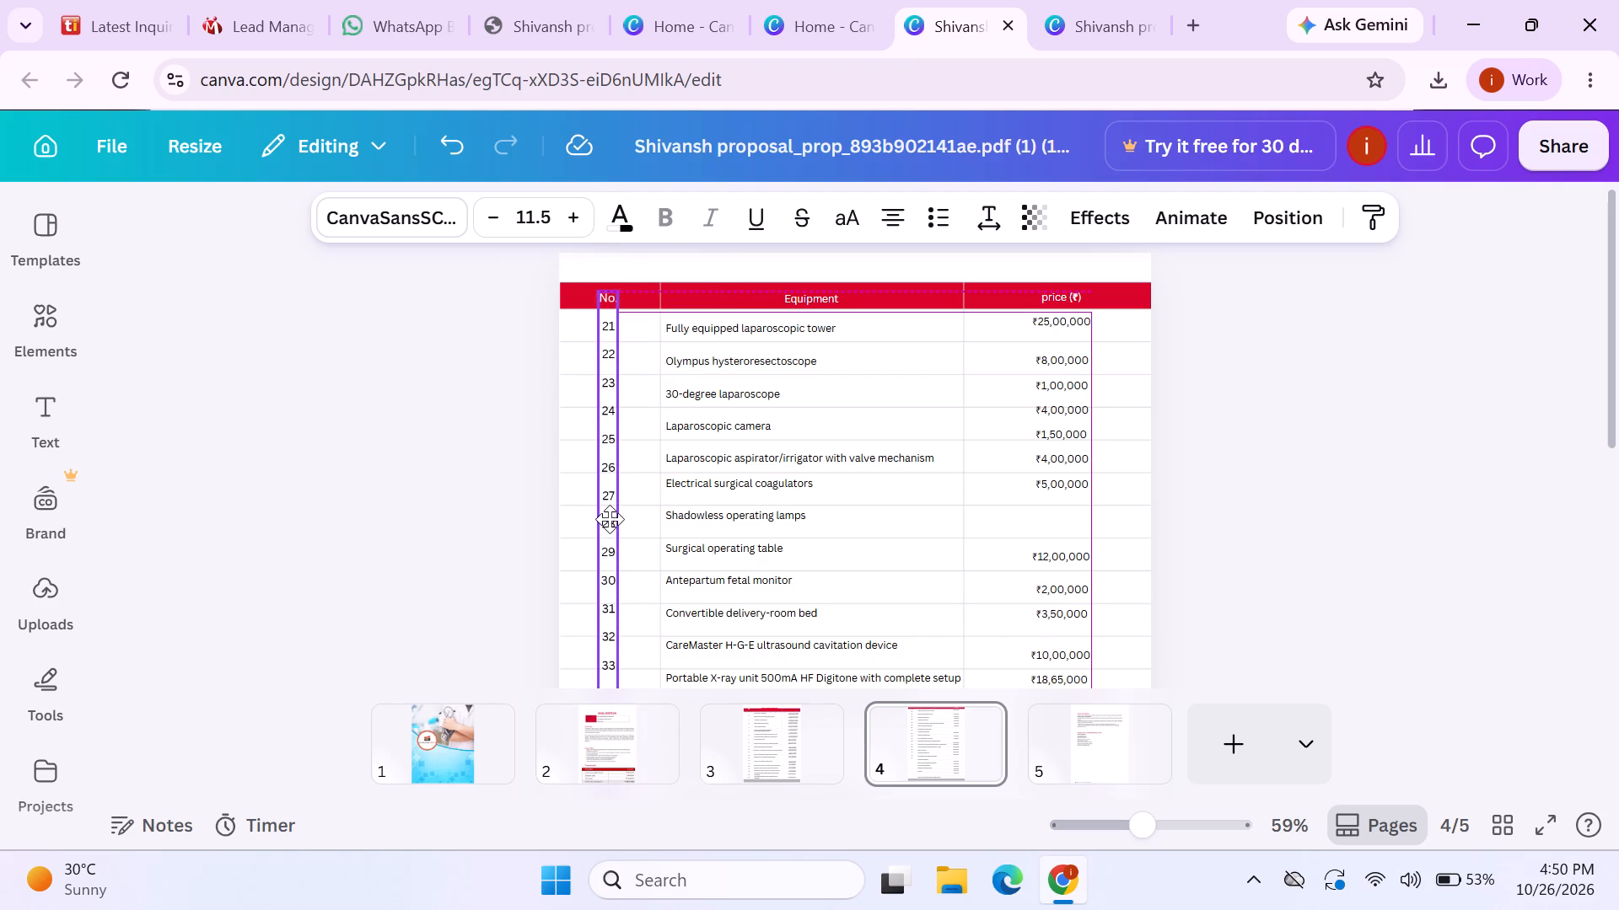
drag(610, 519, 615, 515)
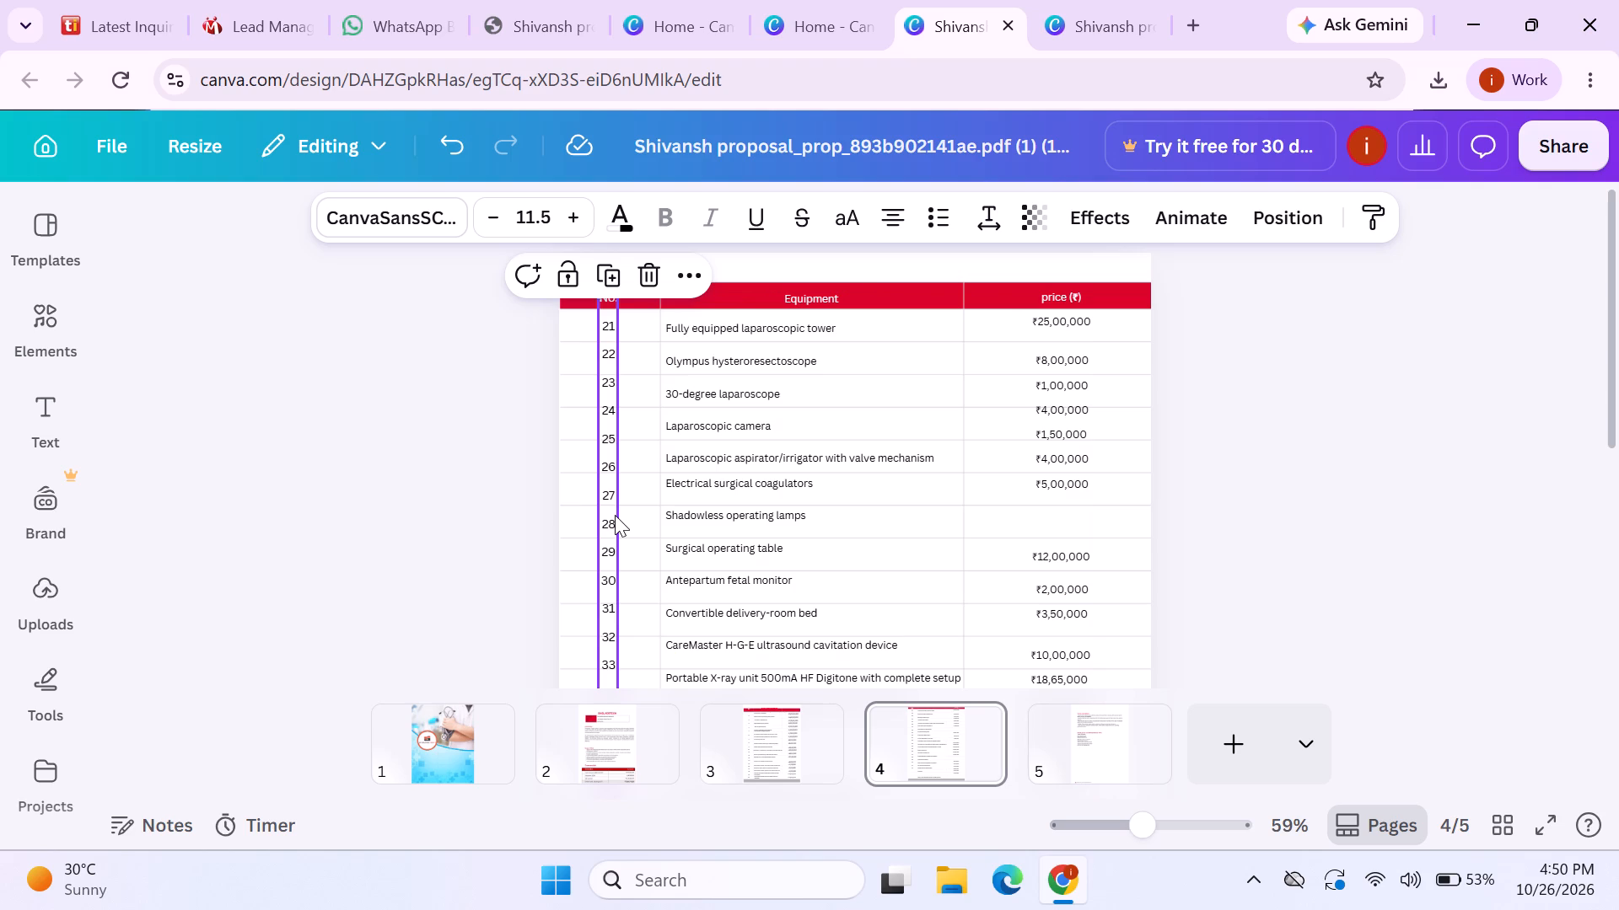
click(1237, 437)
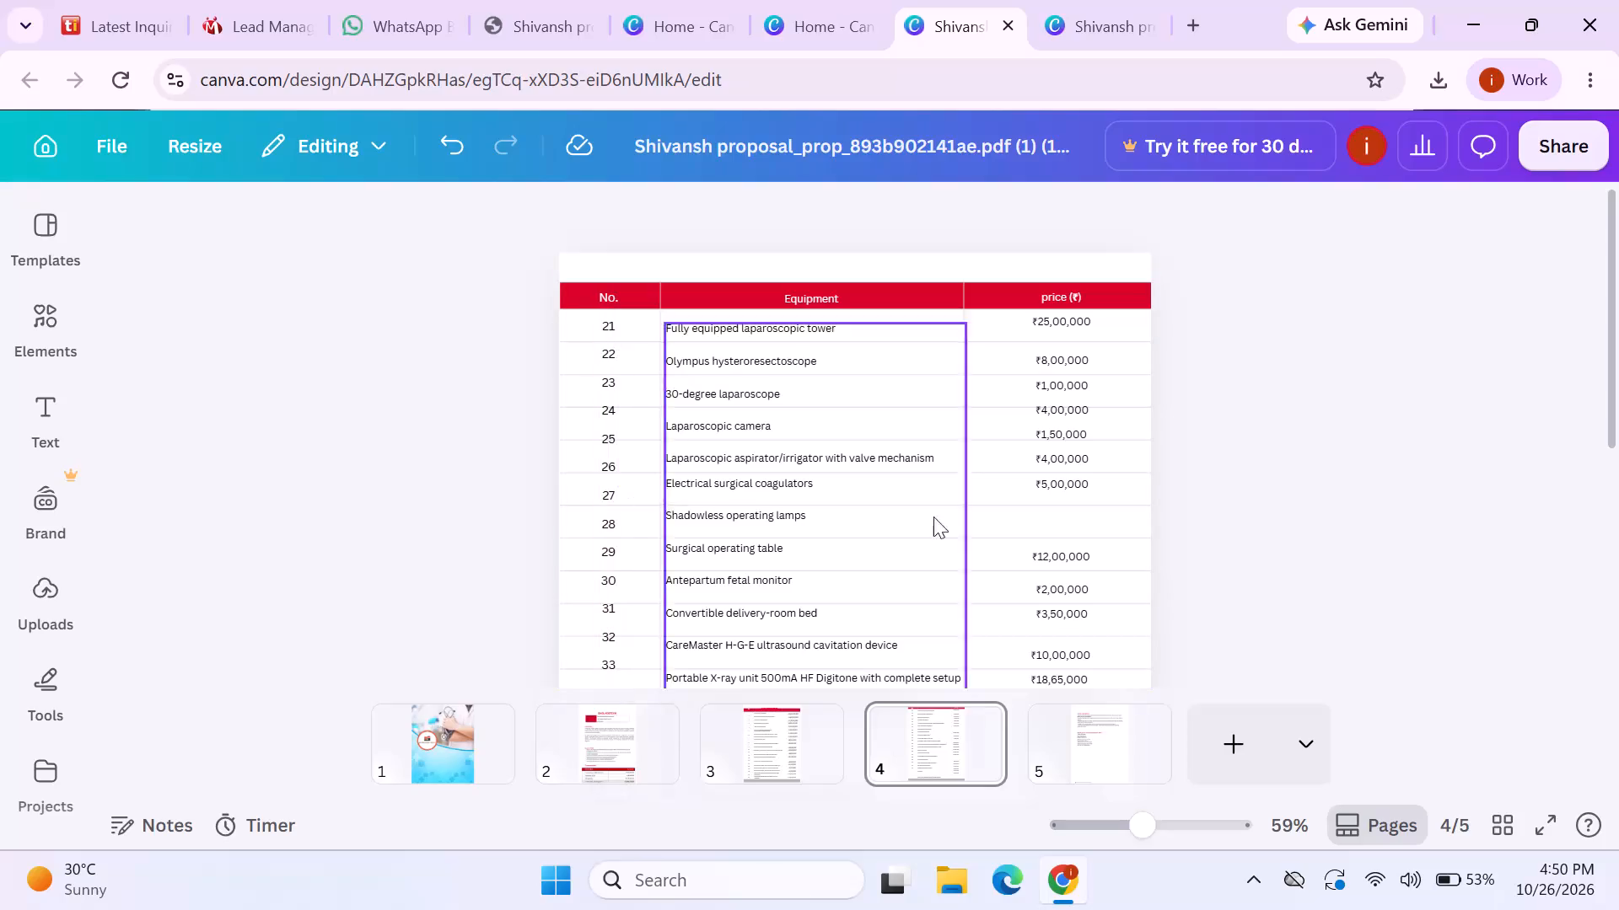
Enlarge page 4's six-price block from ₹8,00,000 to ₹5,00,000 to font size 13 and centre it in the price column.
scroll(1265, 507, down, 1)
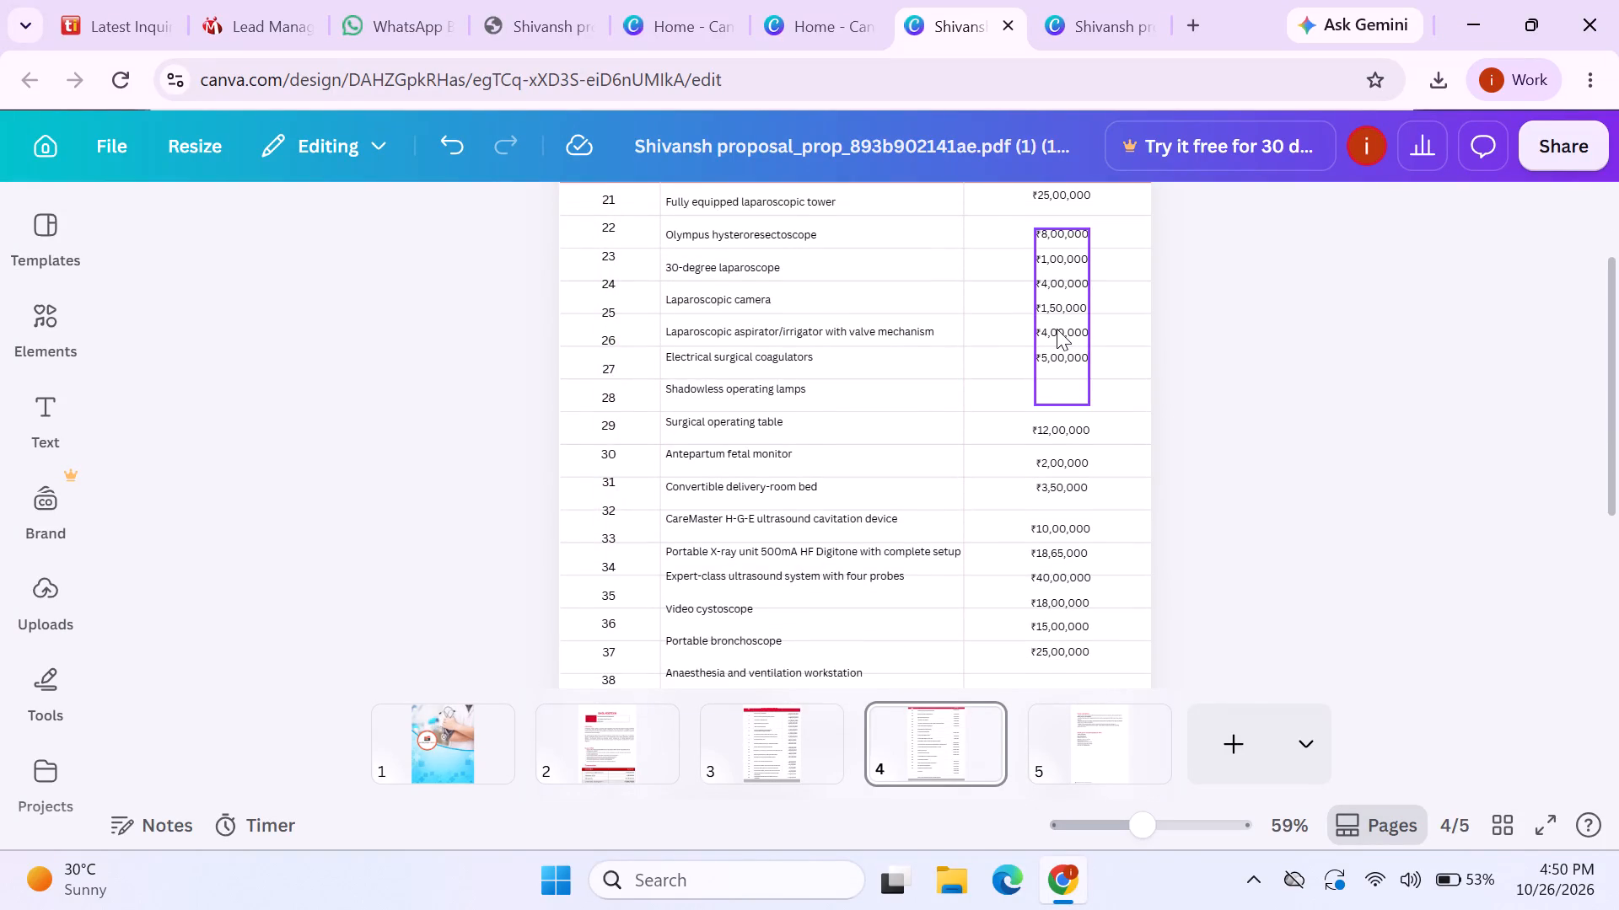
click(1056, 329)
scroll(1261, 426, up, 1)
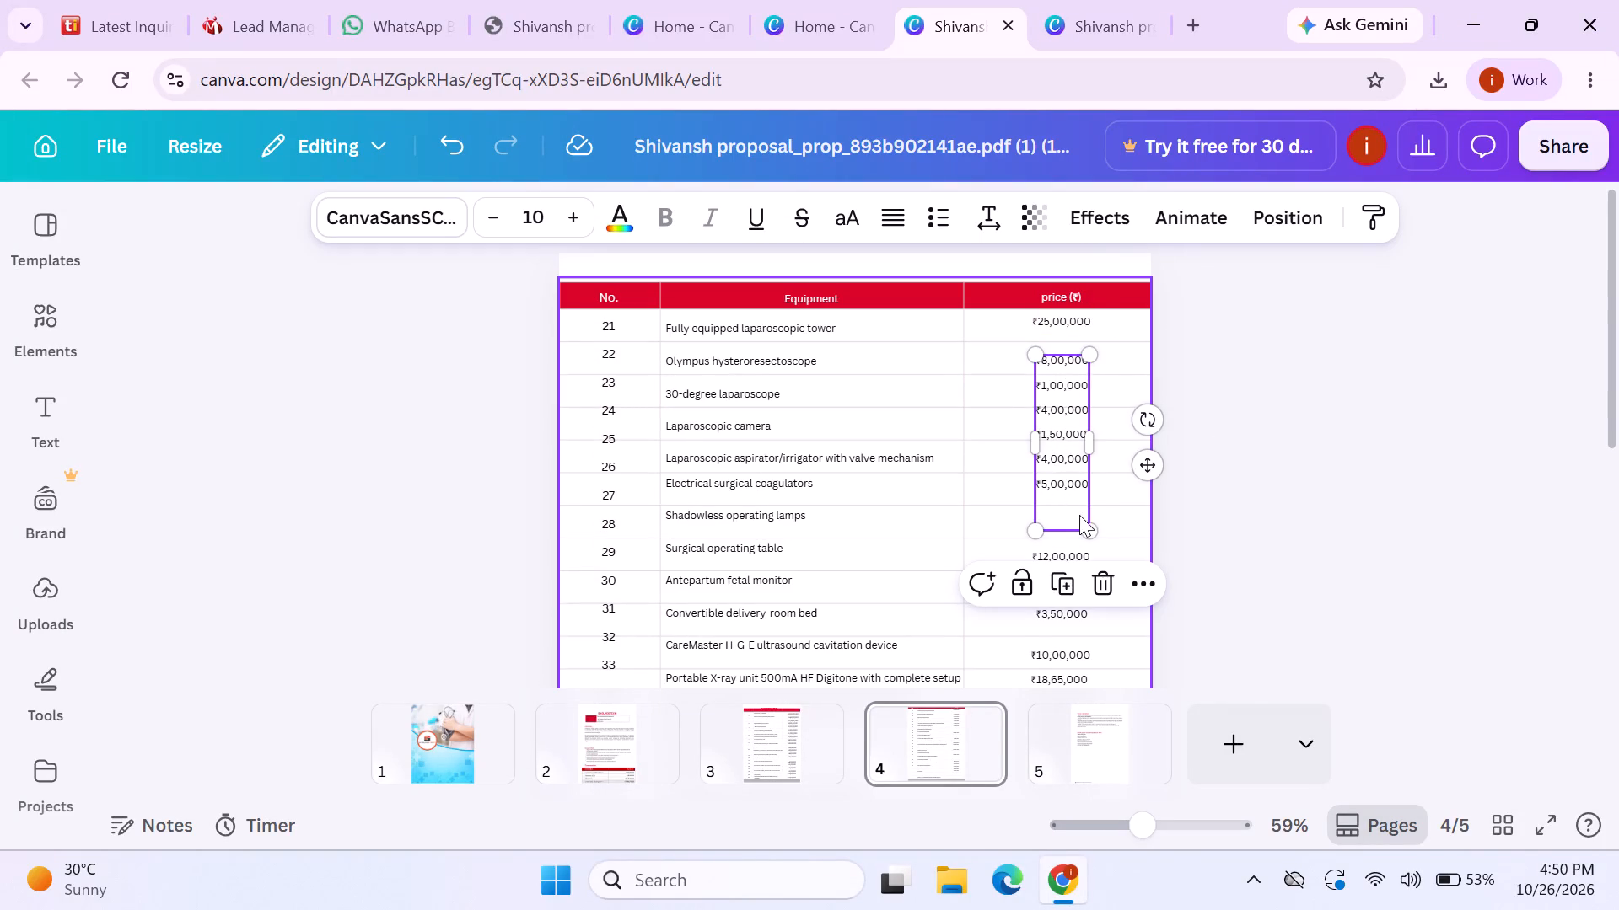
drag(1084, 533, 1099, 582)
drag(1066, 433, 1052, 432)
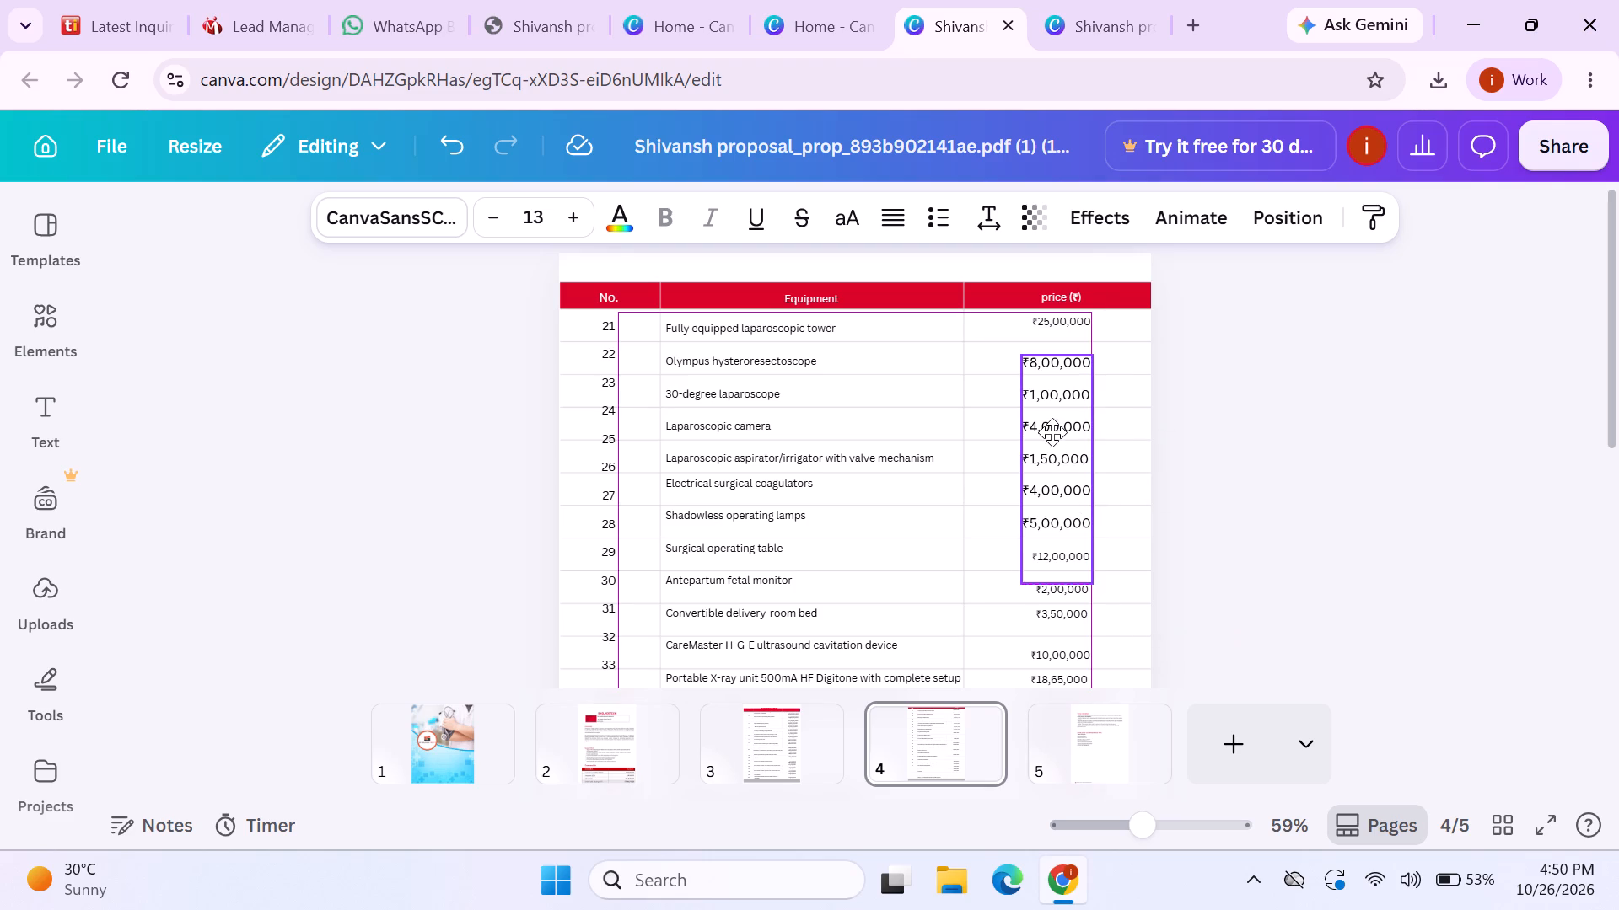
drag(1052, 432, 1058, 430)
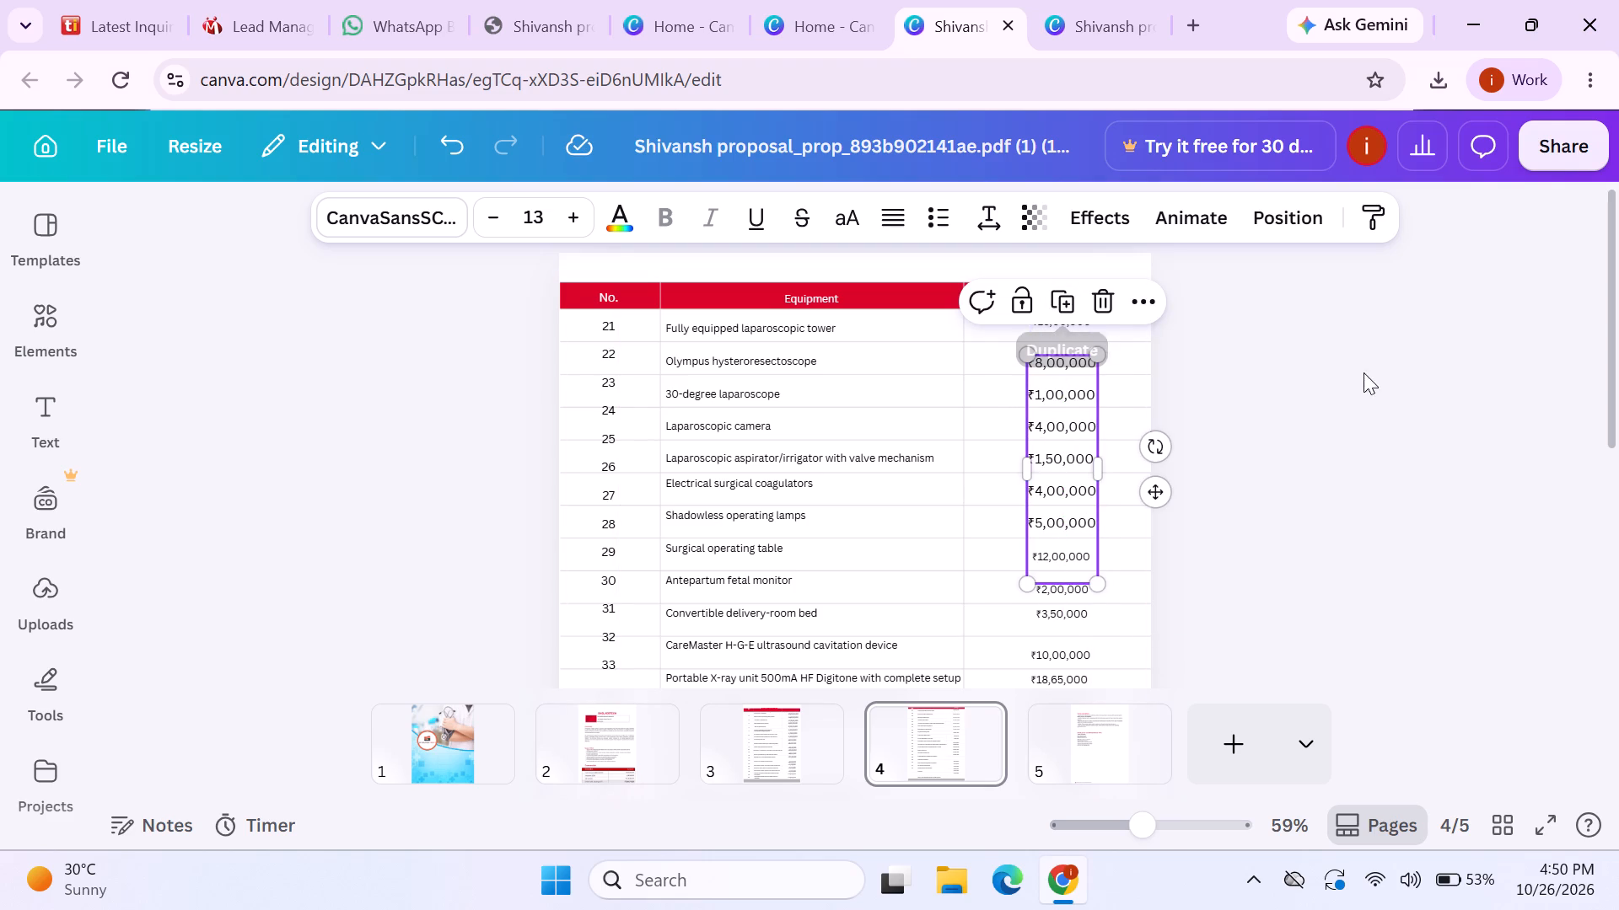
Enlarge page 4's text block with the "price (₹)" heading and ₹25,00,000 to font size 13 and align it above the other prices.
click(1508, 542)
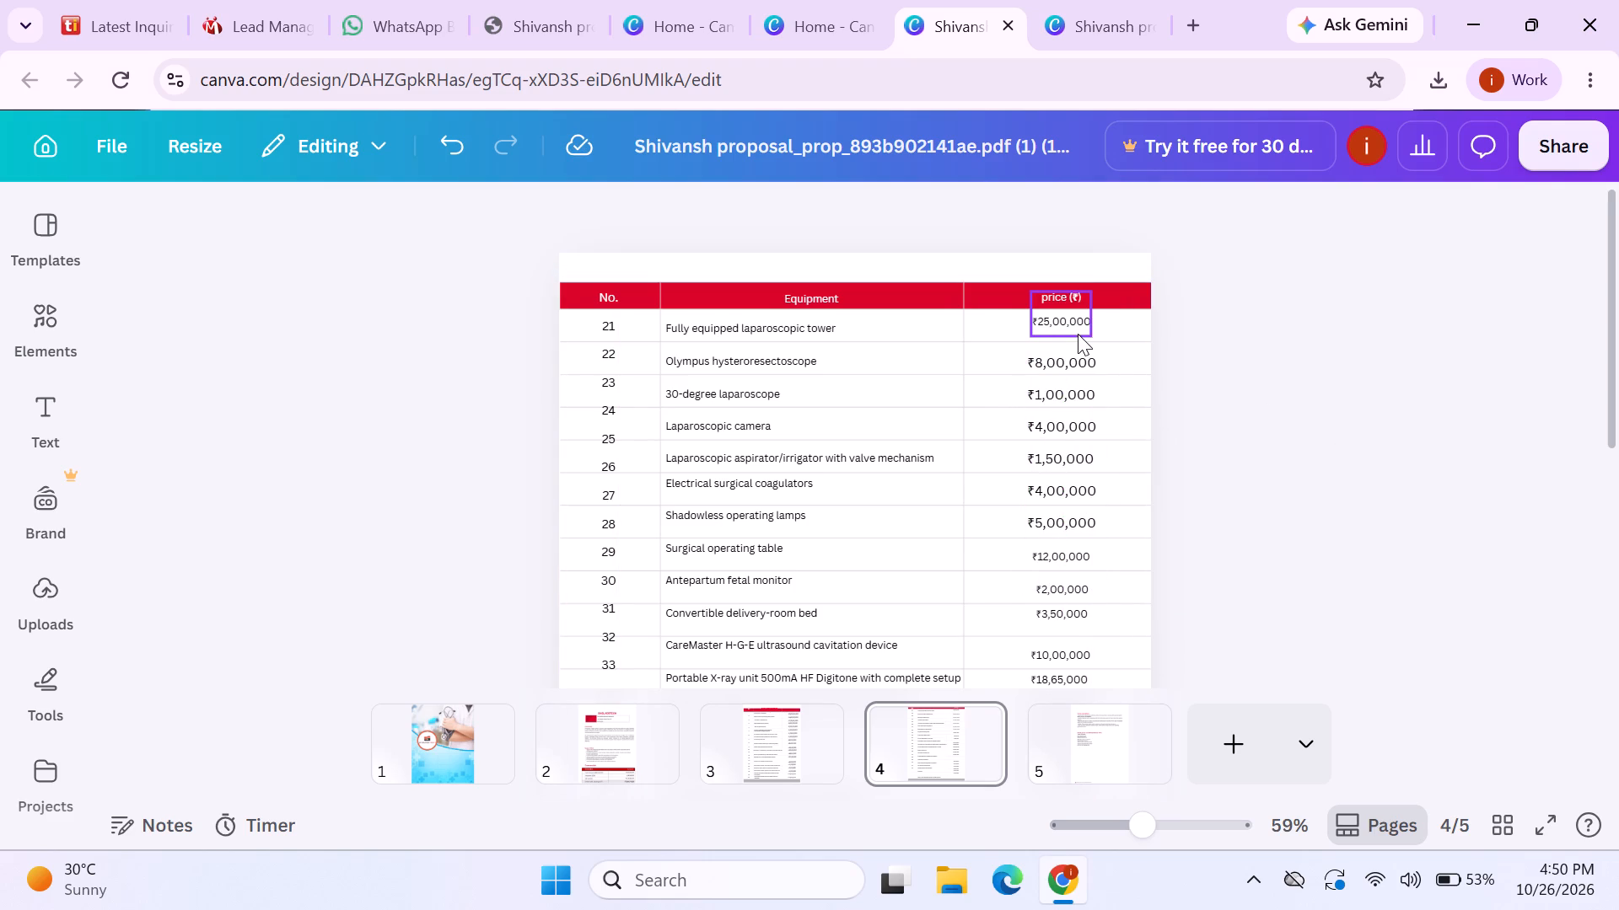
click(1078, 334)
drag(1092, 333, 1103, 332)
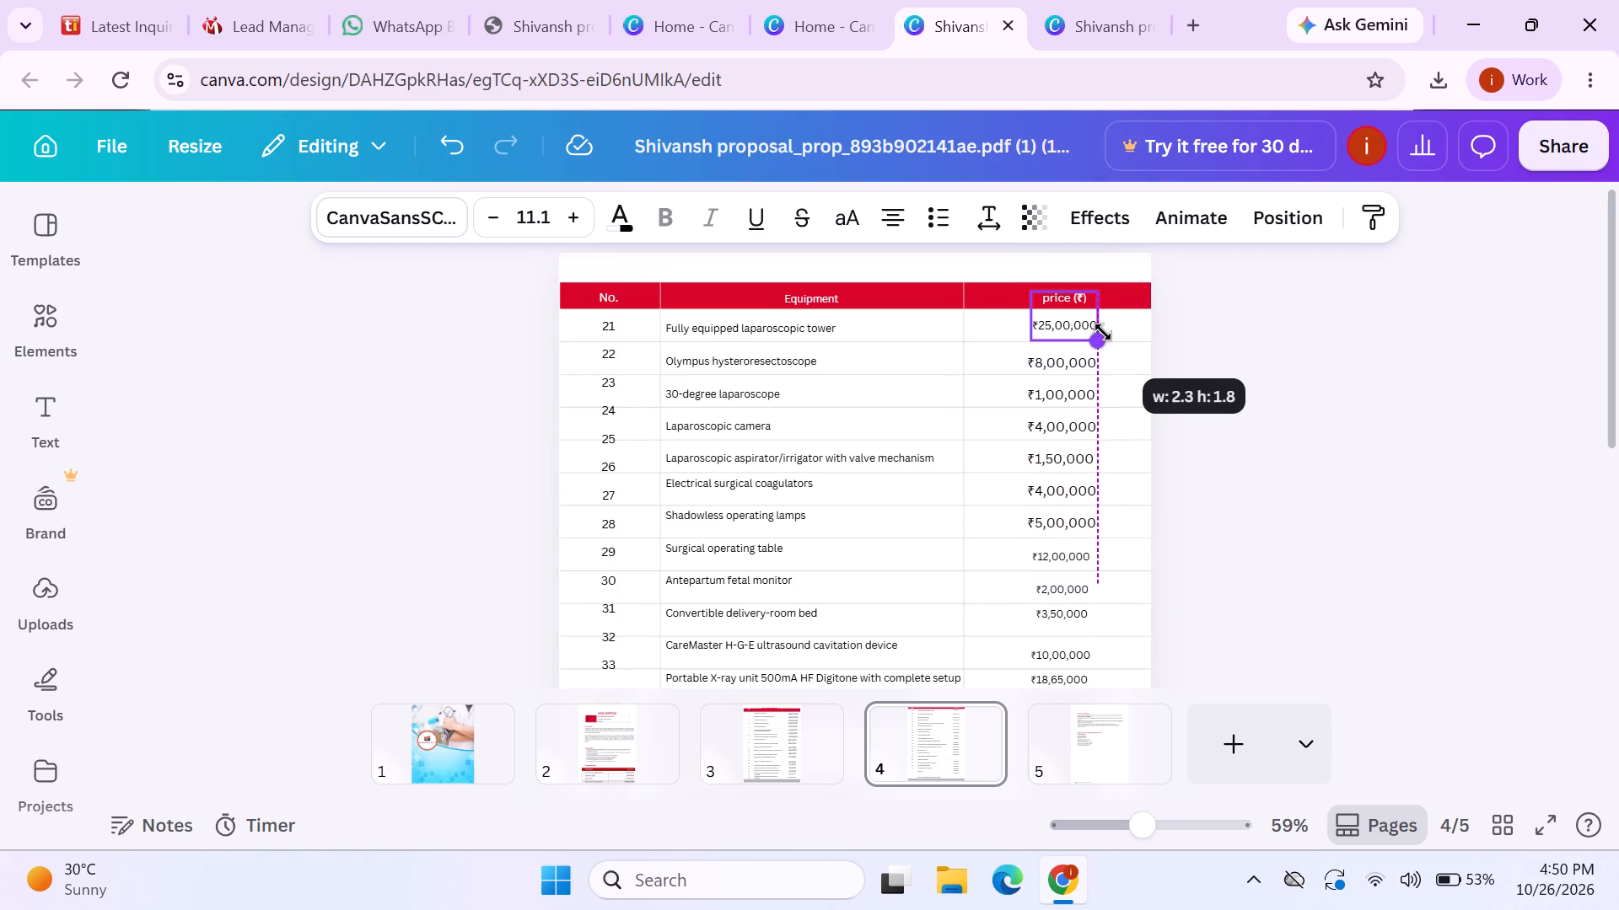
drag(1103, 332, 1120, 333)
click(1428, 345)
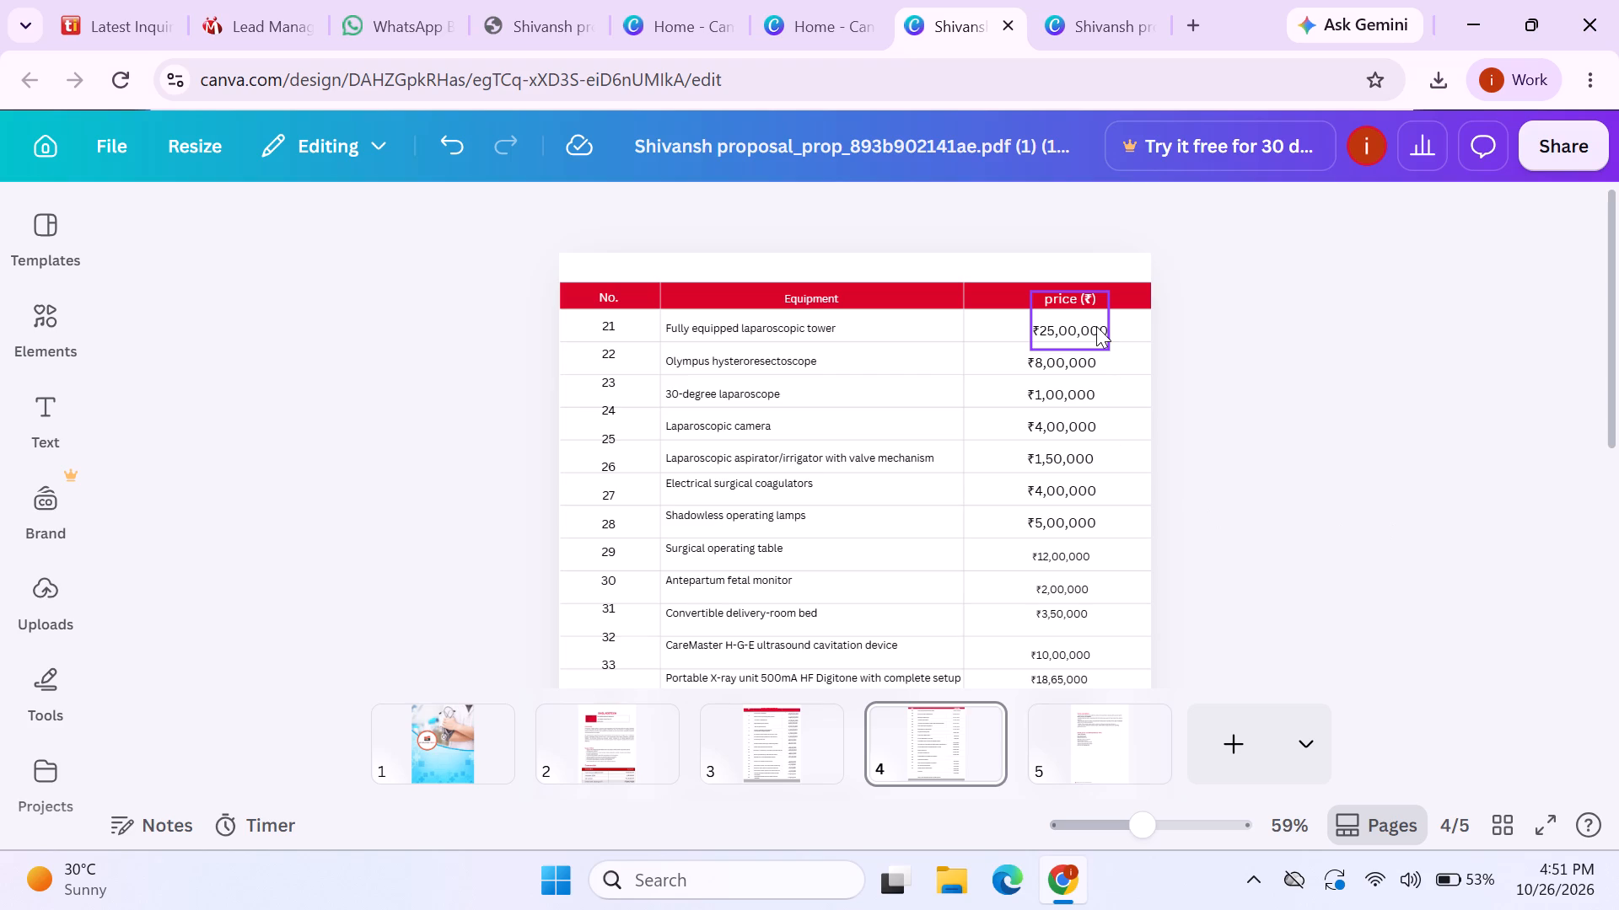
click(1214, 405)
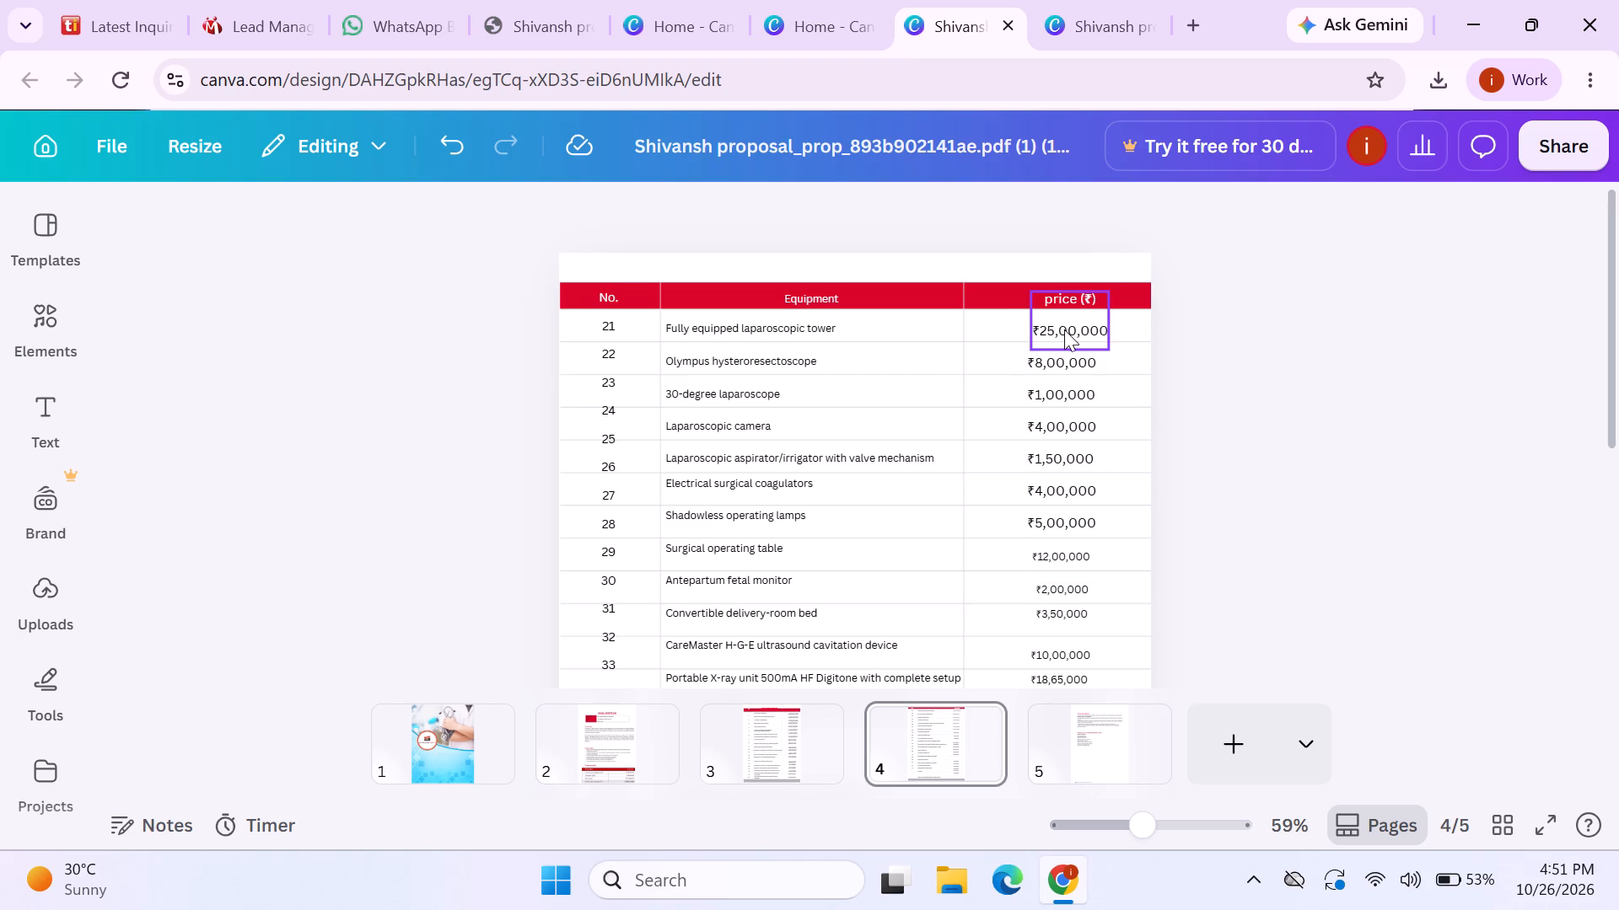
click(1066, 329)
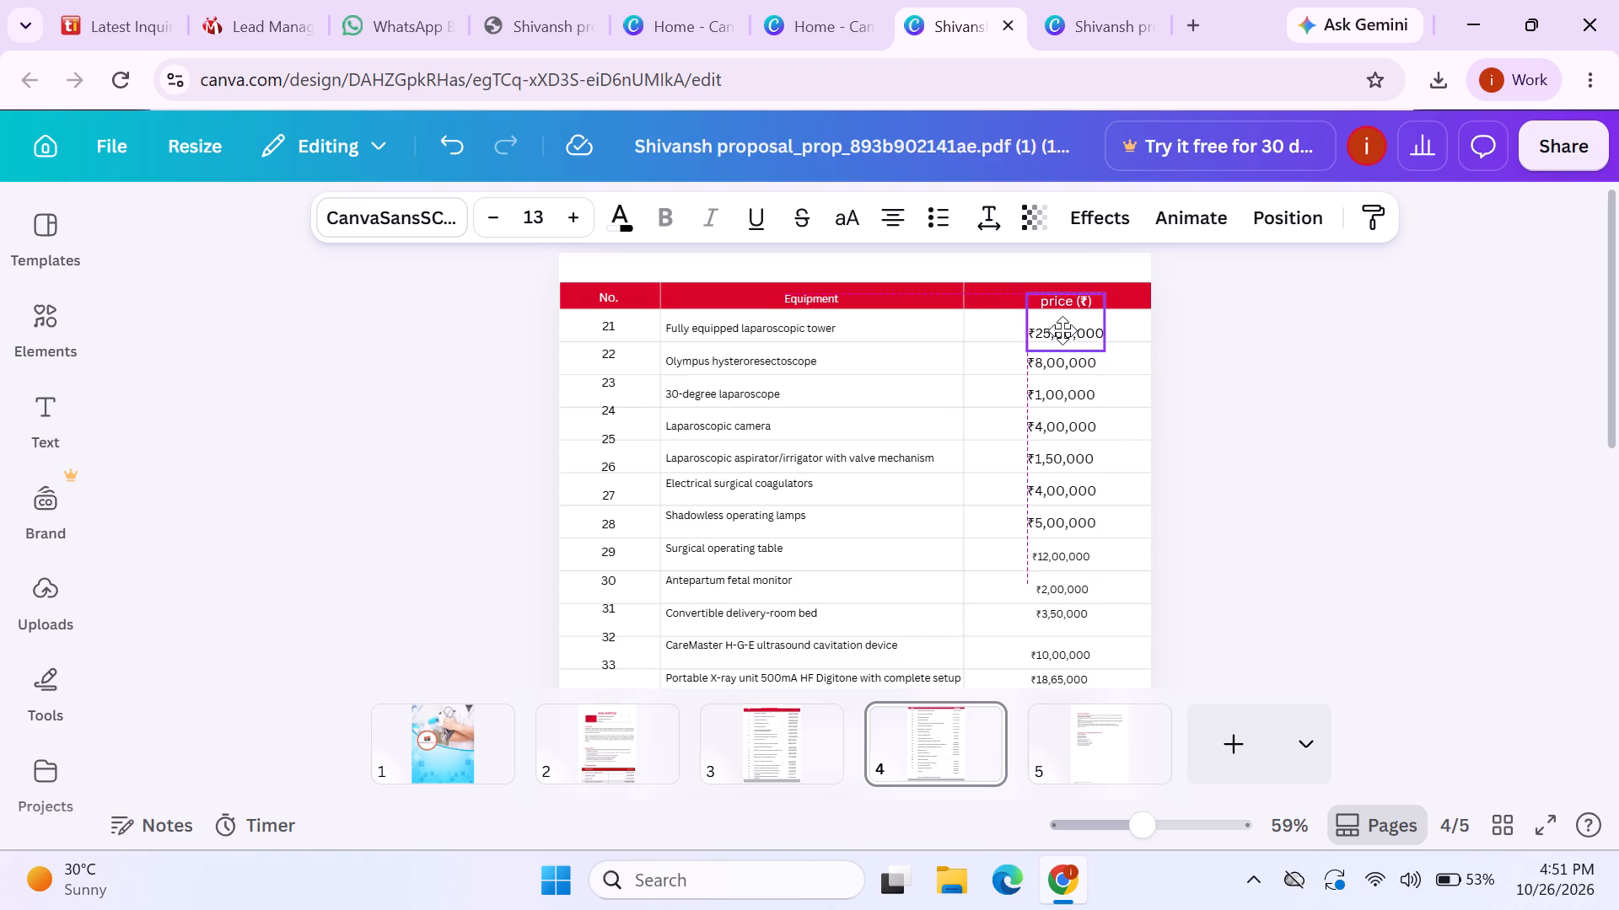
click(1485, 550)
Increase page 4's equipment-name block, starting with "Fully equipped laparoscopic tower", to font size 11.
scroll(1466, 543, down, 1)
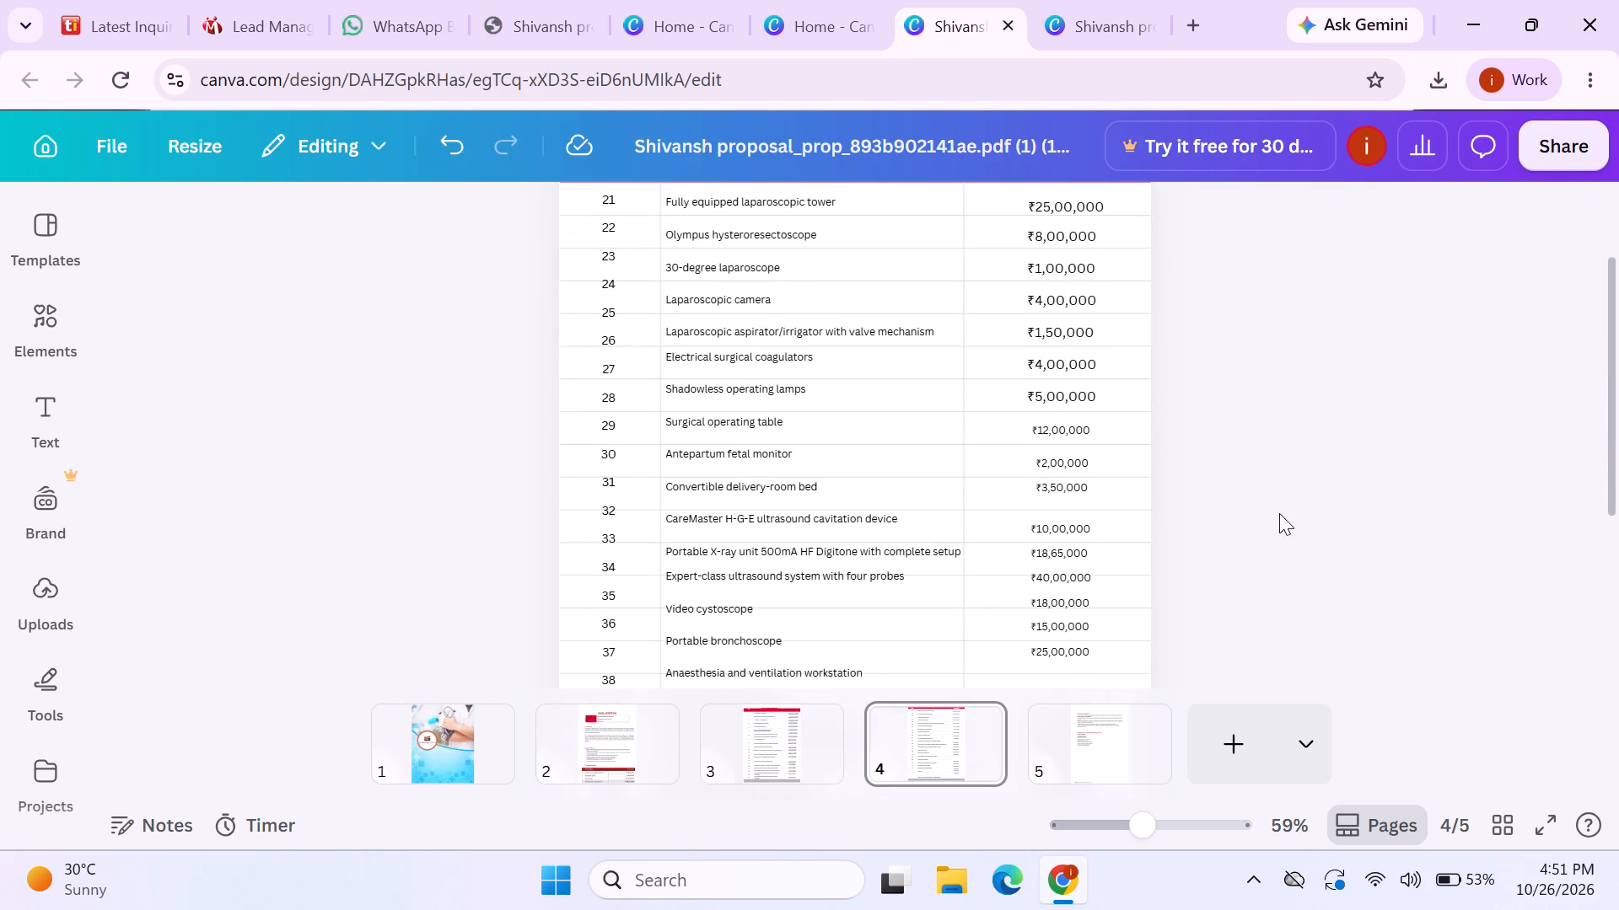
click(727, 351)
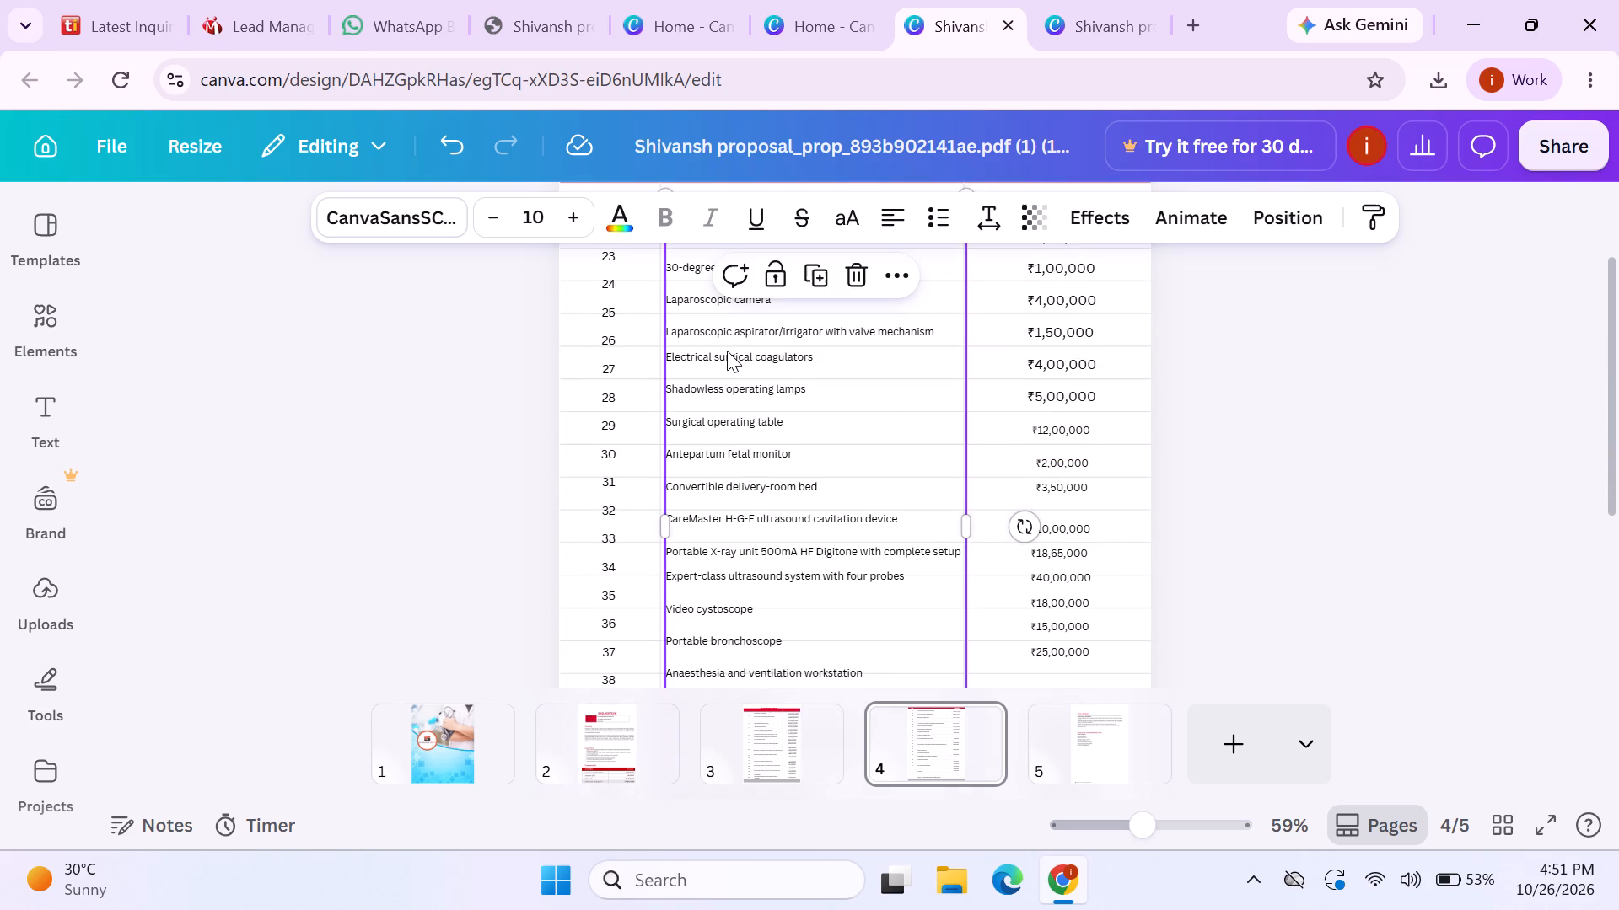
click(583, 218)
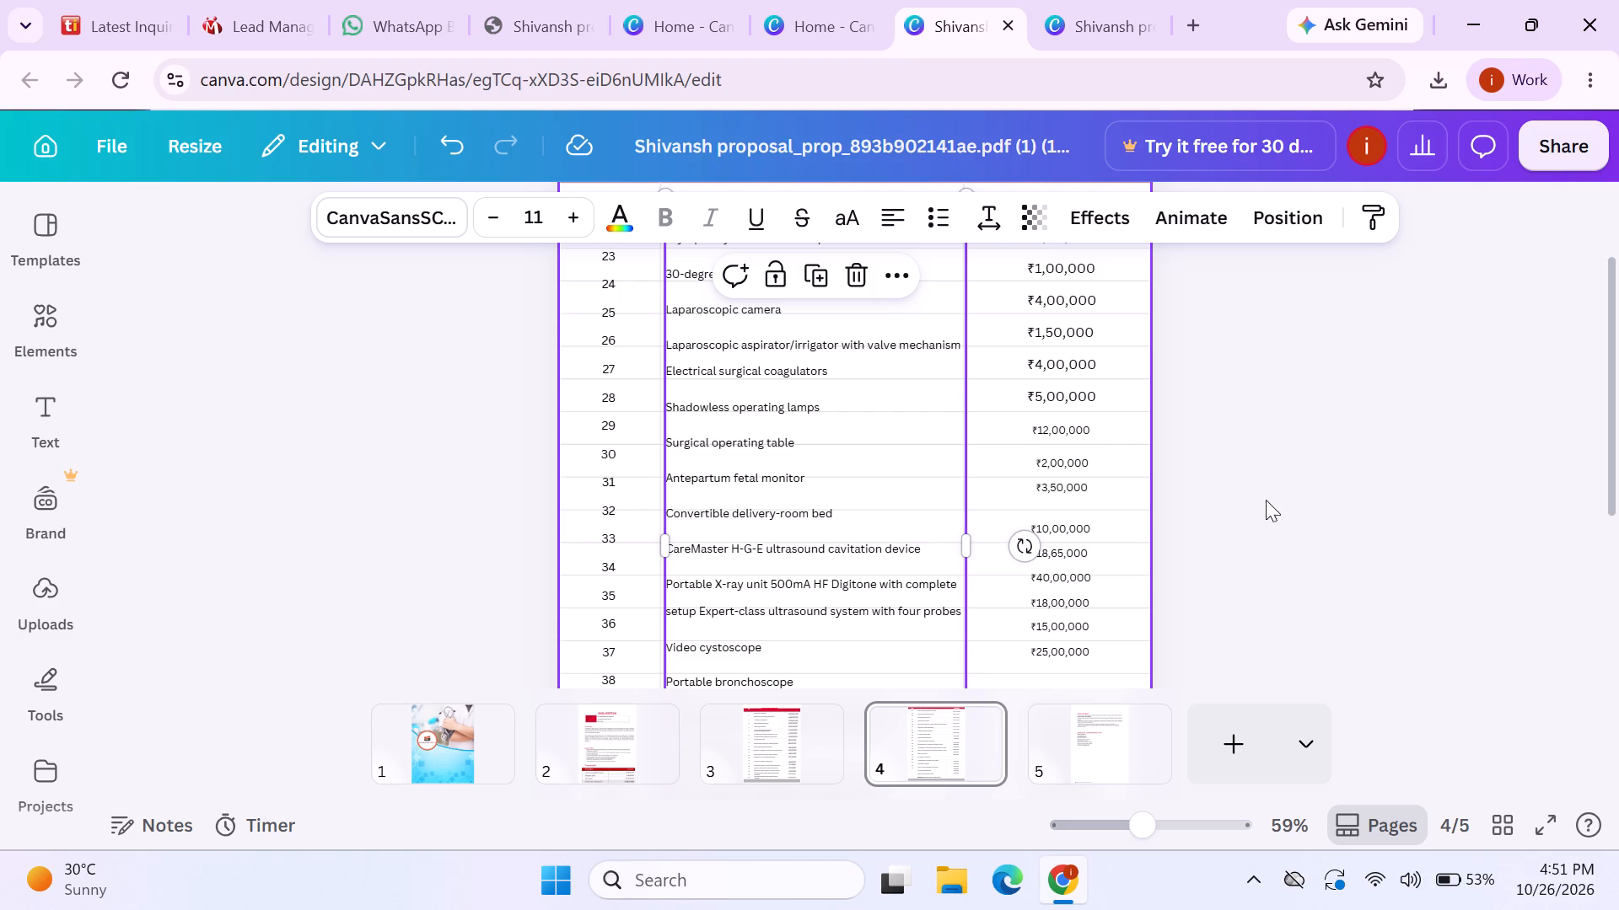
click(770, 578)
click(854, 468)
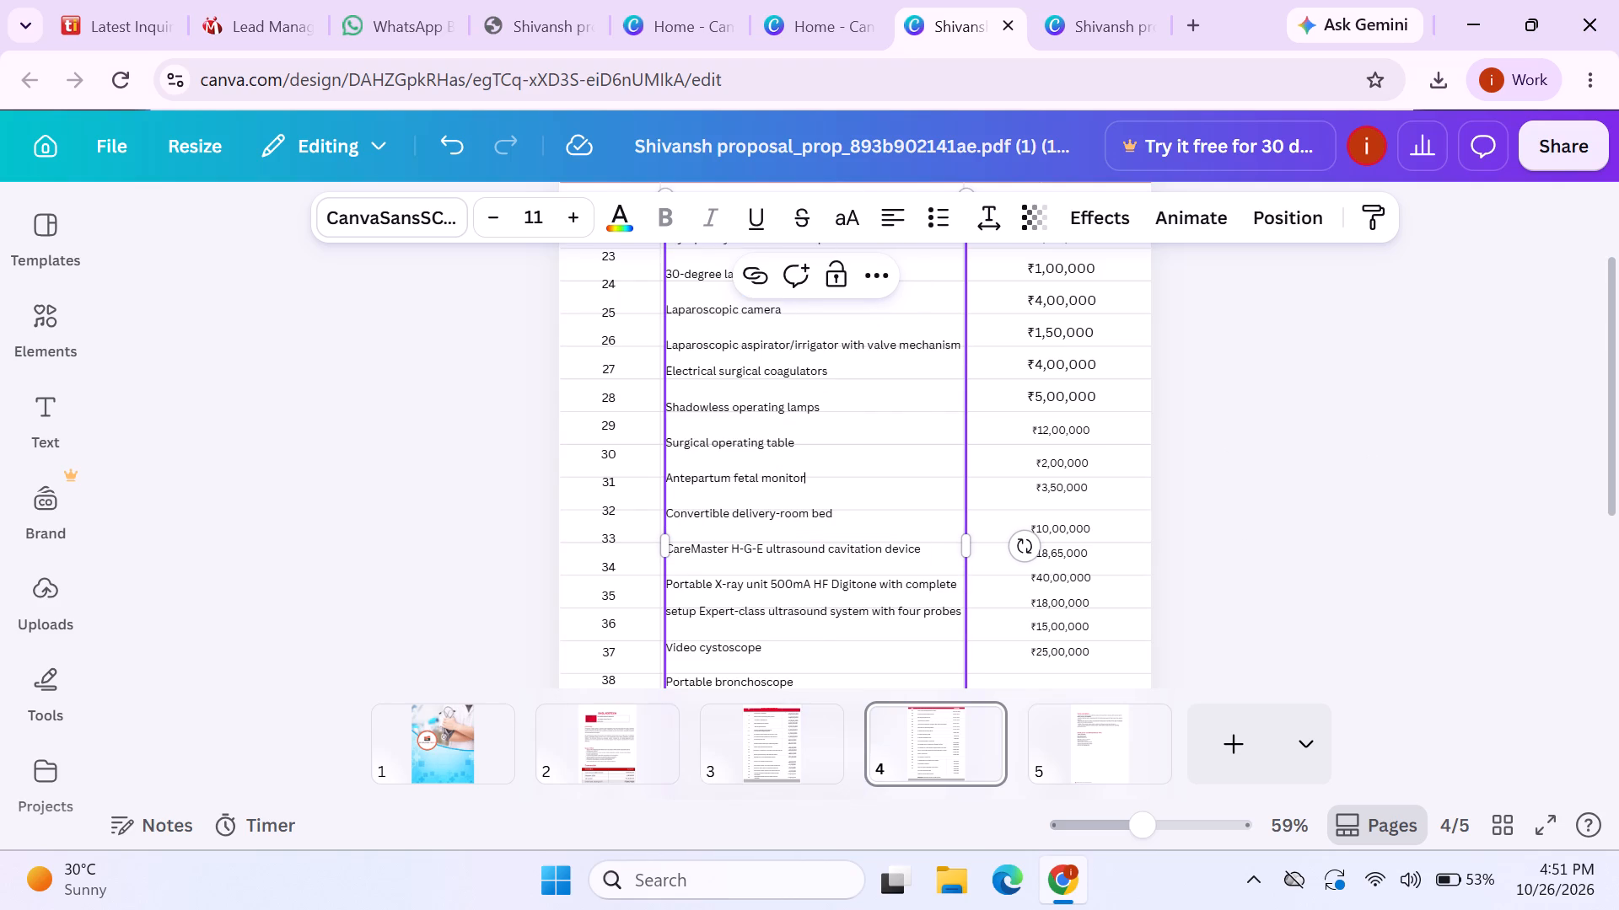
Shift page 4's equipment-name block slightly upward so "Surgical operating table" sits mid-row beside its ₹12,00,000 price.
scroll(858, 468, up, 1)
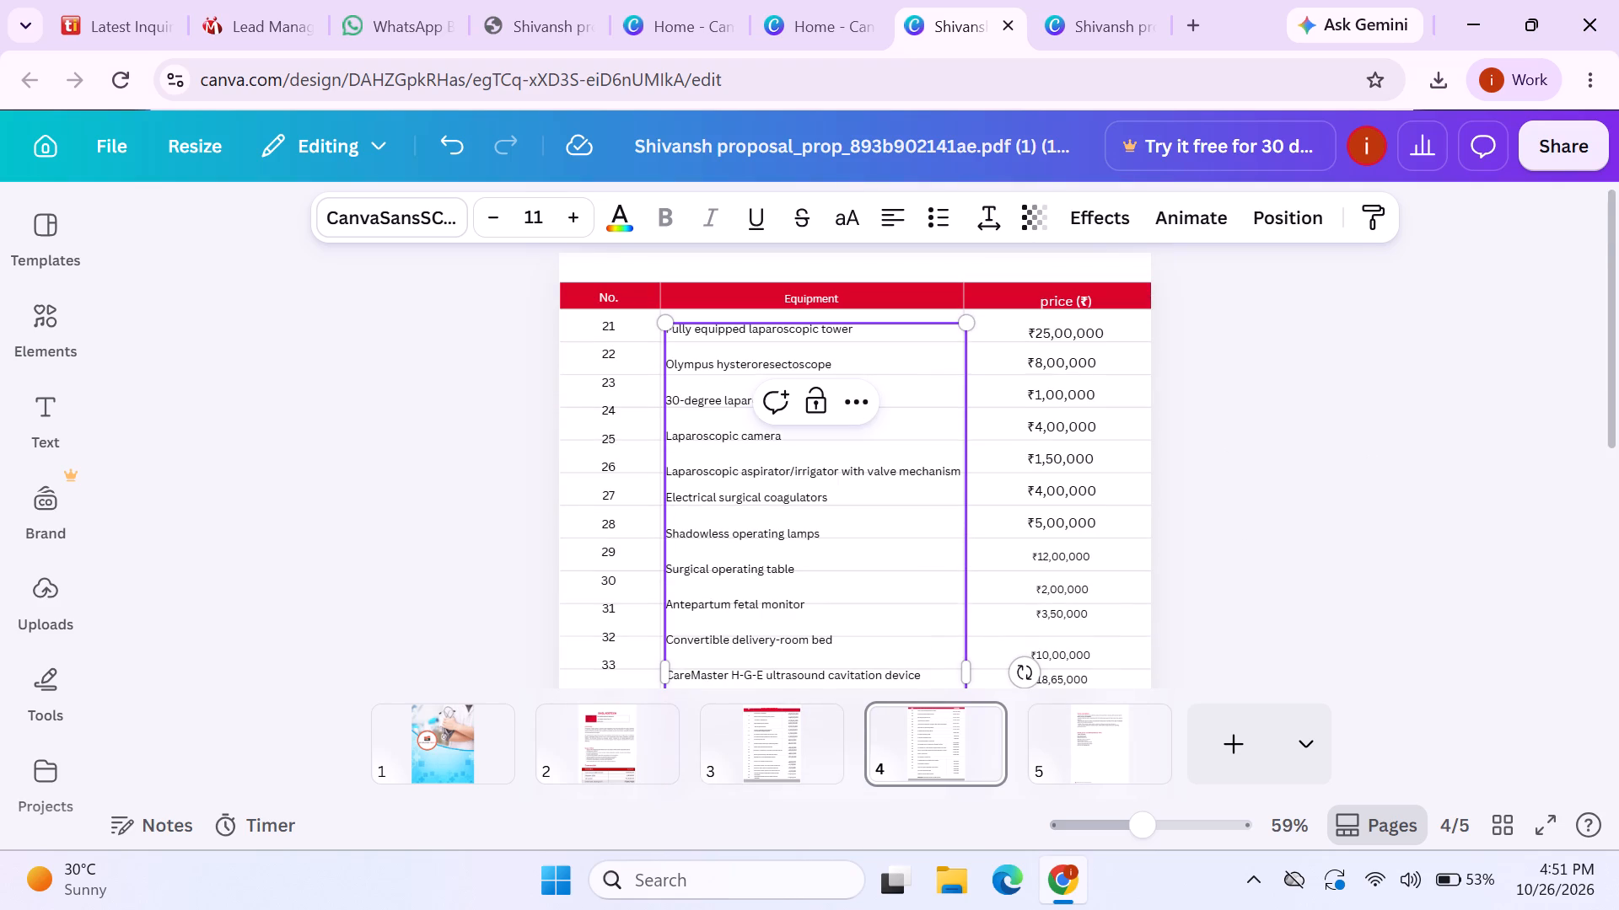
drag(750, 519, 755, 513)
drag(755, 513, 755, 500)
click(897, 523)
drag(896, 632, 896, 618)
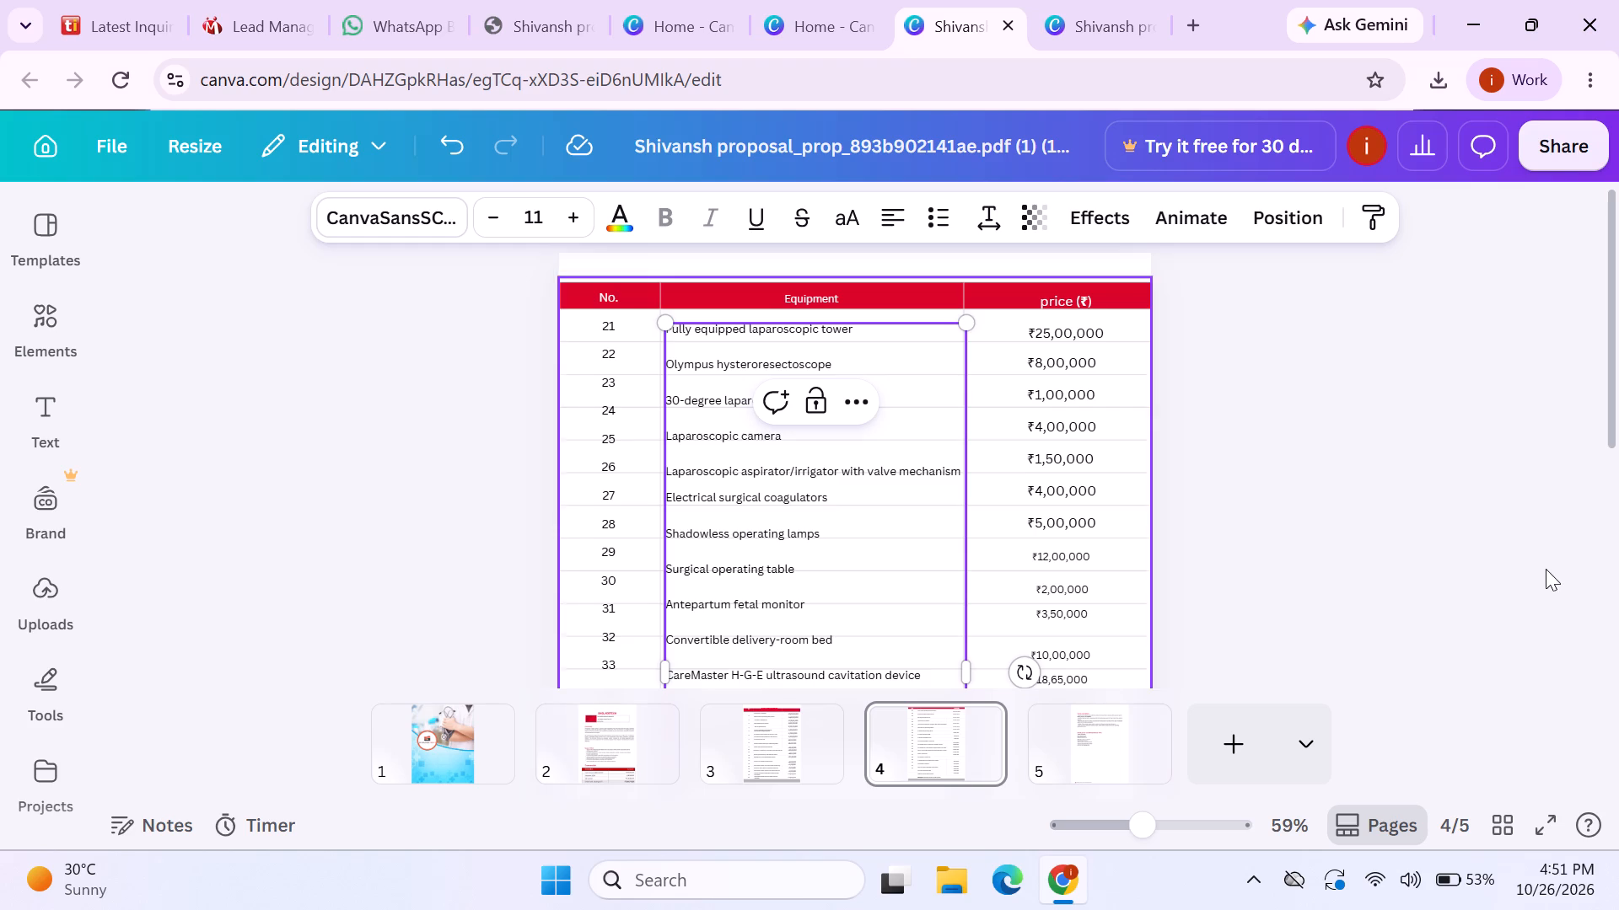
click(1546, 568)
drag(816, 580, 817, 568)
click(1618, 601)
scroll(1611, 603, down, 1)
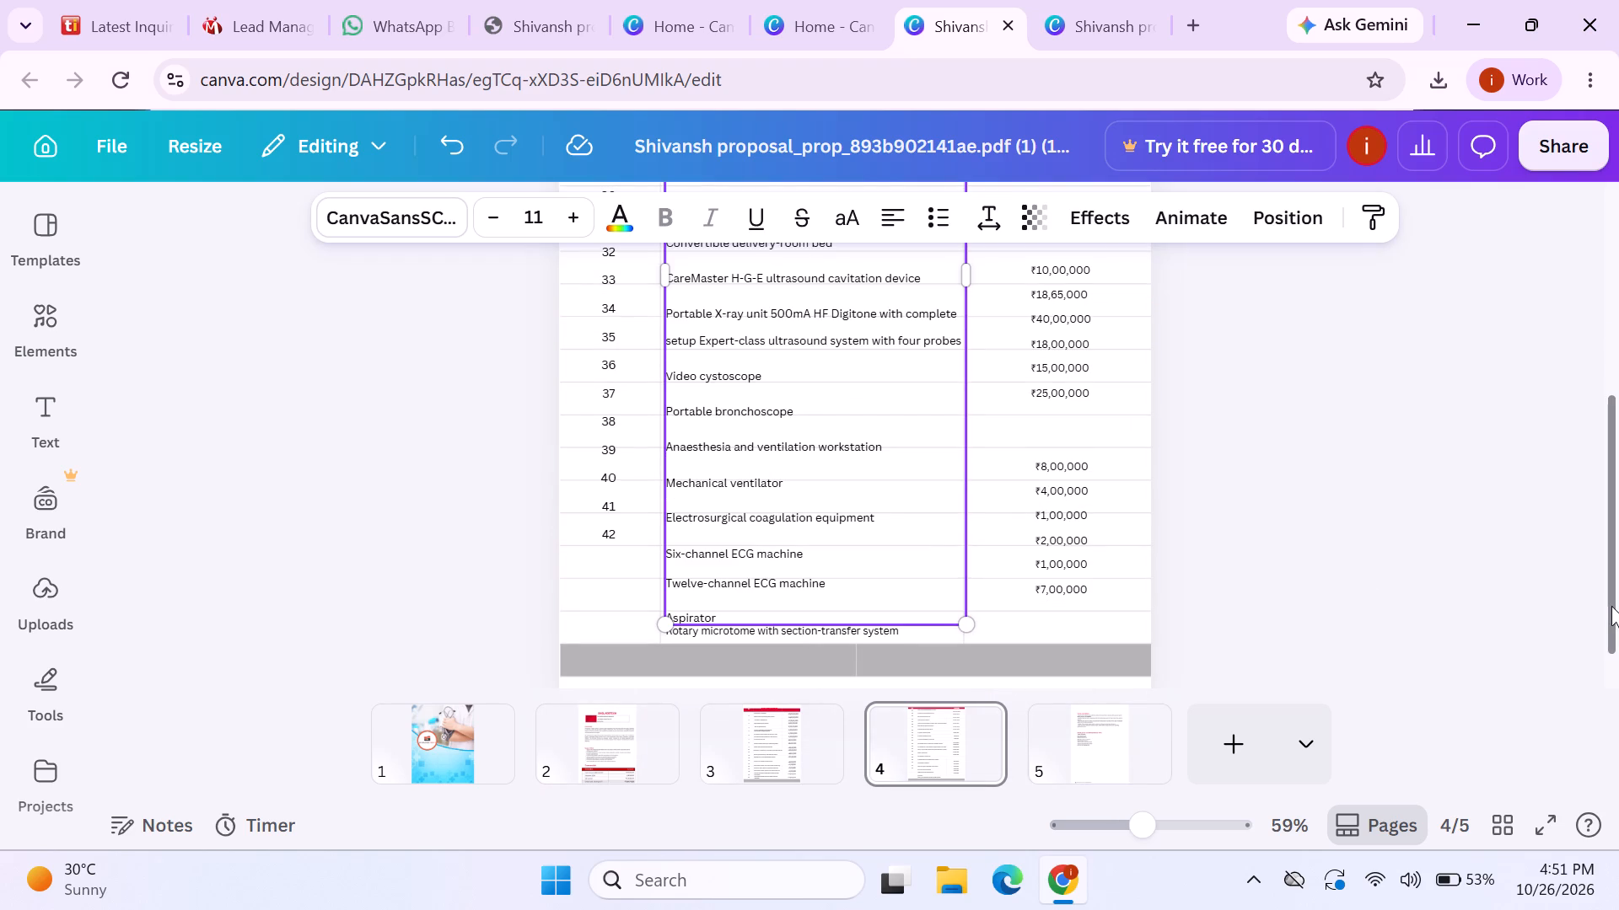
click(1611, 606)
click(891, 576)
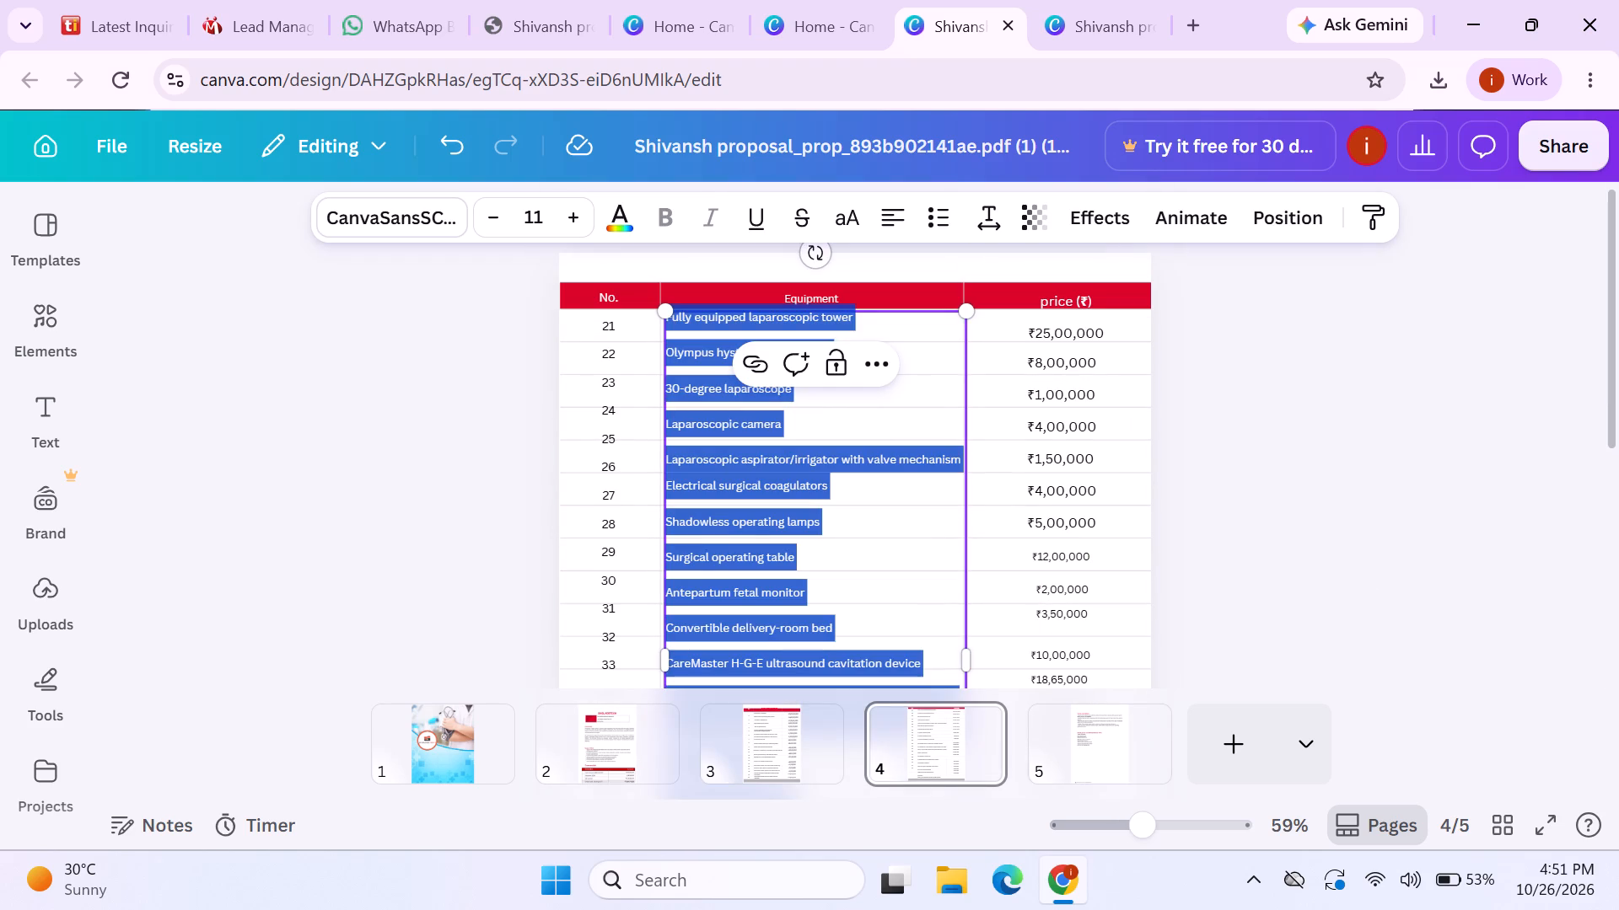
click(851, 655)
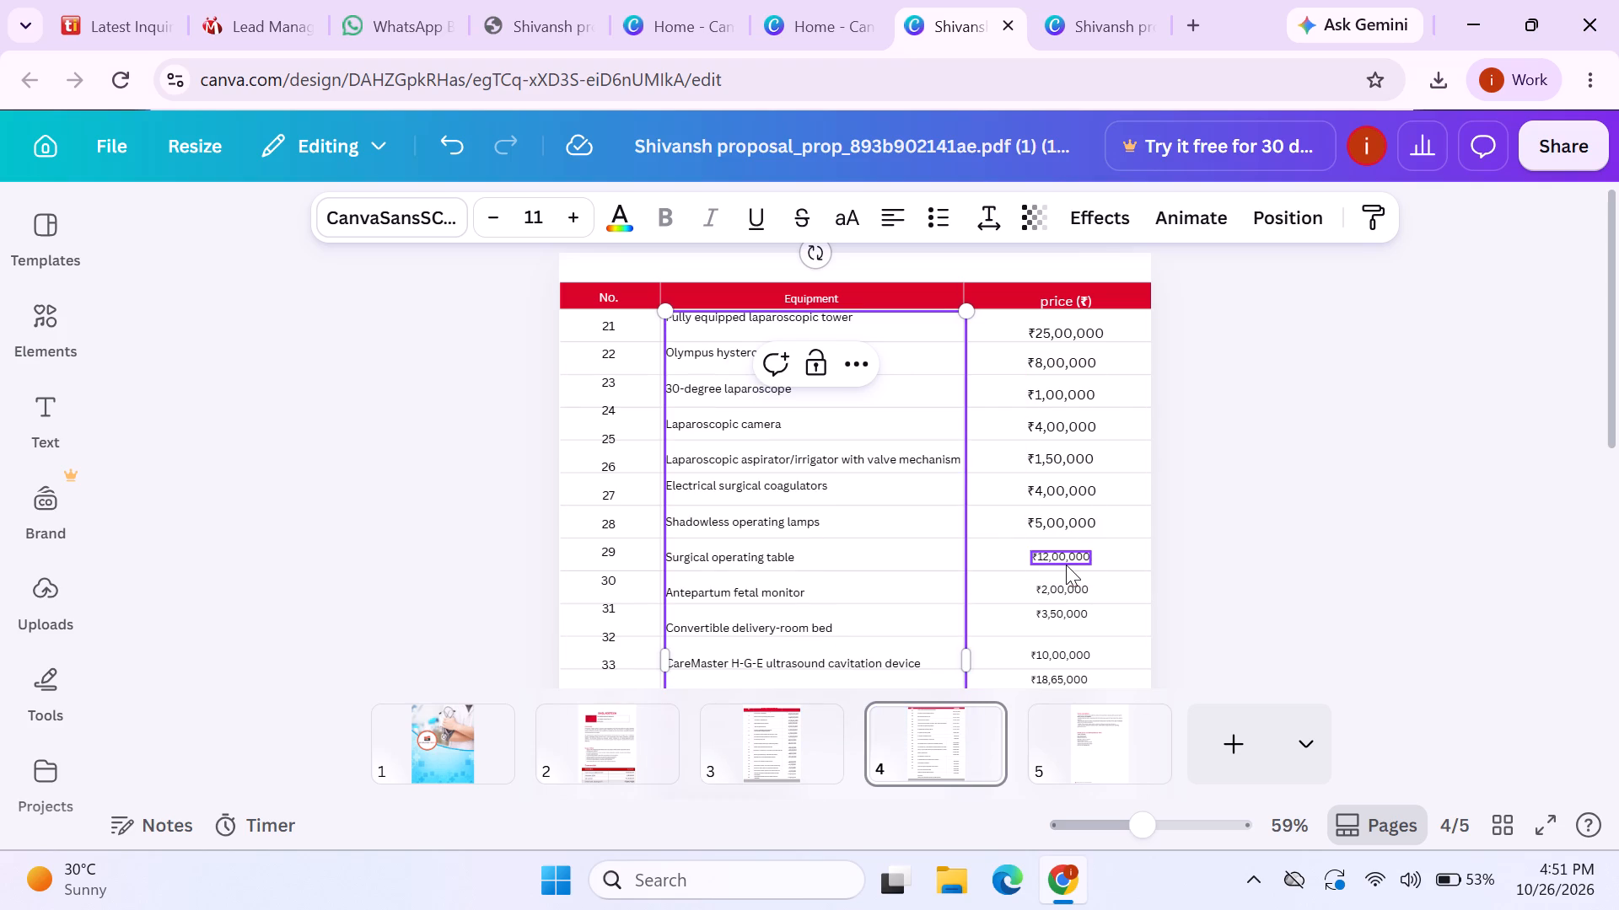
Enlarge the ₹12,00,000 price of the surgical operating table to font size 13.1.
click(1059, 558)
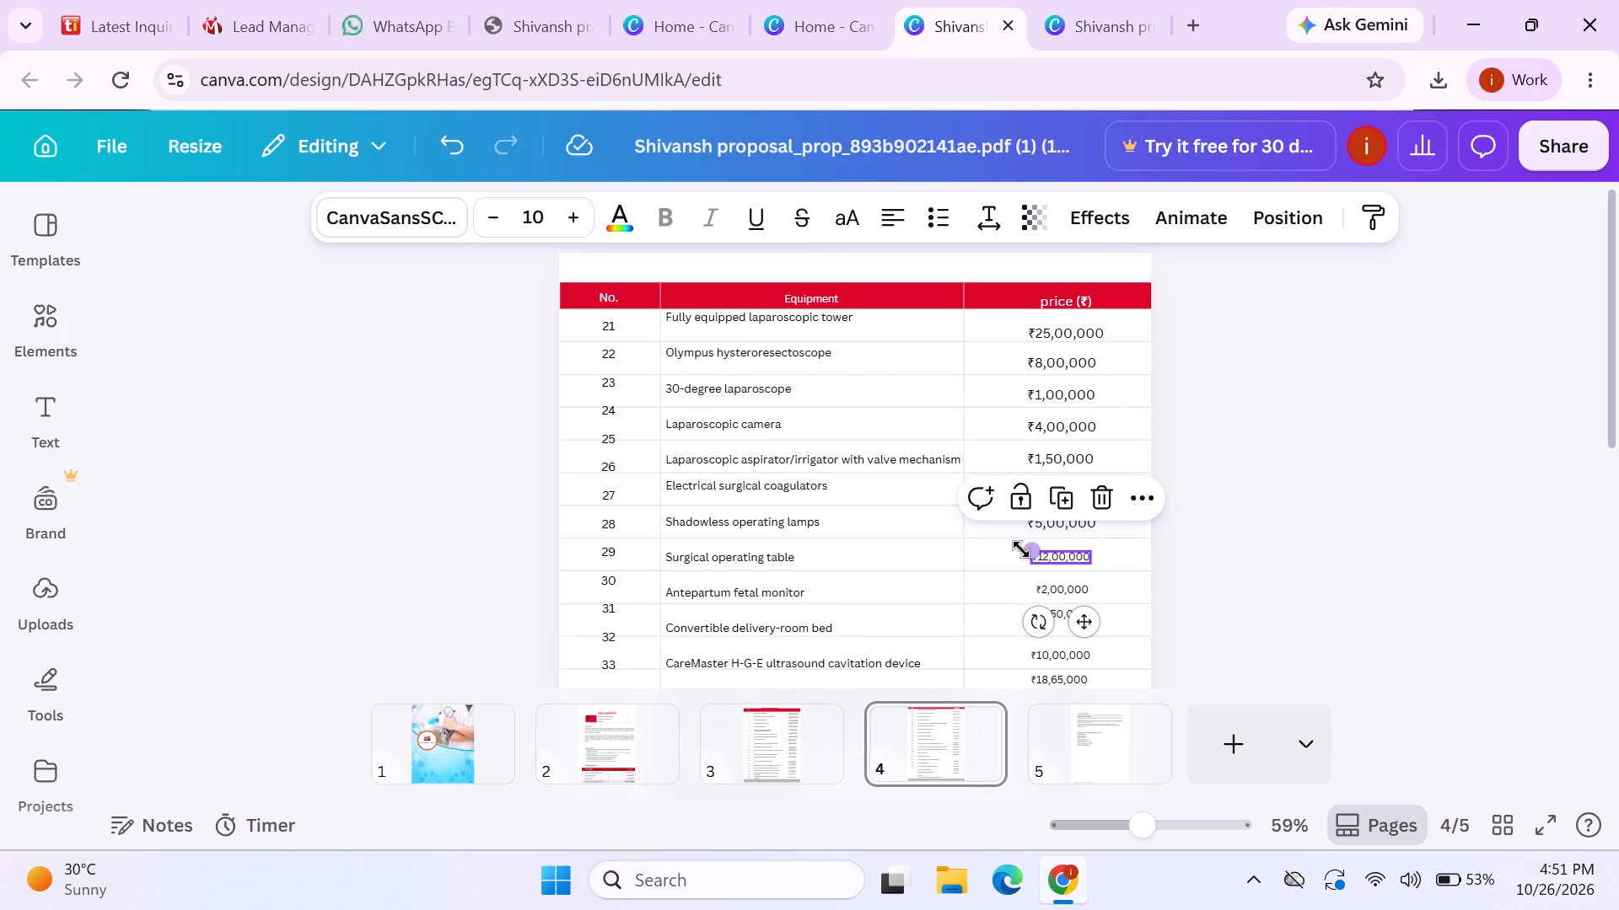
drag(1038, 554, 1031, 550)
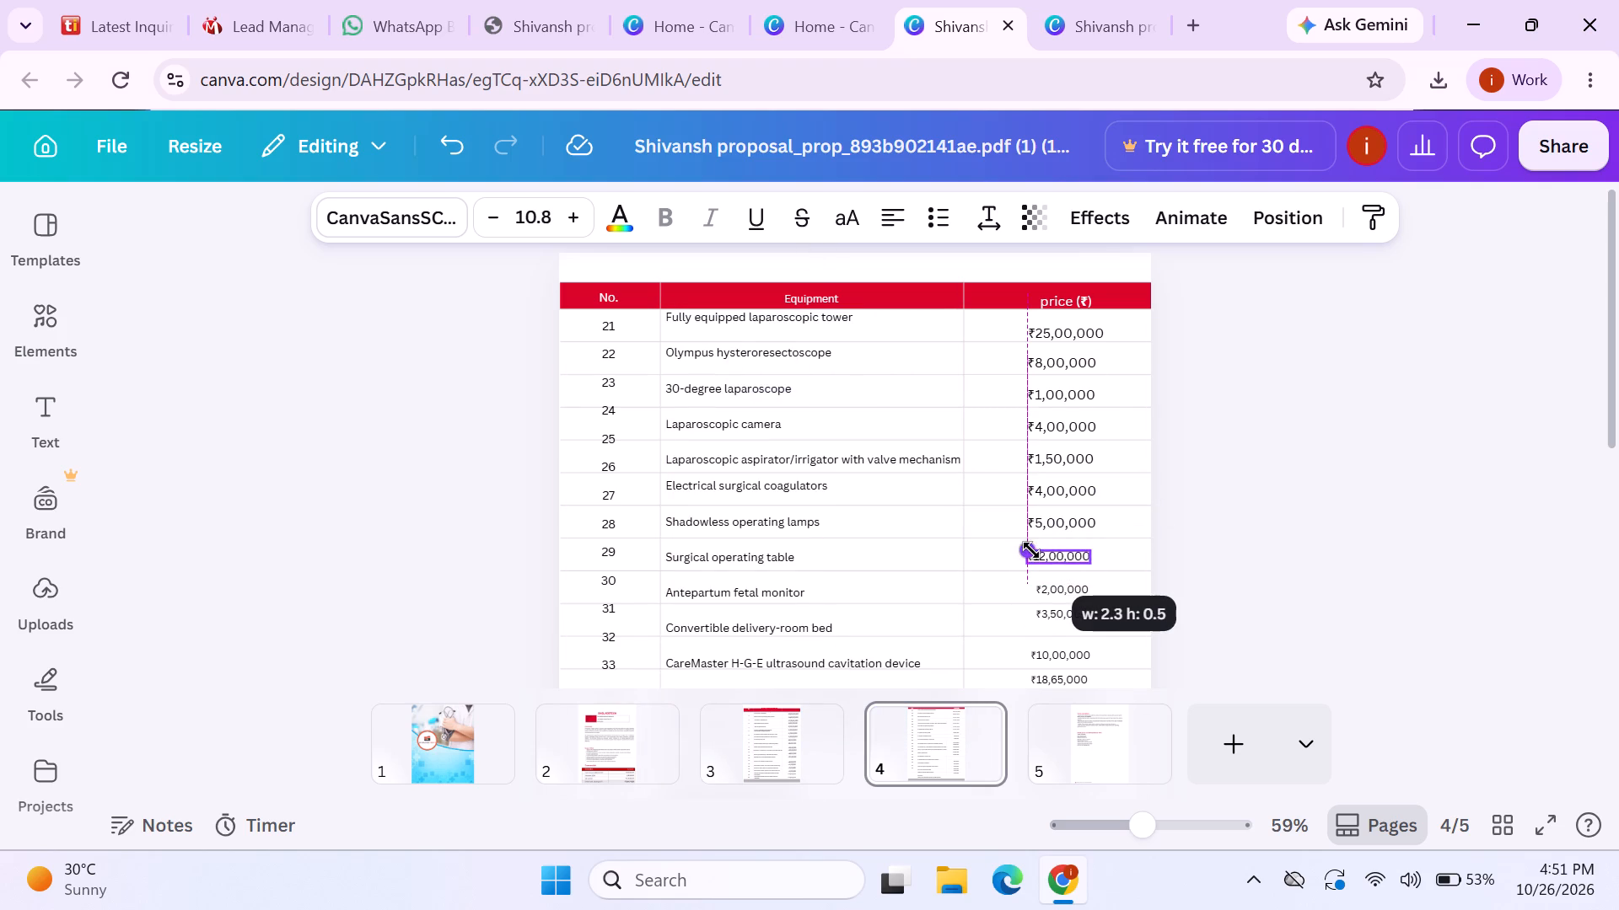
drag(1031, 550, 1012, 548)
click(1219, 534)
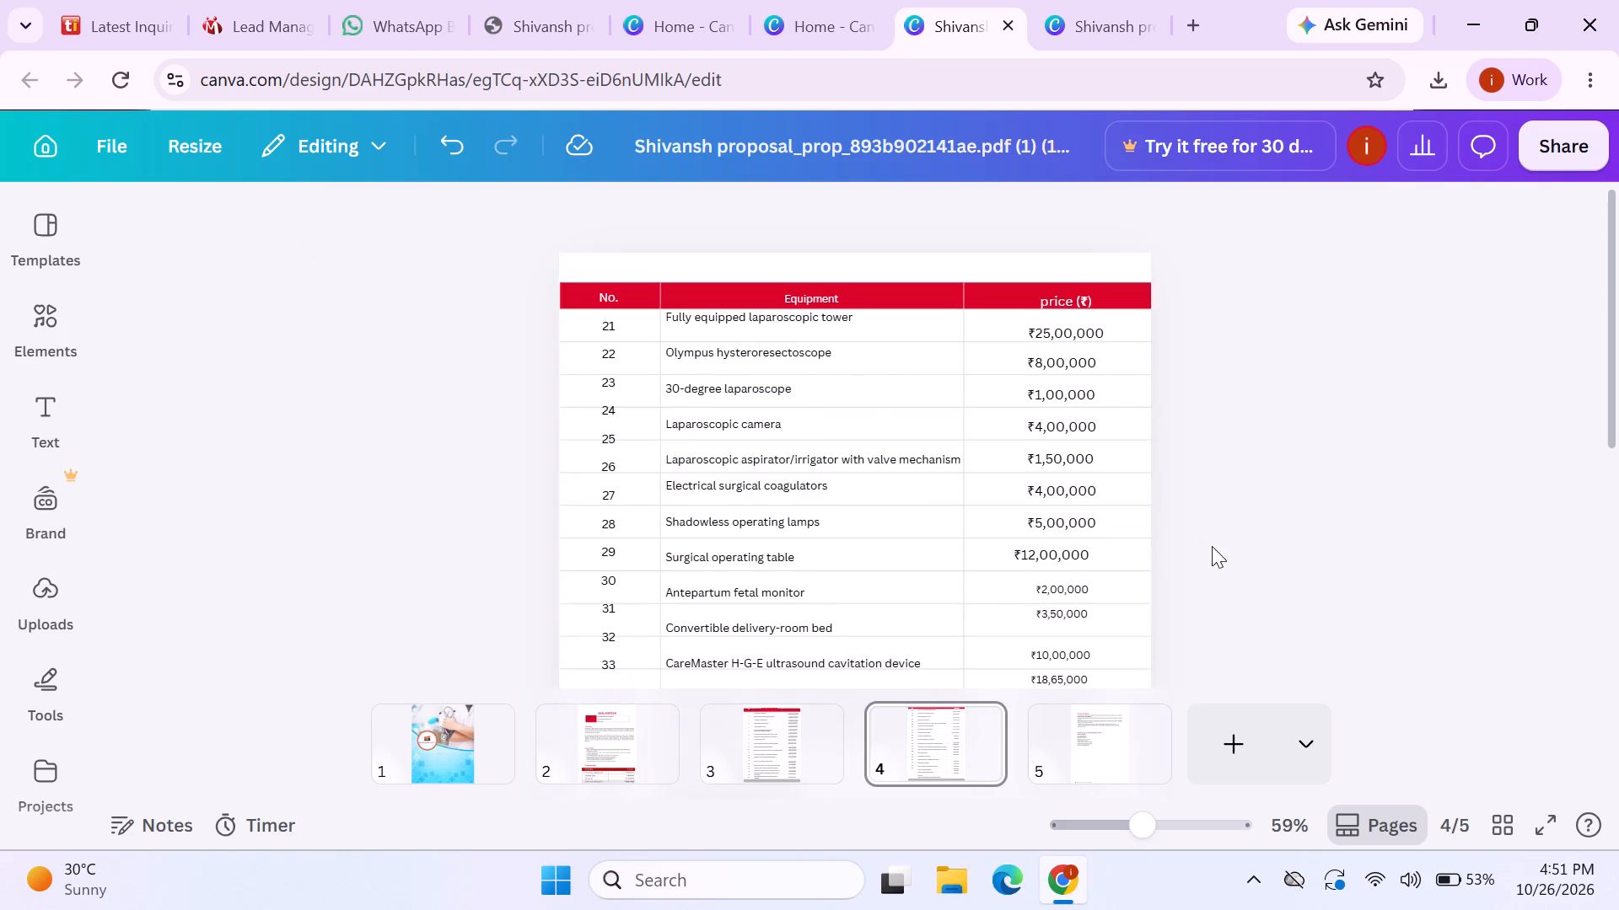
Enlarge the two-price block ₹2,00,000 and ₹3,50,000 to font size 13 and centre it under the prices above, within its rows.
click(1052, 586)
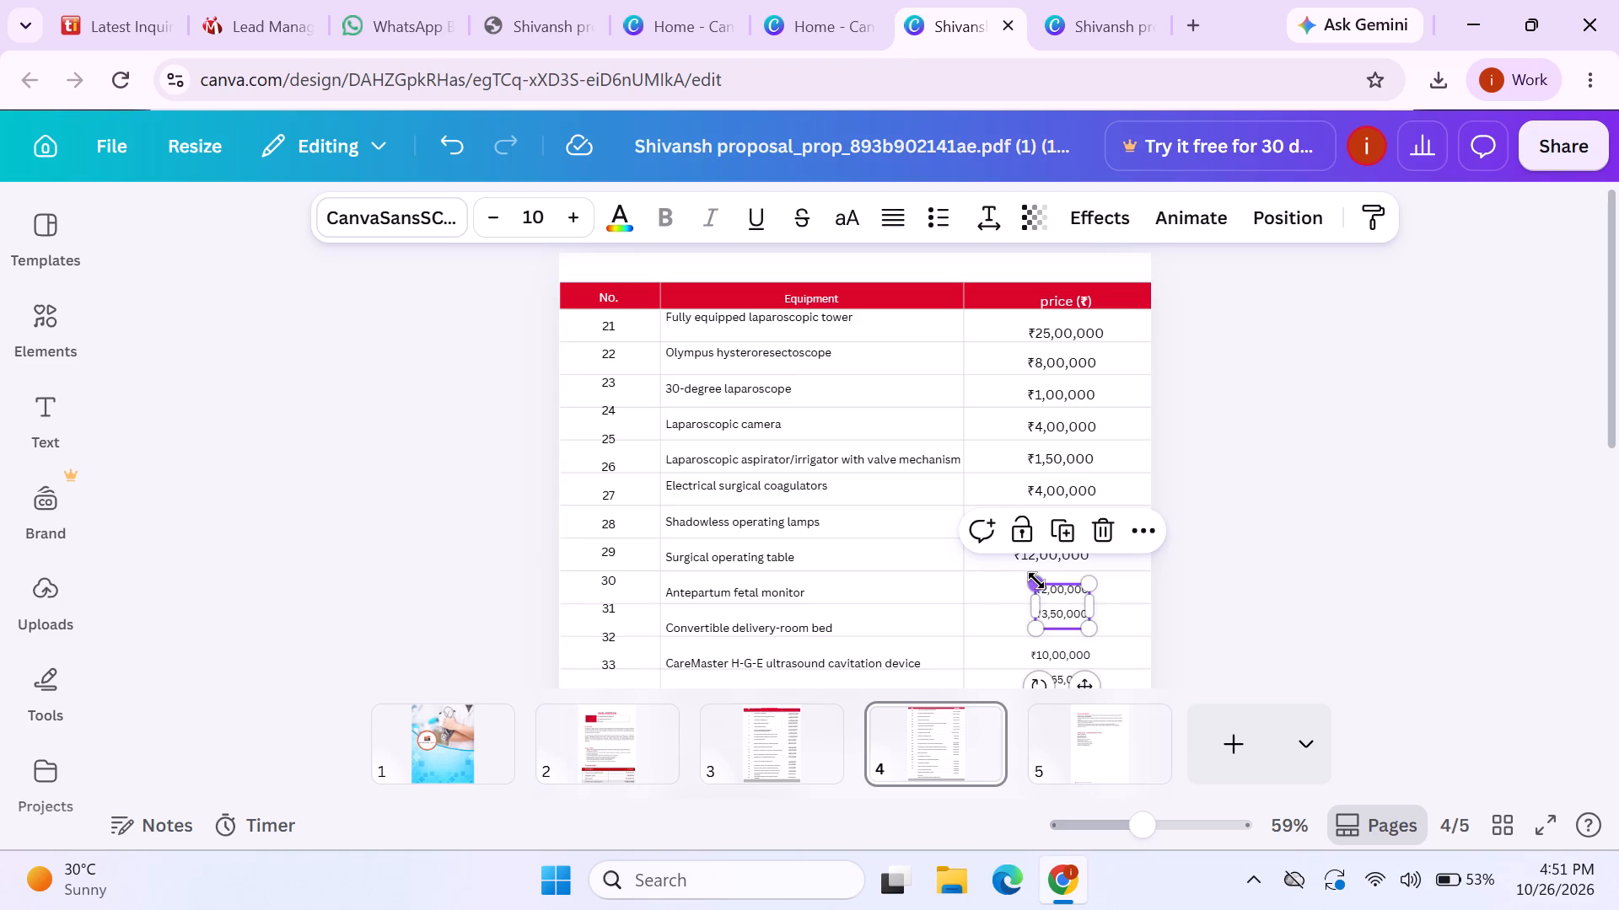
drag(1035, 581, 1025, 581)
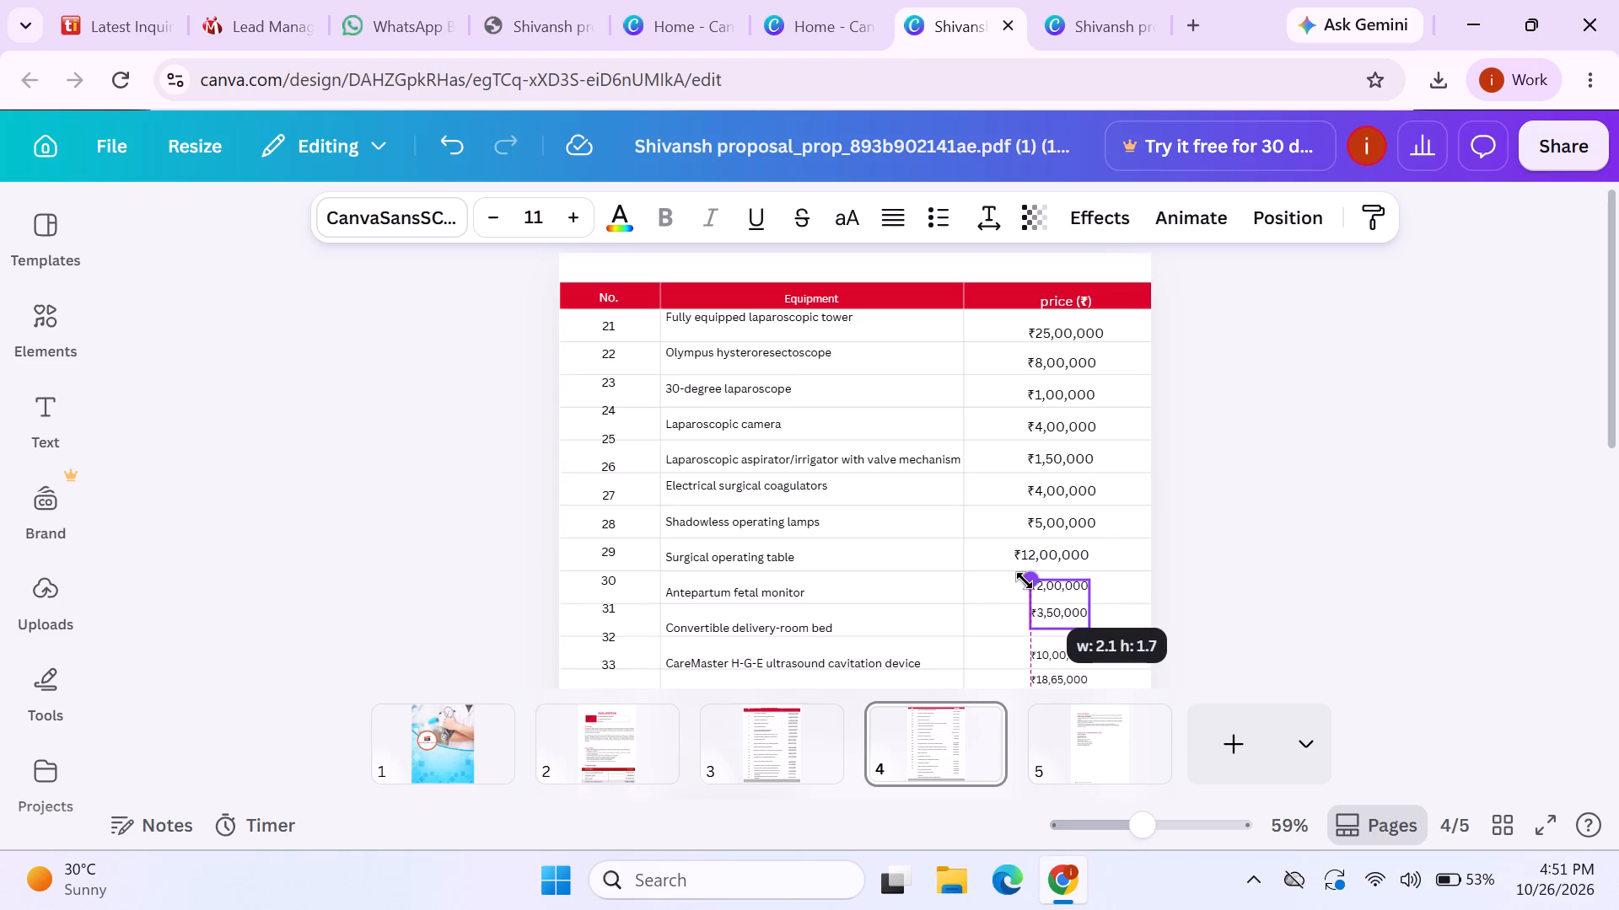
drag(1025, 581, 1017, 577)
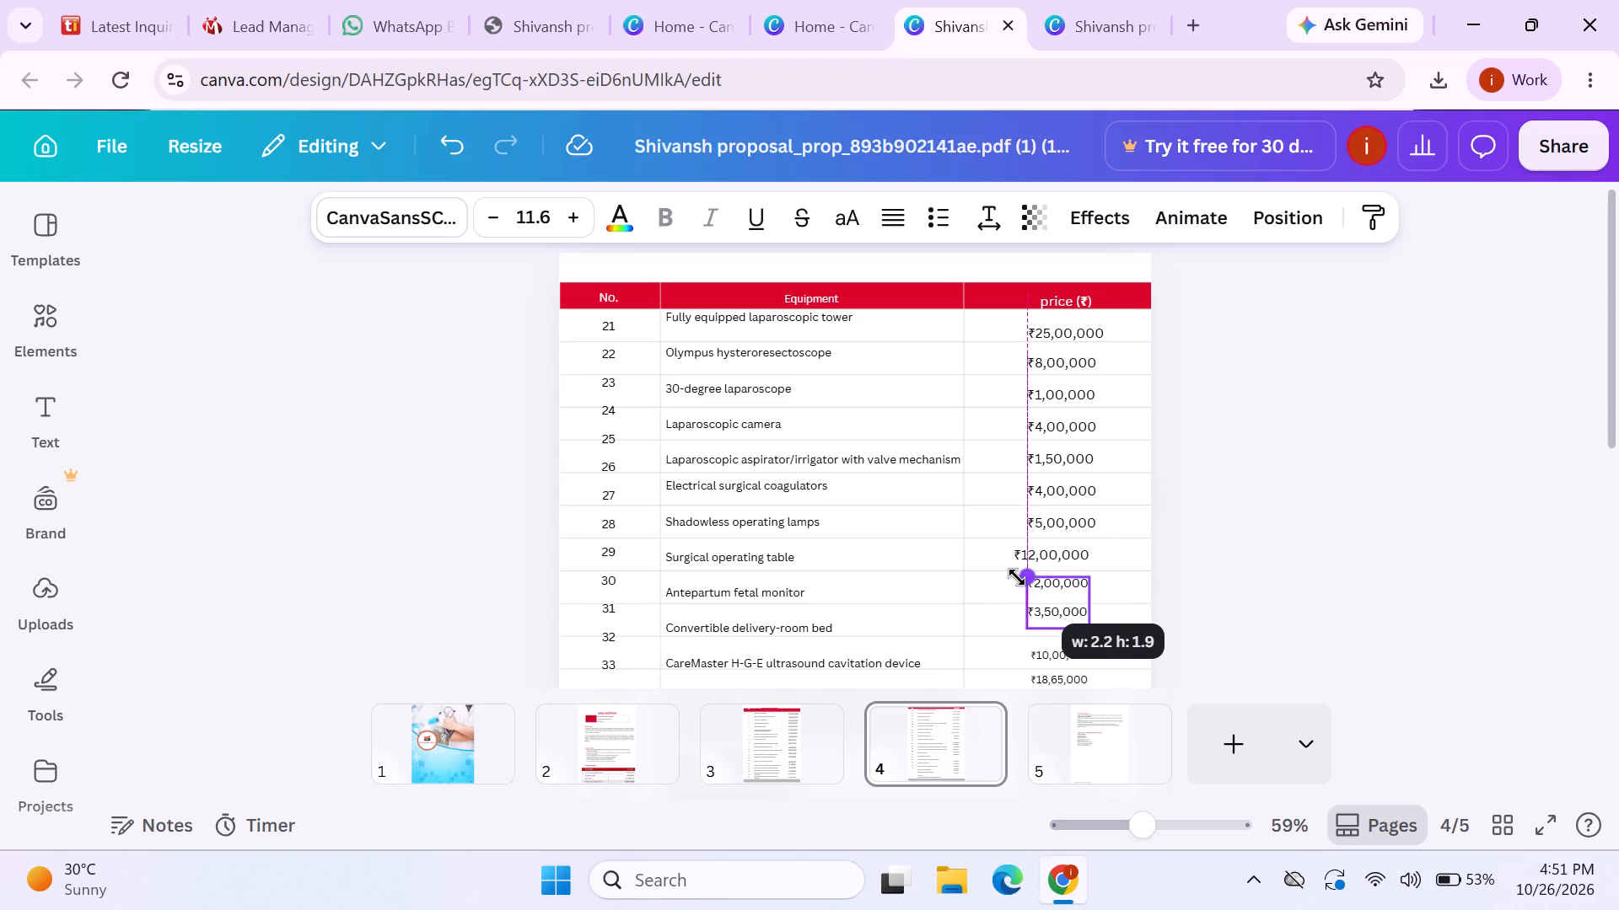
drag(1017, 577, 1018, 574)
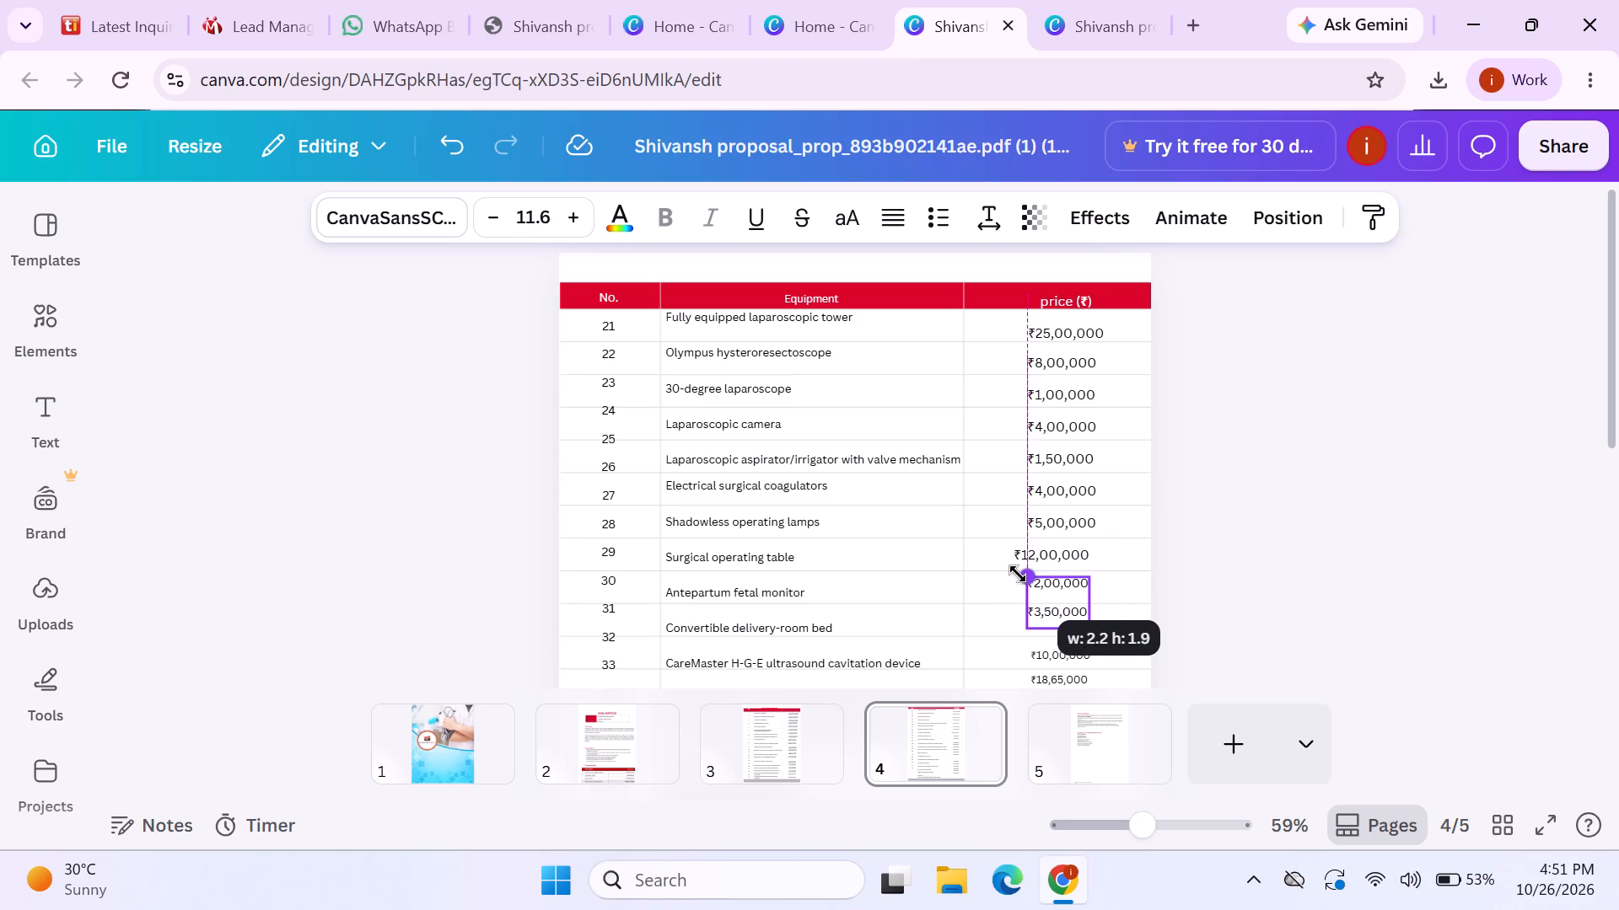
drag(1018, 574, 1014, 573)
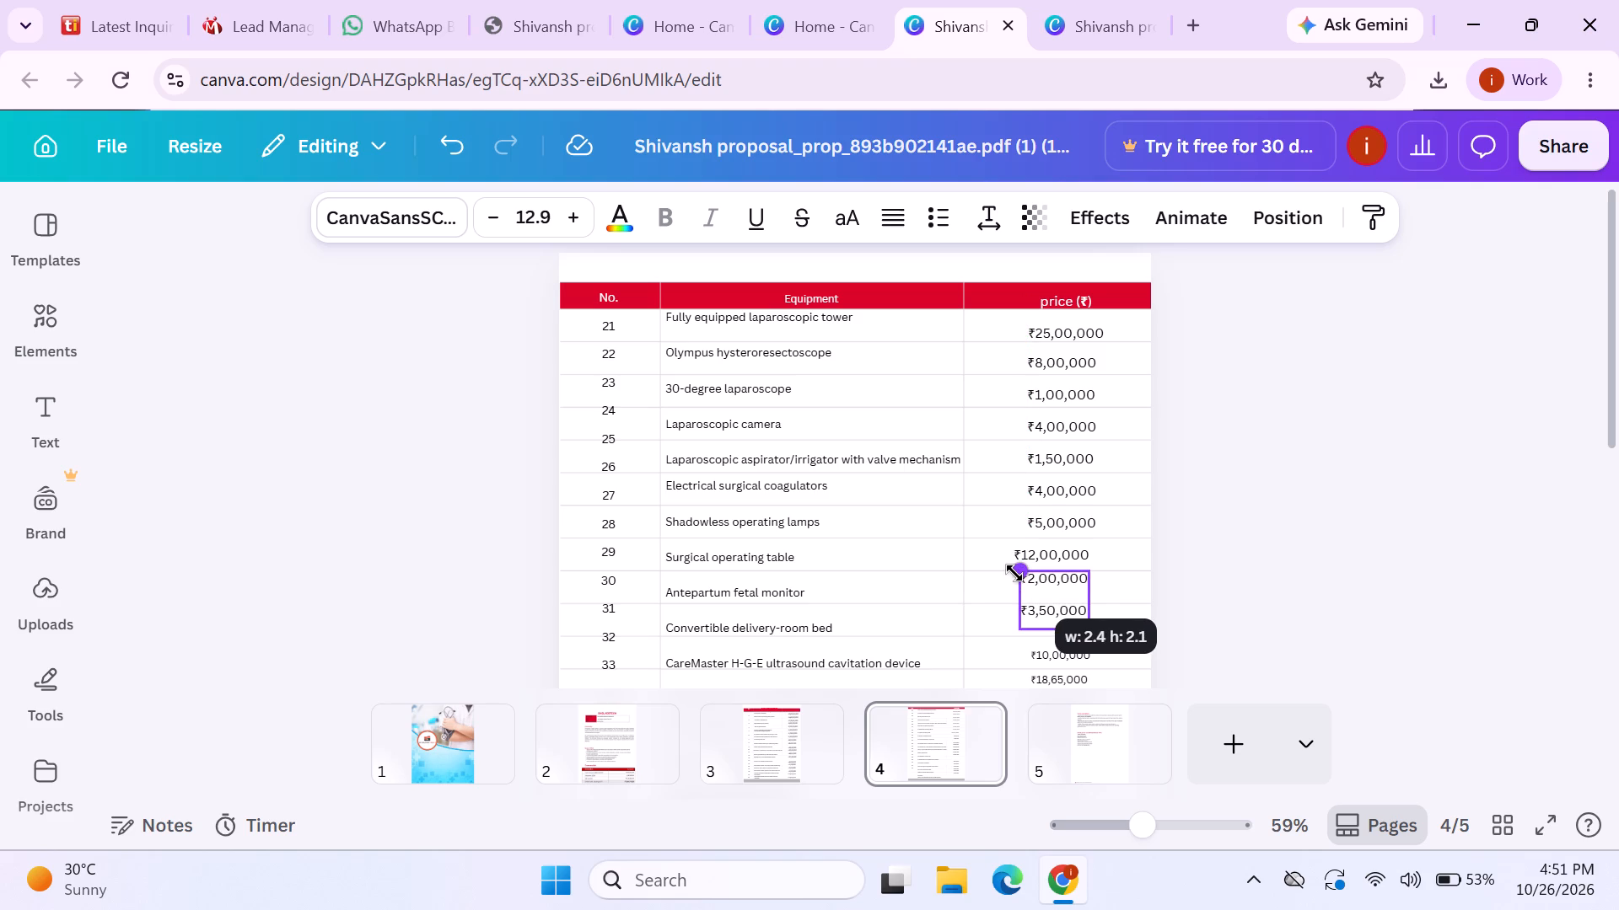
drag(1014, 573, 1014, 573)
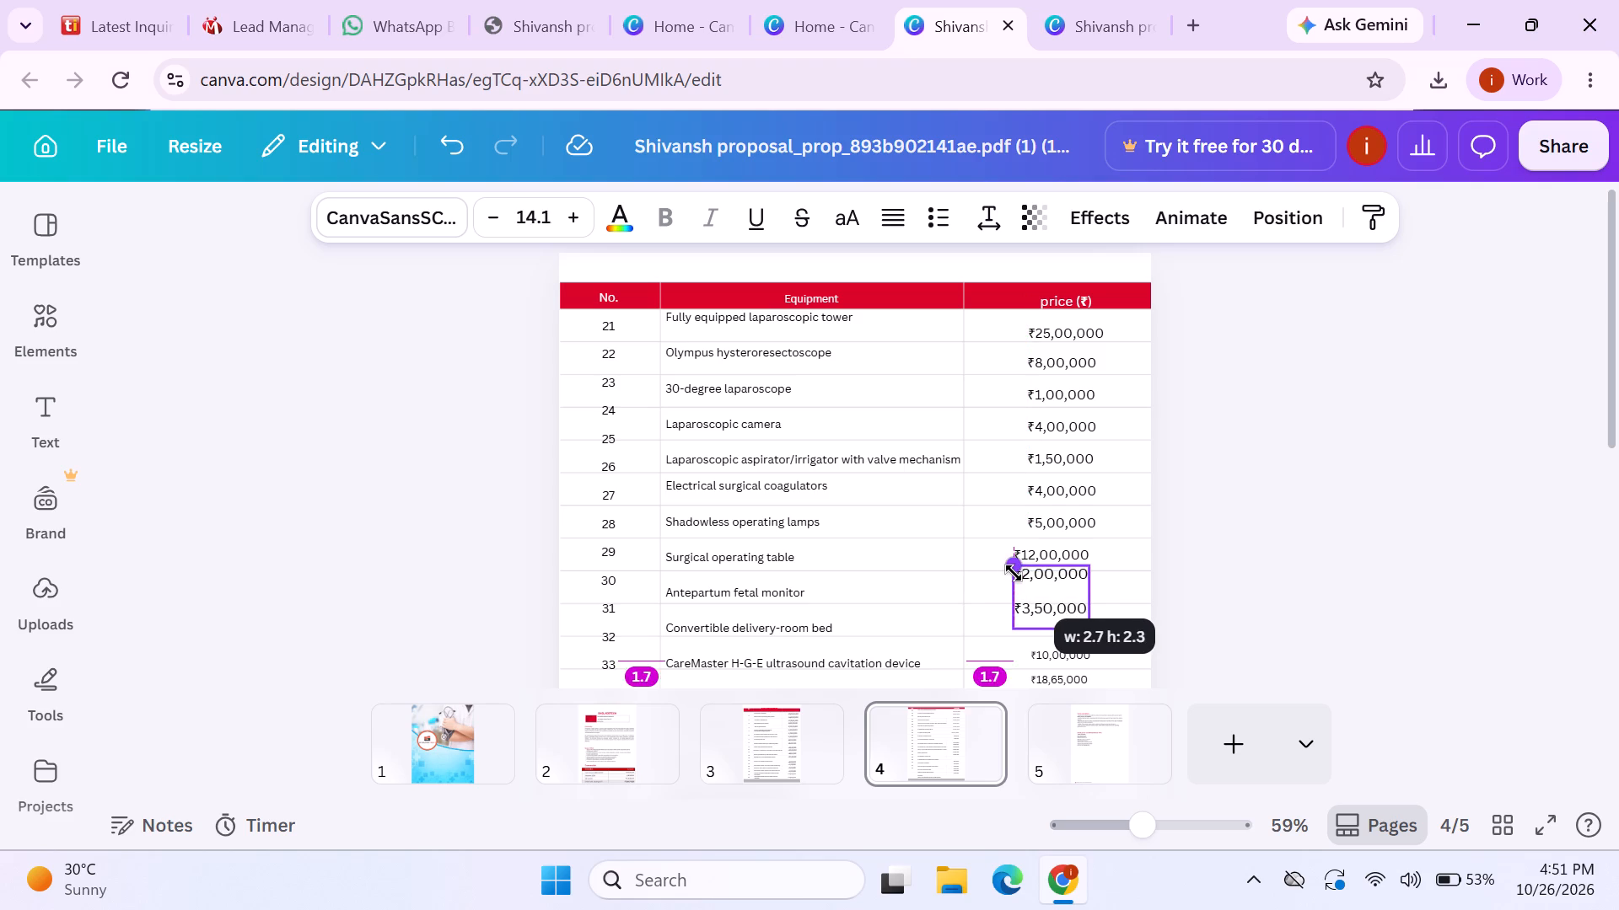
drag(1014, 573, 1015, 572)
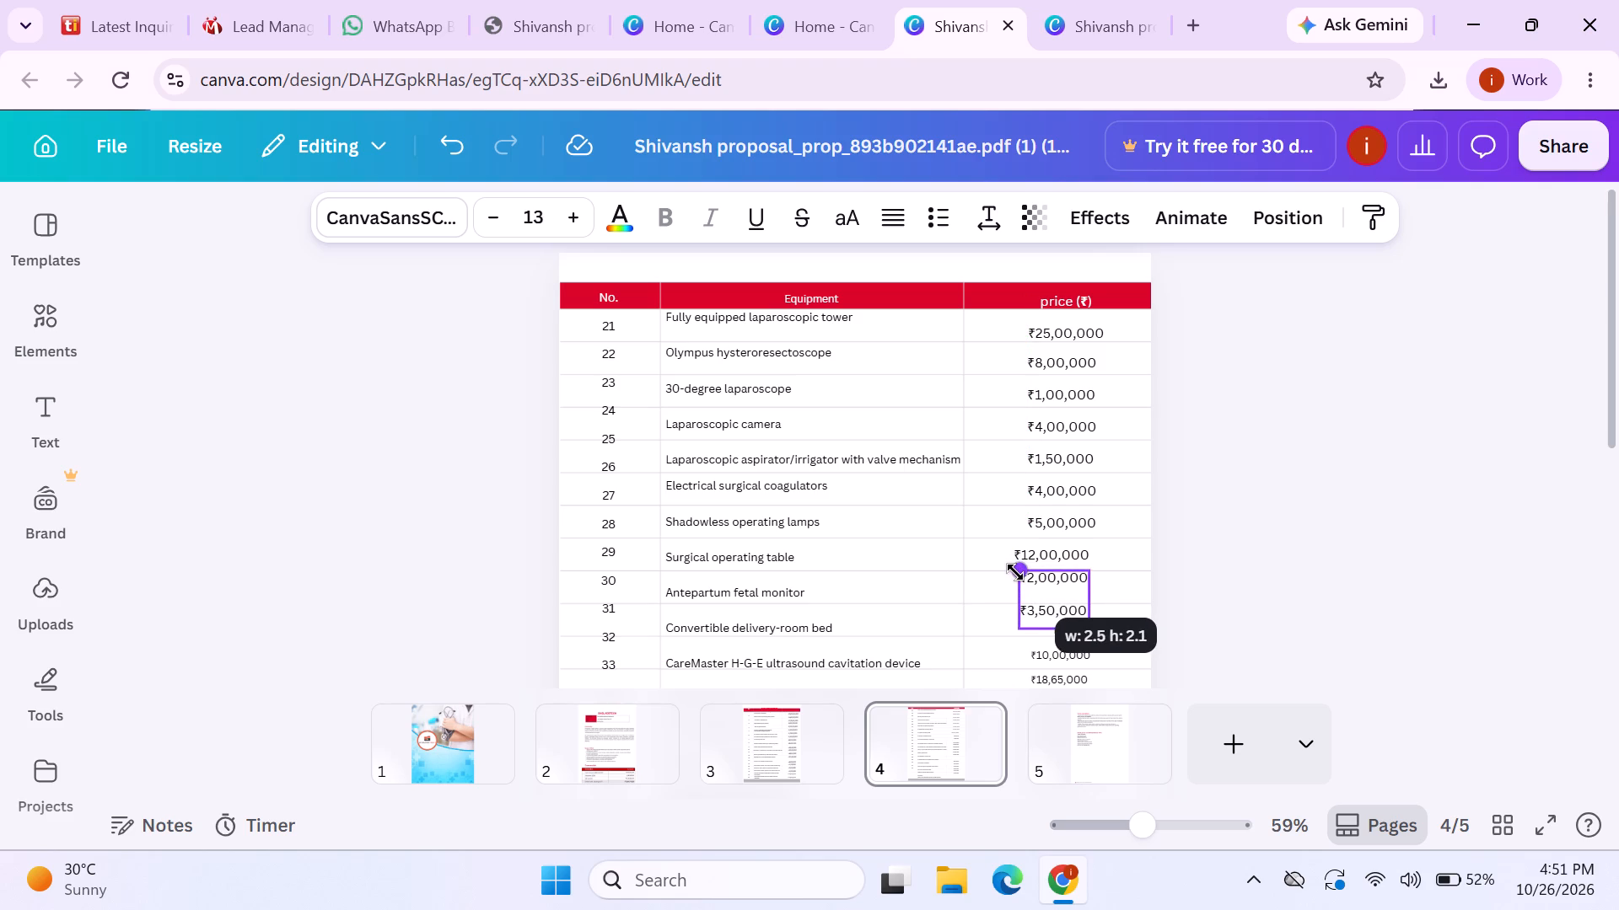
drag(1015, 572, 1015, 571)
click(1202, 589)
drag(1068, 590, 1072, 600)
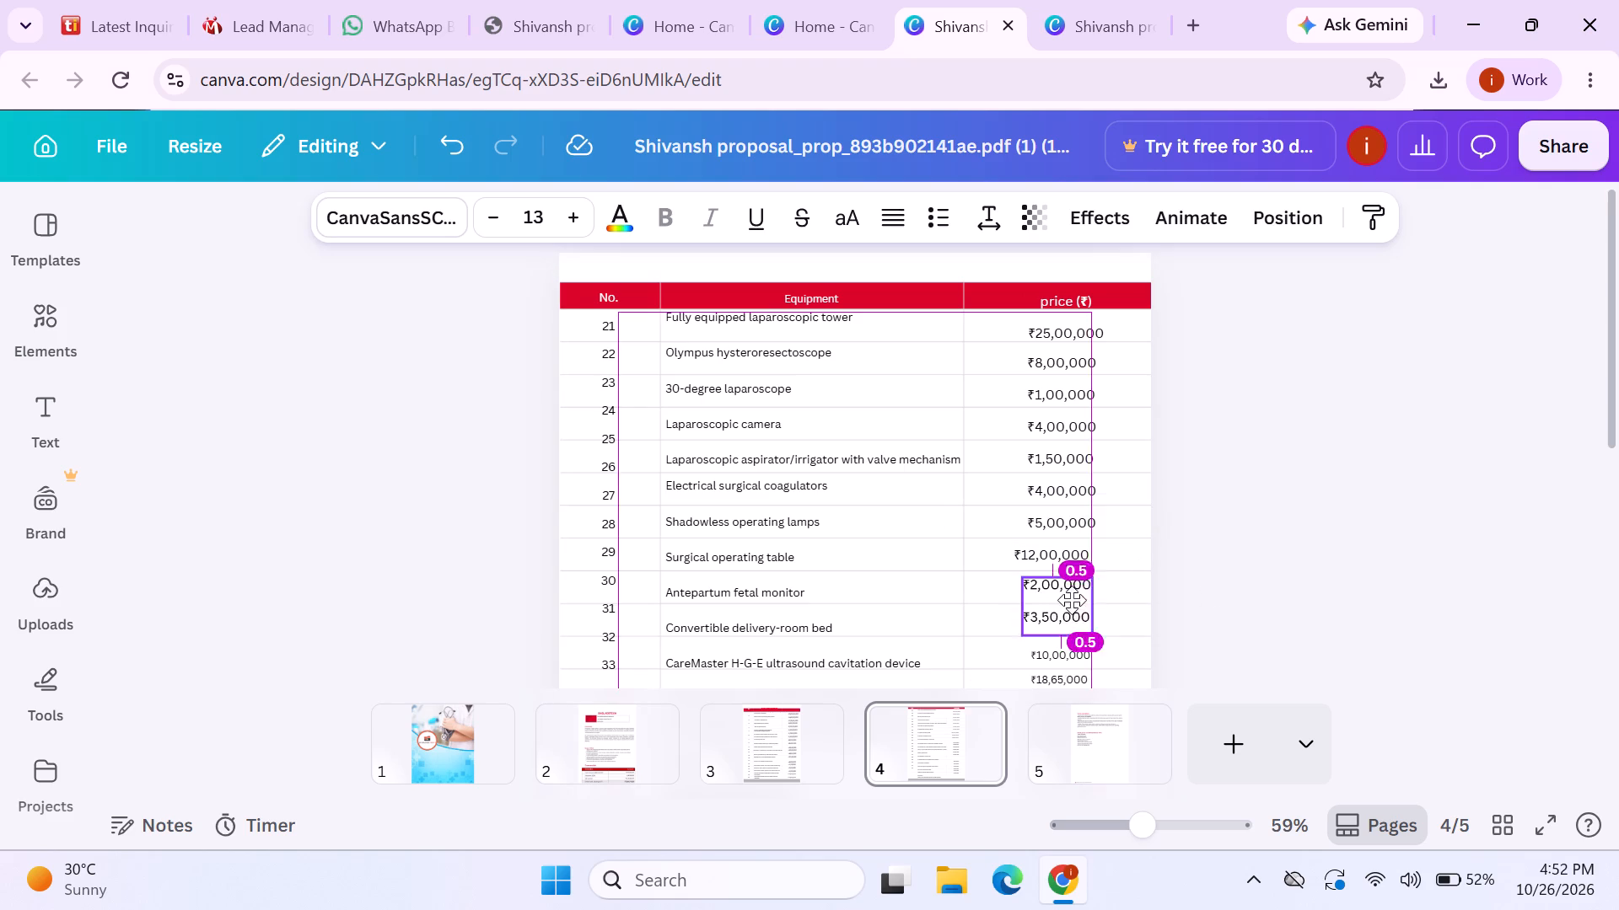
drag(1072, 600, 1073, 602)
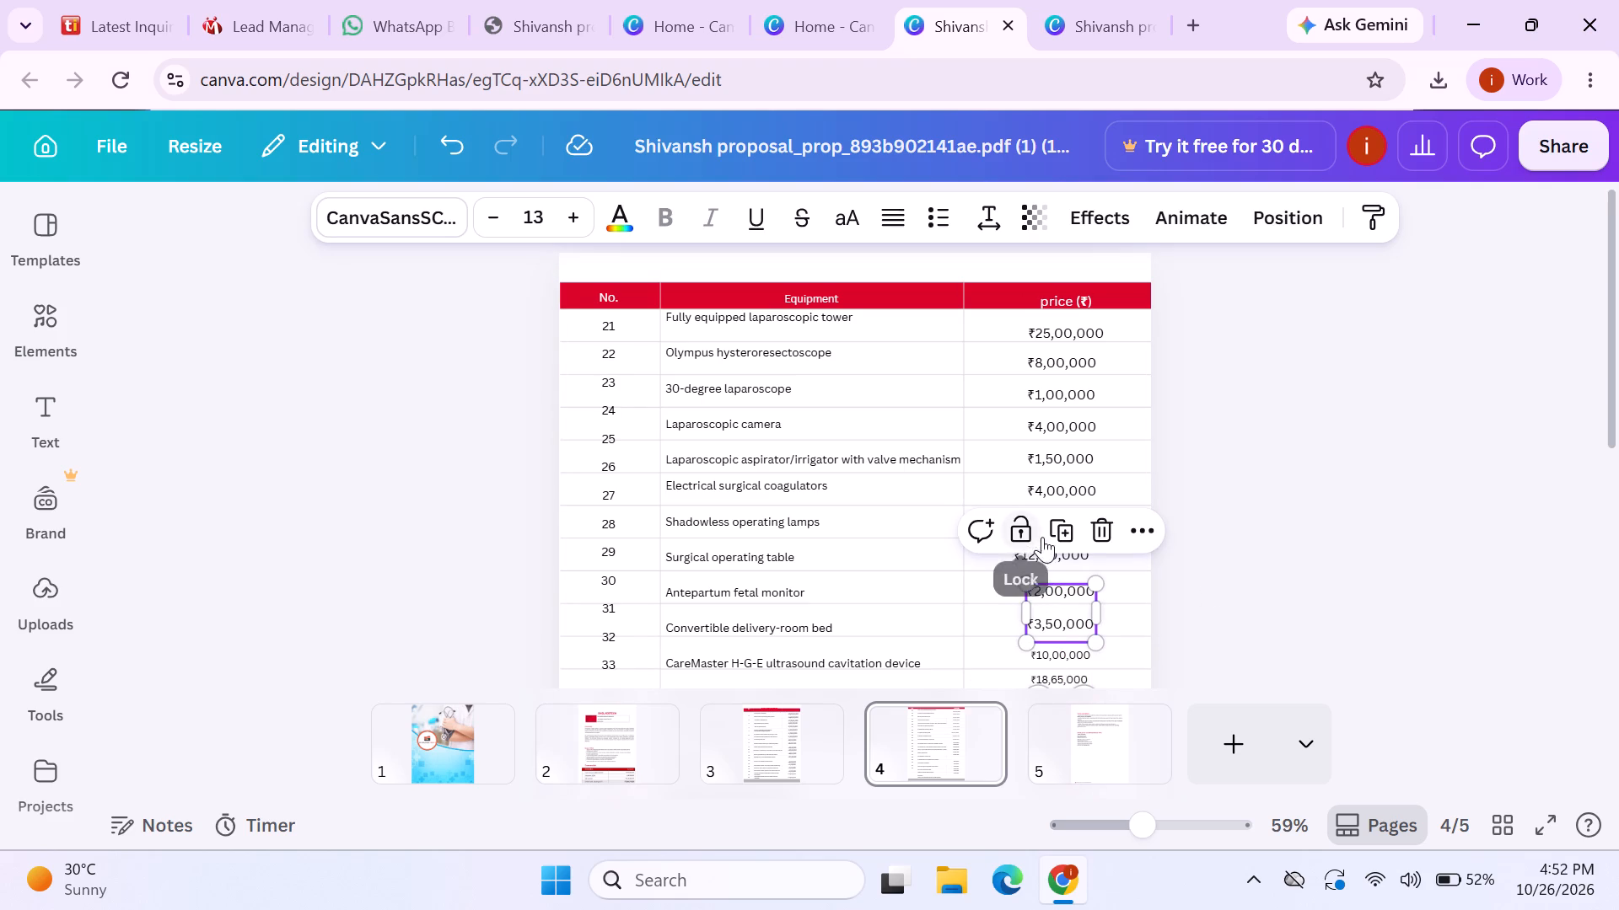
Move the ₹12,00,000 price sideways so it is centred with the other prices in the column.
click(1043, 555)
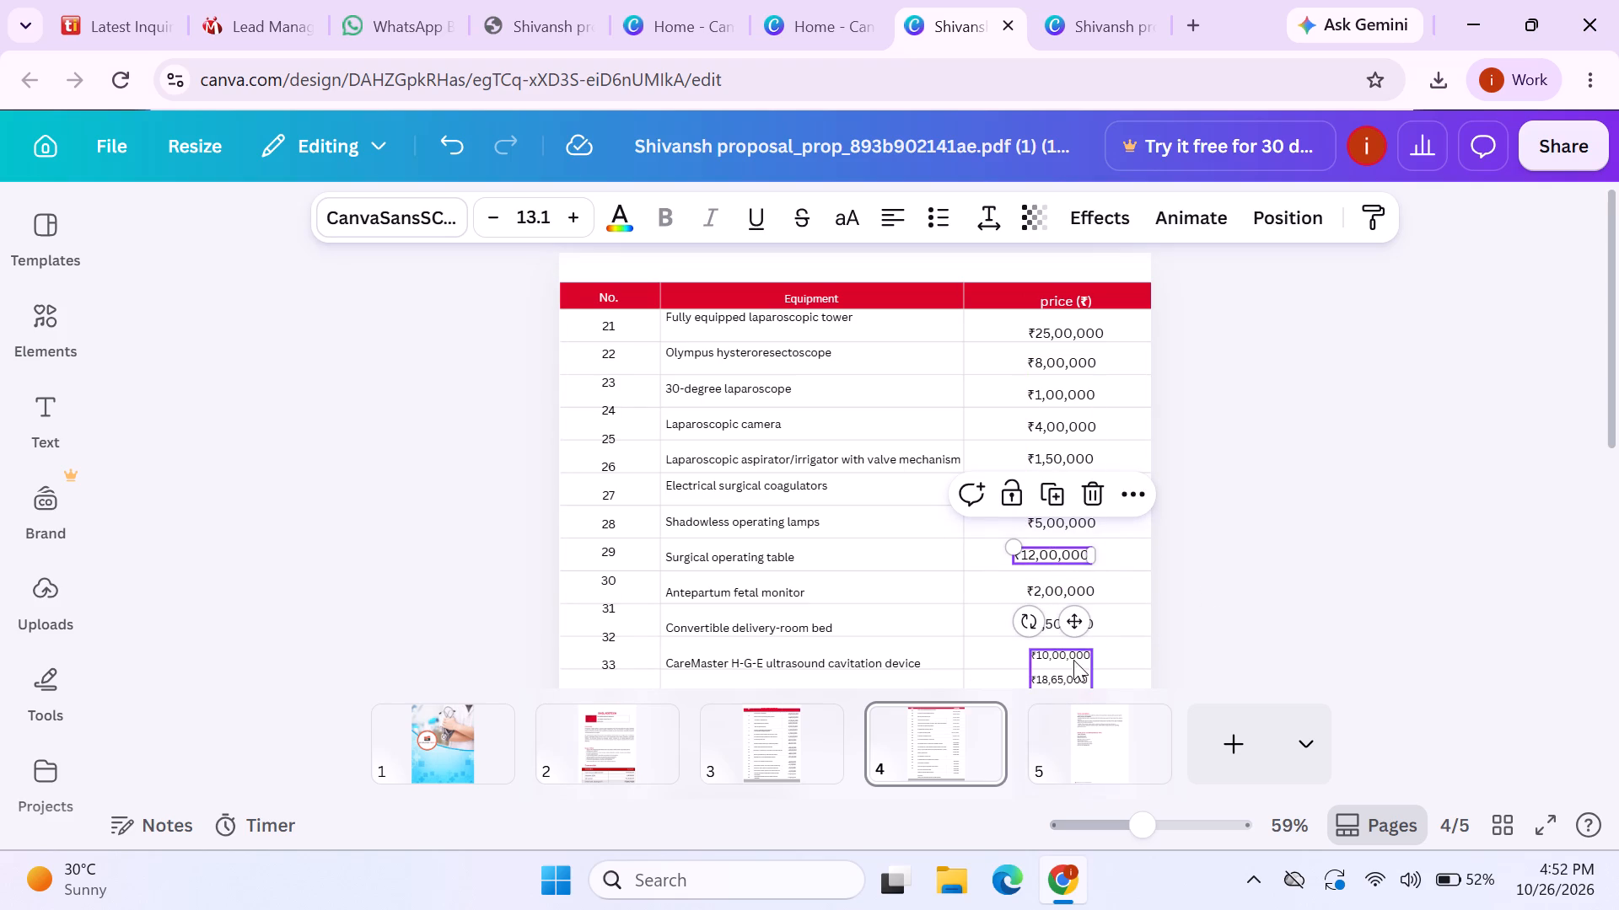
drag(1072, 623, 1084, 620)
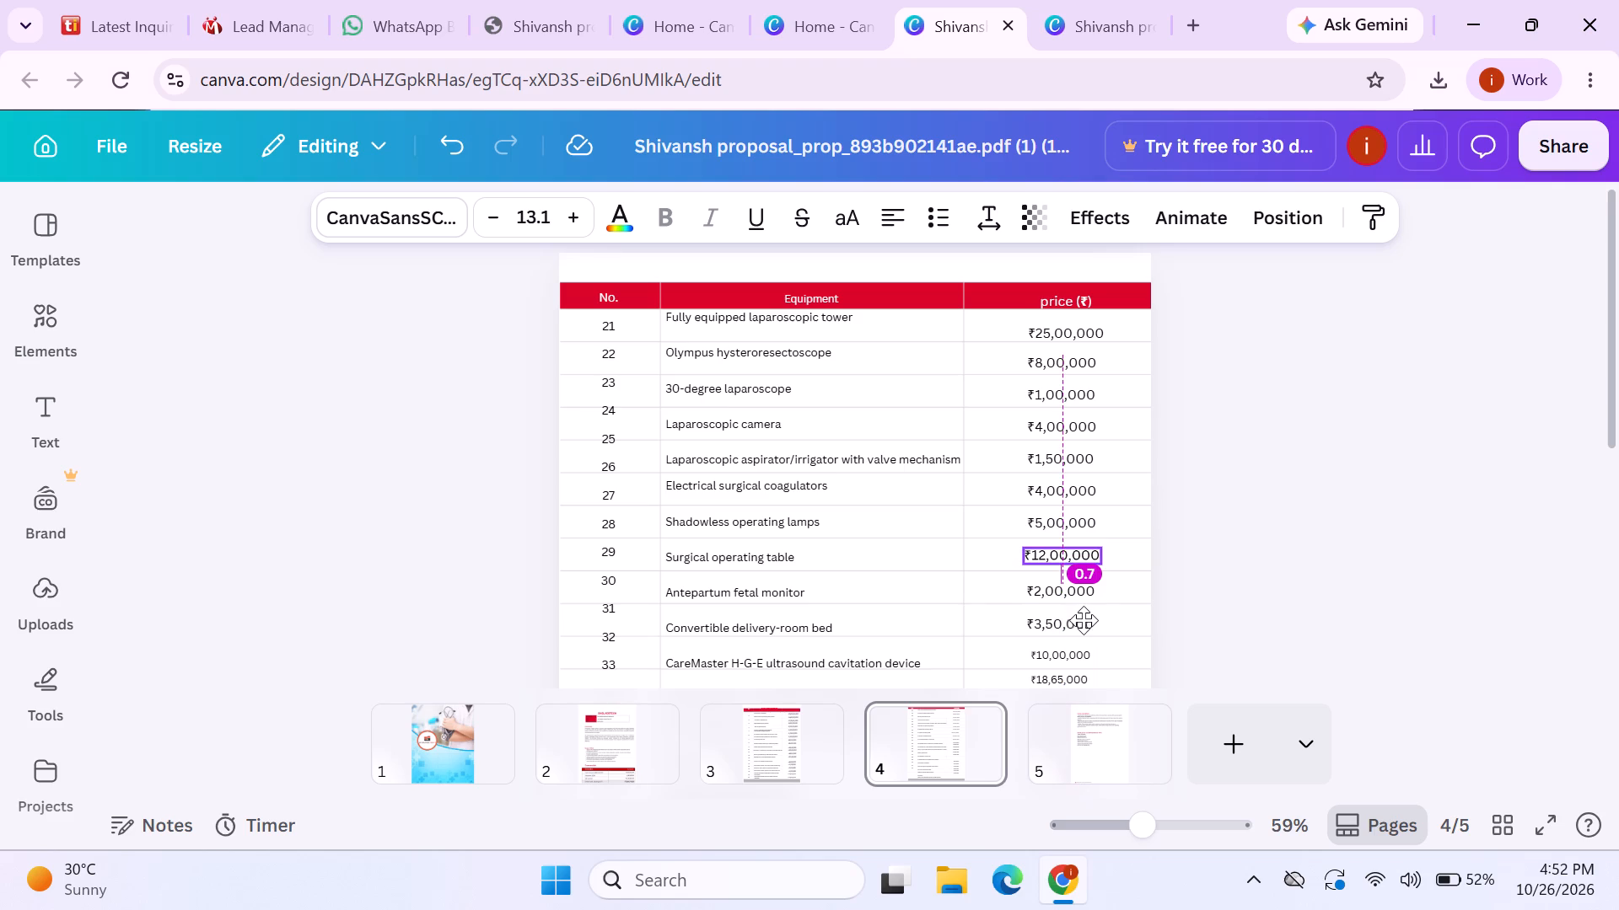
drag(1084, 620, 1084, 620)
click(1245, 614)
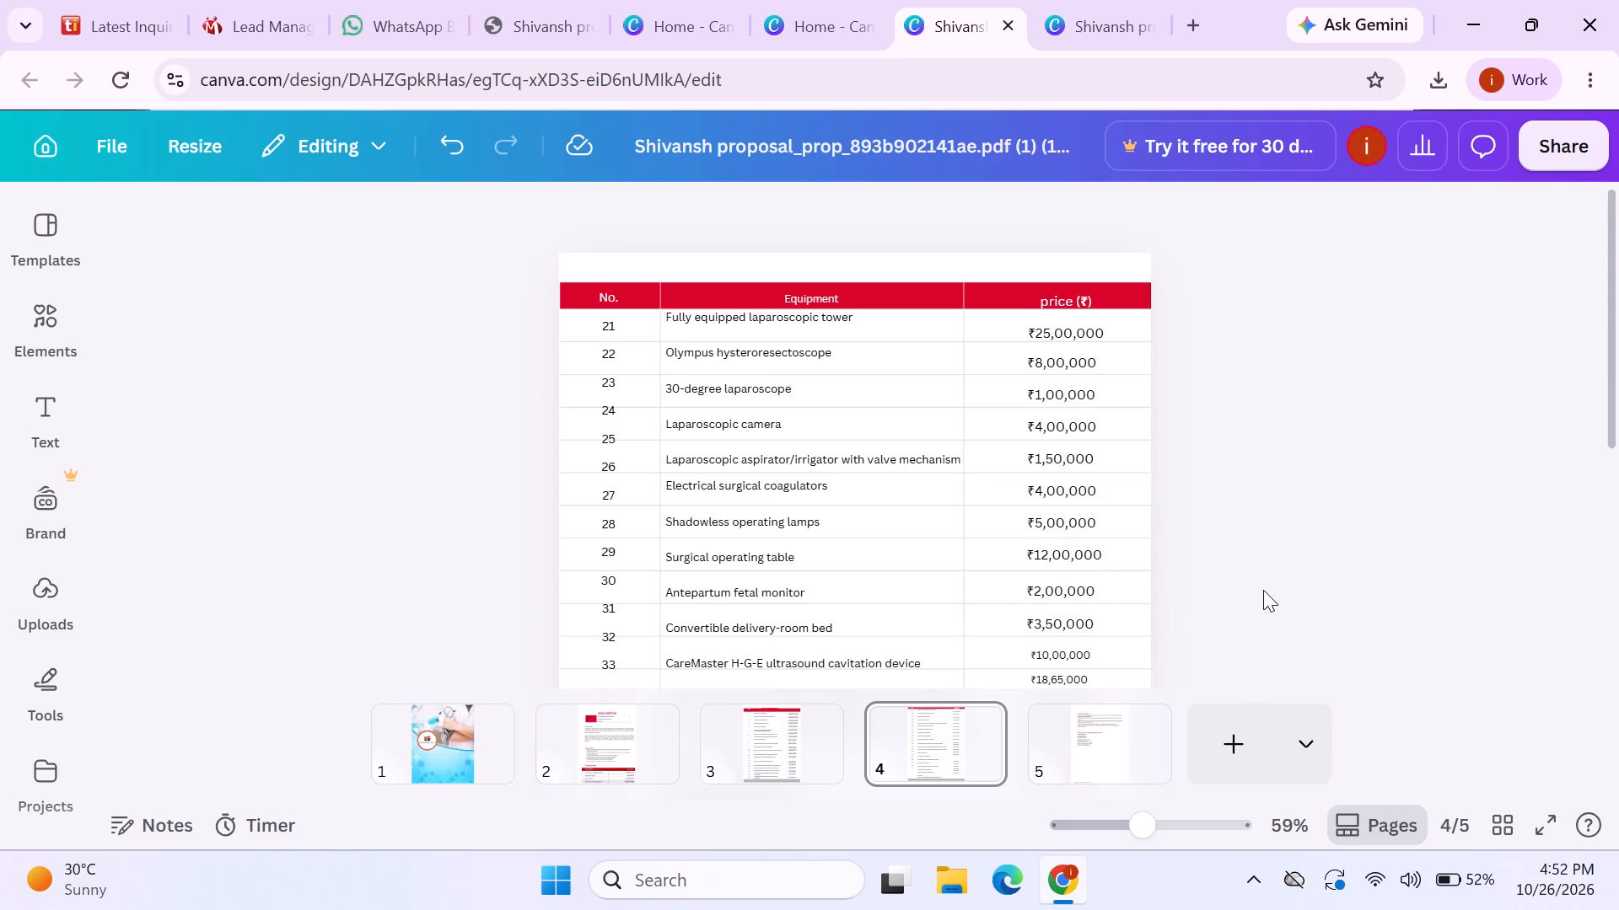
Enlarge page 4's six-price block from ₹10,00,000 to ₹25,00,000 to font size 13 and centre it under ₹3,50,000, within its rows.
scroll(1260, 591, down, 3)
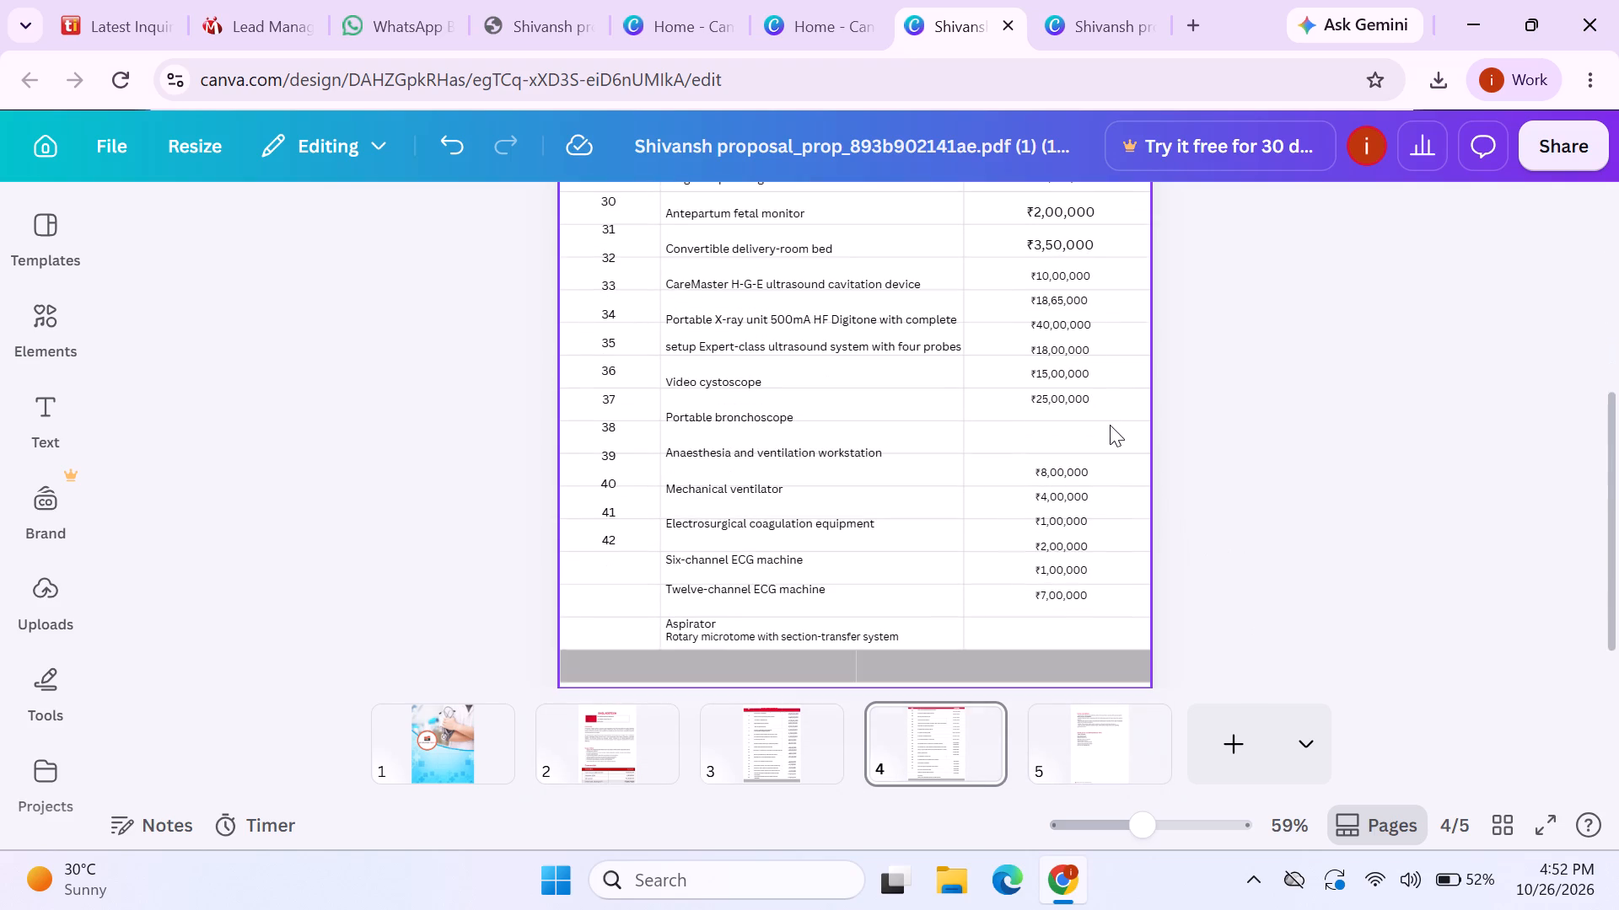
click(1058, 346)
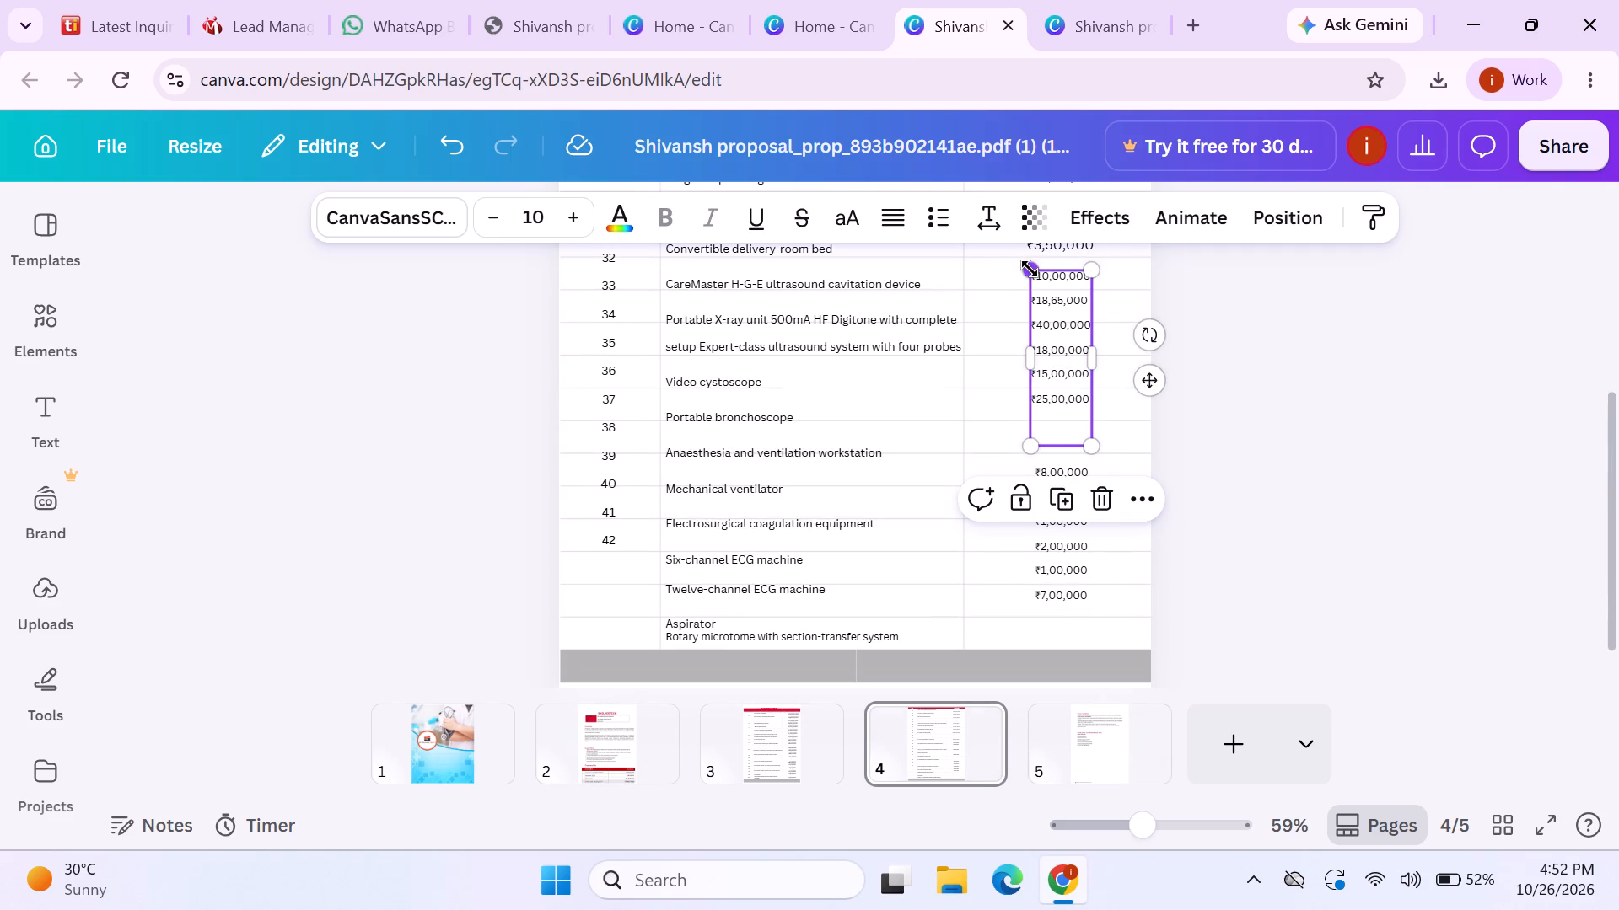
drag(1030, 270, 988, 261)
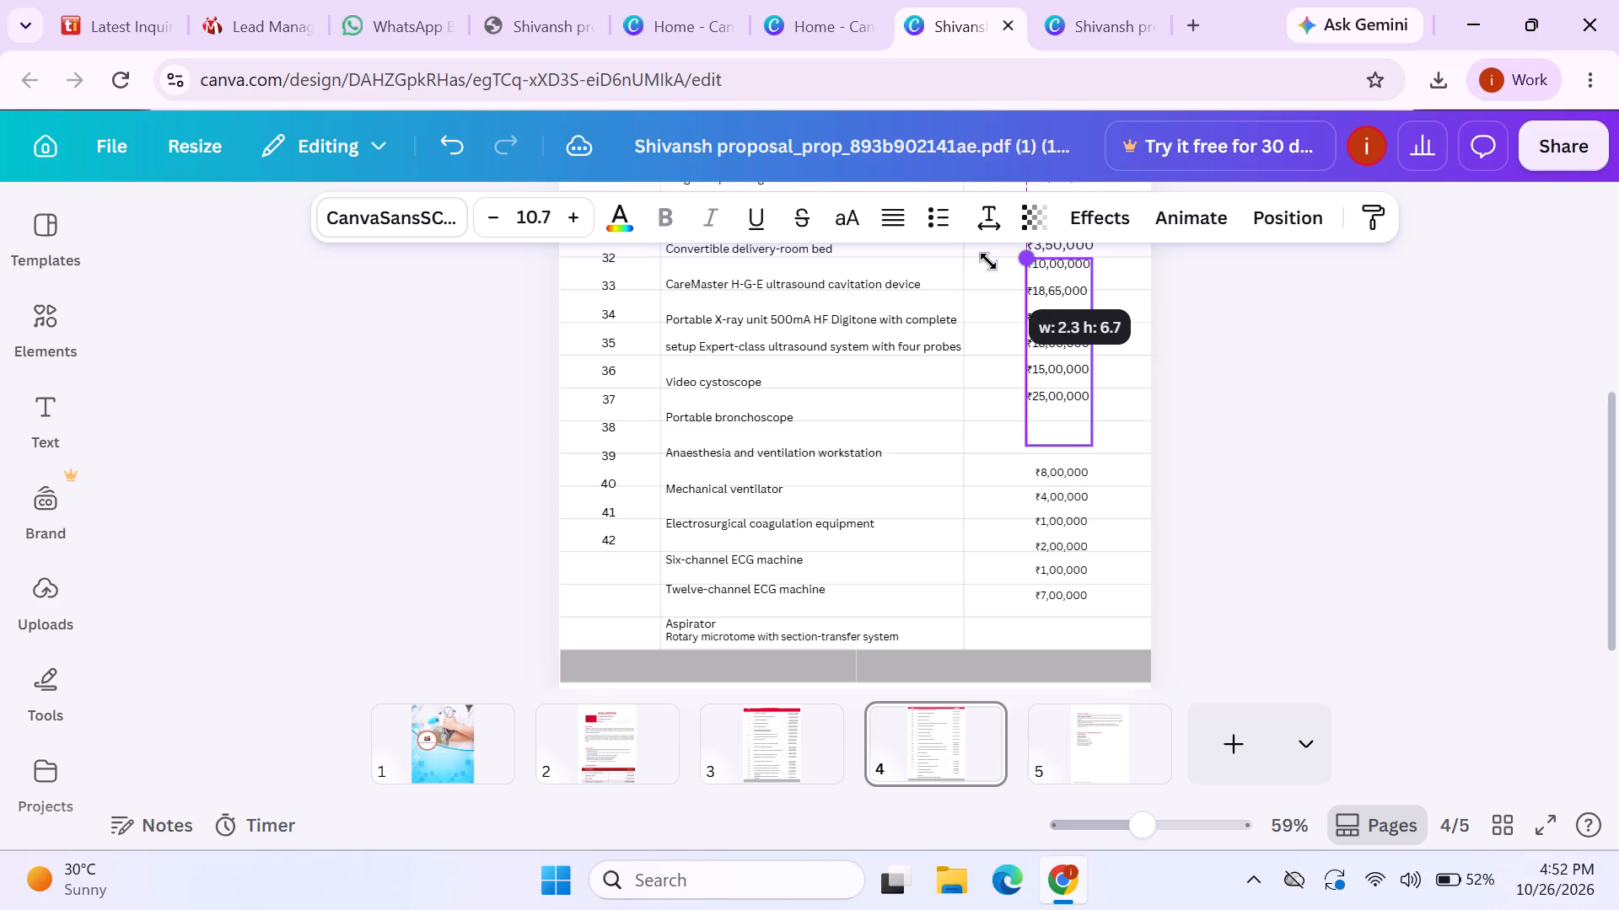
drag(988, 261, 968, 254)
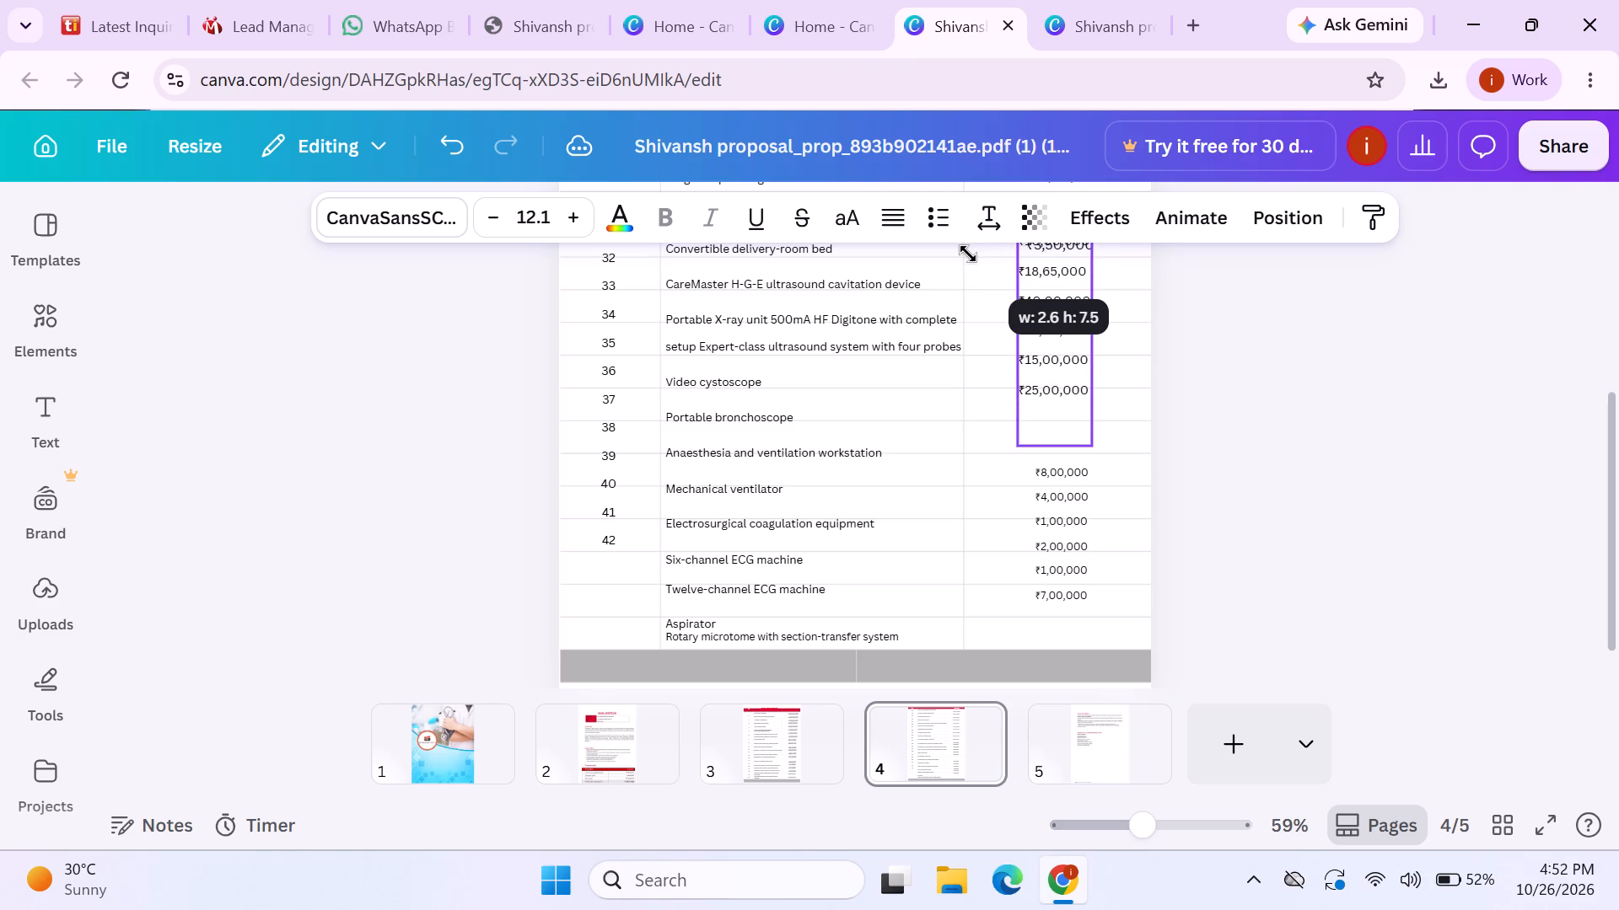
drag(968, 254, 967, 256)
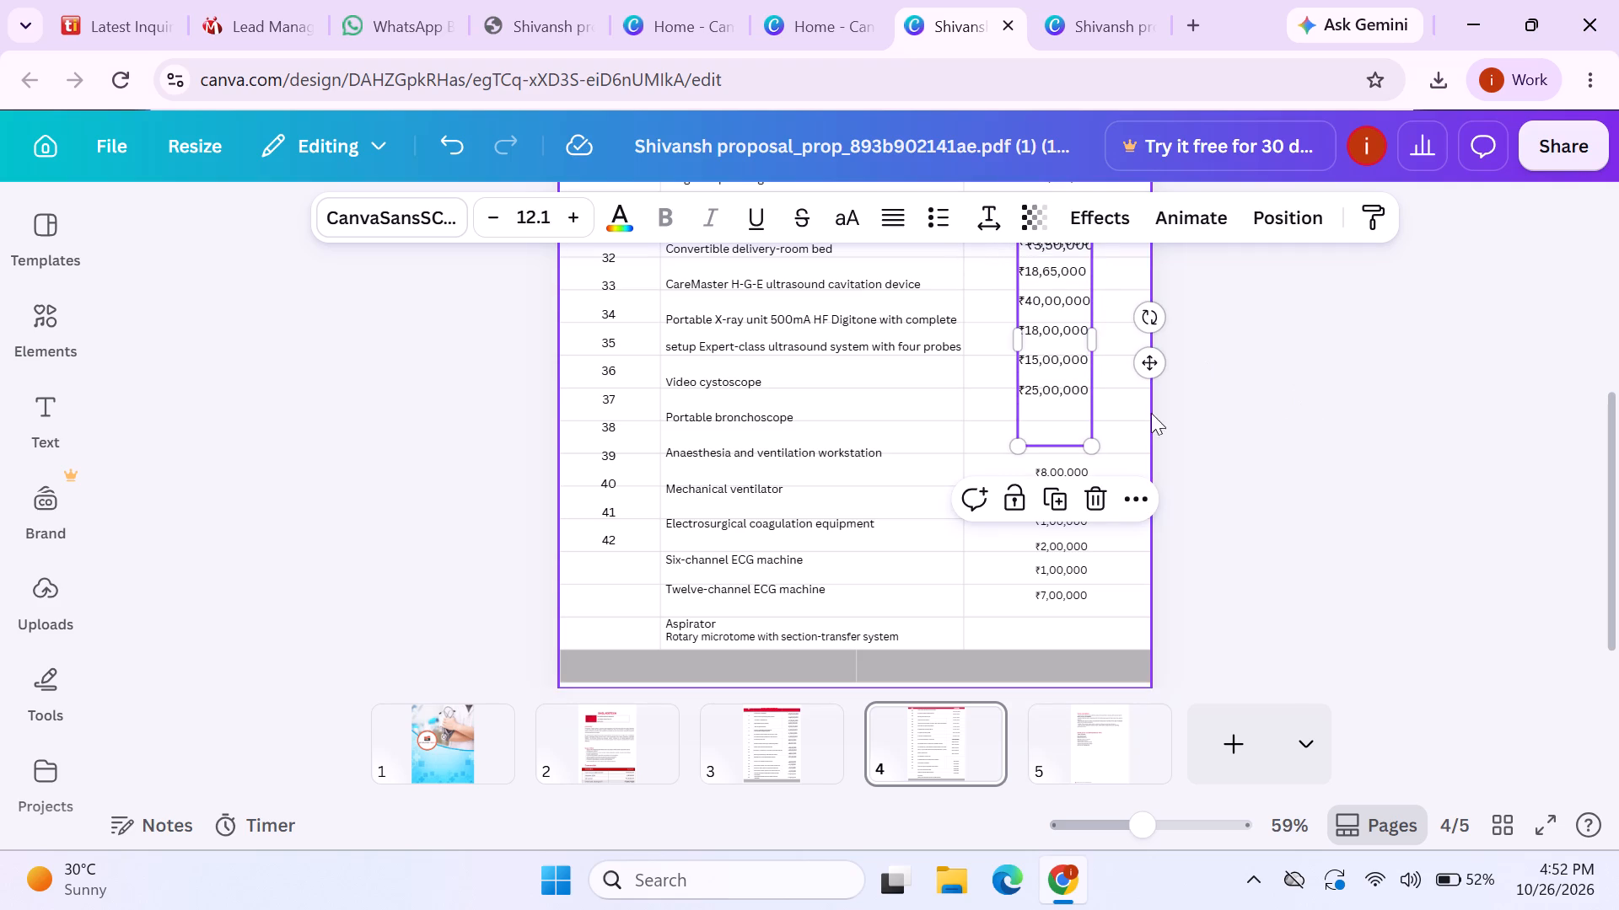
drag(1089, 445, 1100, 450)
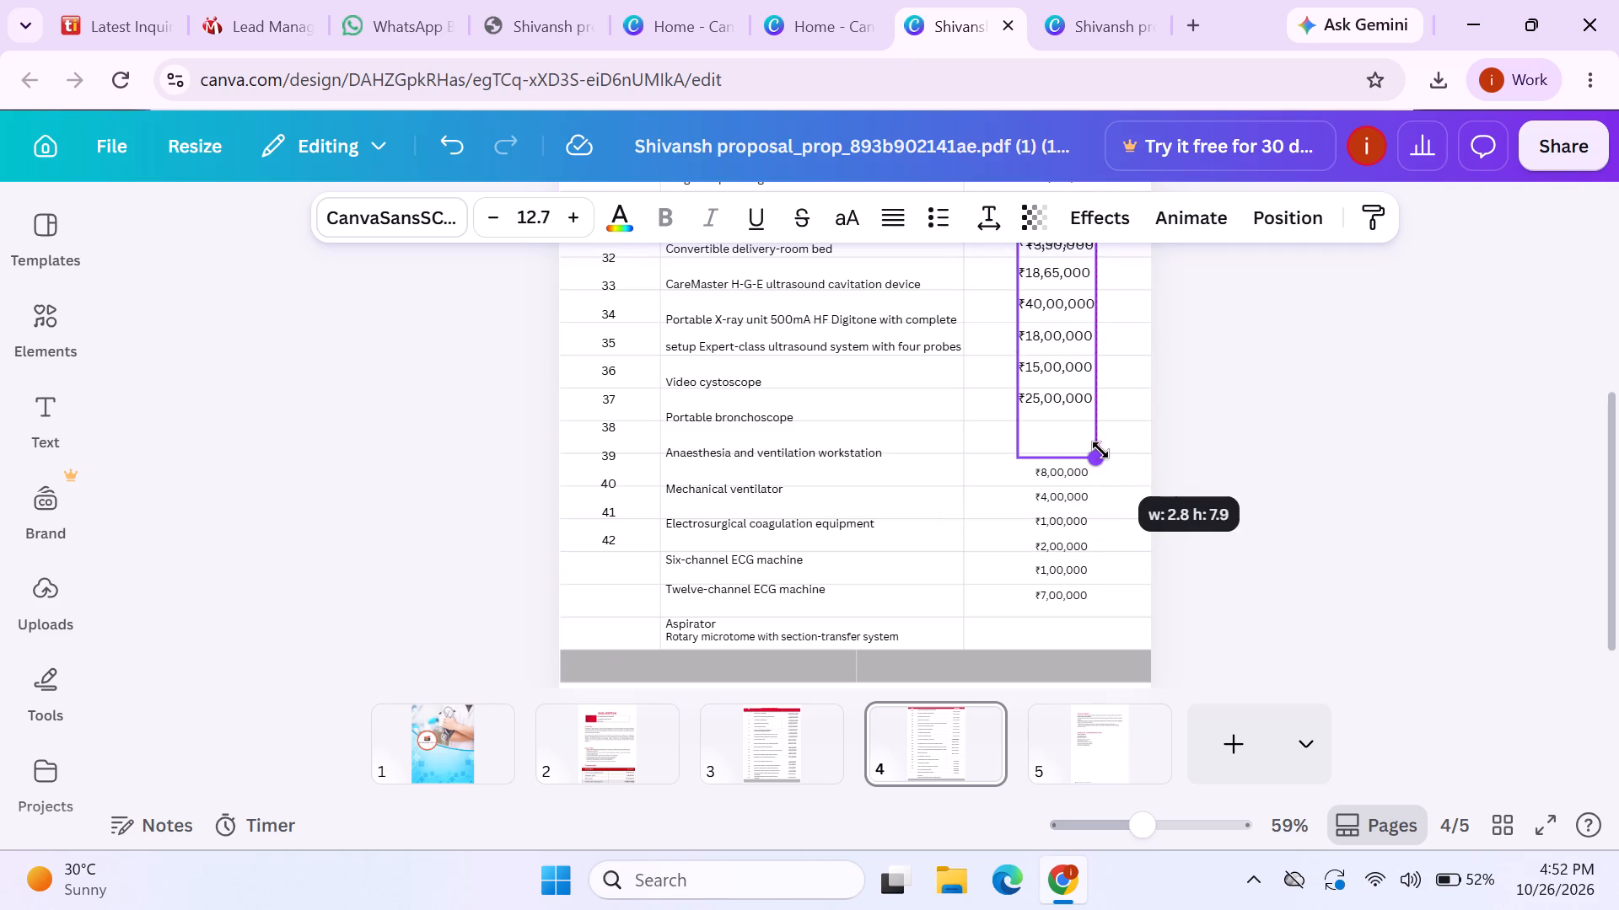
drag(1100, 450, 1105, 456)
click(1213, 454)
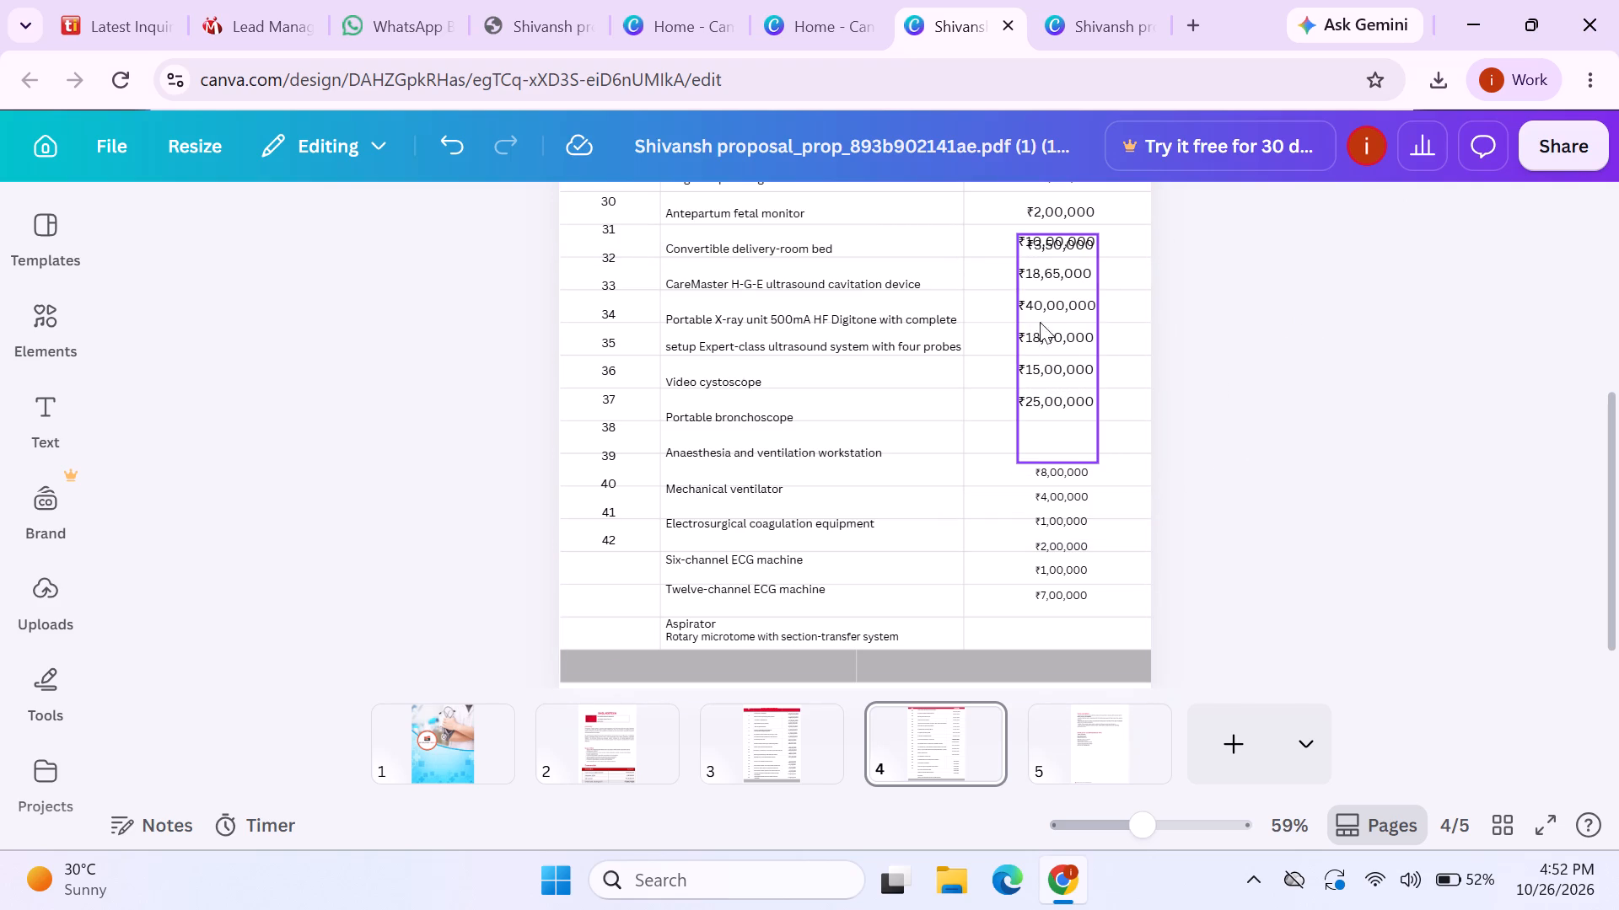
drag(1058, 329, 1060, 358)
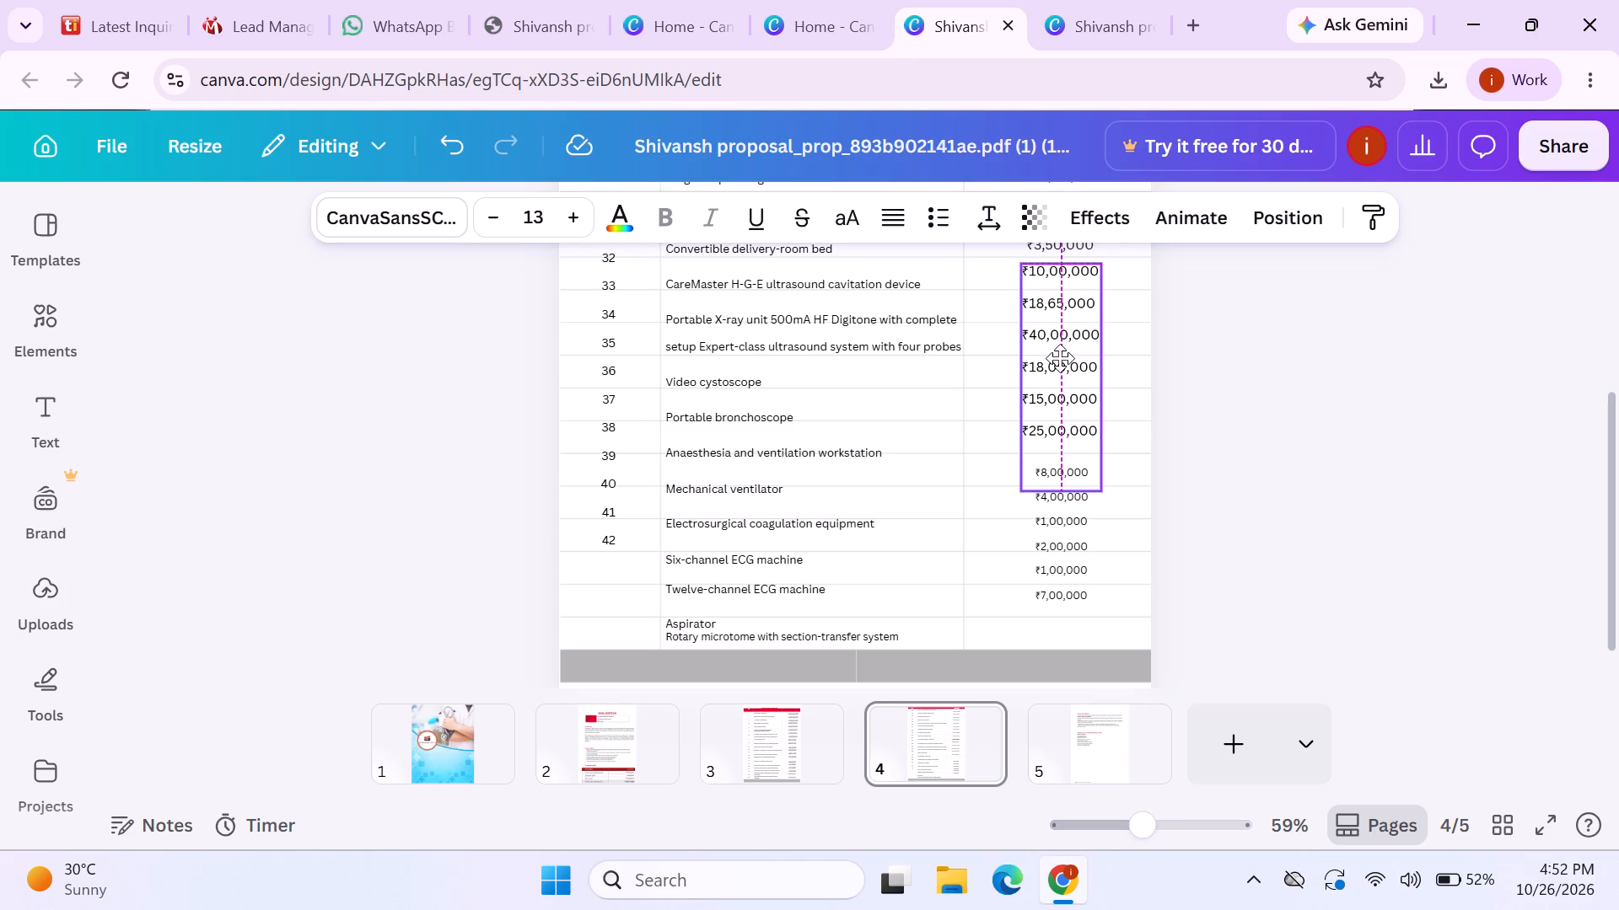
drag(1060, 358, 1060, 364)
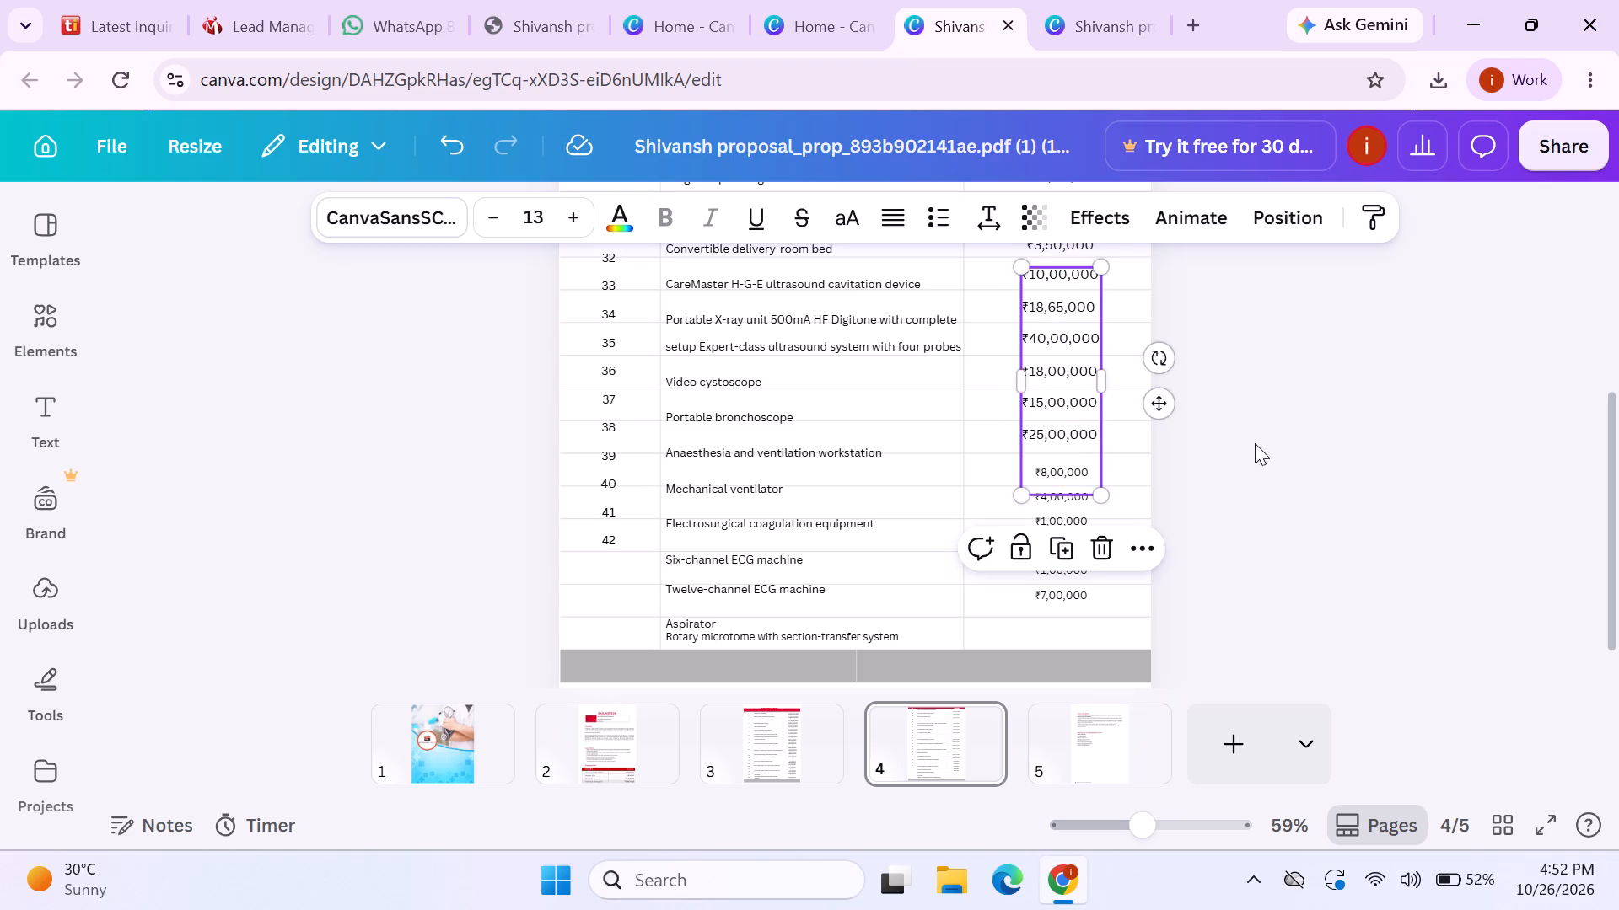
click(1358, 460)
Enlarge the last price block, ₹8,00,000 to ₹7,00,000, to font size 13 and align it directly below ₹25,00,000, within its rows.
click(1059, 517)
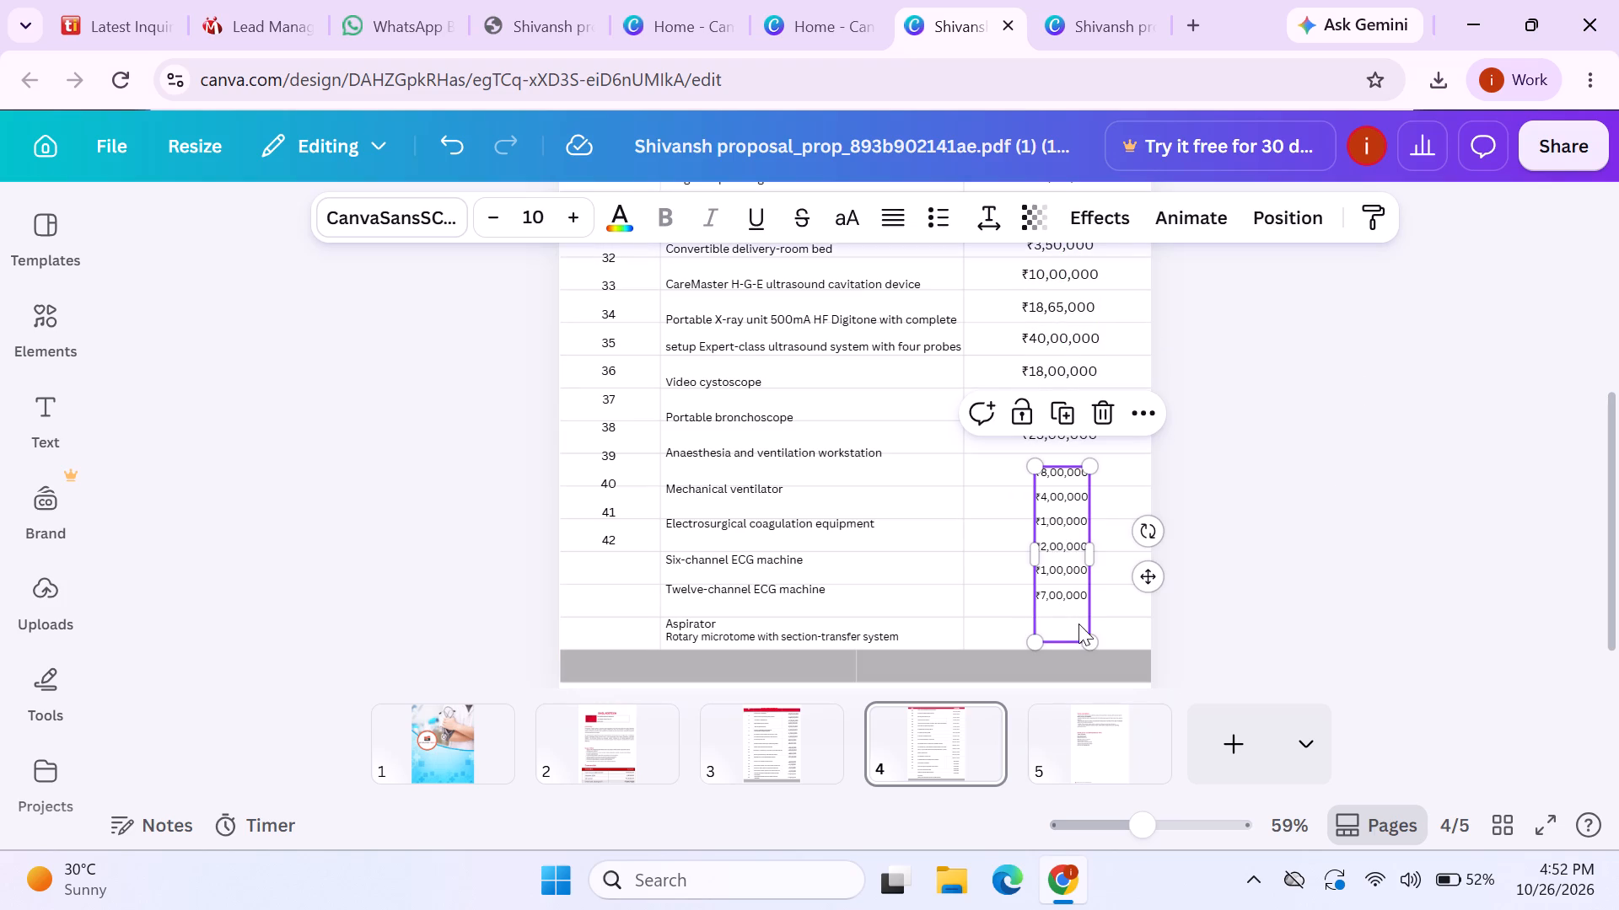
drag(1096, 644, 1132, 682)
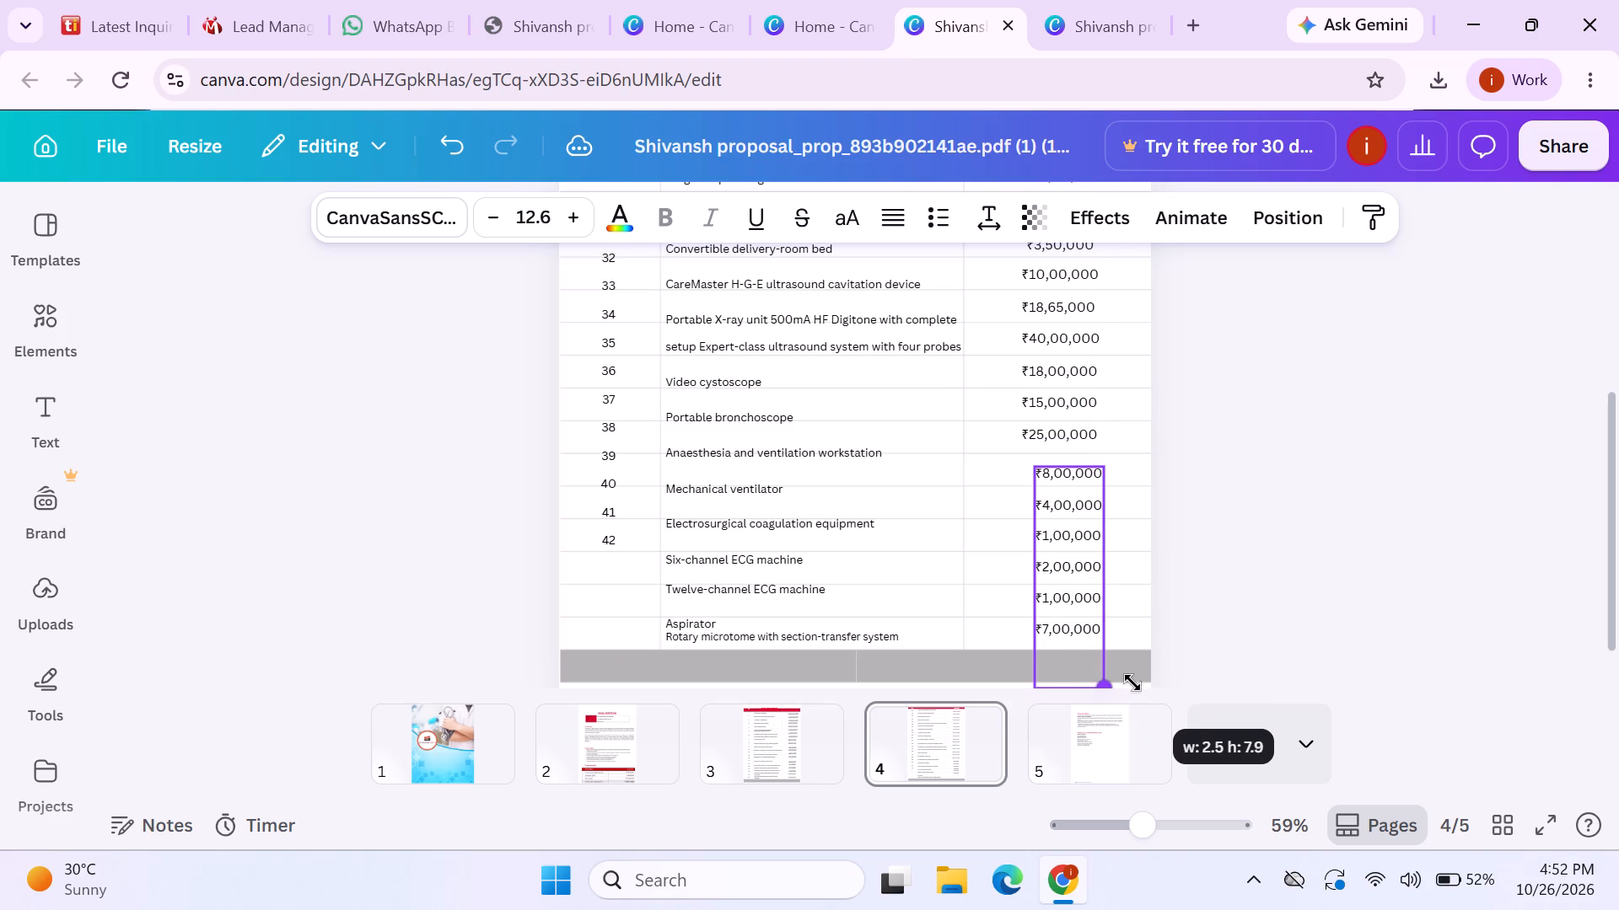
drag(1132, 682, 1122, 698)
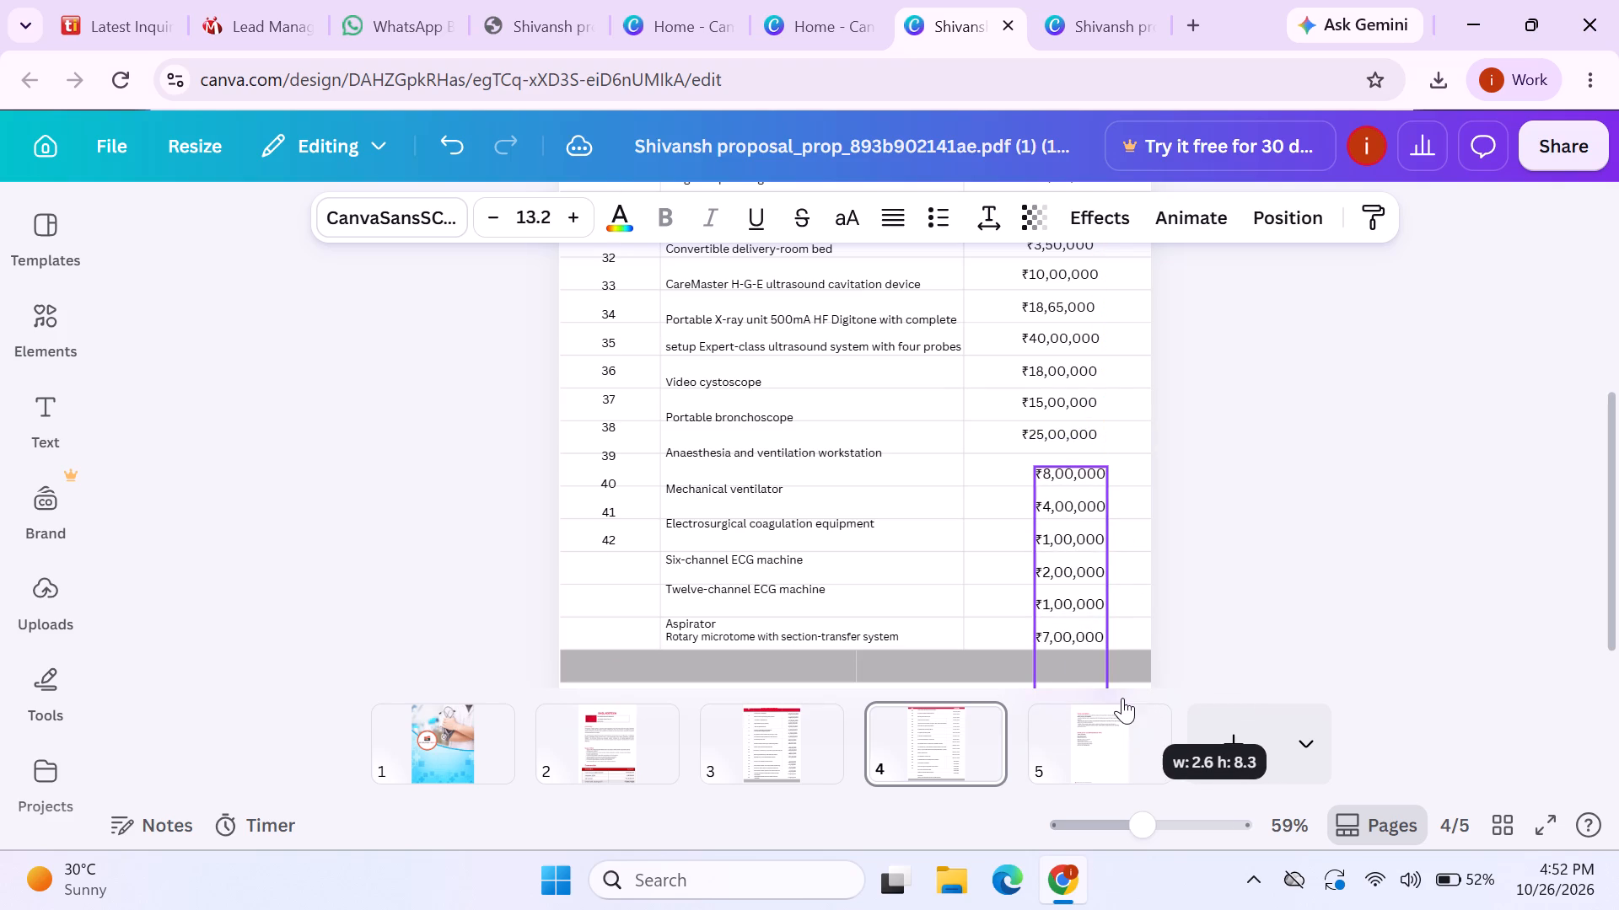
drag(1122, 698, 1120, 696)
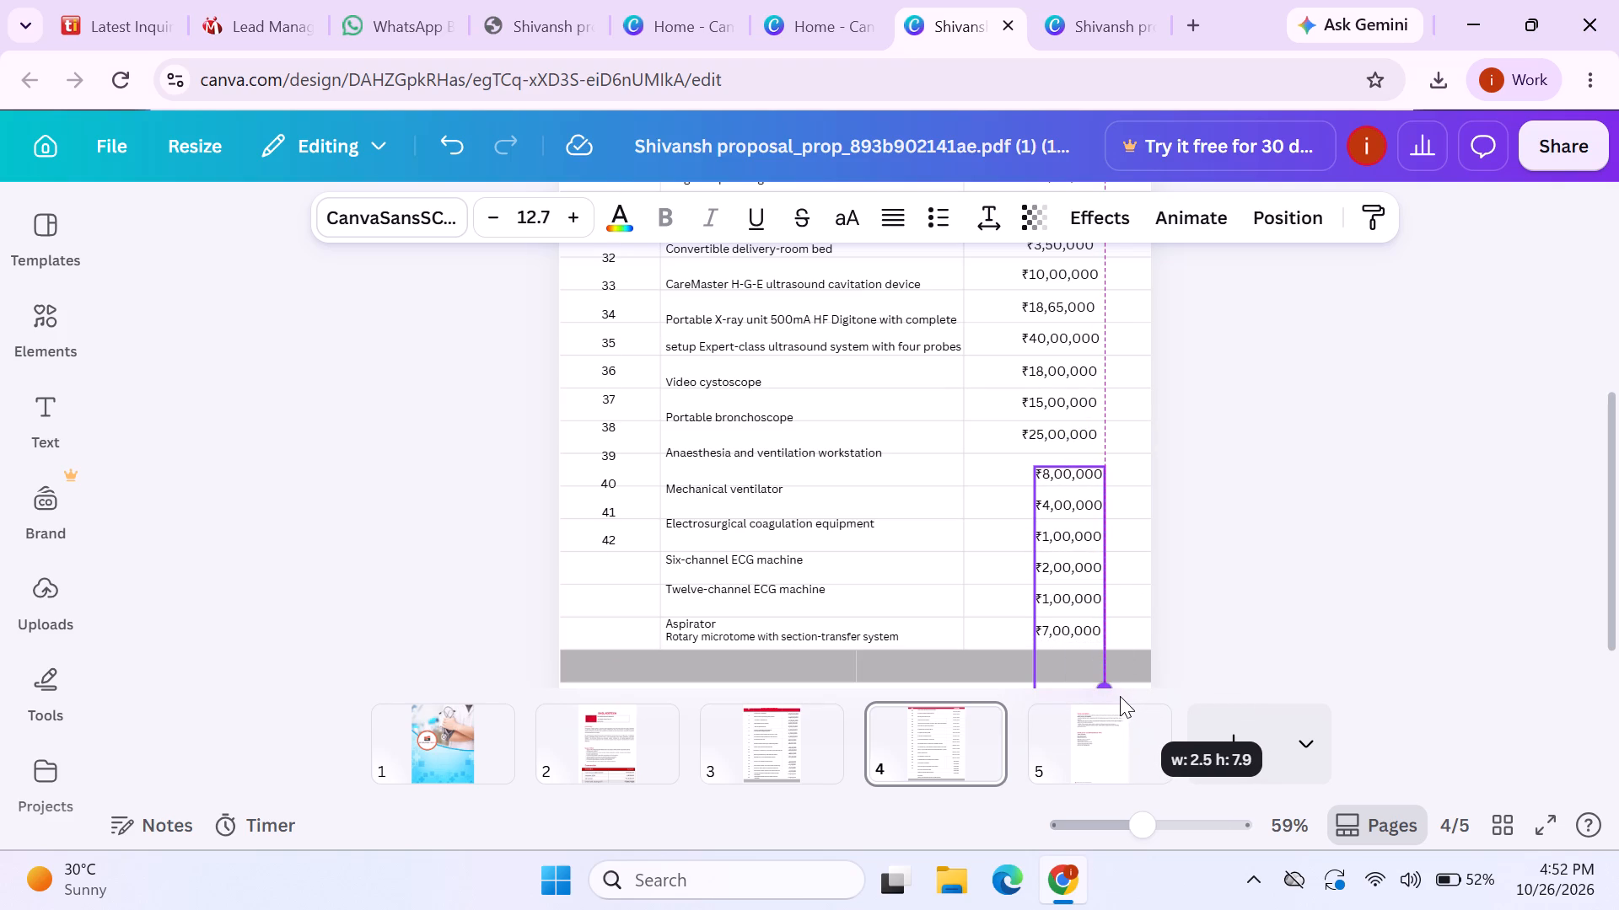
drag(1120, 696, 1116, 694)
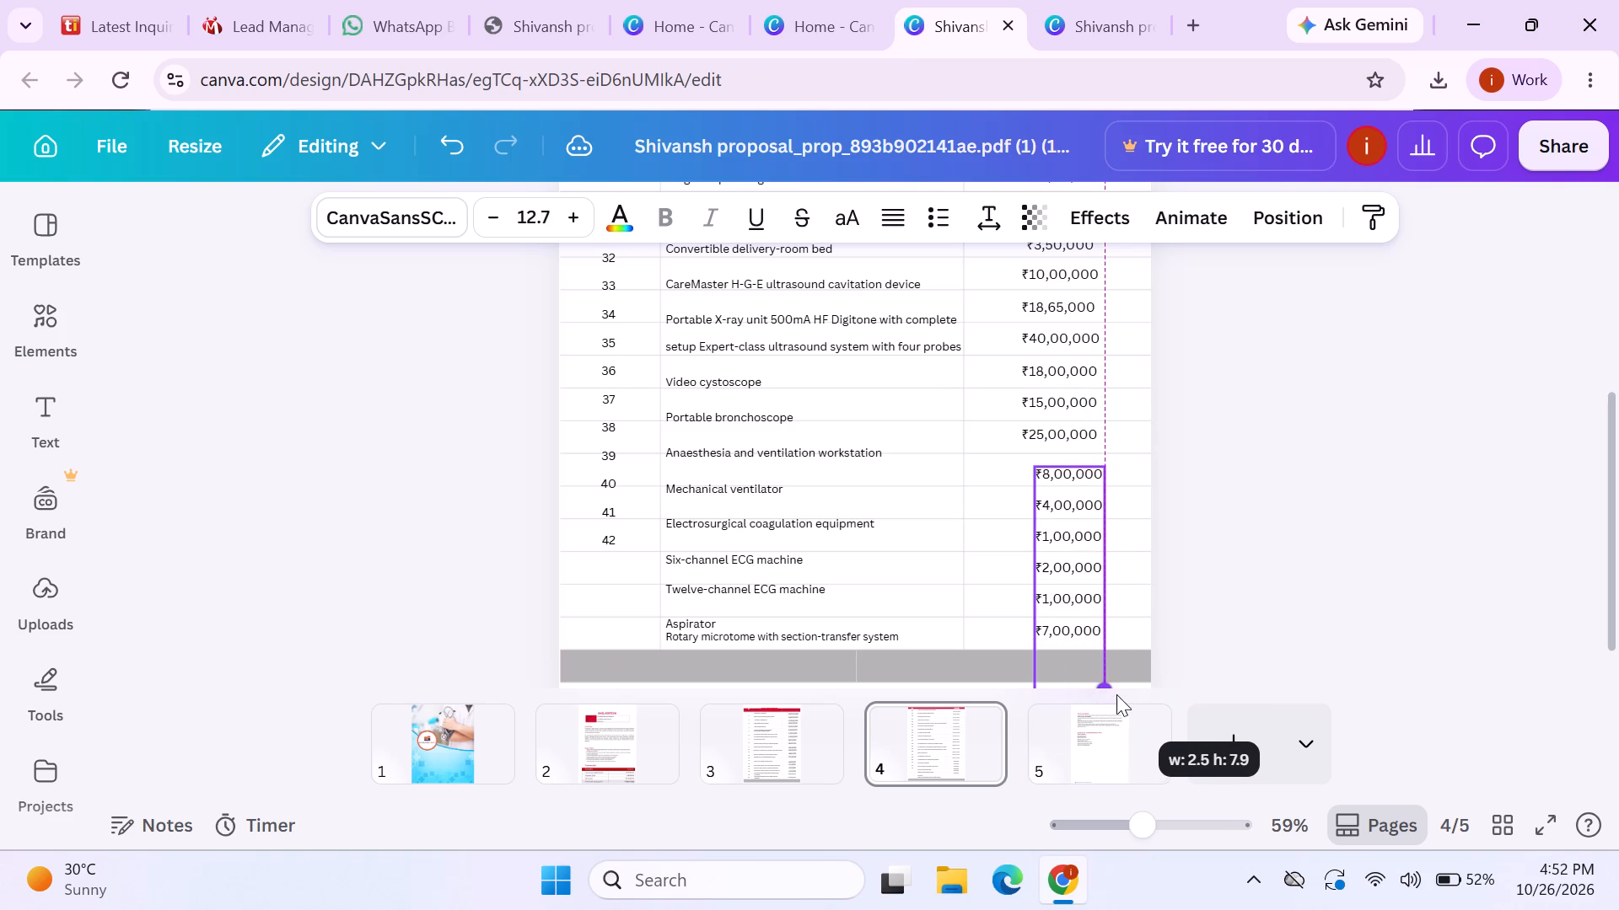
drag(1116, 694, 1124, 696)
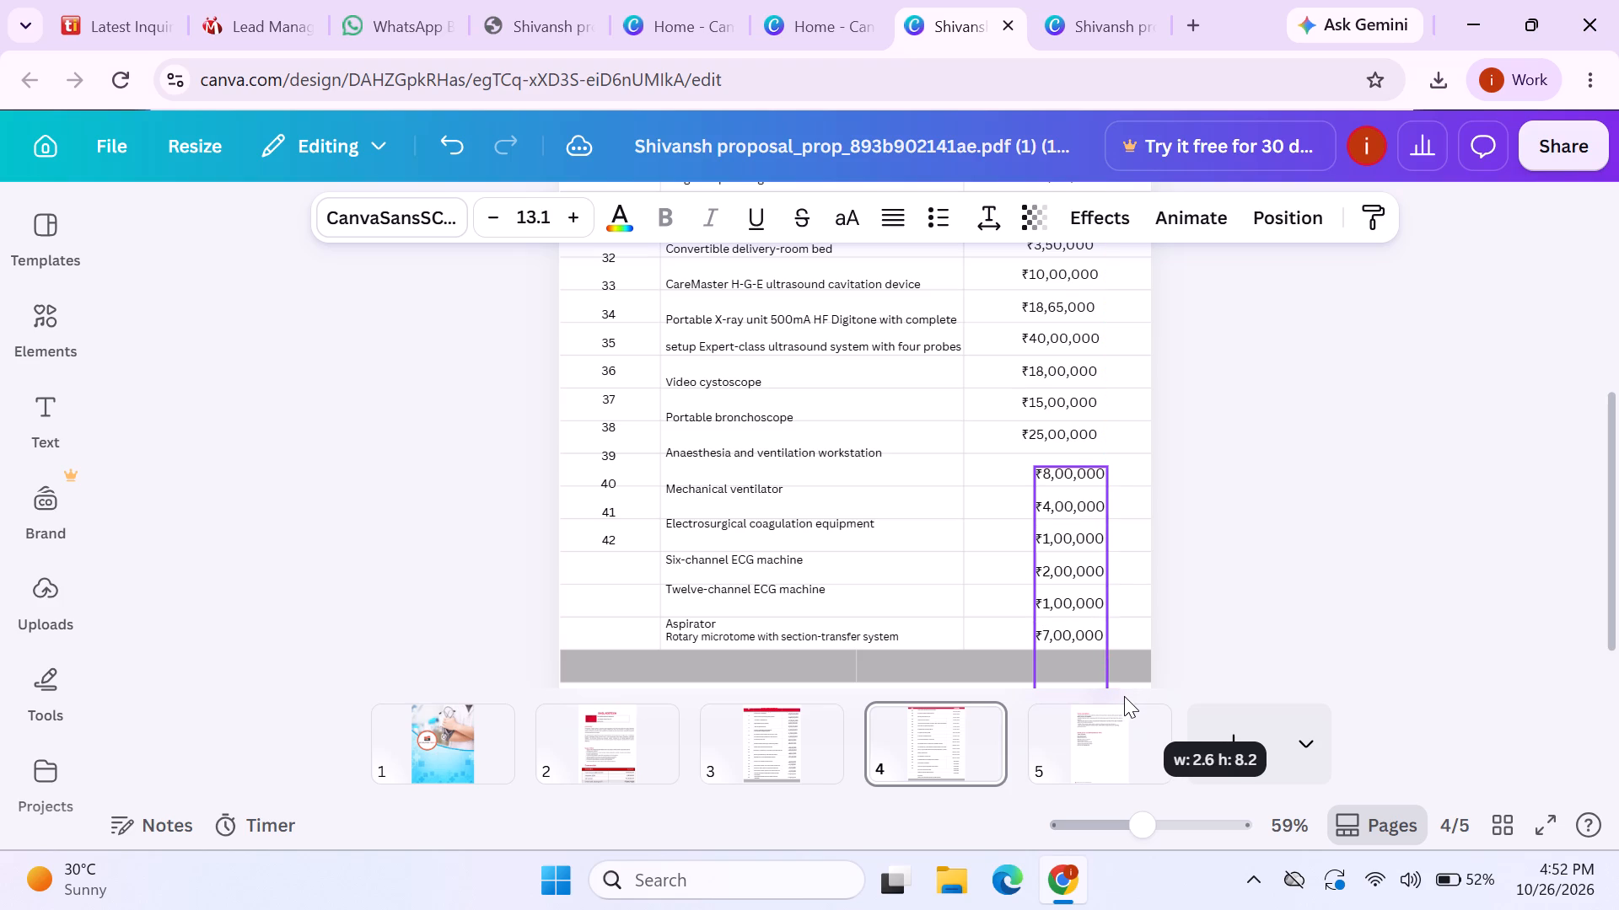
drag(1124, 696, 1122, 698)
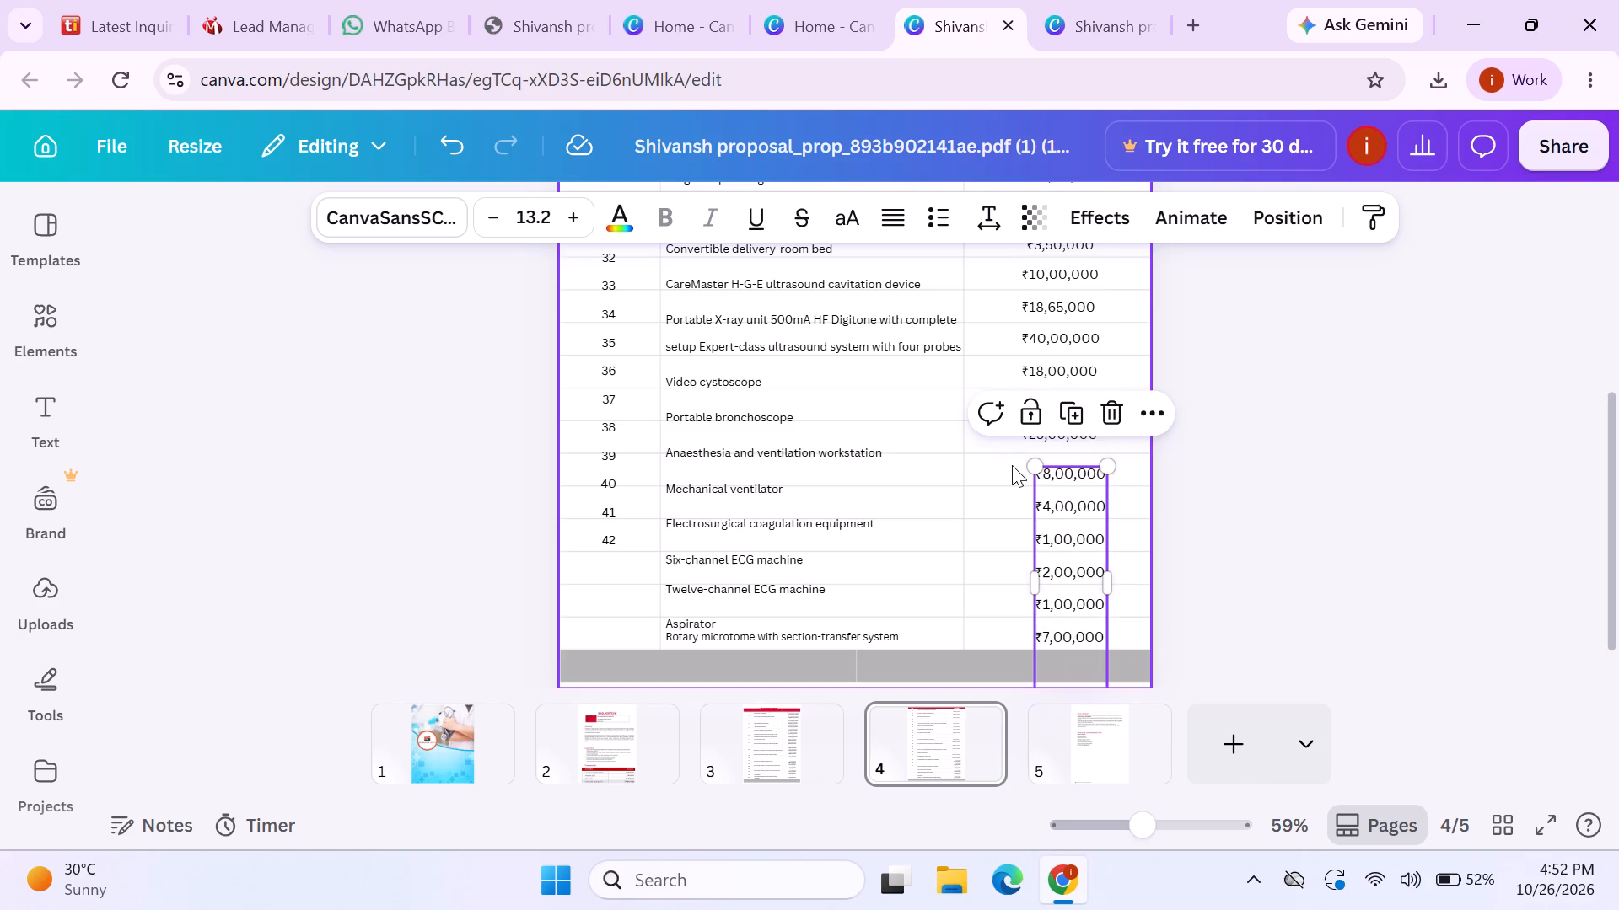
click(1037, 467)
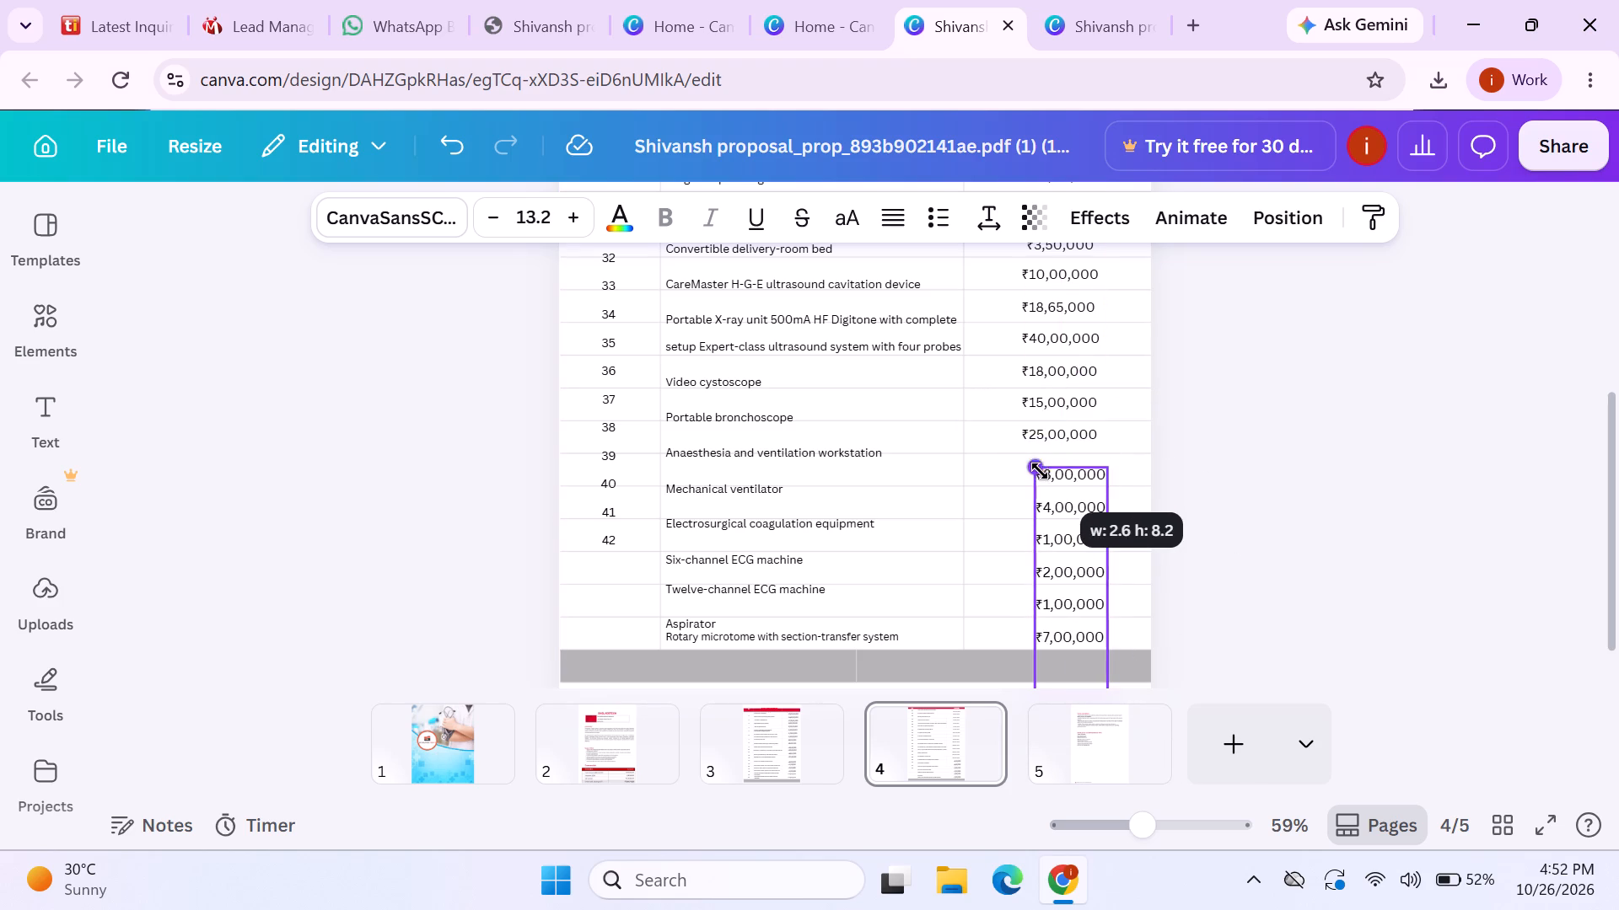
click(1315, 477)
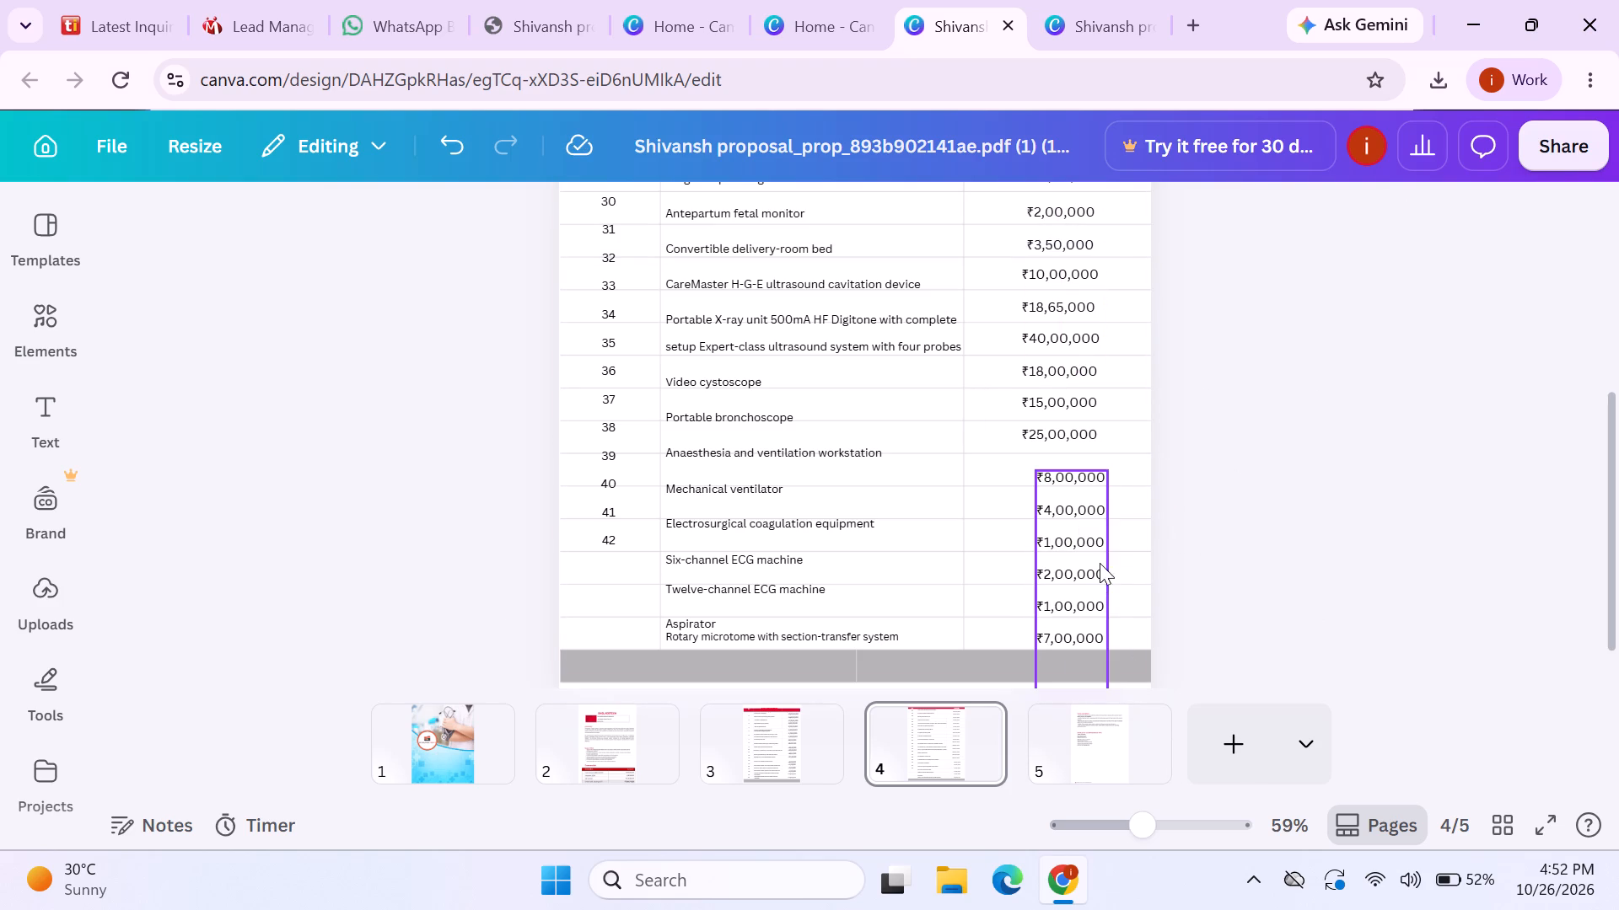
drag(1099, 560, 1087, 552)
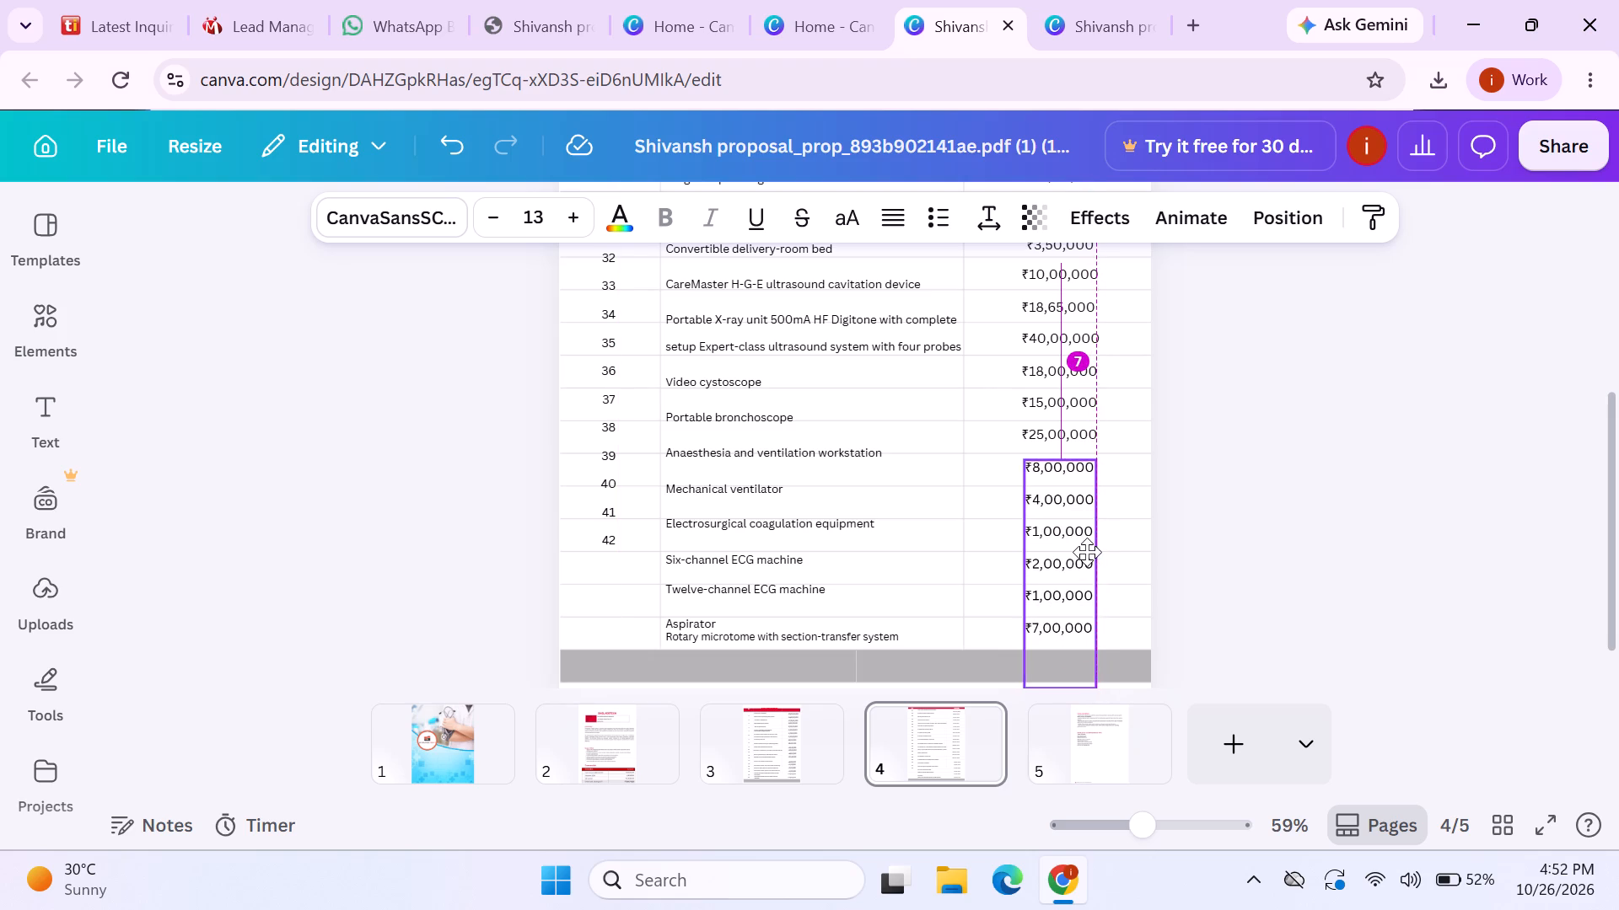
drag(1087, 552, 1084, 556)
click(1206, 549)
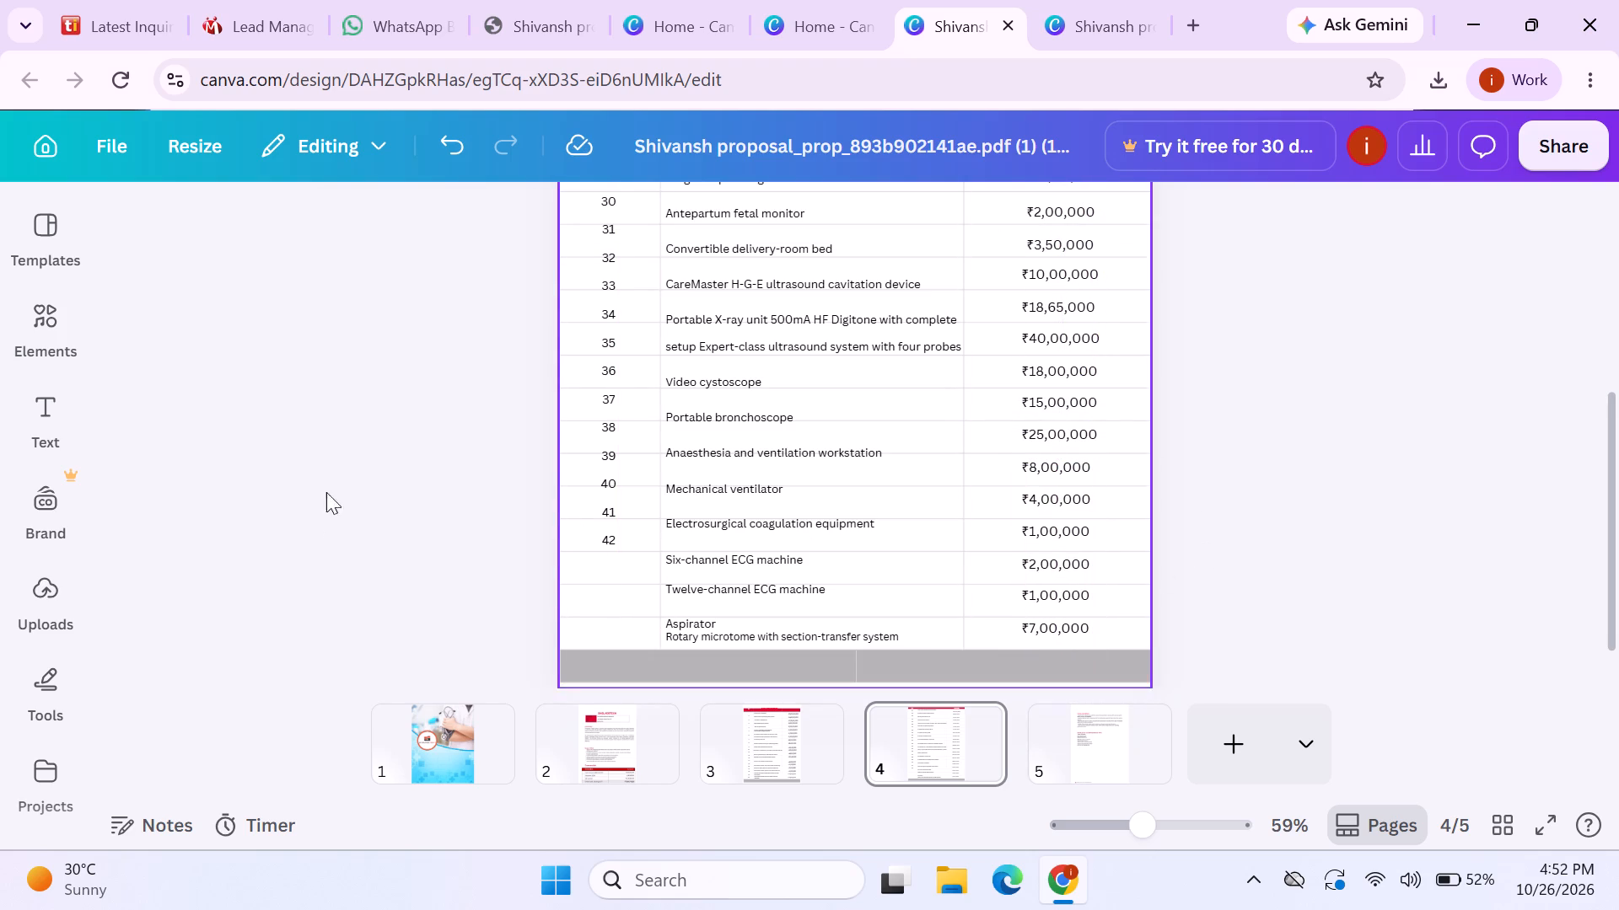
Move the 21–42 number column down so that 42 sits in the table's last row, beside ₹7,00,000.
drag(603, 464, 612, 575)
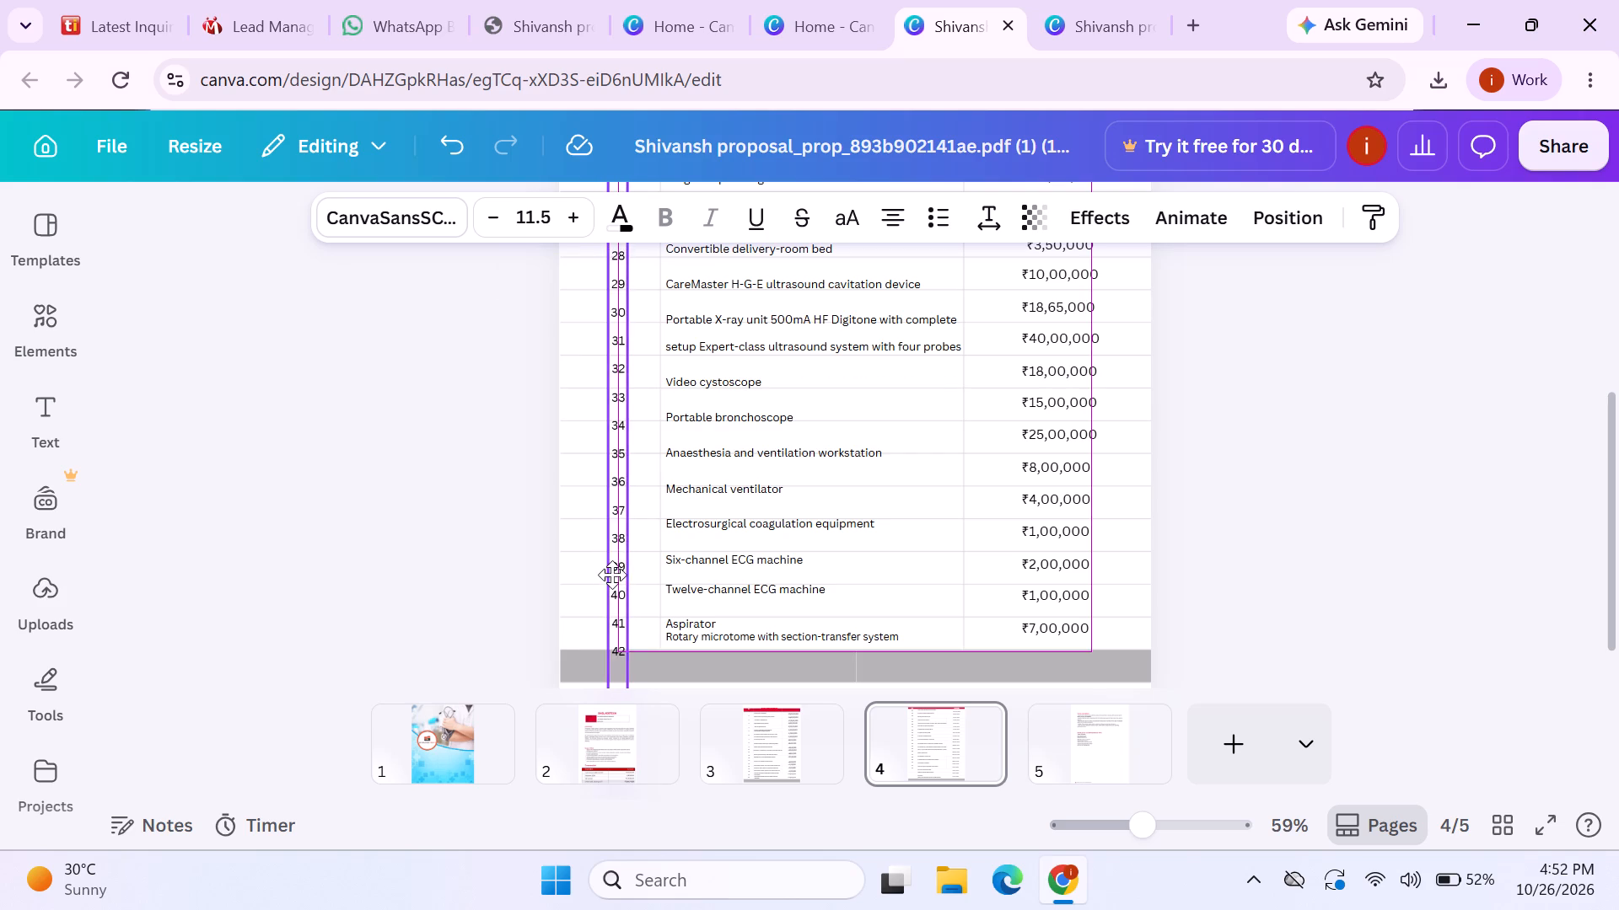
drag(612, 575, 611, 558)
click(1315, 589)
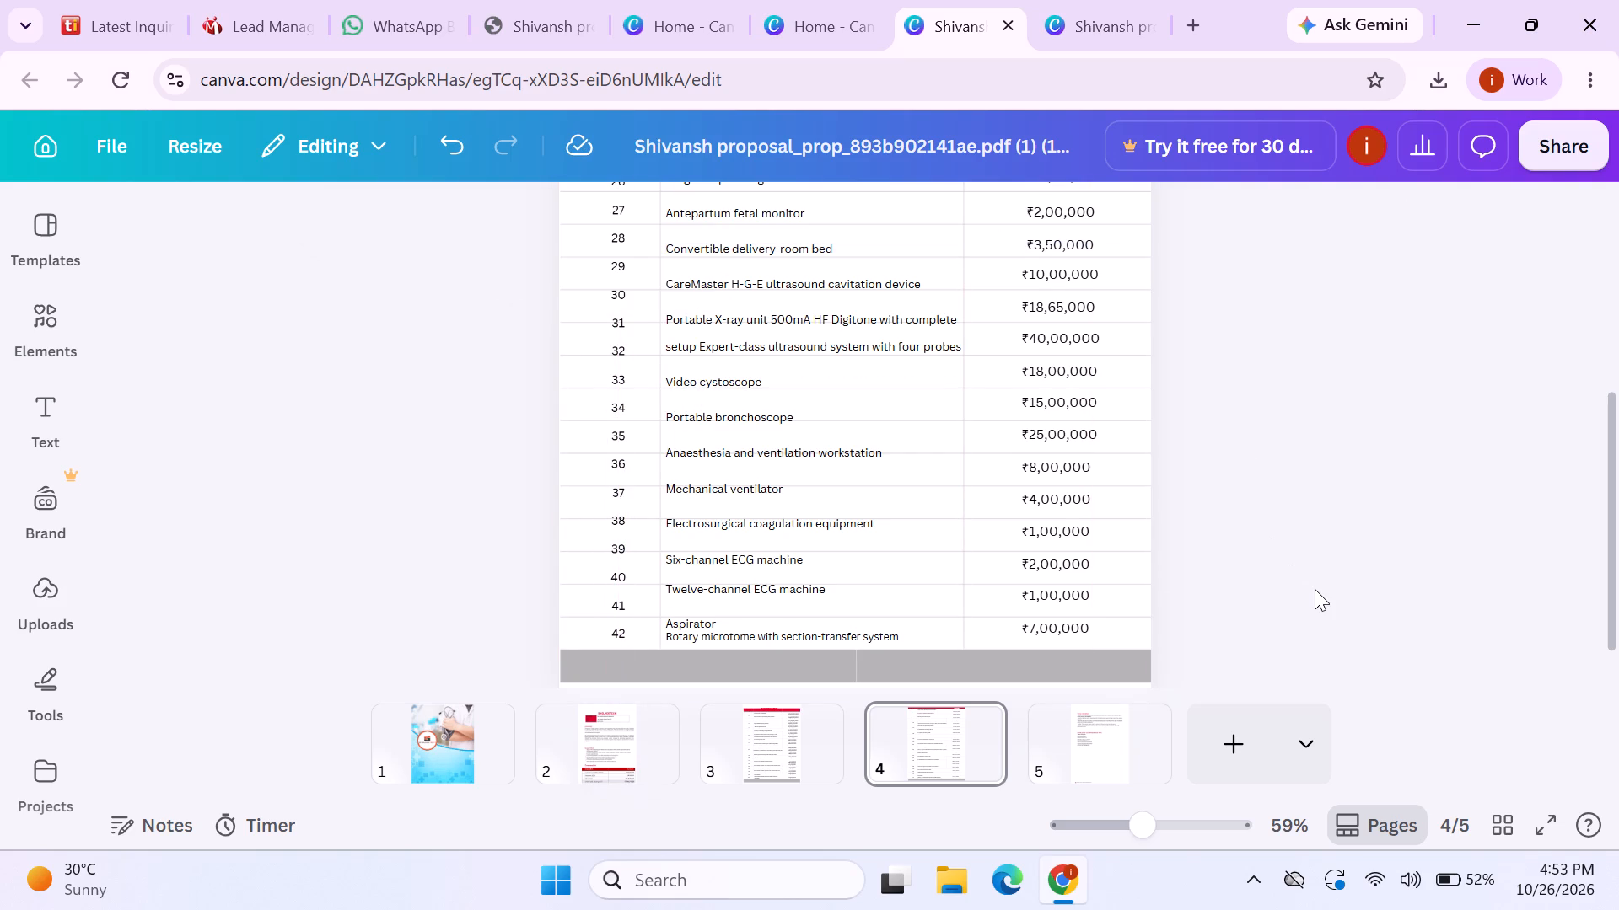
Enlarge the 21–42 number column to font size 12.8, stretching it upward until 21 reaches the first equipment row.
scroll(1315, 589, up, 2)
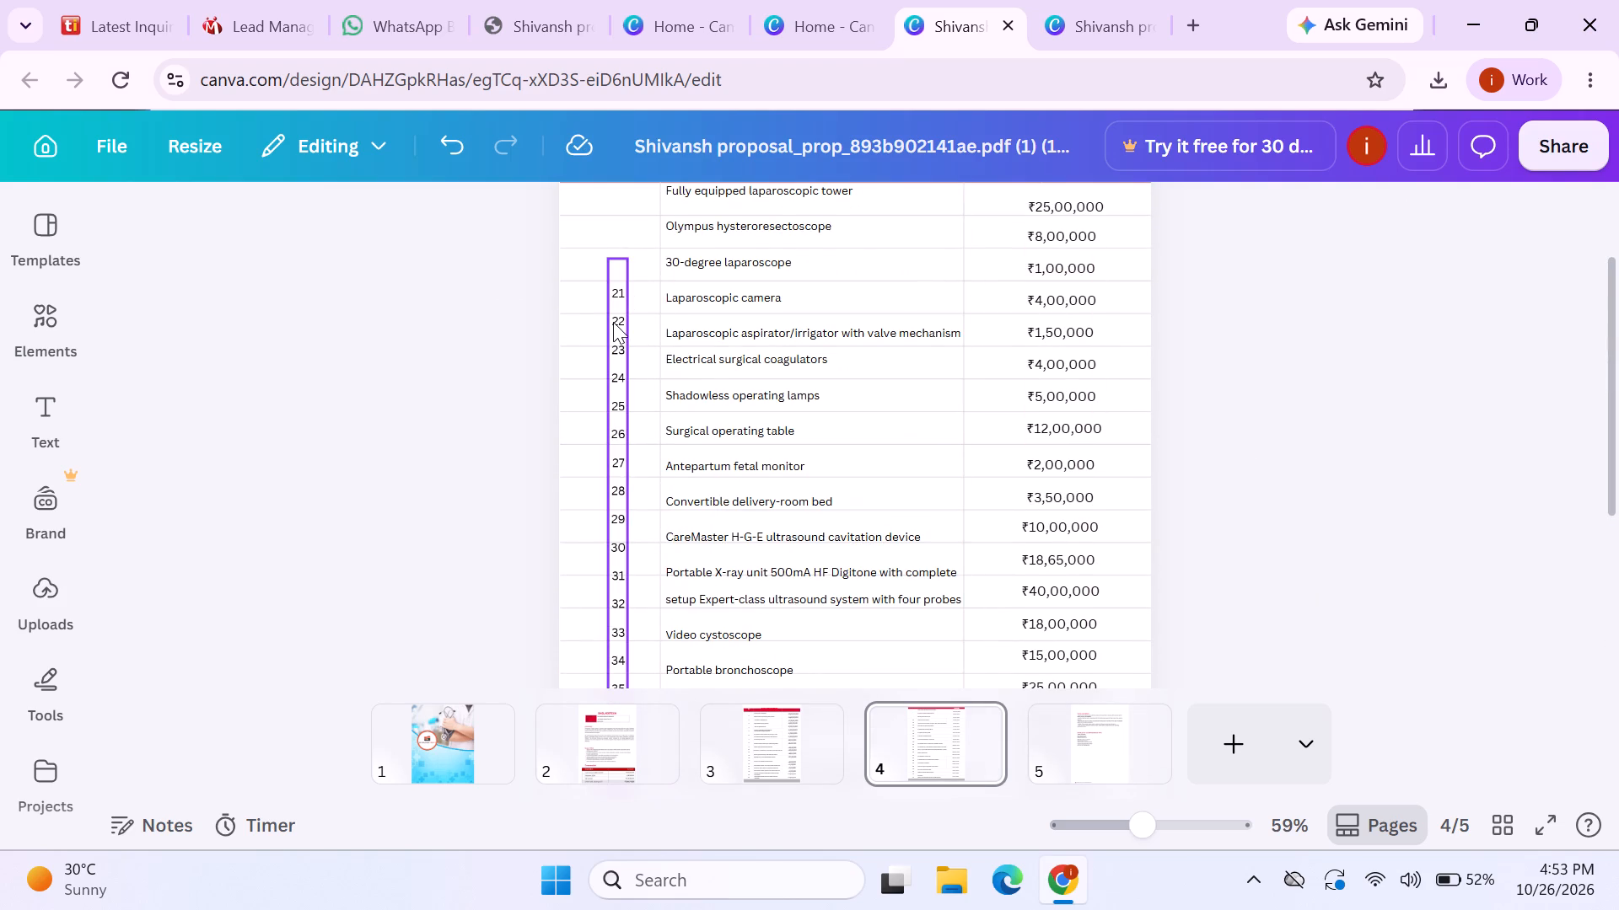
click(613, 322)
scroll(1173, 460, up, 3)
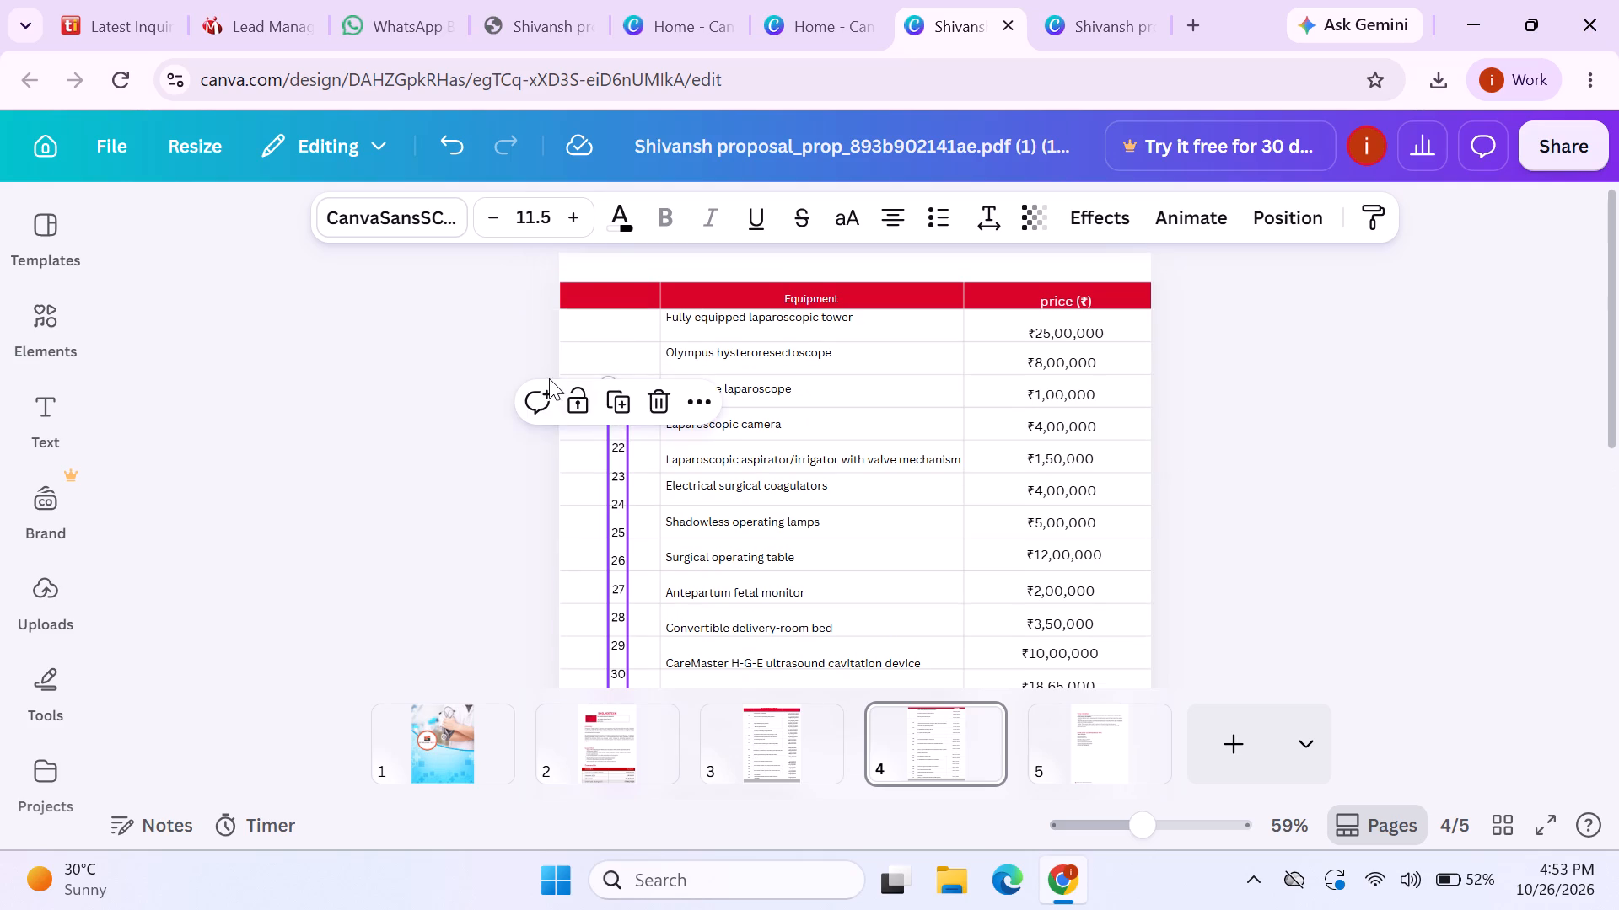
drag(603, 390, 569, 313)
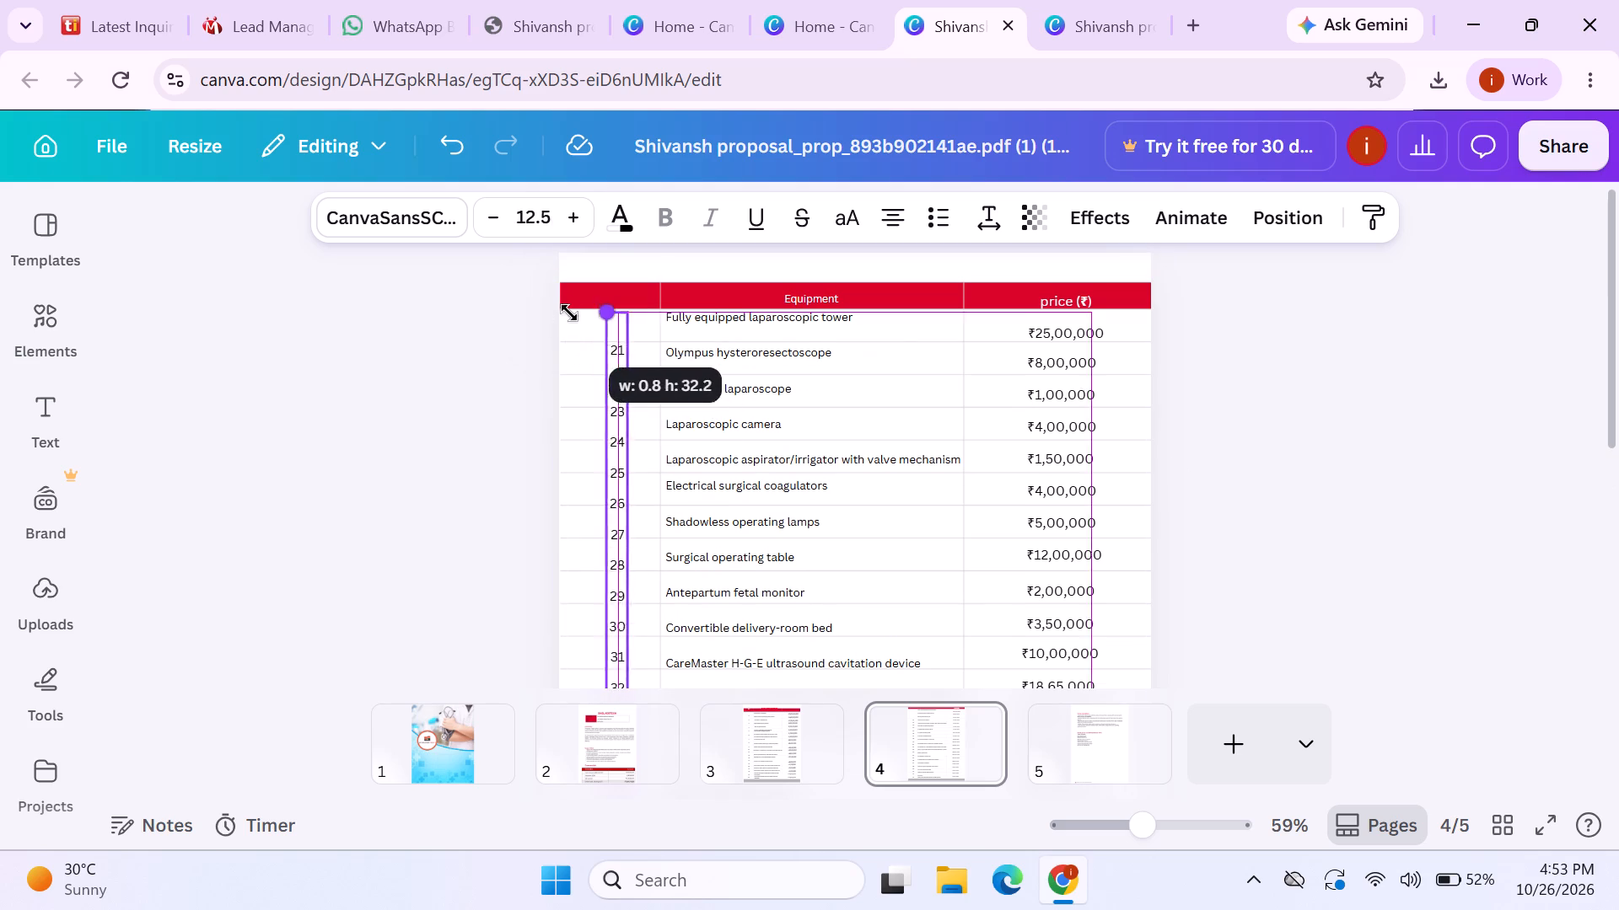
drag(569, 313, 578, 308)
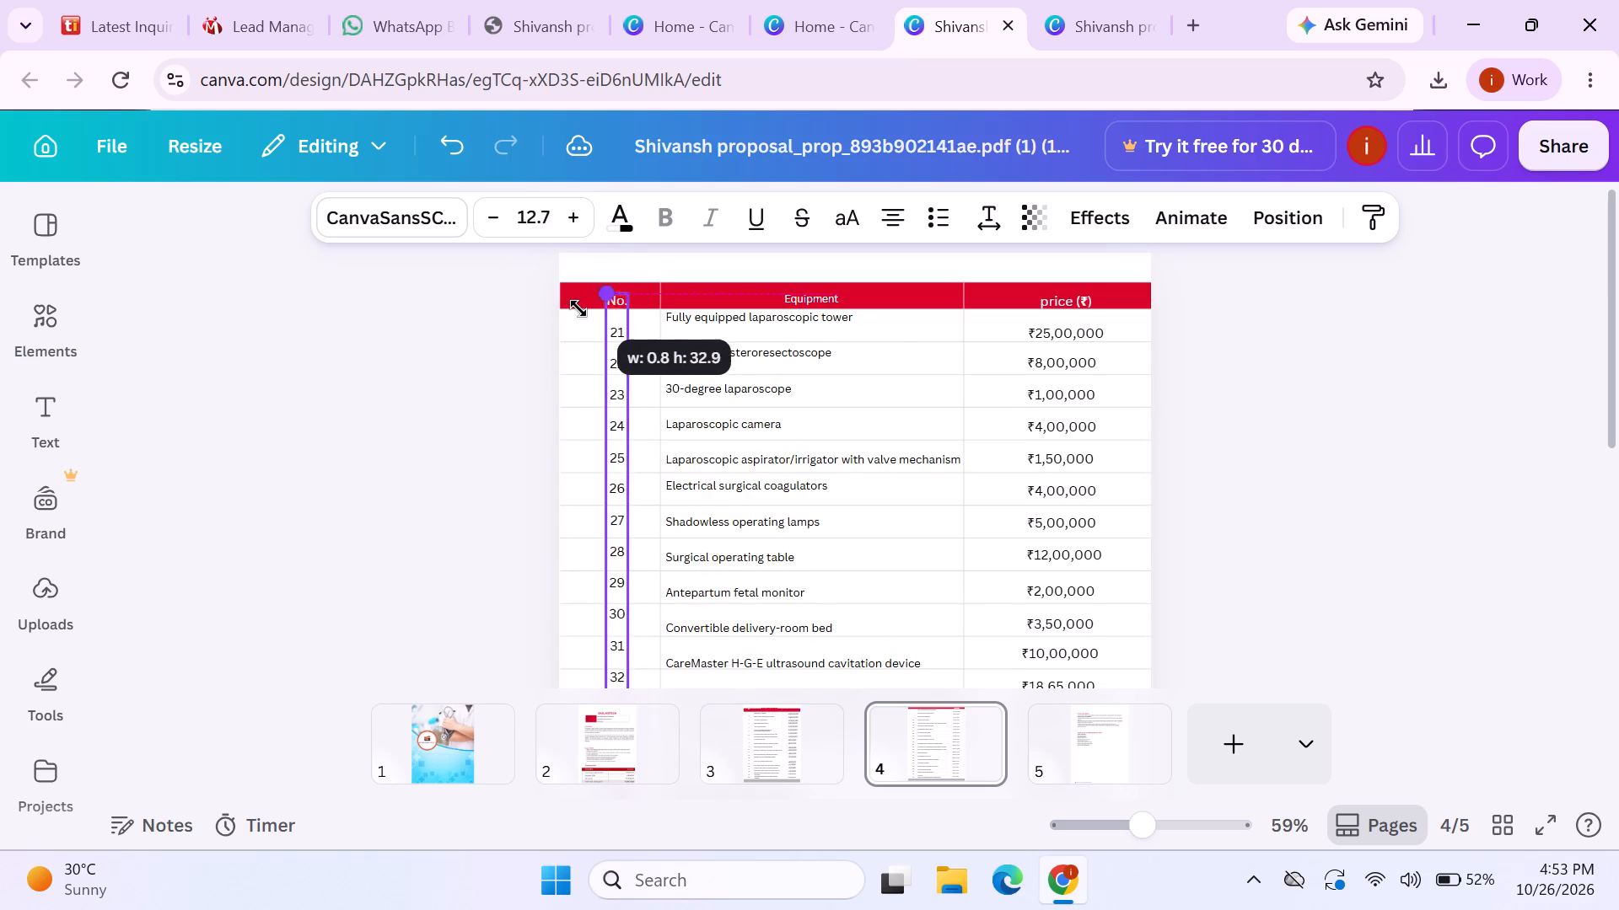
drag(578, 308, 575, 297)
Shift the enlarged number column down so that 42 lines up with ₹7,00,000 in the last row.
click(1618, 520)
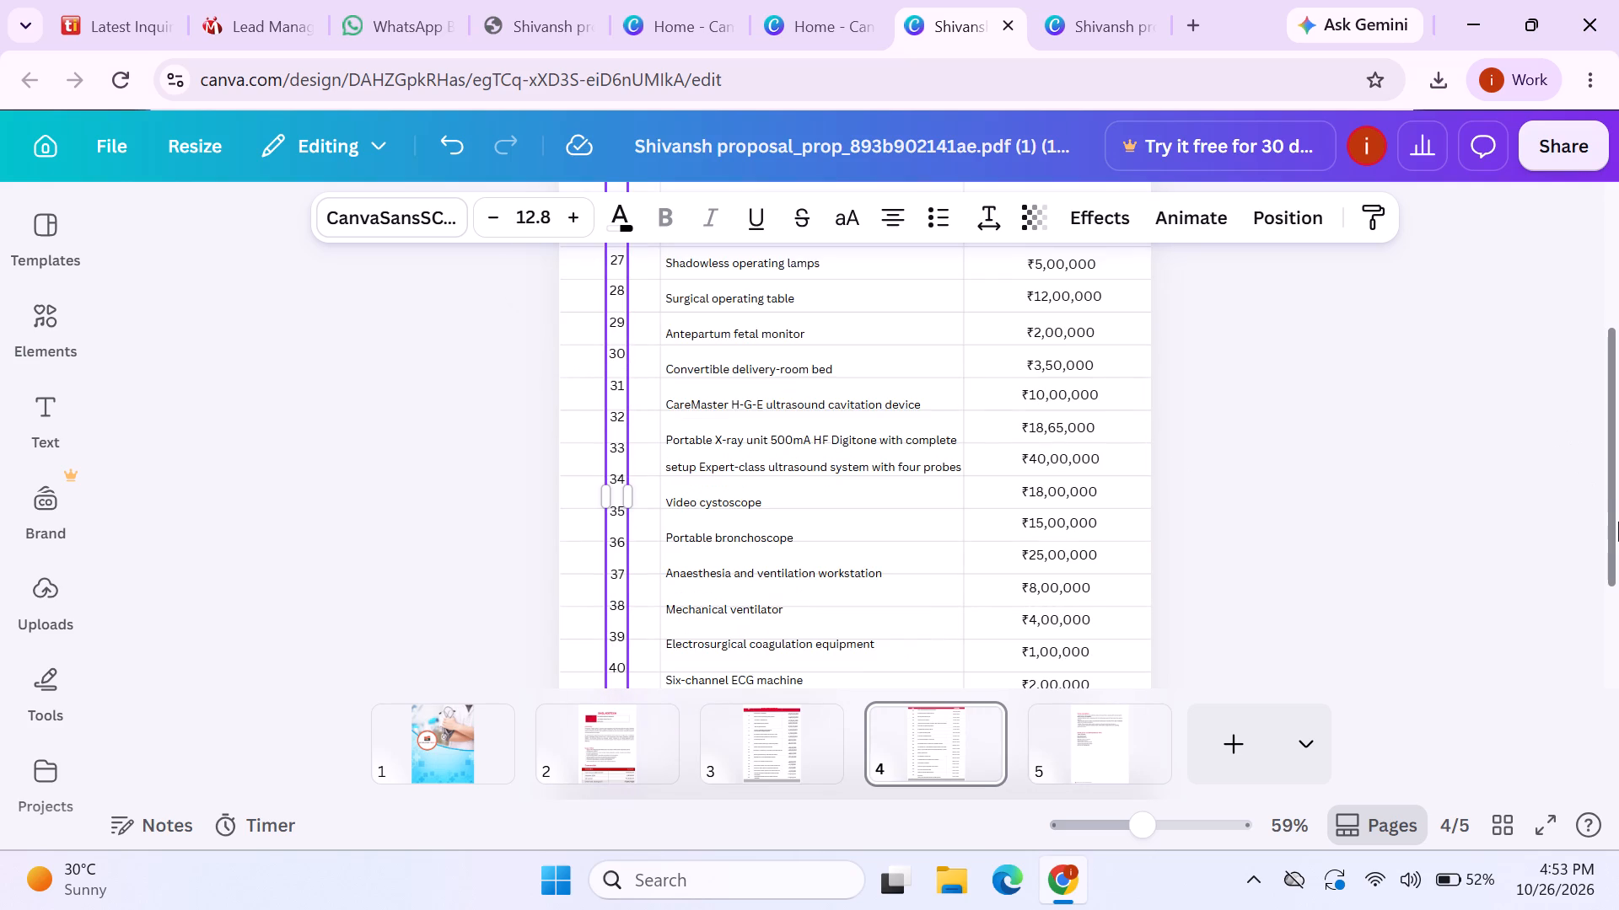
scroll(1618, 522, down, 2)
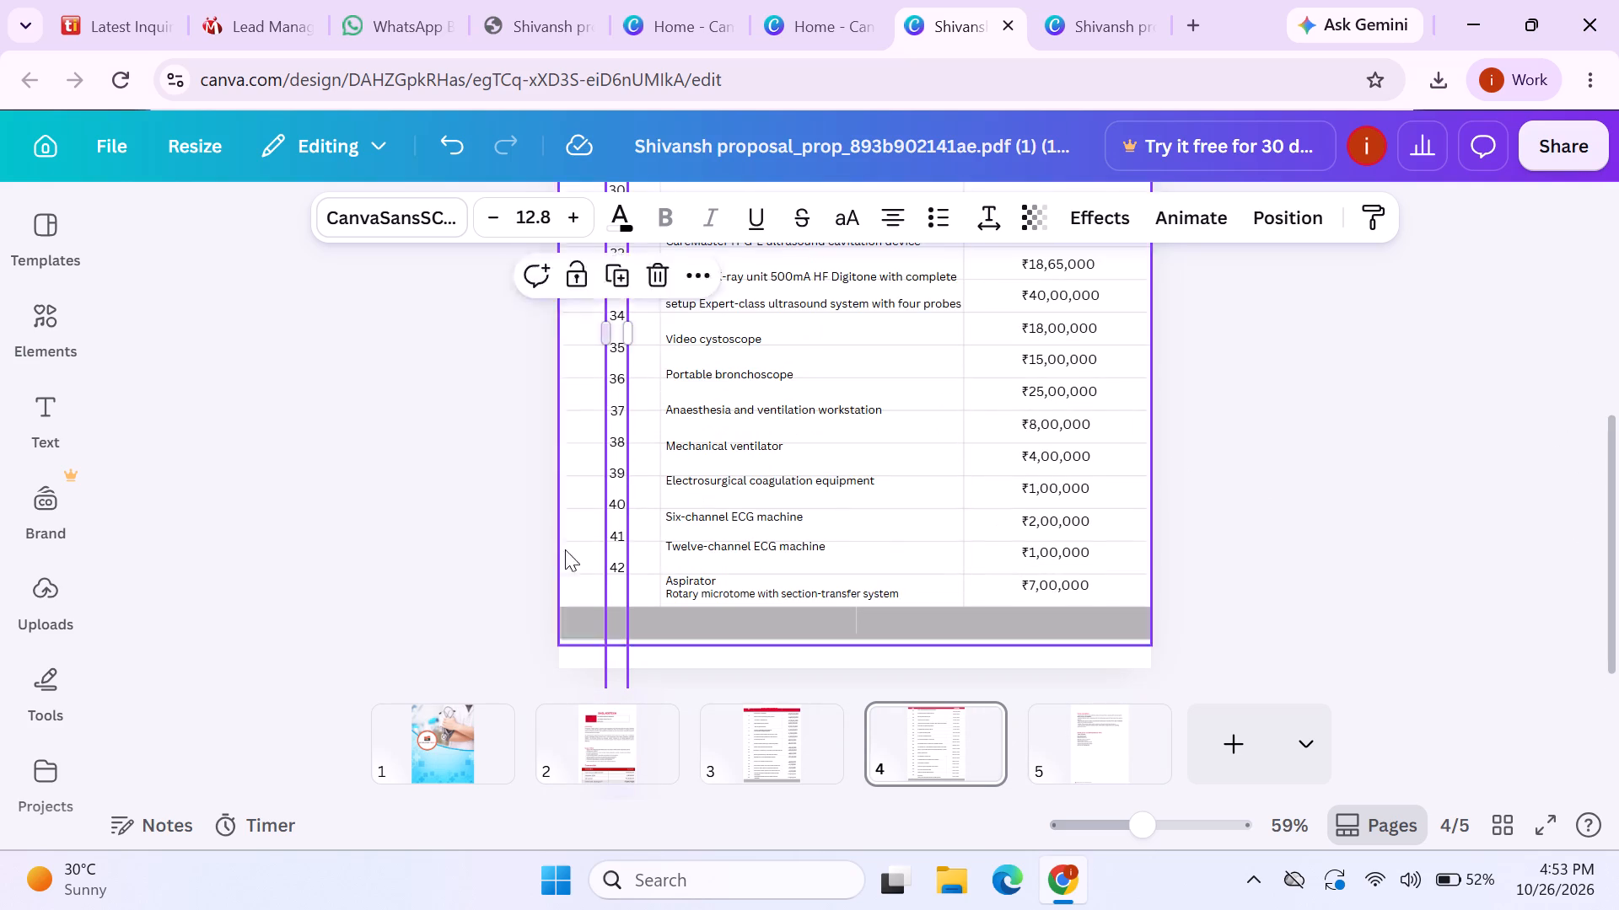
click(1575, 551)
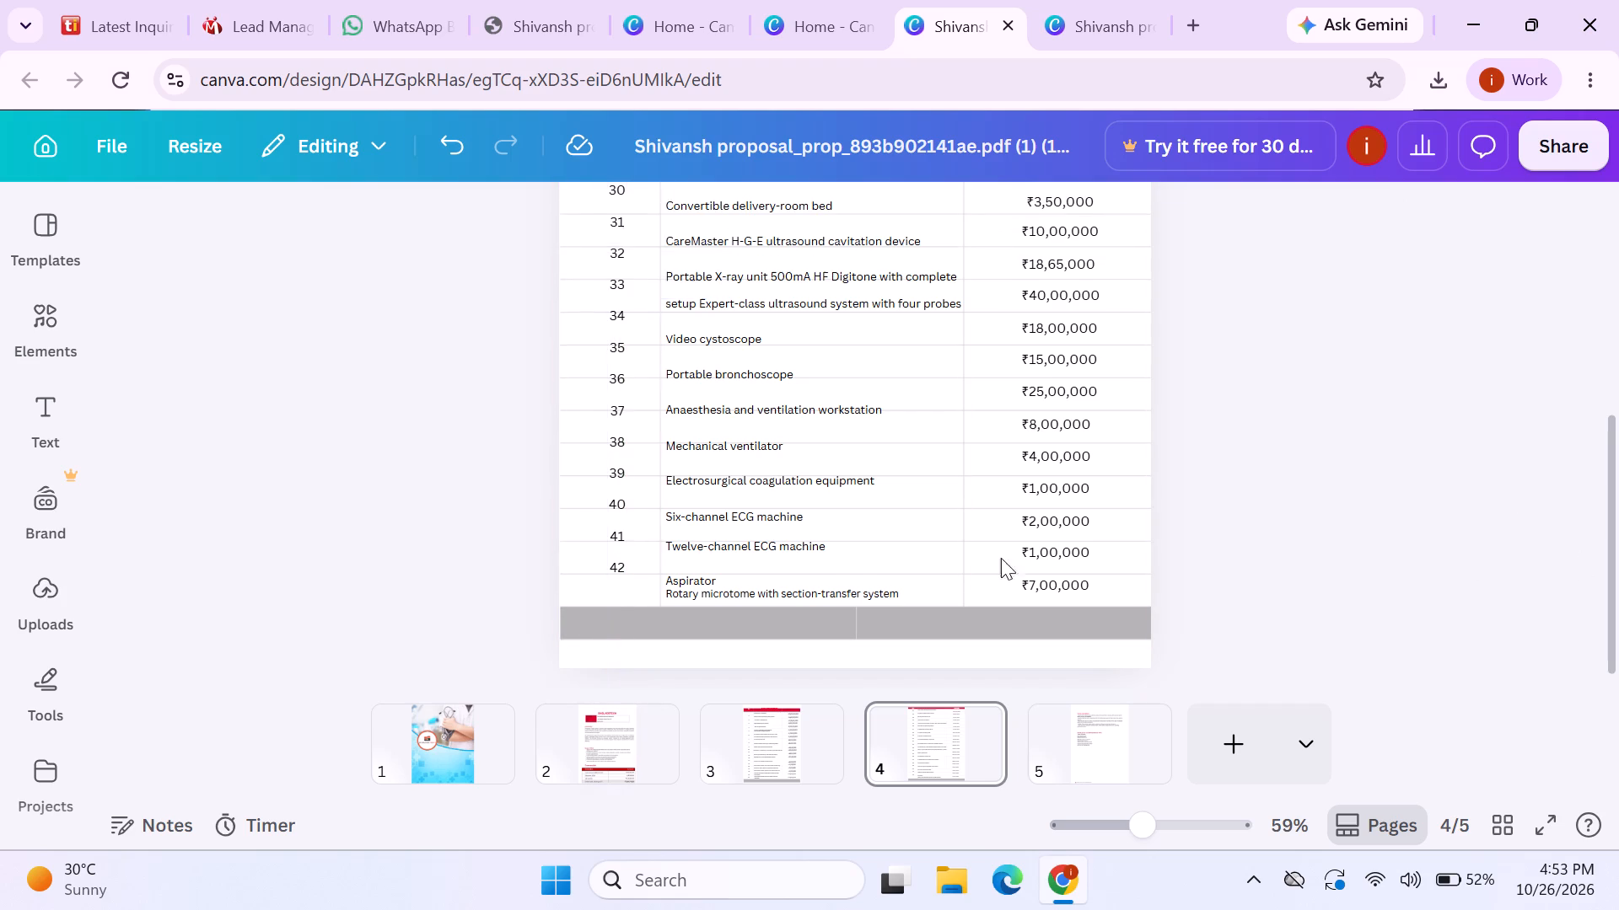
drag(623, 509, 622, 532)
click(1381, 518)
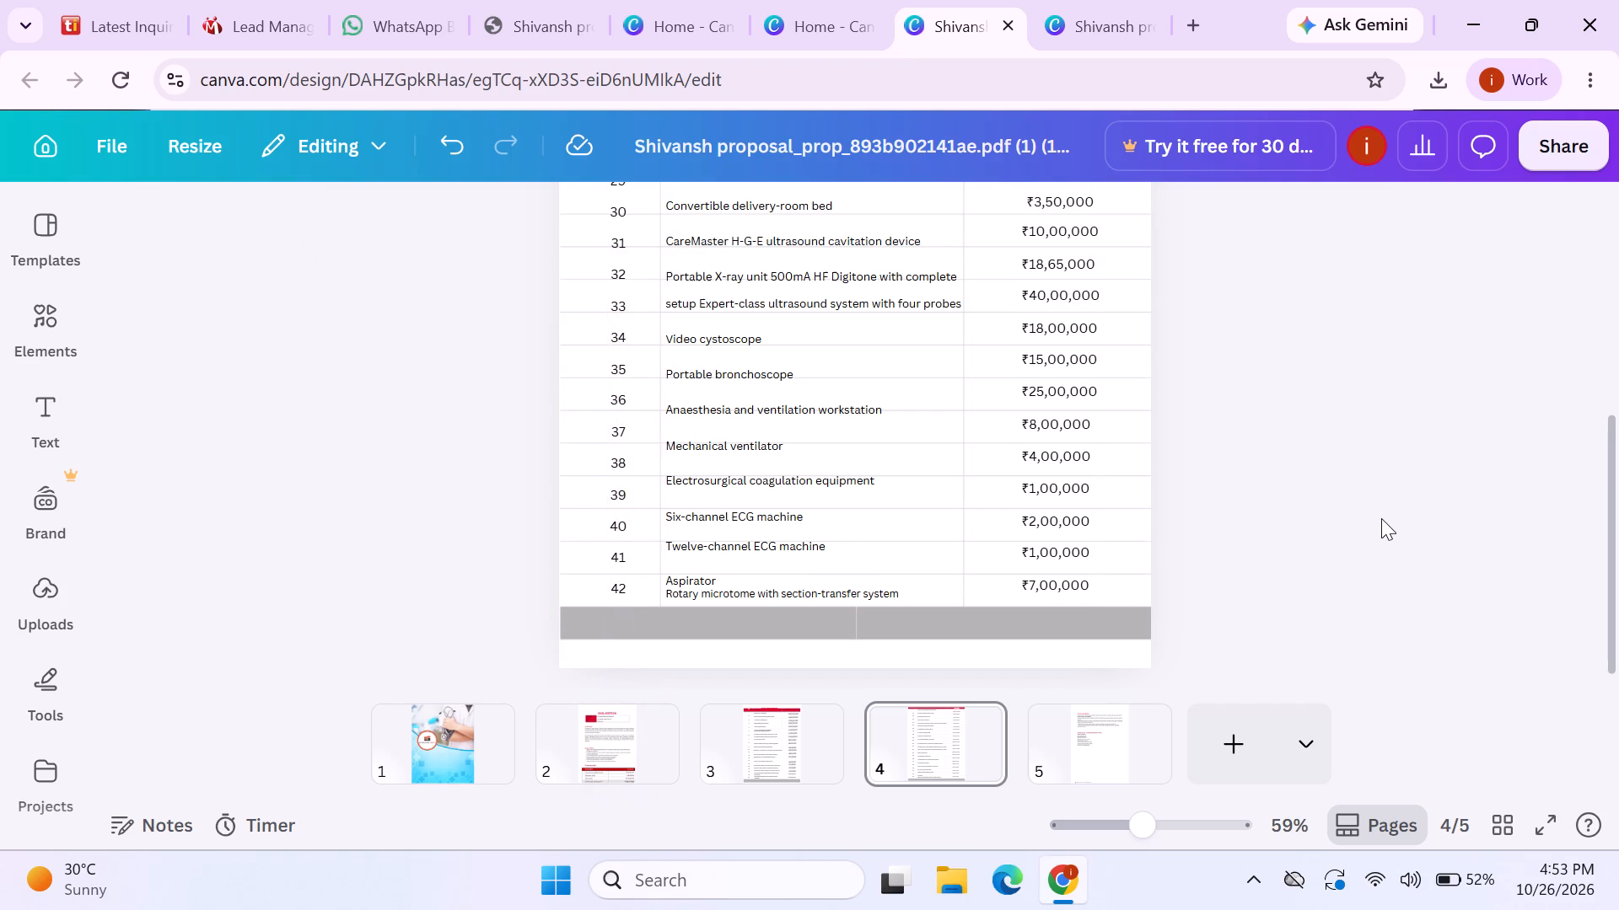
Enlarge page 4's 21–42 number column upward to font size 13 so that 21 lines up with ₹25,00,000 in the first row.
scroll(1381, 518, up, 2)
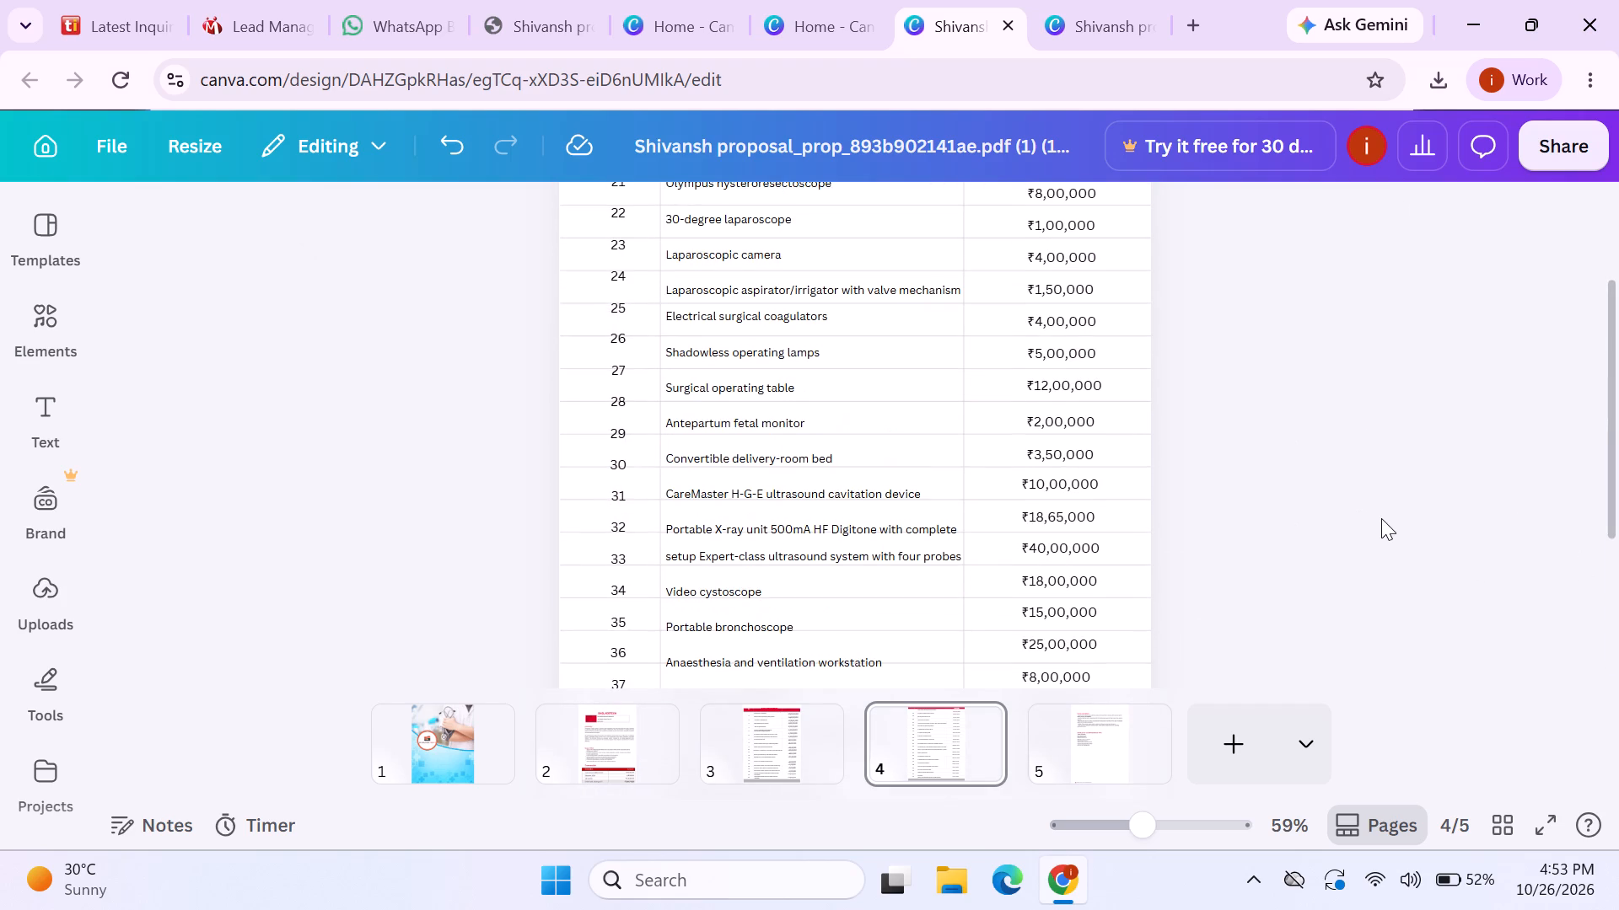
scroll(1381, 518, up, 1)
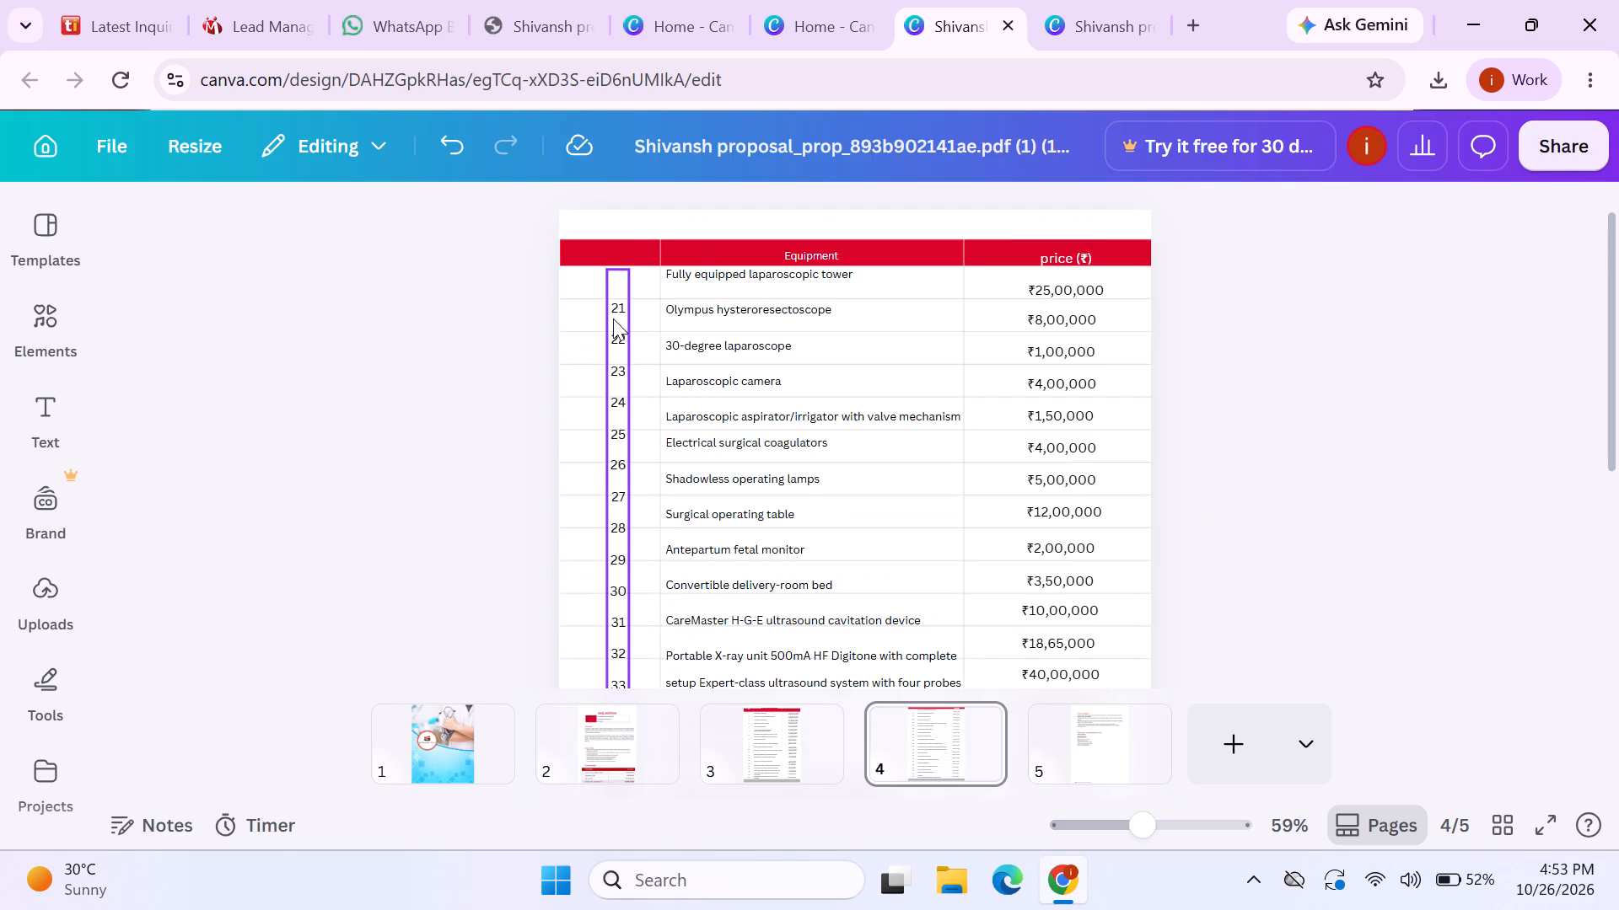
click(613, 318)
scroll(641, 472, down, 4)
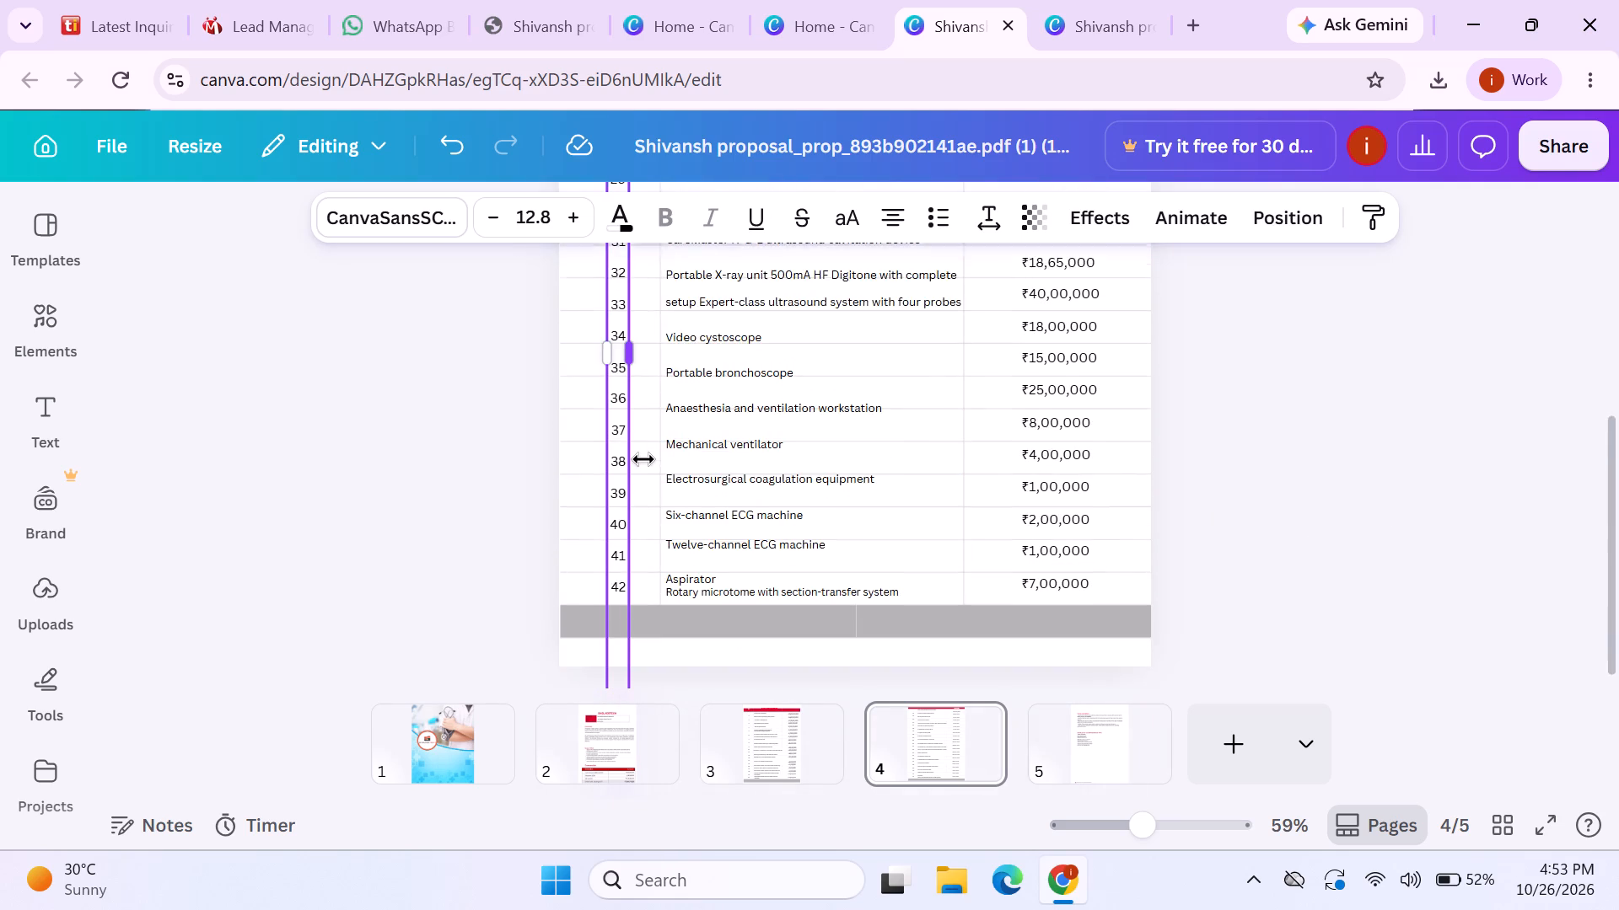
scroll(643, 459, down, 4)
scroll(643, 459, up, 7)
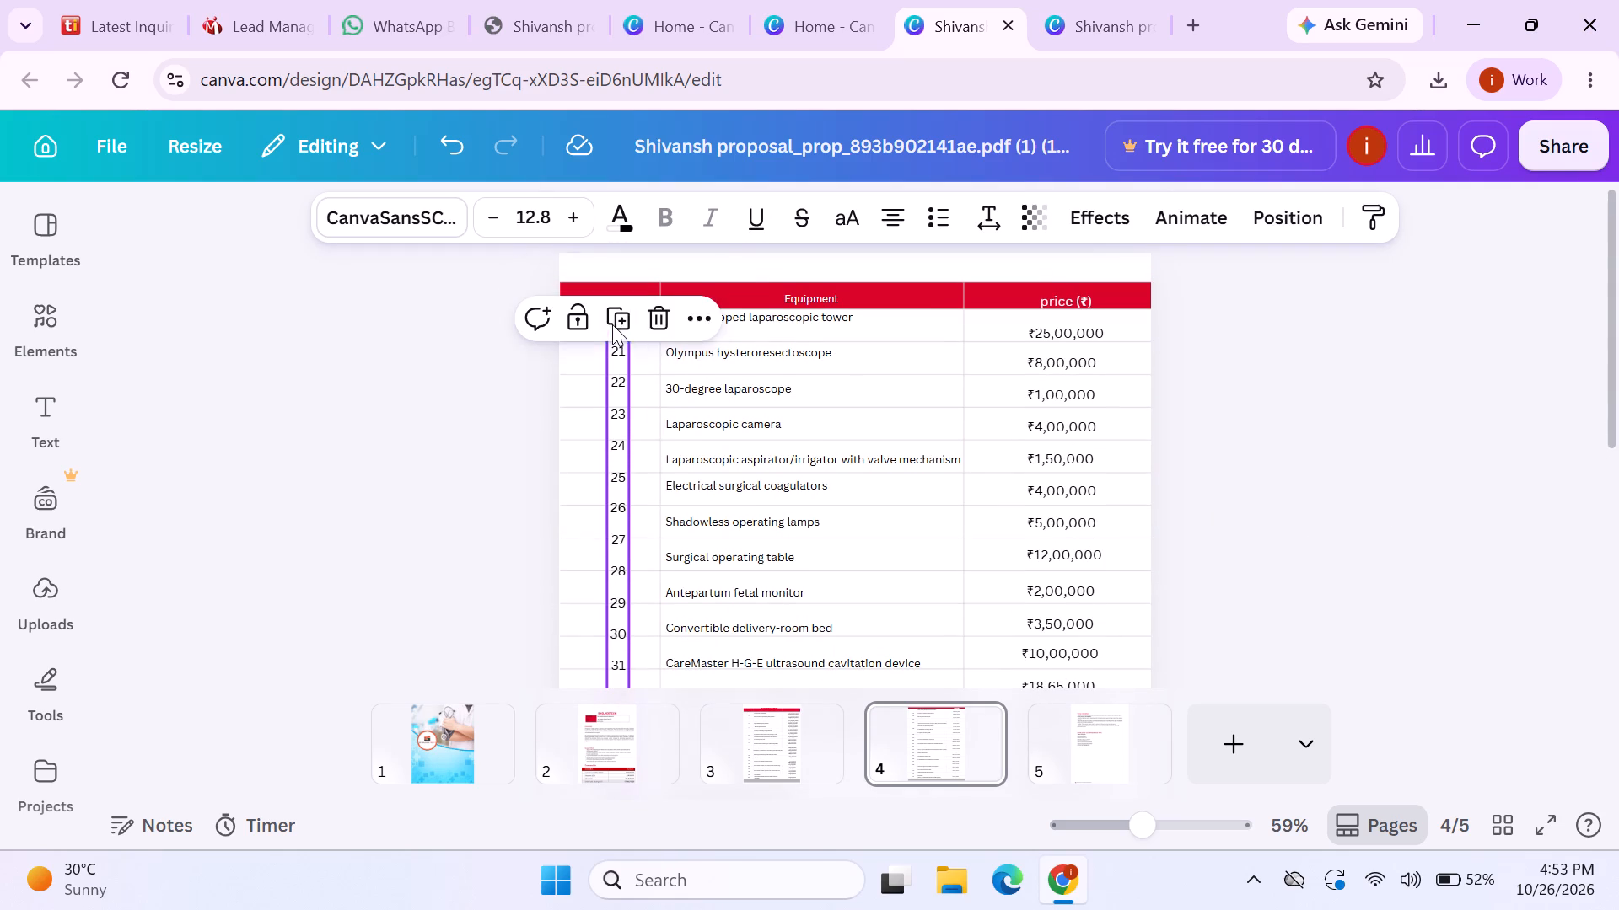
drag(606, 315, 600, 302)
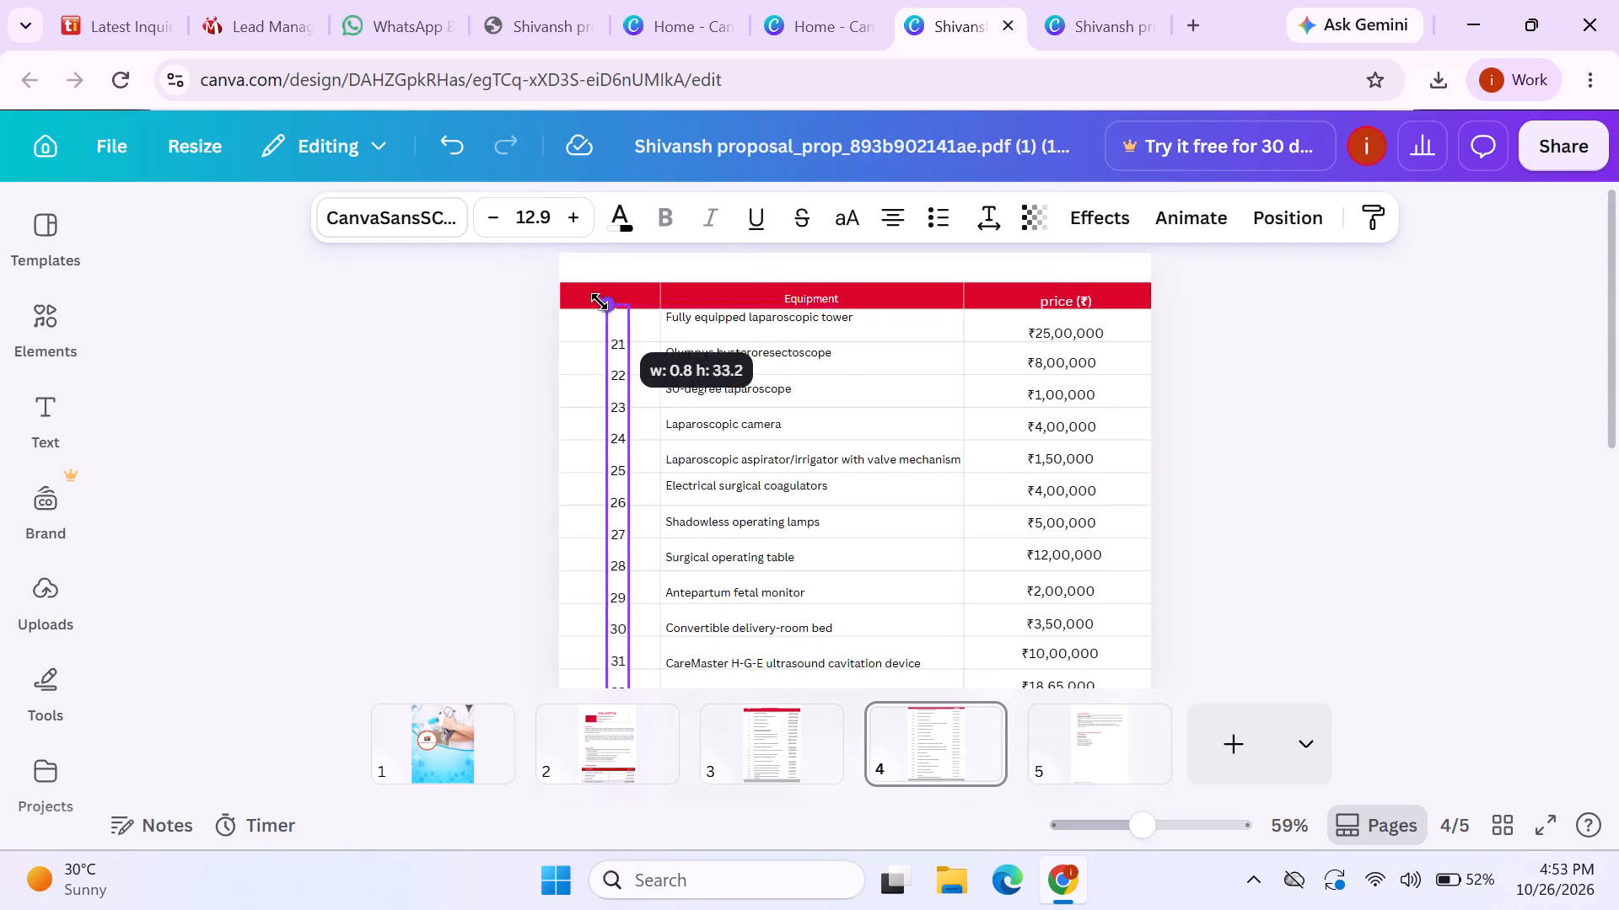
drag(600, 302, 600, 294)
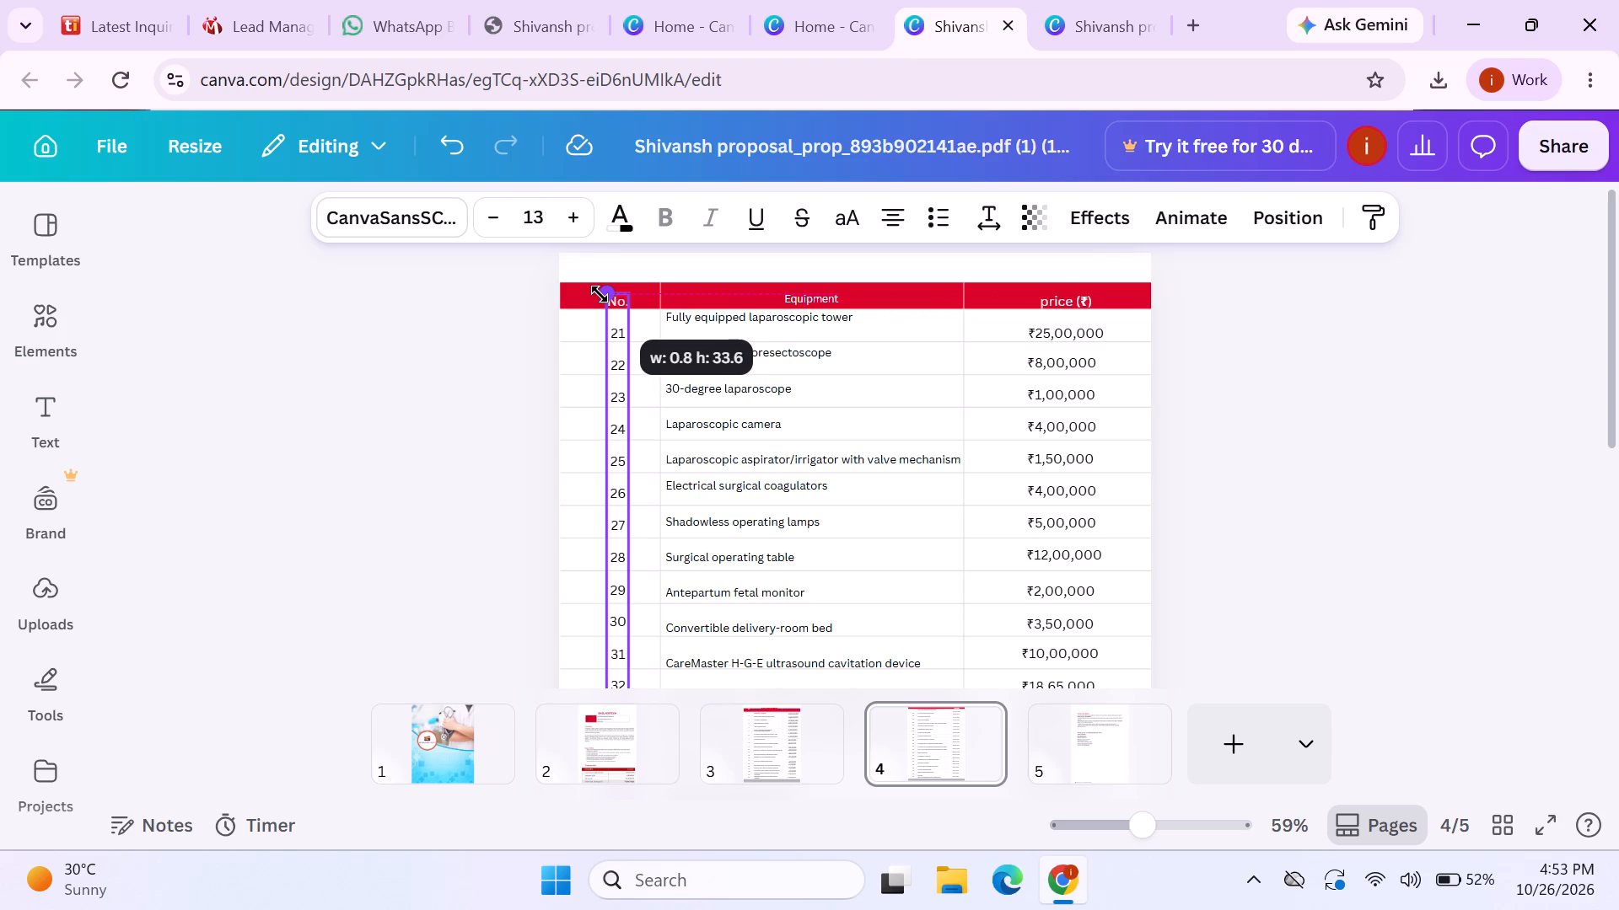
drag(600, 294, 589, 291)
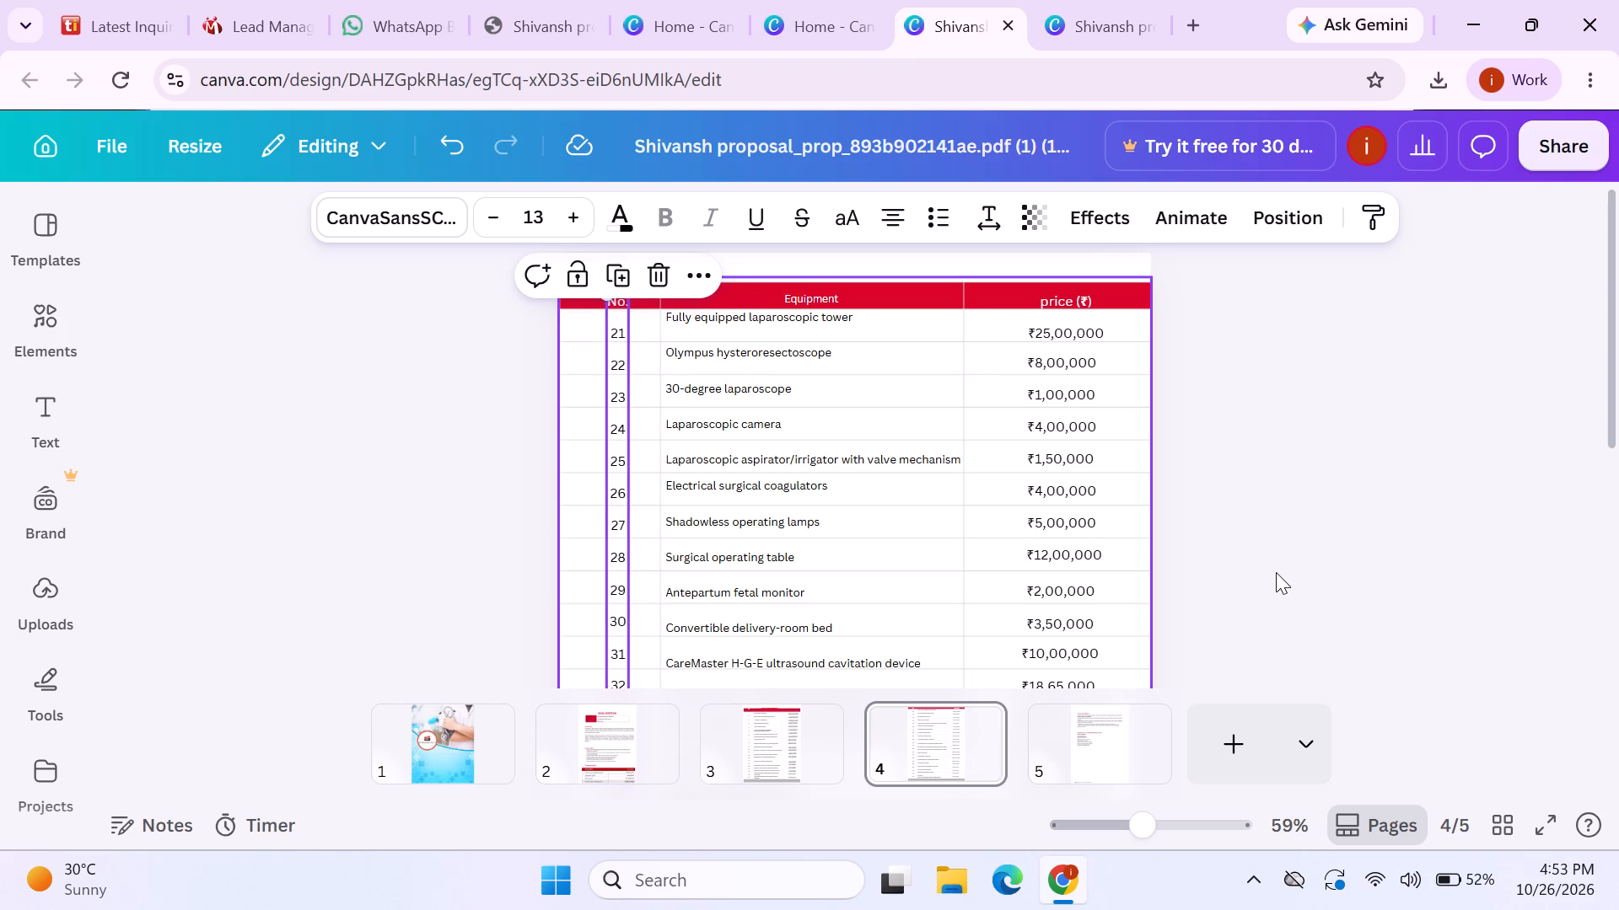
scroll(1282, 570, down, 3)
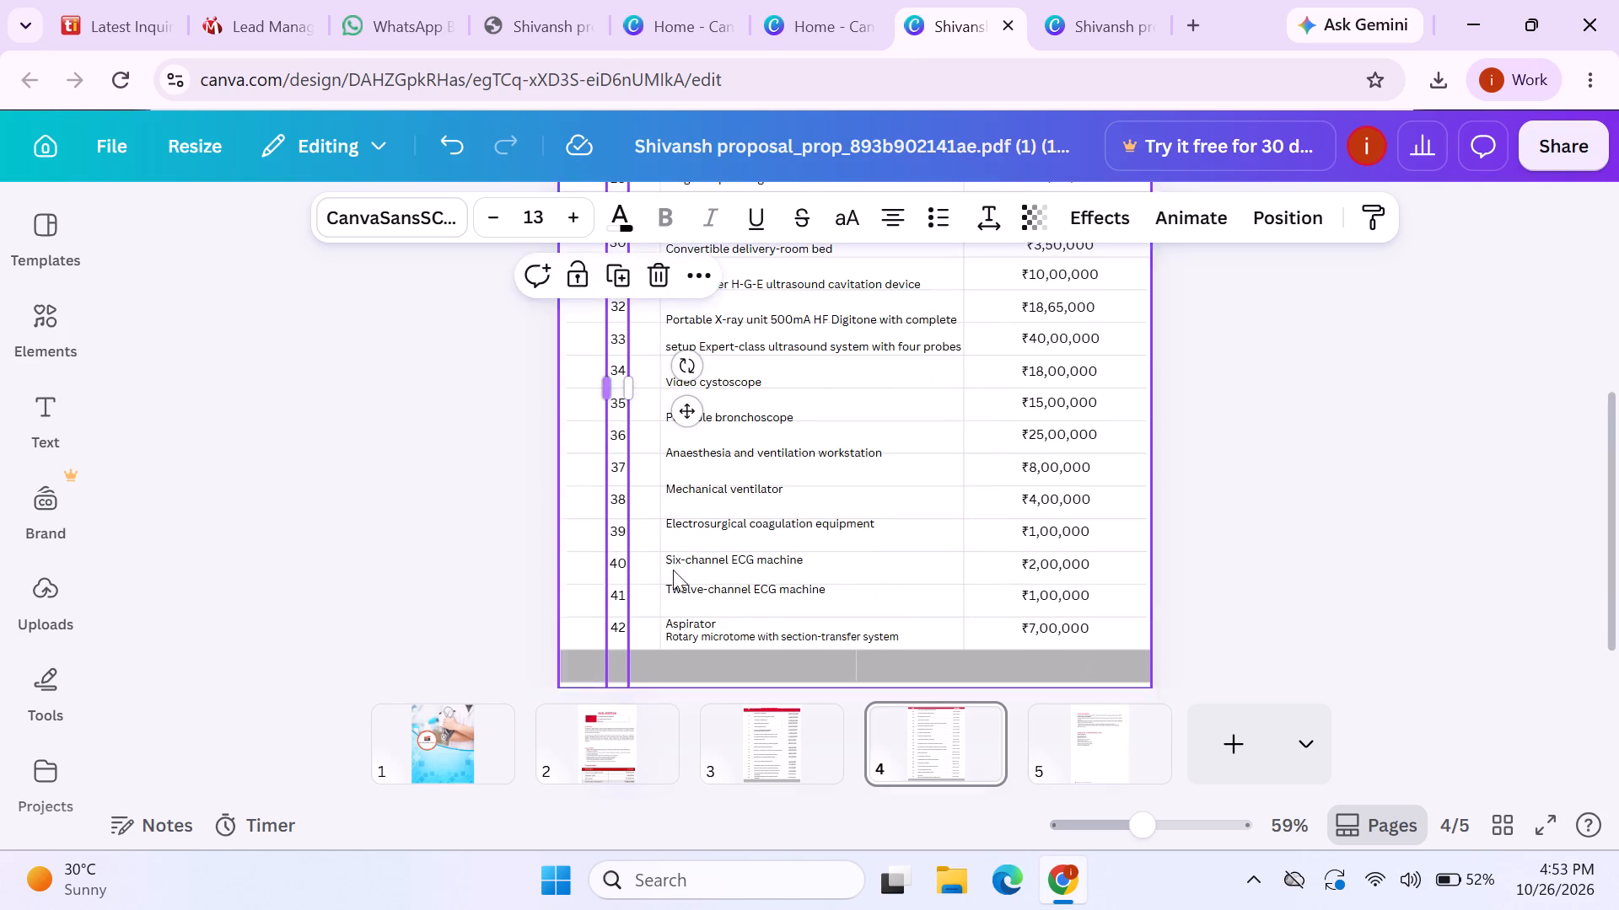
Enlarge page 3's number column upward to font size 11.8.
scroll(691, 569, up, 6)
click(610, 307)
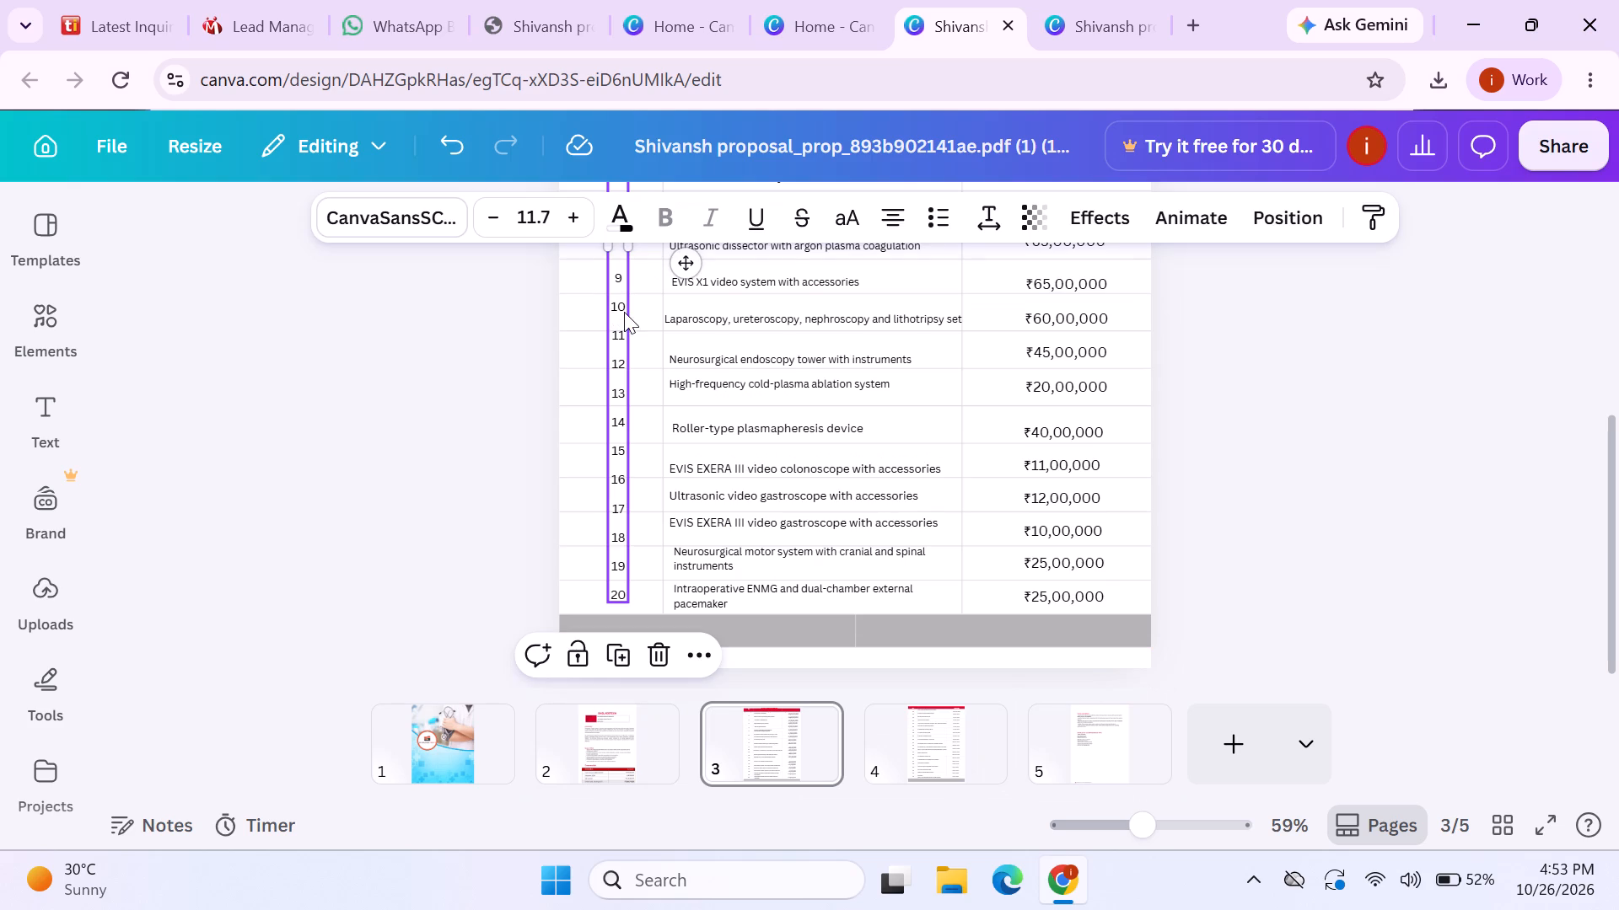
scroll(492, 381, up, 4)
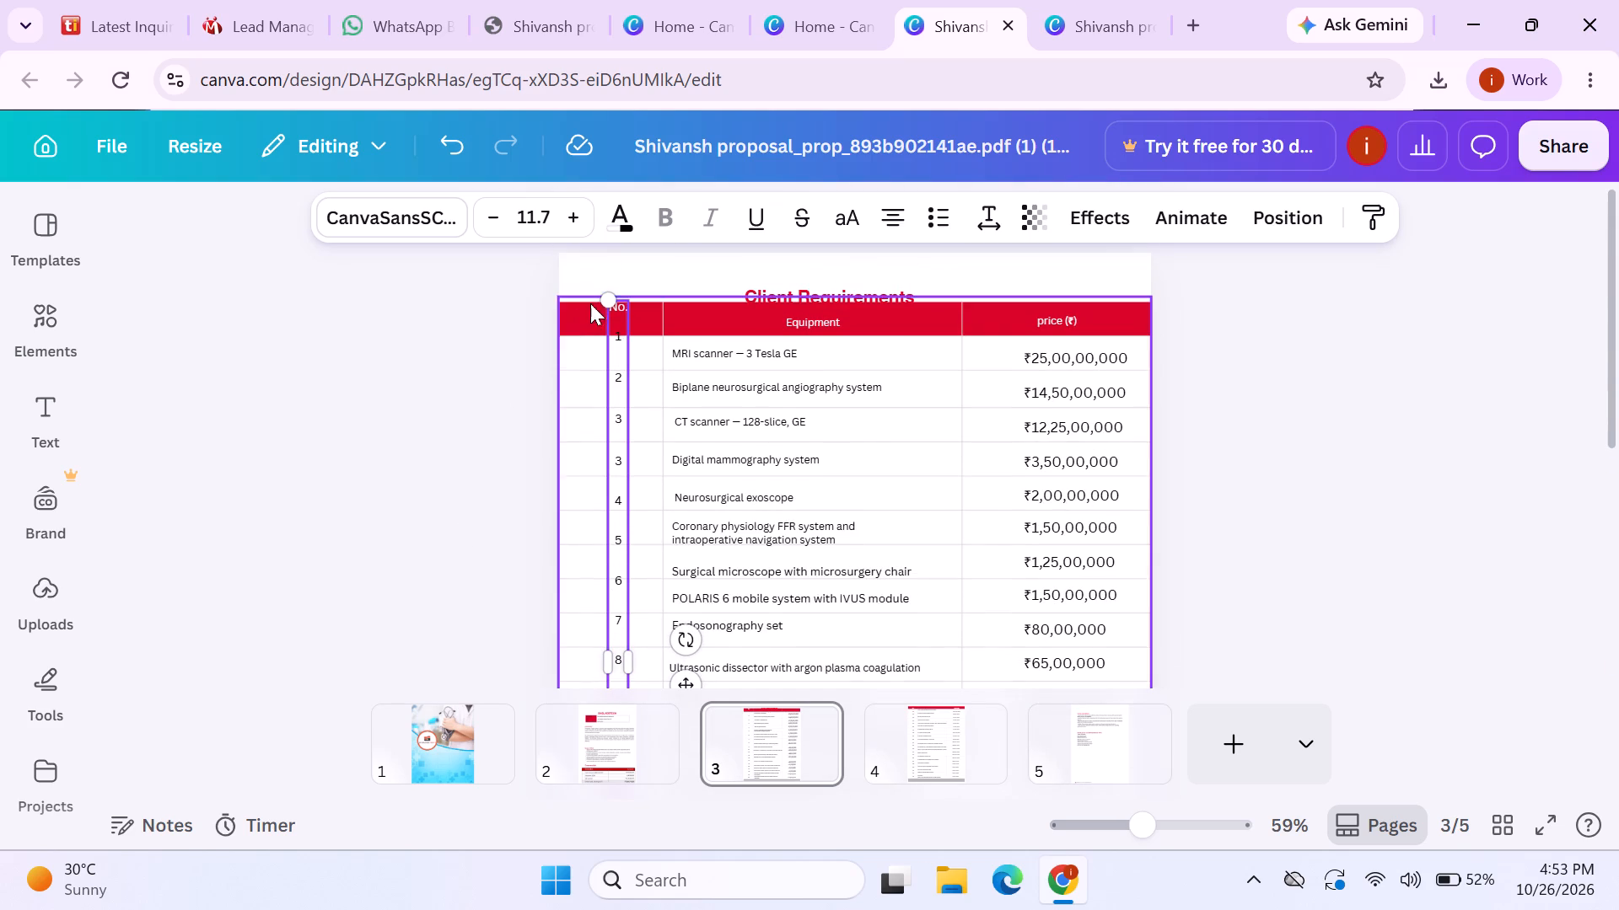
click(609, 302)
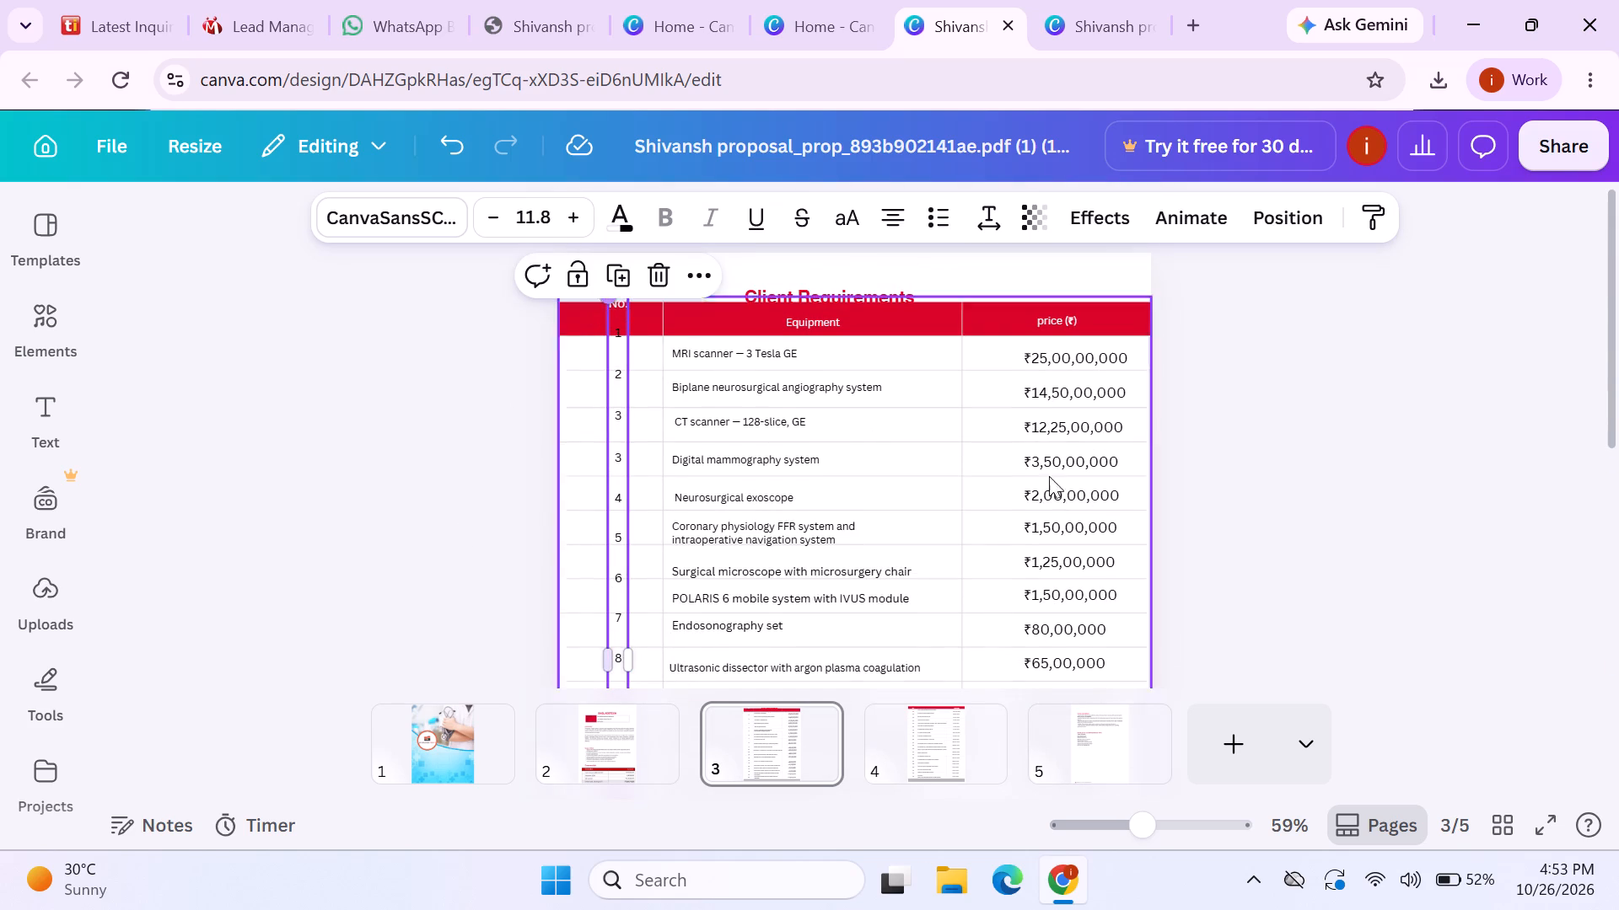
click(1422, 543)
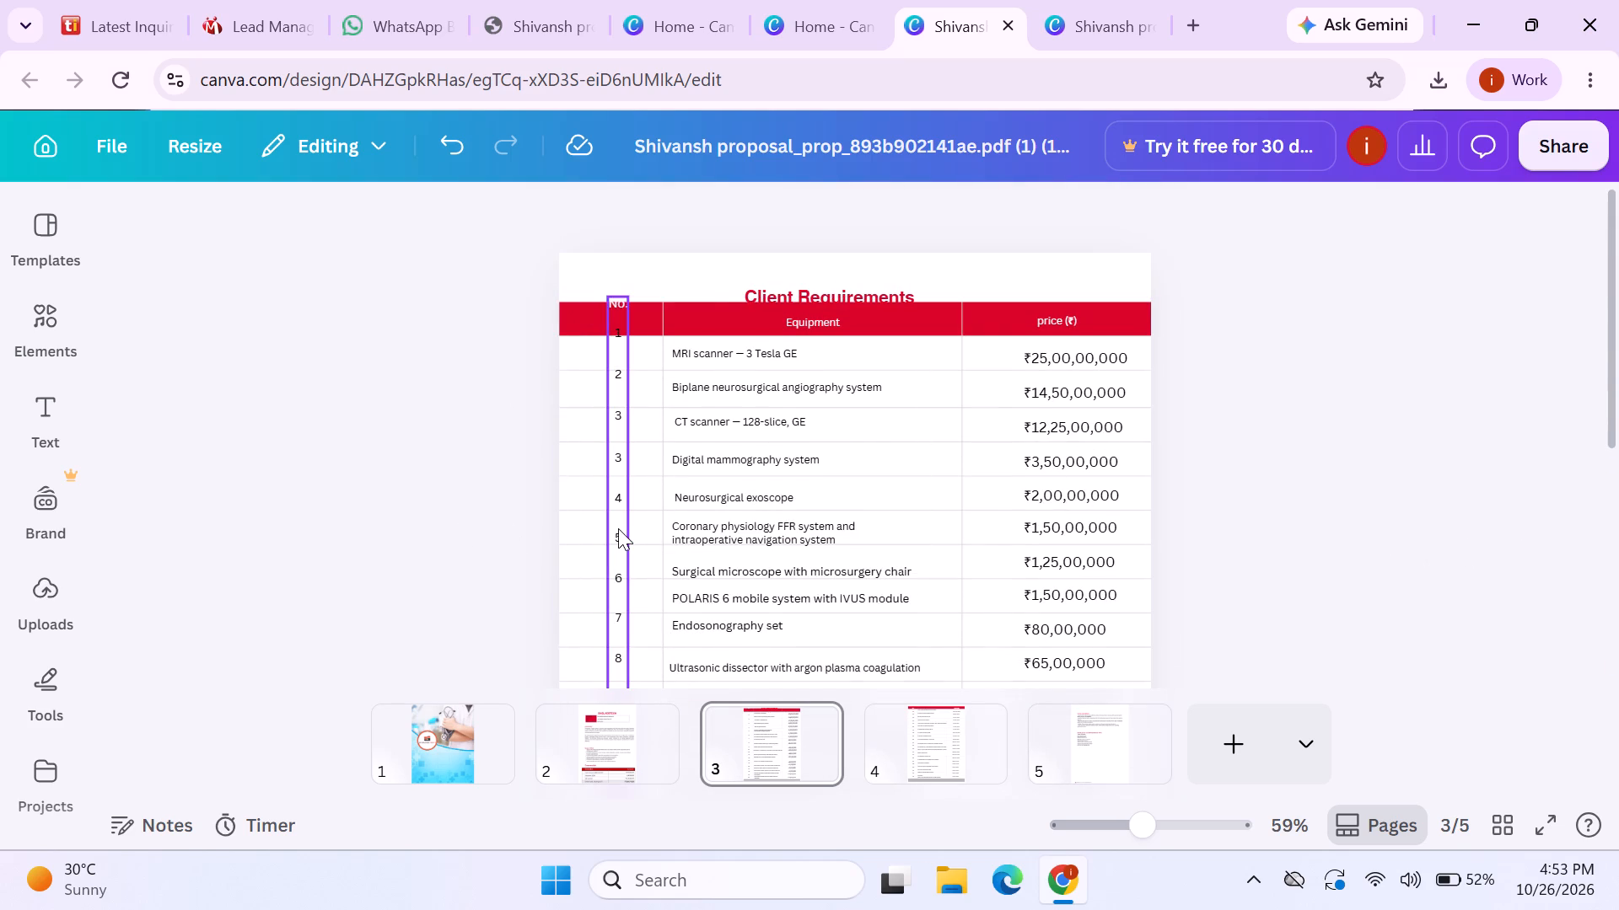
Move page 3's number column down so that its No. heading sits inside the red header row.
click(618, 528)
drag(616, 511, 612, 528)
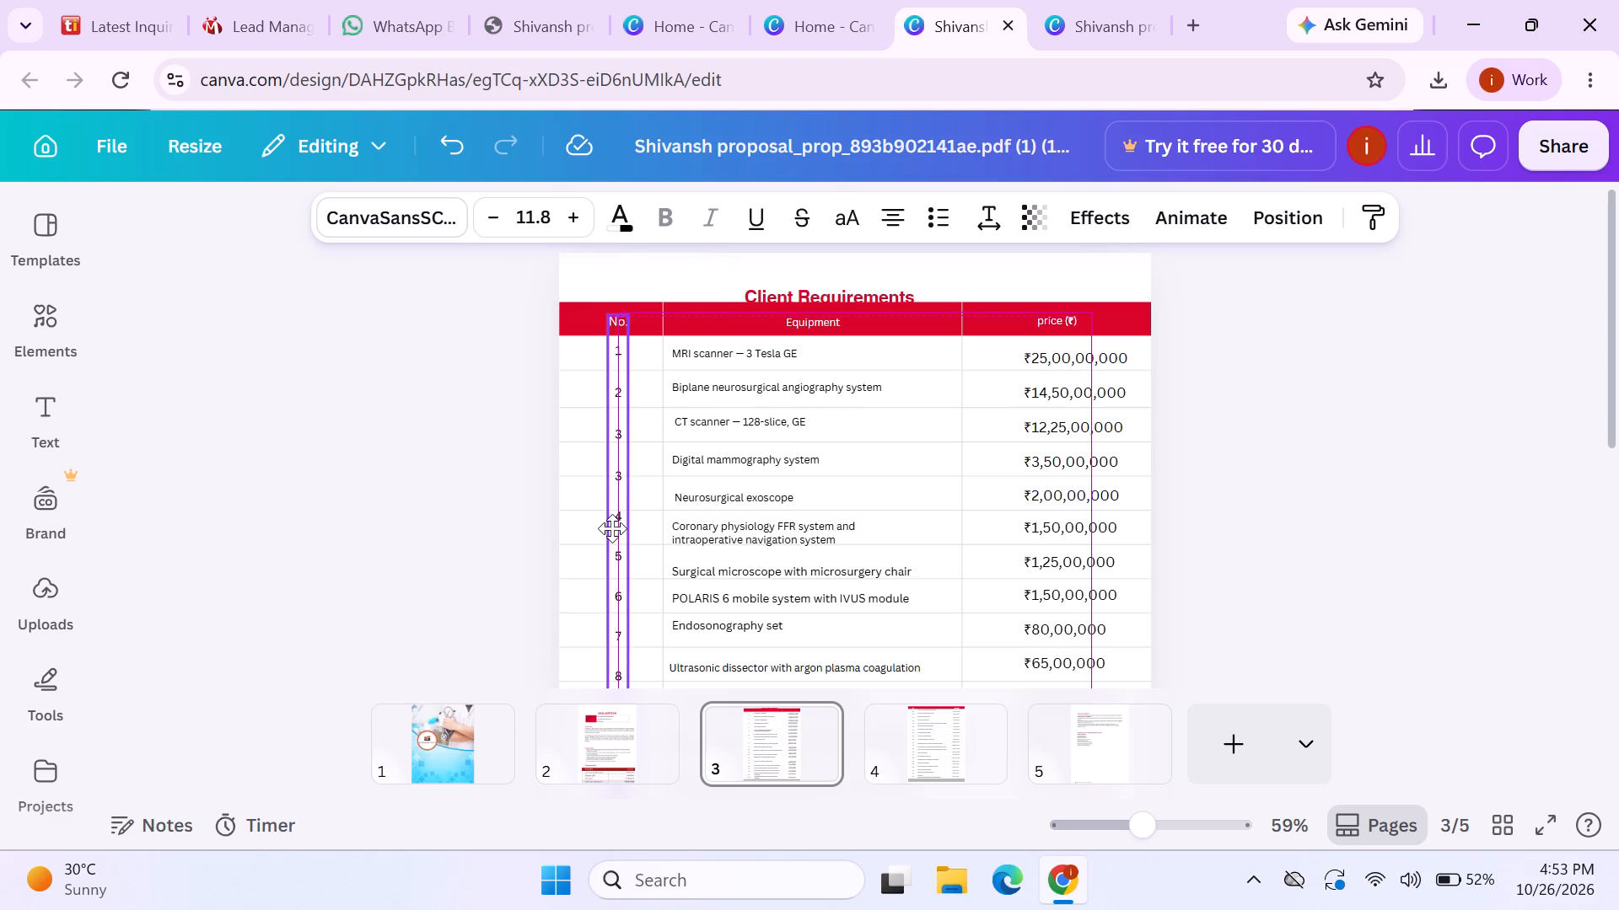
drag(612, 528, 614, 525)
click(1618, 489)
Reduce page 3's number column to font size 11.6, pulling its top edge downward.
scroll(1548, 476, down, 3)
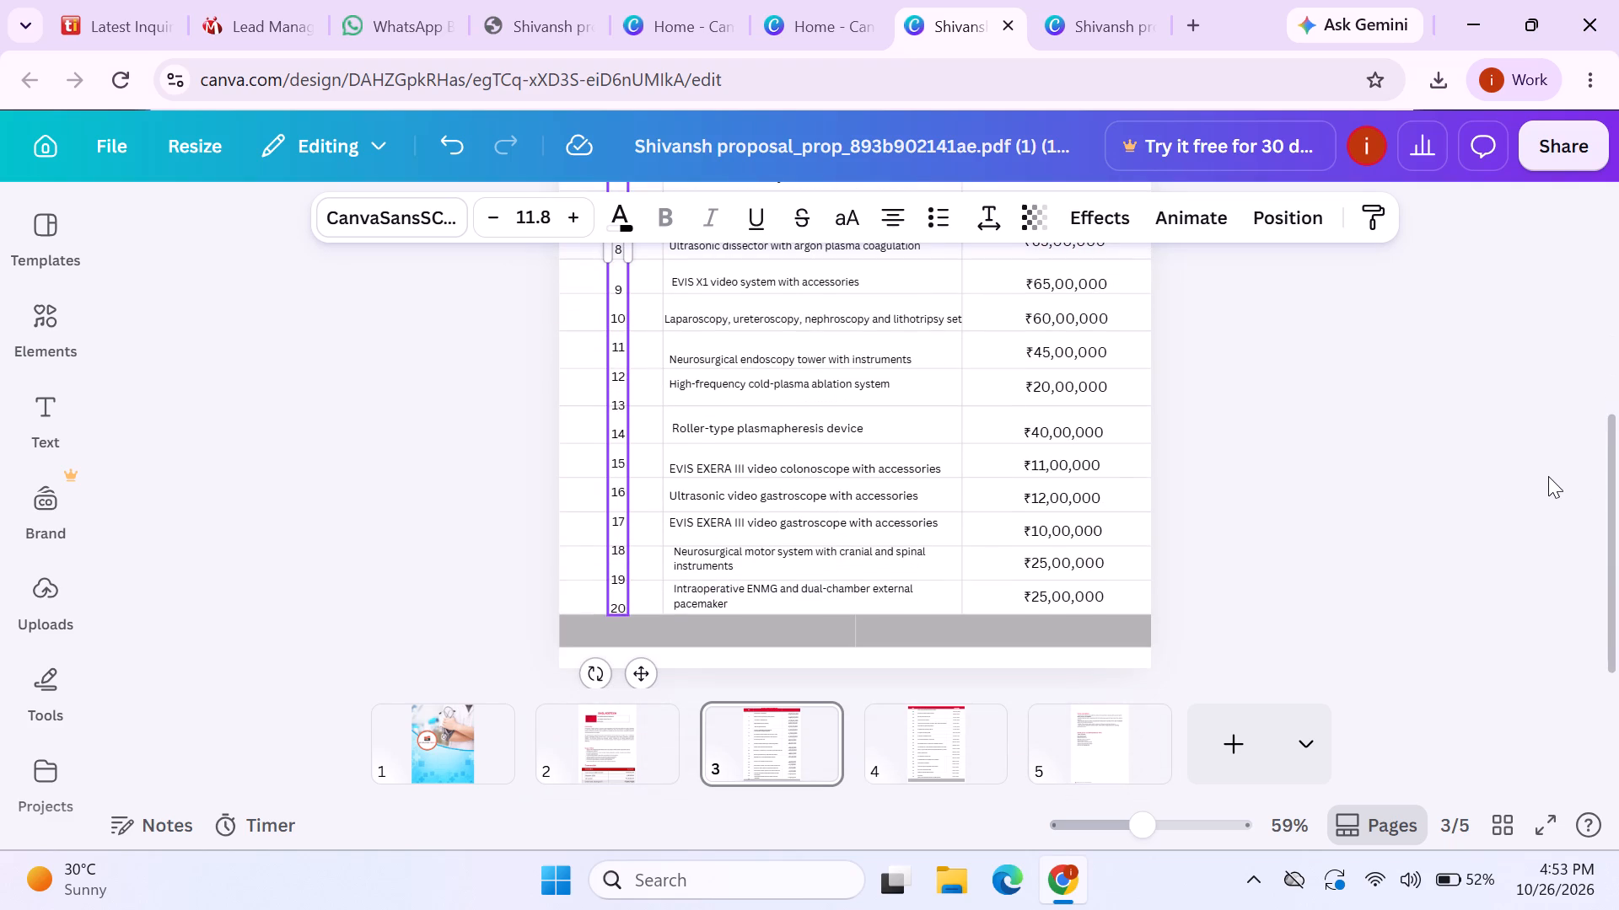
click(609, 589)
drag(612, 310, 618, 322)
click(1277, 576)
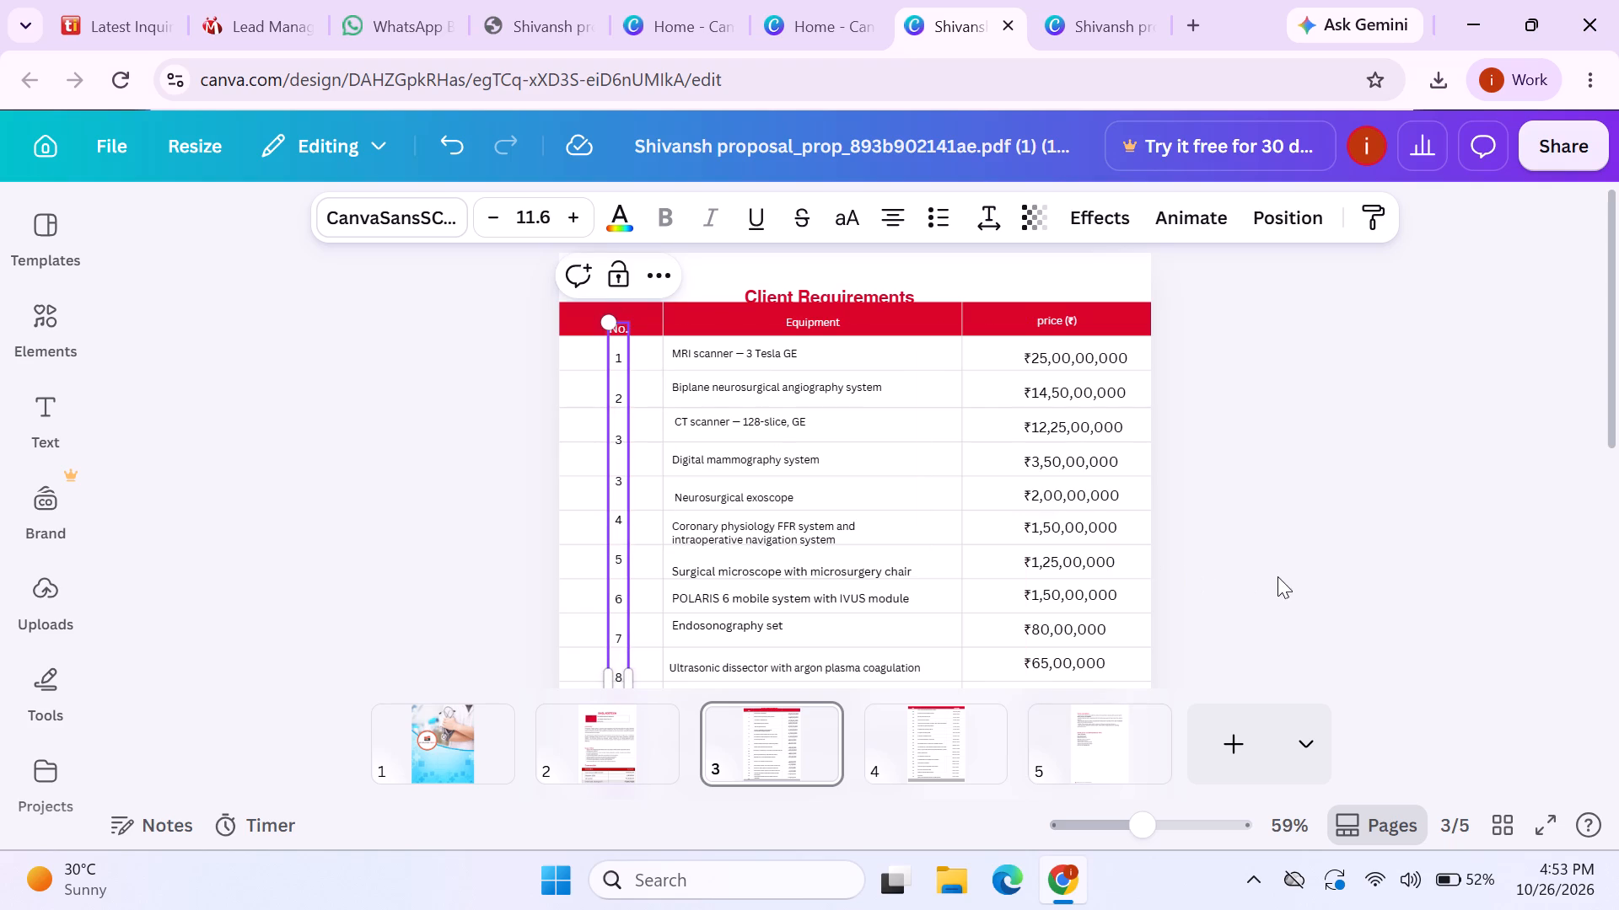
Shift page 3's number column slightly up so that No. is level with the Equipment heading, and check the rows down to 20.
click(621, 611)
drag(610, 604, 610, 601)
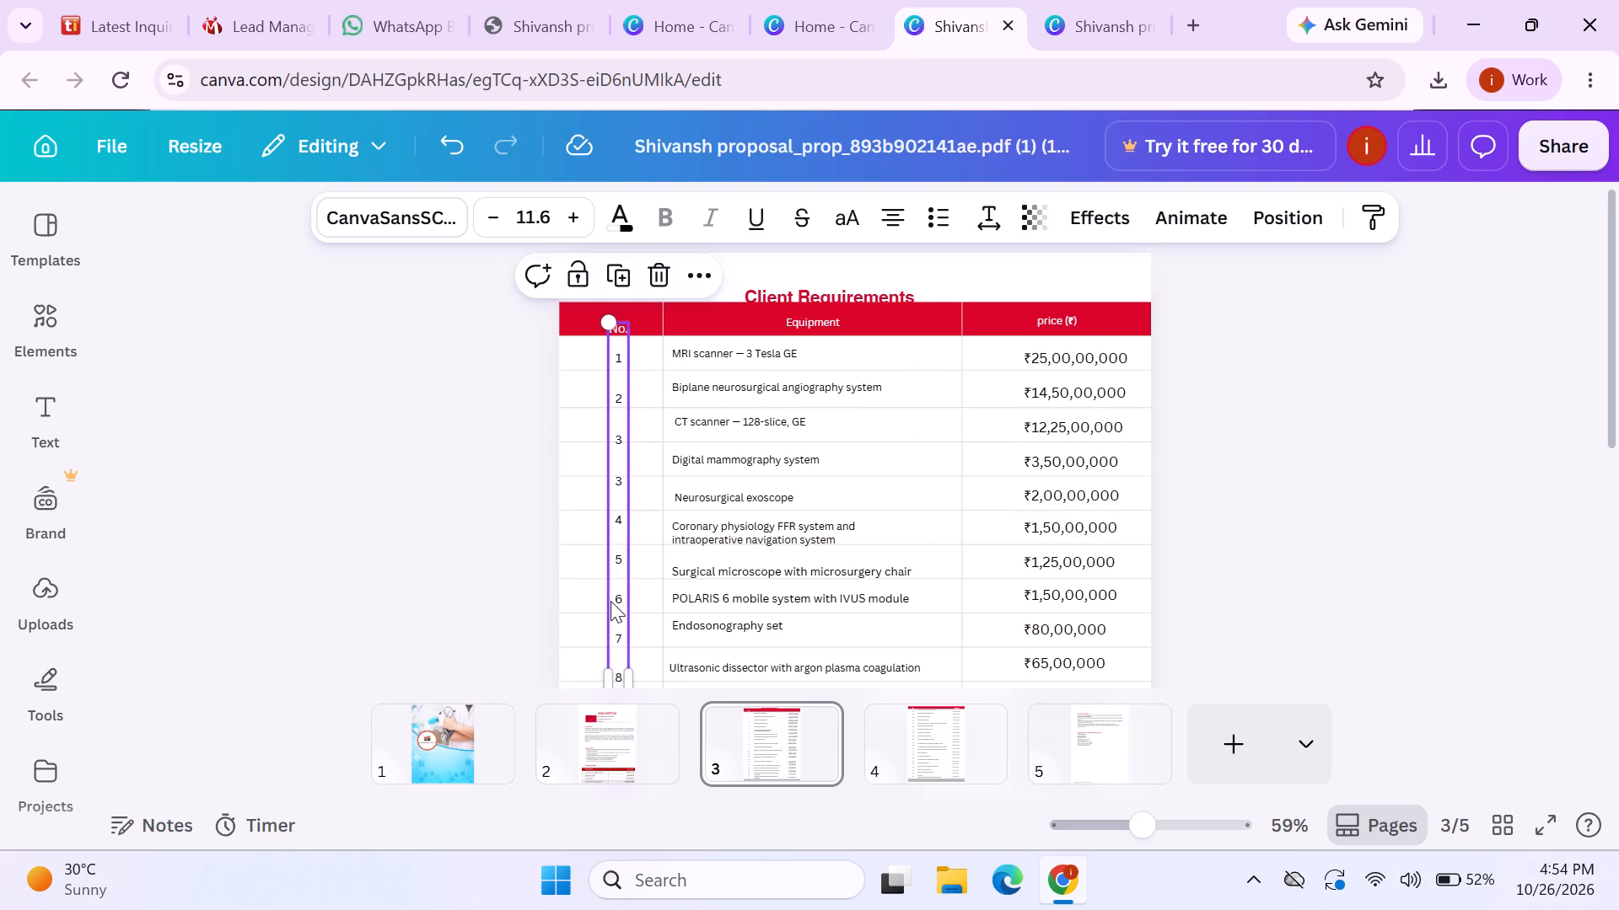
drag(610, 601, 610, 596)
click(1404, 633)
scroll(1420, 601, down, 1)
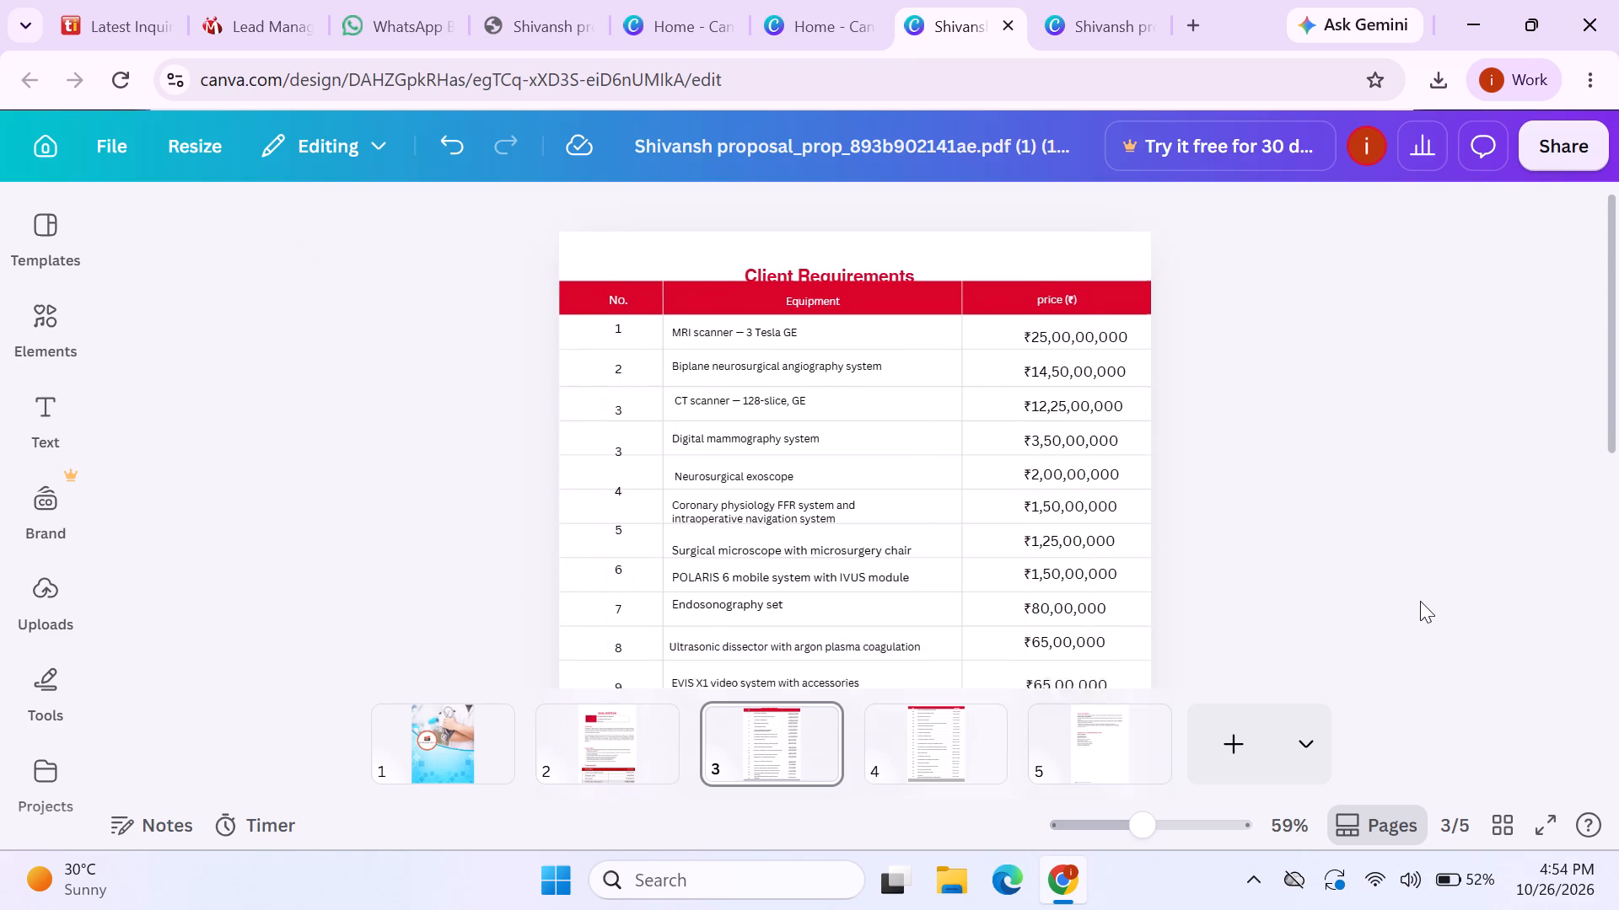
scroll(1420, 601, down, 2)
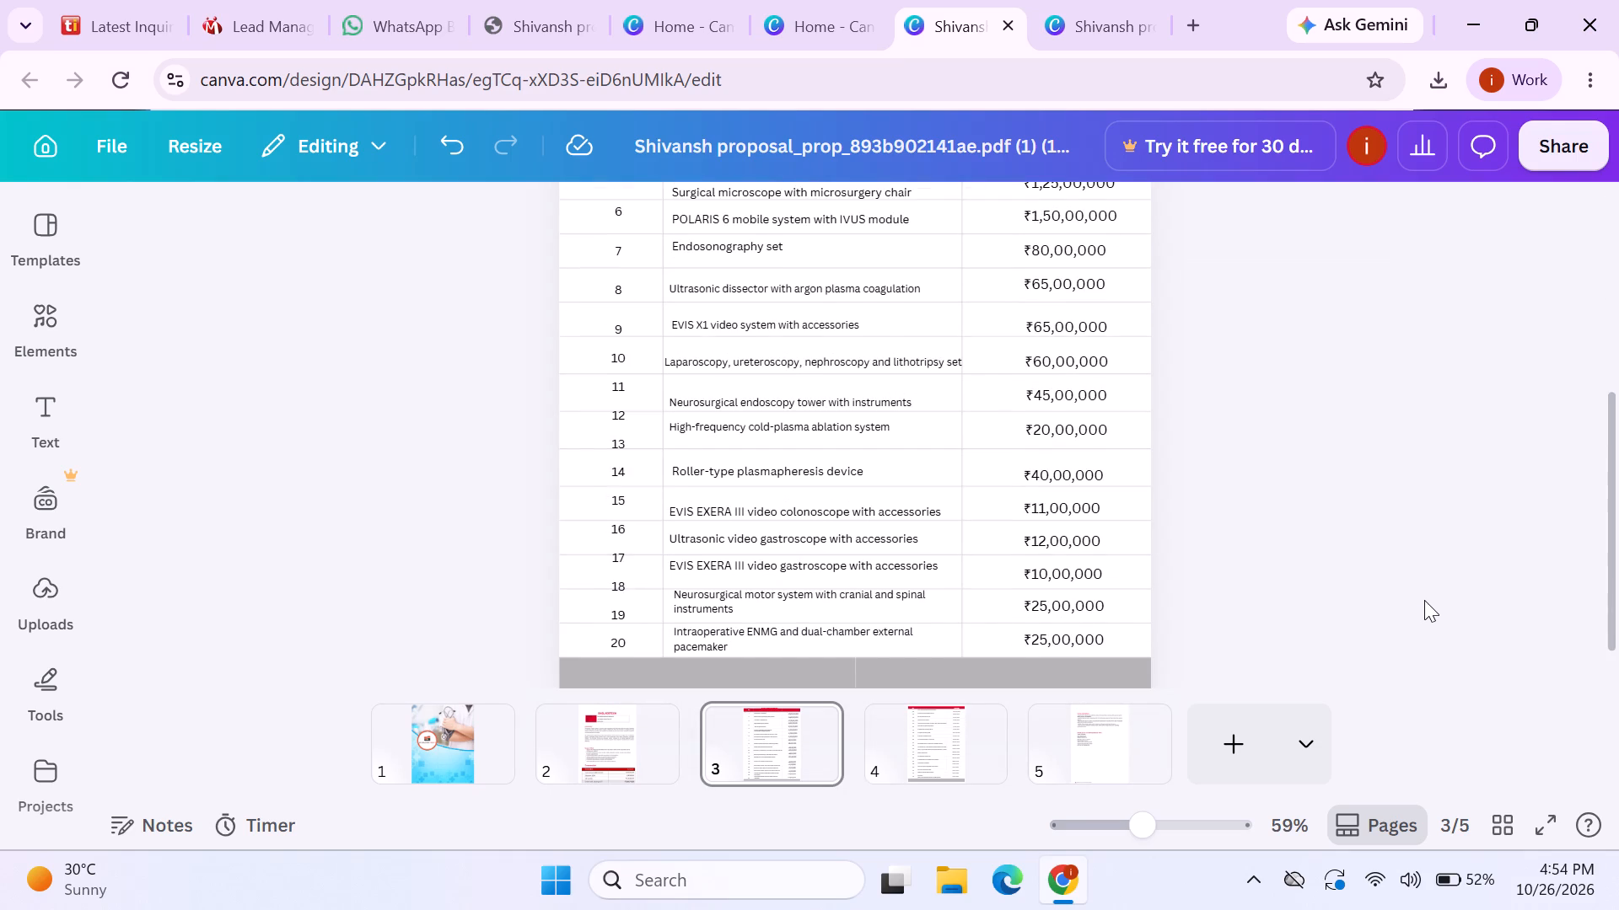
scroll(1424, 600, down, 1)
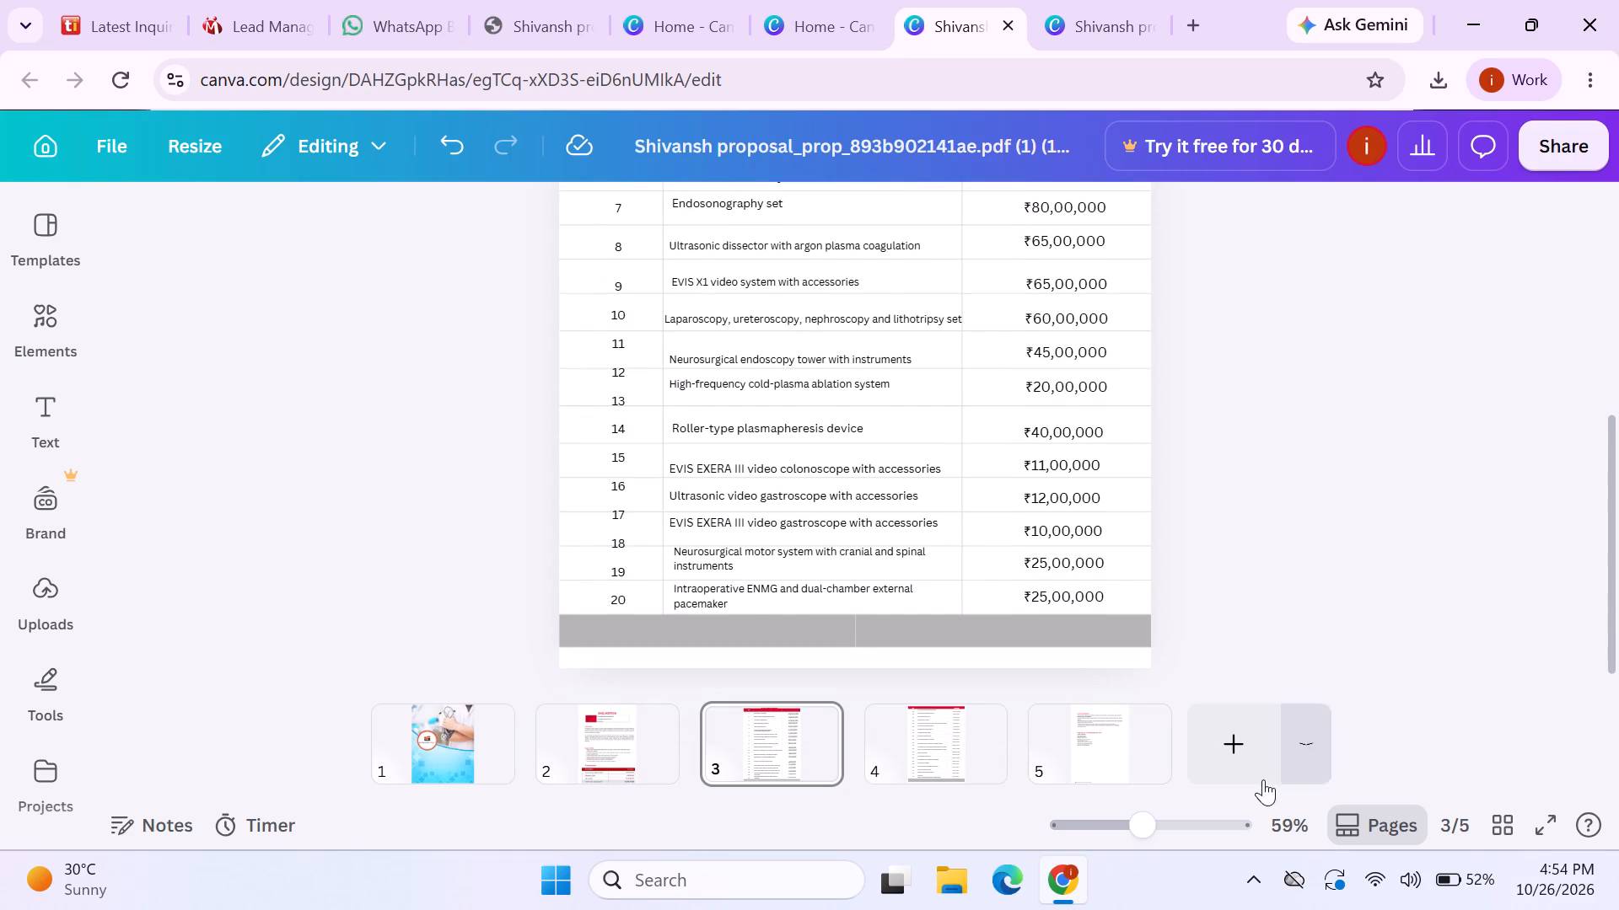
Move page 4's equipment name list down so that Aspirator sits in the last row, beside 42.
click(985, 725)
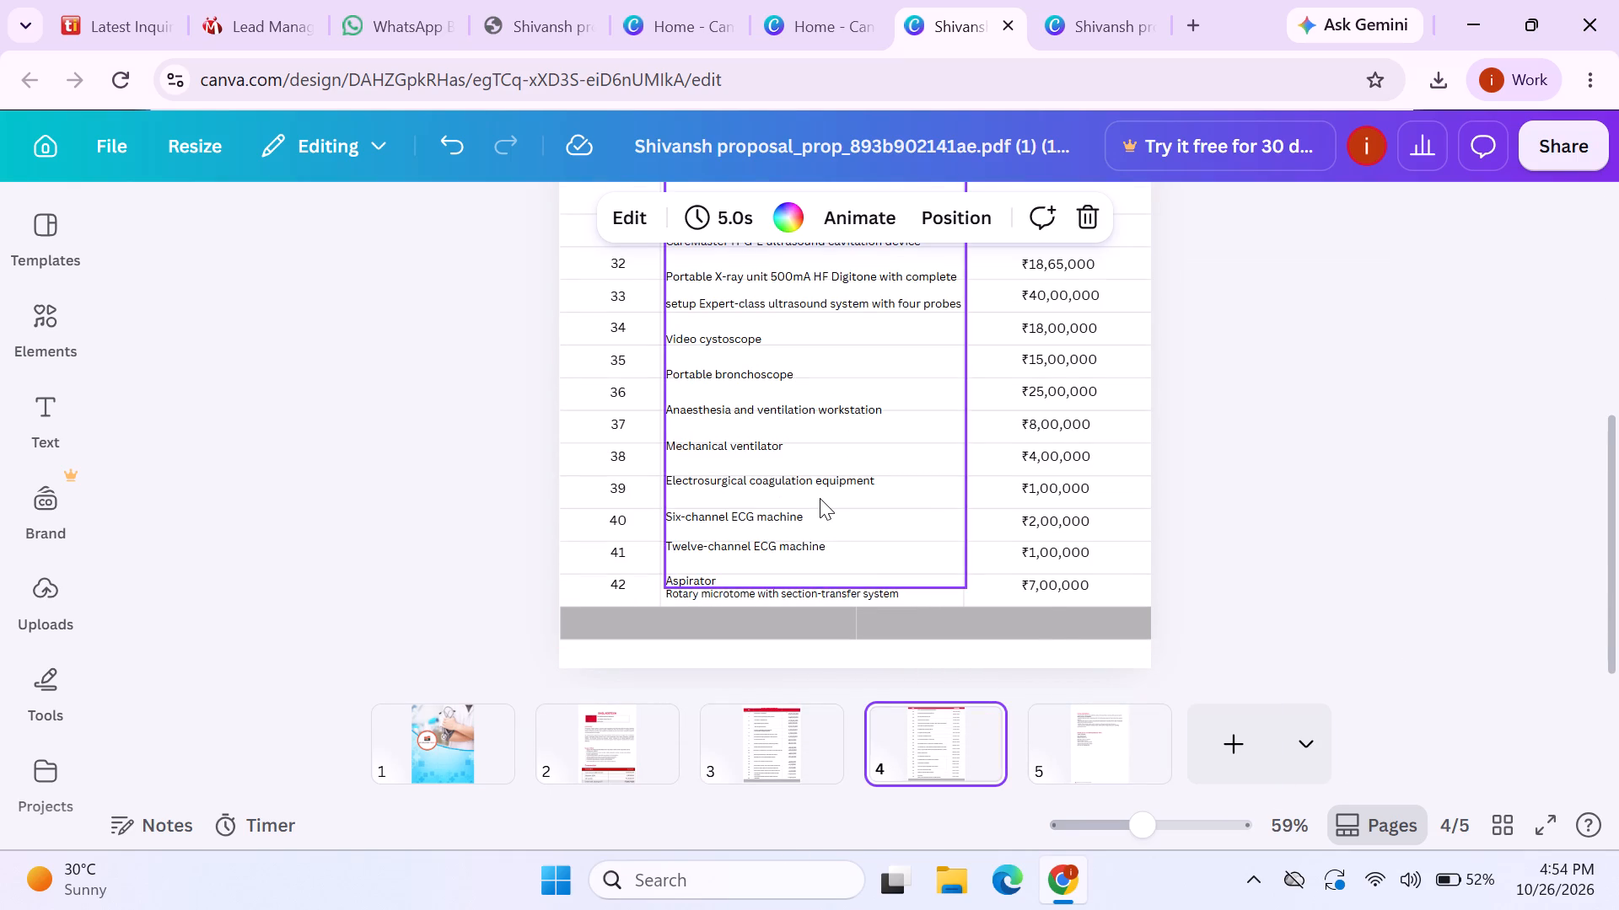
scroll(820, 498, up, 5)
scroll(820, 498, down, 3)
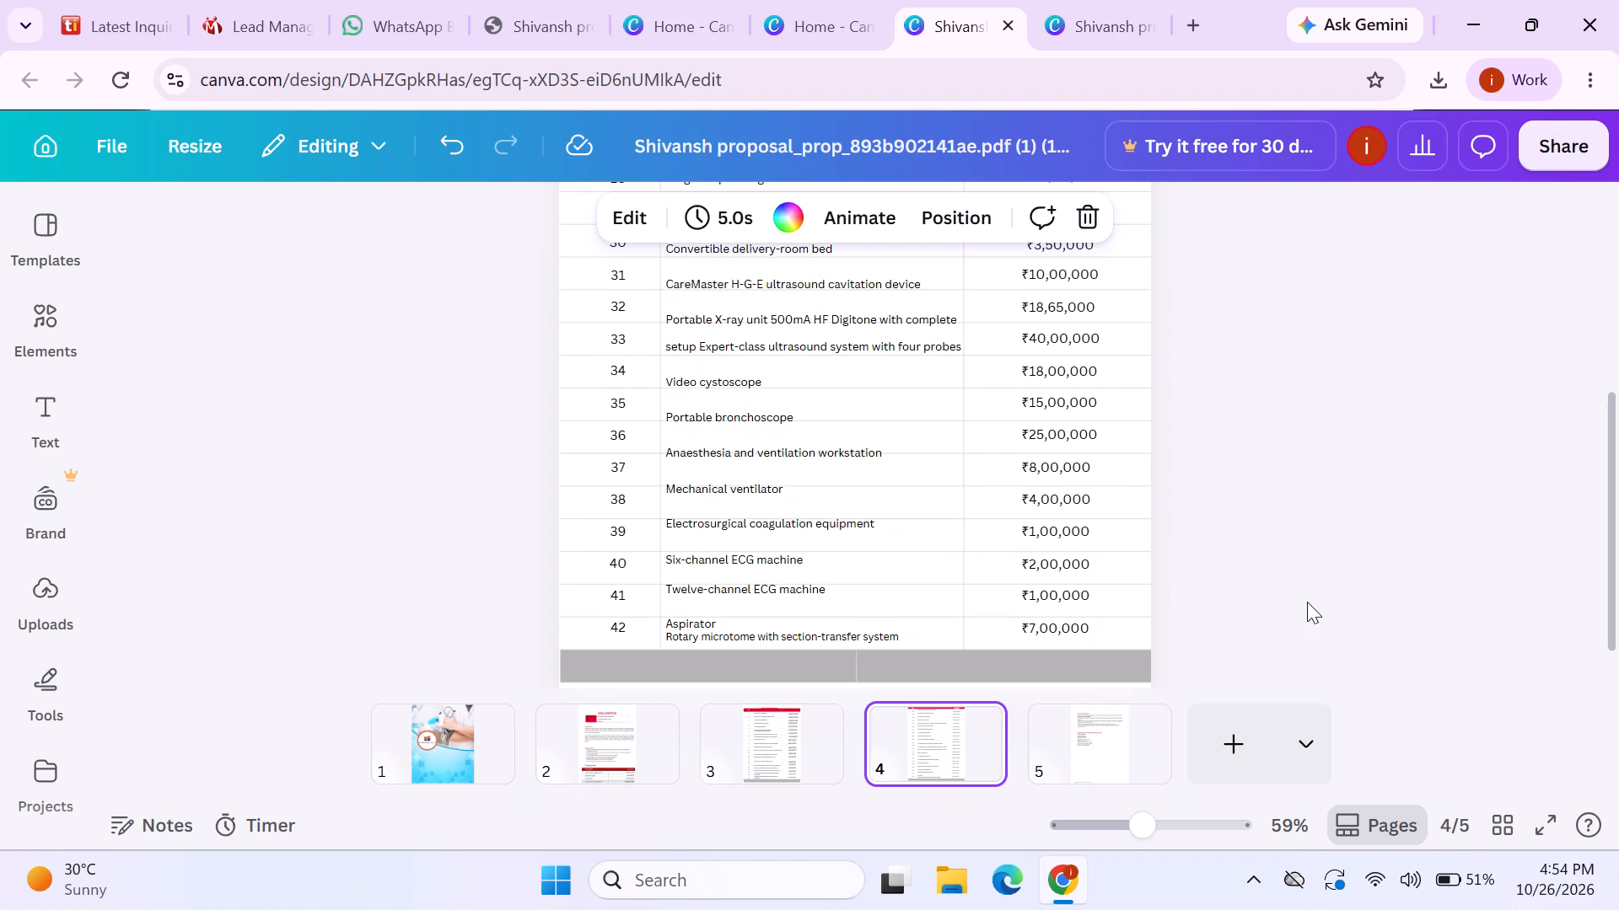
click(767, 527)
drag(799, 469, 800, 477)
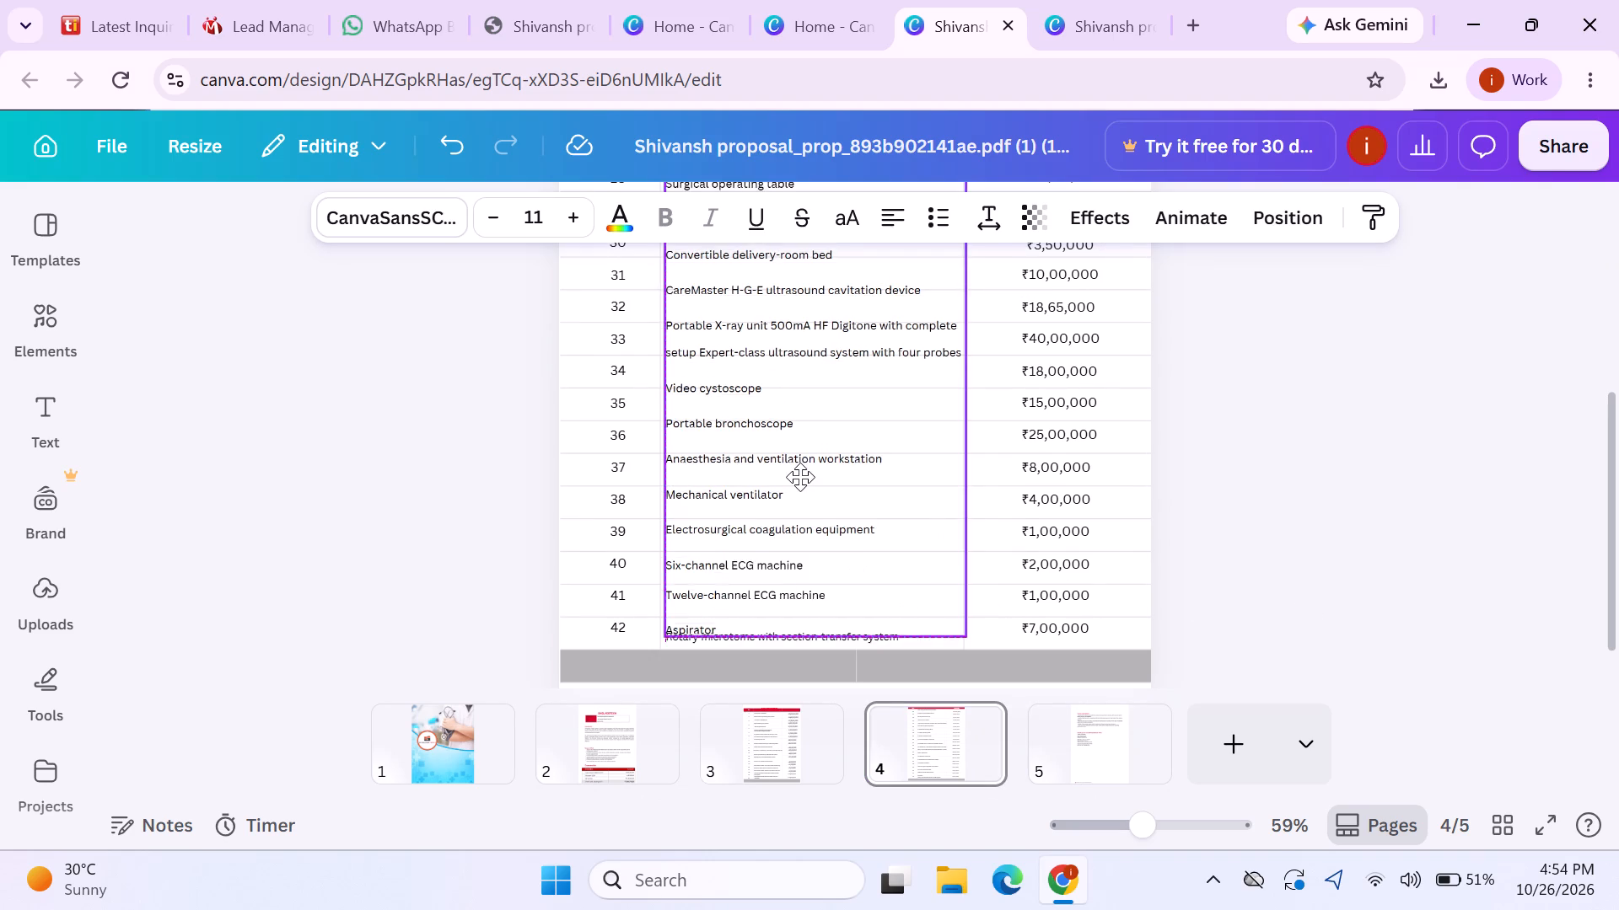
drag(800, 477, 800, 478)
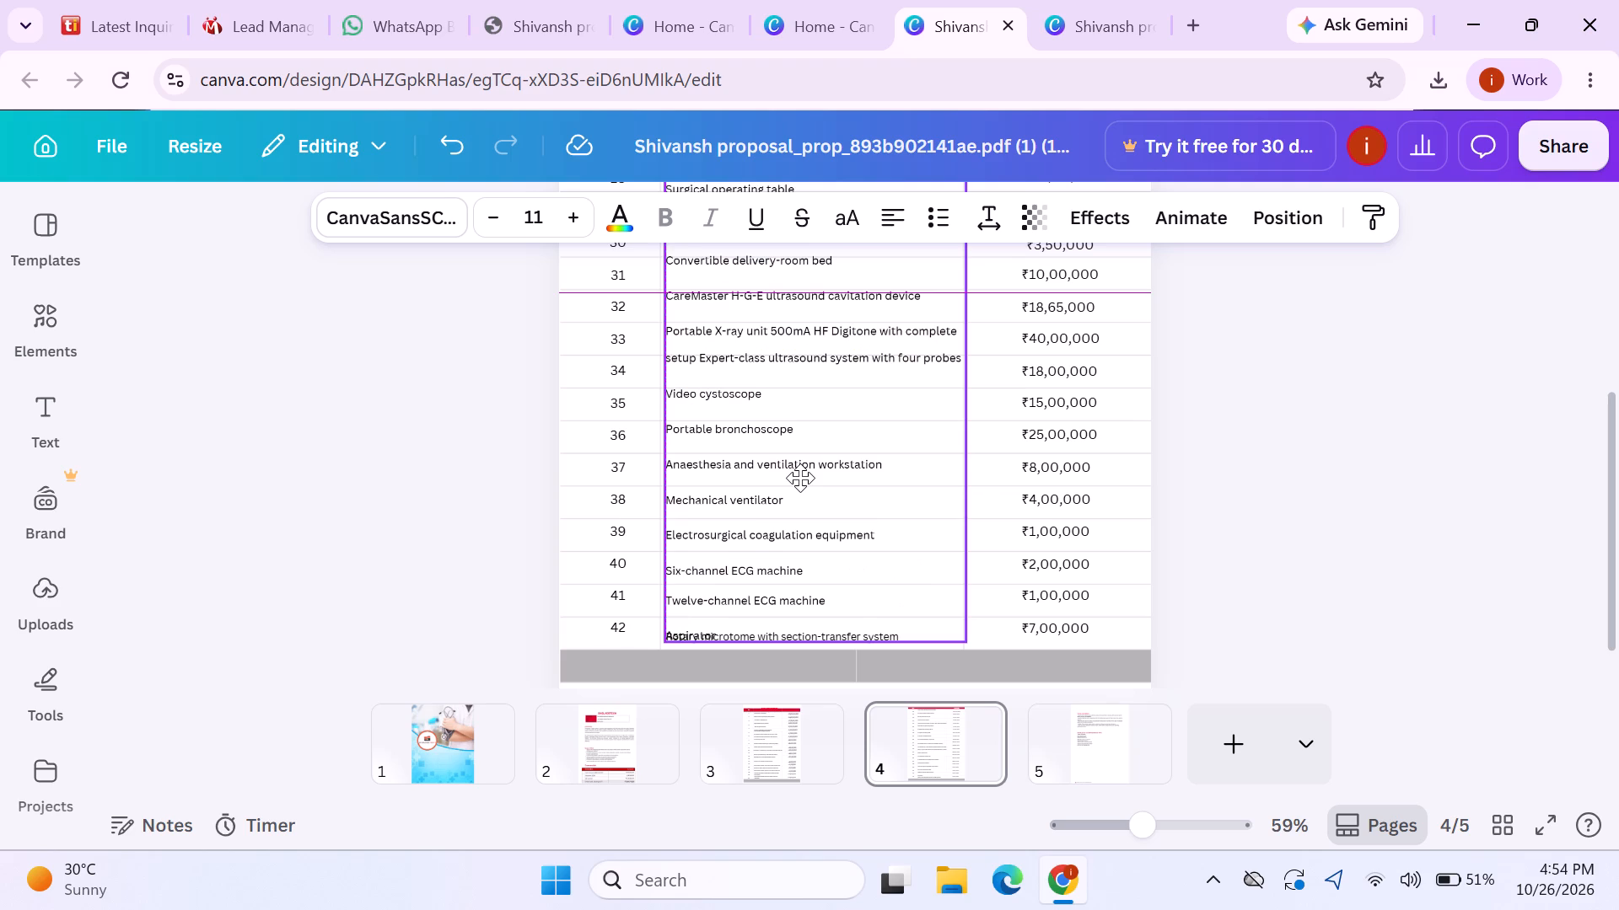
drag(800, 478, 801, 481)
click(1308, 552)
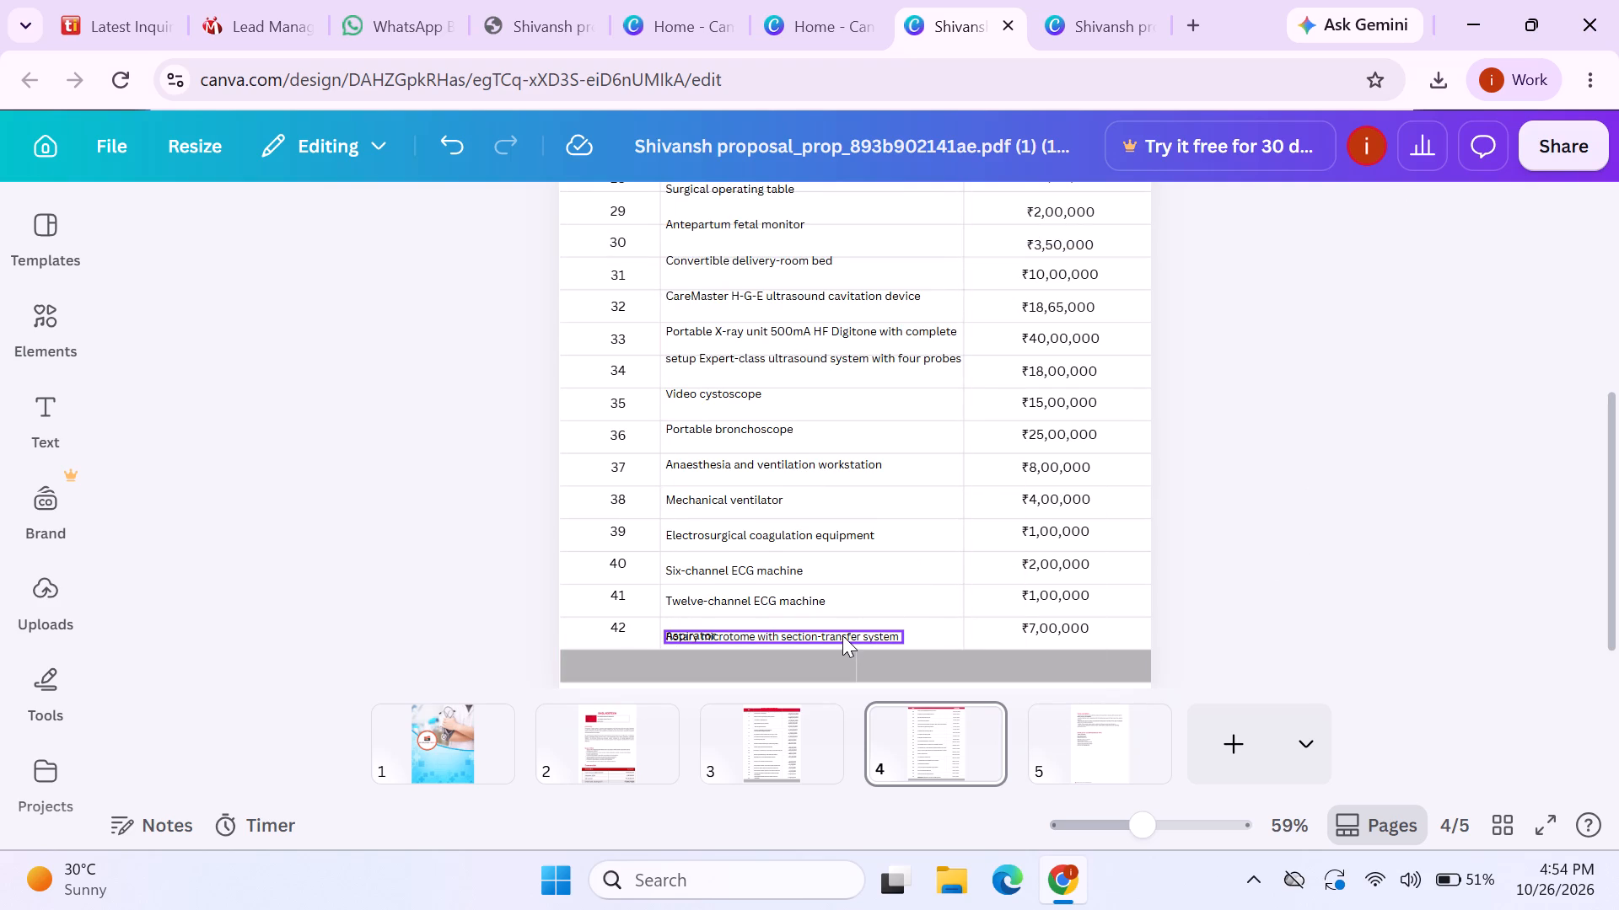
Move the Rotary microtome with section-transfer system line up so that it sits just above Aspirator in page 4's last row.
drag(845, 635, 846, 615)
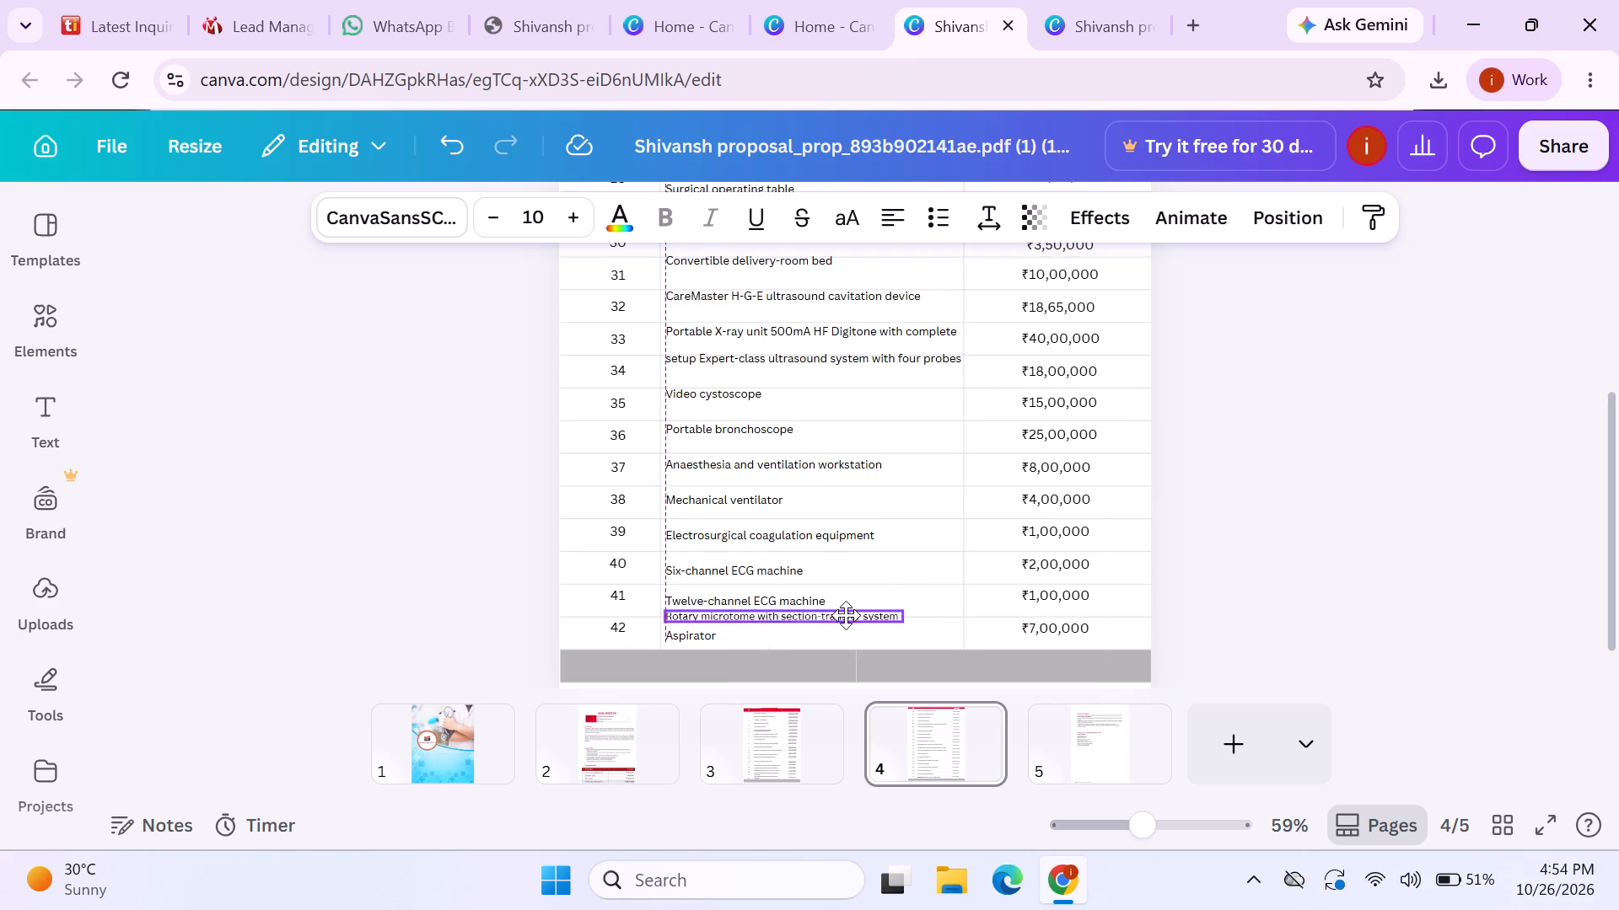
drag(846, 615, 845, 615)
drag(845, 615, 847, 618)
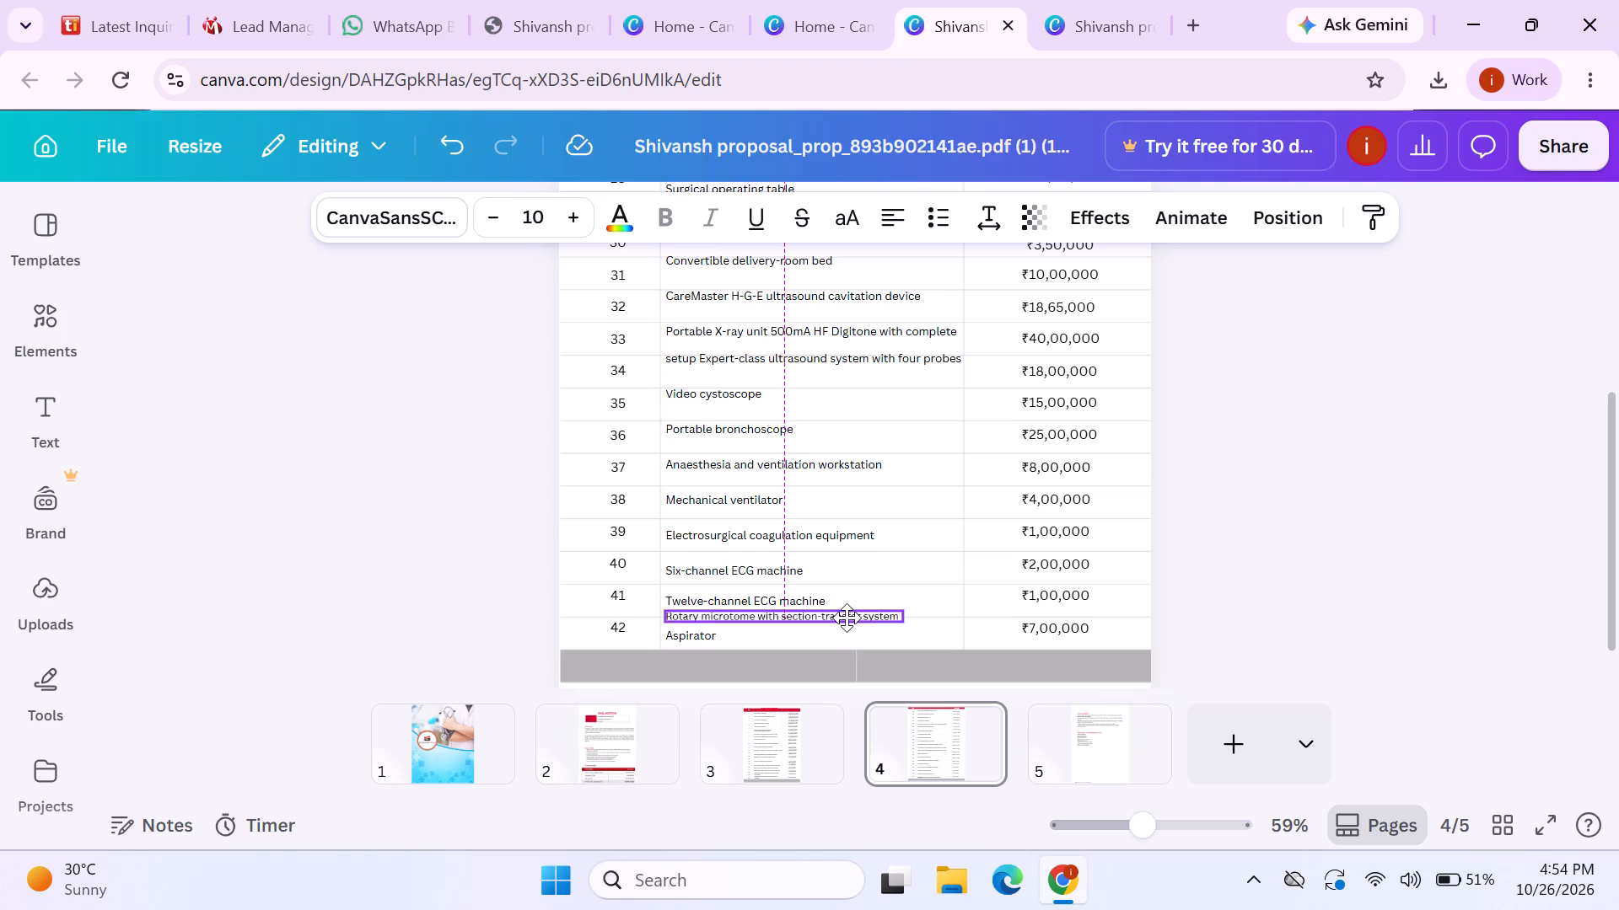
drag(847, 618, 848, 619)
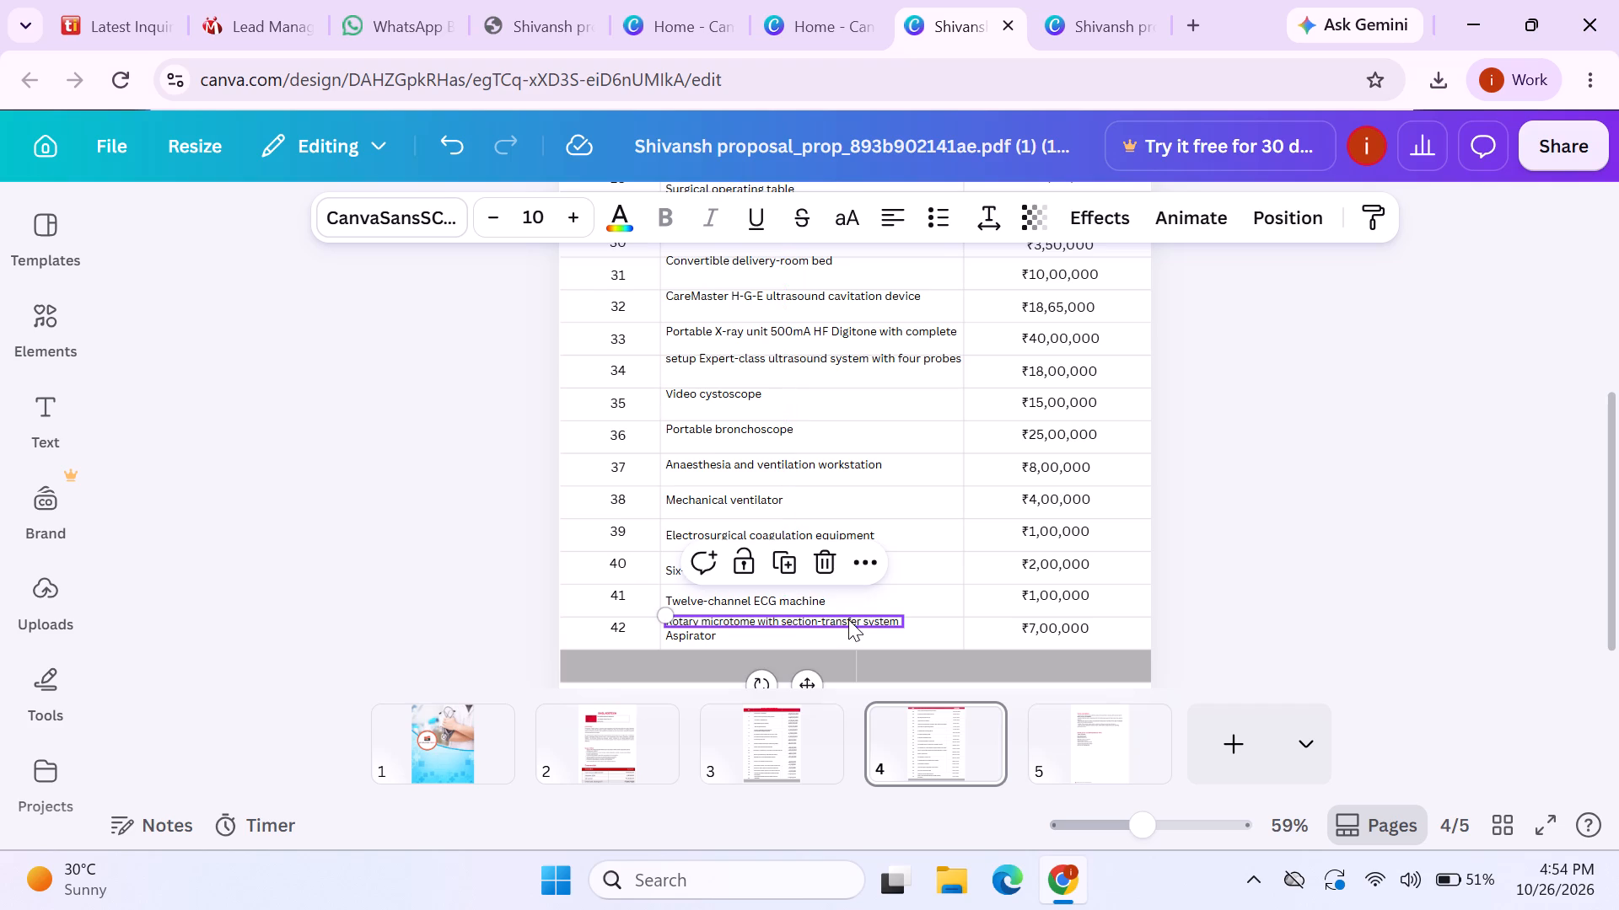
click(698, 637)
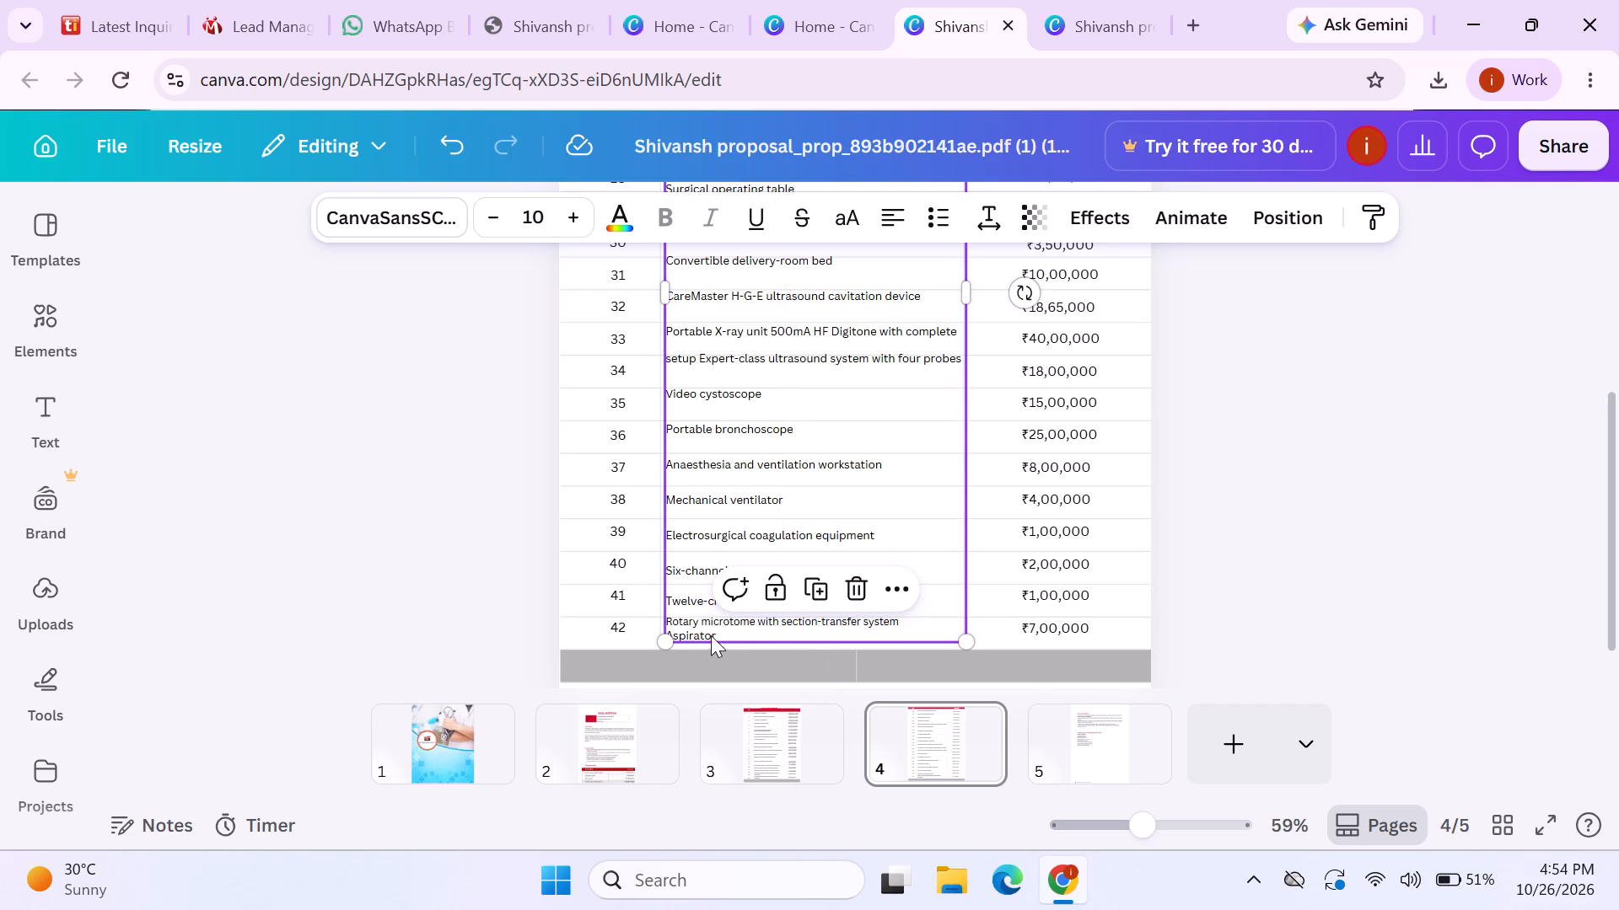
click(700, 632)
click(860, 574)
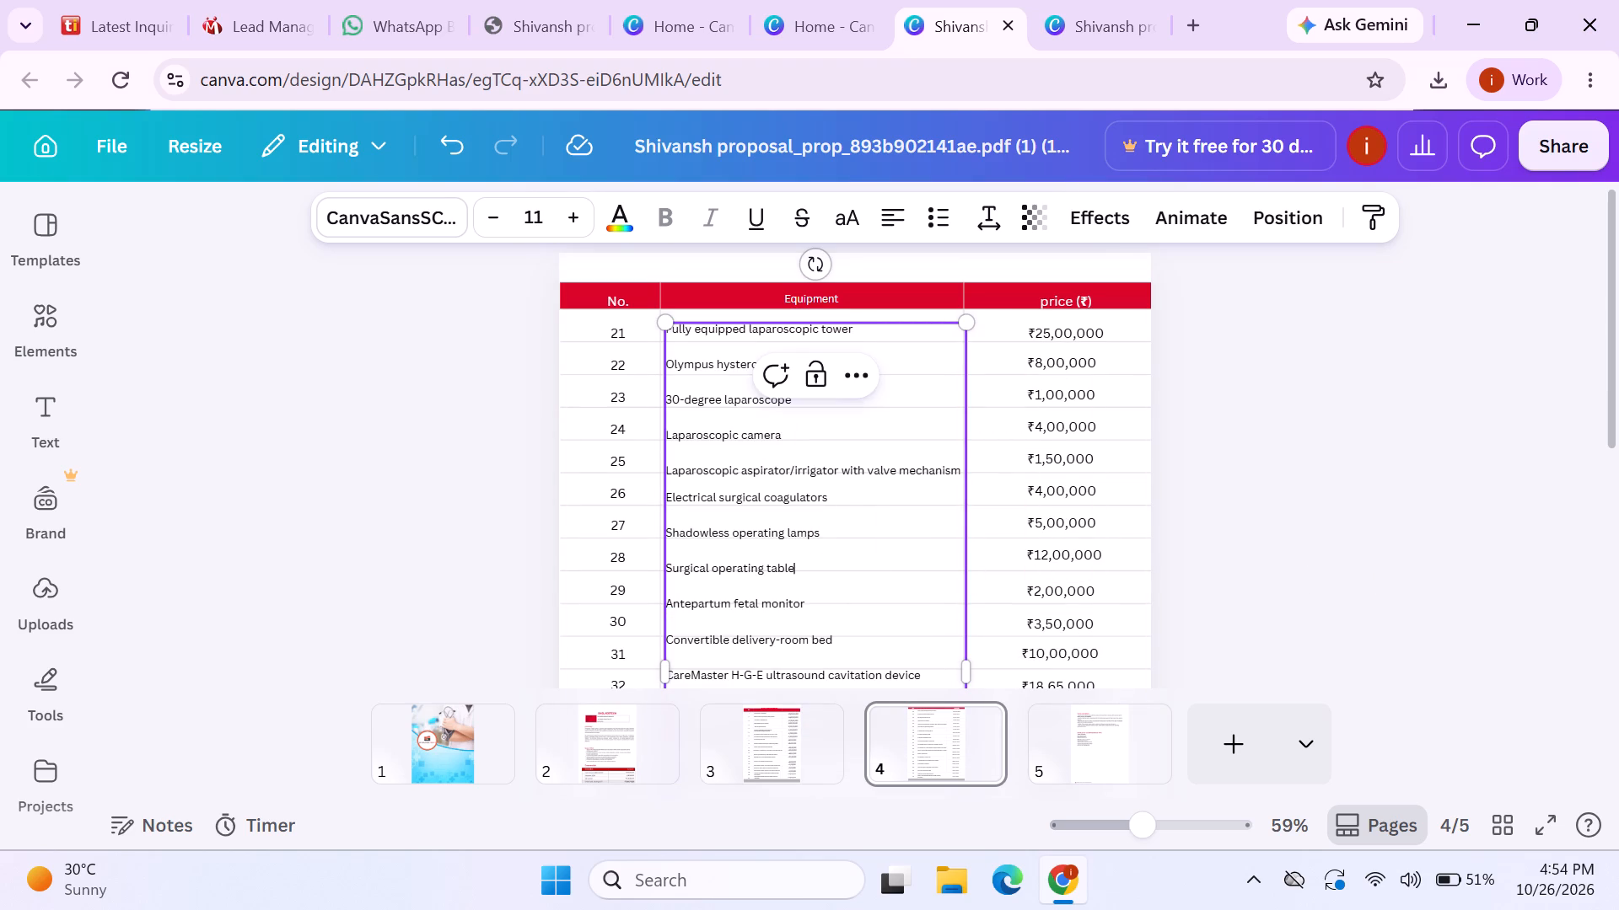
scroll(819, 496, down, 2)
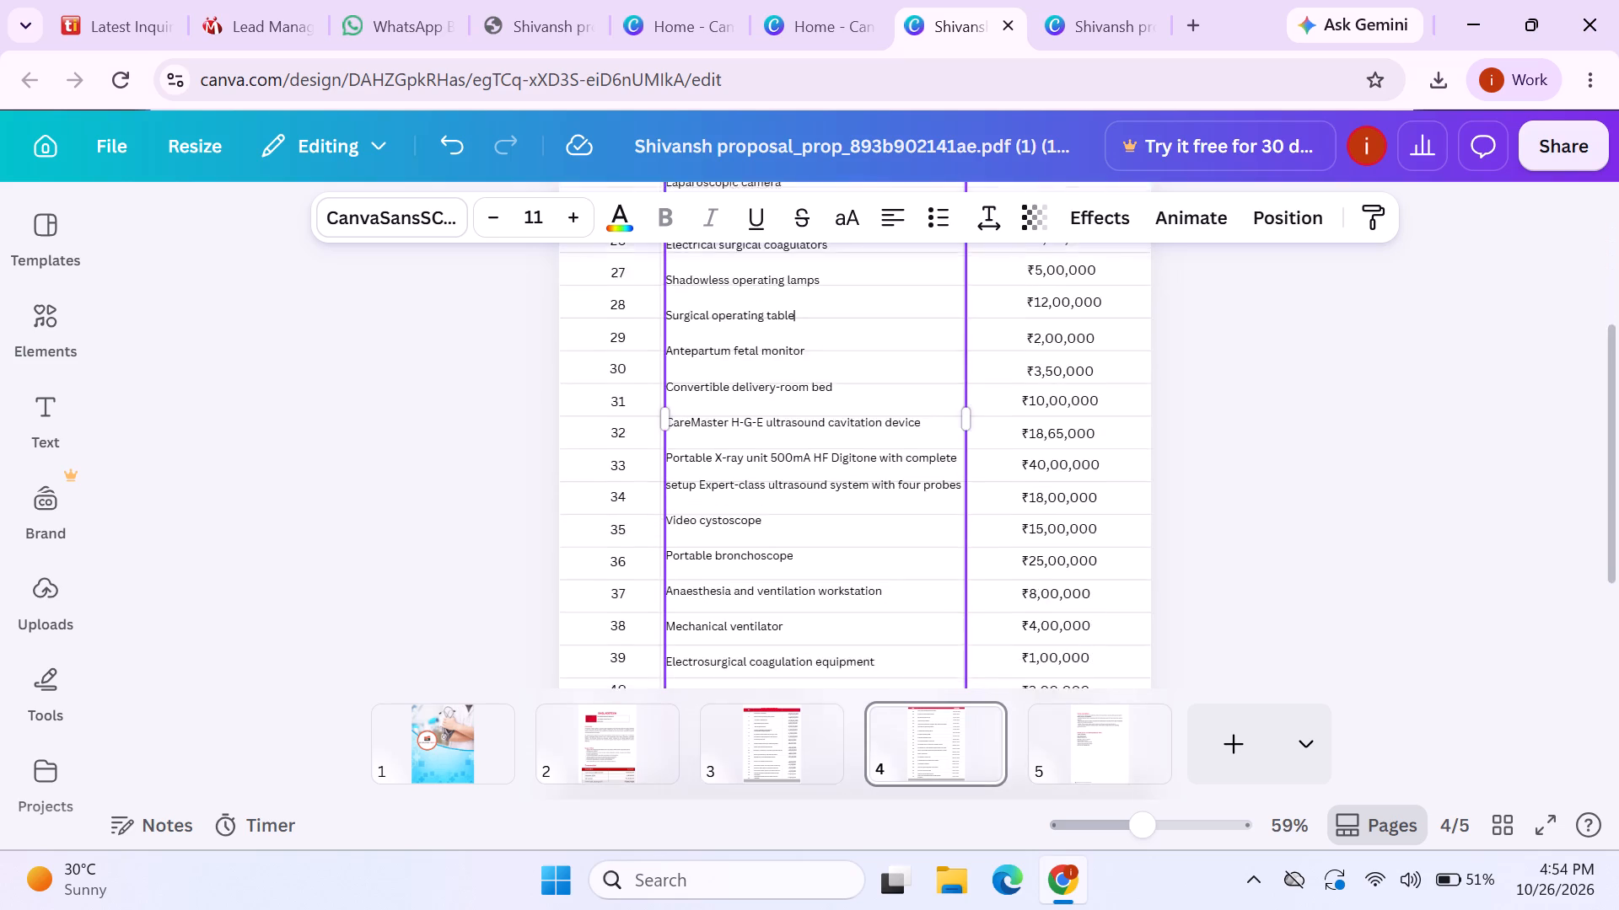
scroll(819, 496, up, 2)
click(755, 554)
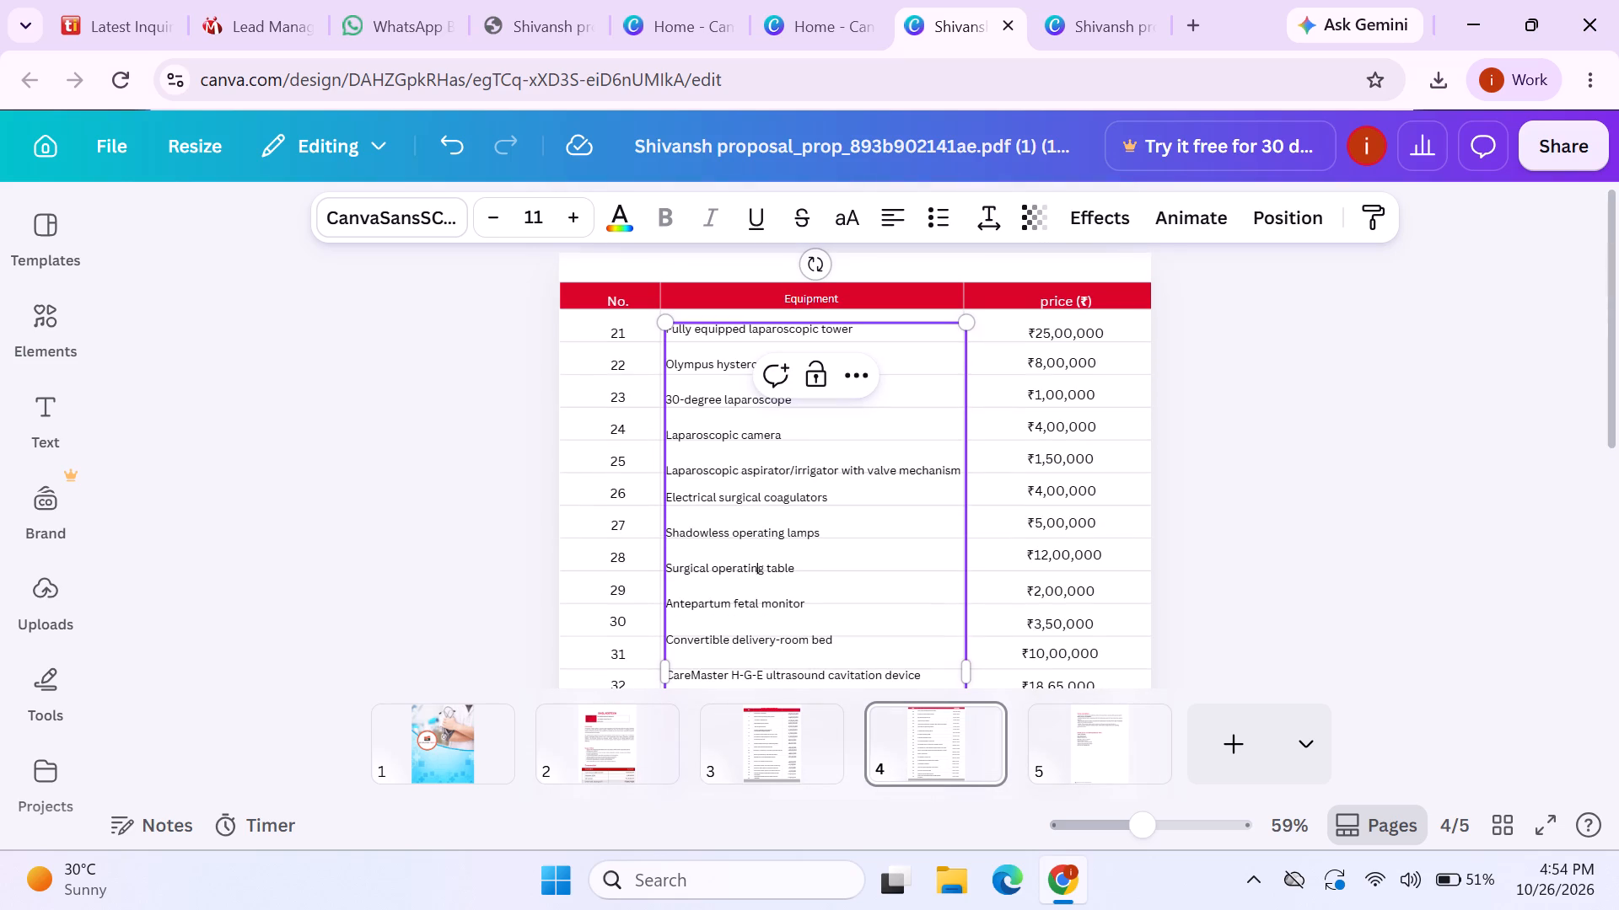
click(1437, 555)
Move page 4's equipment name list up slightly so that Fully equipped laparoscopic tower sits just below the Equipment heading.
drag(727, 550, 723, 541)
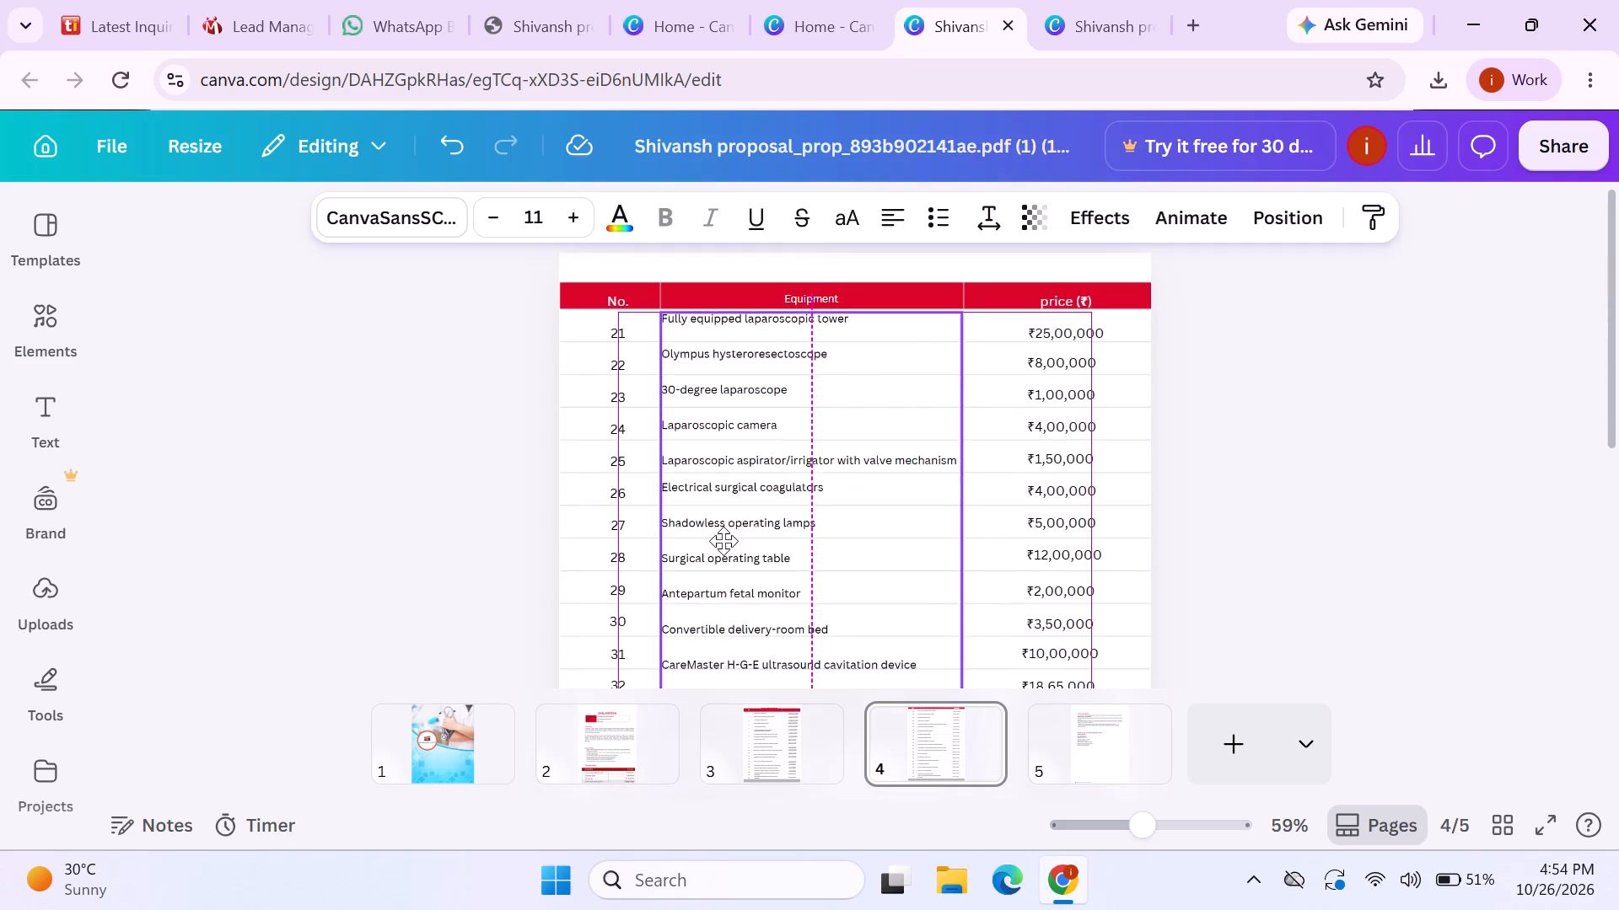
drag(723, 541, 734, 543)
click(1259, 529)
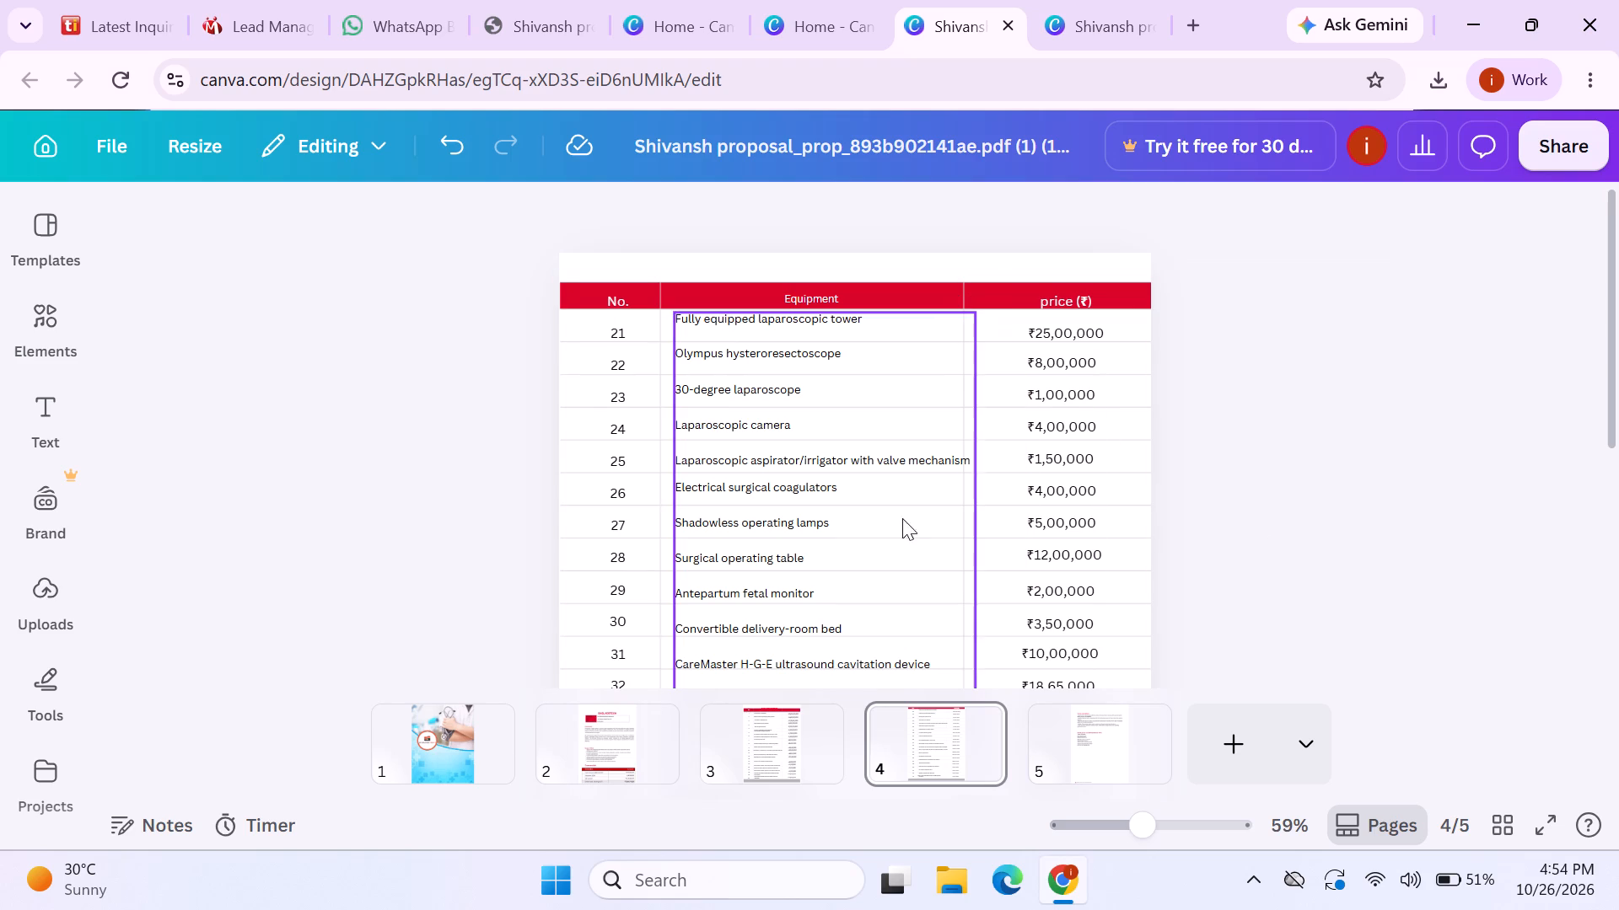
click(890, 553)
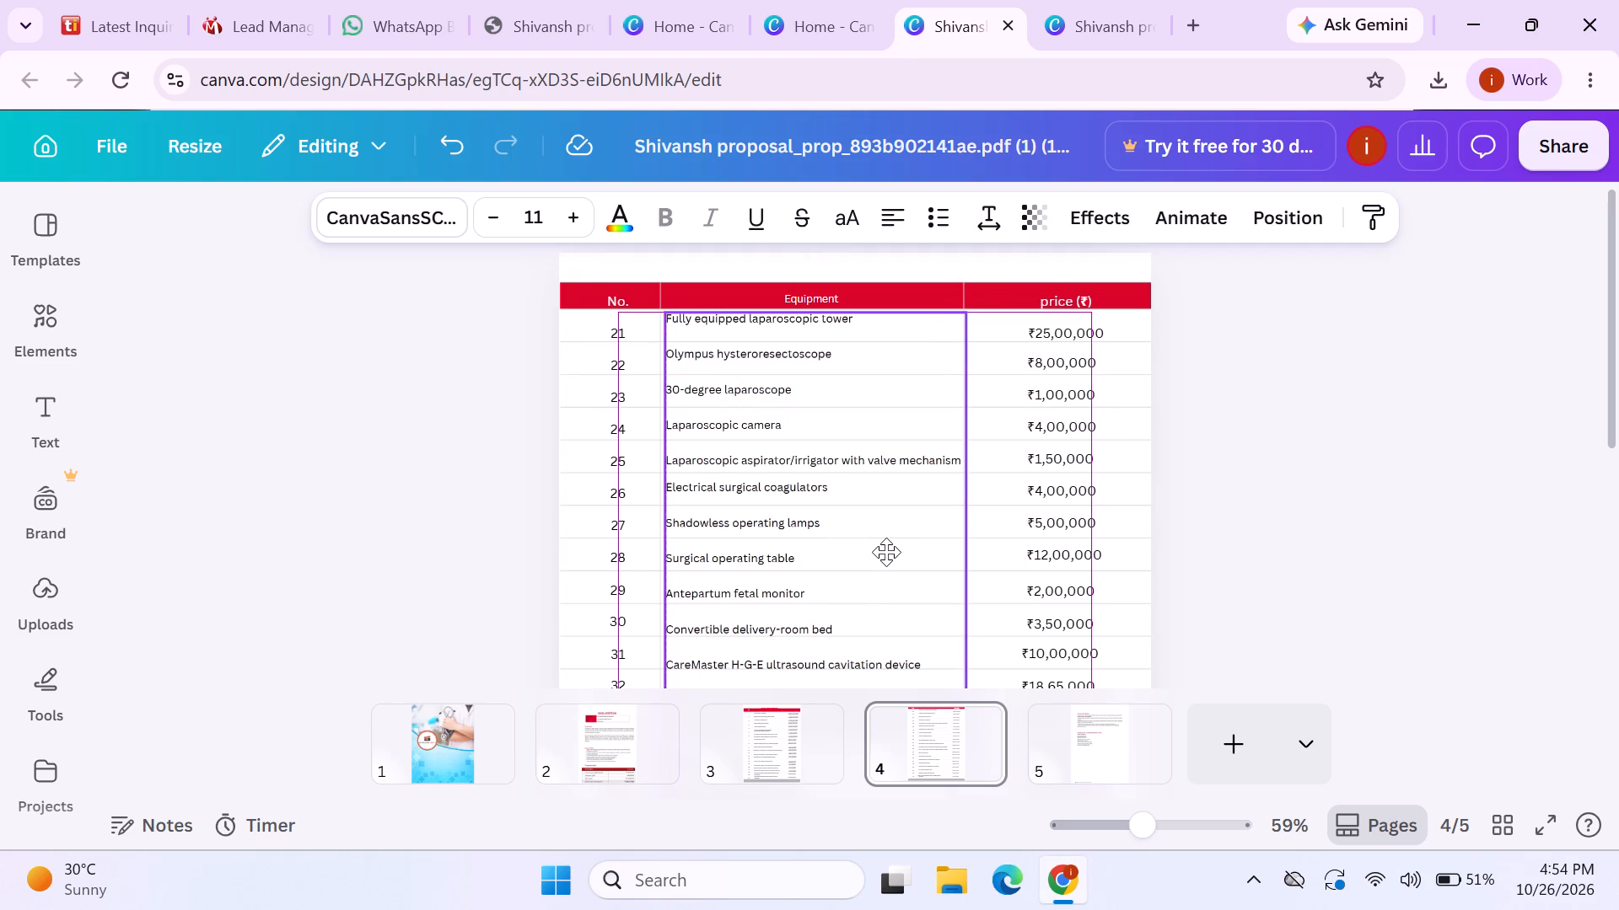
click(1270, 533)
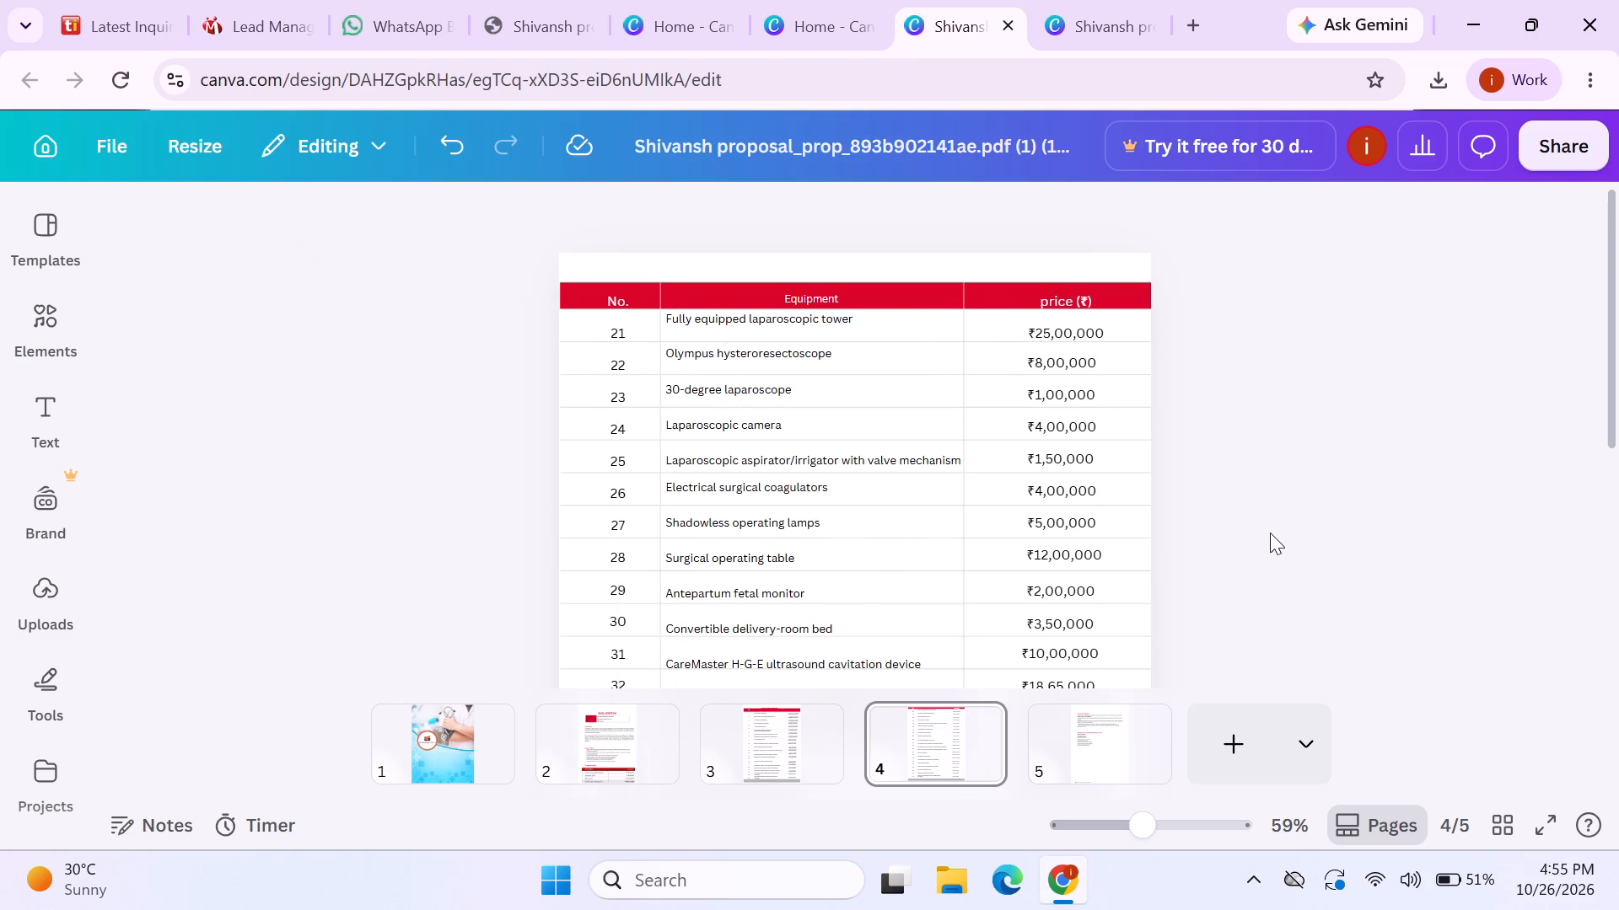
Move the Rotary microtome with section-transfer system line below Aspirator, to the bottom edge of page 4's last row.
scroll(1270, 533, down, 2)
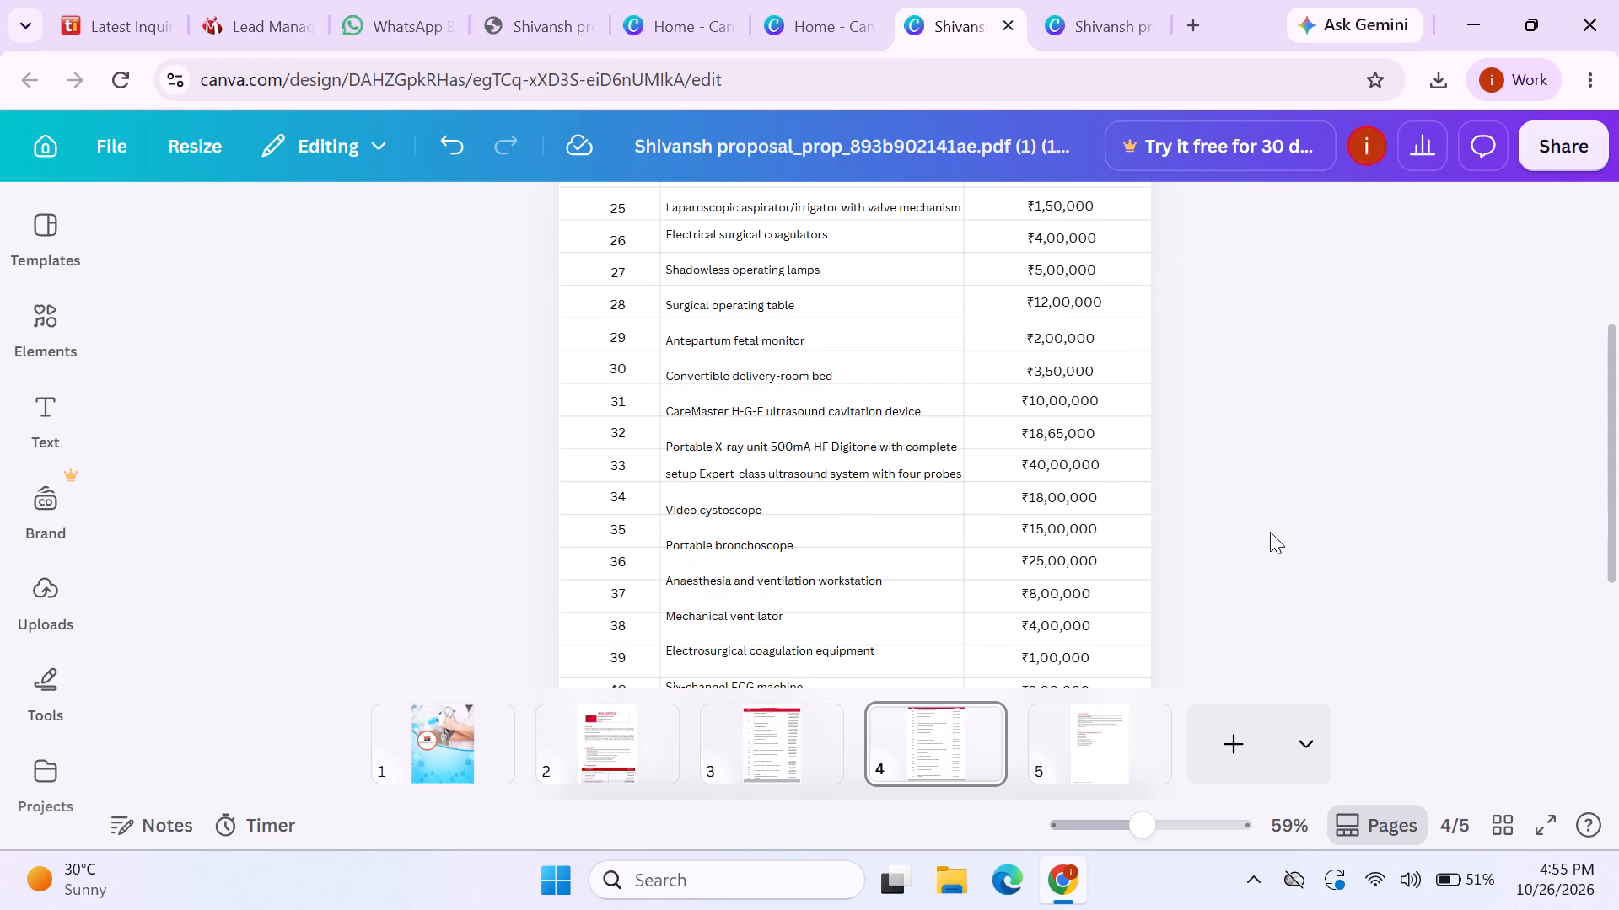
scroll(901, 484, down, 1)
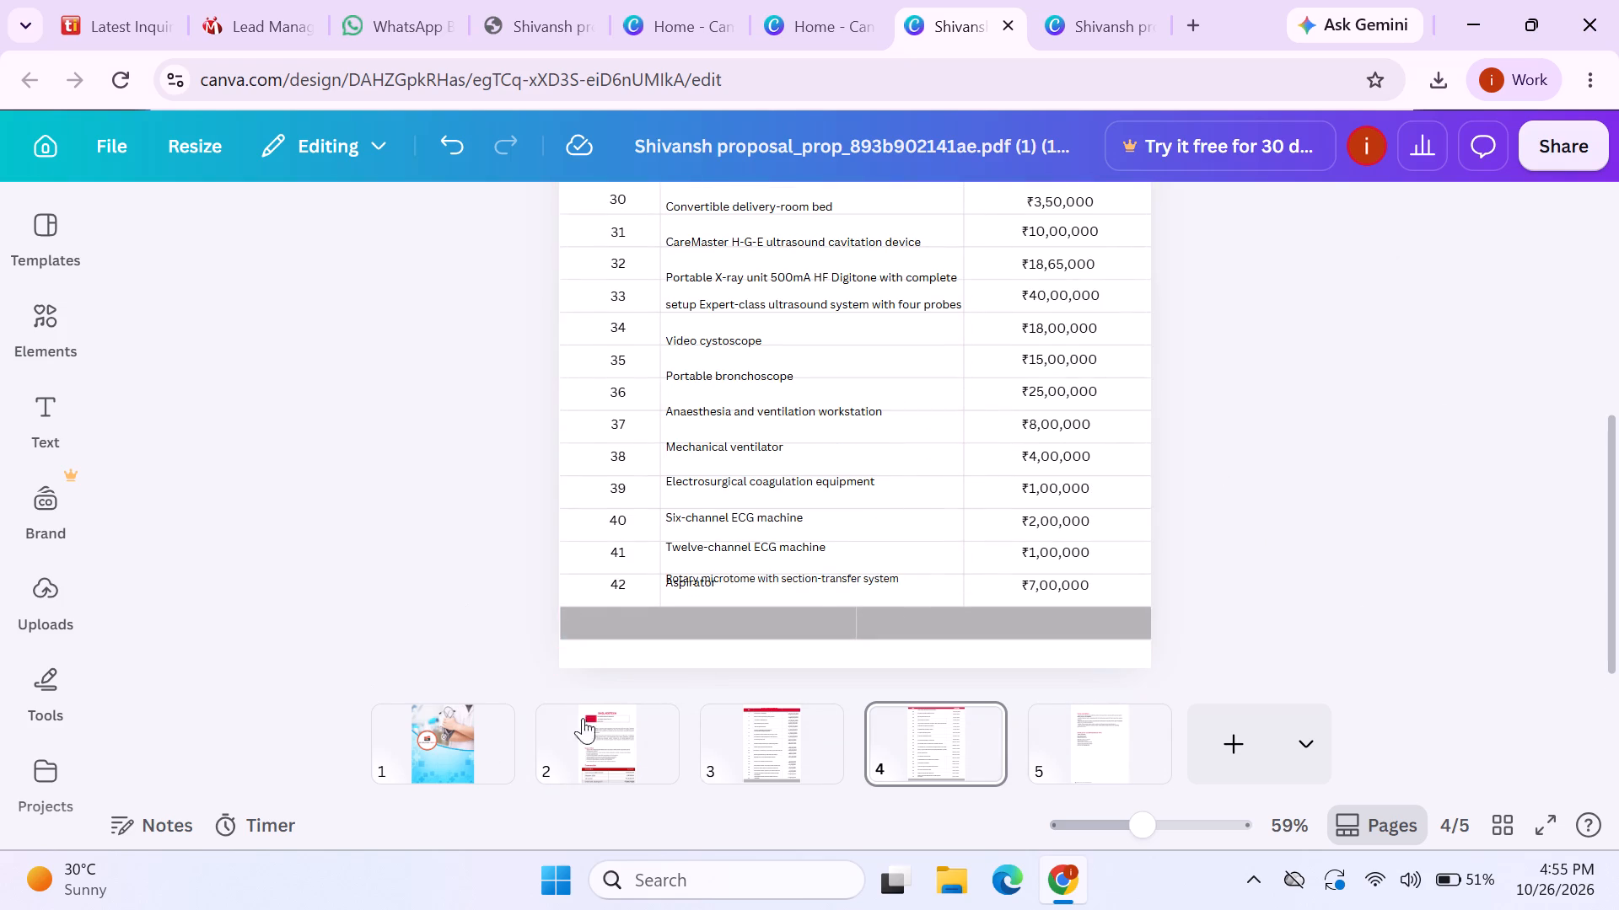
click(694, 588)
click(689, 578)
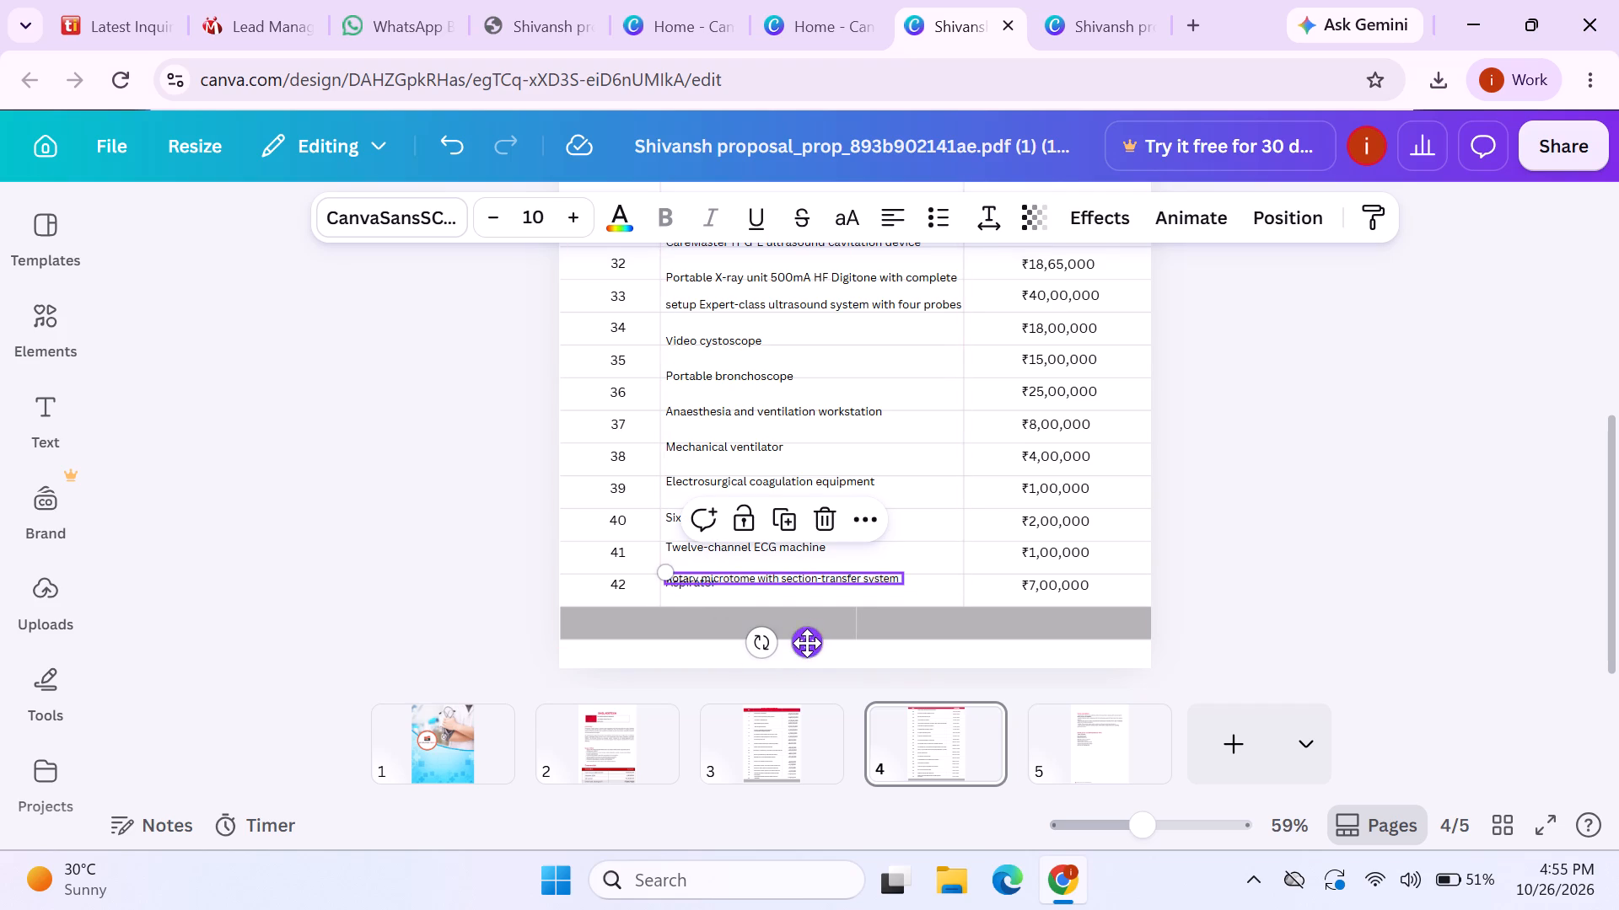
drag(807, 643, 813, 657)
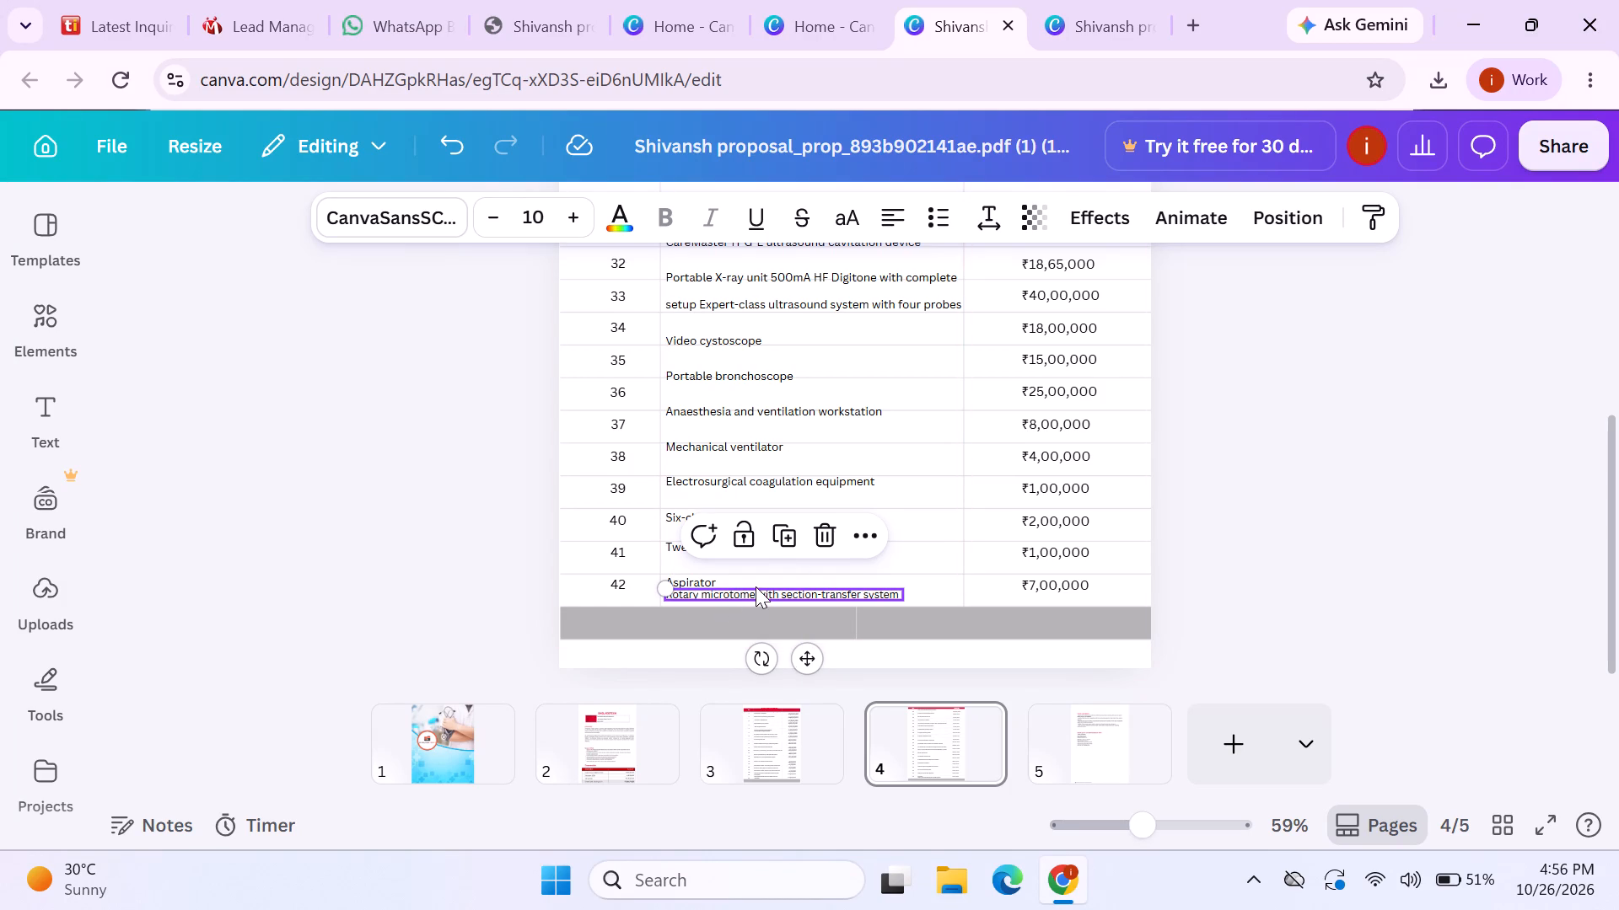
drag(811, 662, 812, 644)
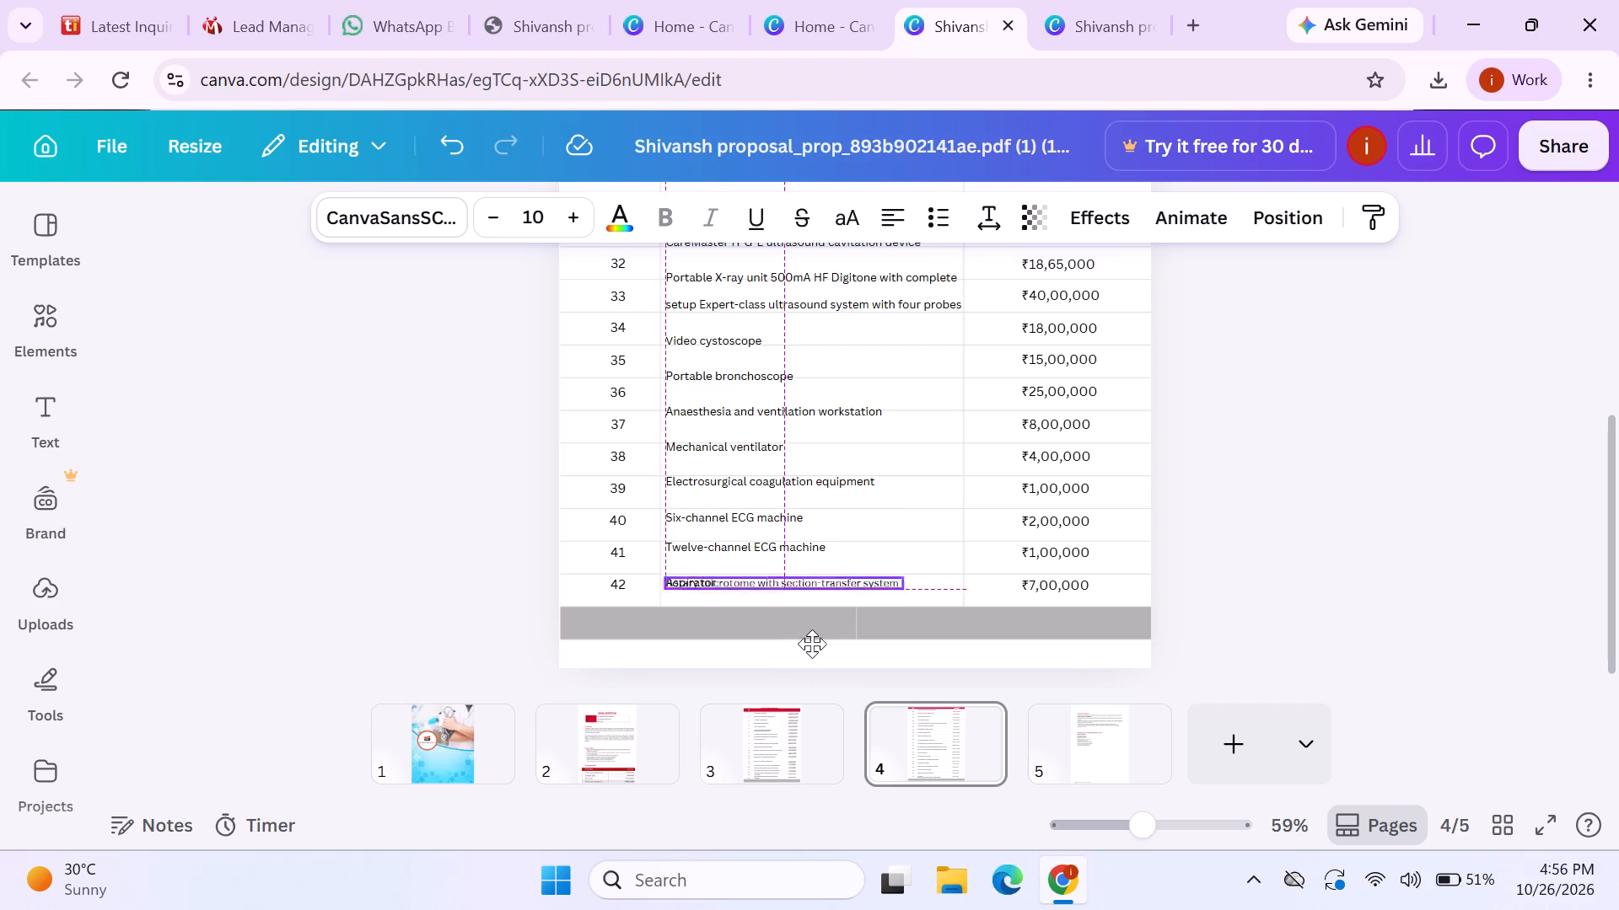
drag(812, 644, 820, 672)
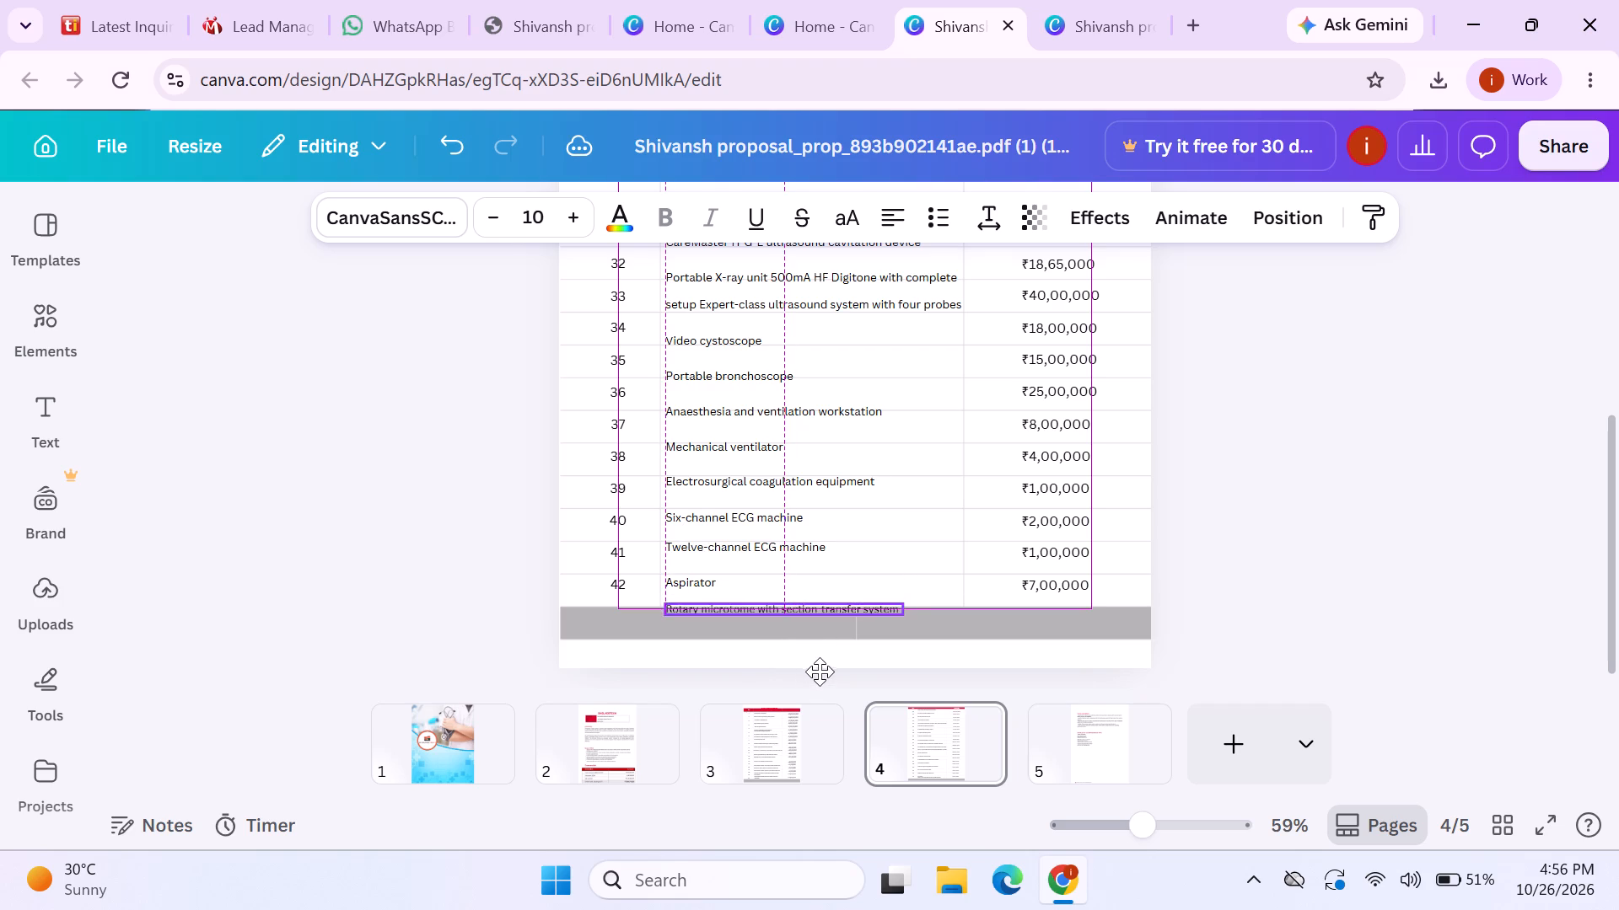
drag(820, 672, 827, 667)
Move page 4's equipment name list up so that Aspirator sits in the row beside 41.
click(698, 580)
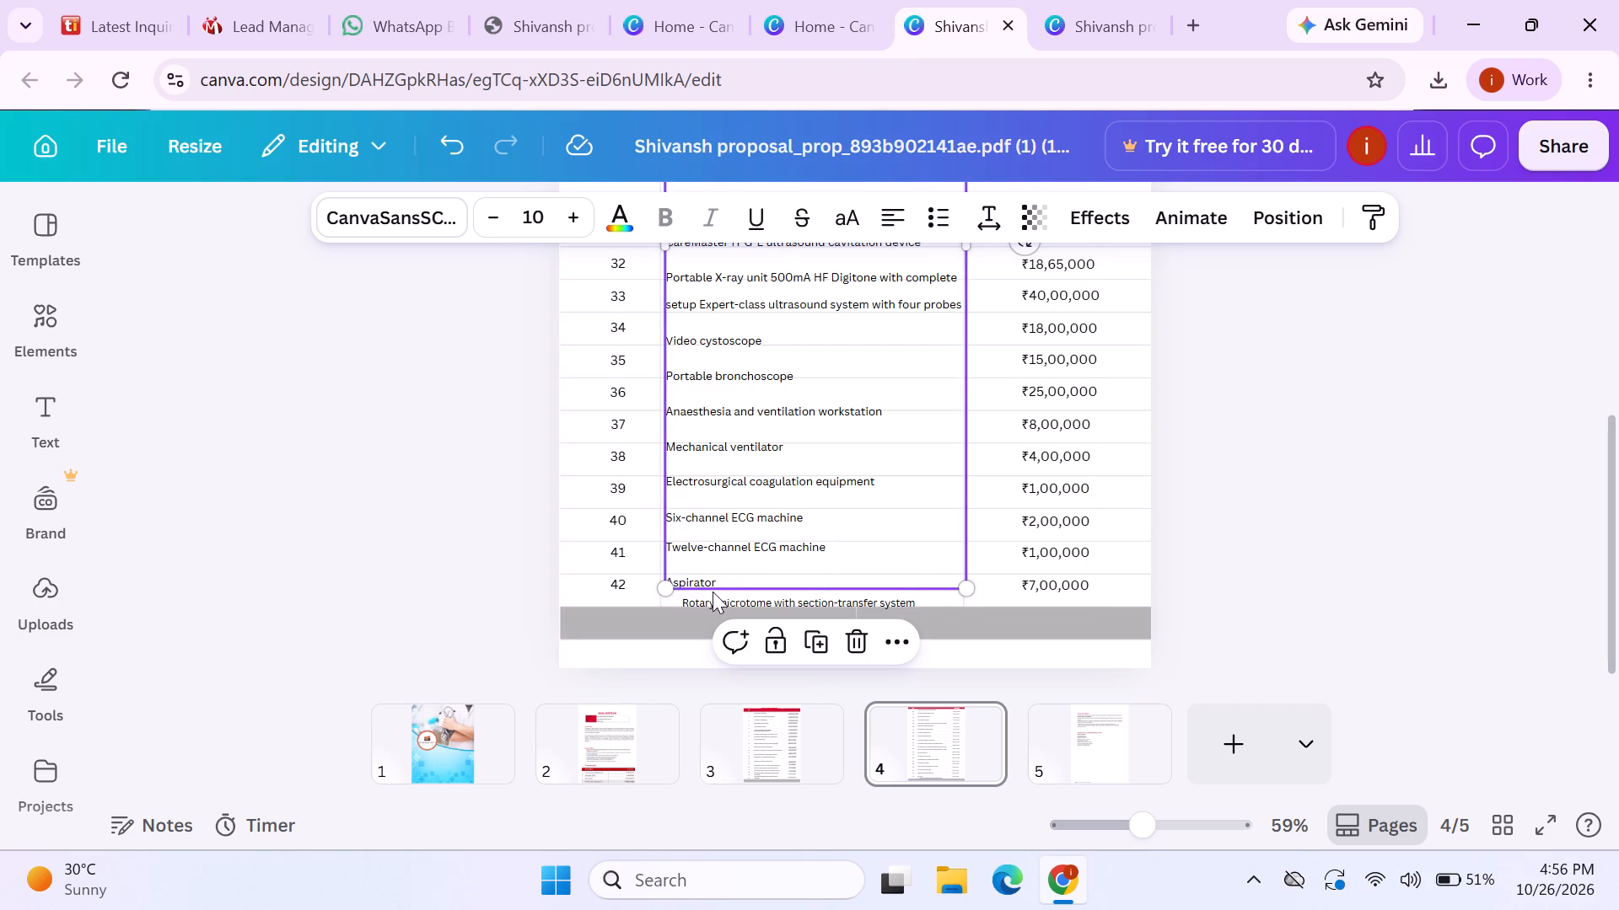
click(965, 586)
drag(777, 454, 780, 442)
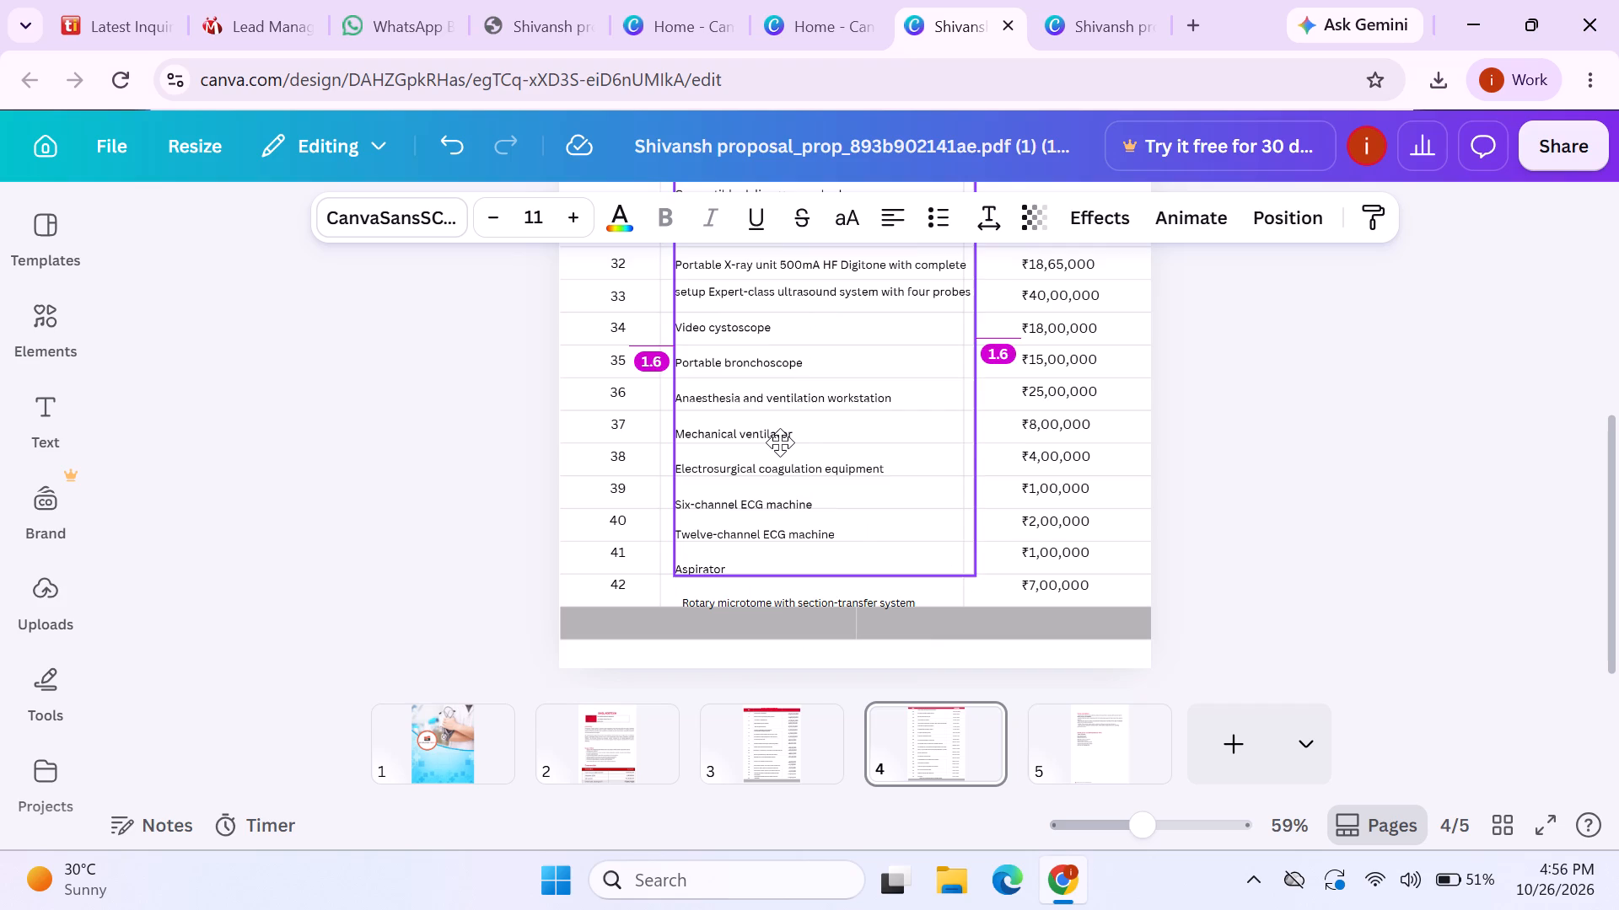
drag(780, 442, 777, 434)
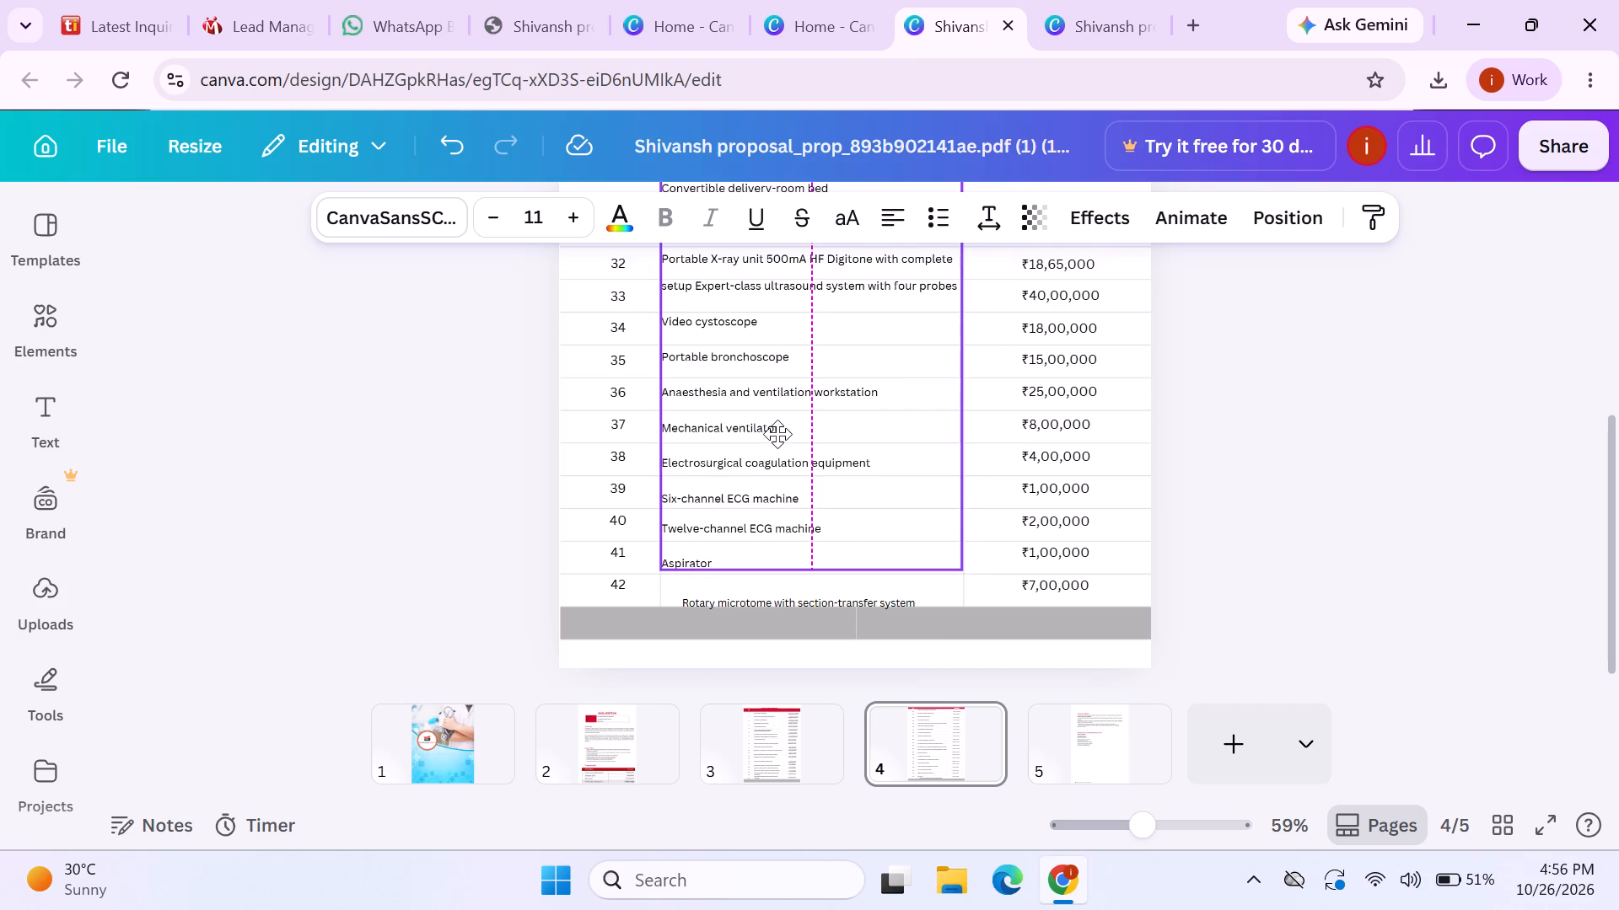
drag(777, 434, 777, 436)
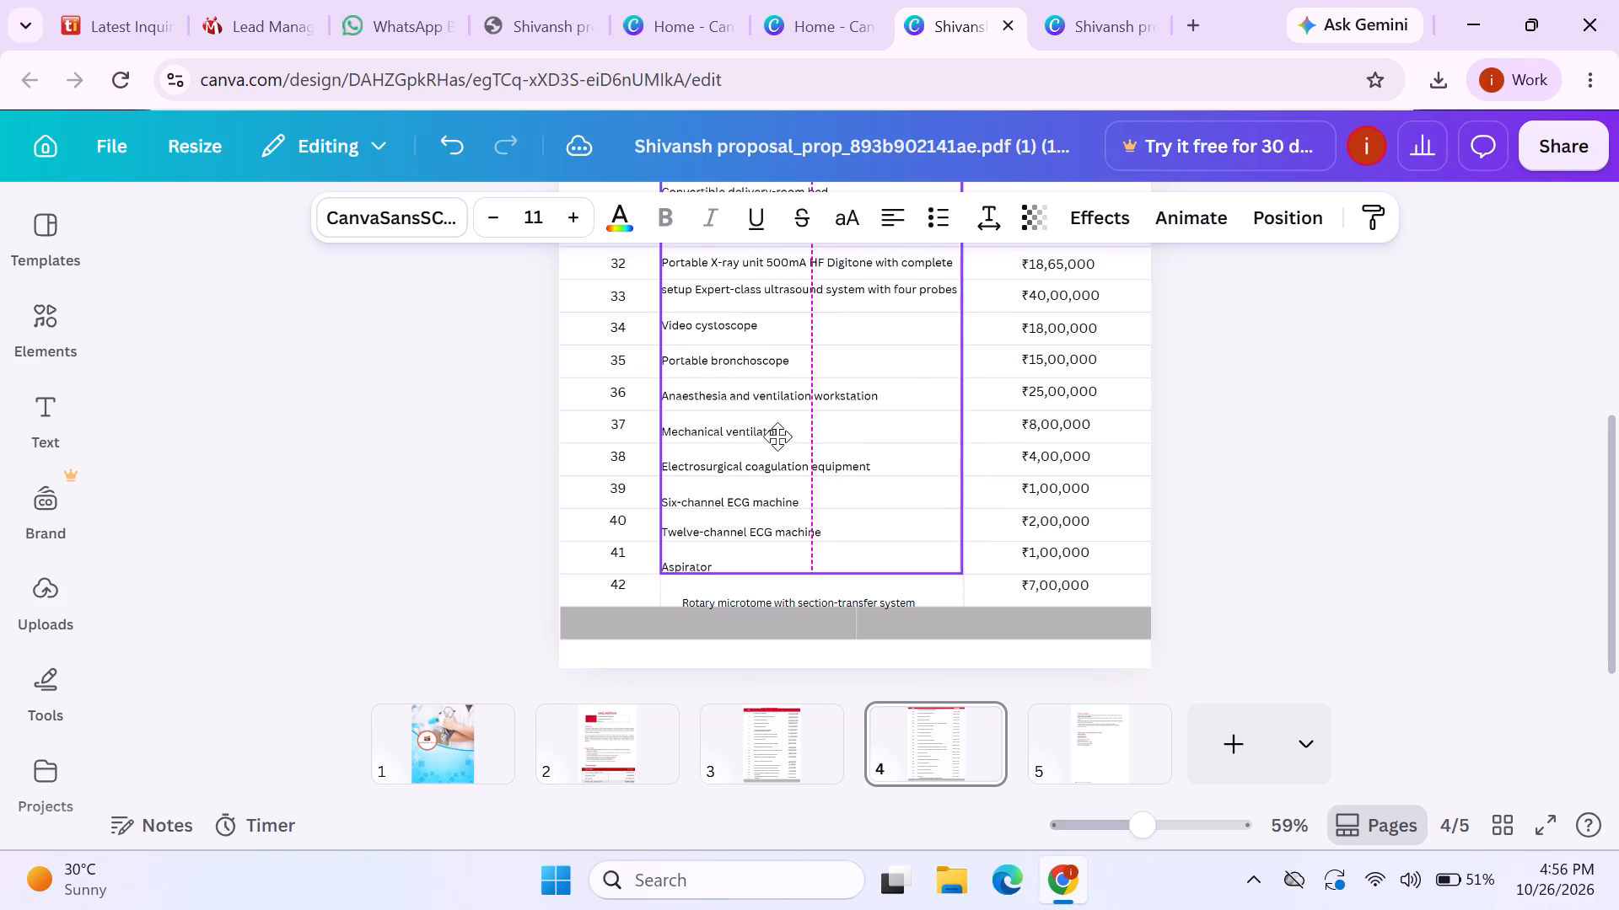
drag(777, 436, 776, 431)
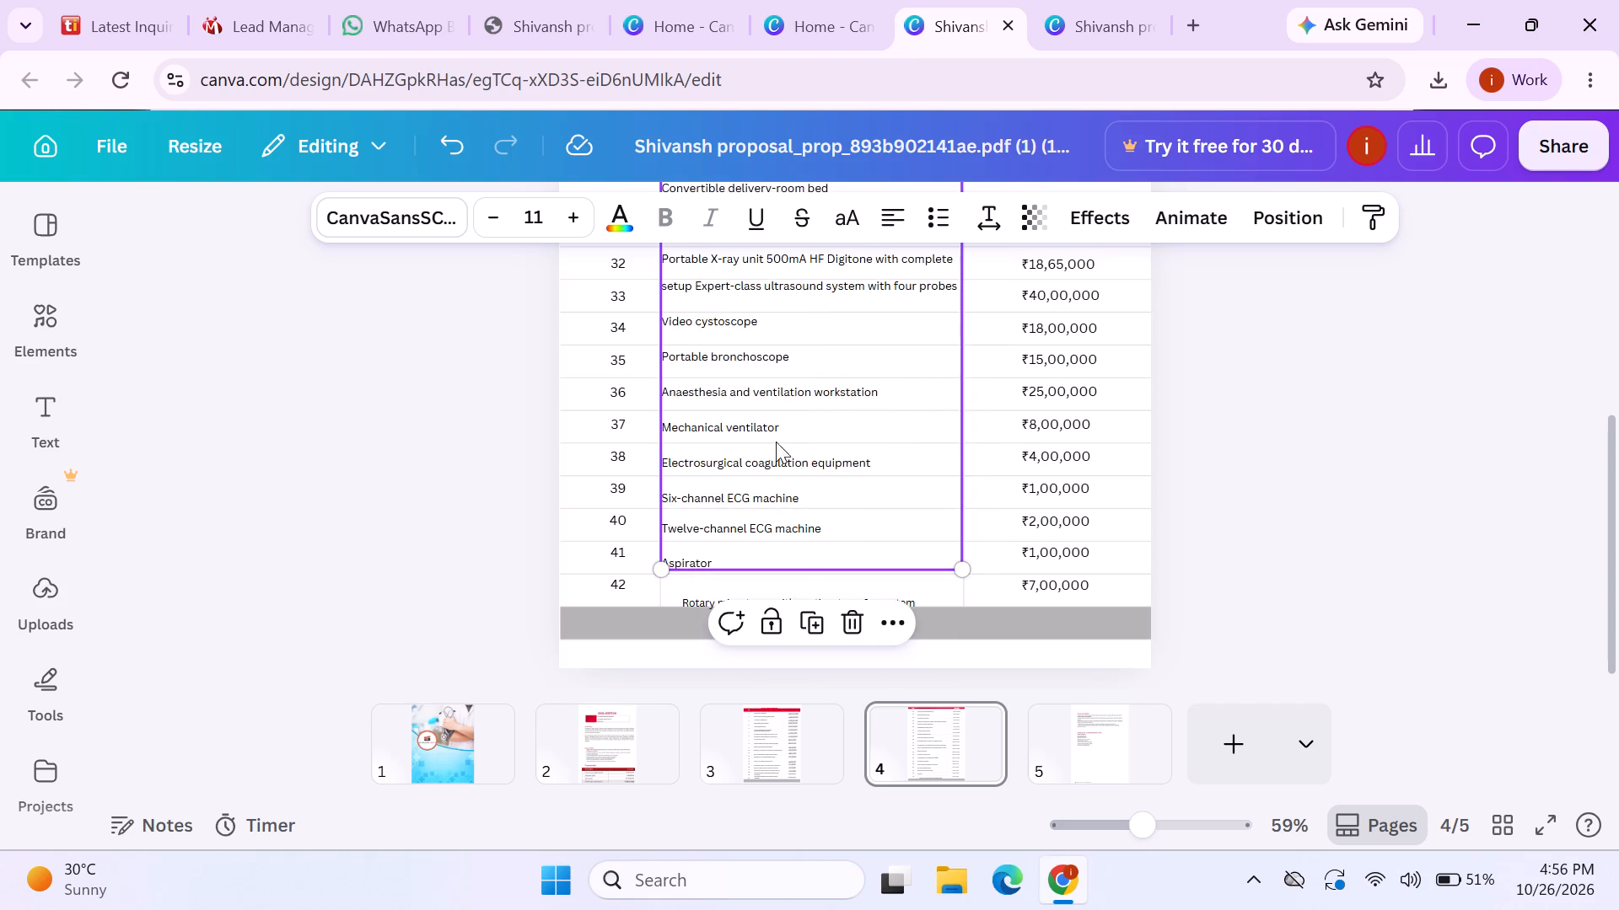
click(1161, 463)
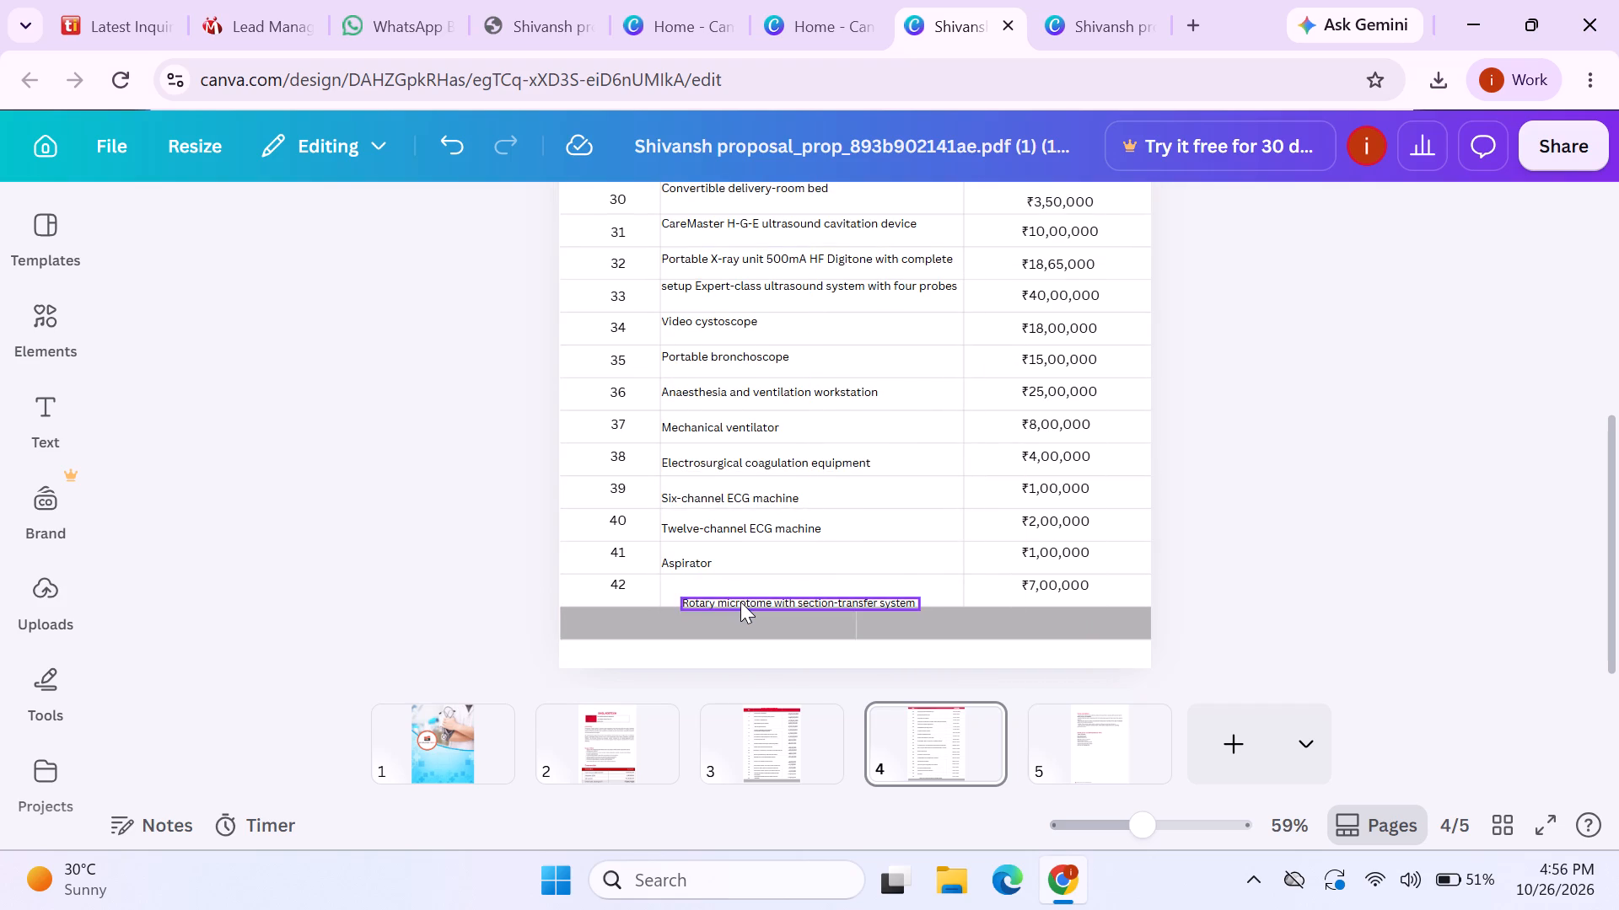
Place the Rotary microtome with section-transfer system line level with 42, flush with the left edge of the equipment names above.
click(740, 602)
drag(819, 665, 803, 651)
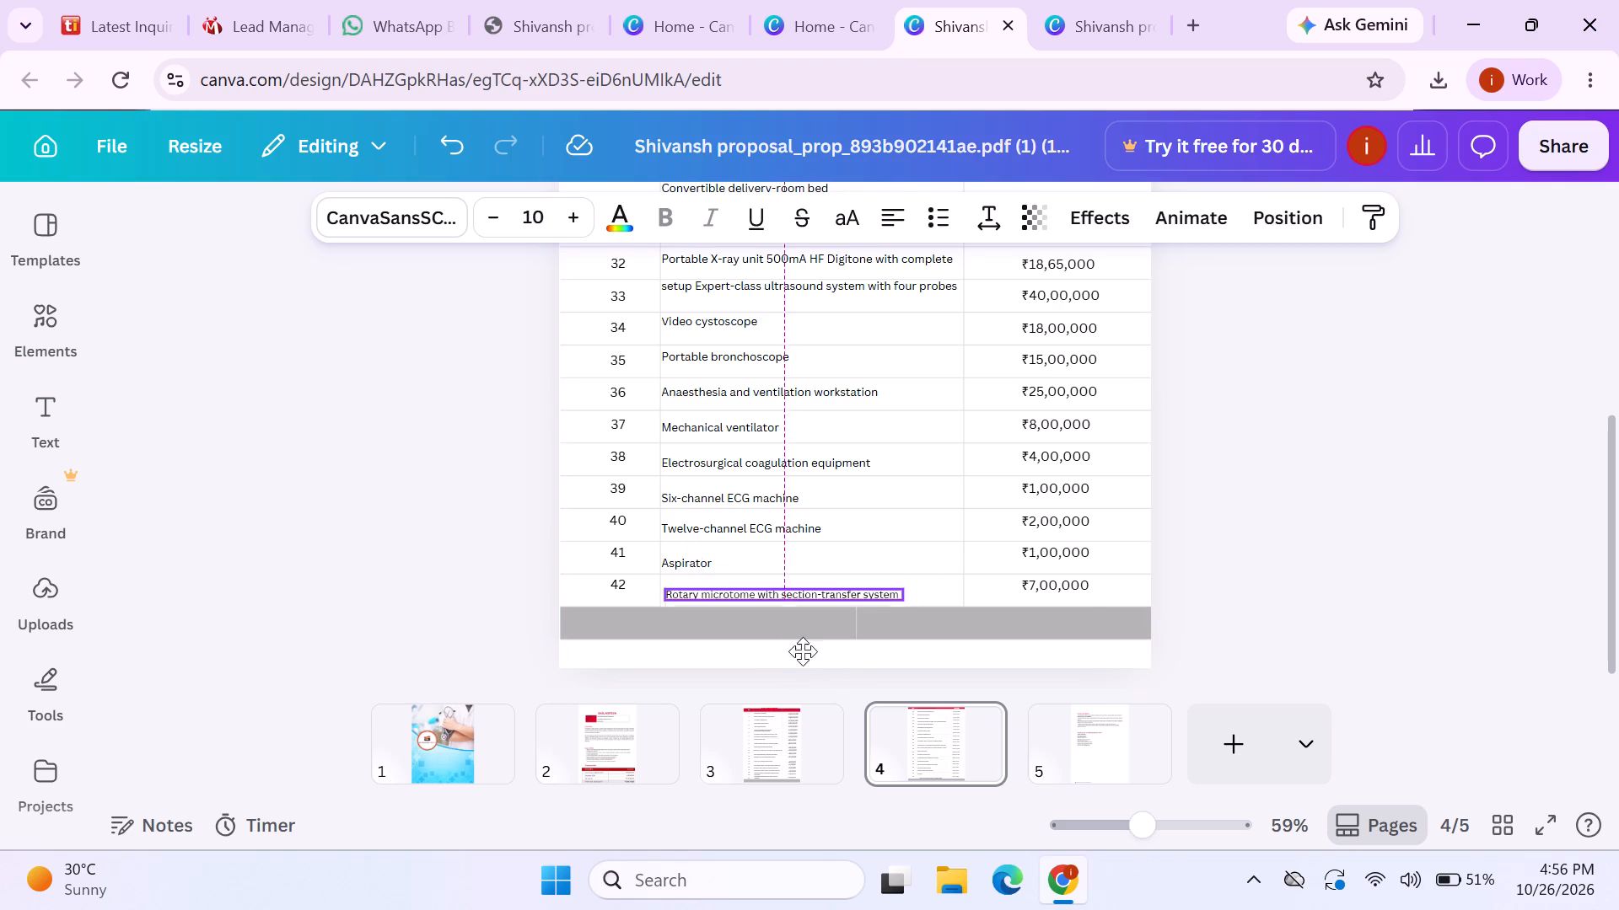
drag(803, 651, 810, 647)
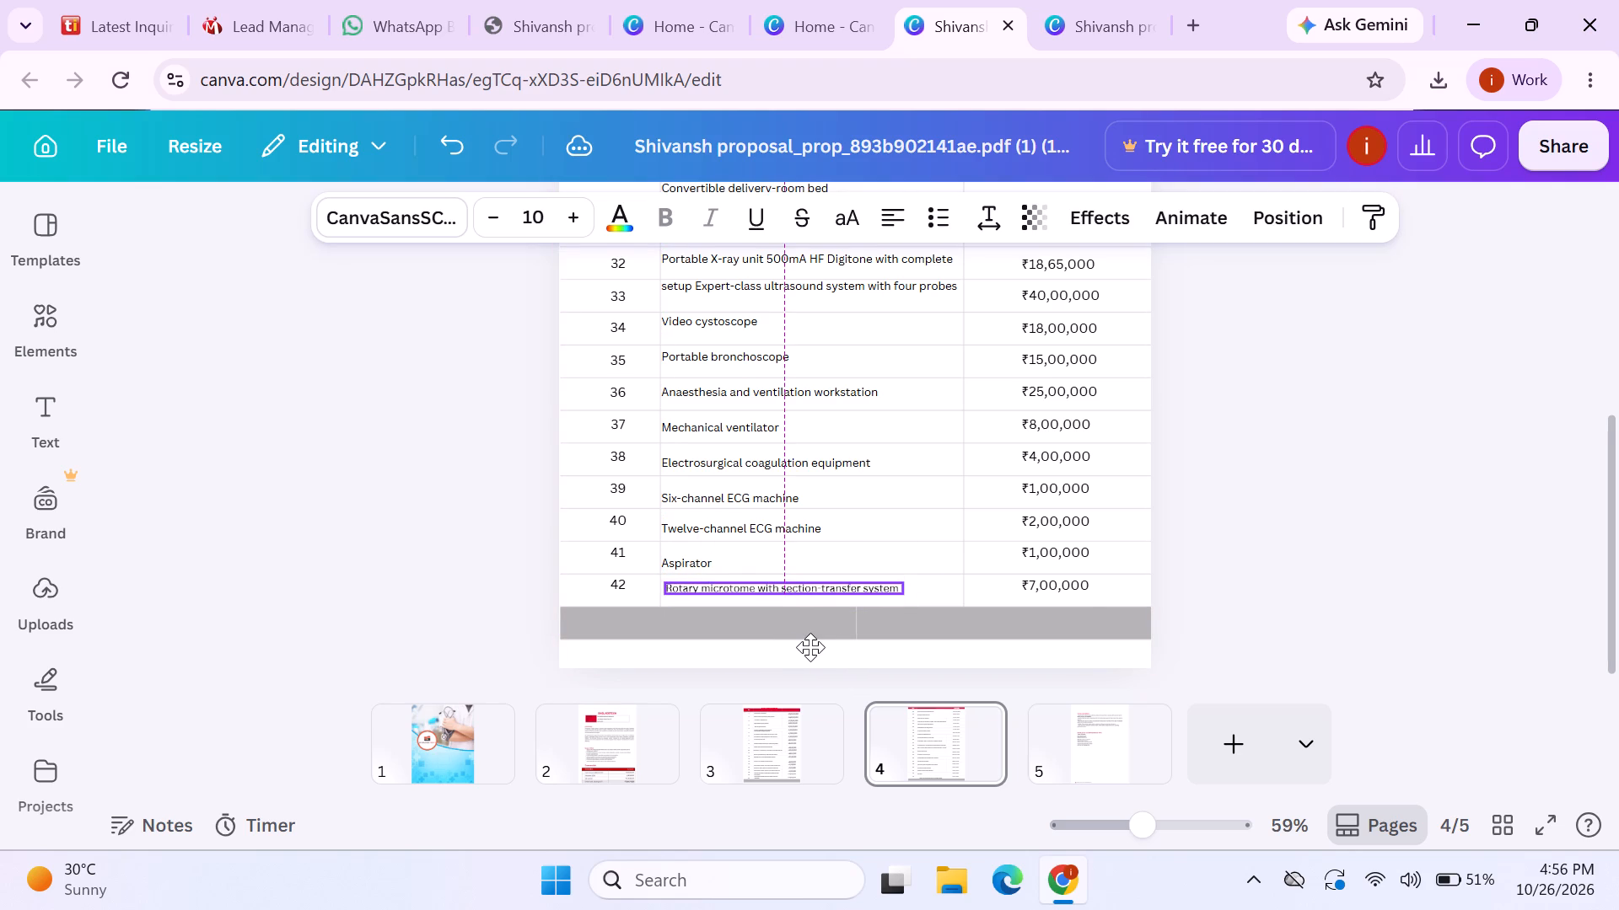
drag(810, 647, 799, 650)
click(1312, 572)
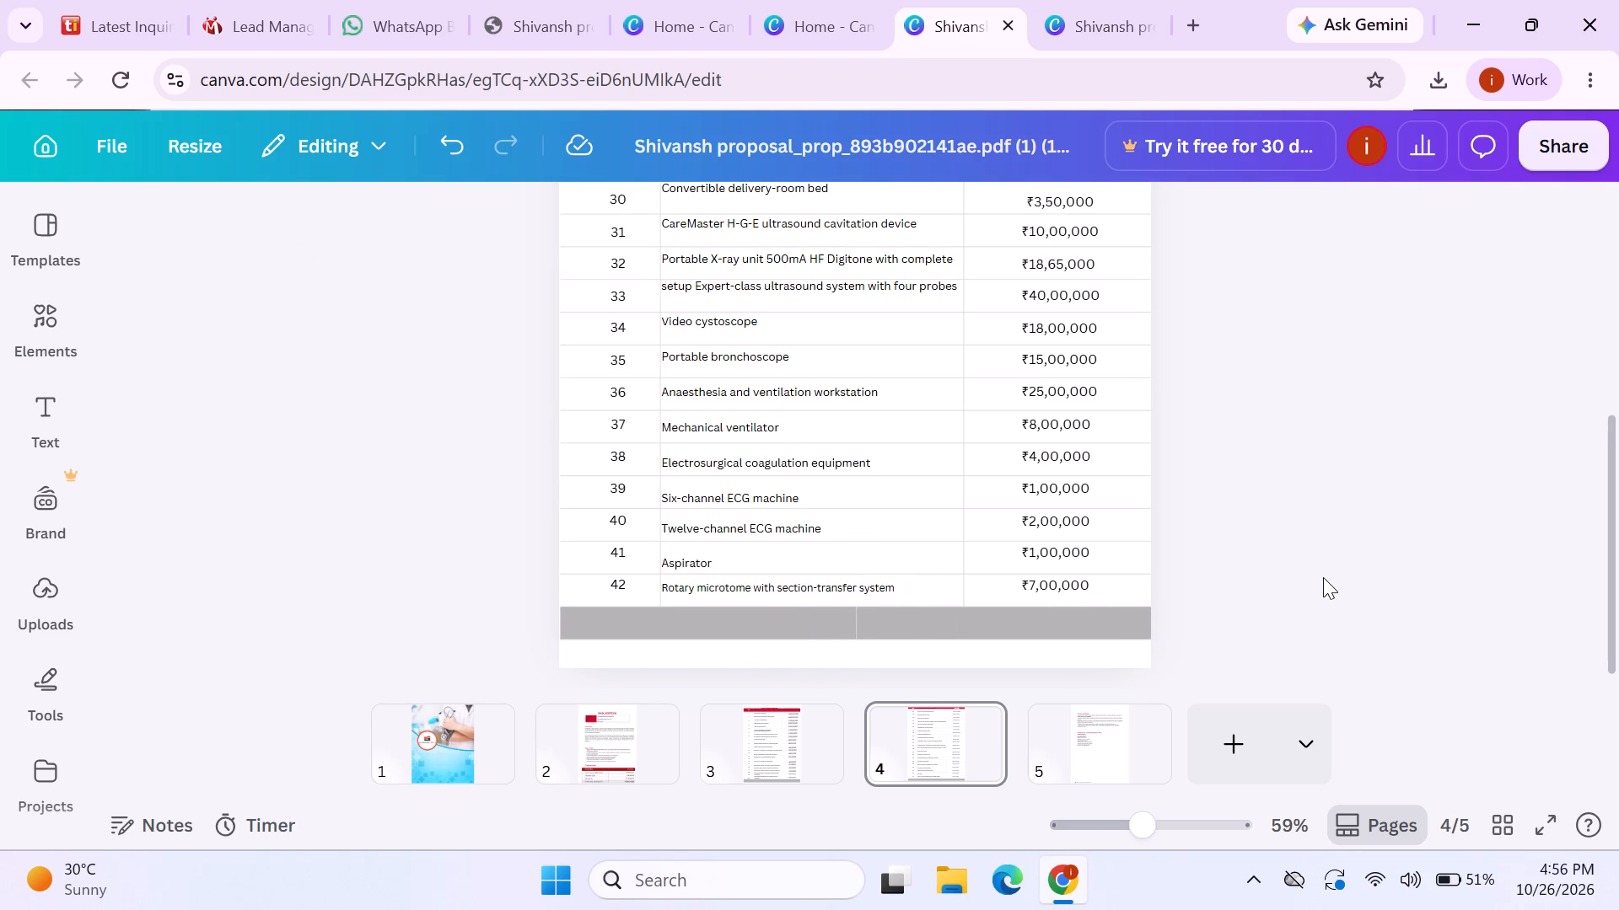
Reduce page 4's equipment name list to font size 10.6 and shift it down so that Aspirator stays in row 41.
scroll(1323, 577, up, 2)
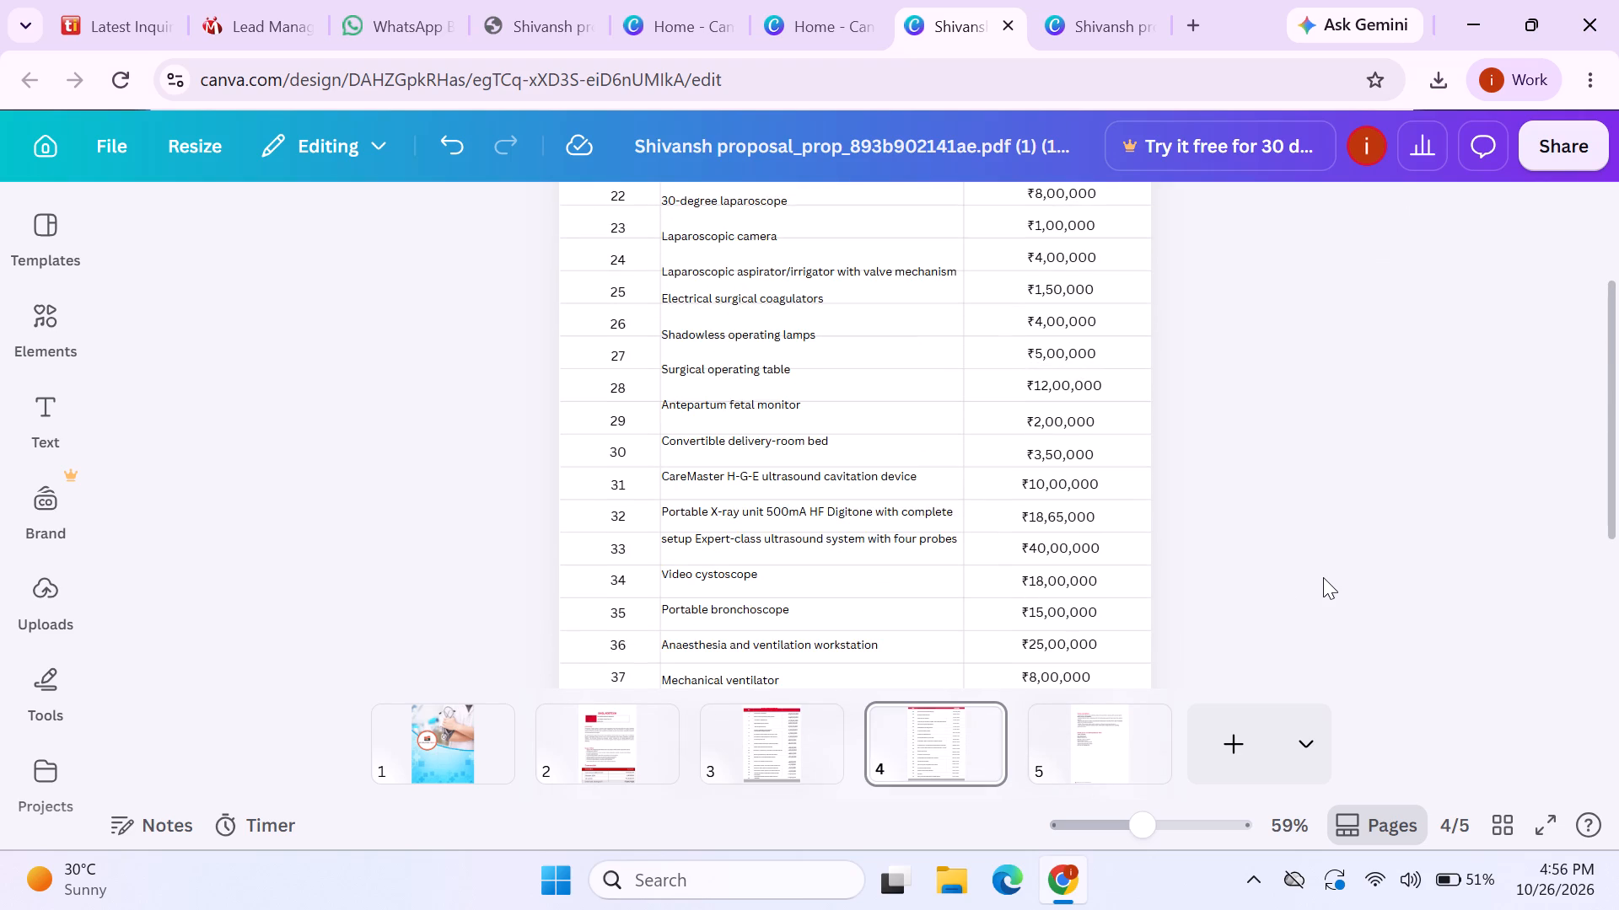
scroll(1323, 577, up, 1)
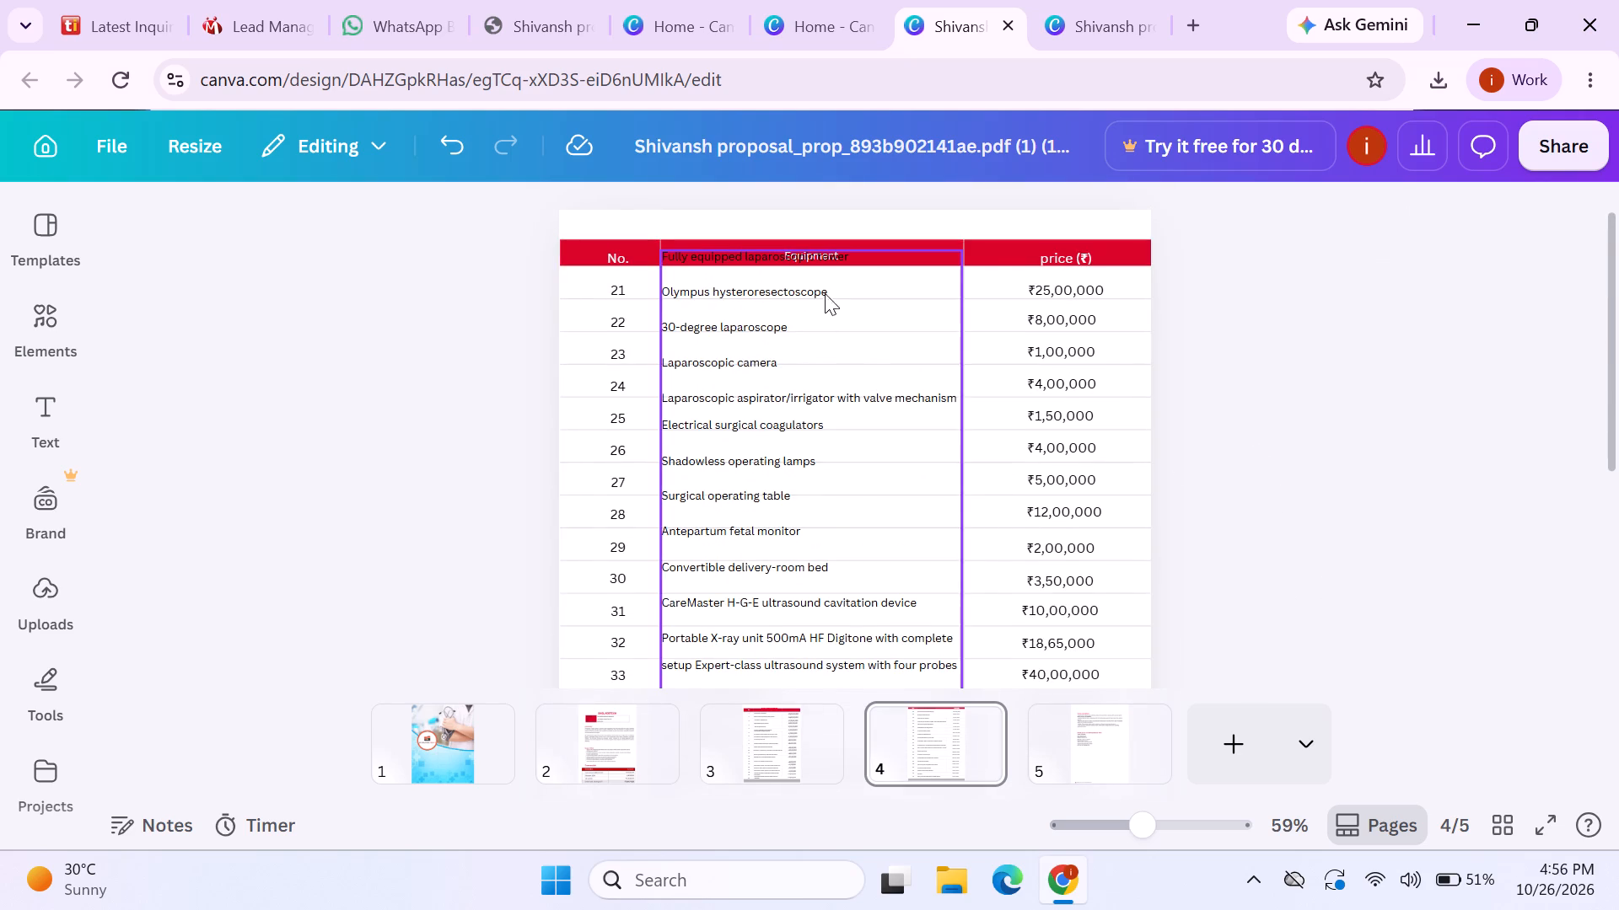
click(1003, 249)
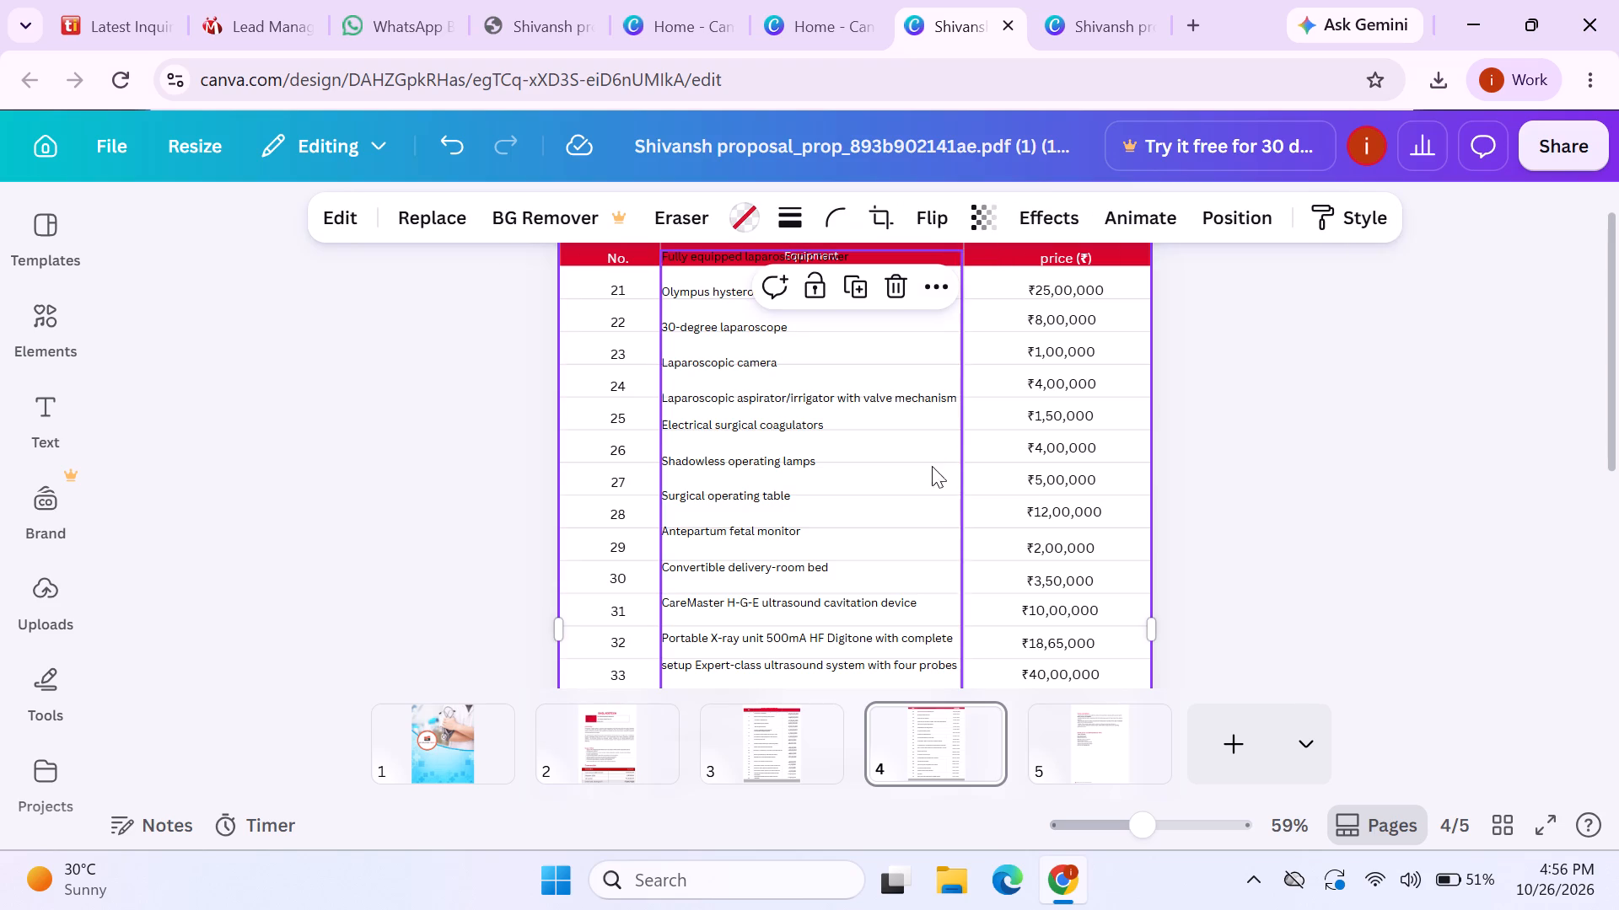
scroll(882, 529, down, 3)
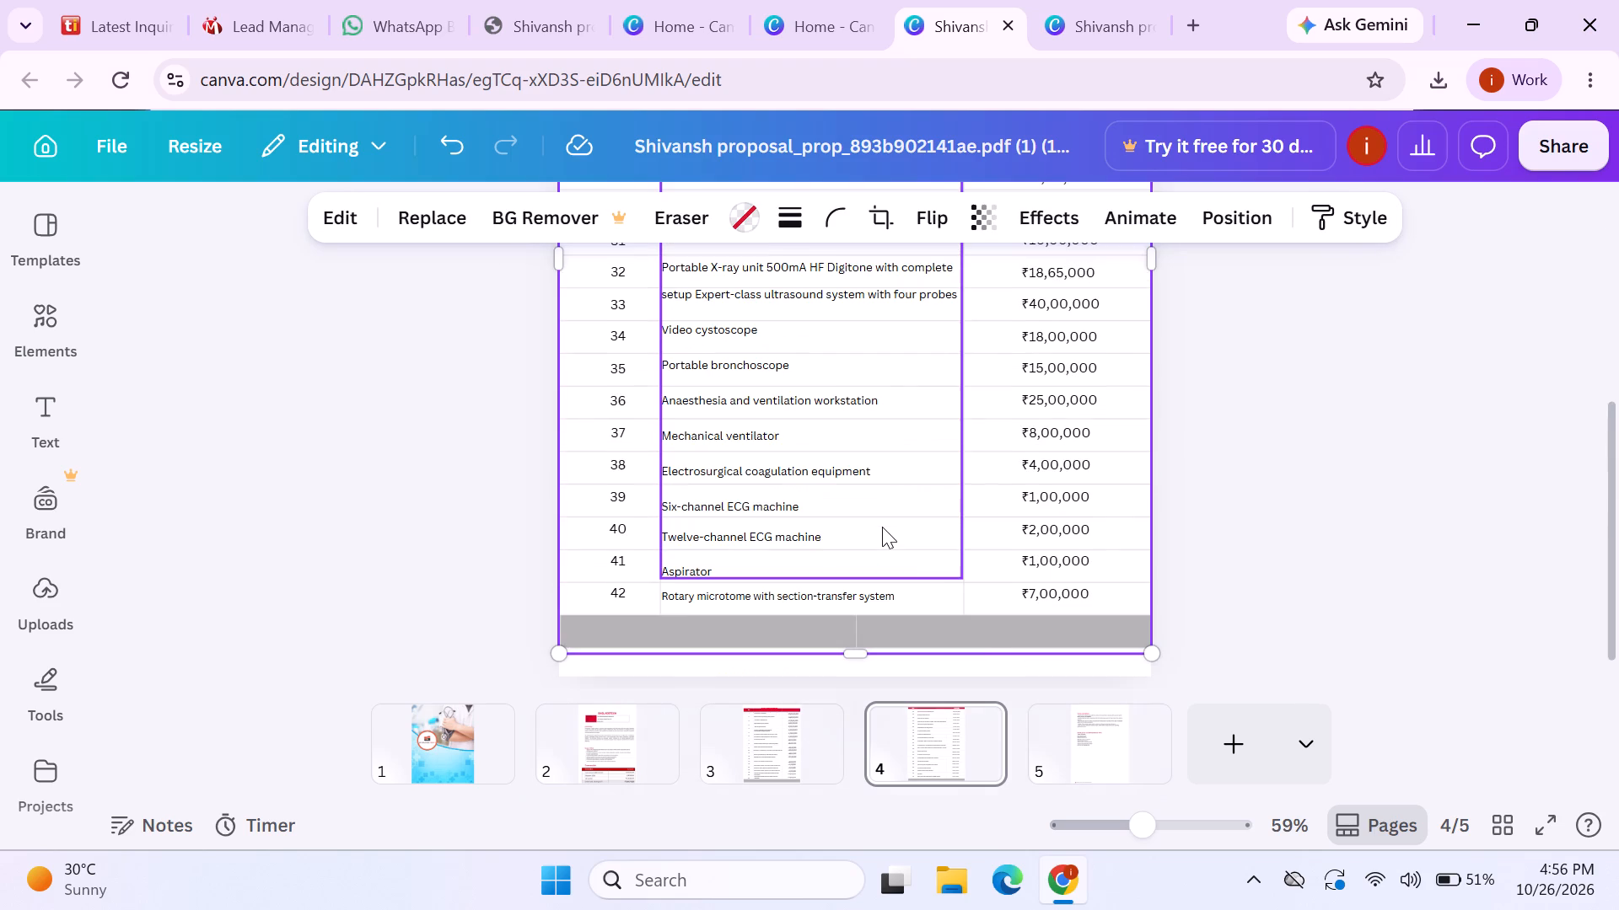
click(897, 527)
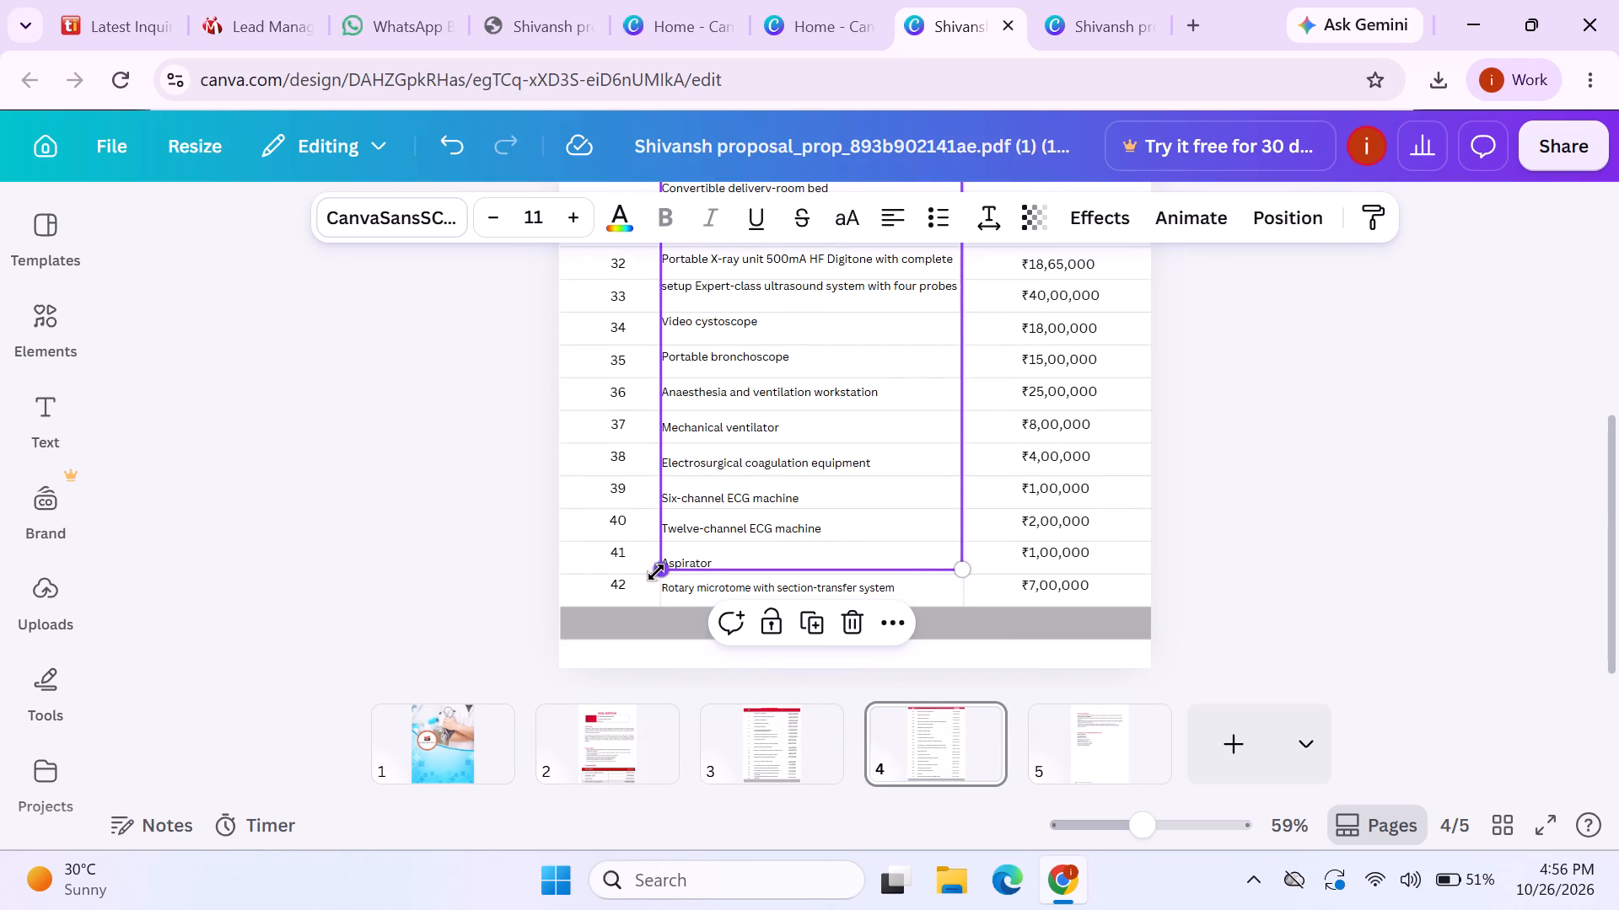
drag(657, 570, 682, 554)
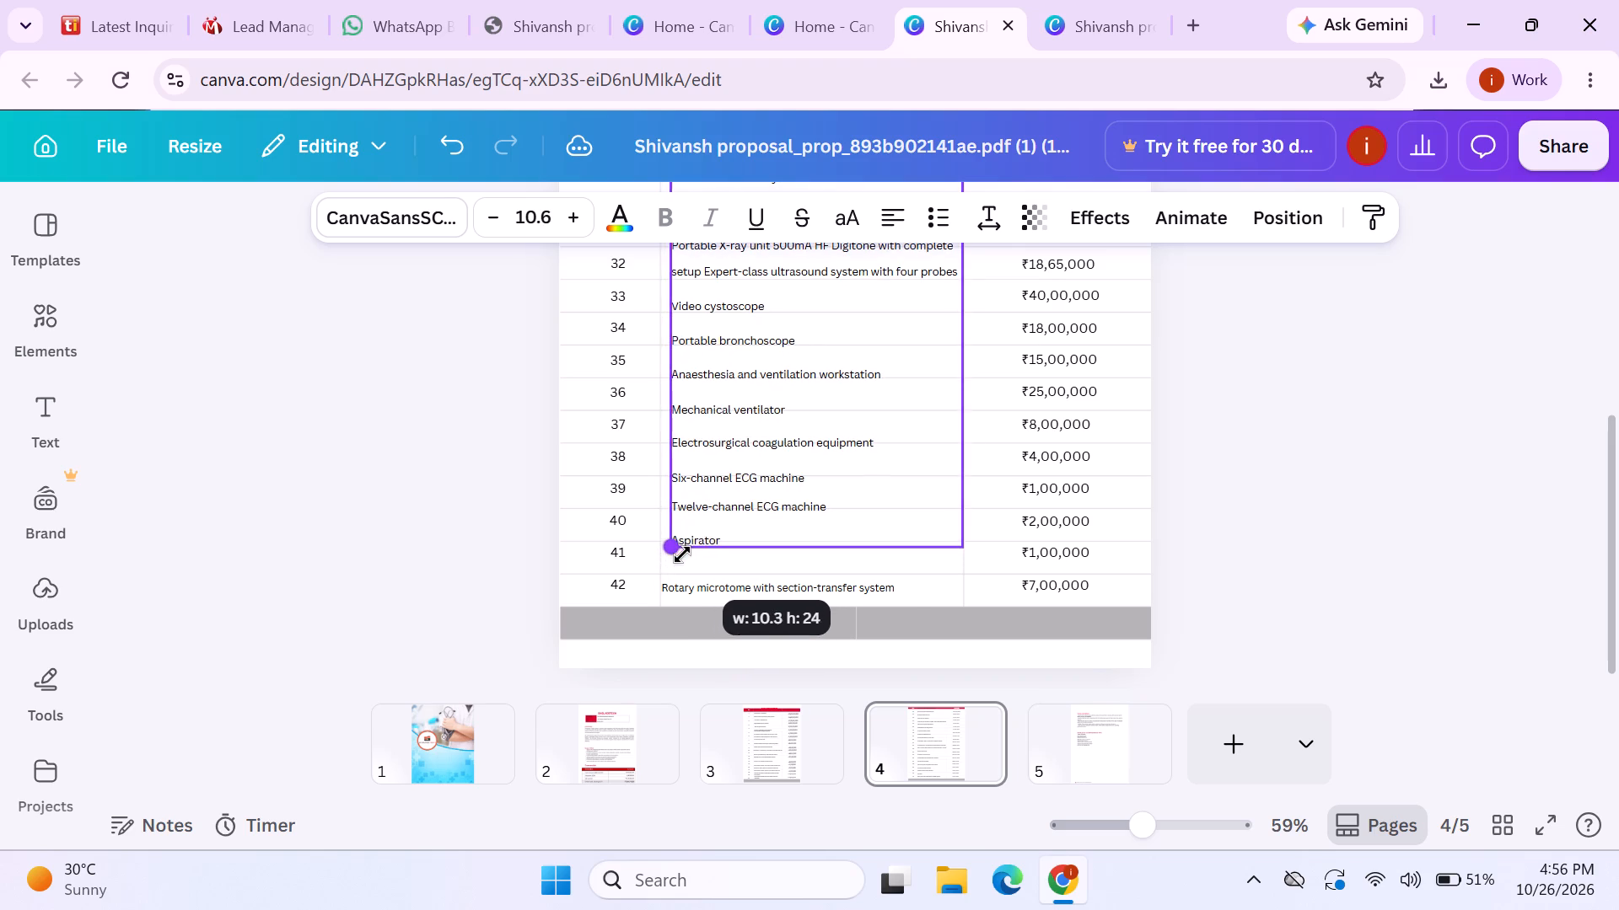
drag(682, 554, 683, 554)
drag(845, 340, 844, 357)
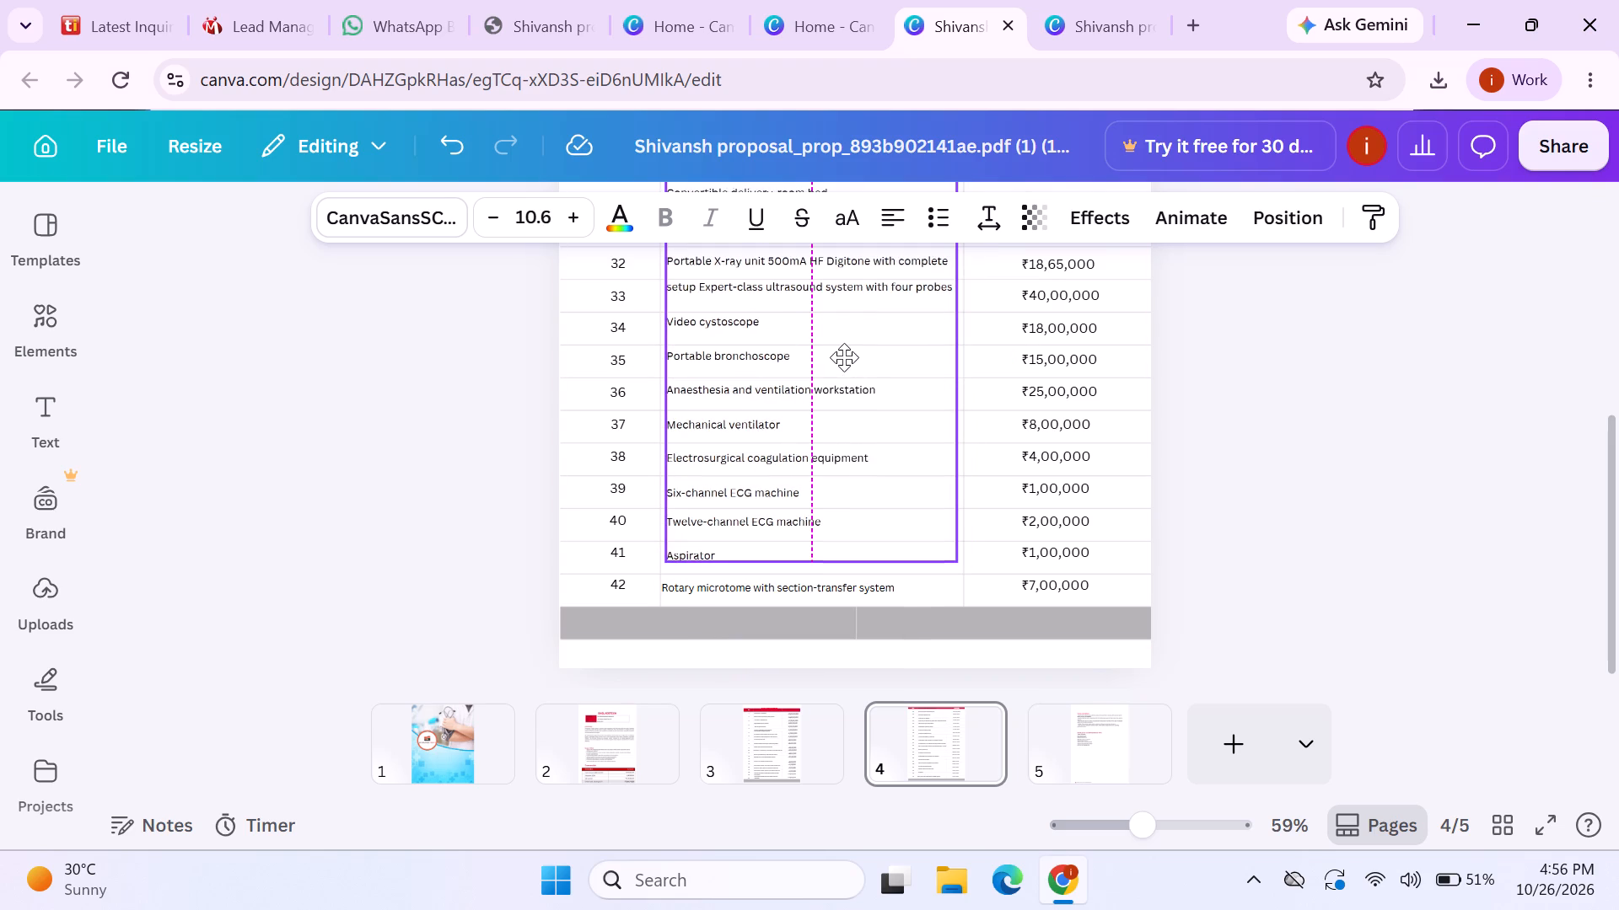
drag(844, 357, 839, 364)
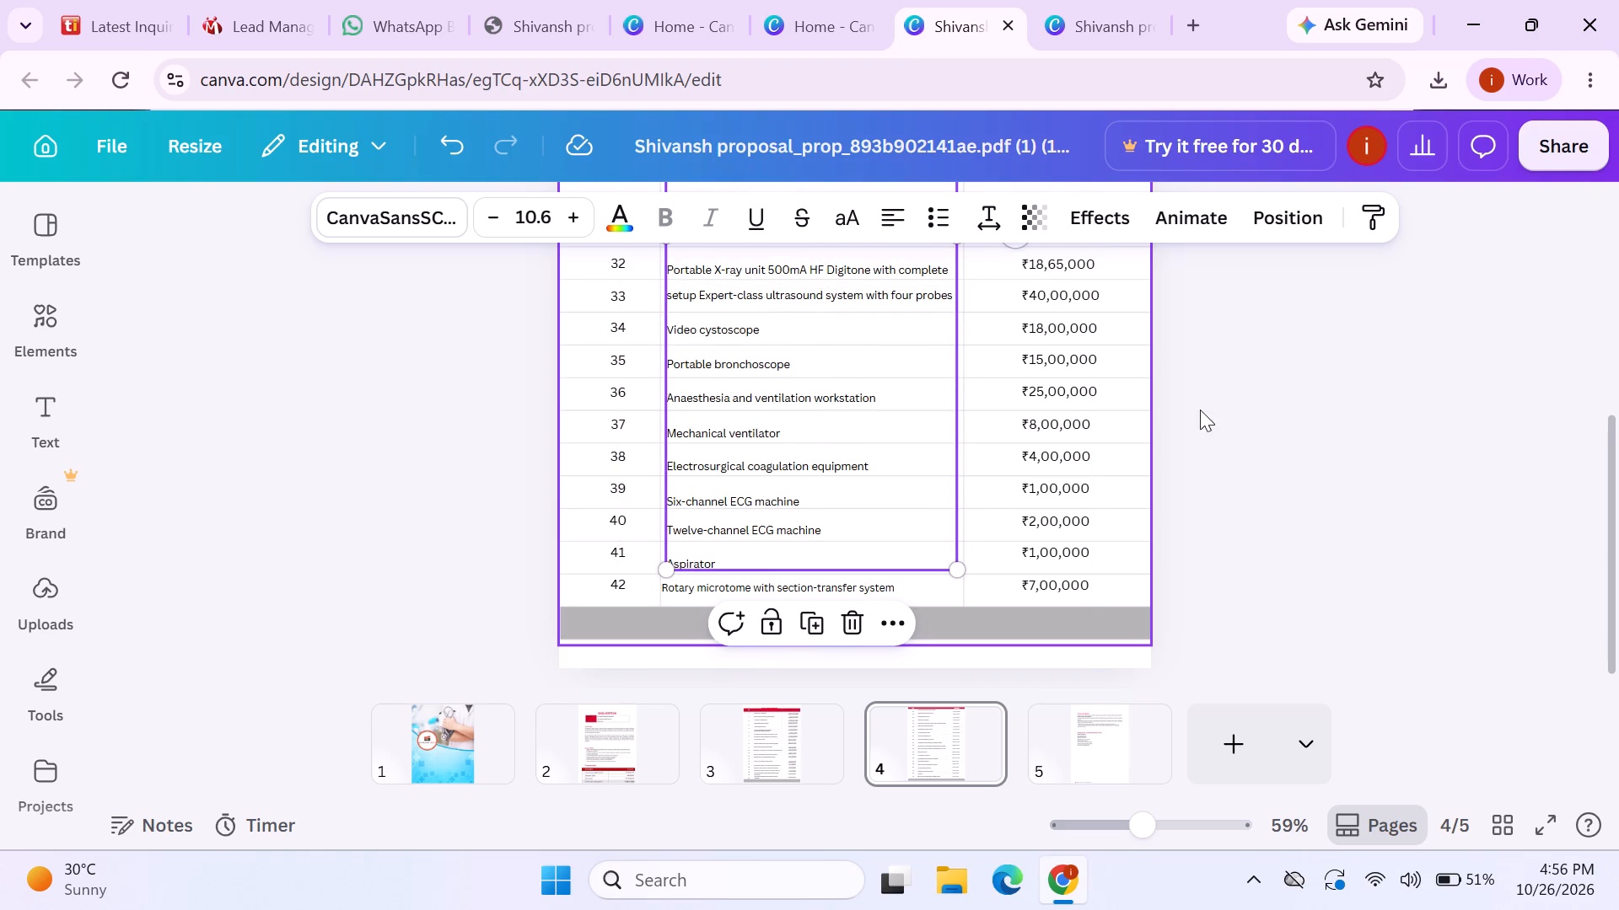
Scale page 4's equipment name list down to font size 10.4 from its lower-left corner, bringing Aspirator level with 41.
click(806, 585)
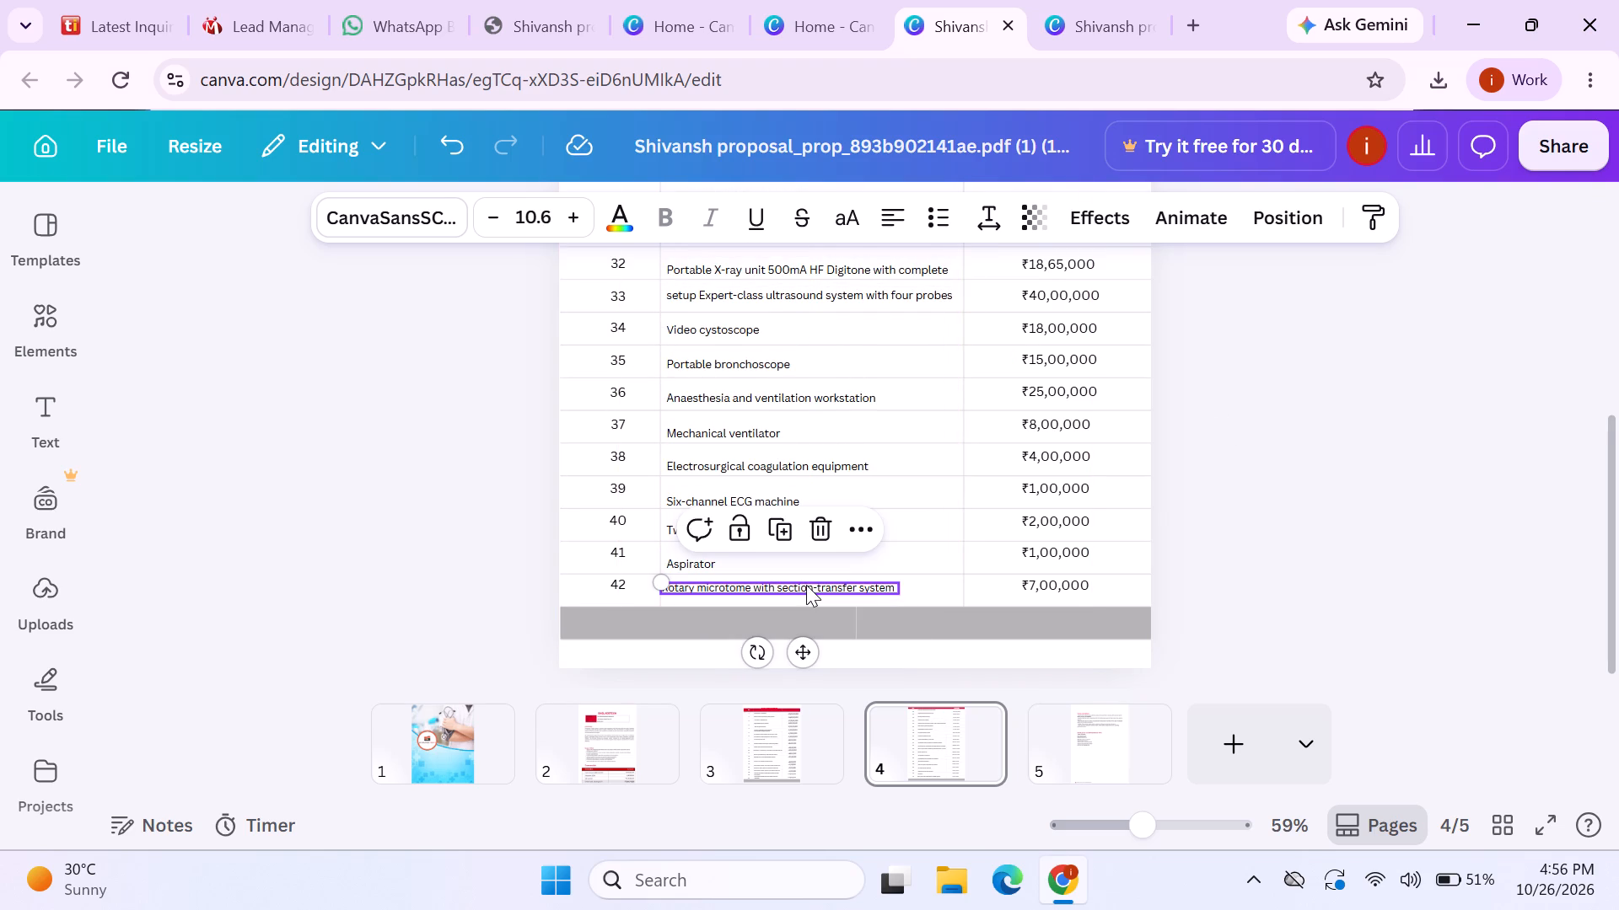
click(788, 421)
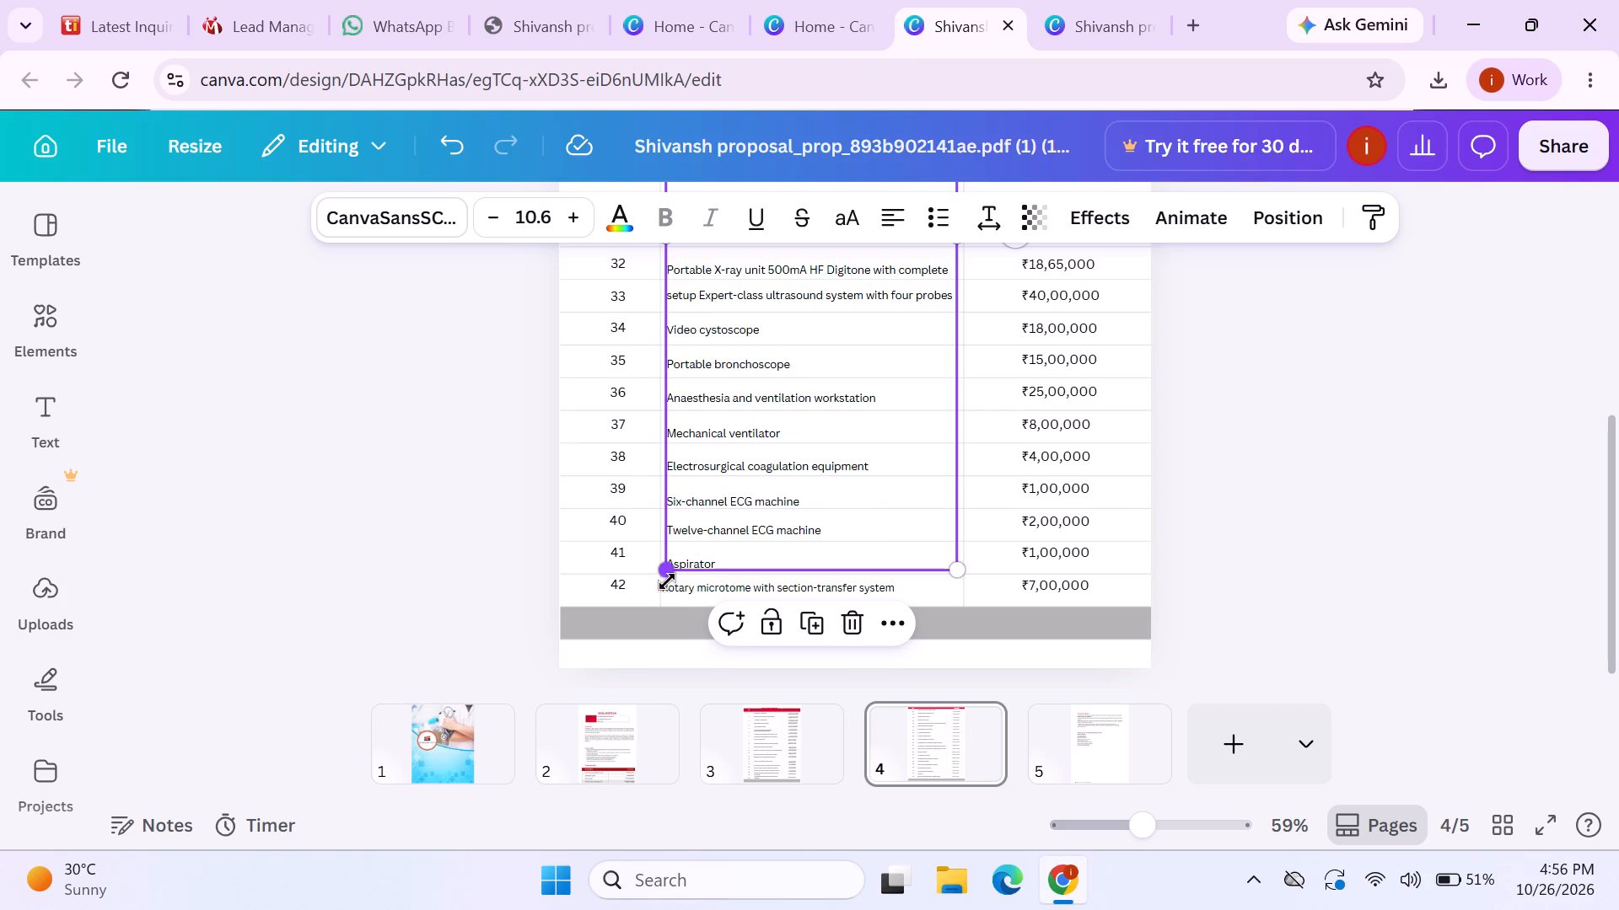
scroll(804, 514, up, 3)
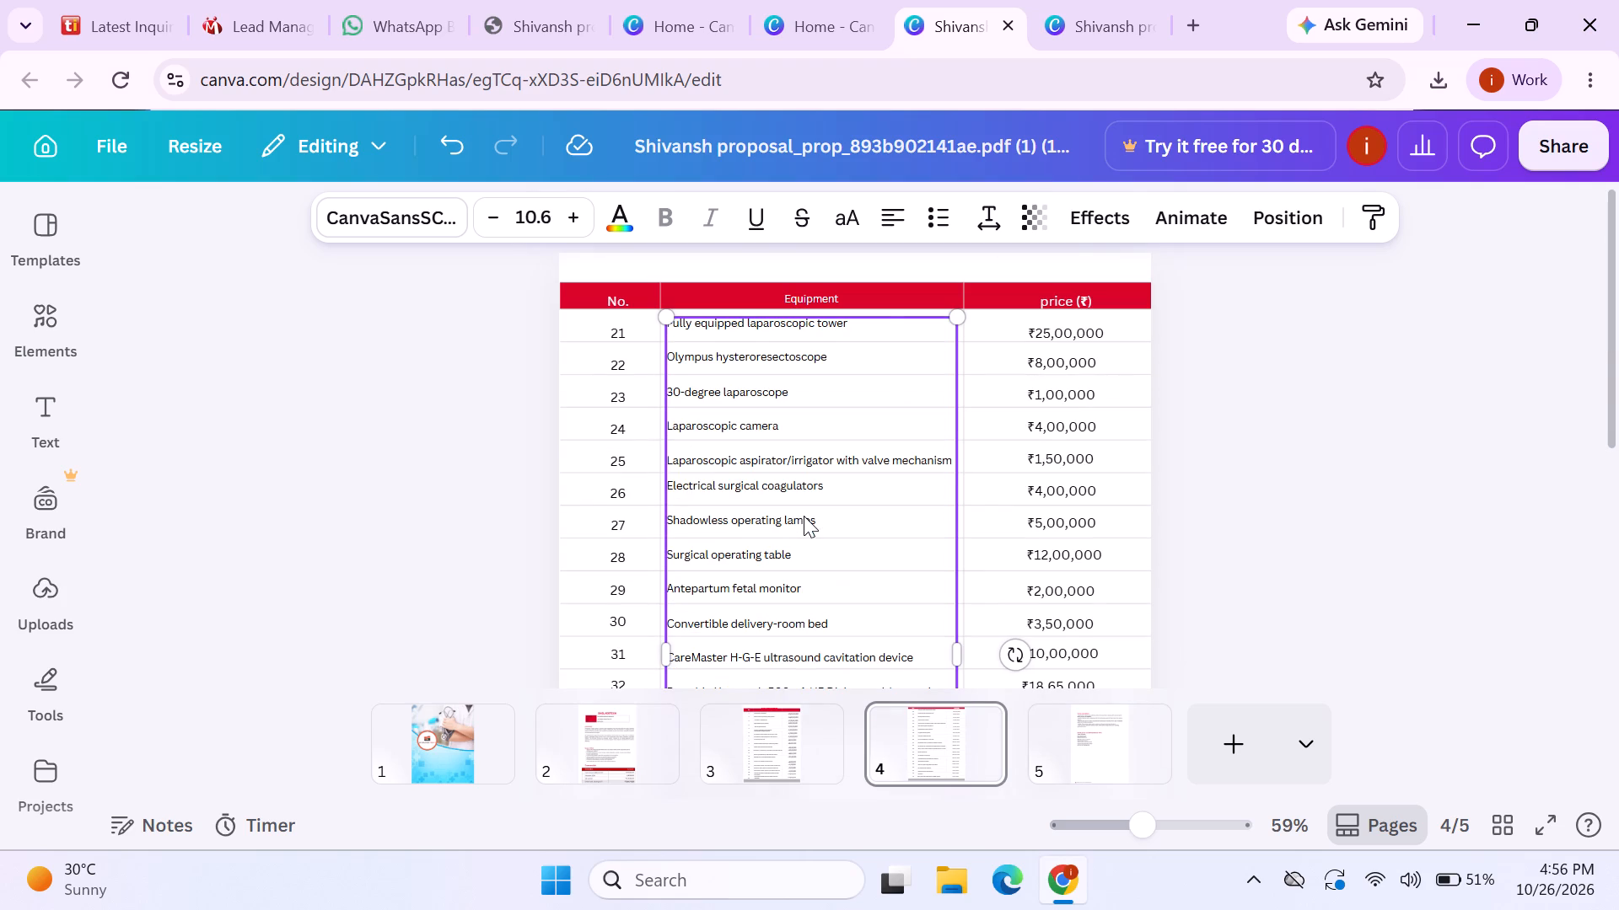
click(811, 517)
click(841, 506)
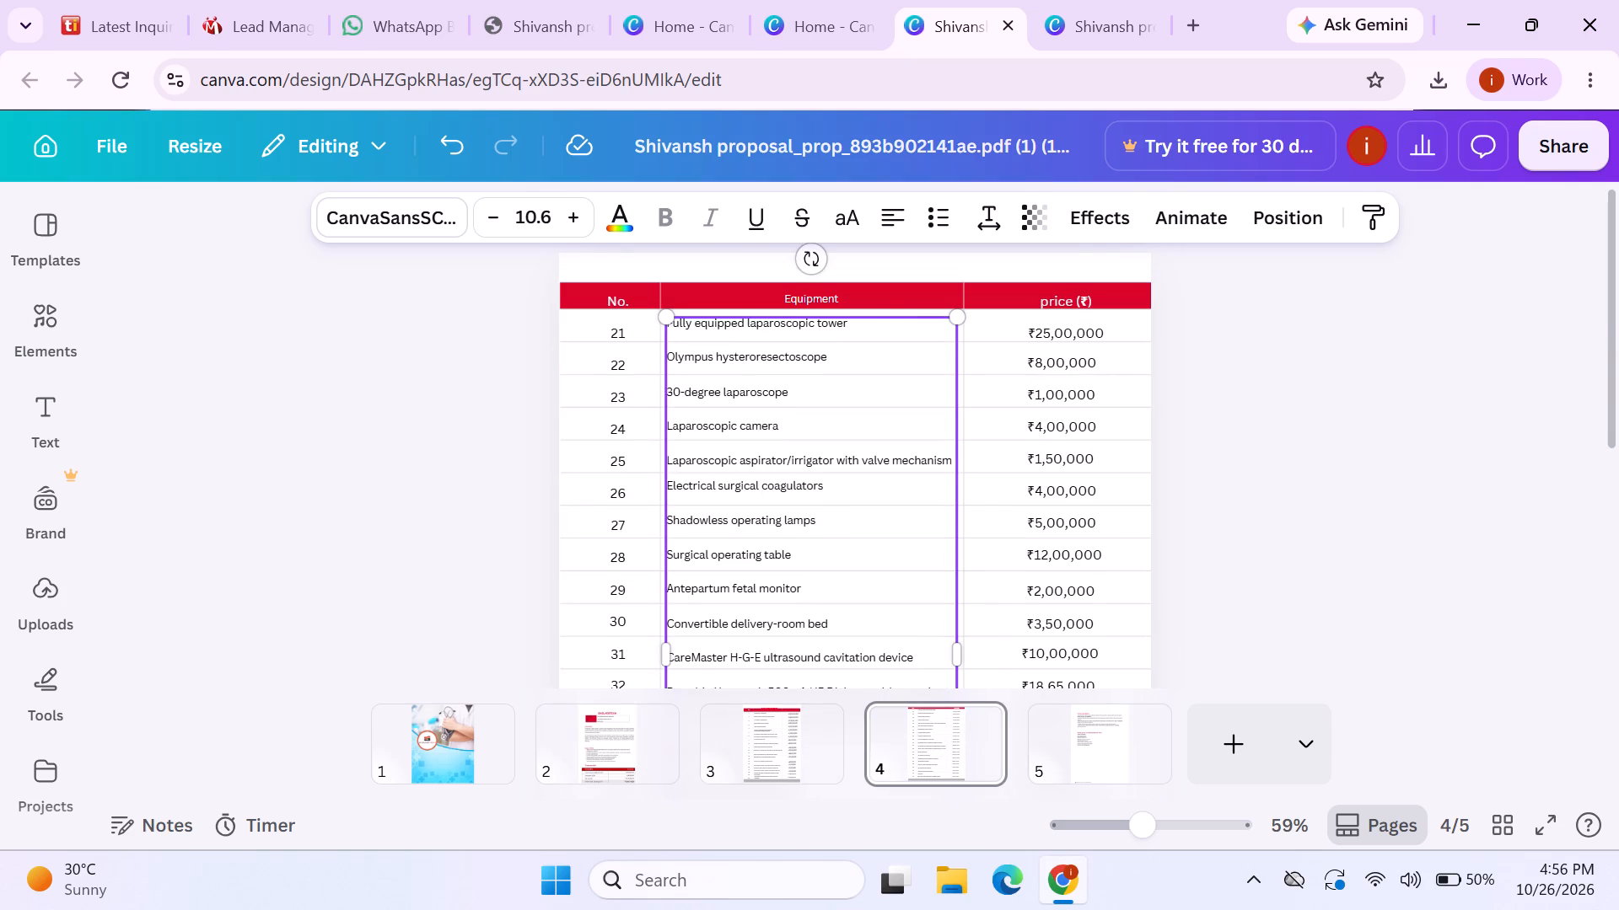
scroll(797, 555, down, 4)
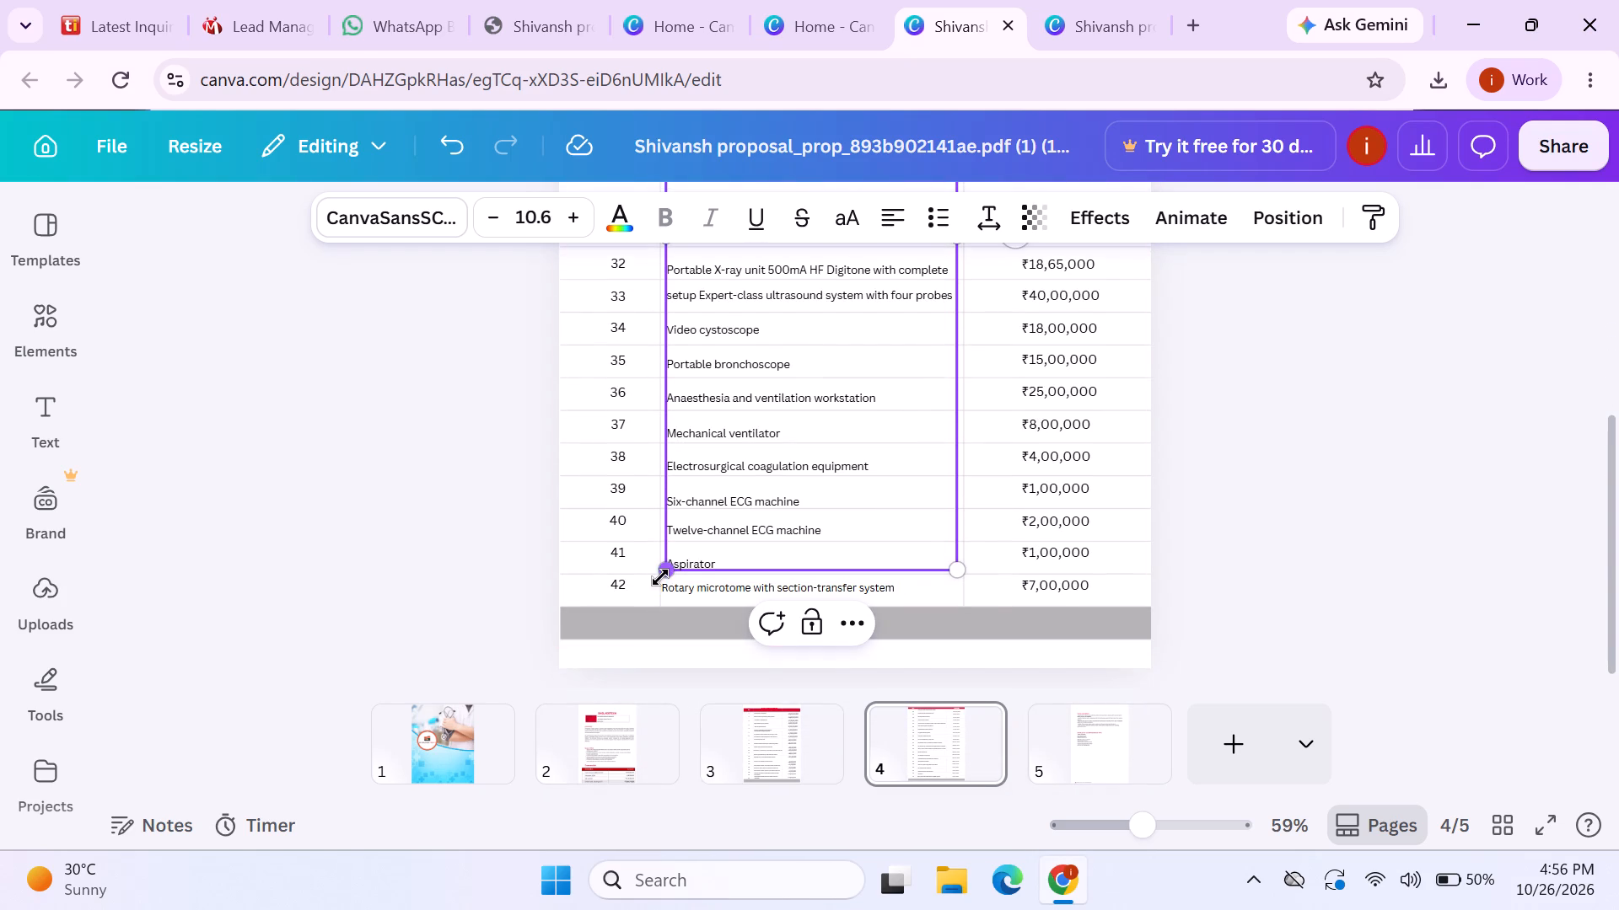
drag(665, 573, 675, 572)
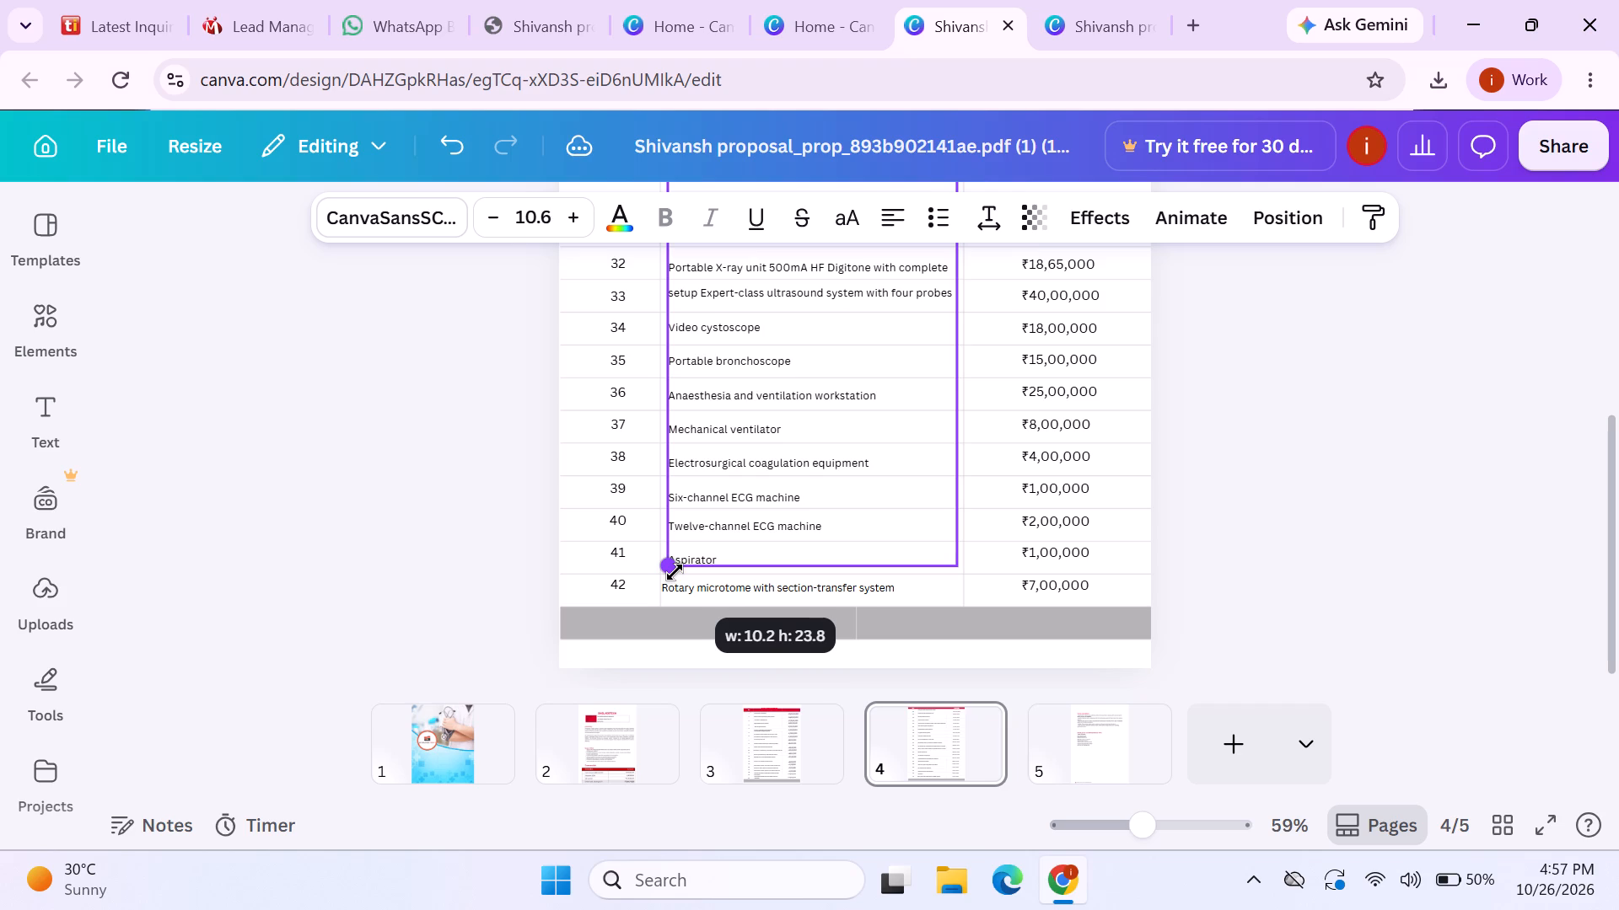
drag(675, 572, 682, 570)
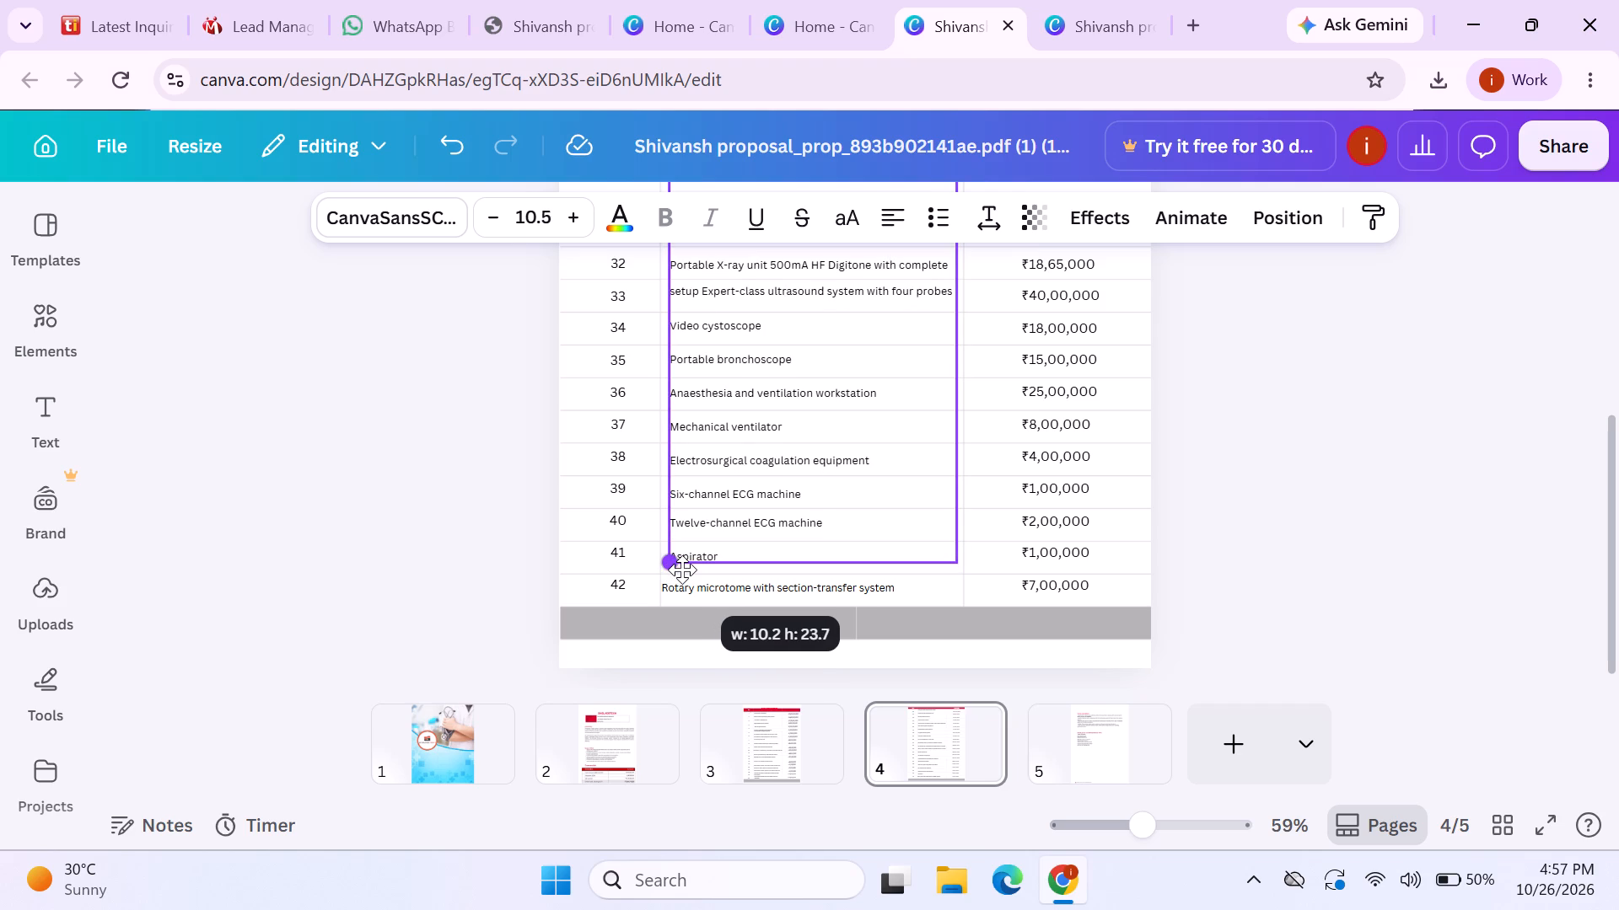
drag(682, 570, 682, 564)
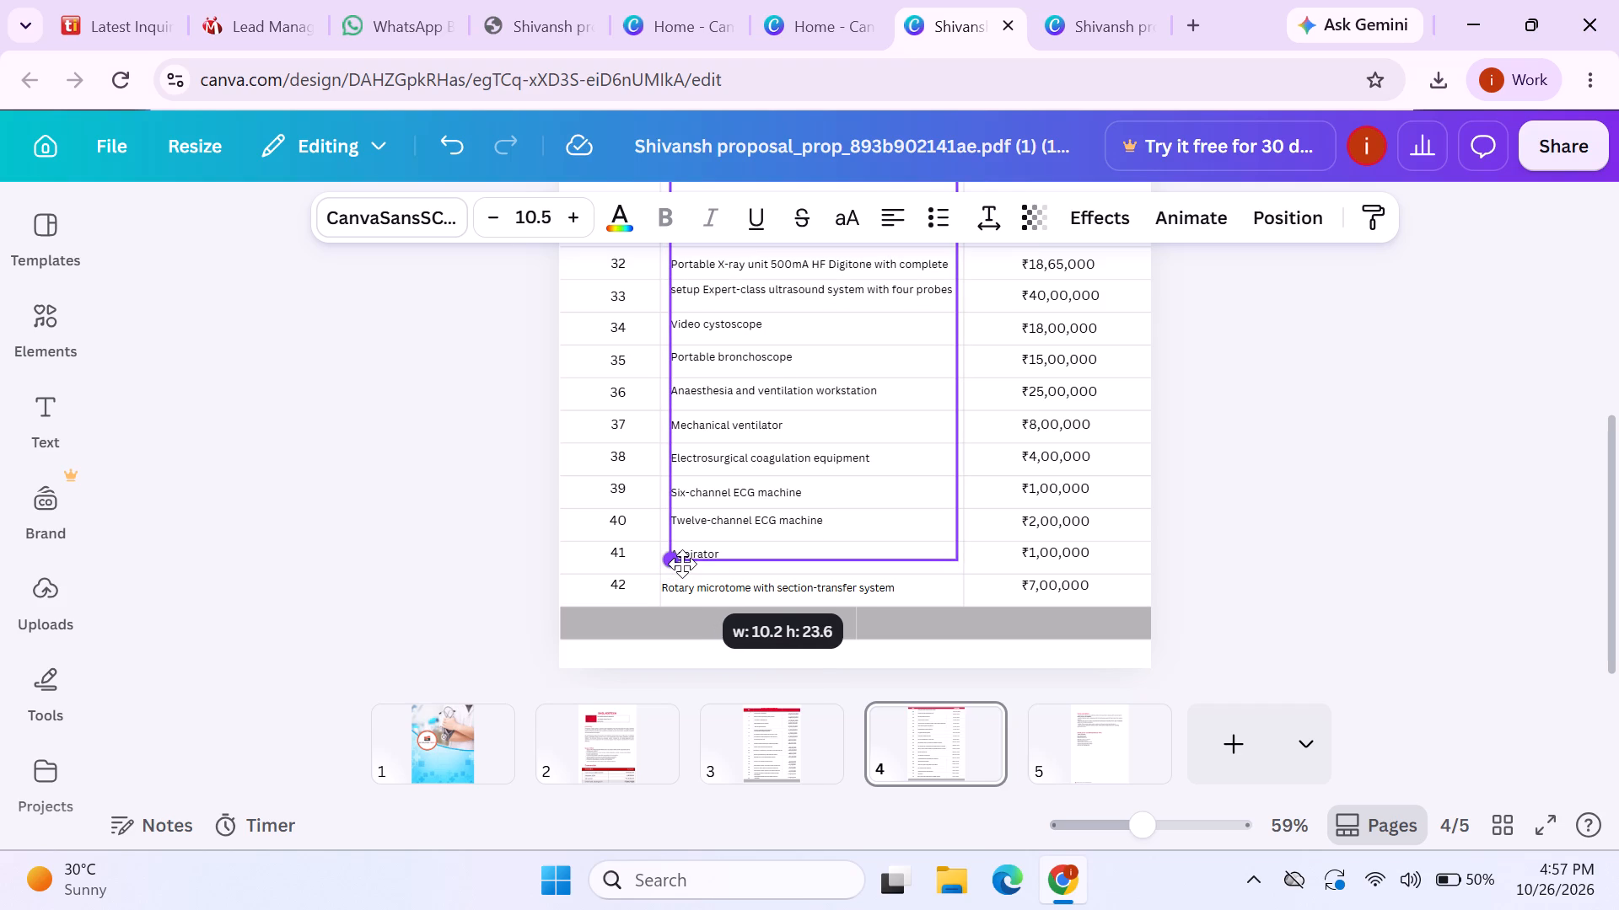
drag(682, 564, 680, 564)
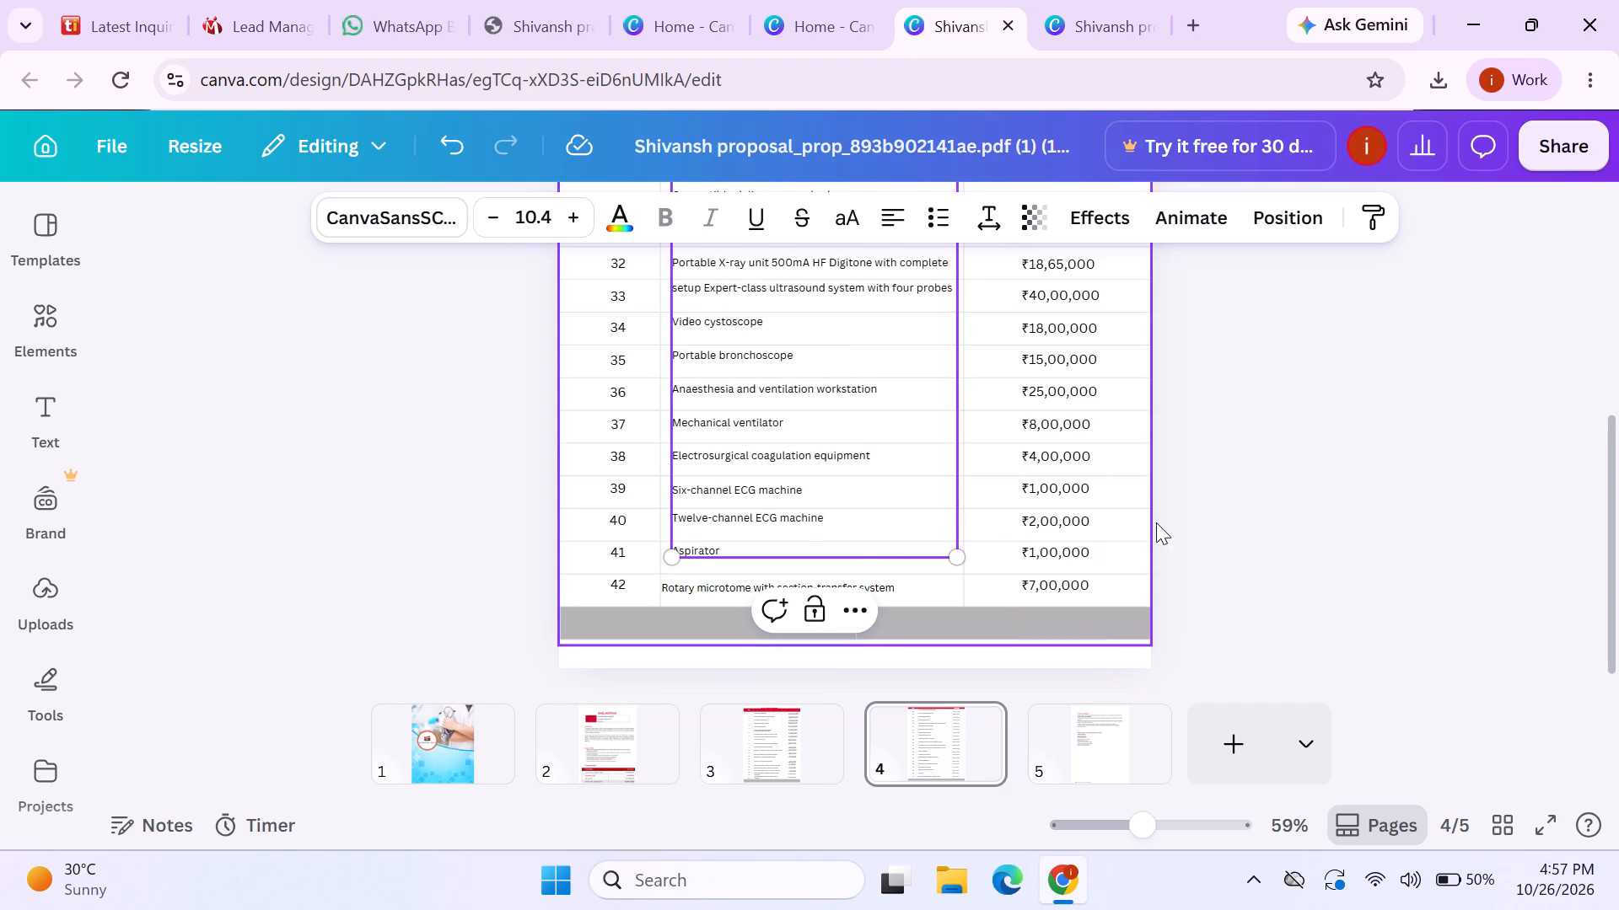
click(1260, 490)
Move the Client Requirements heading on page 3 up slightly so it sits clear of the red table header.
scroll(609, 514, up, 2)
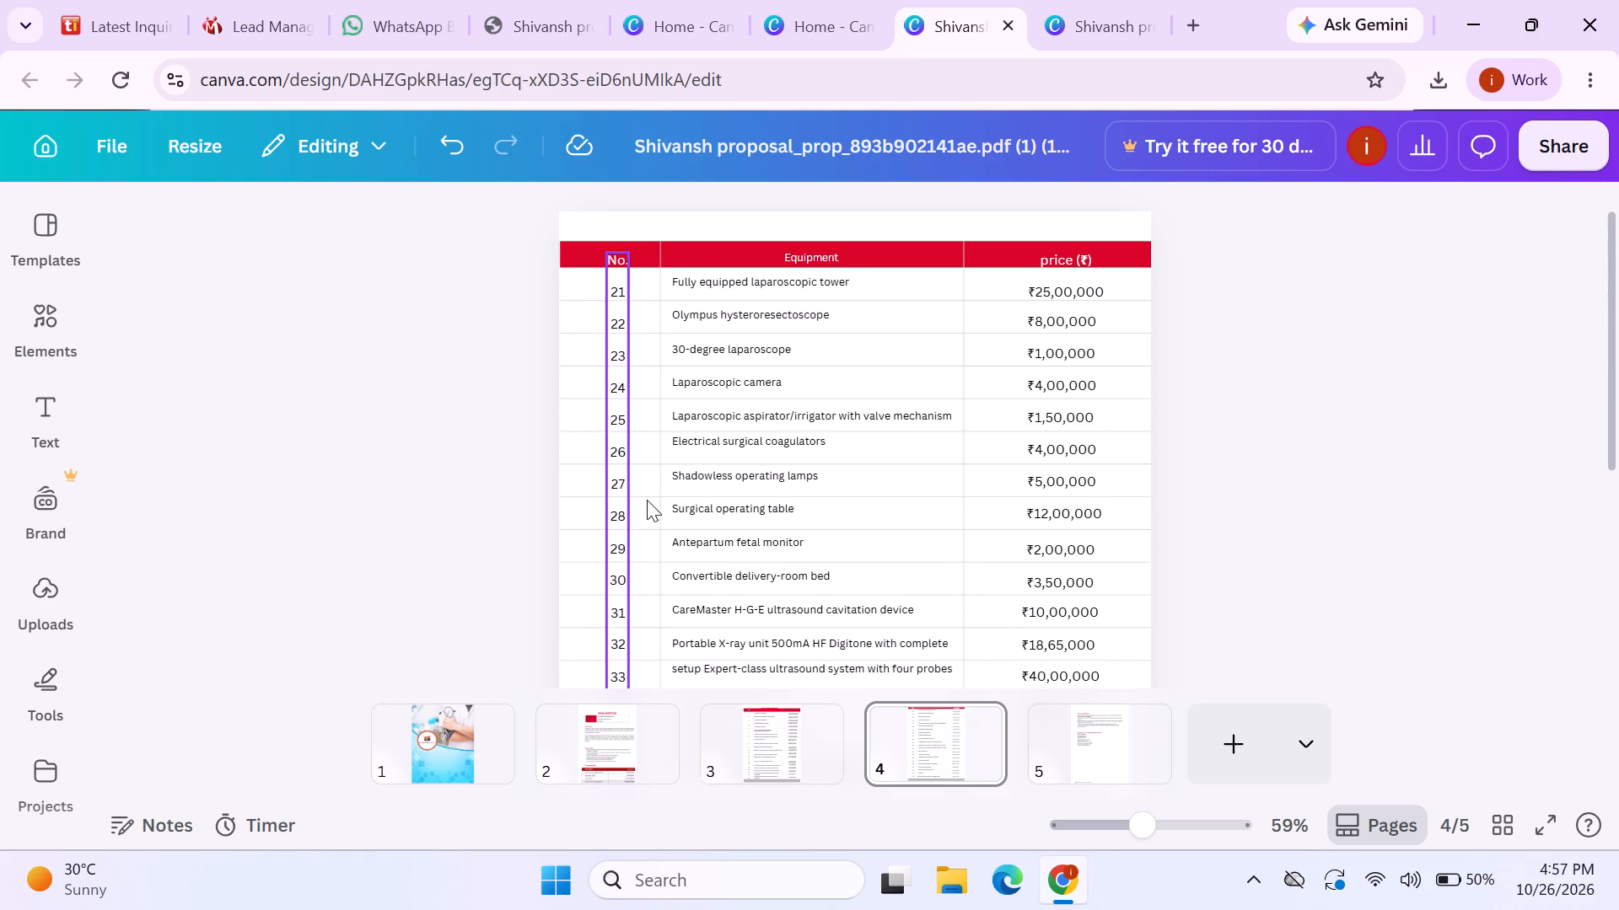
click(1369, 468)
scroll(1396, 491, down, 3)
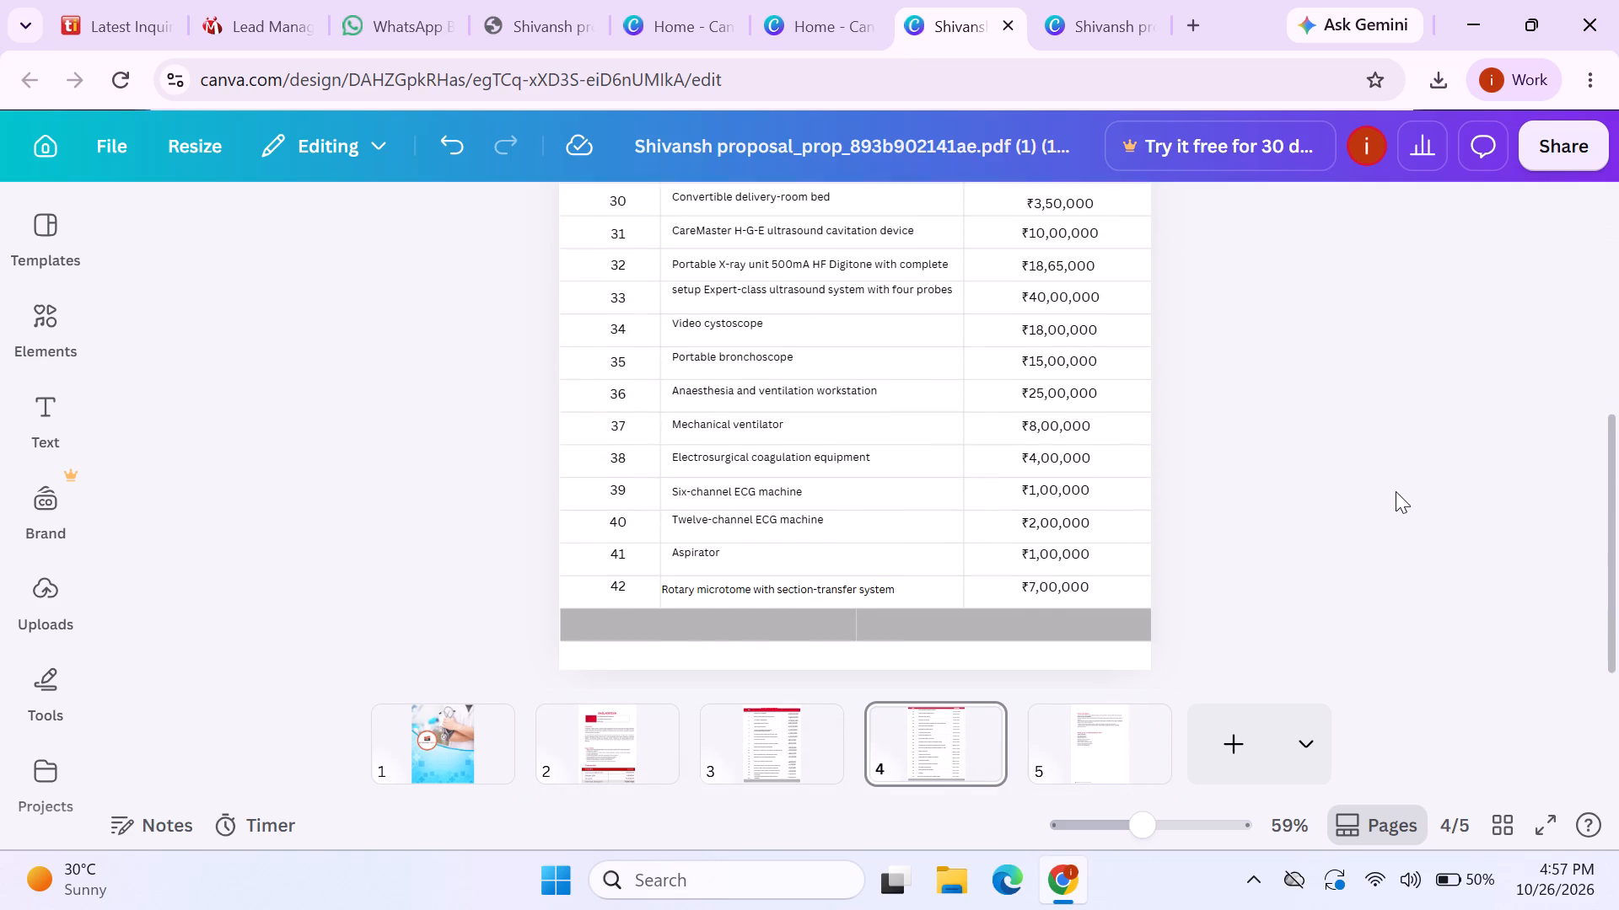
scroll(1396, 491, down, 2)
click(817, 763)
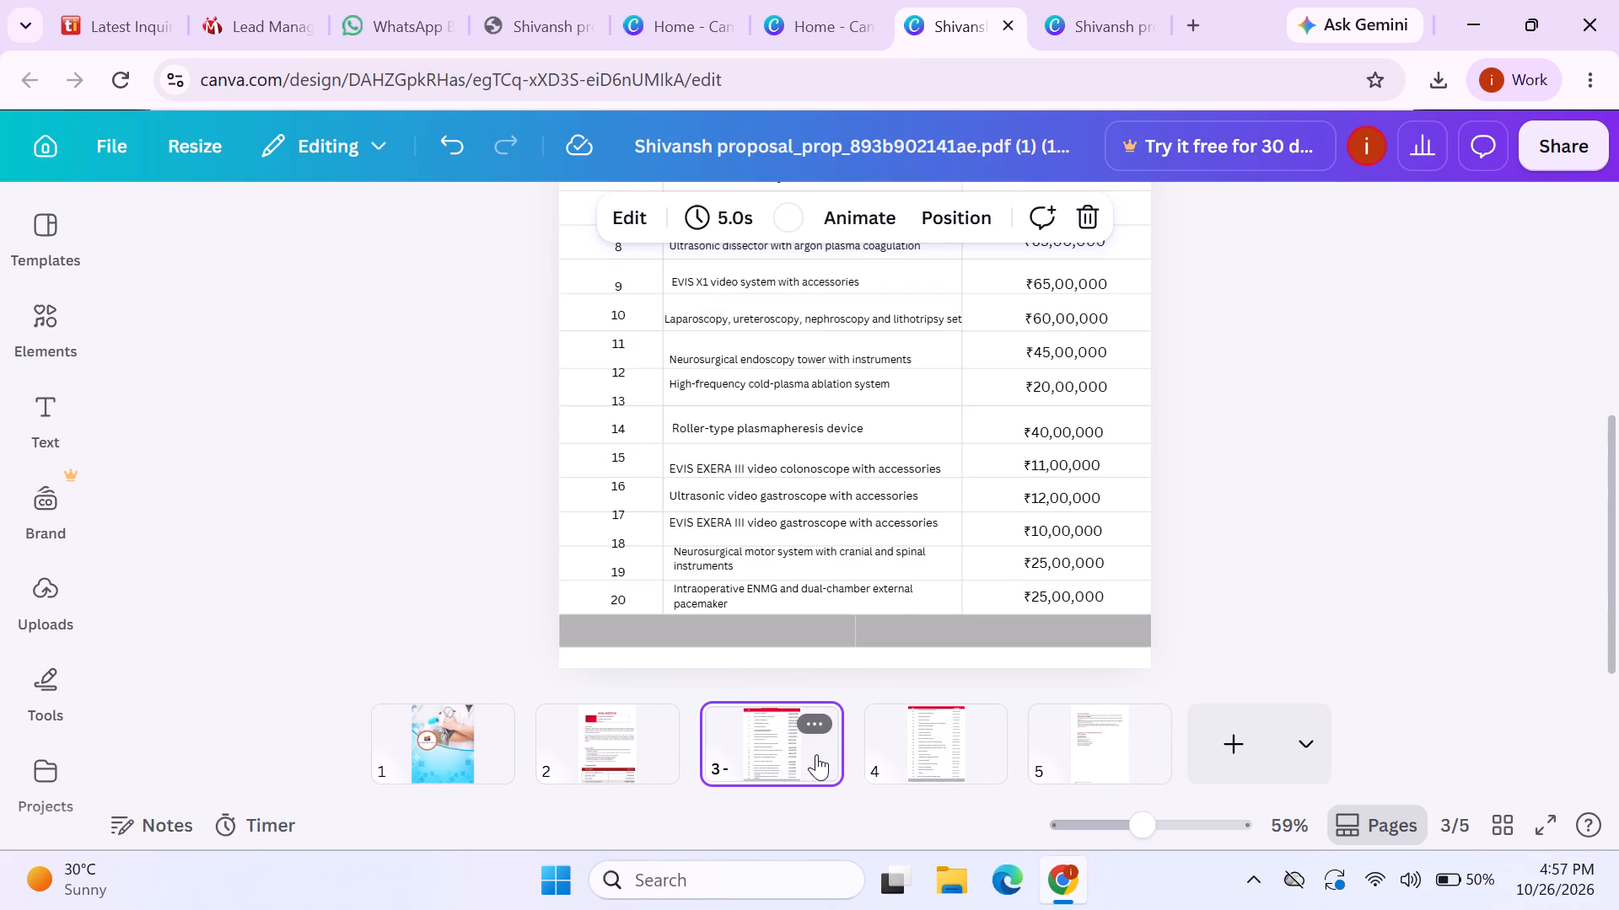
scroll(896, 601, up, 2)
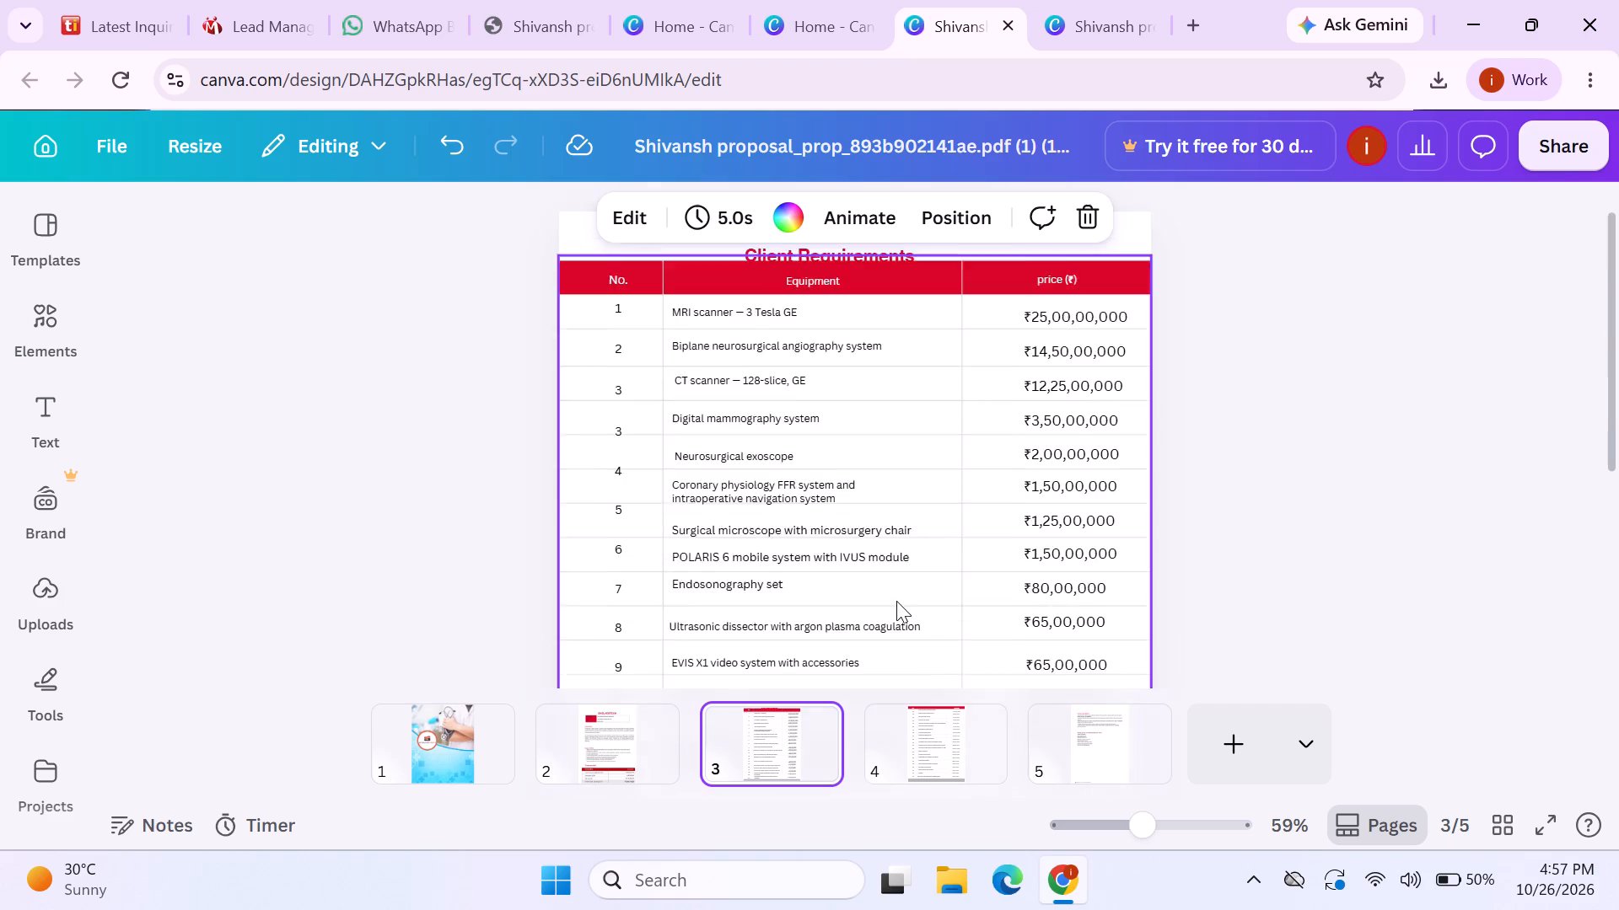
scroll(896, 601, up, 1)
scroll(896, 601, down, 2)
scroll(896, 601, up, 2)
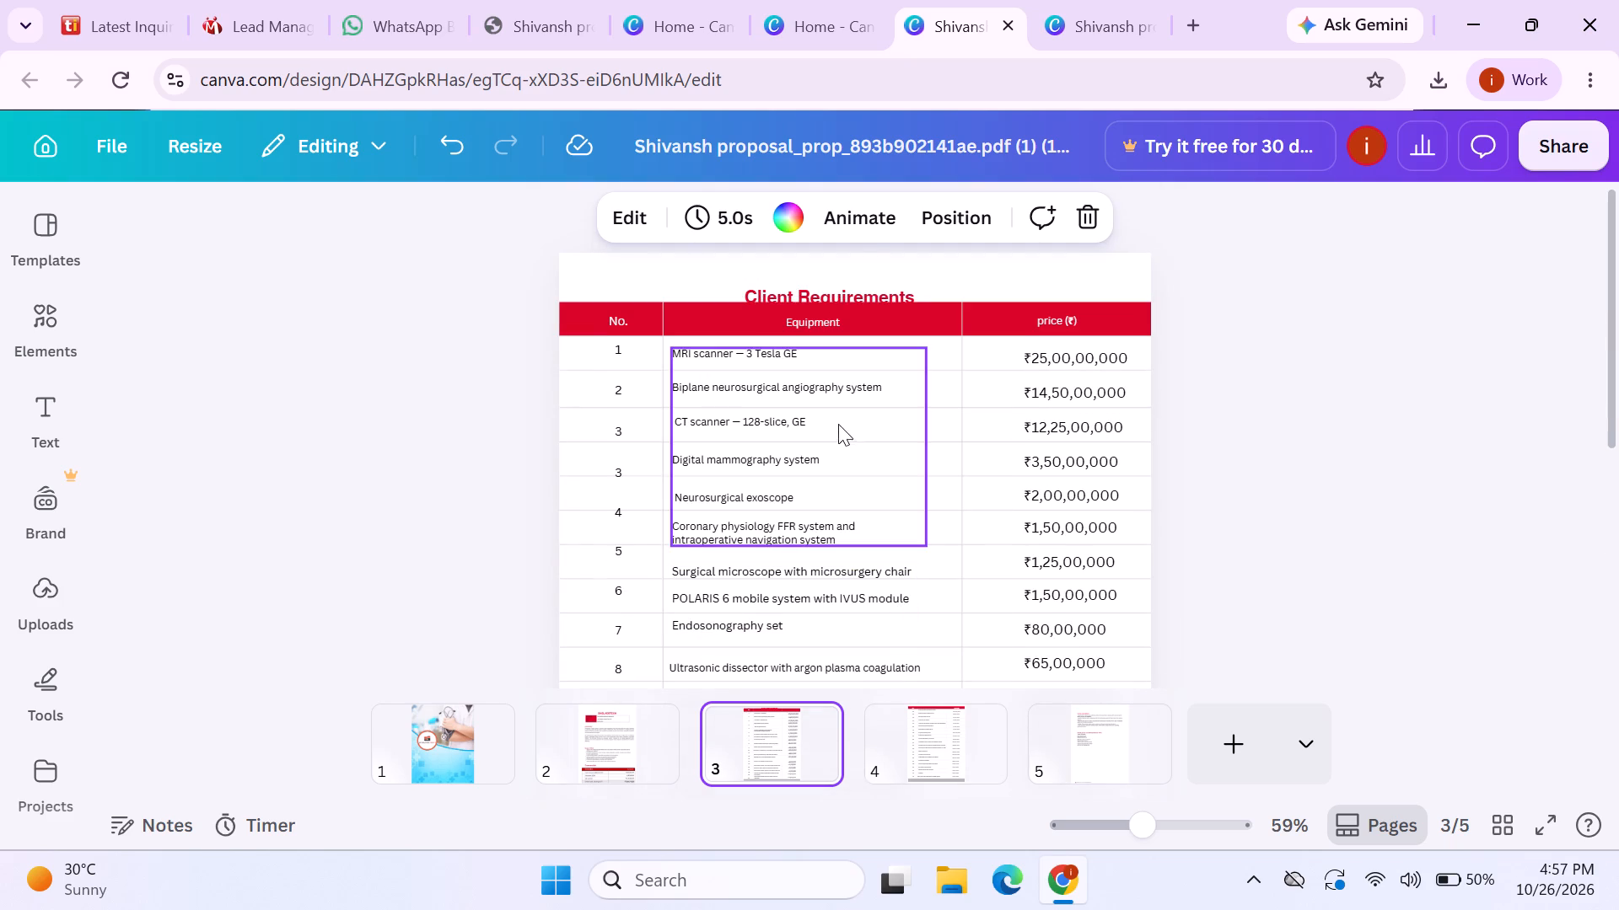
click(854, 296)
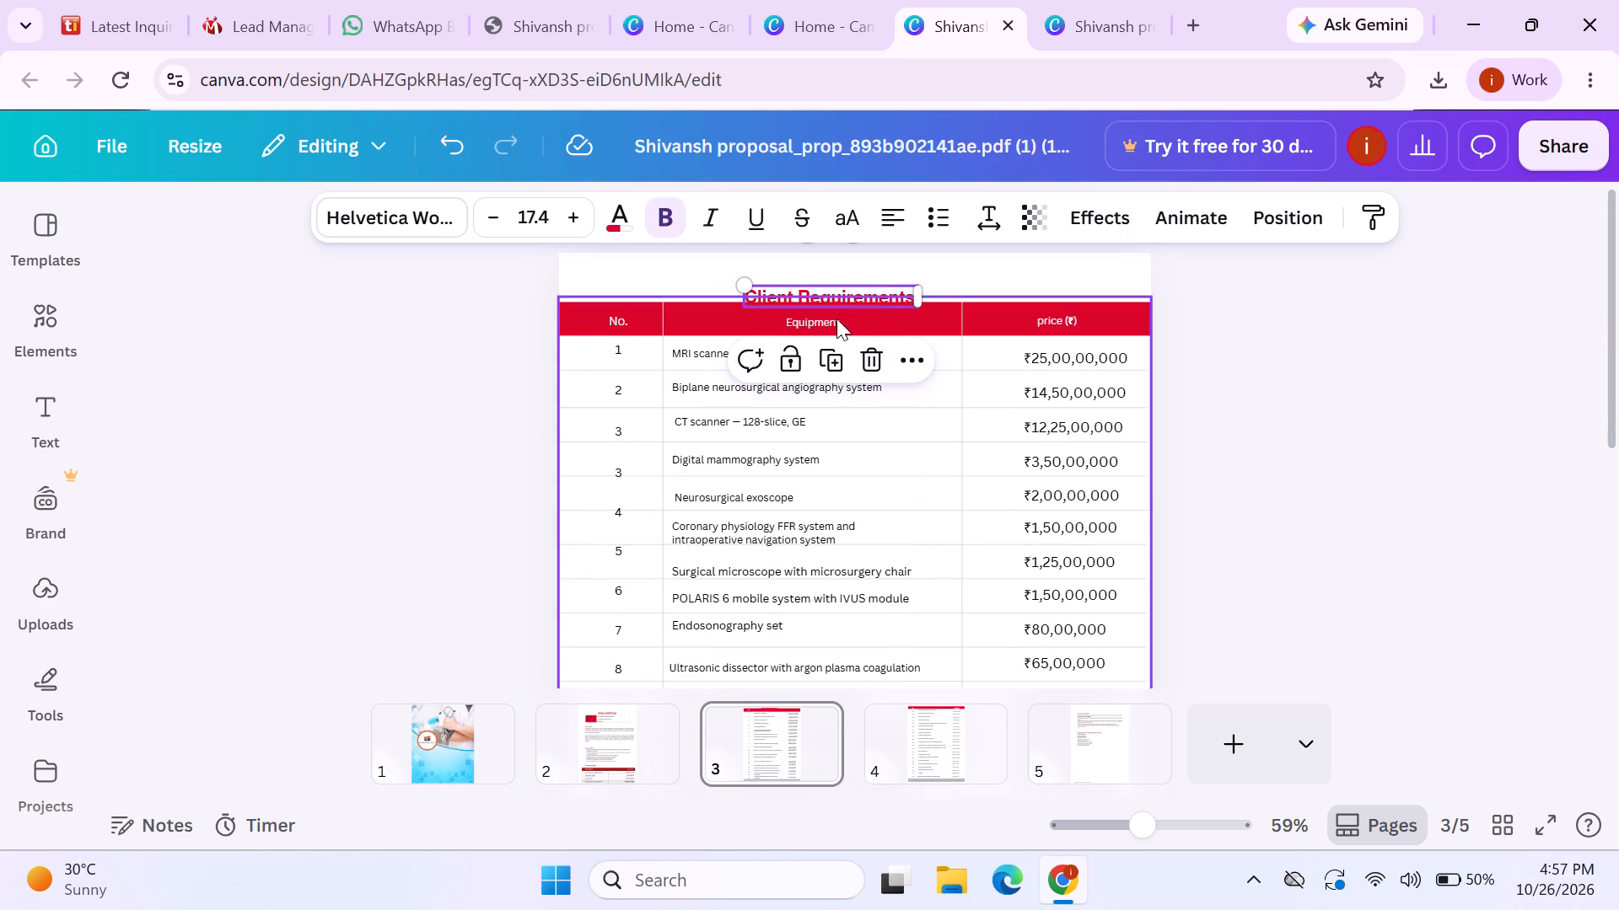
drag(823, 292, 819, 284)
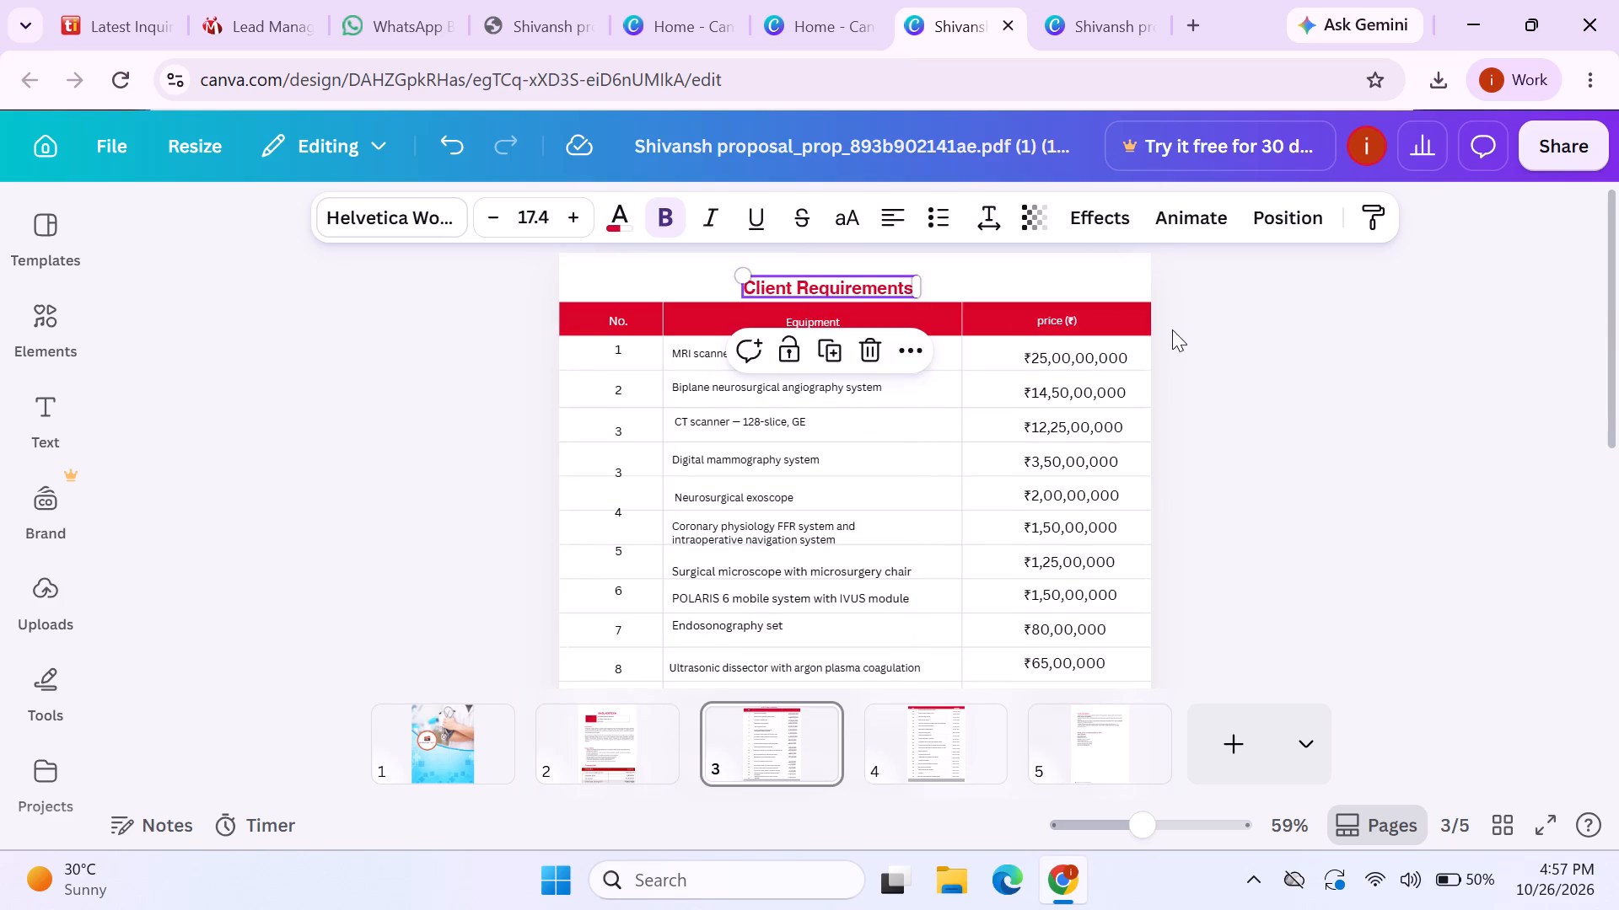
click(1172, 329)
Review the equipment tables on pages 3 and 4 and the terms and closing details on page 5.
scroll(848, 420, down, 2)
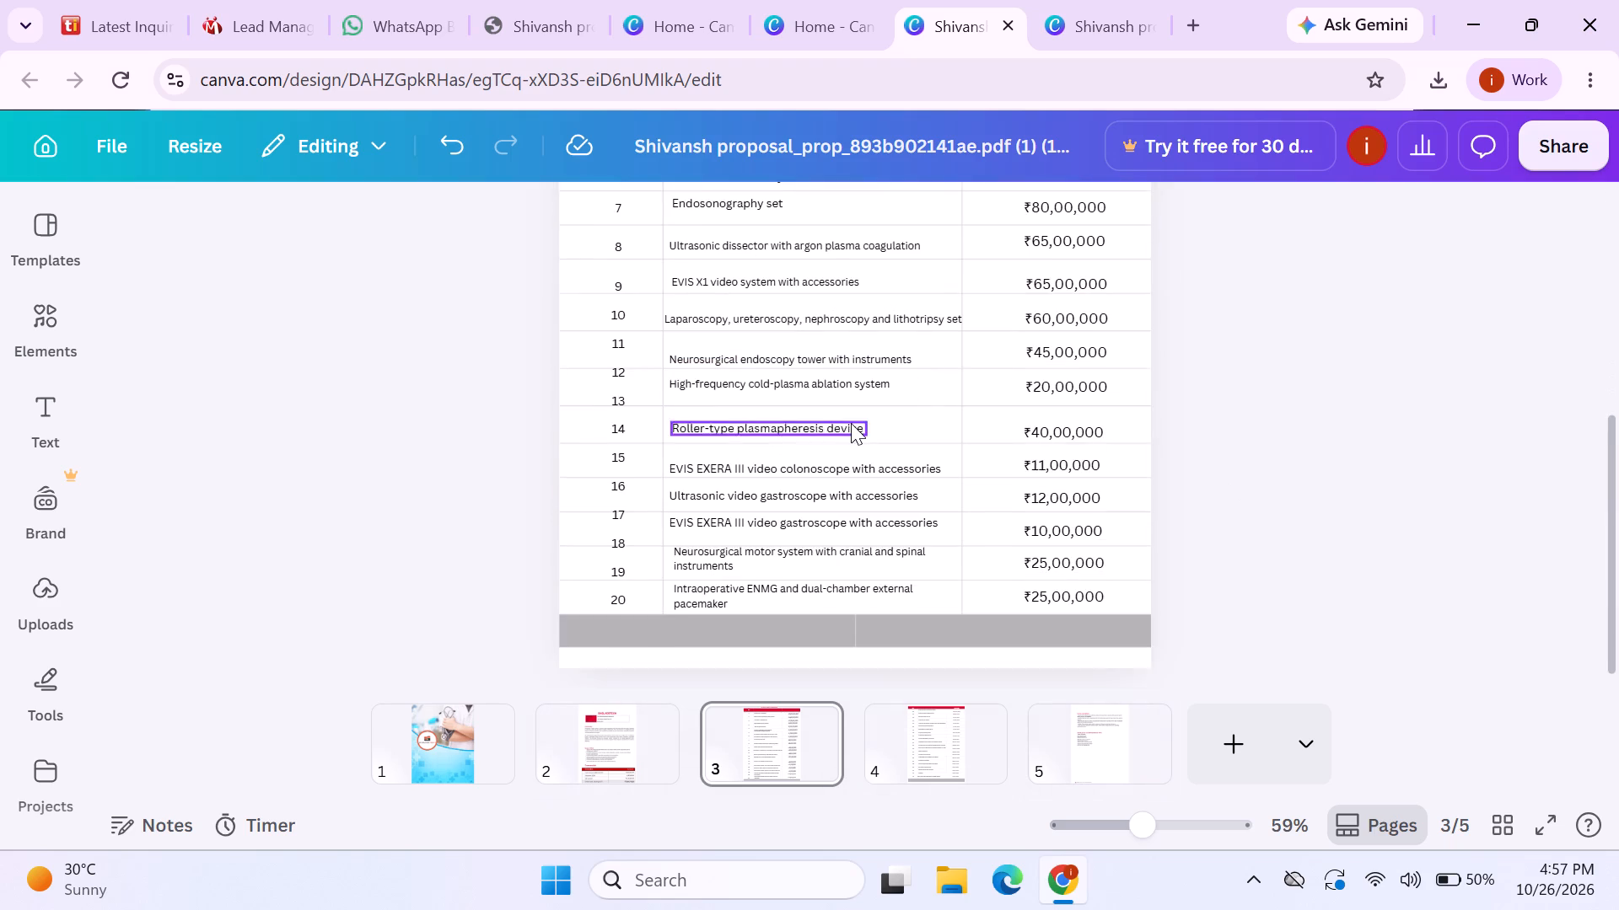
click(928, 737)
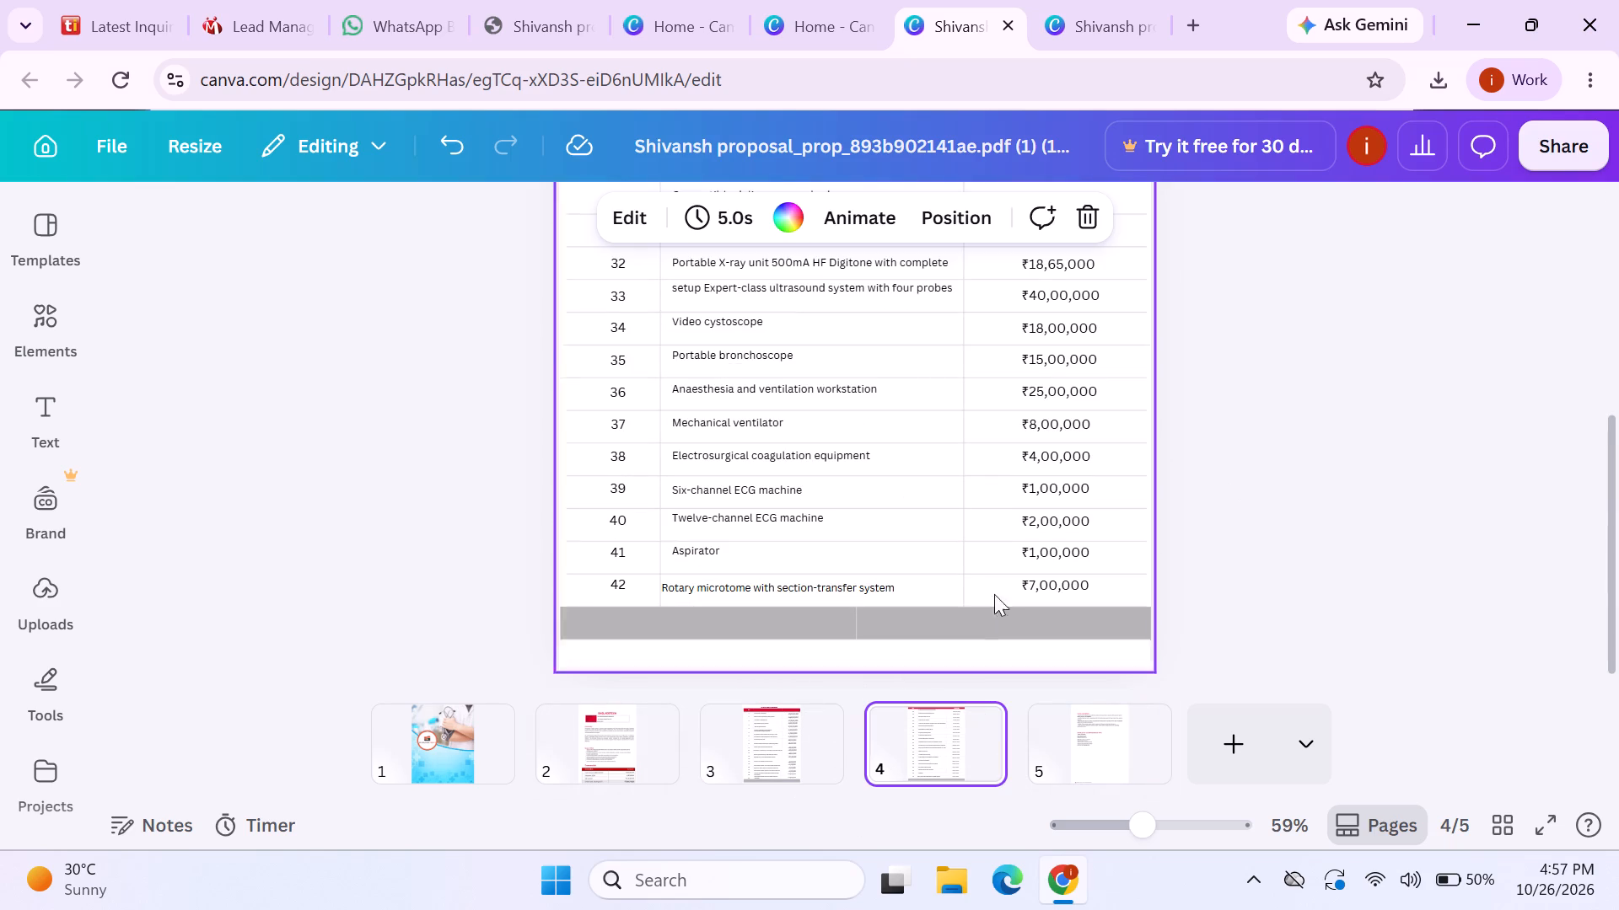
scroll(1008, 579, up, 2)
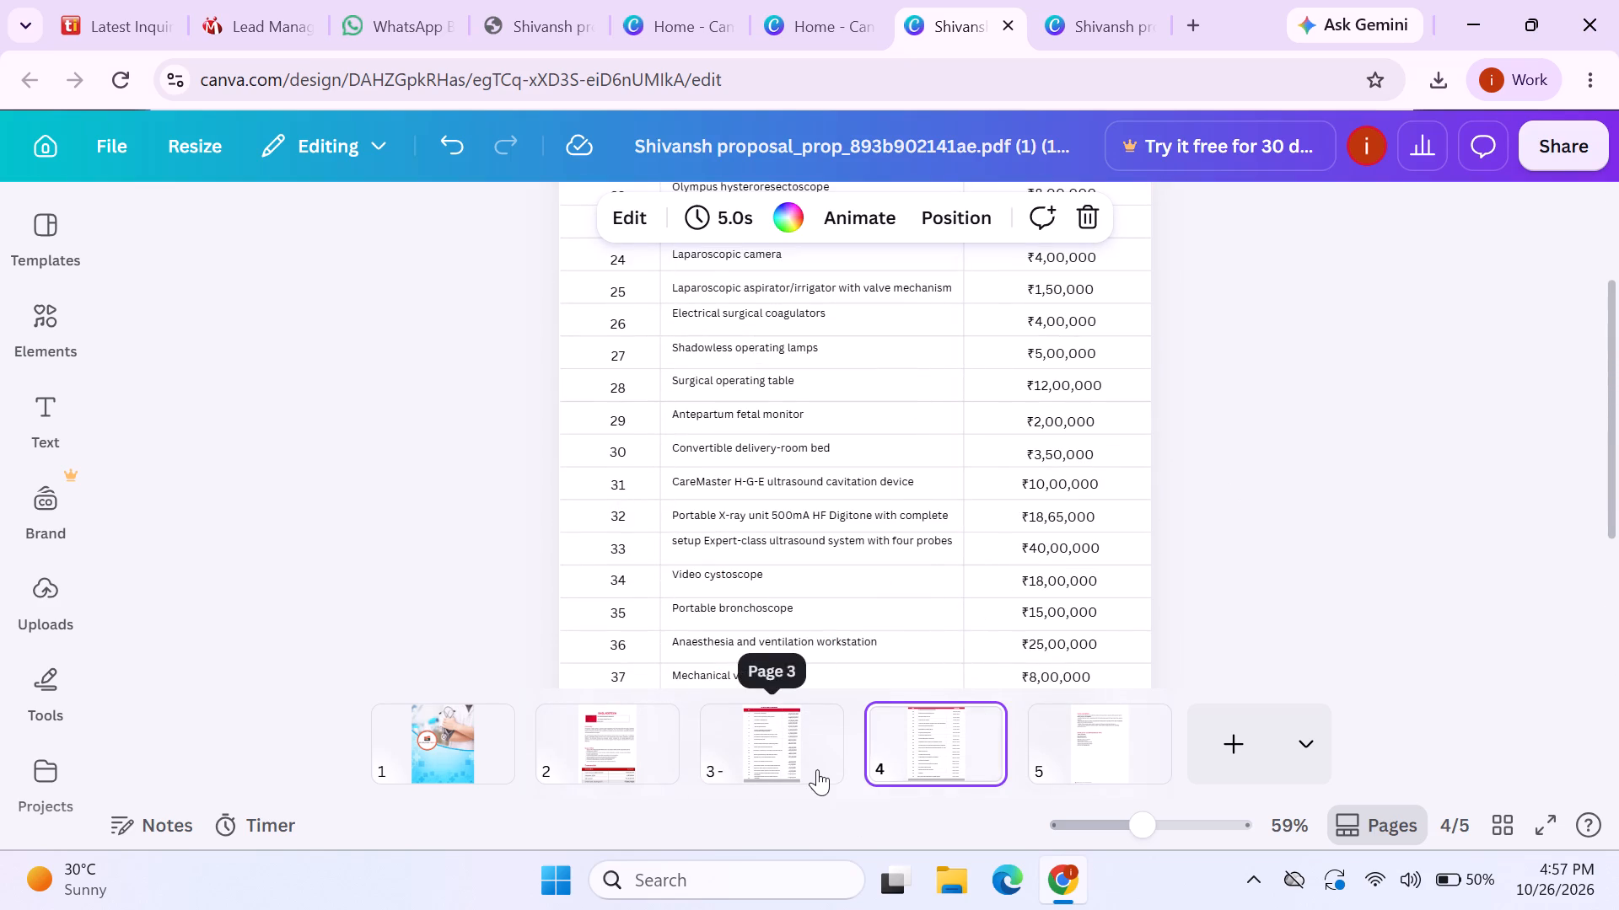
click(819, 769)
scroll(887, 528, up, 3)
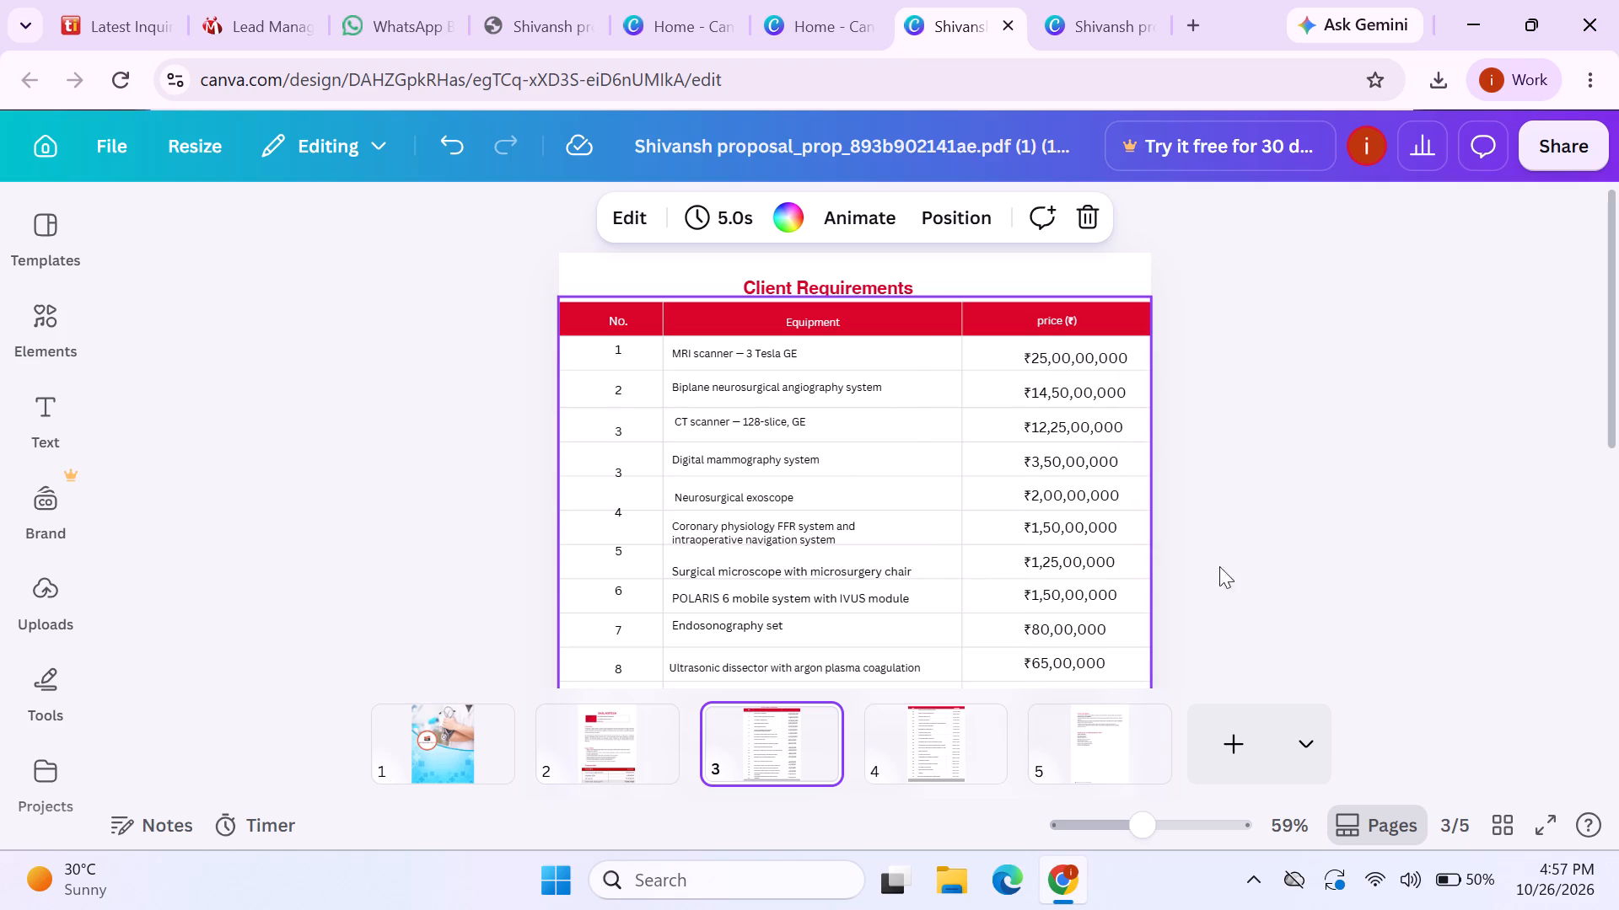
click(910, 743)
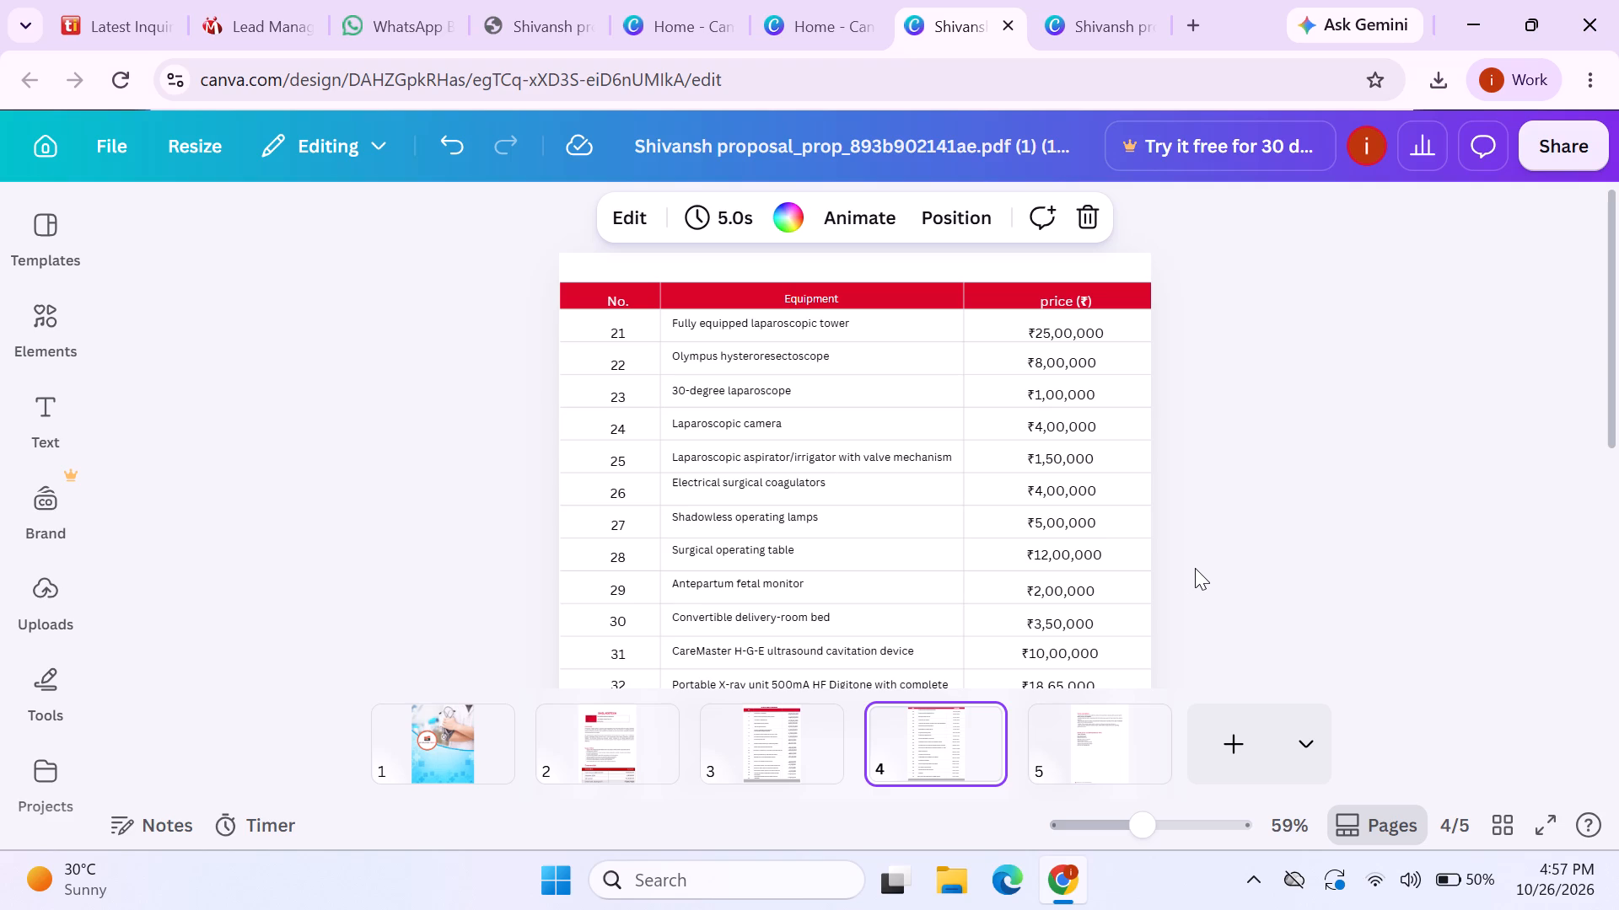
click(1125, 742)
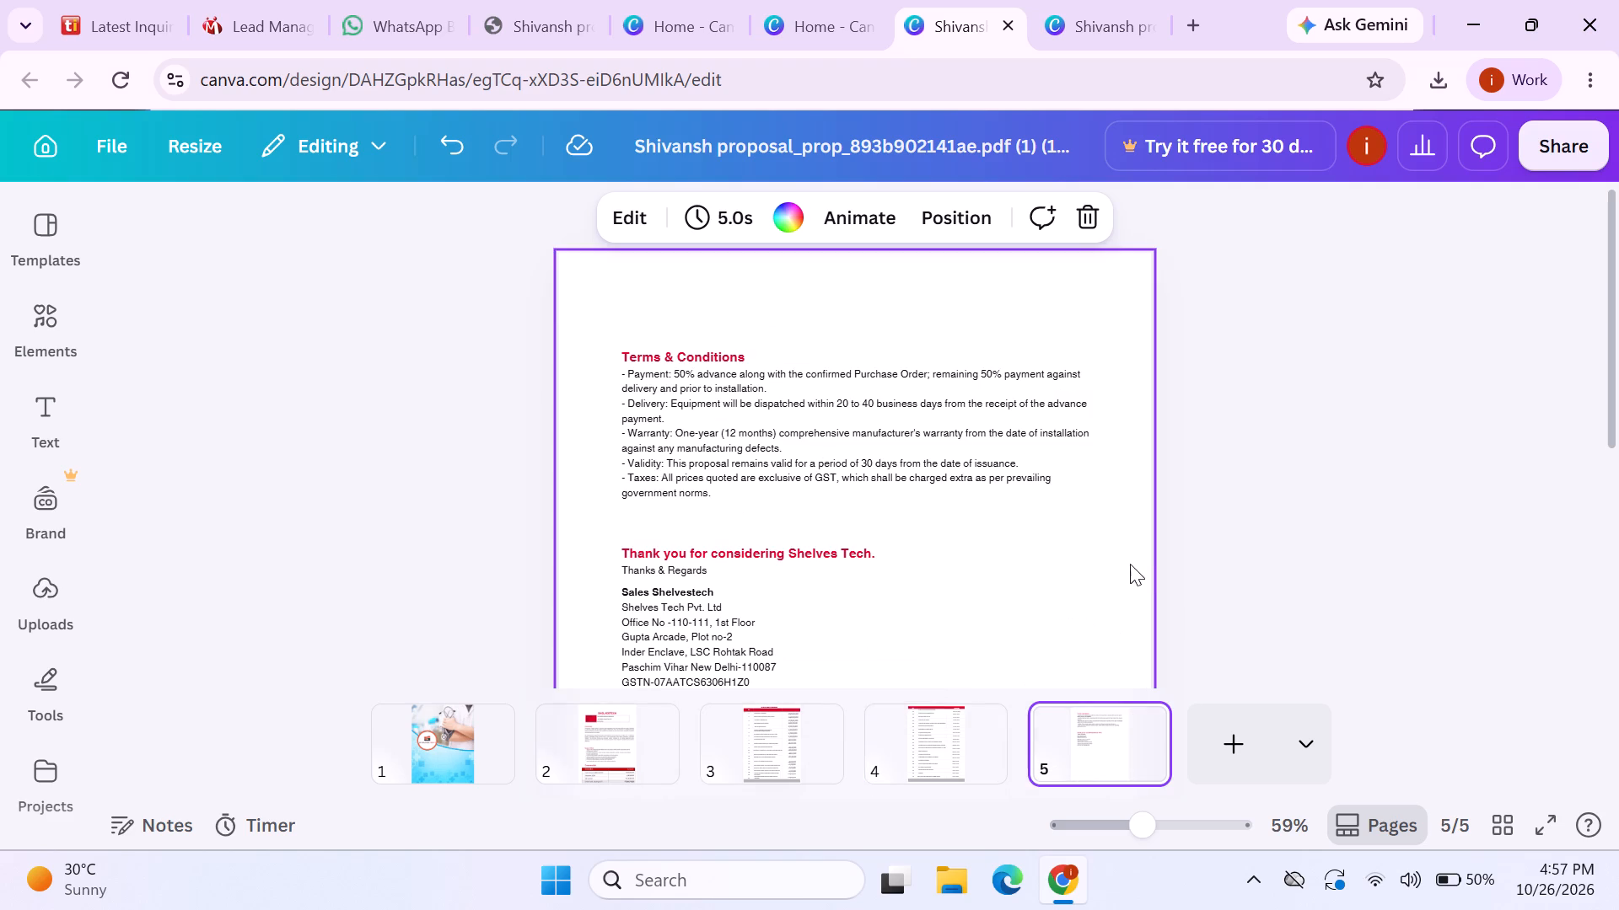
scroll(1210, 475, down, 1)
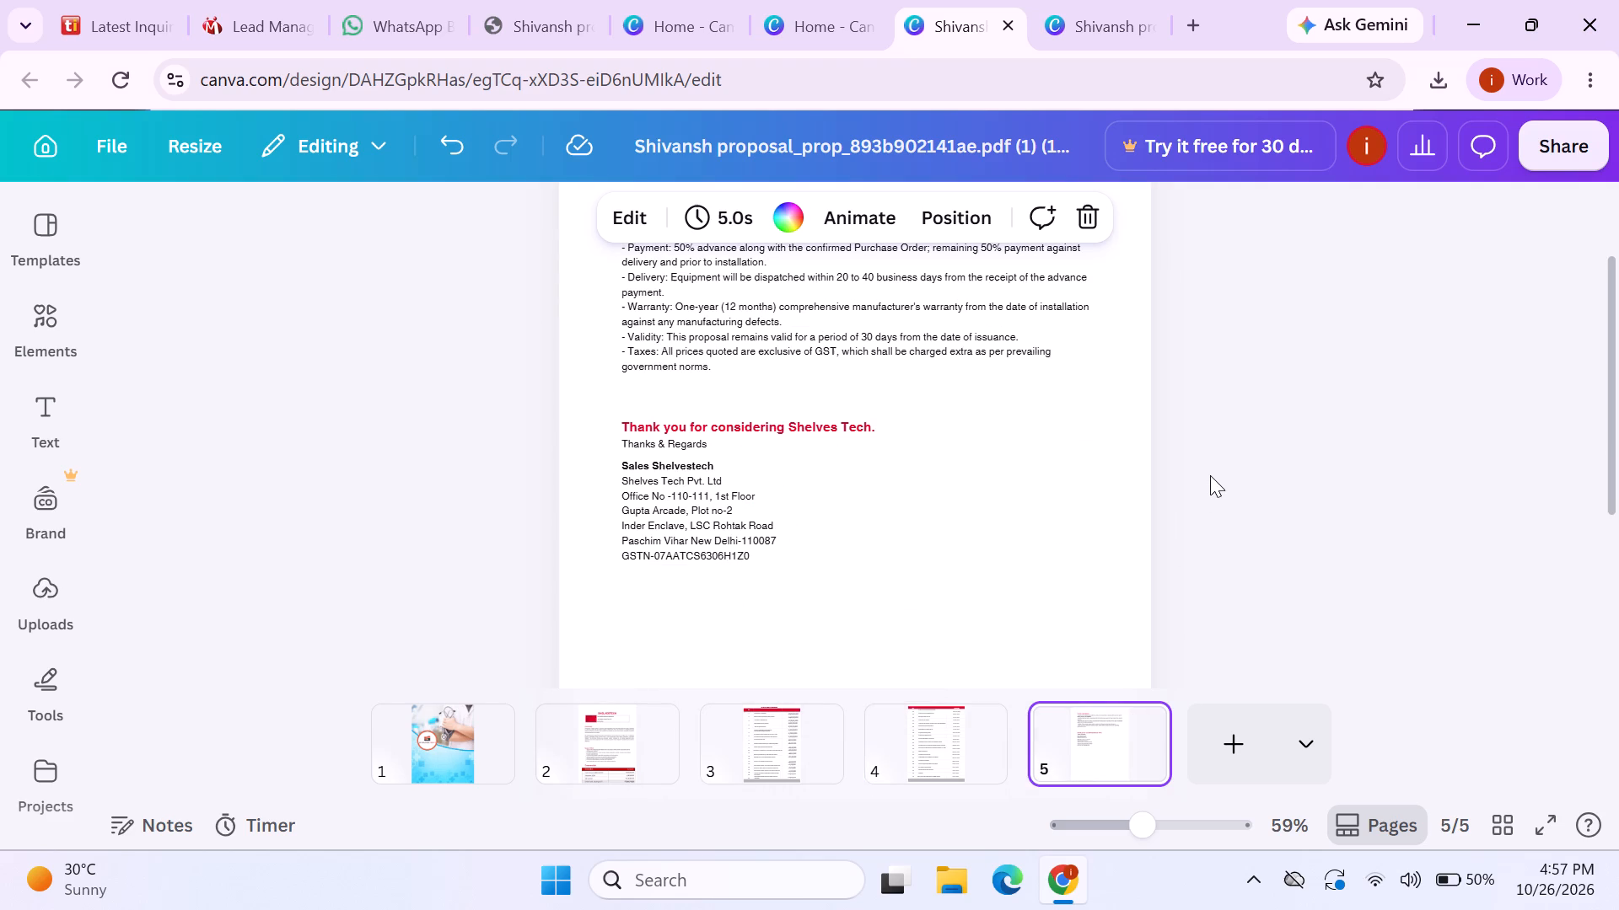
scroll(1210, 475, up, 2)
click(996, 754)
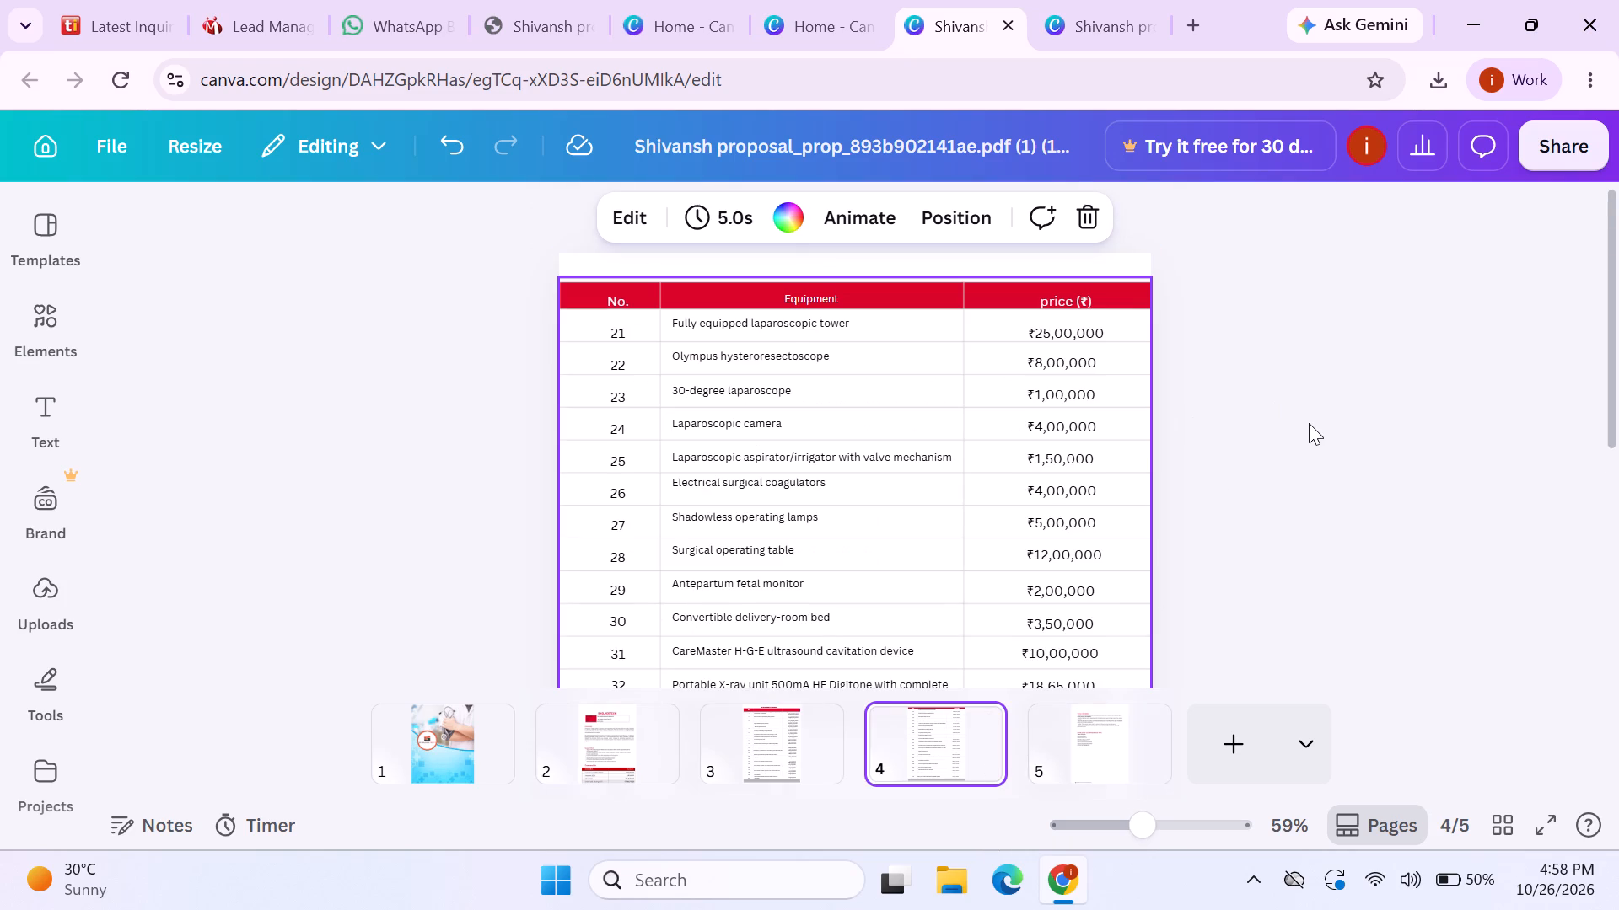
scroll(1309, 423, down, 1)
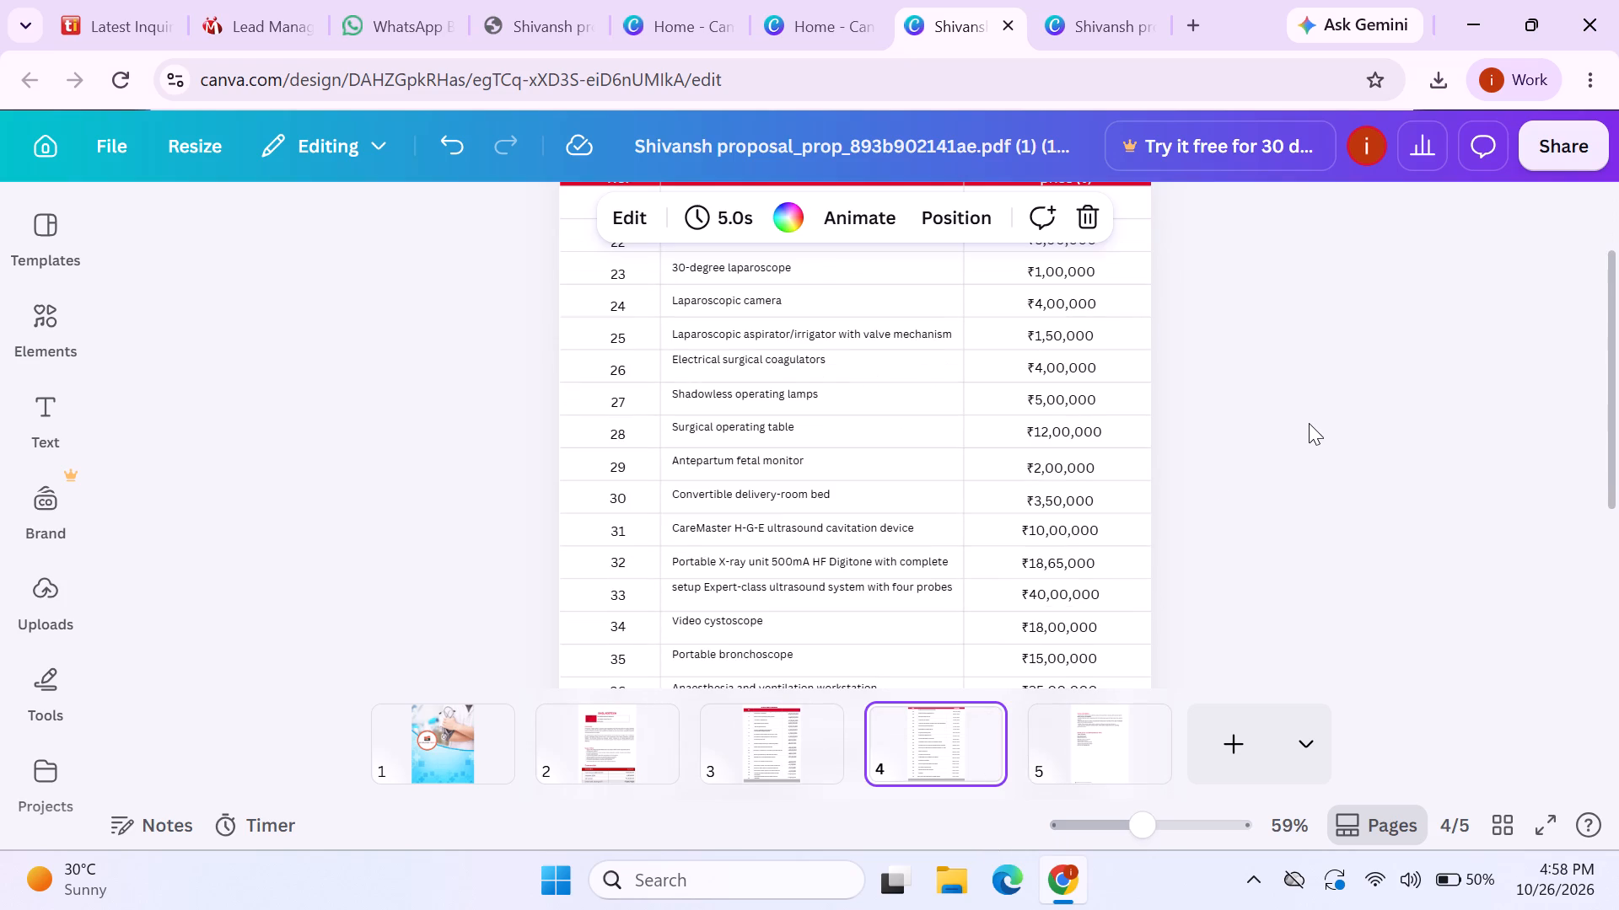
scroll(1309, 423, down, 3)
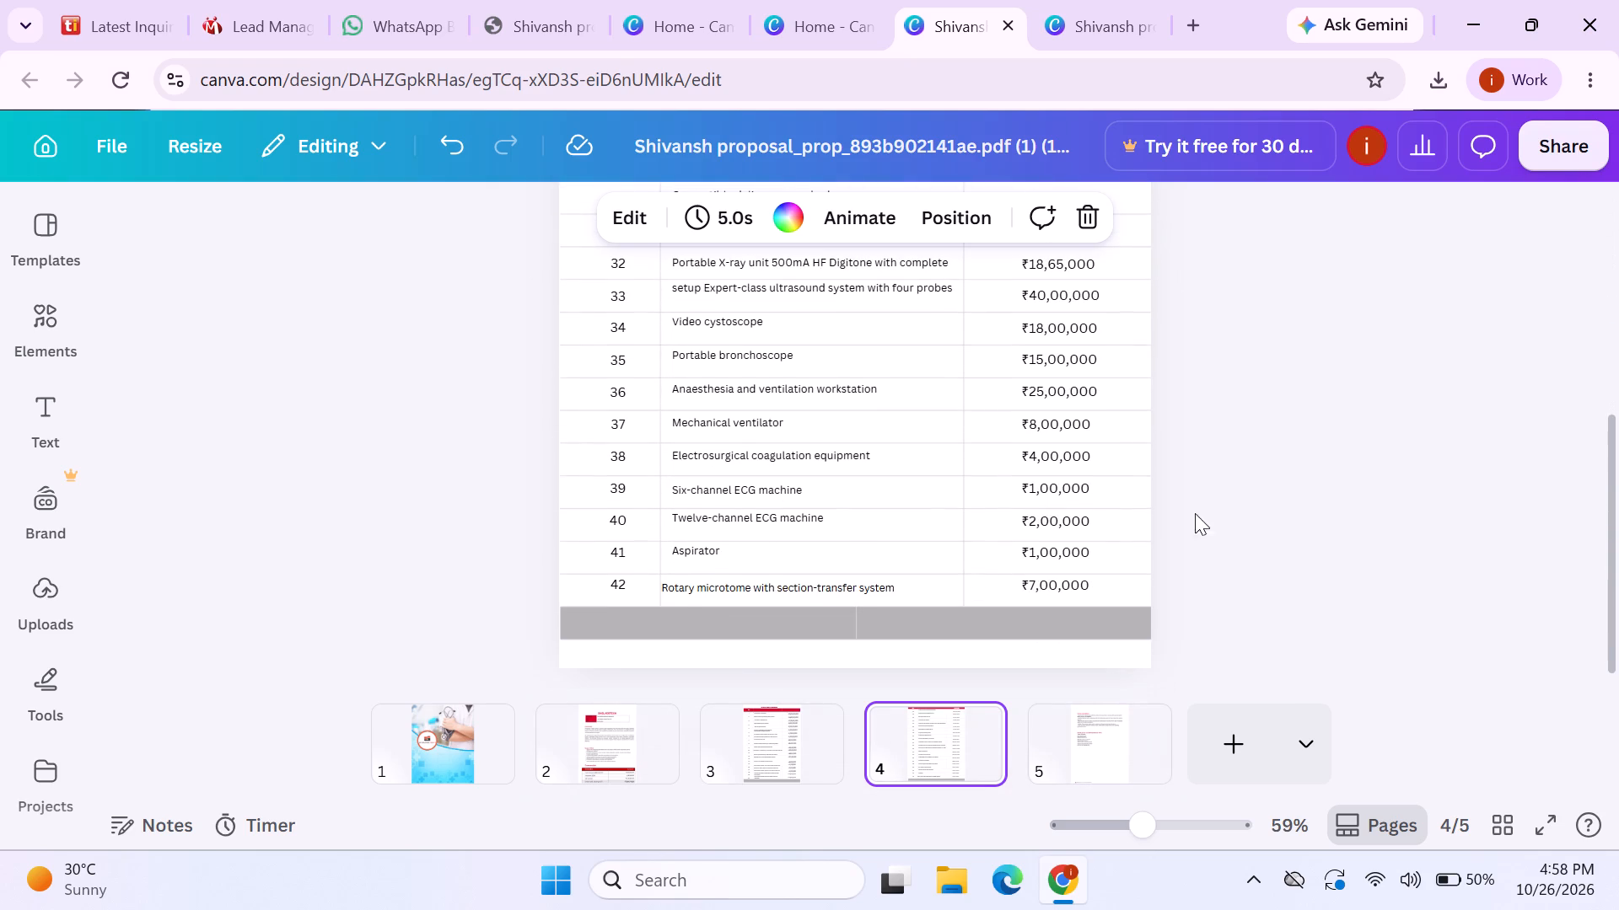
click(823, 745)
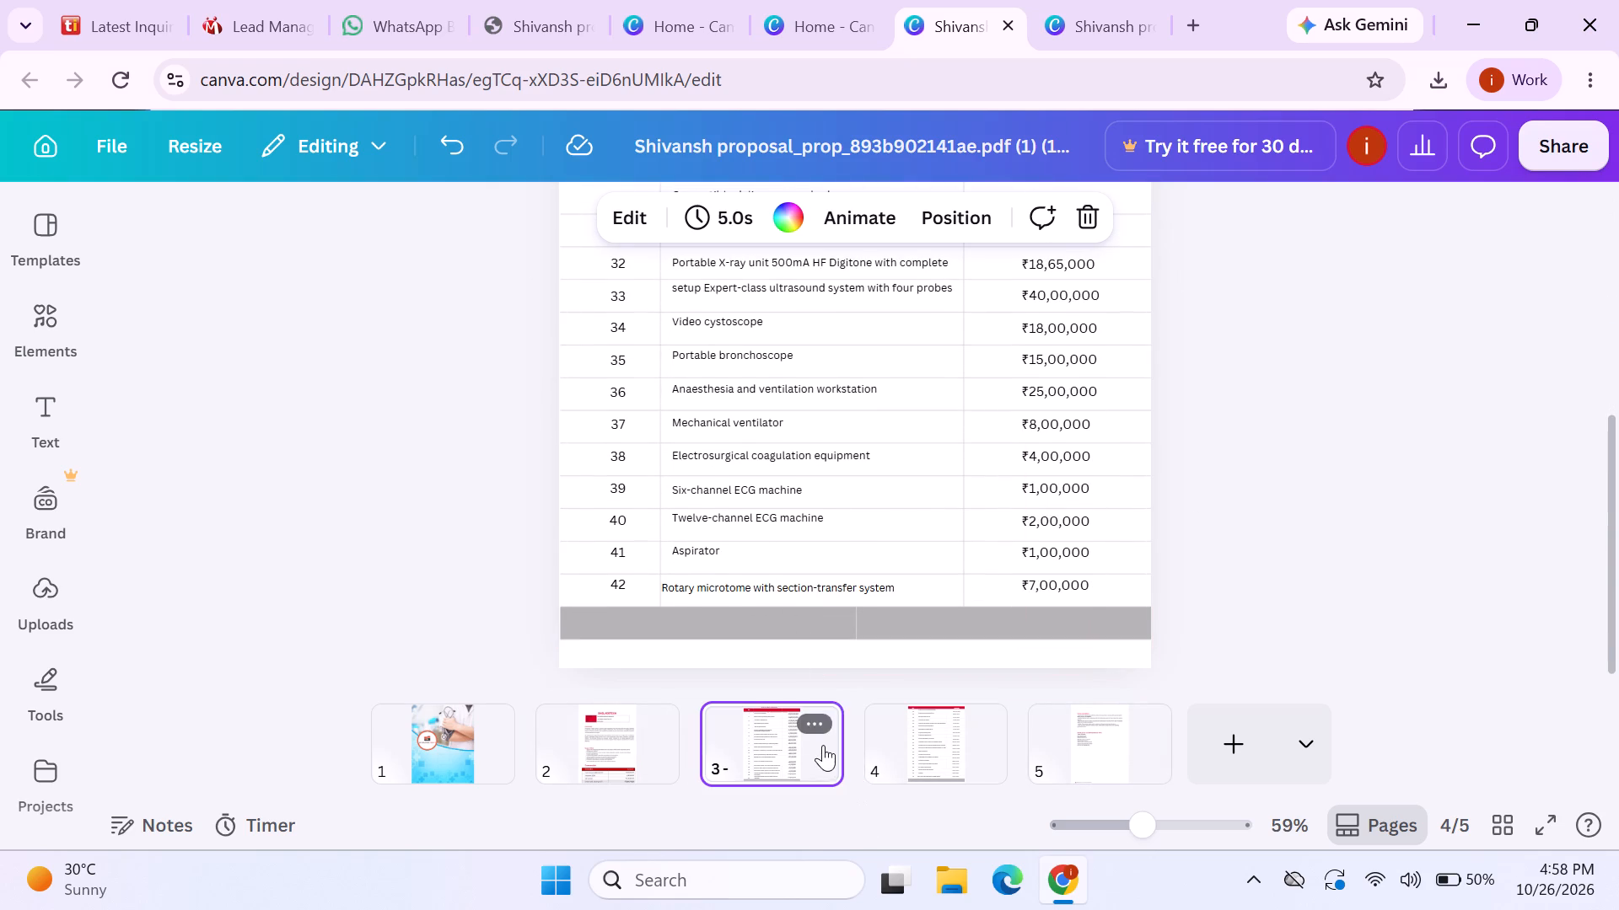
scroll(858, 530, up, 1)
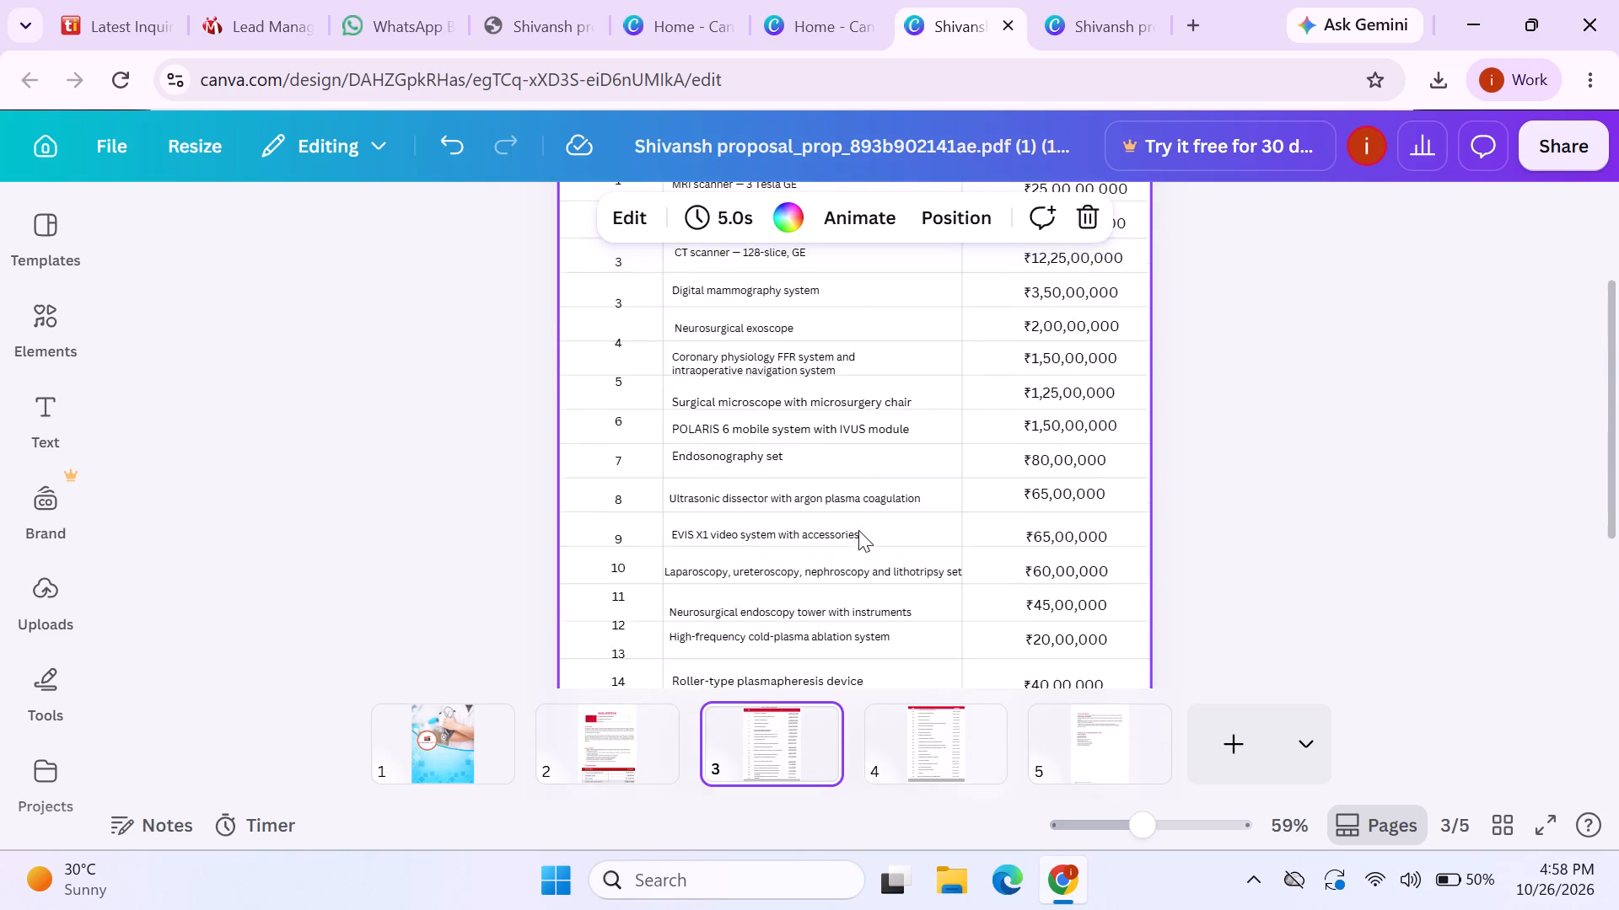
scroll(858, 530, up, 1)
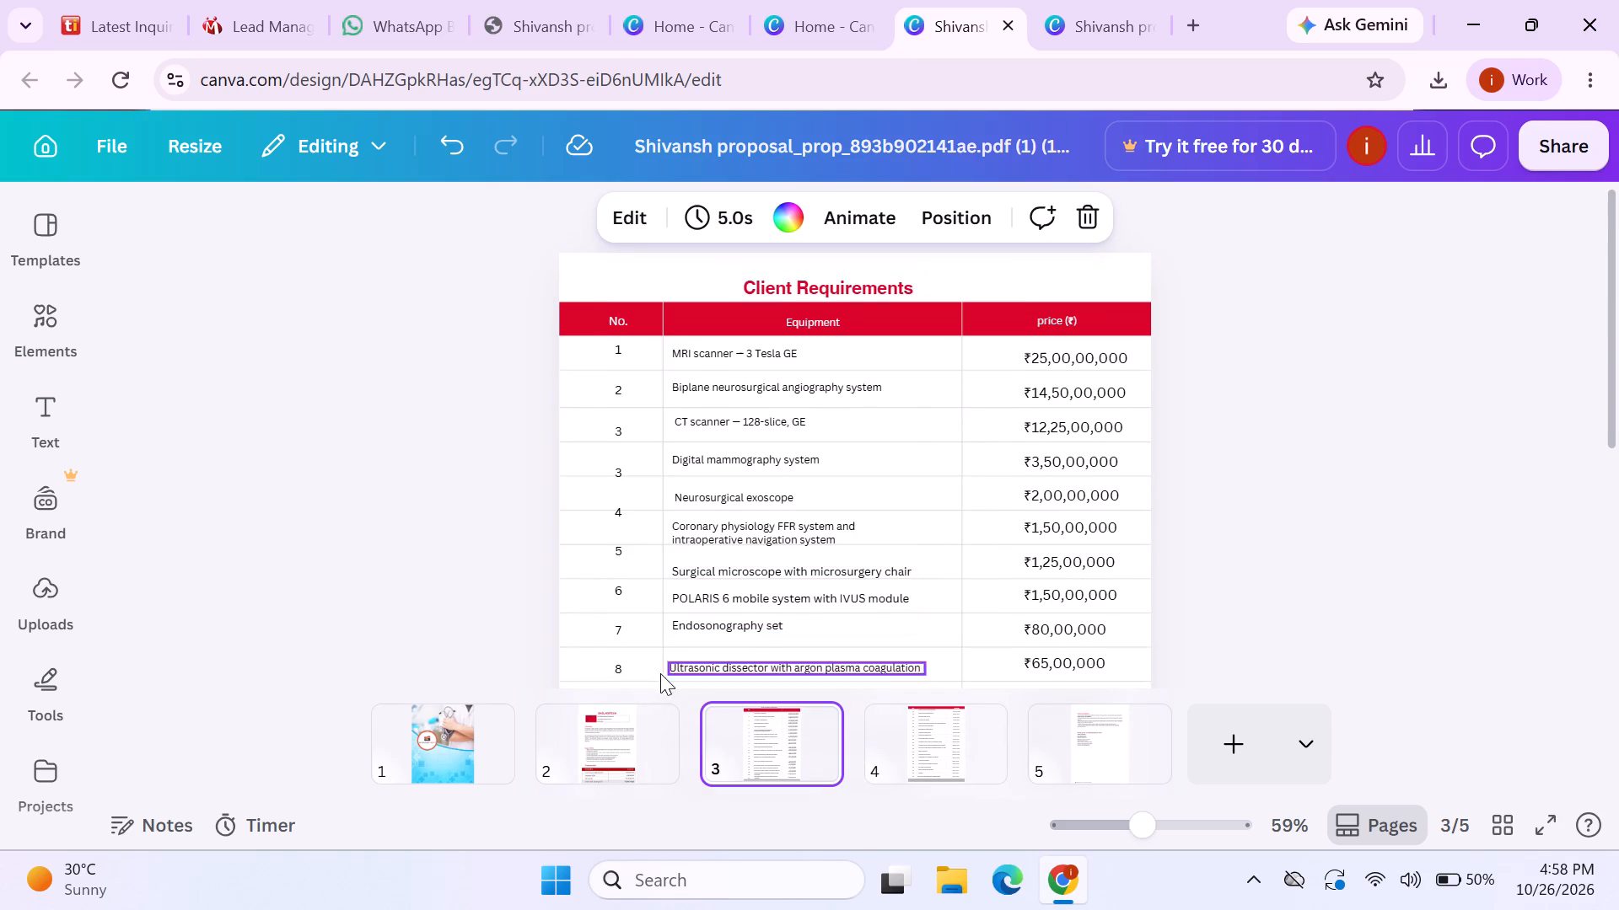
Review page 2's proposal details, introduction, scope of work and Commercials table, and return to page 3's equipment table.
click(658, 725)
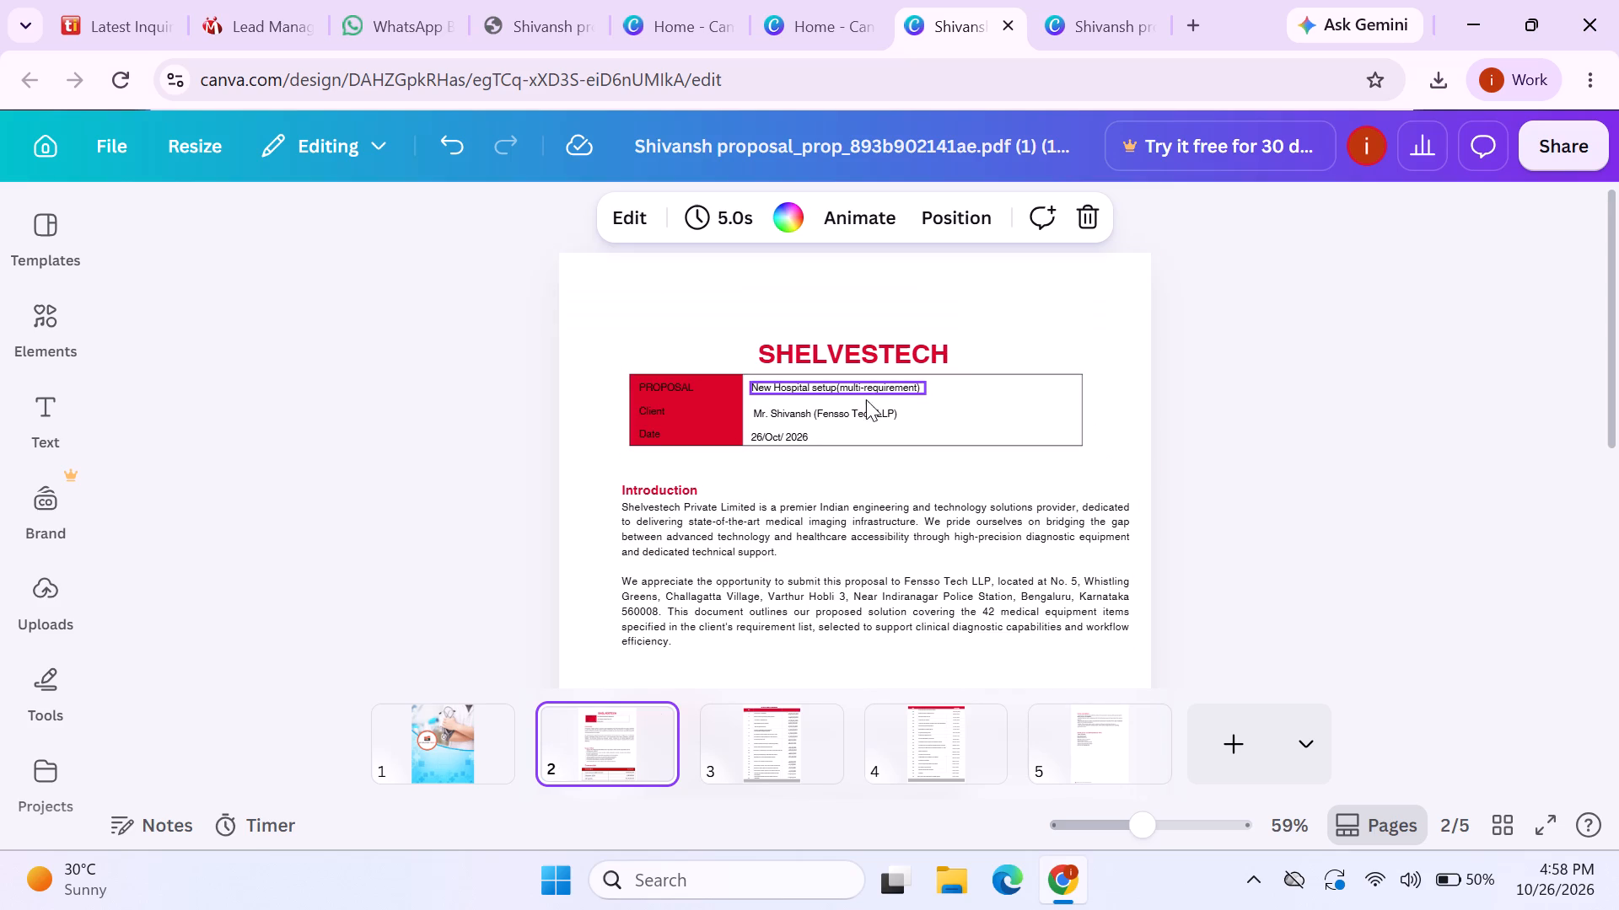
scroll(1249, 511, down, 2)
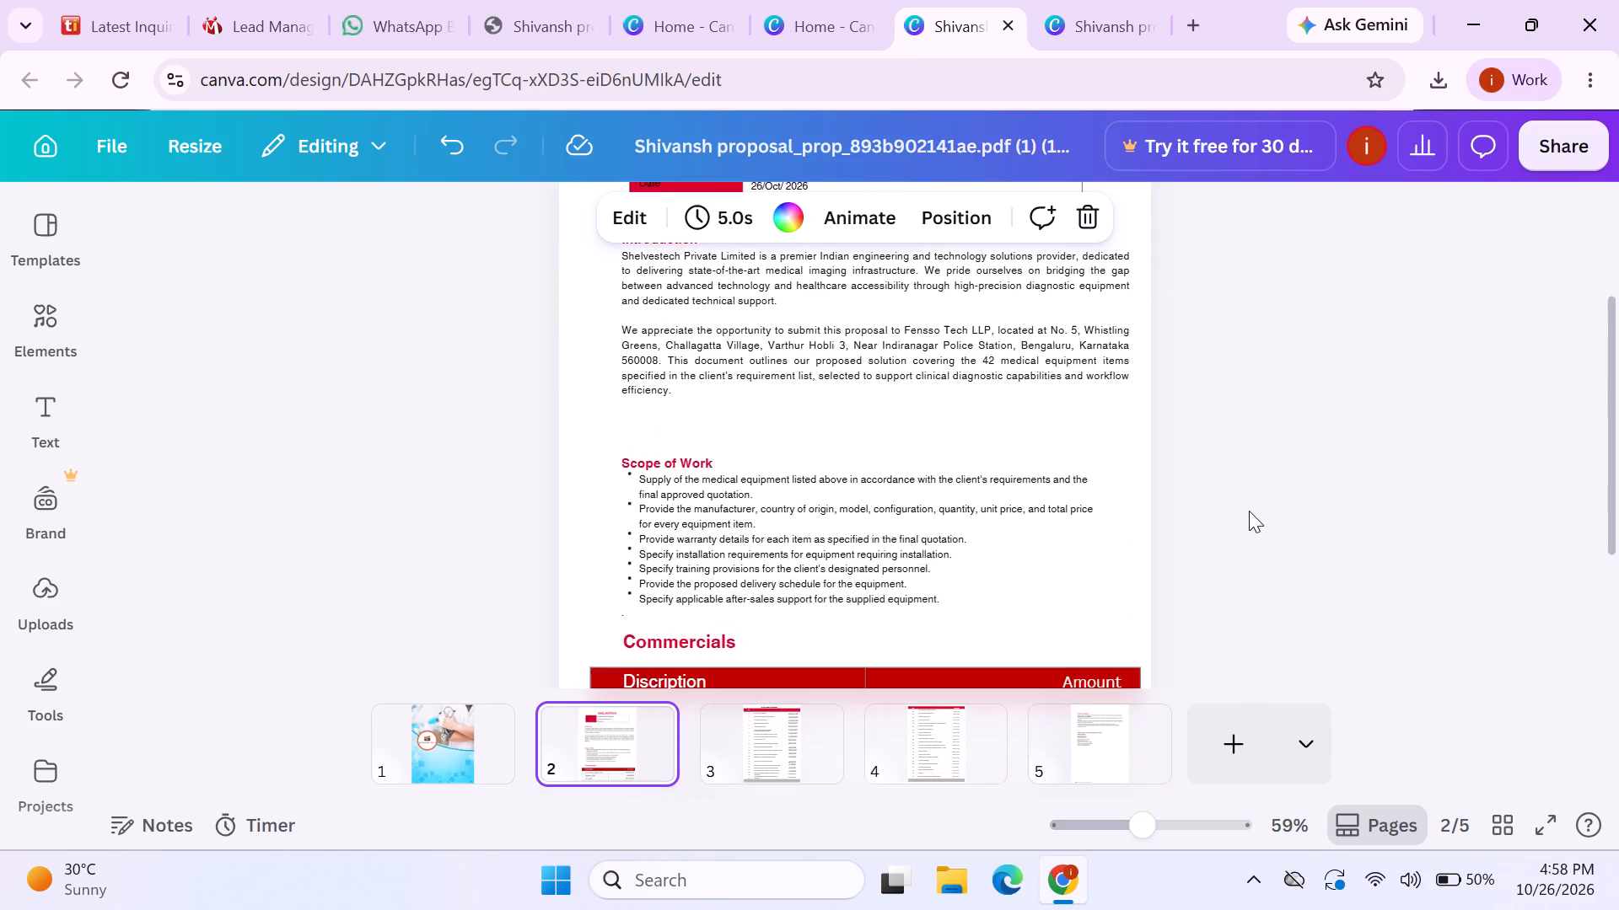
scroll(1249, 511, down, 3)
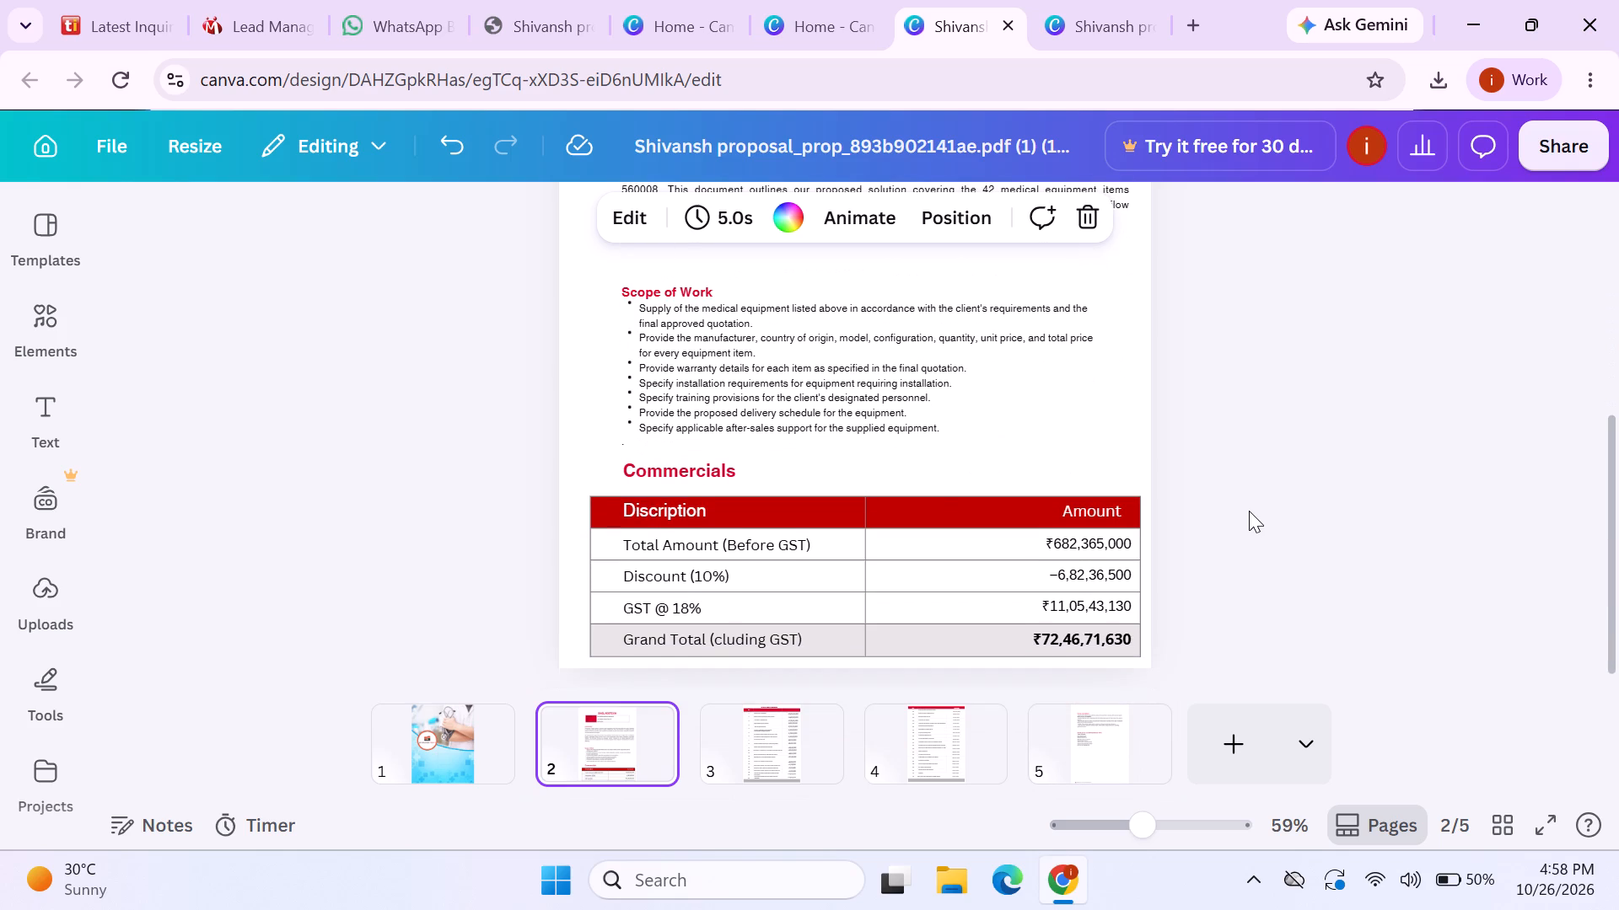
scroll(1395, 538, down, 1)
click(518, 760)
click(641, 756)
click(826, 736)
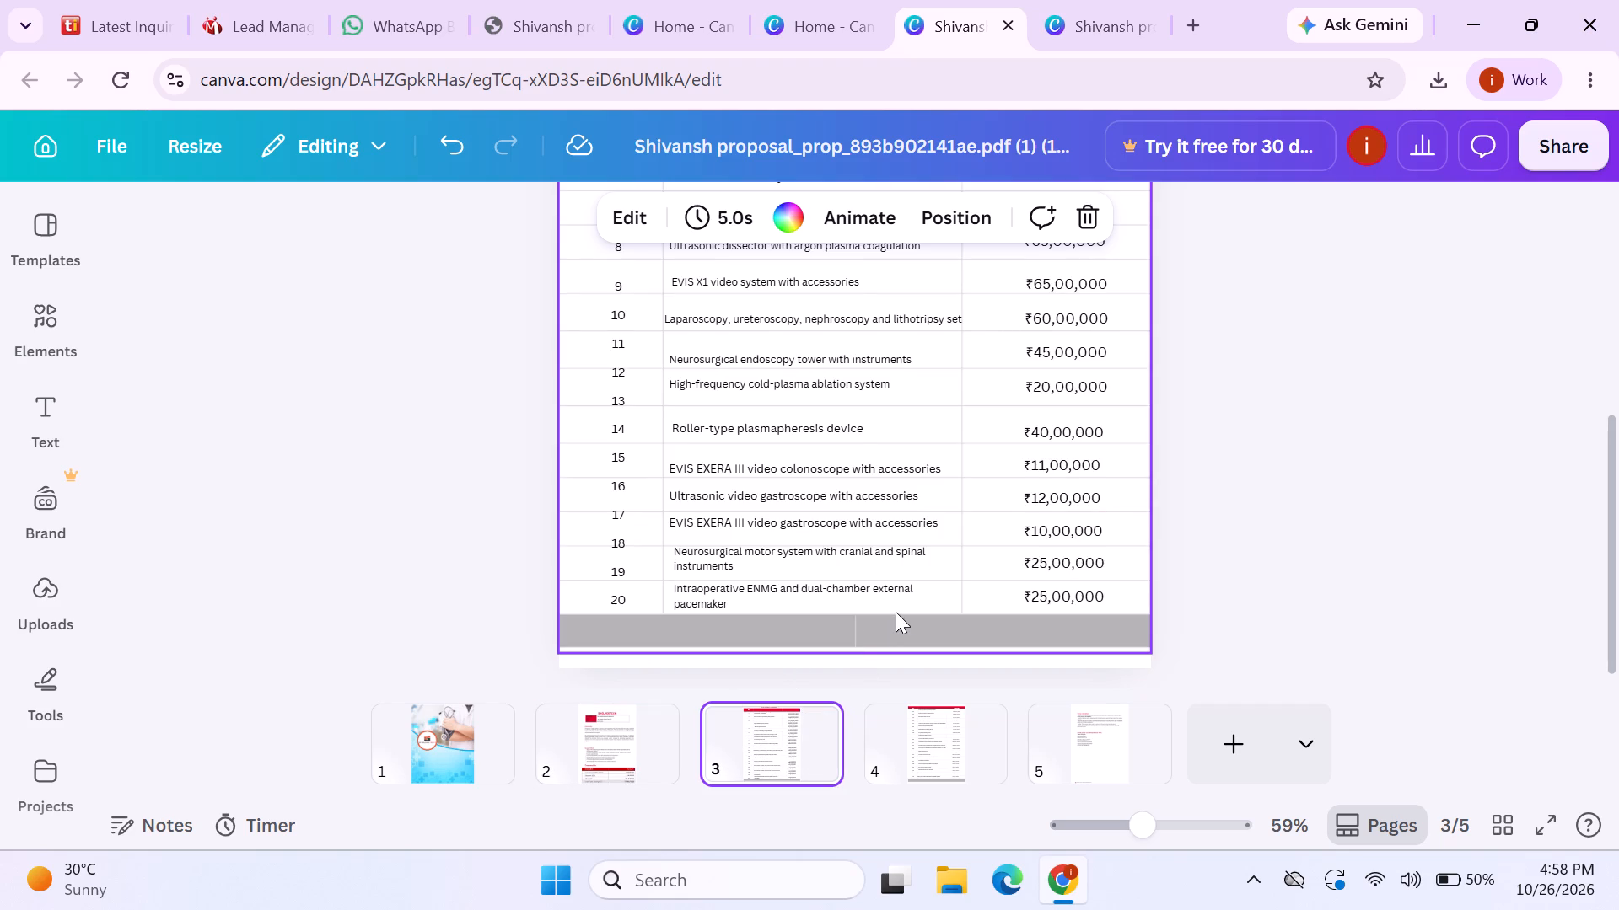
Review the equipment tables on pages 3 and 4, the terms on page 5, and page 2's scope and Commercials table.
scroll(896, 611, up, 3)
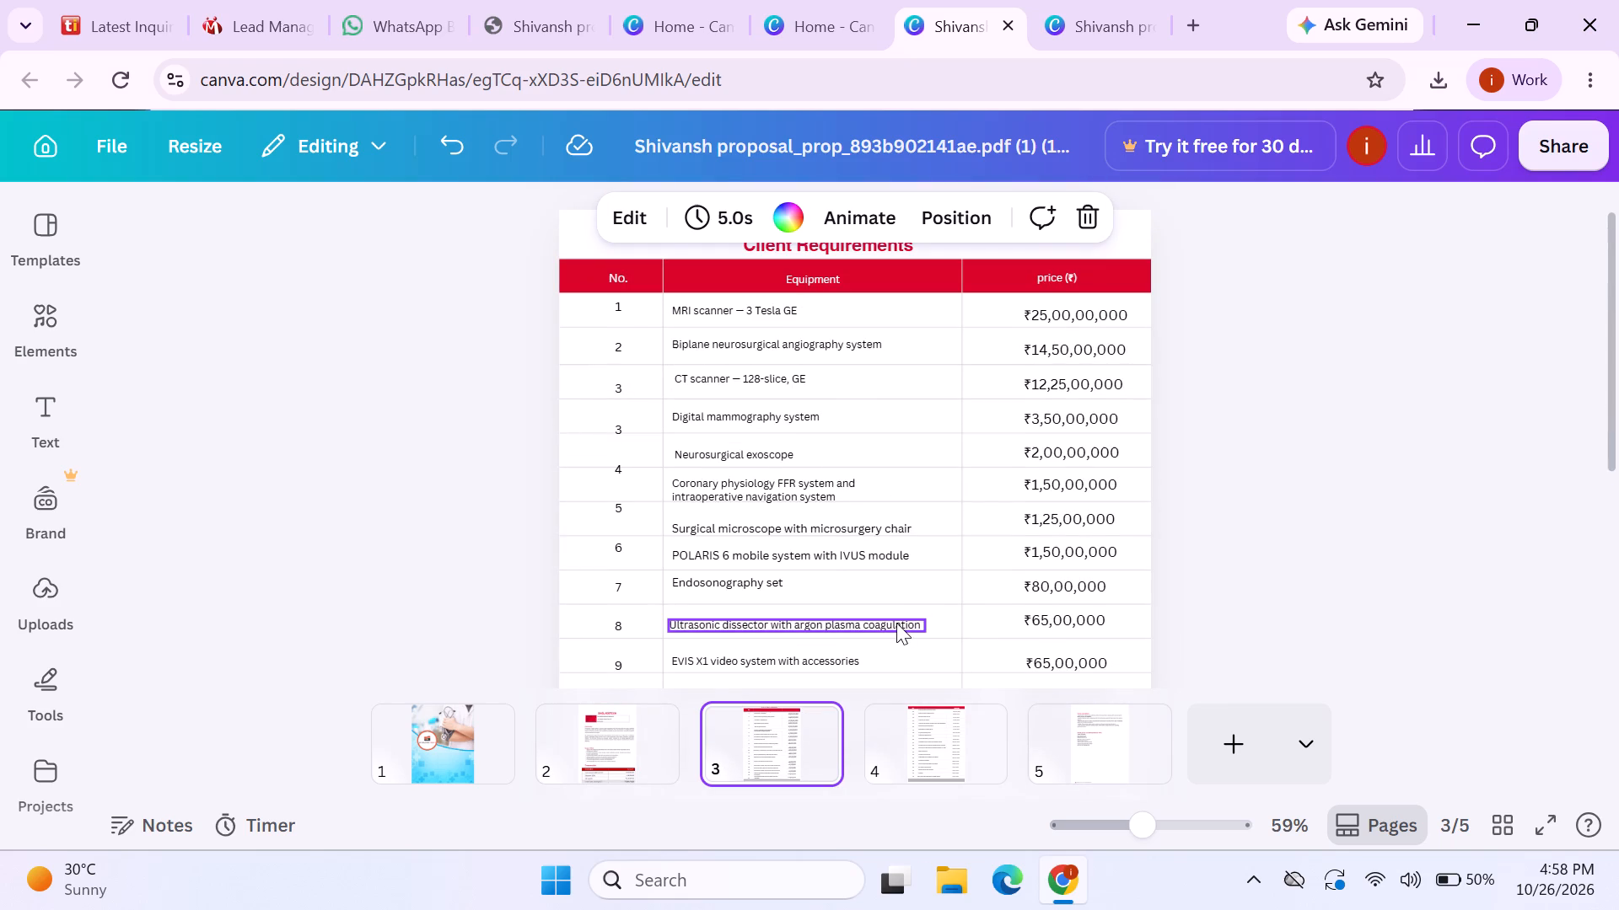
click(985, 731)
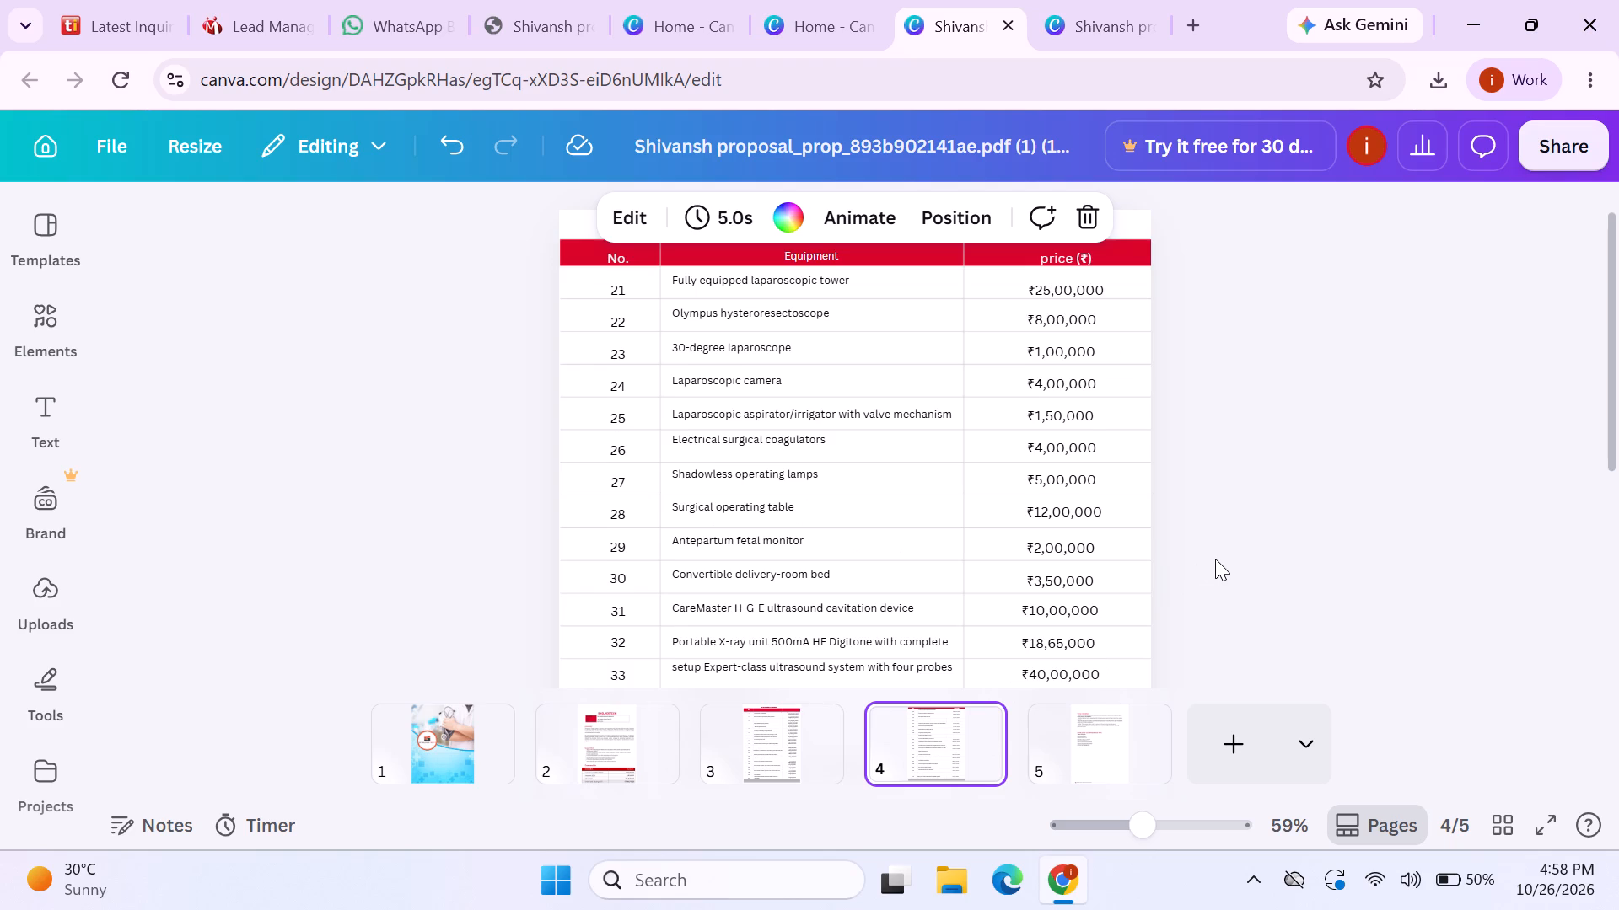
scroll(1215, 559, up, 1)
click(1170, 755)
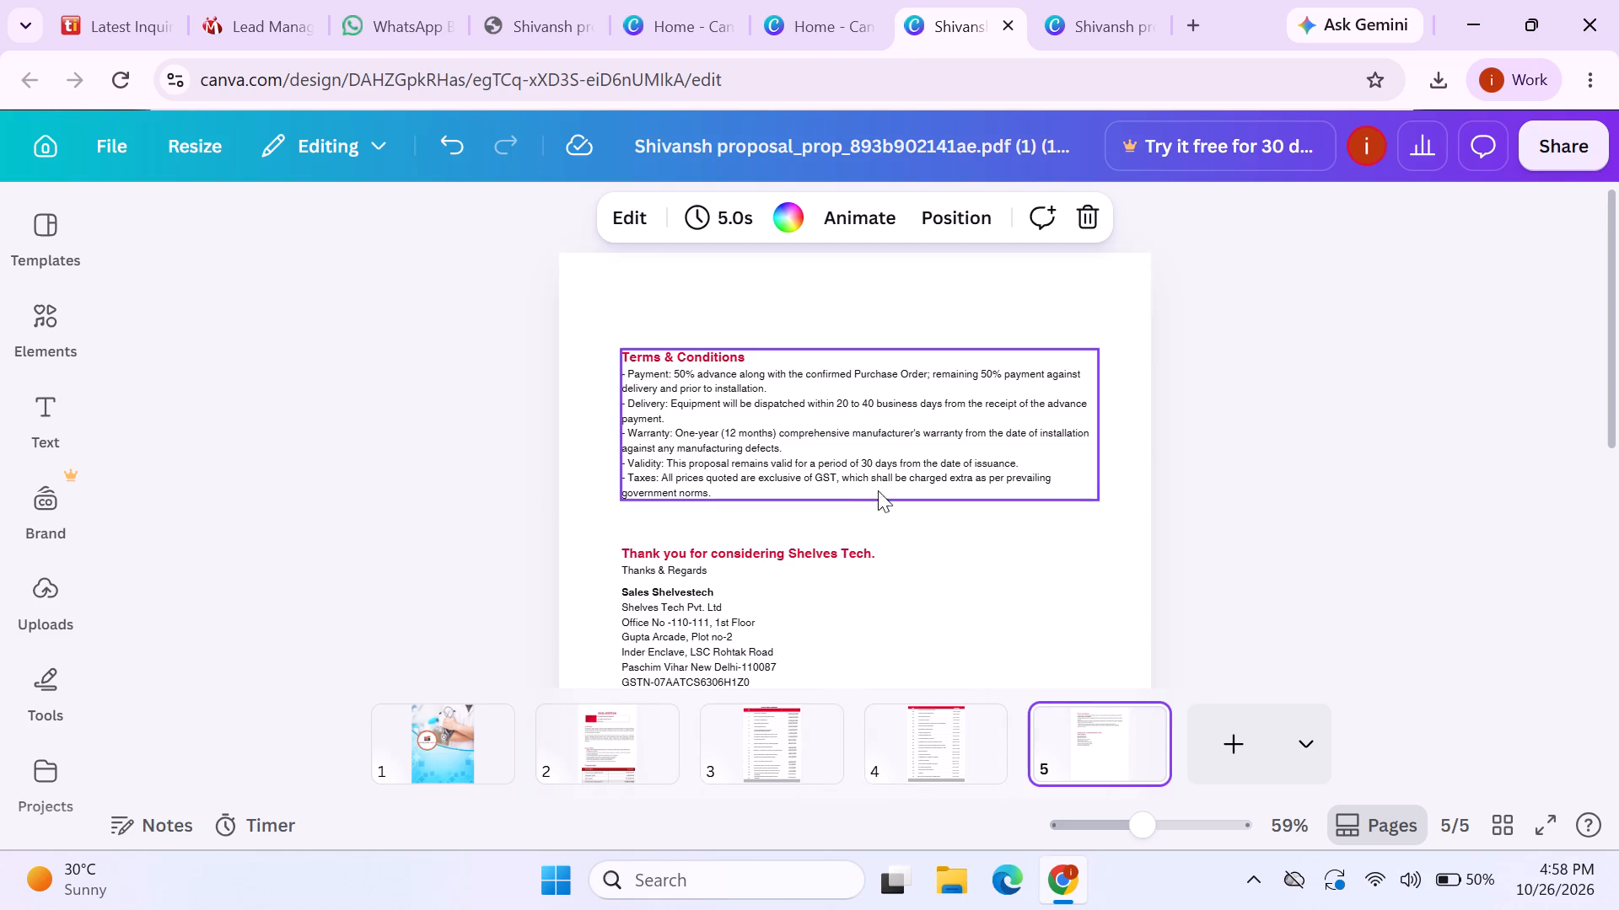
click(683, 751)
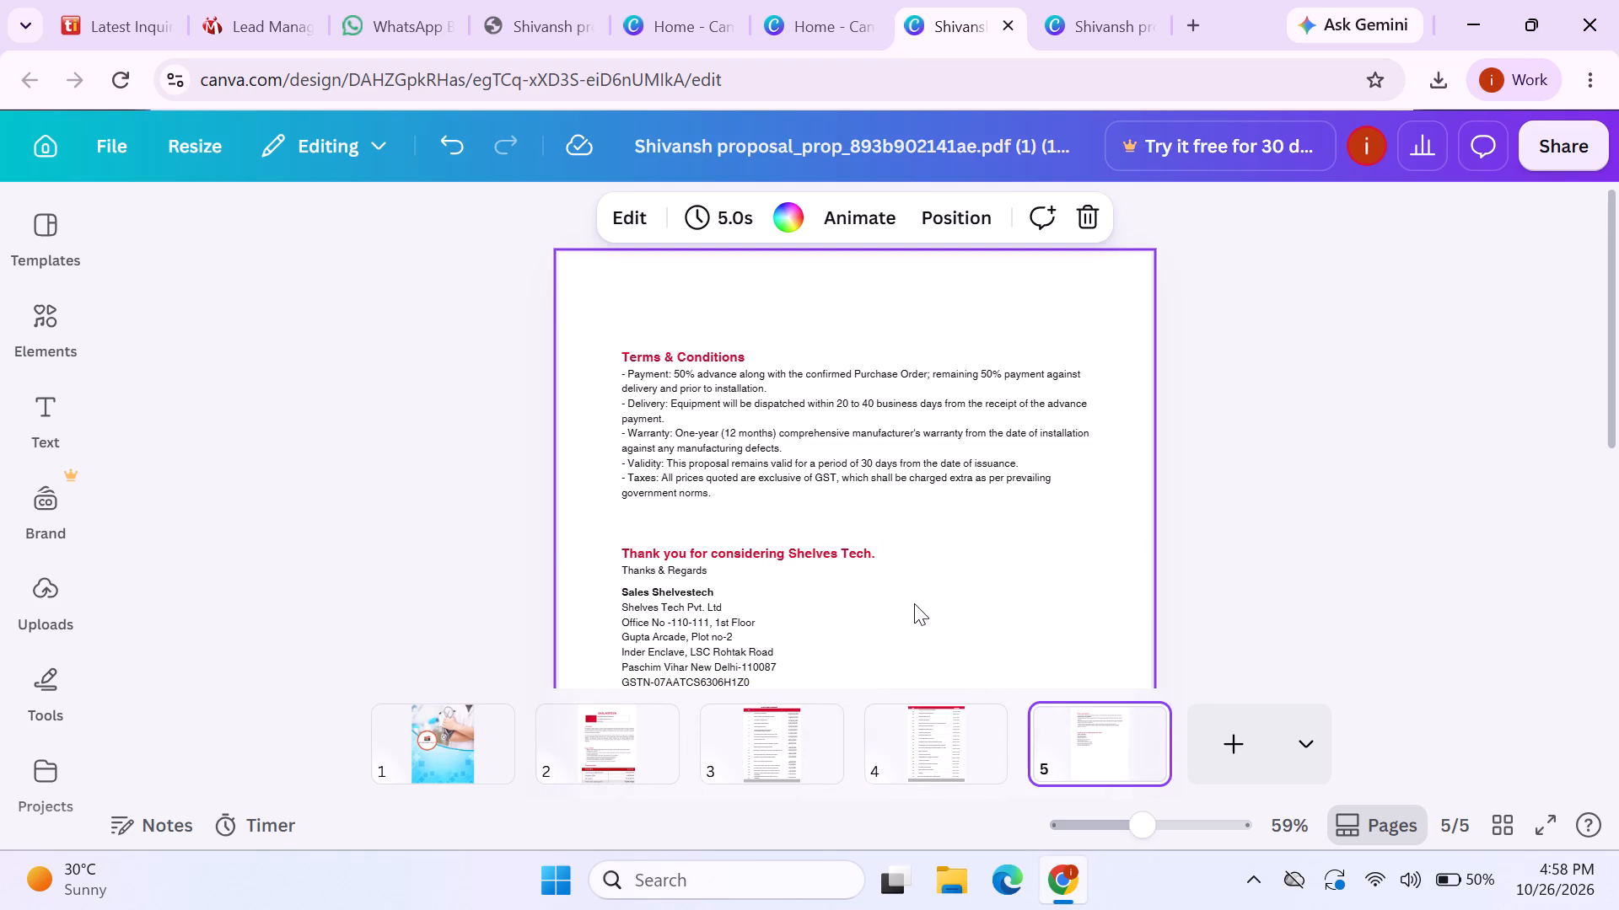
click(665, 742)
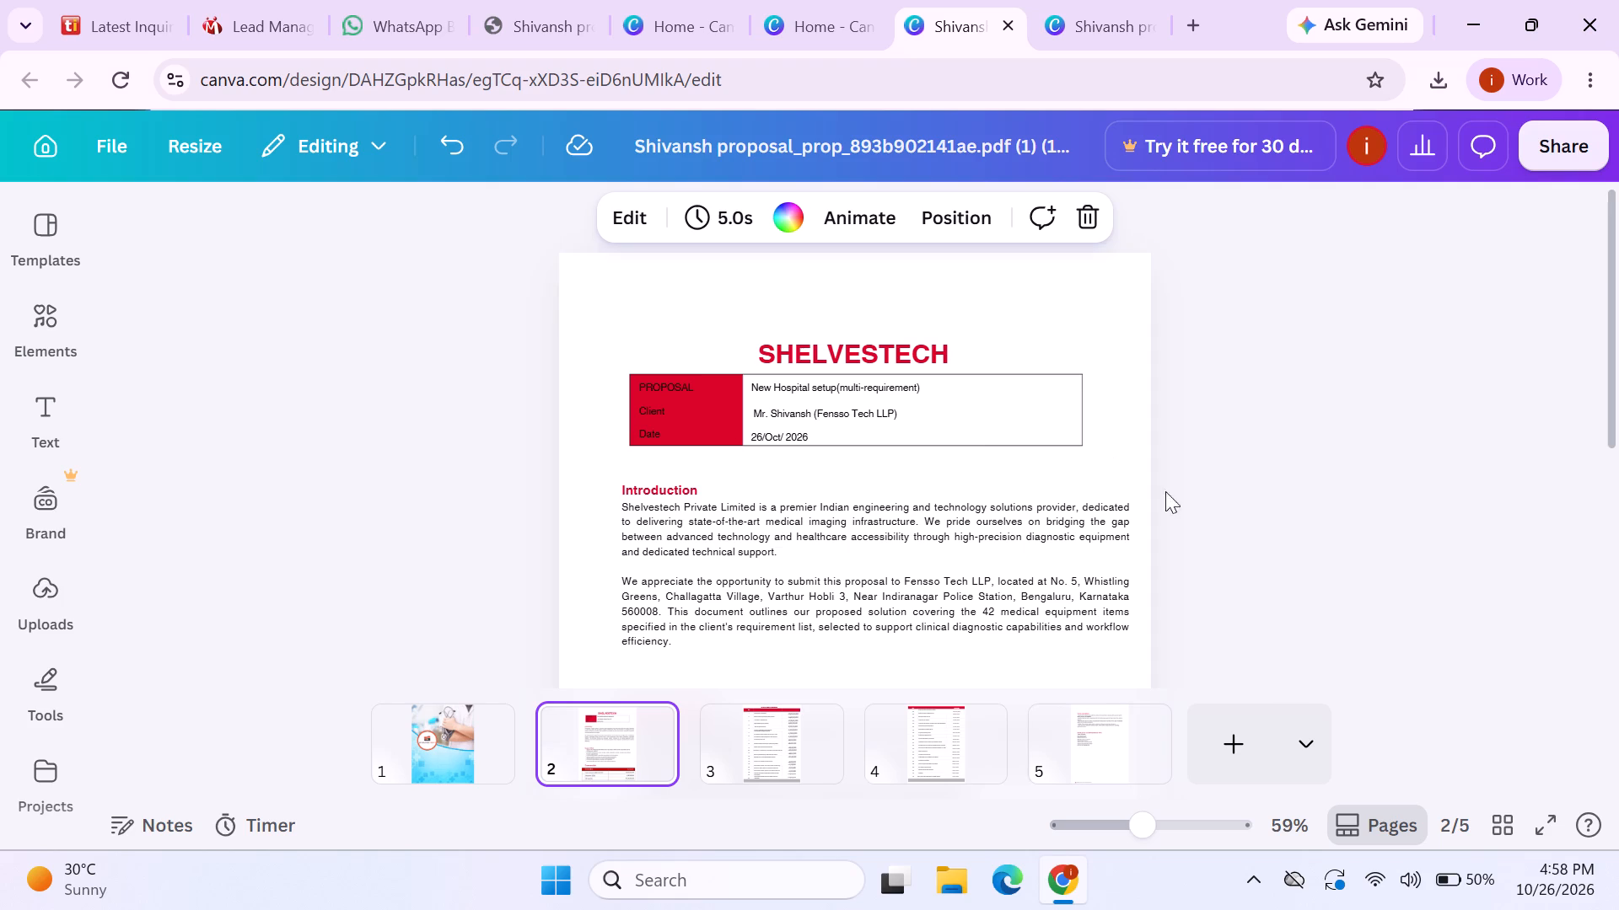
scroll(1264, 580, down, 4)
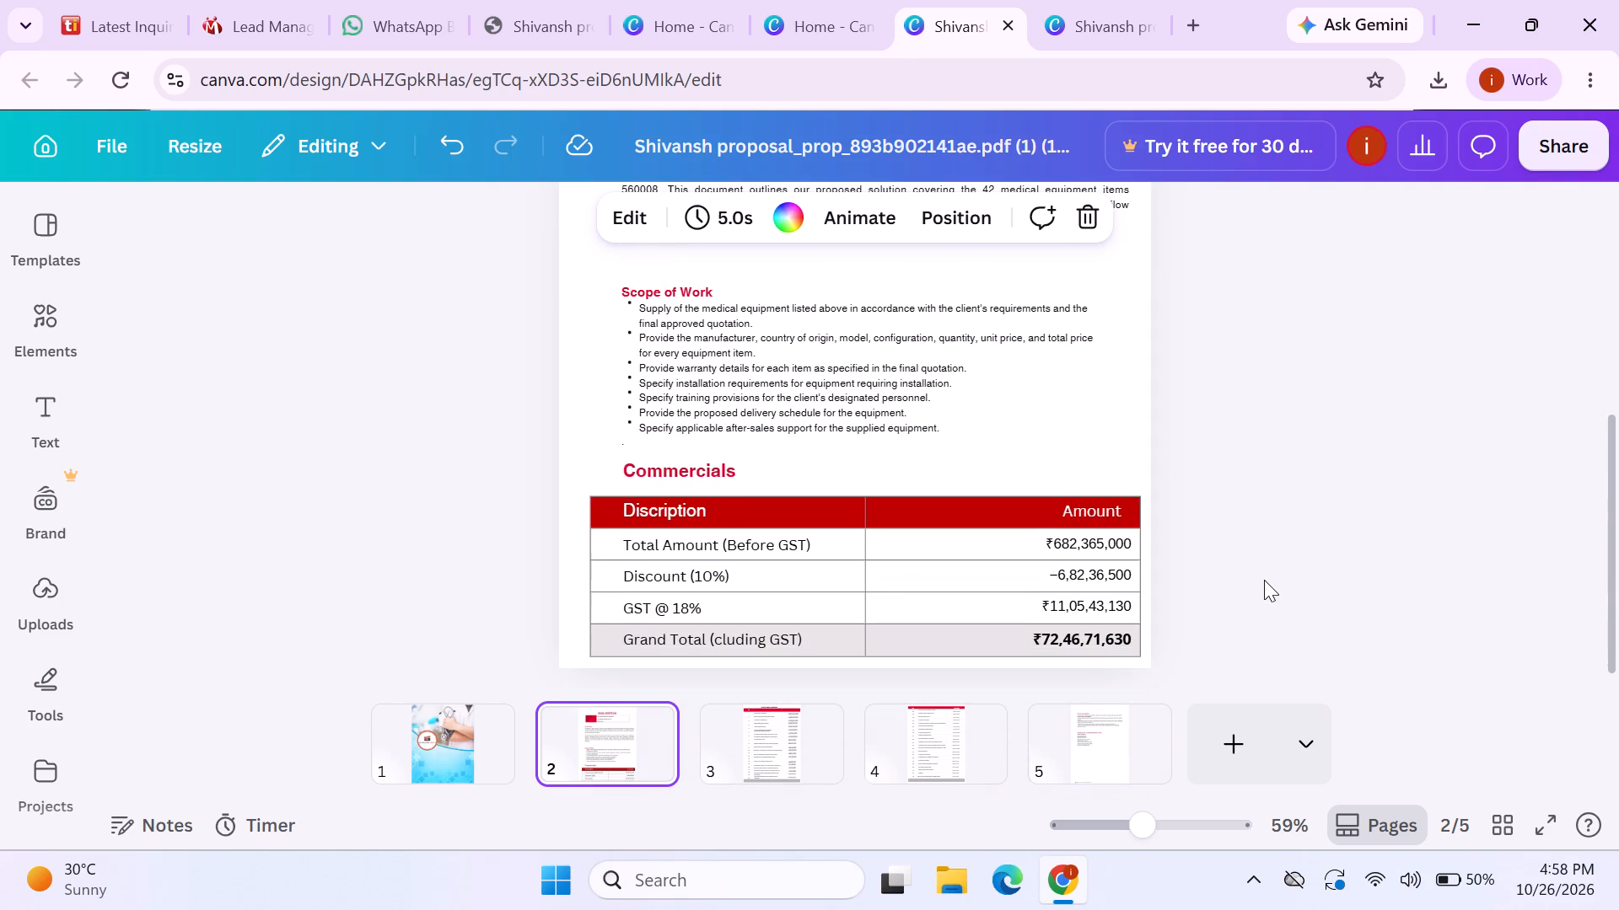
Enlarge page 2's Scope of Work bullet list to font size 10.7 and nudge it up slightly.
scroll(1264, 580, up, 1)
click(859, 513)
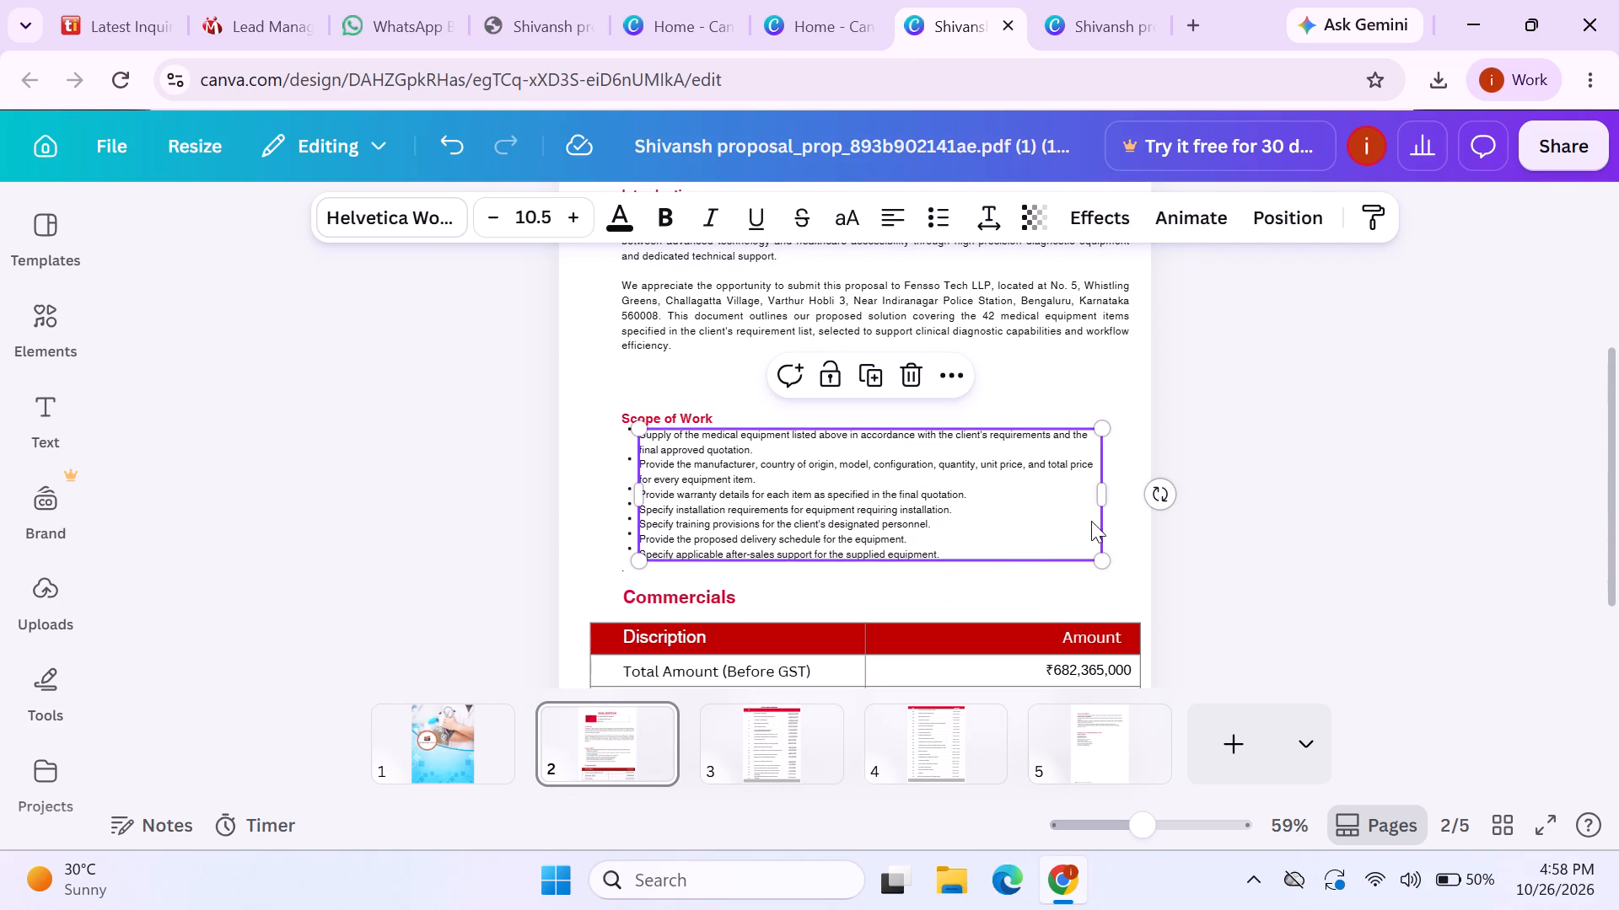
click(1097, 563)
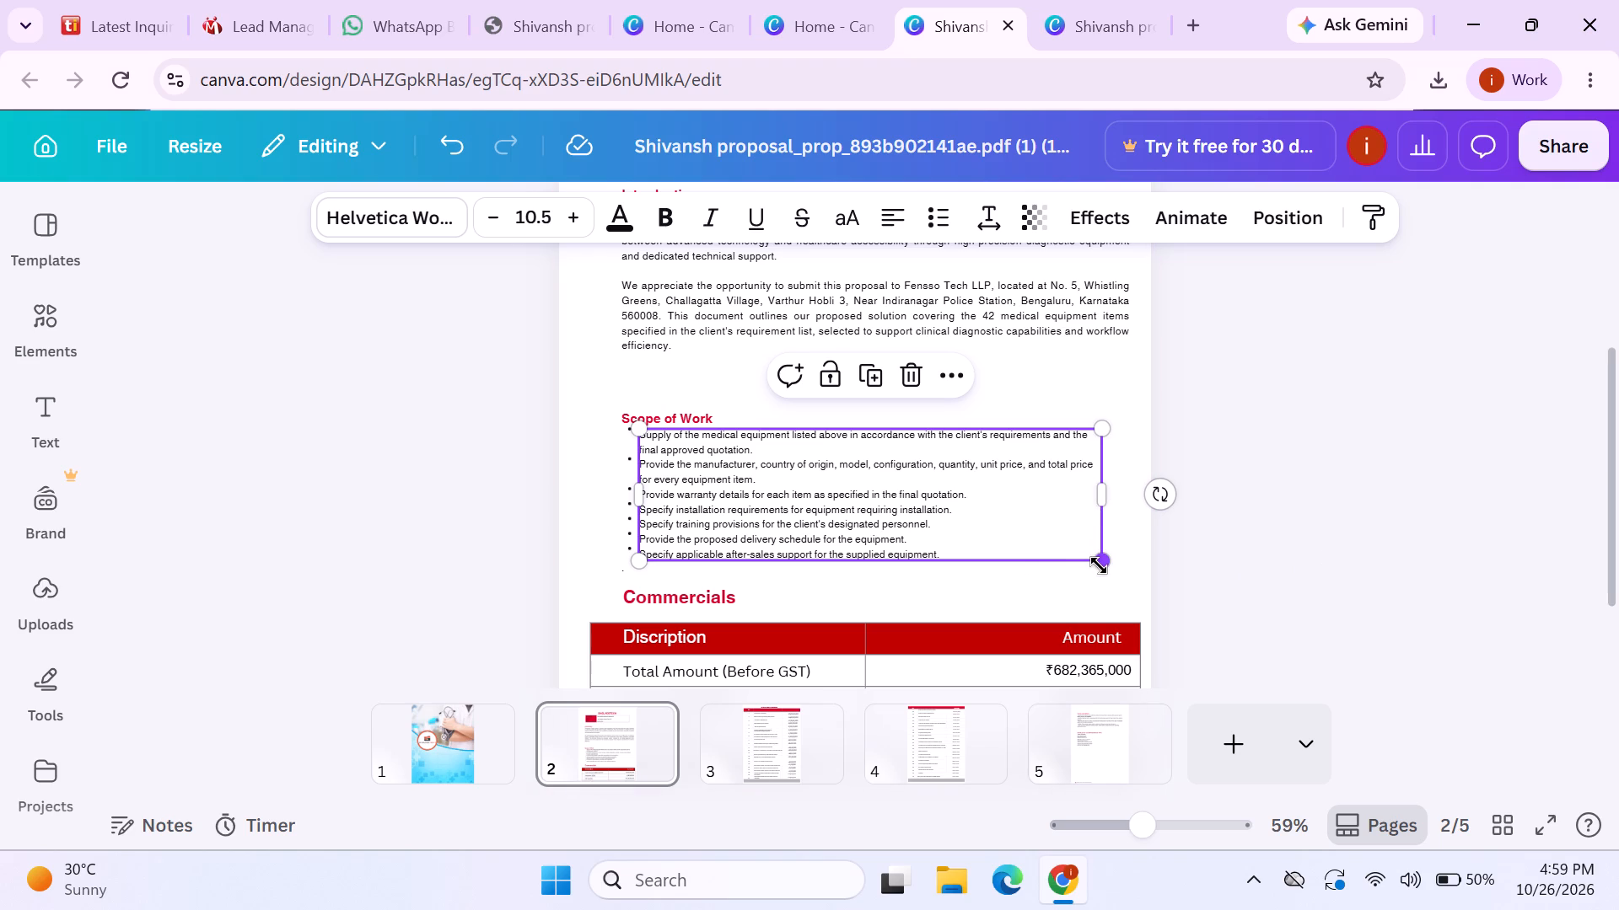
click(1100, 565)
click(936, 502)
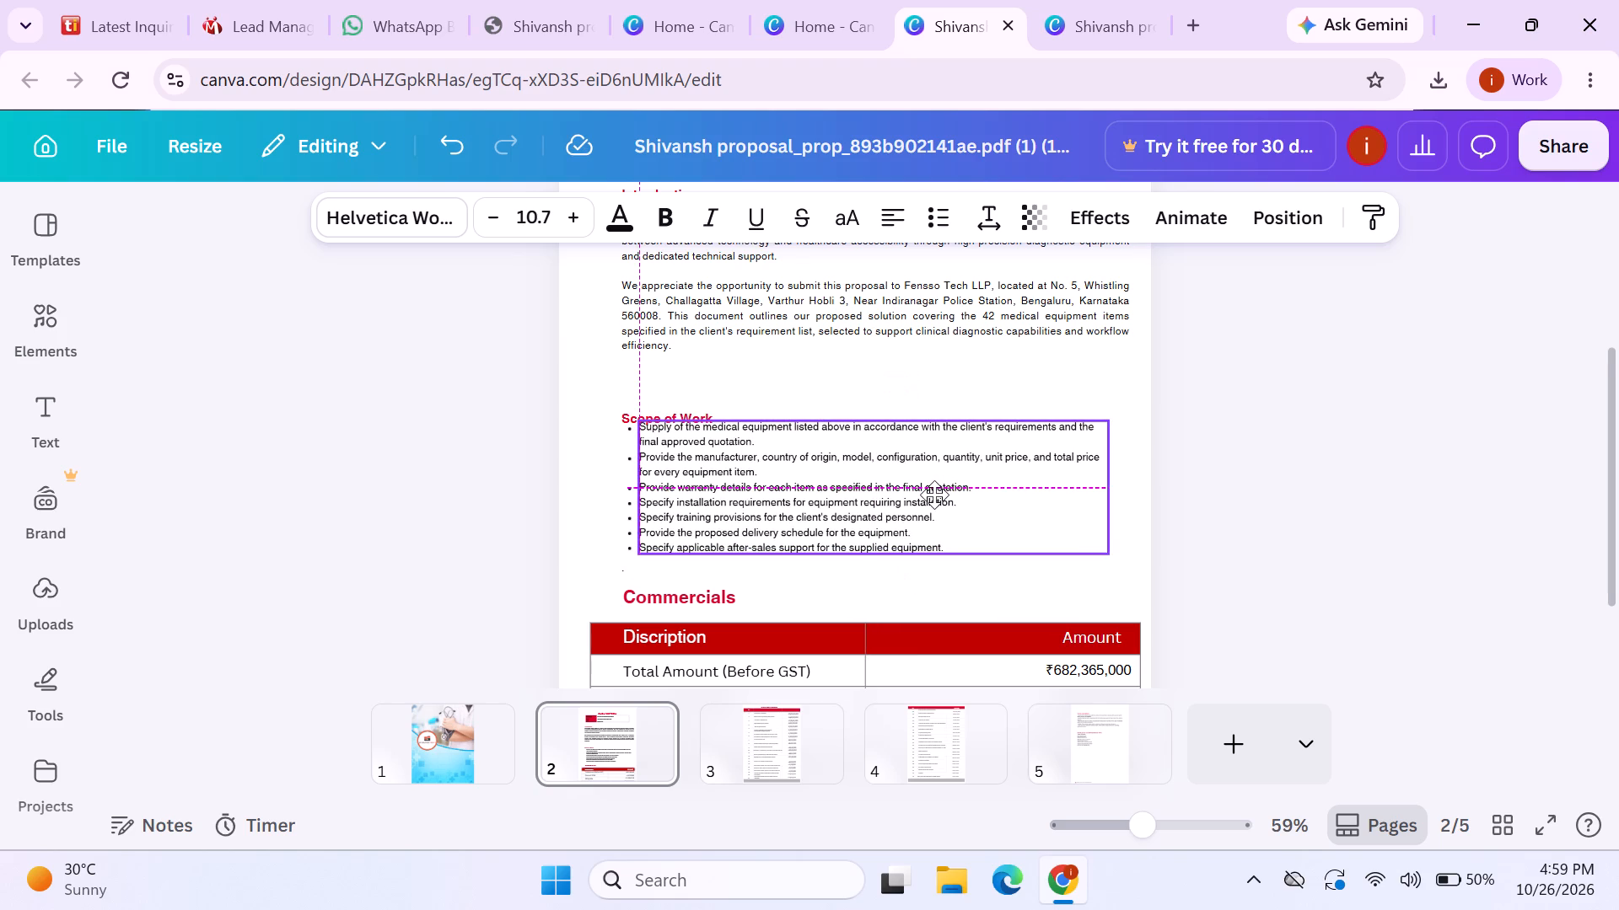
click(1264, 522)
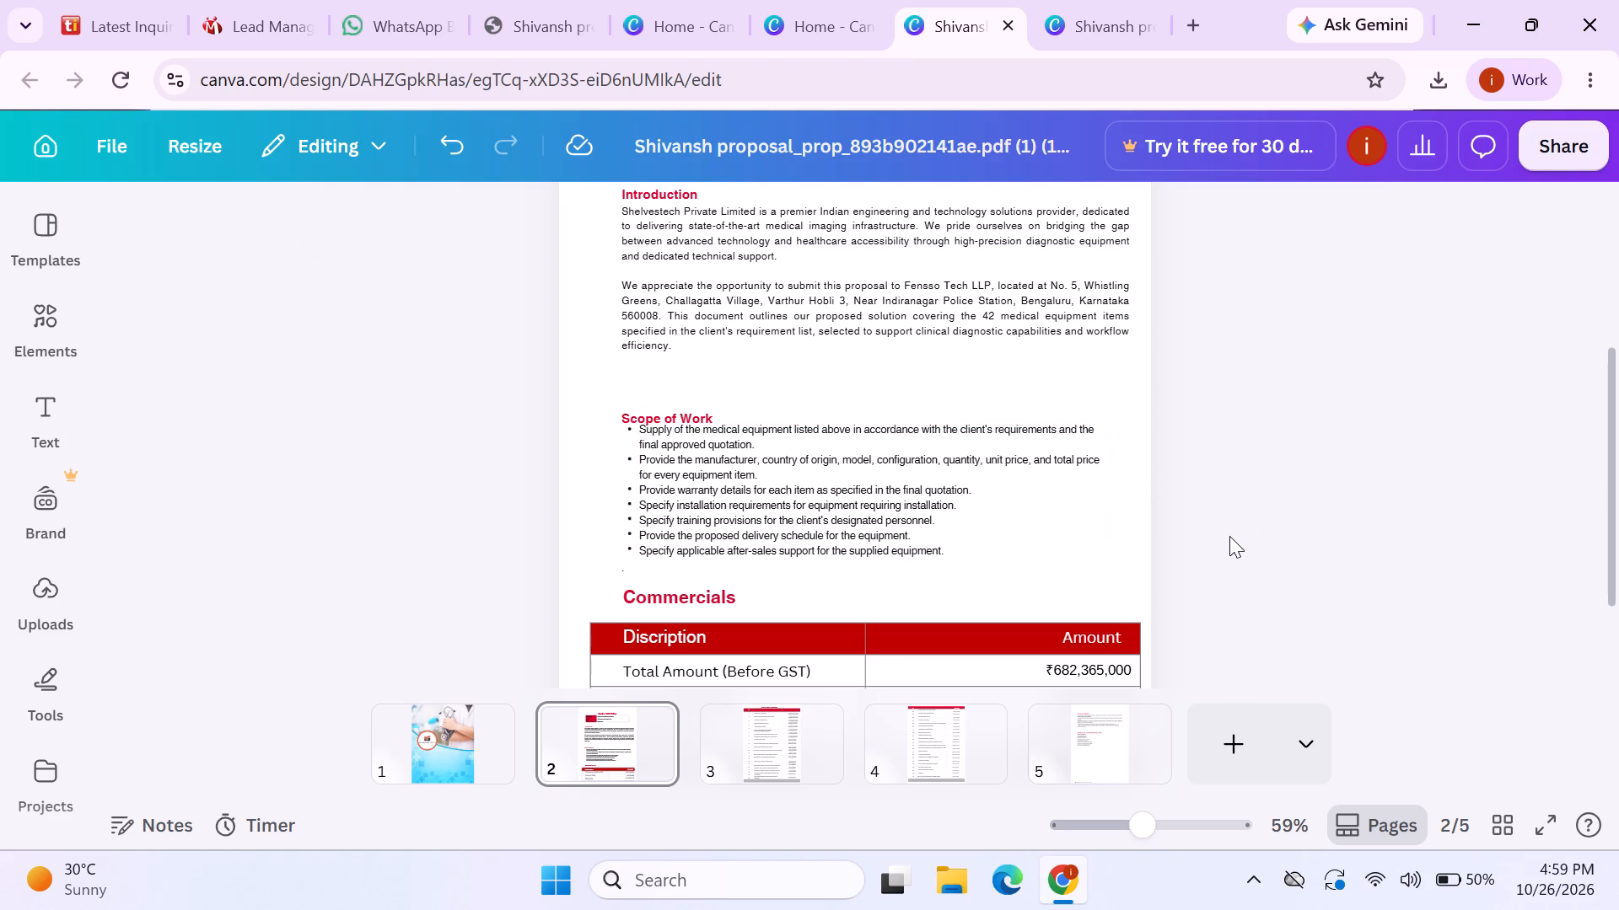
Move the Scope of Work heading up slightly so it sits clear above the bullet list.
click(652, 420)
drag(689, 488, 686, 488)
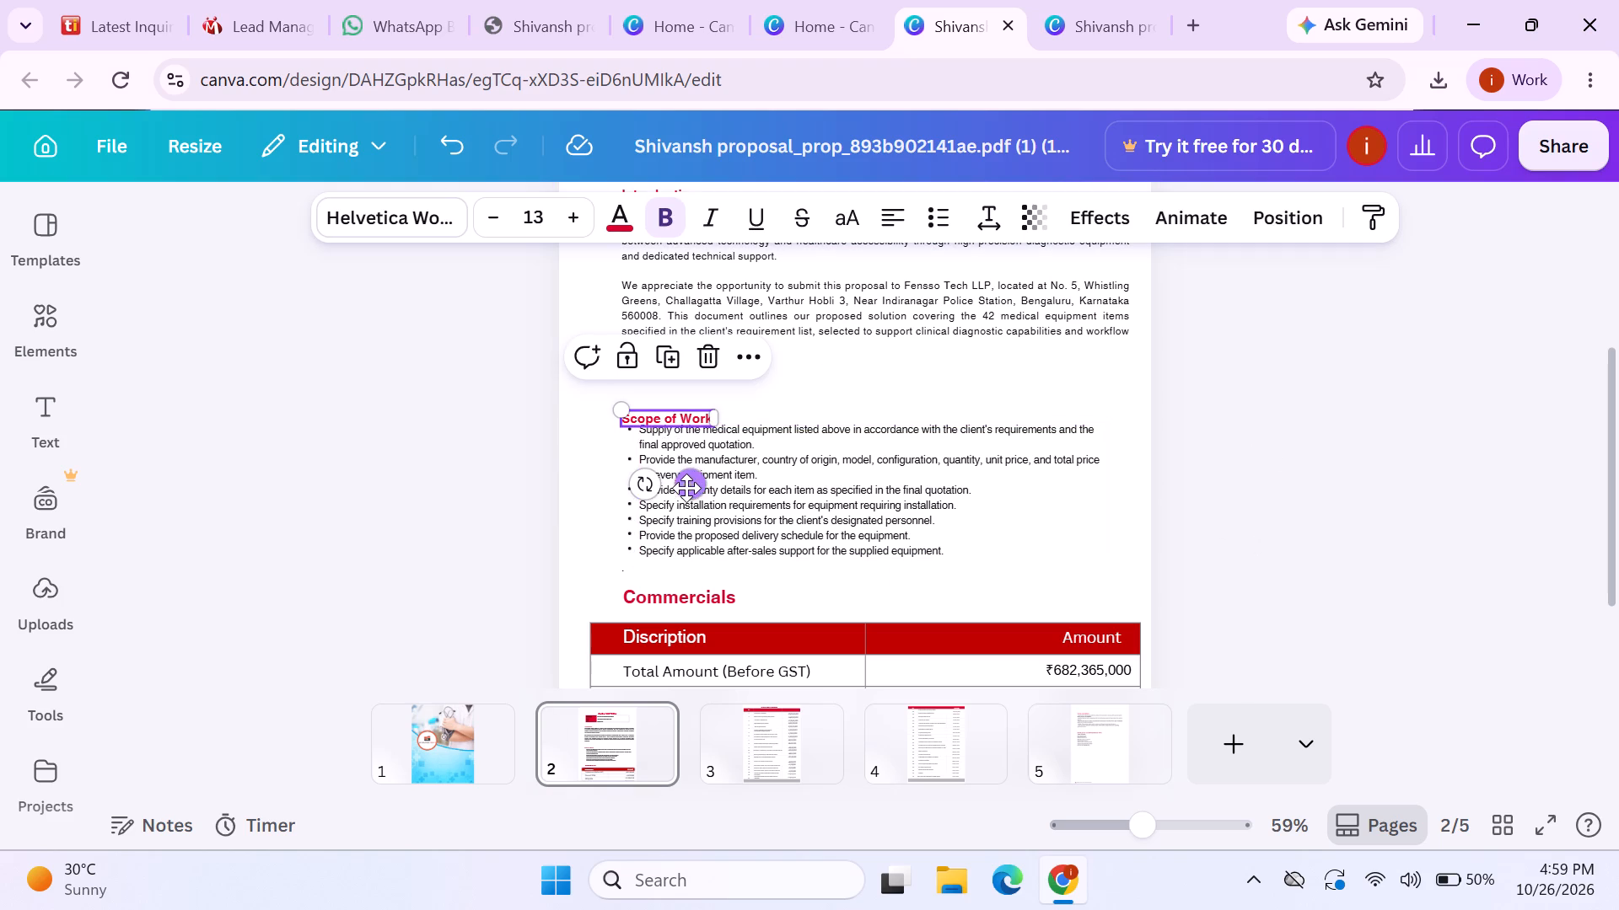
drag(686, 488, 694, 474)
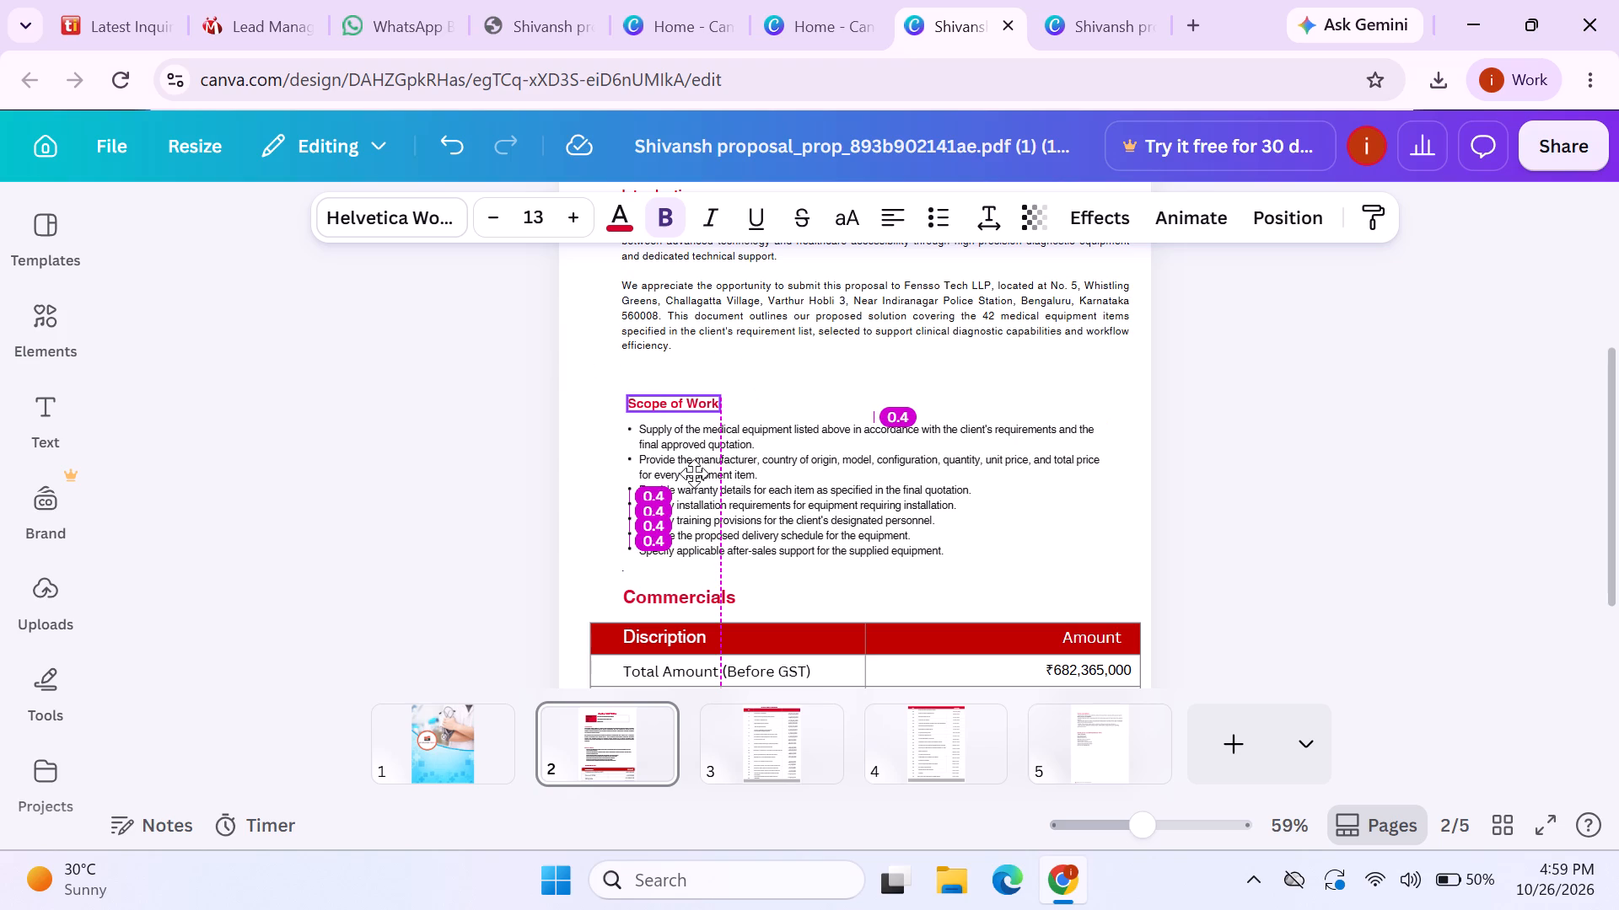
drag(694, 474, 694, 475)
click(1353, 551)
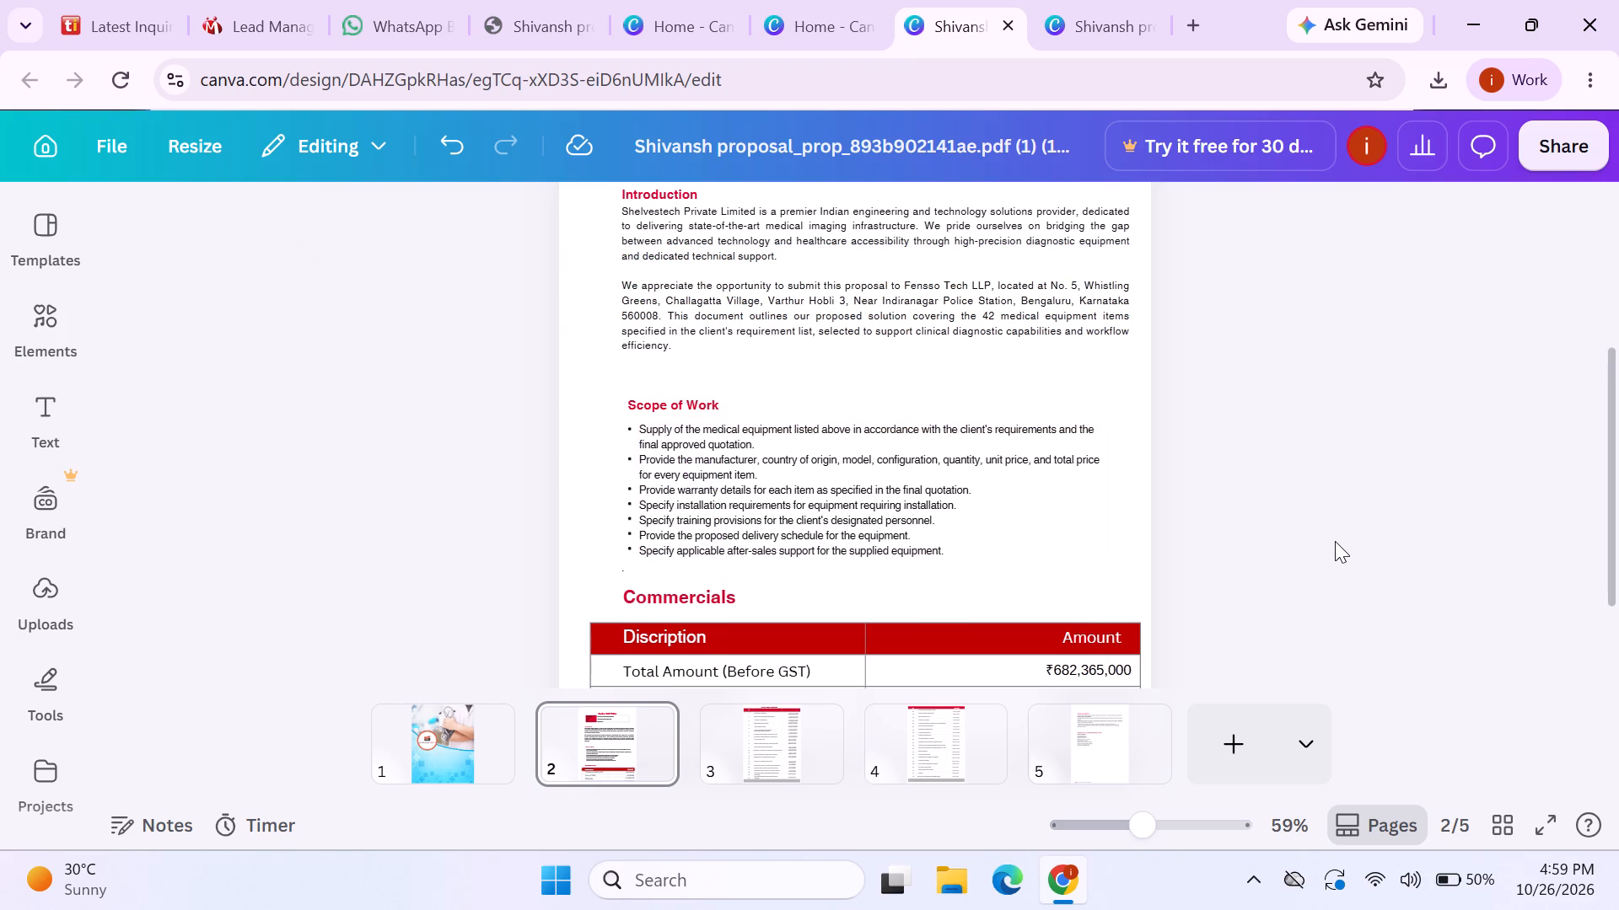
Review the top of page 2 and the equipment names, numbers and prices on pages 3 and 4.
scroll(1335, 541, up, 2)
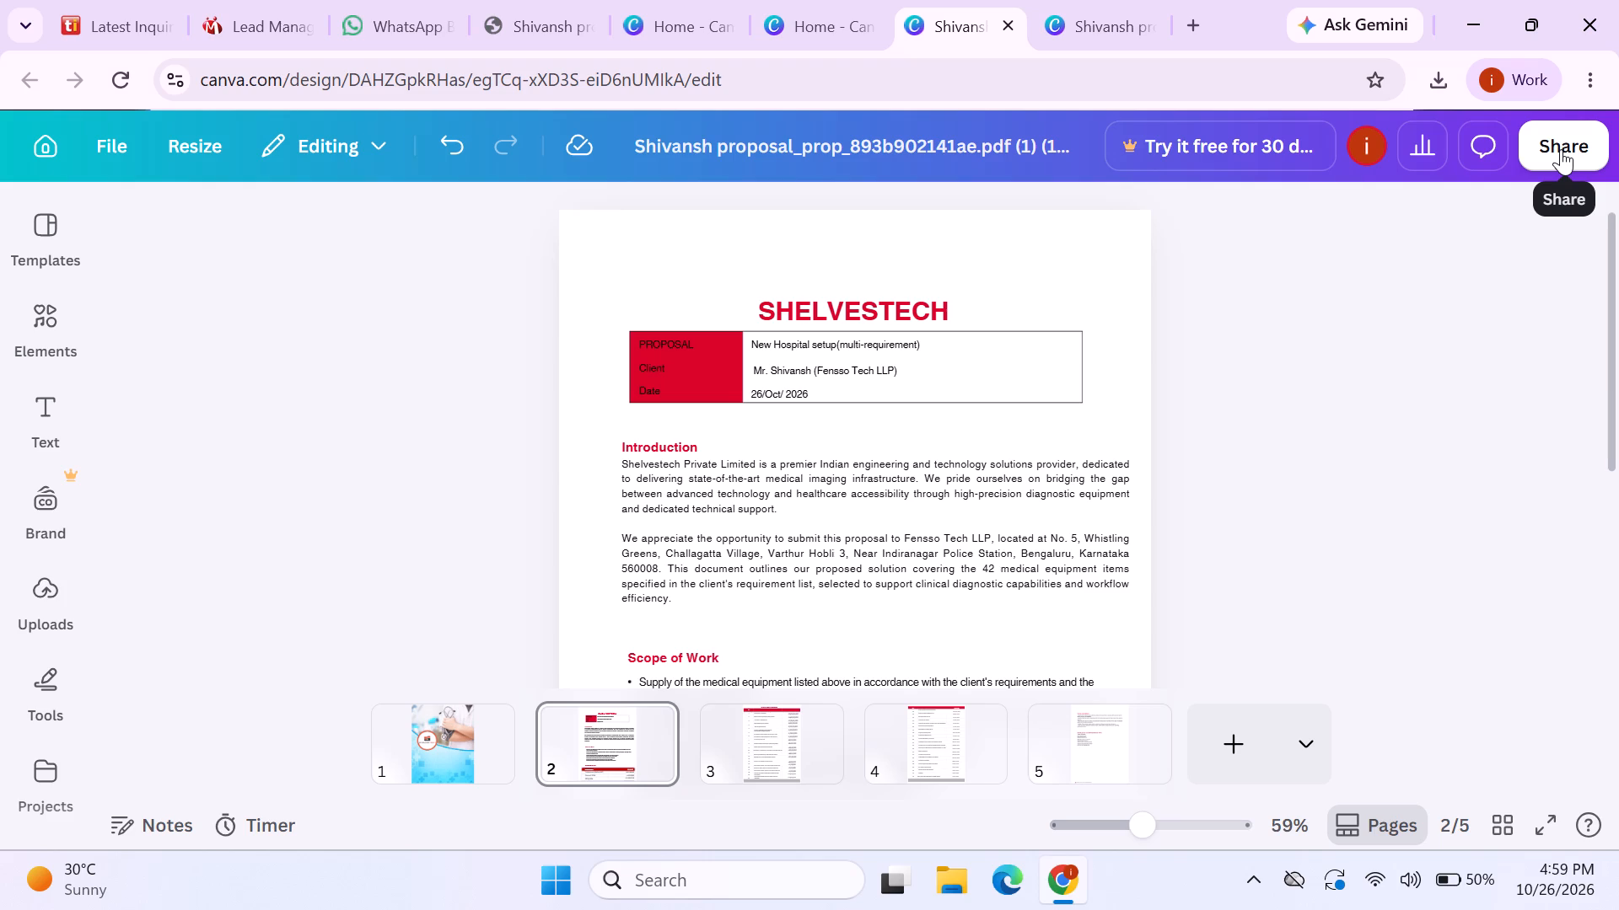
click(829, 743)
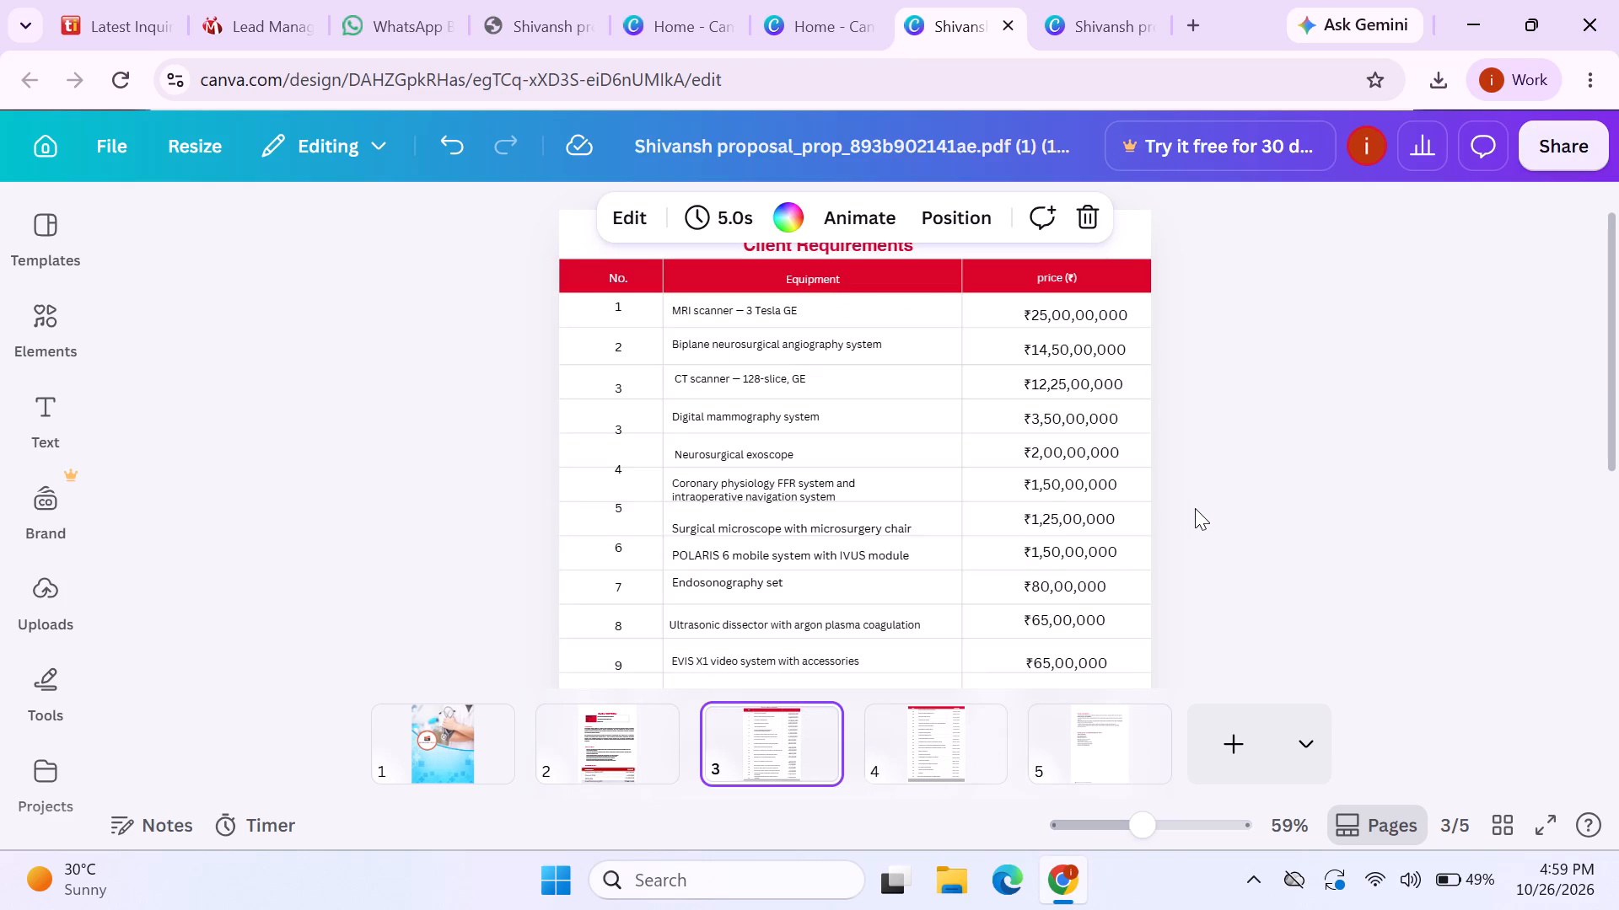
scroll(1195, 508, down, 2)
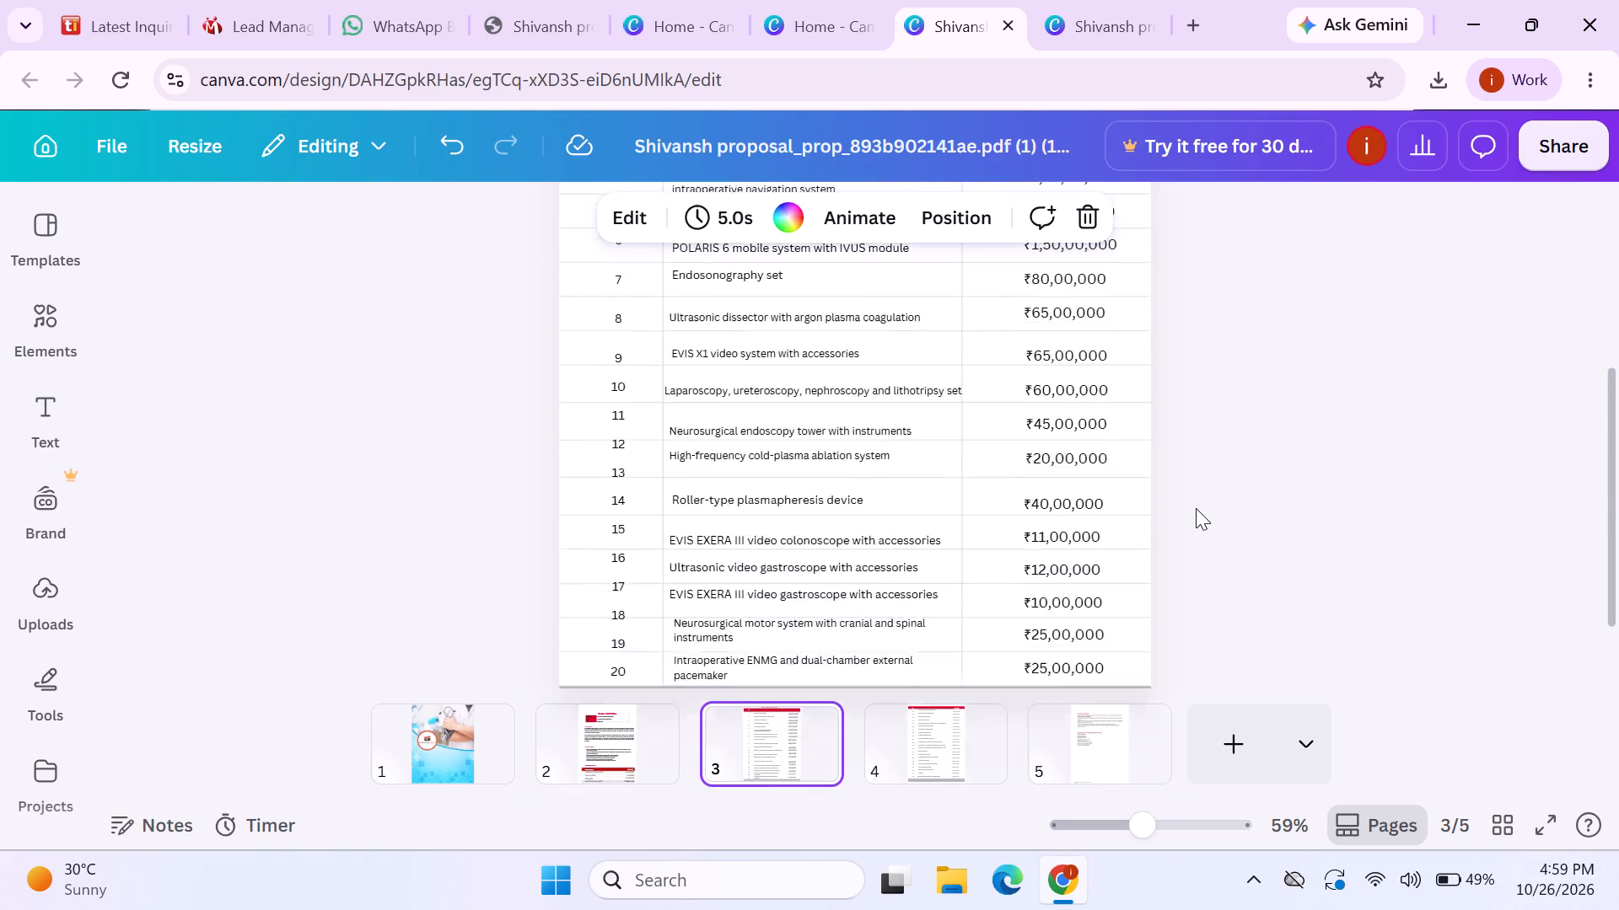
scroll(1196, 508, down, 2)
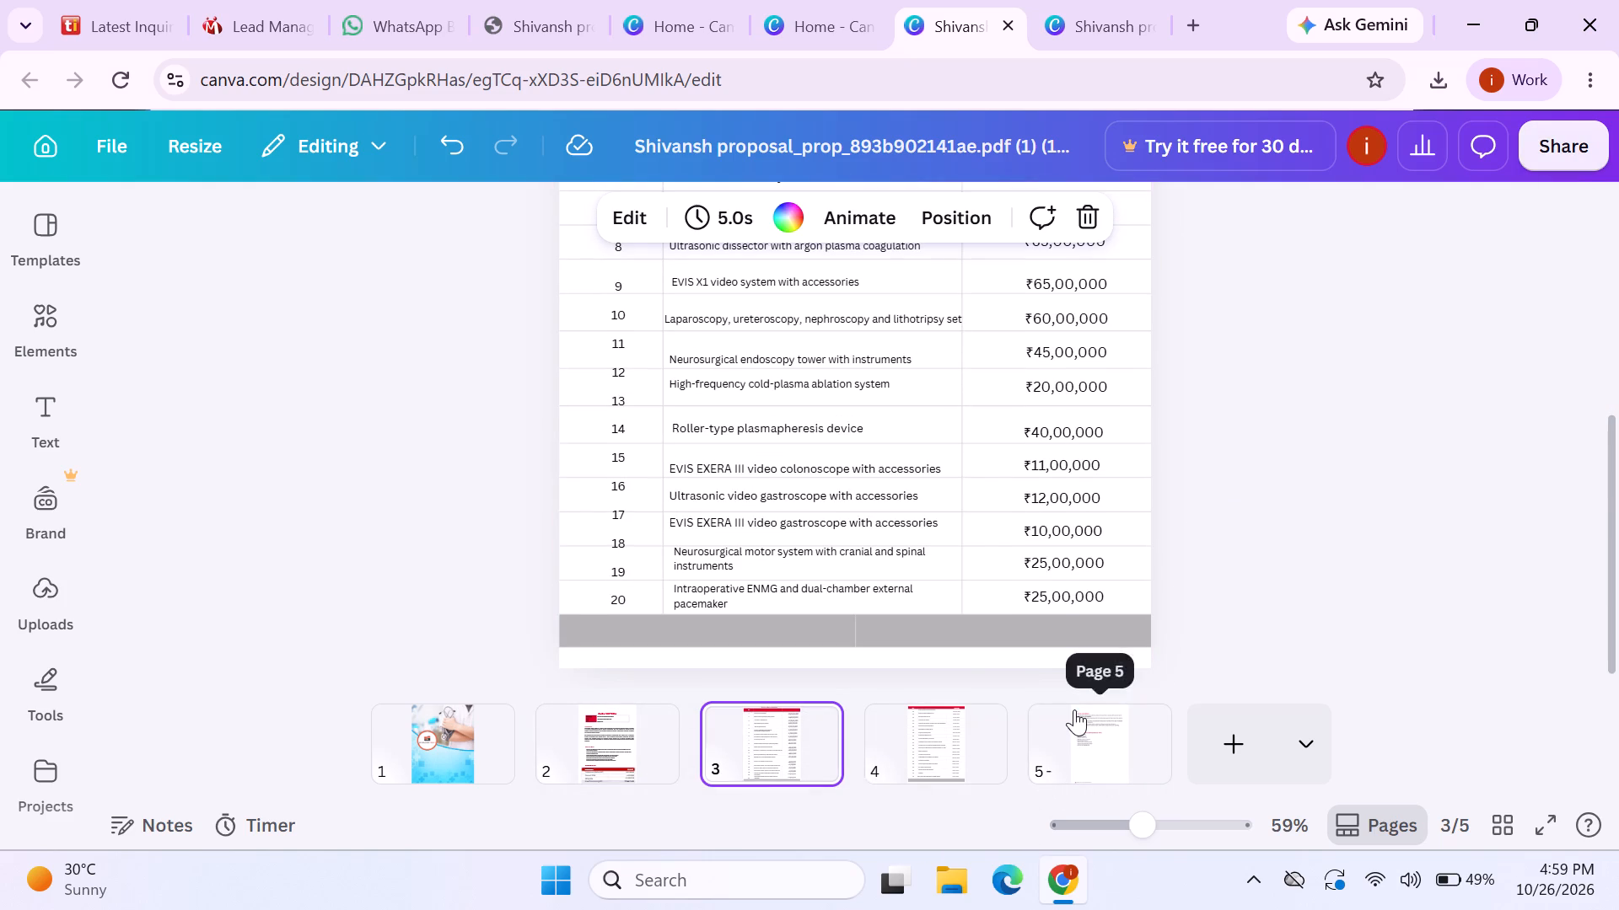
click(982, 742)
scroll(1271, 435, up, 1)
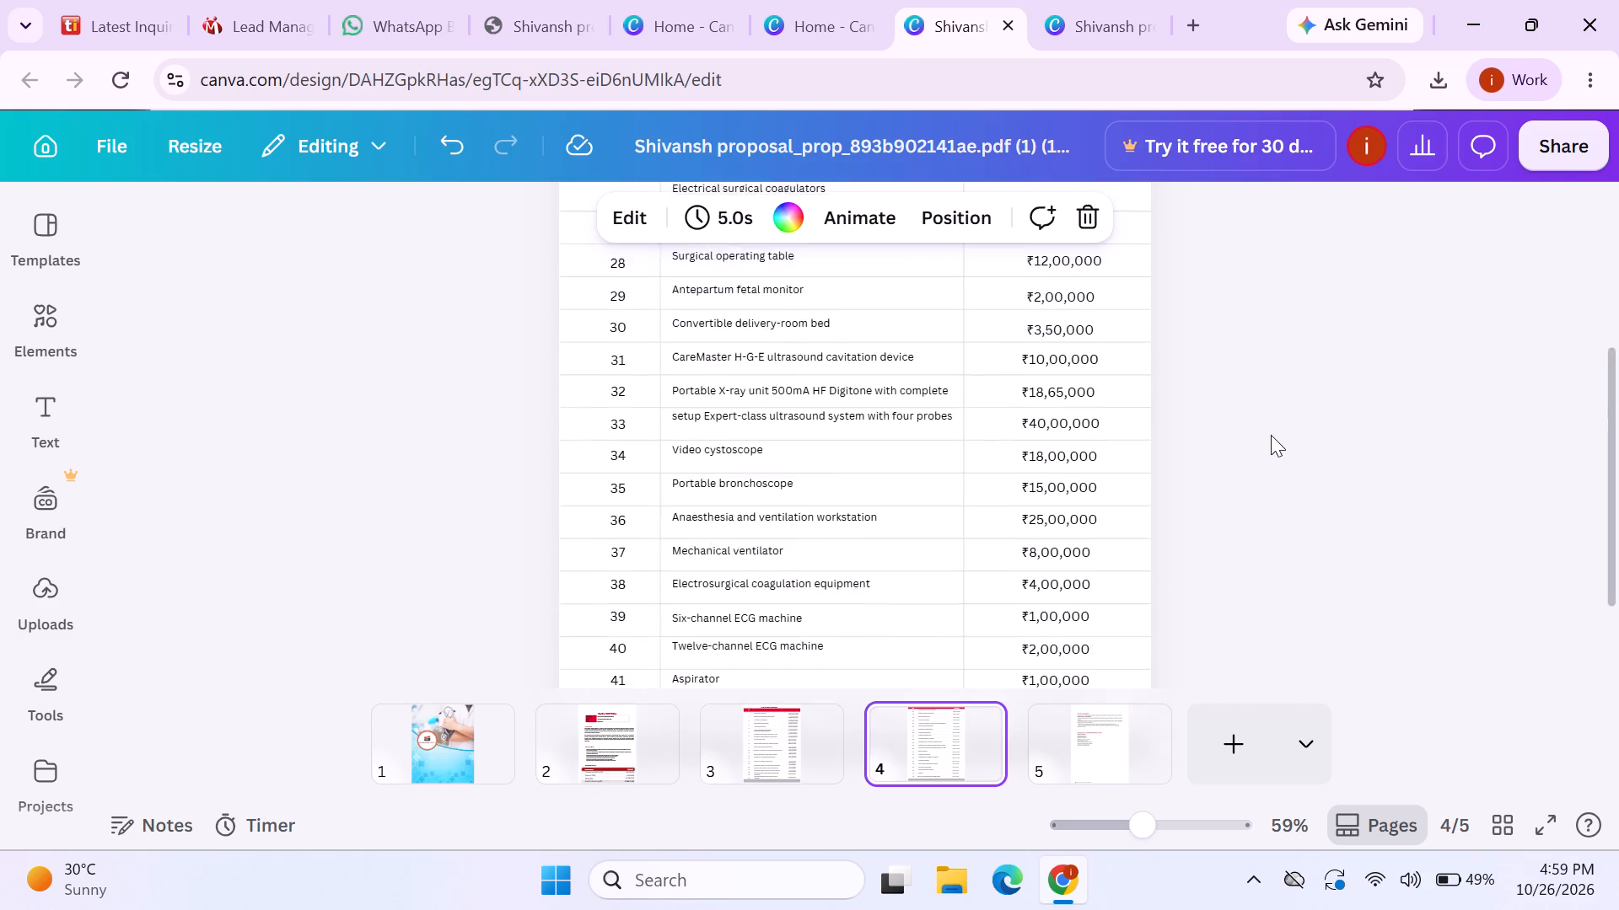
scroll(1271, 435, up, 2)
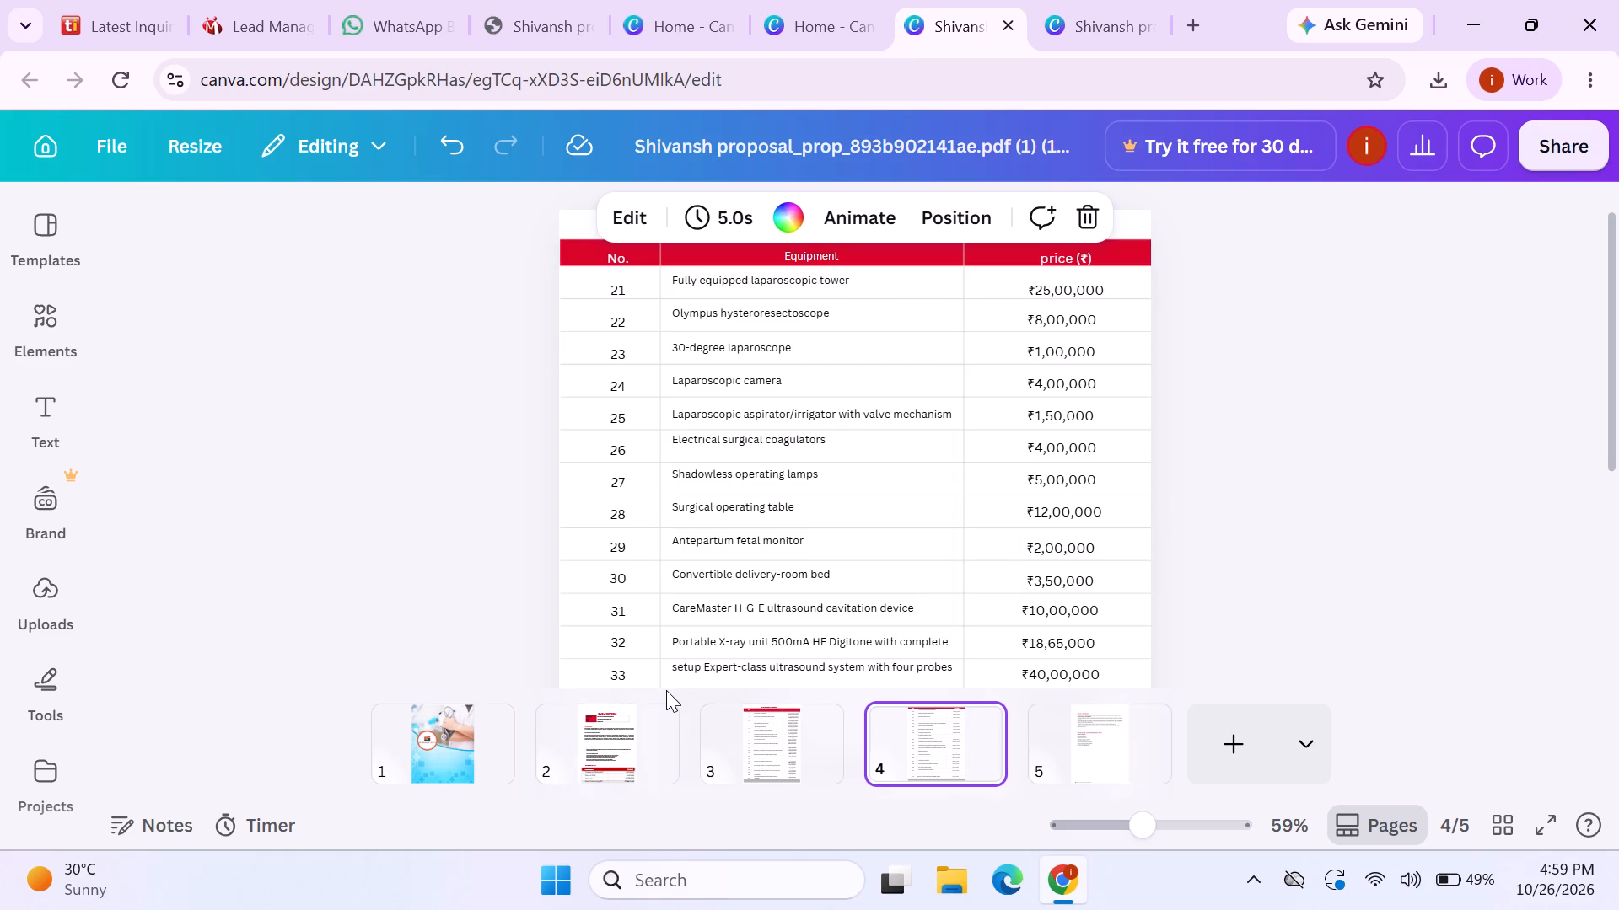
Break page 4's equipment list after "setup" so the Expert-class ultrasound system entry starts on its own line.
double_click(702, 670)
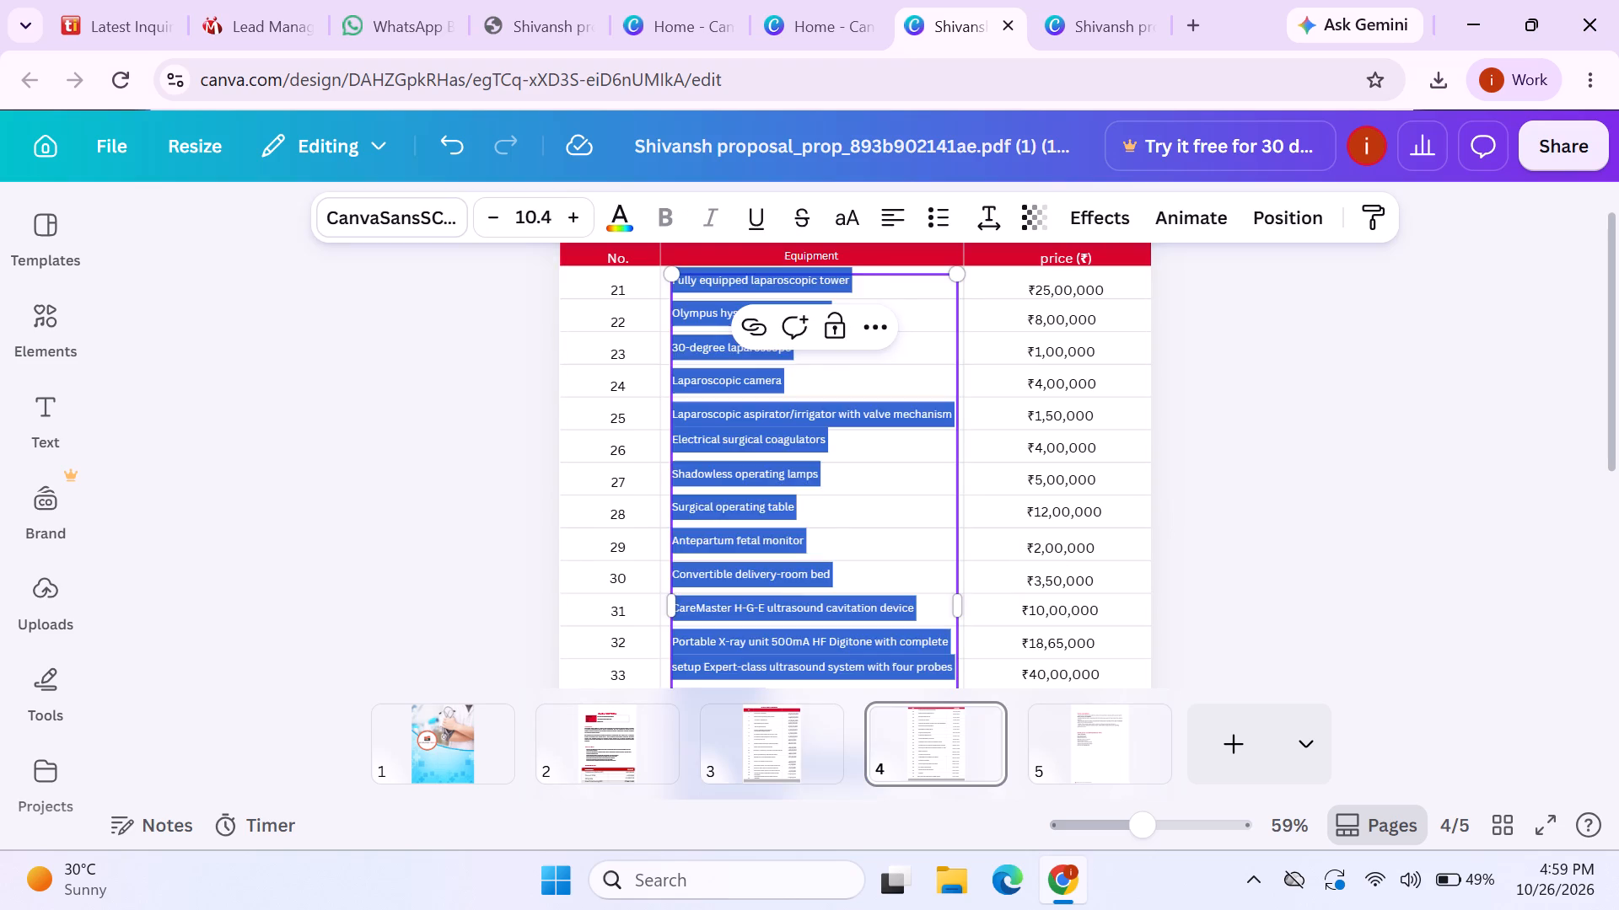
click(702, 670)
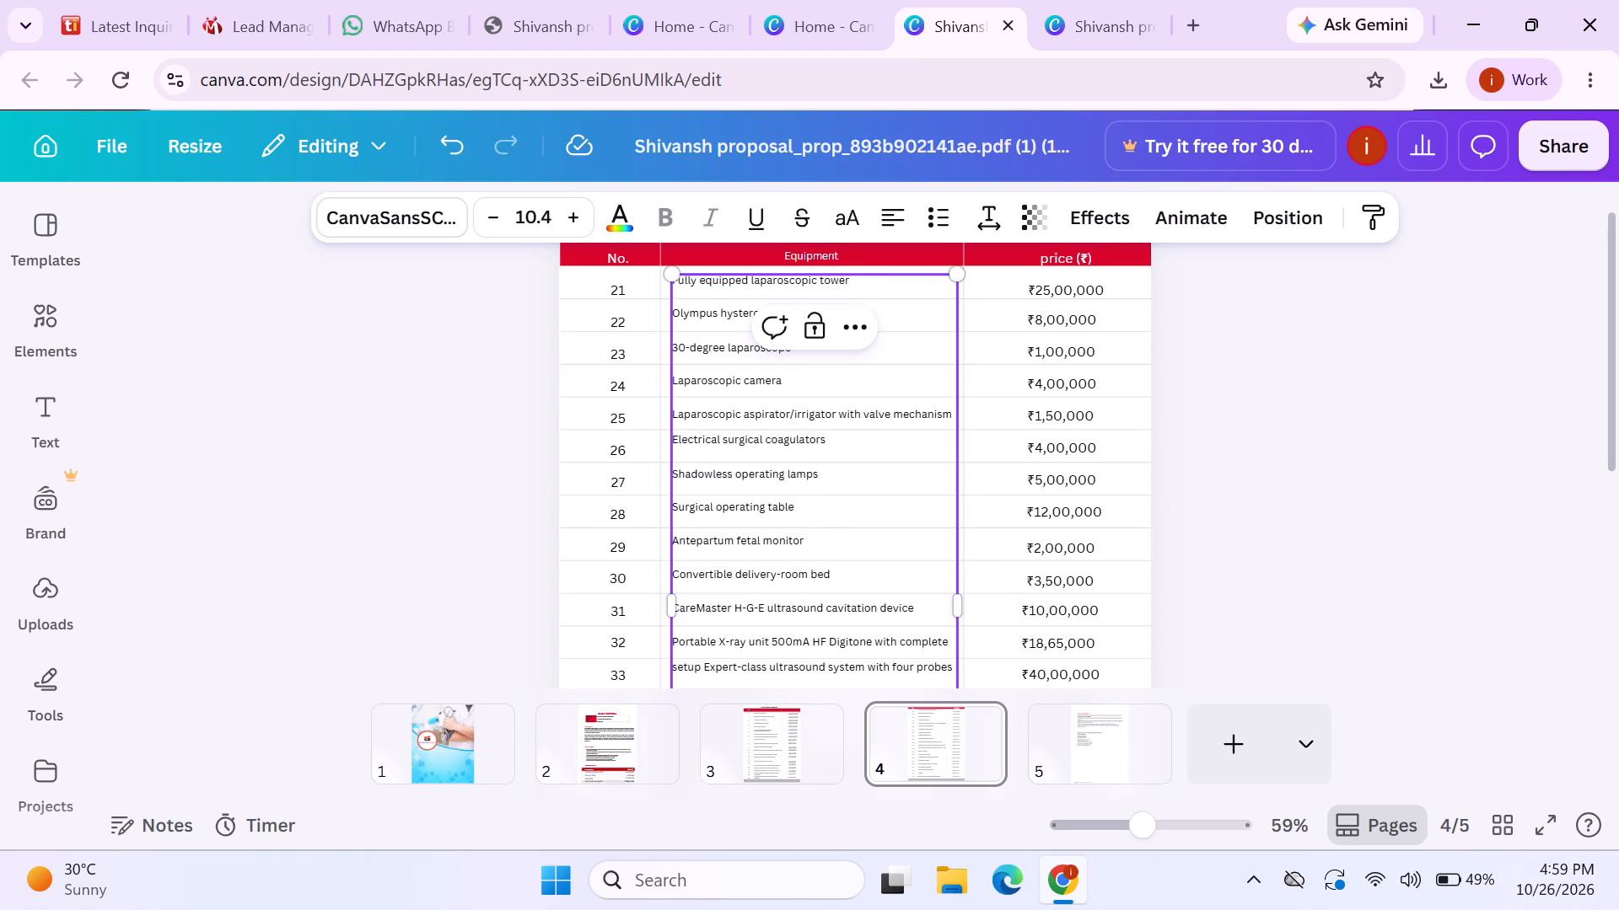
key(Return)
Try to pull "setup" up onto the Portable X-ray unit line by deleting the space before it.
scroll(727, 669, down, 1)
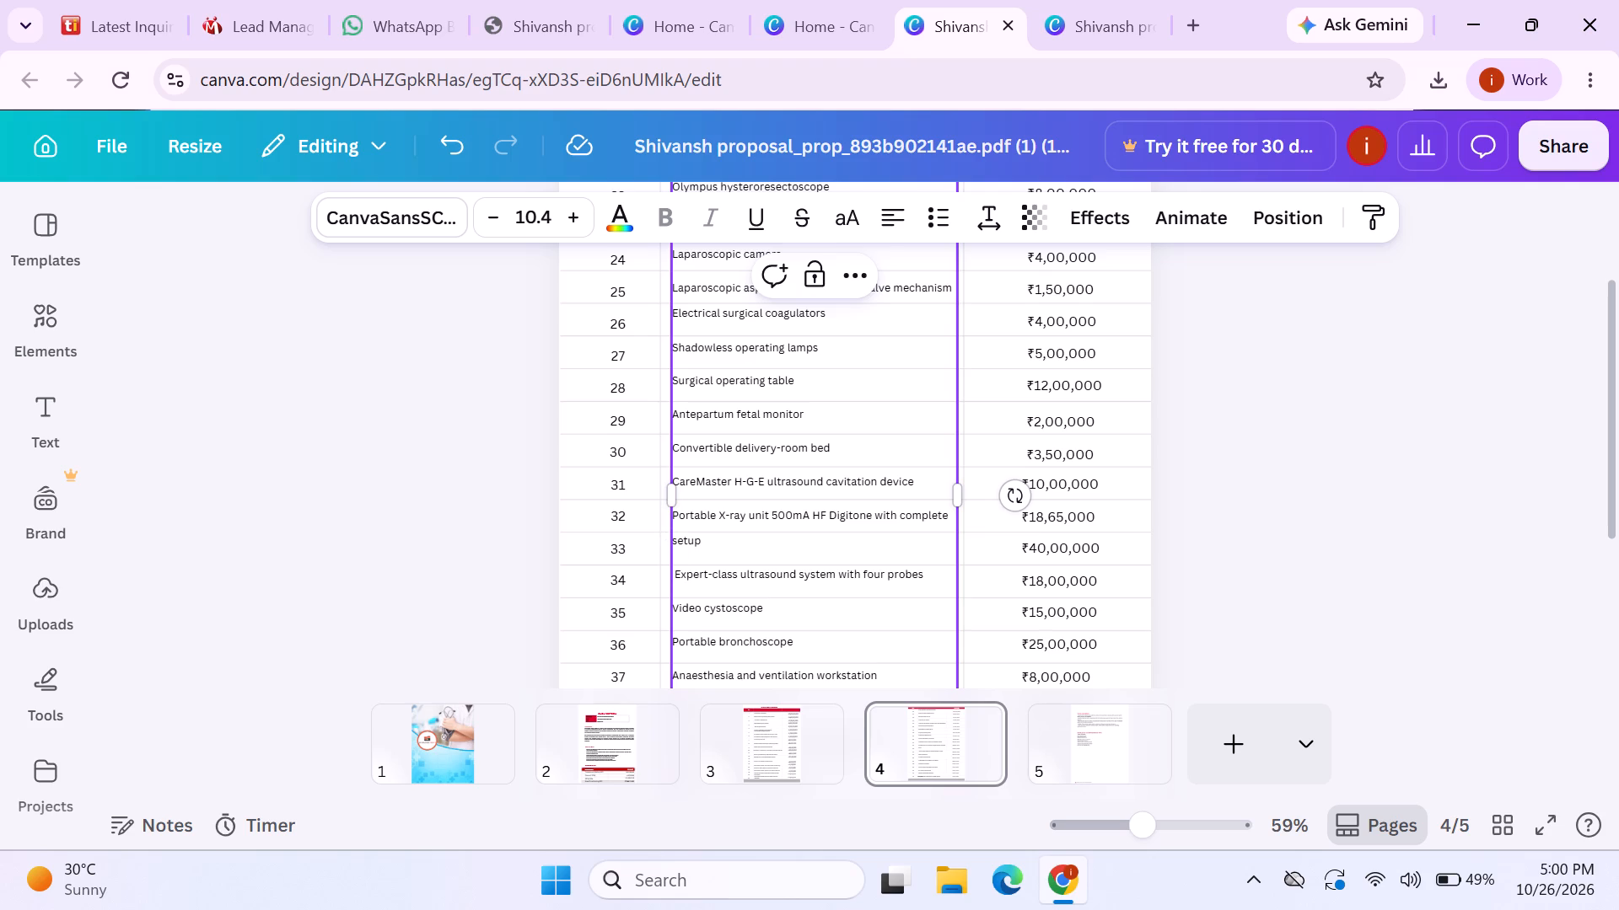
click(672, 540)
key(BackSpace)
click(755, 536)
Remove the stray leading space before "Expert-class ultrasound system with four probes", keeping that entry on its own line.
click(675, 574)
key(BackSpace)
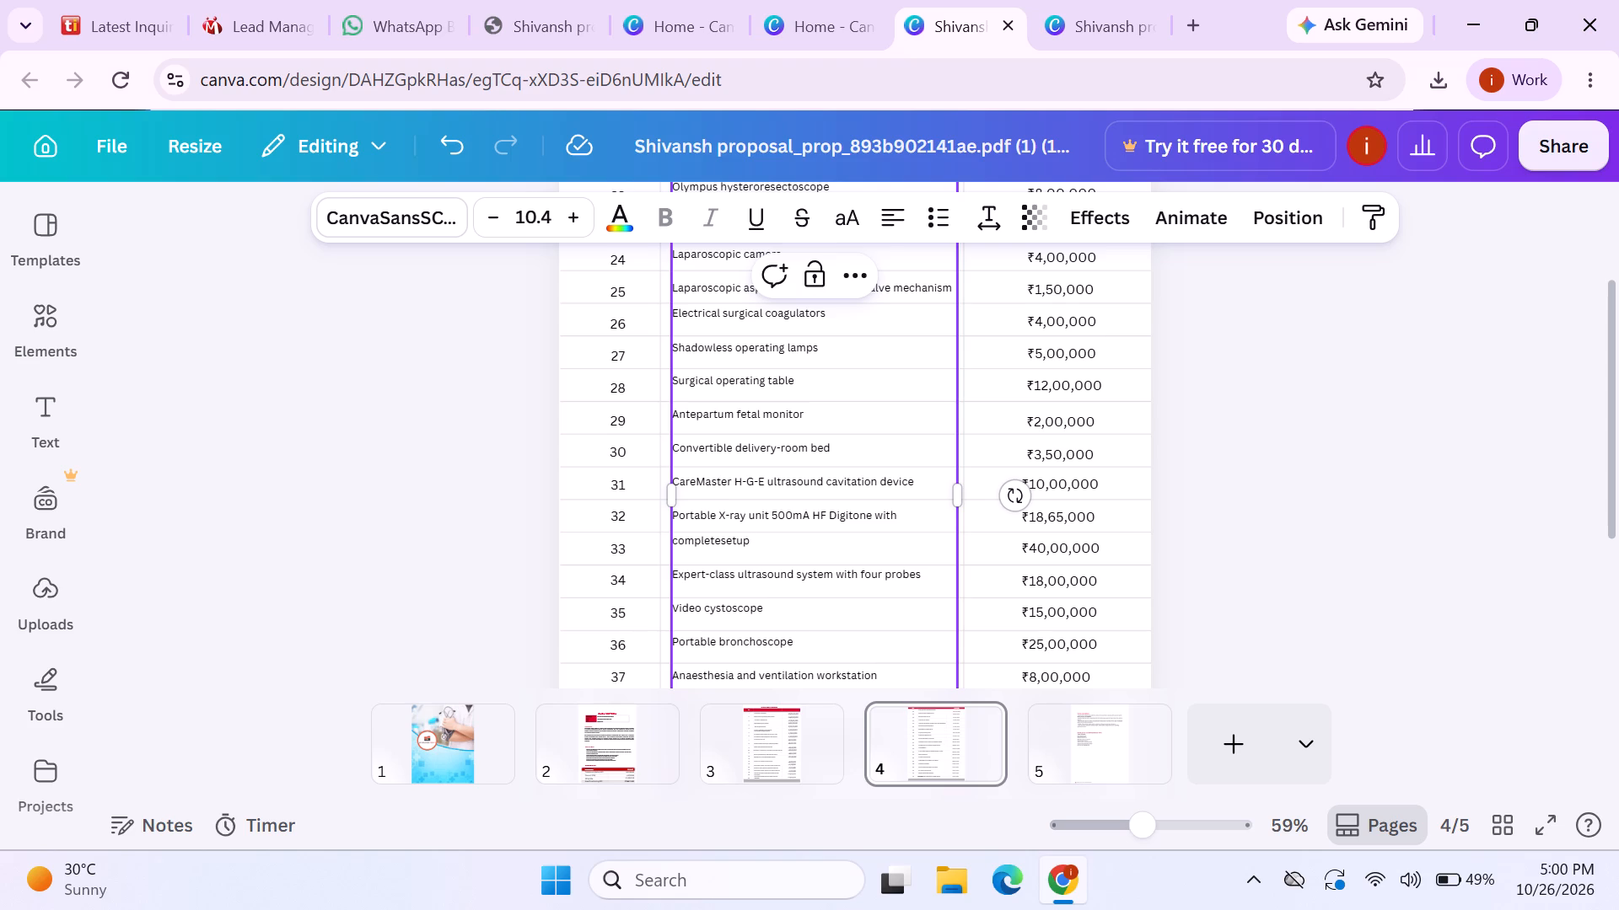
key(BackSpace)
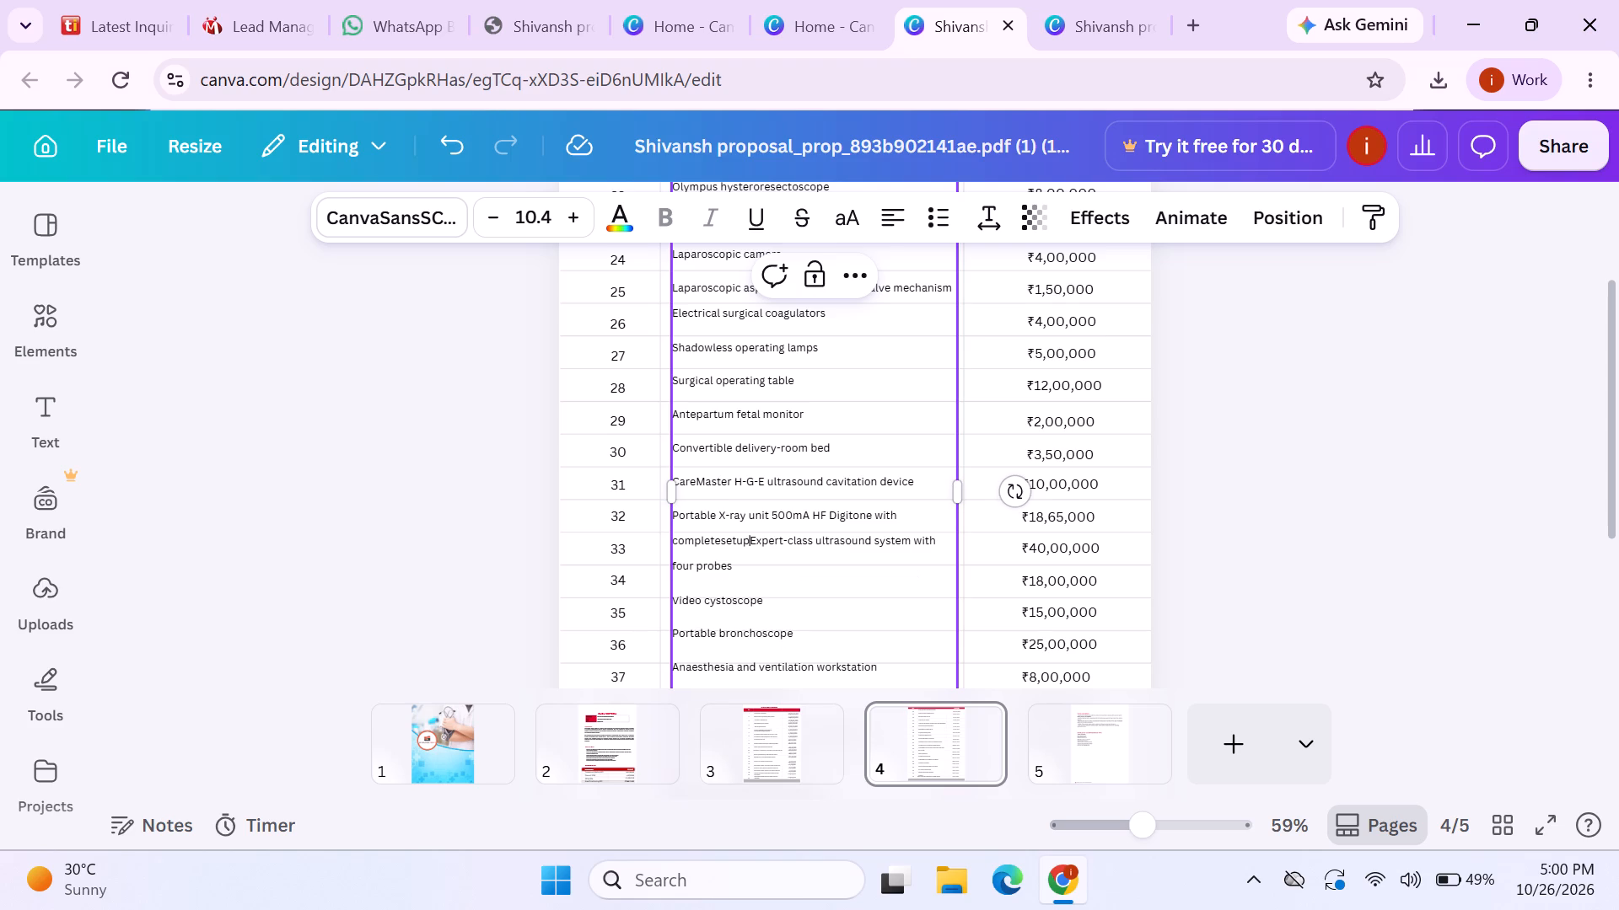
key(Return)
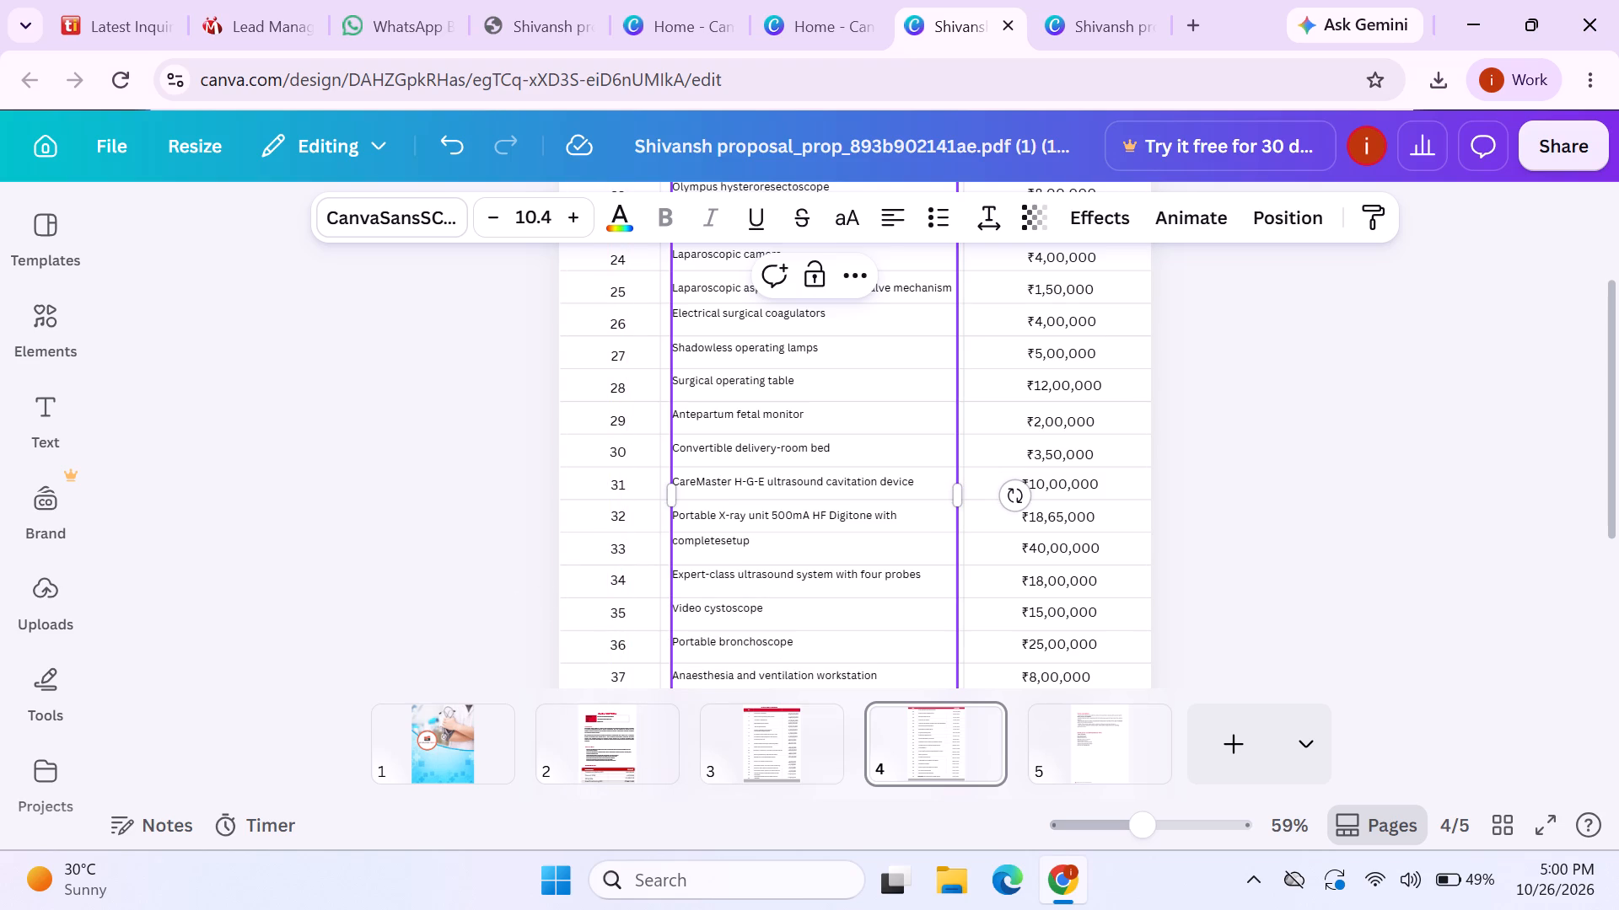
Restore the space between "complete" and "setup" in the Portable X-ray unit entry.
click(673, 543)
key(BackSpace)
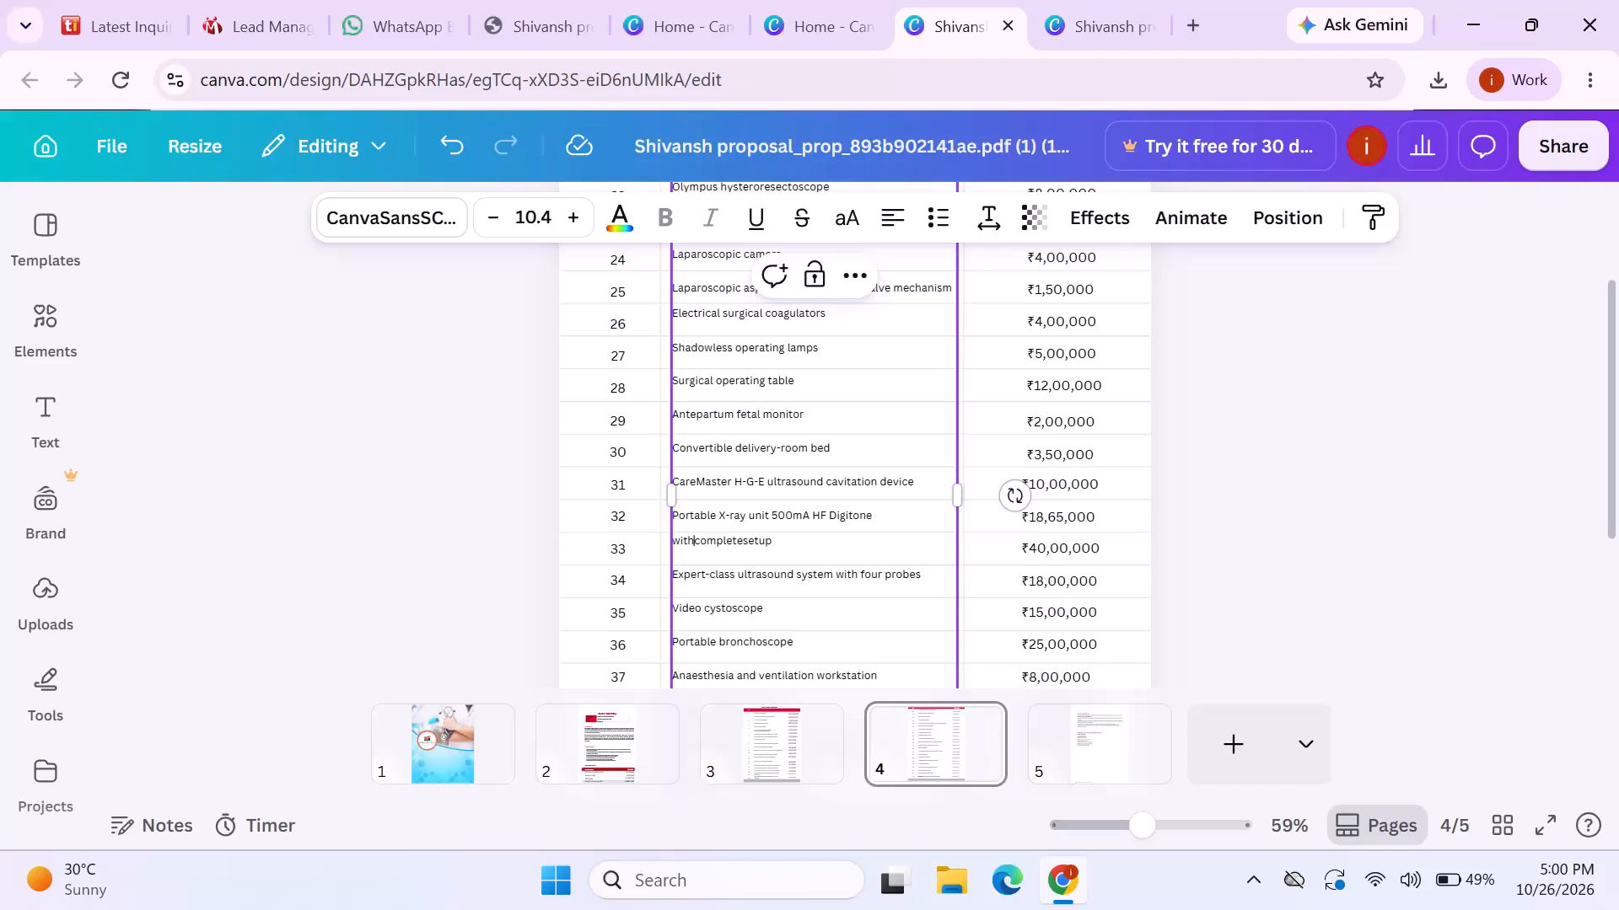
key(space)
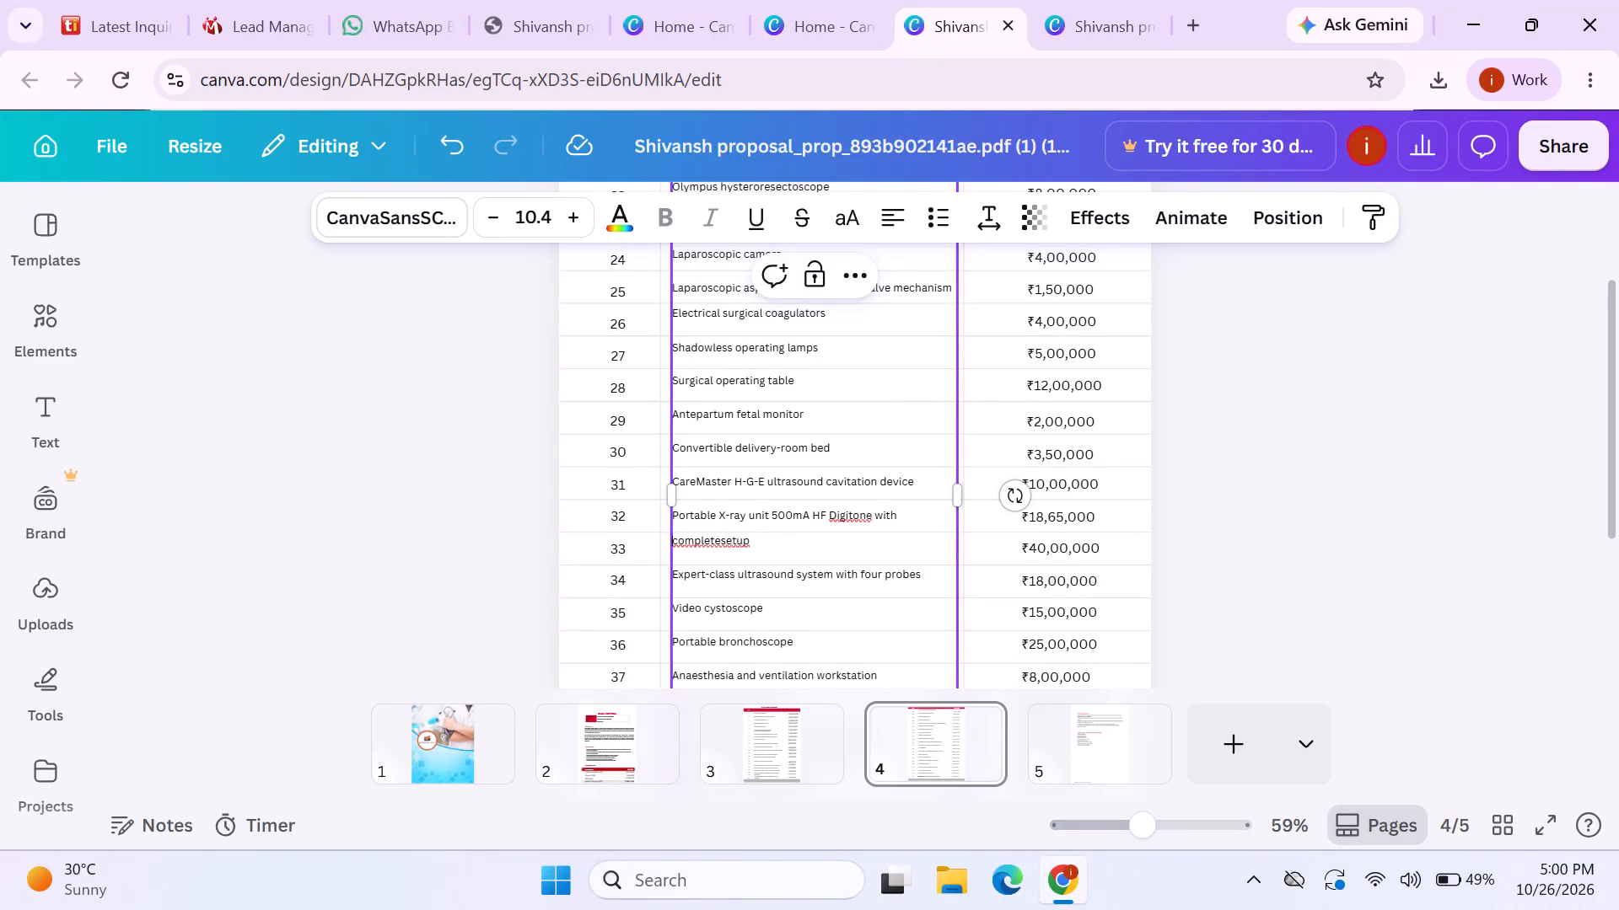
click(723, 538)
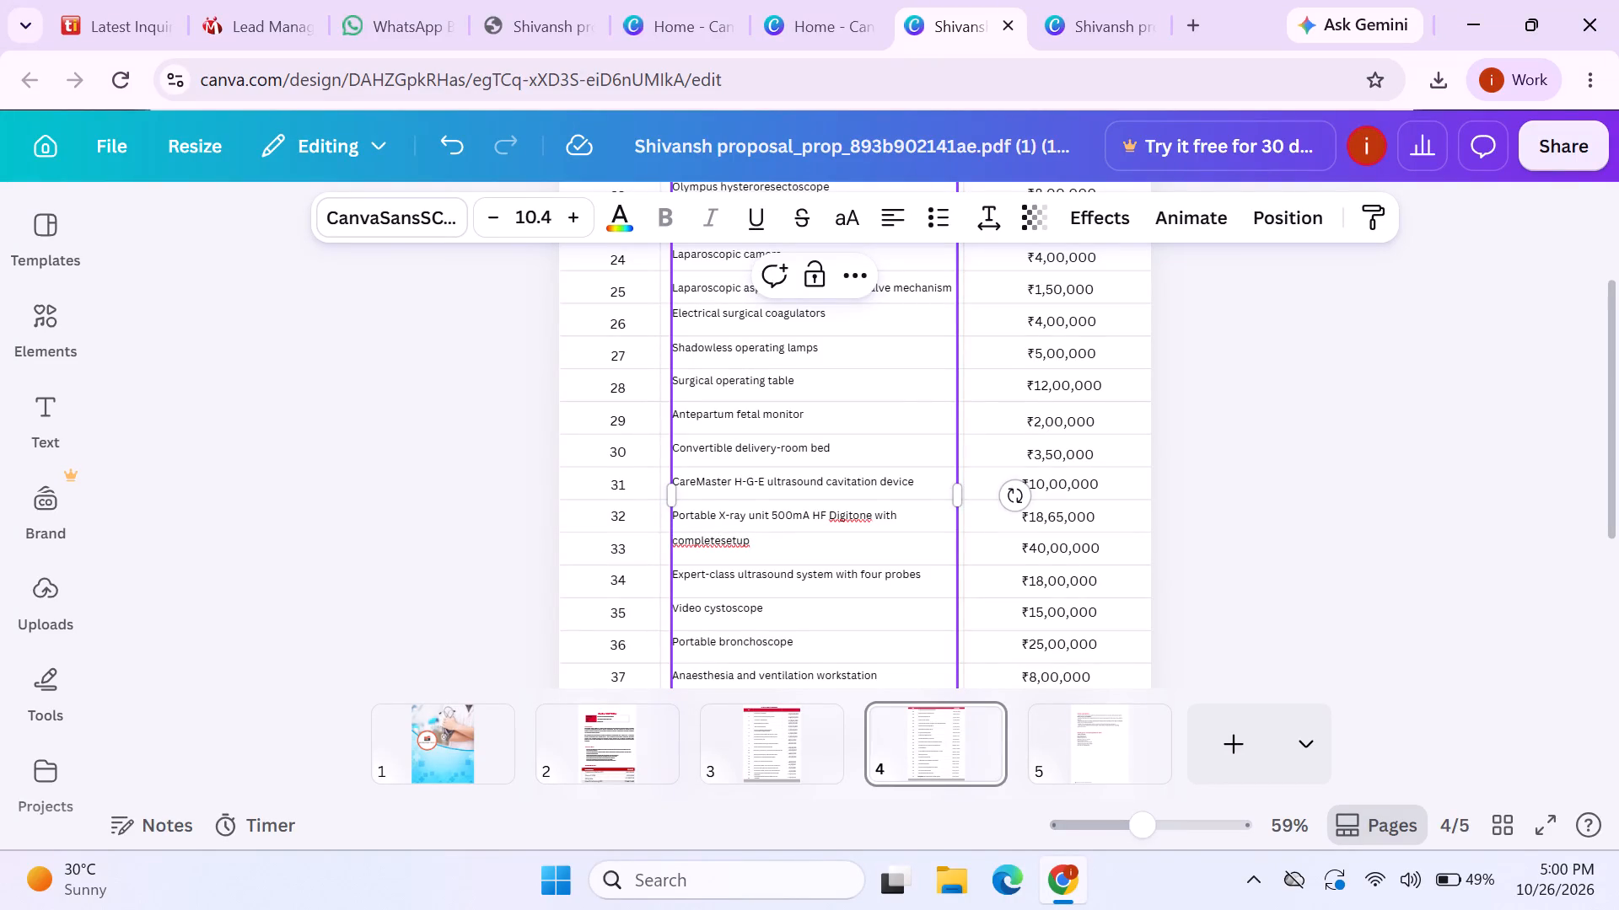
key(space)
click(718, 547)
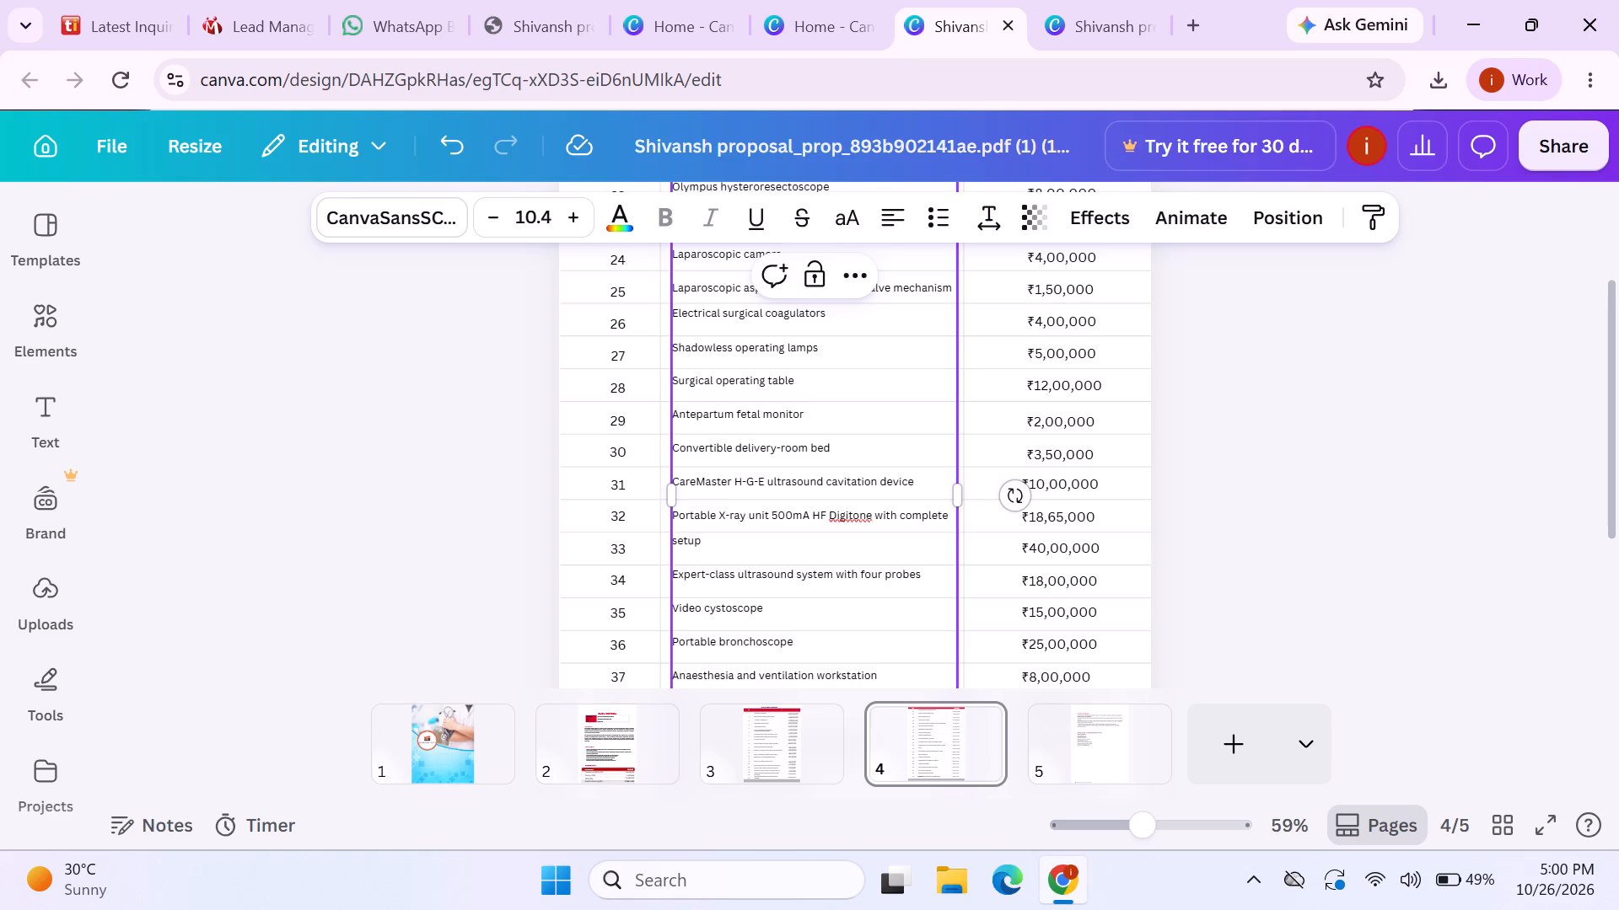
Delete the word "complete" from the Portable X-ray unit 500mA HF Digitone entry so it fits on one line in row 32.
click(947, 523)
key(BackSpace)
key(BackSpace)
key(BackSpace)
key(BackSpace)
key(BackSpace)
key(BackSpace)
key(BackSpace)
key(BackSpace)
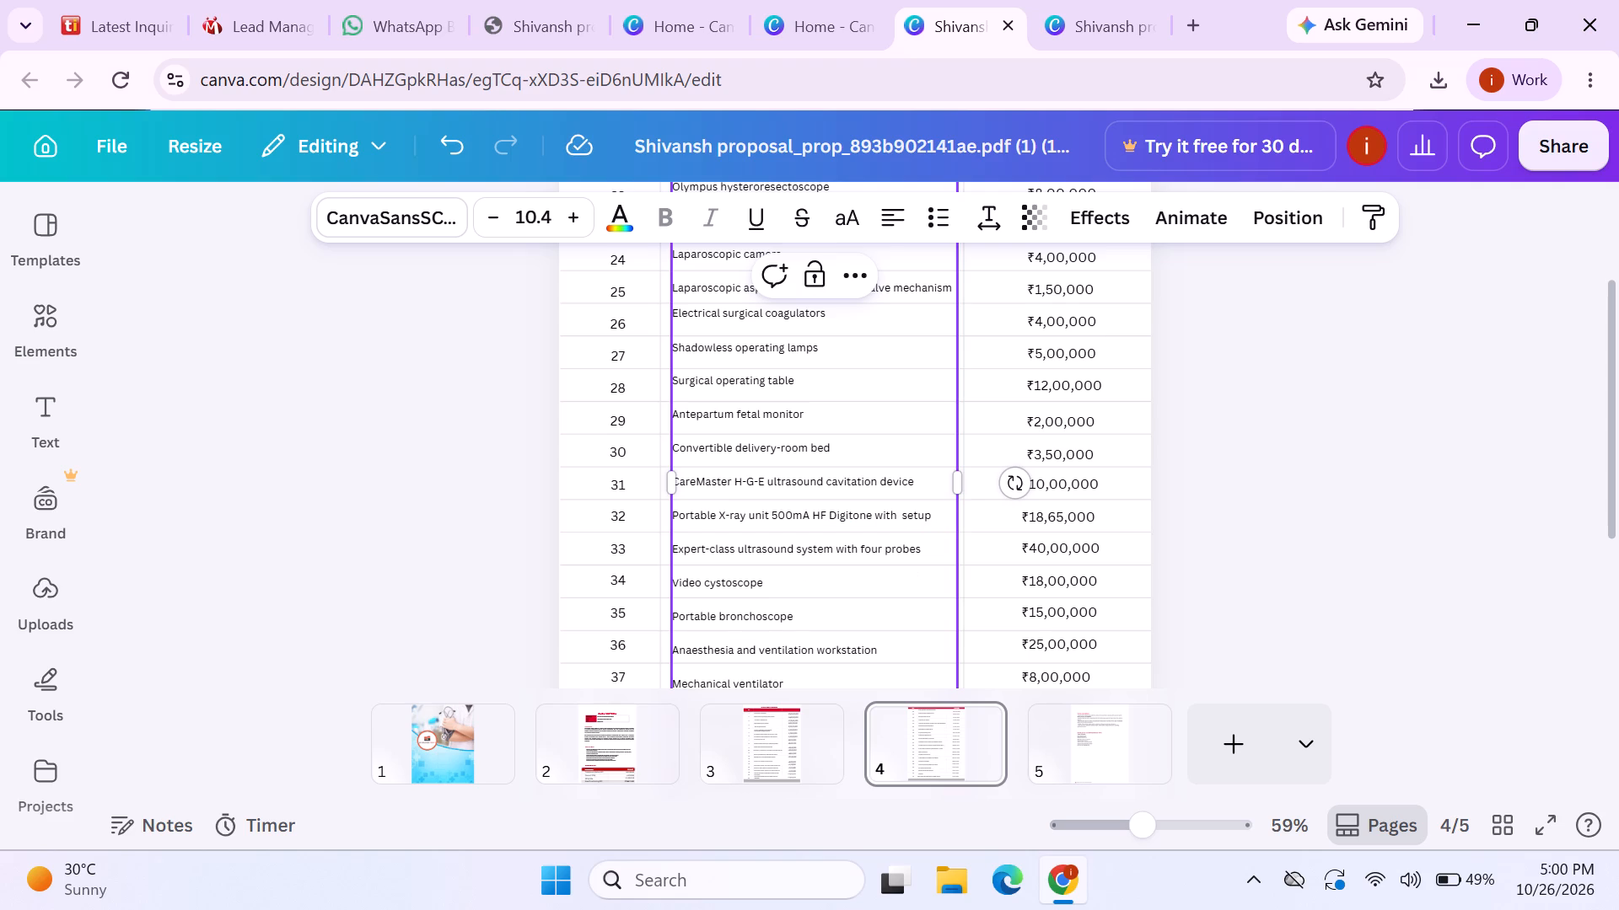
click(908, 629)
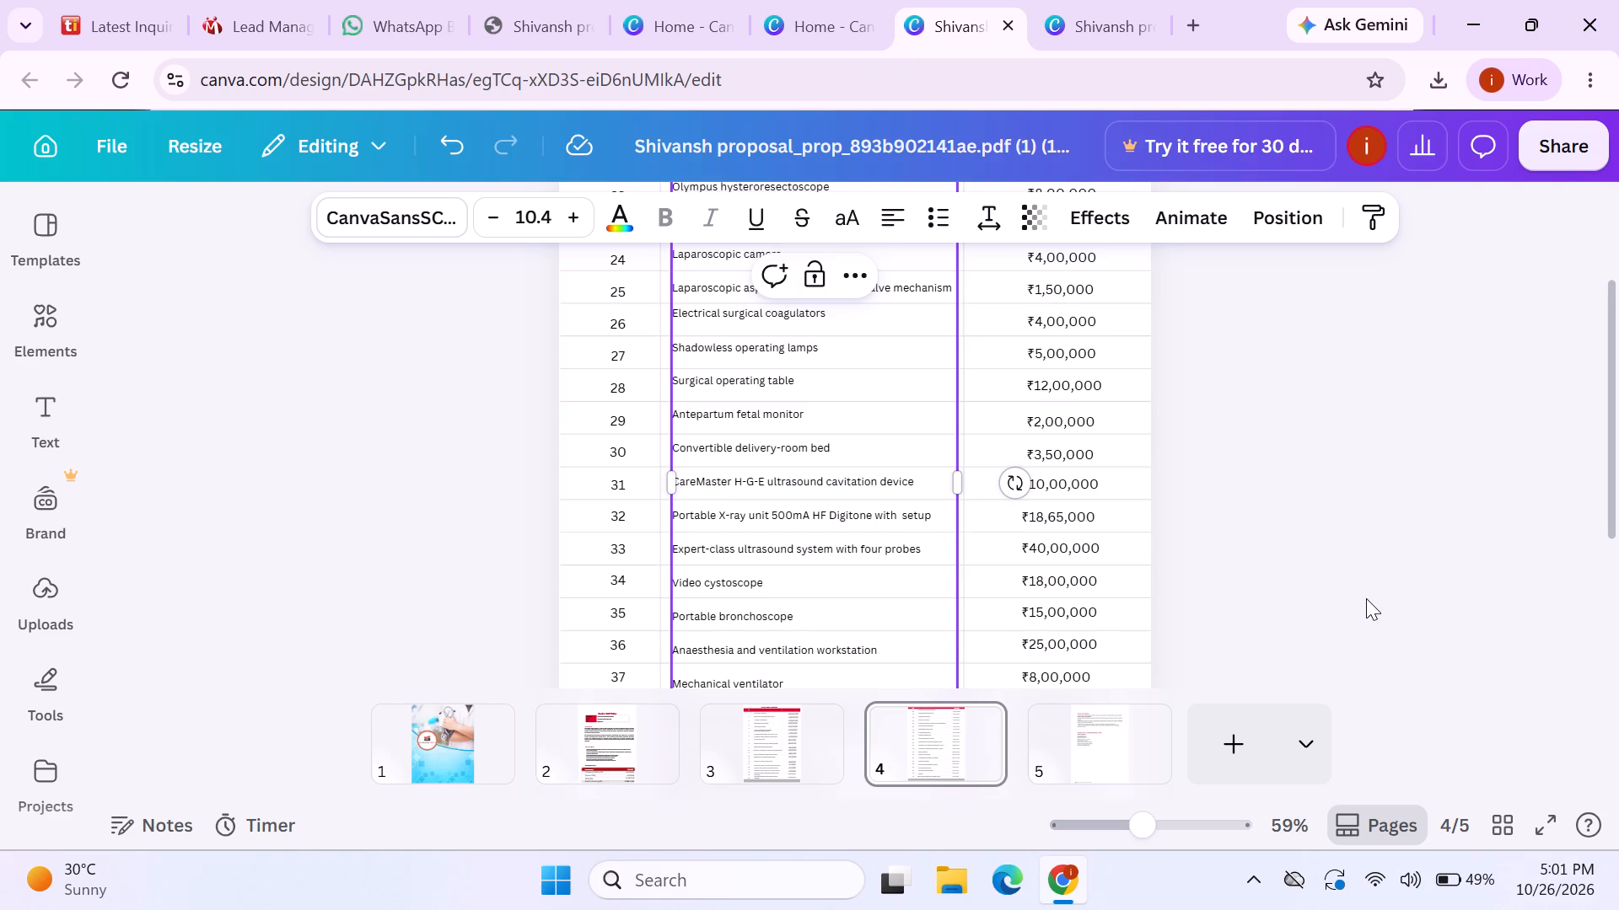
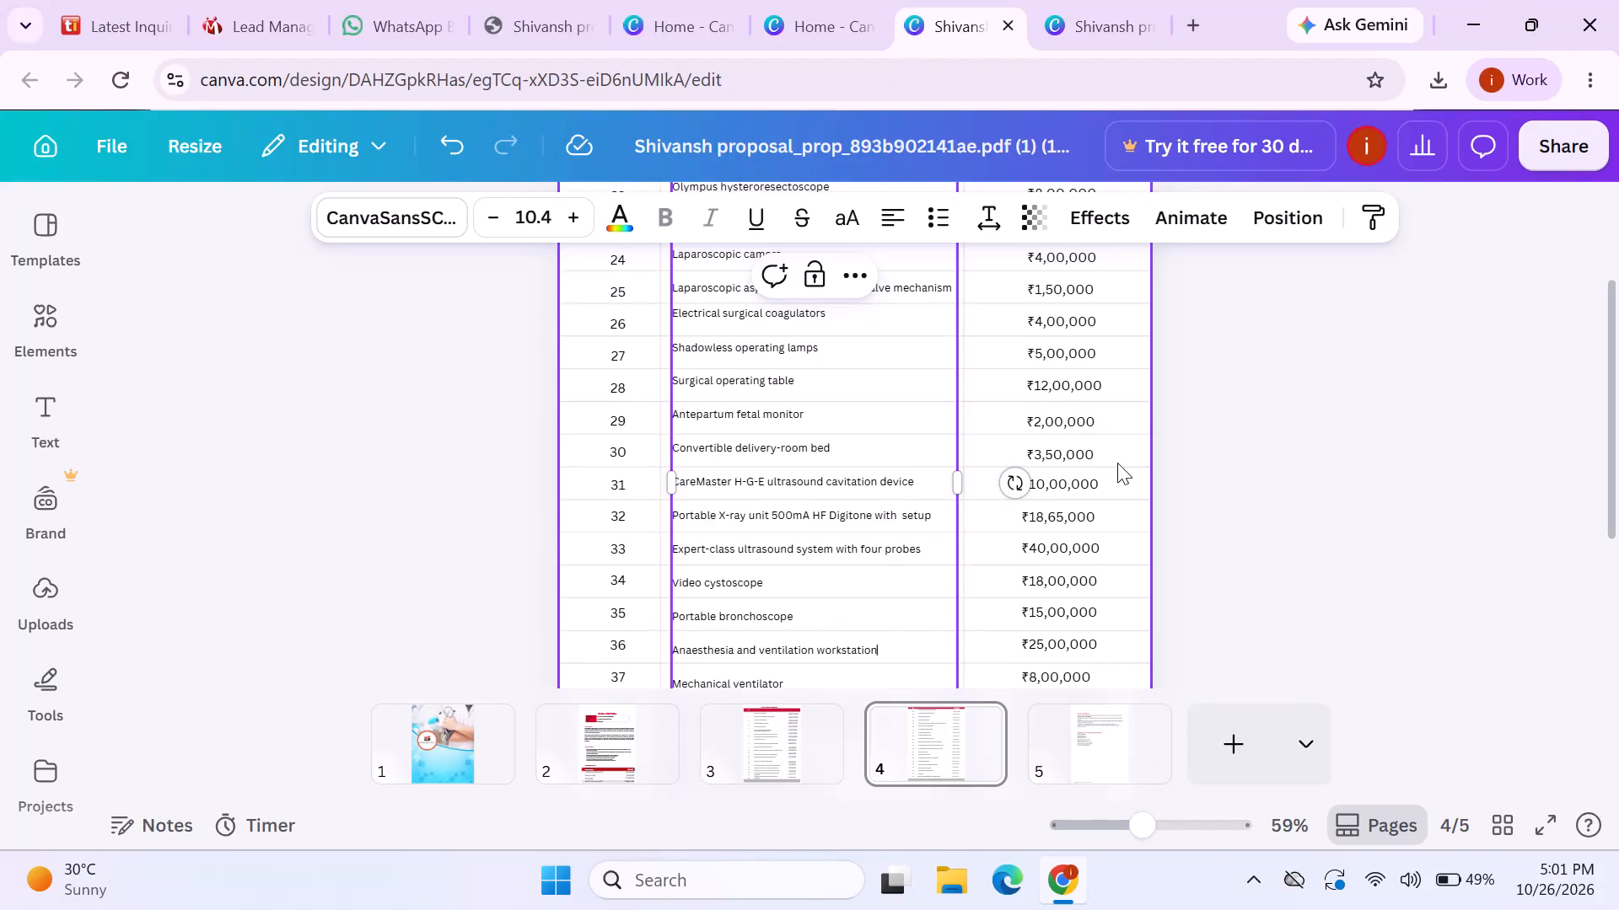
Check the alignment of the equipment names and prices for items 21 to 42 in the page 4 table.
click(1064, 485)
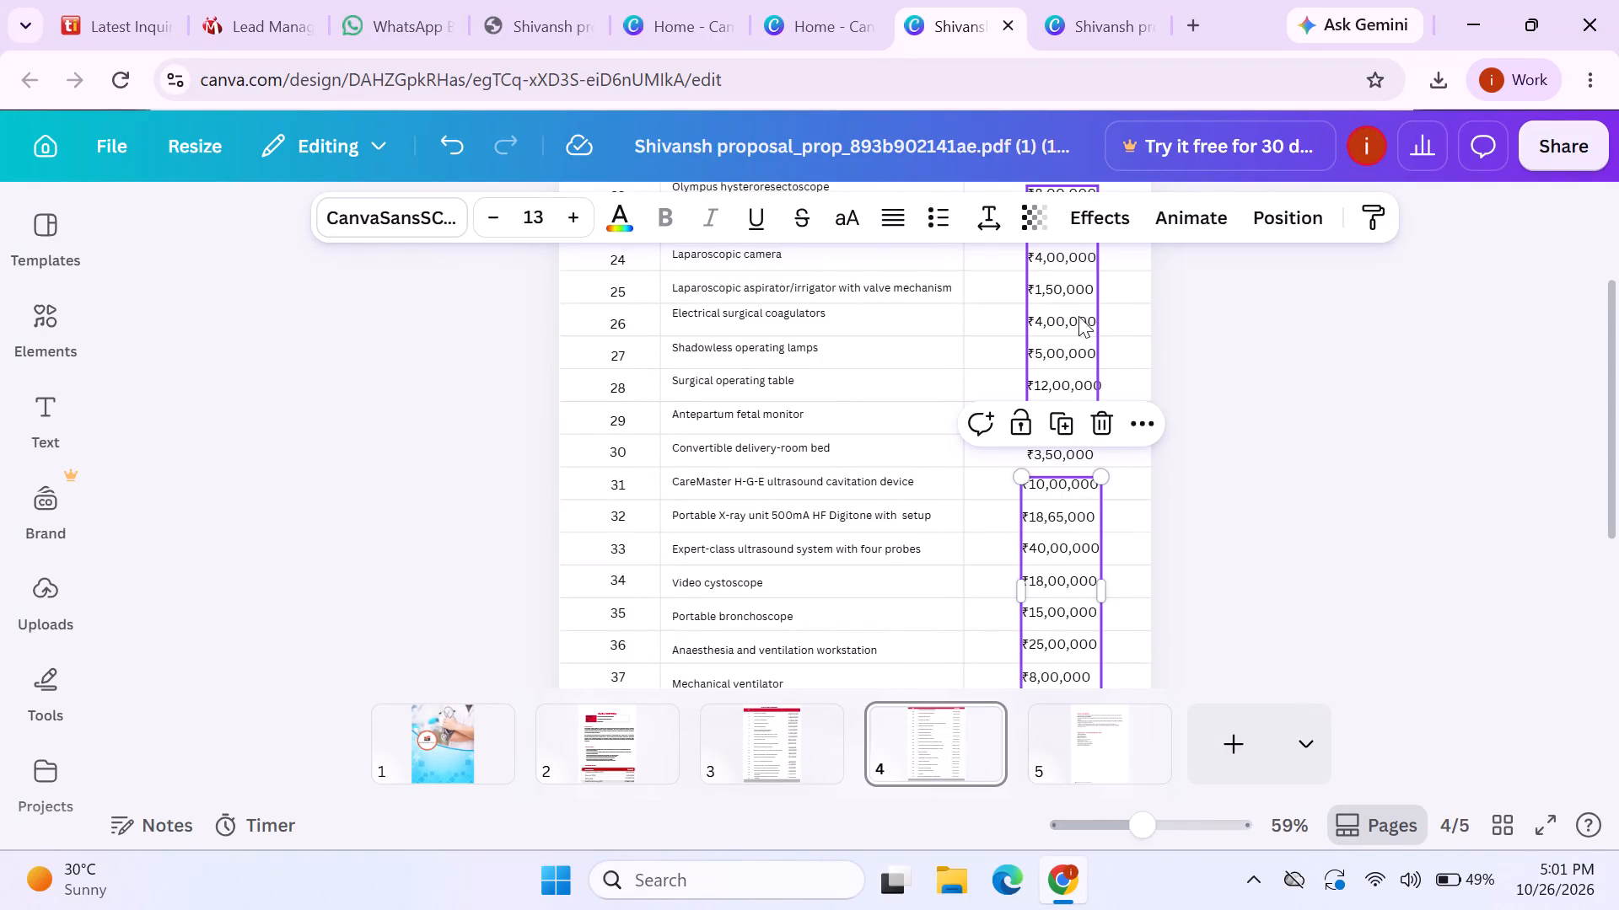
click(1078, 315)
scroll(1282, 487, down, 2)
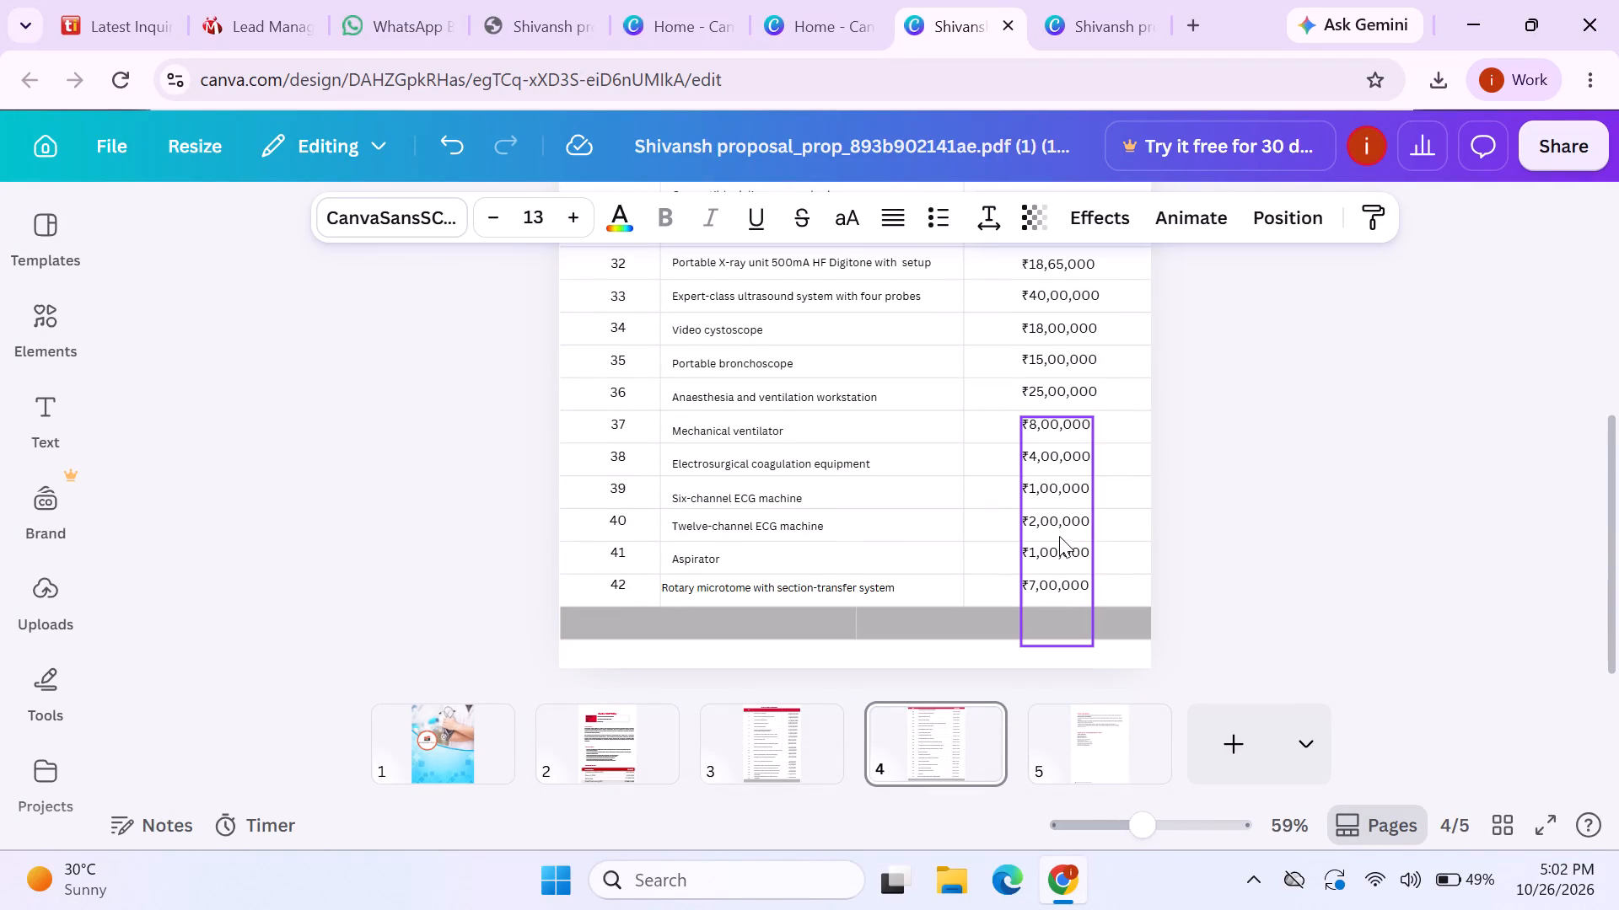
click(1056, 537)
click(1314, 570)
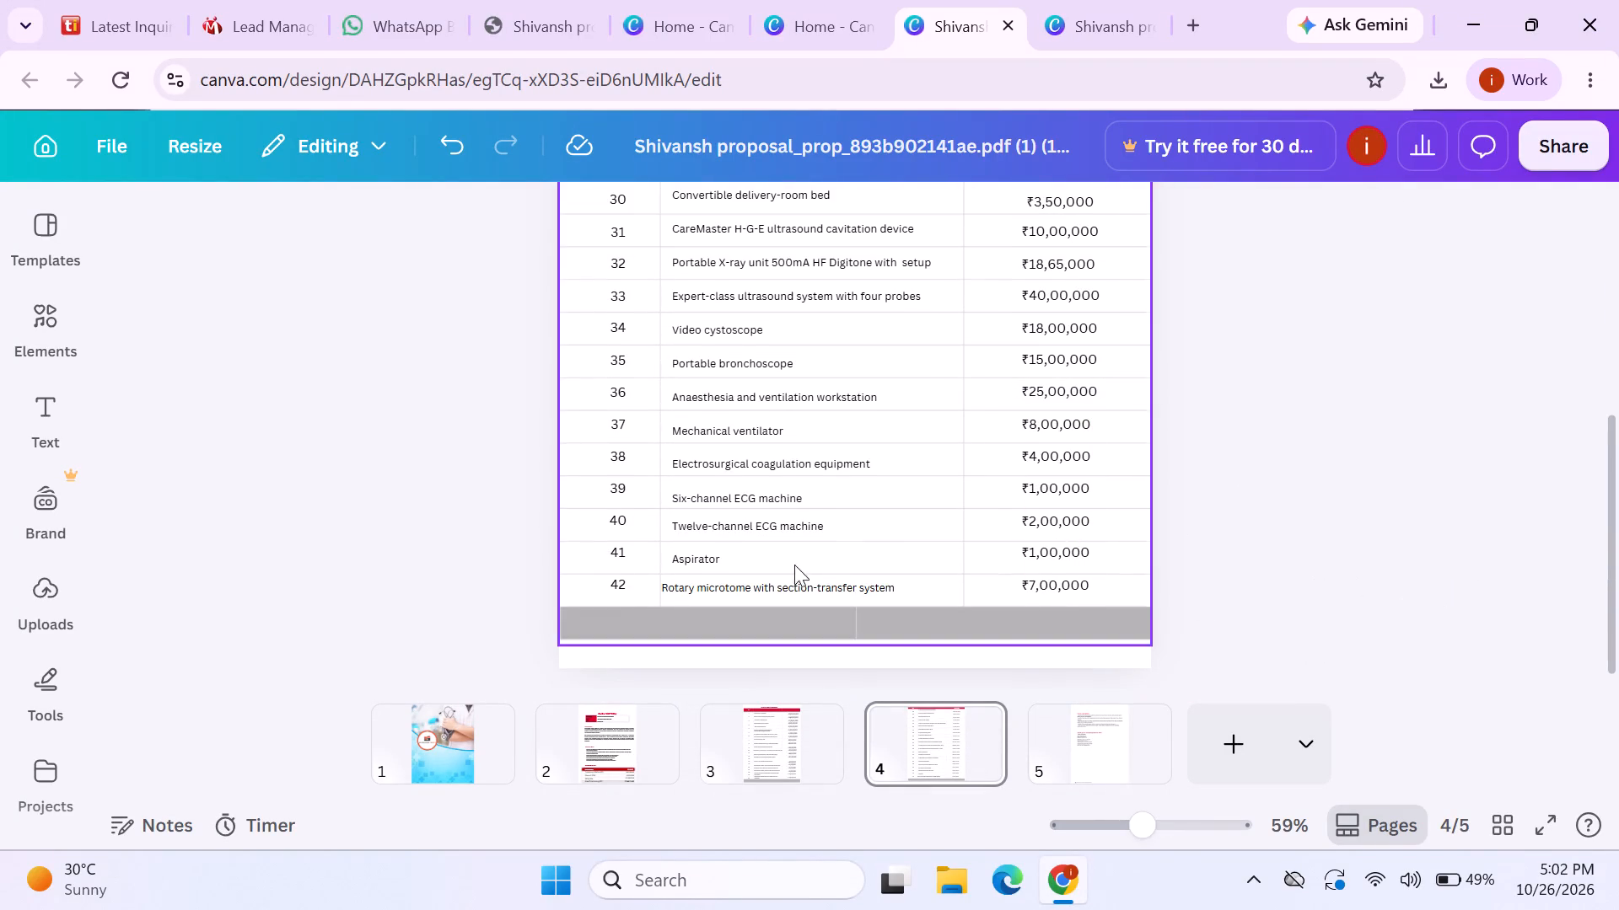
click(786, 582)
click(803, 488)
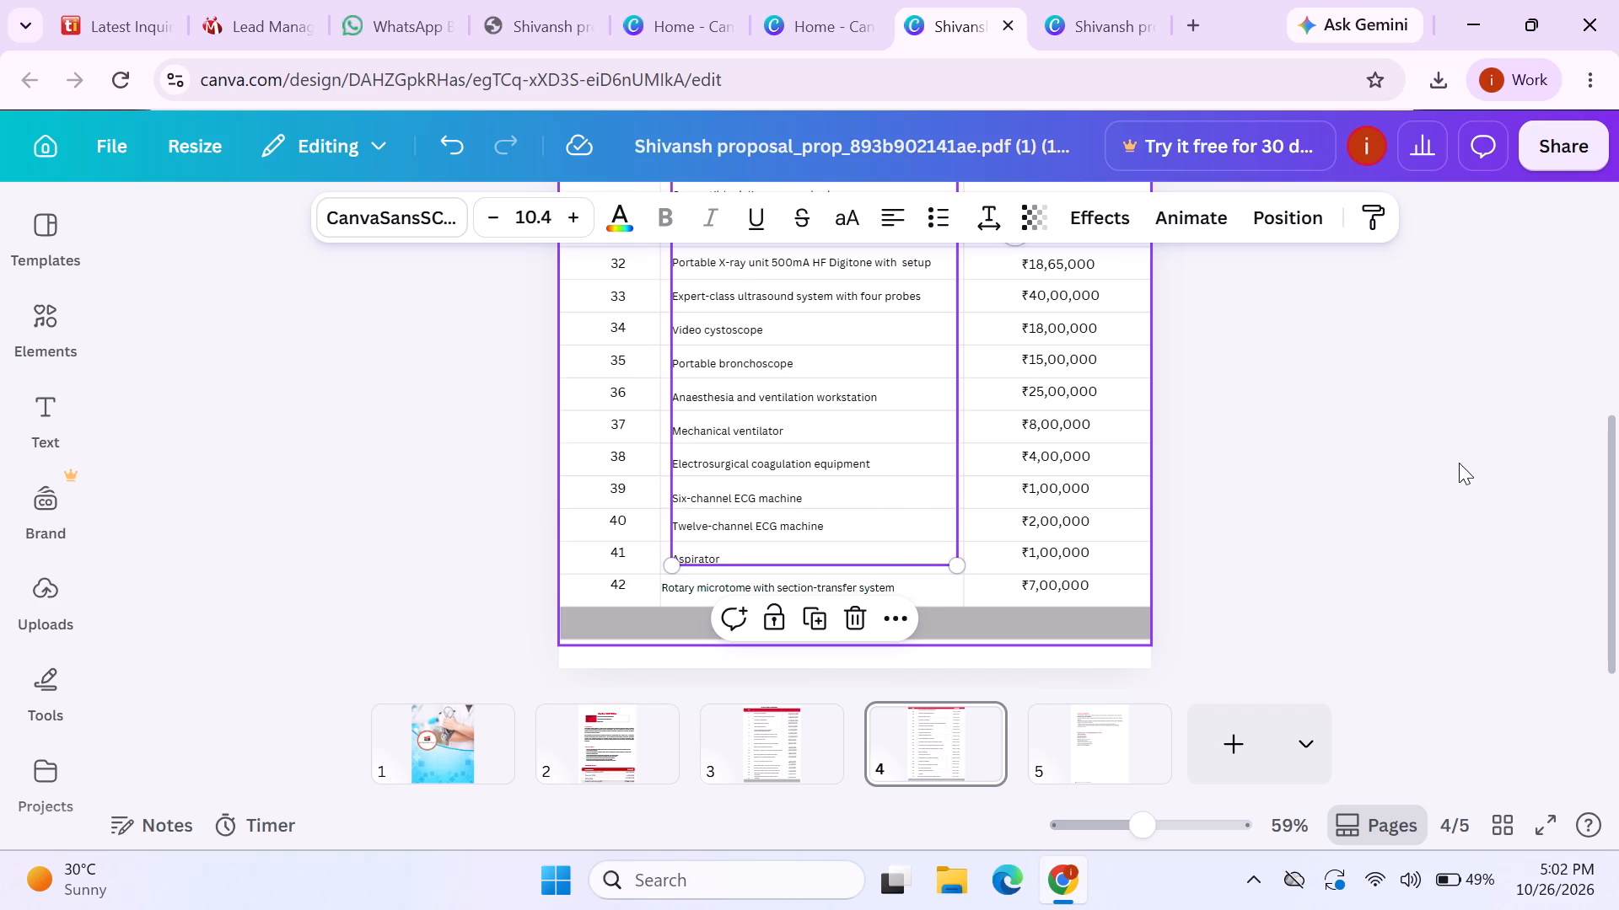
scroll(1459, 463, up, 3)
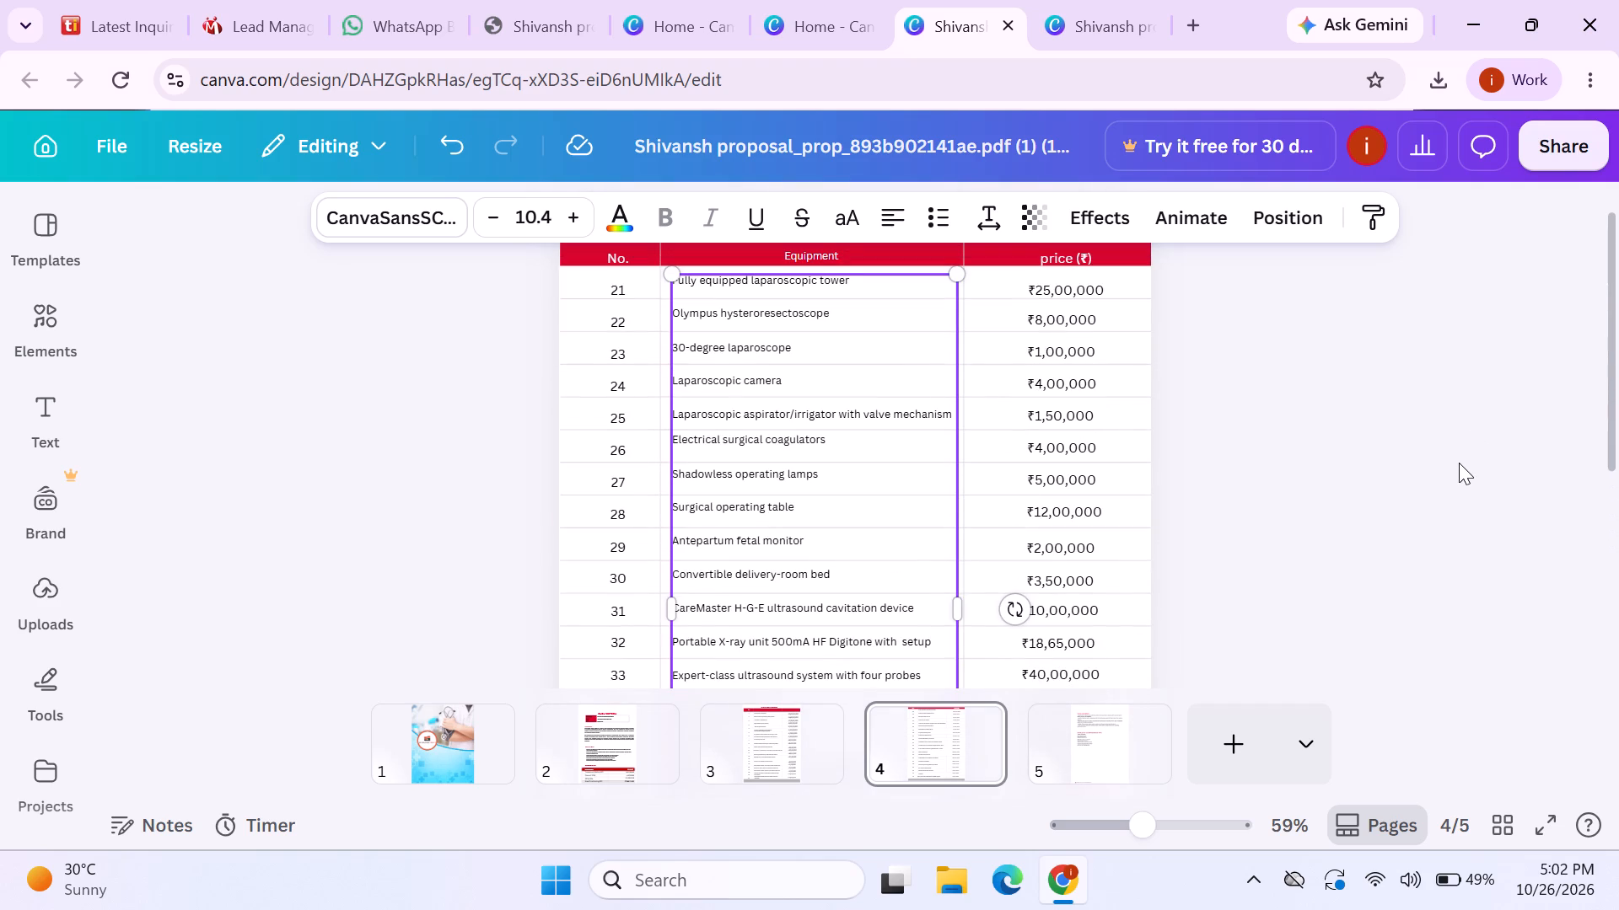
click(1618, 441)
click(1382, 408)
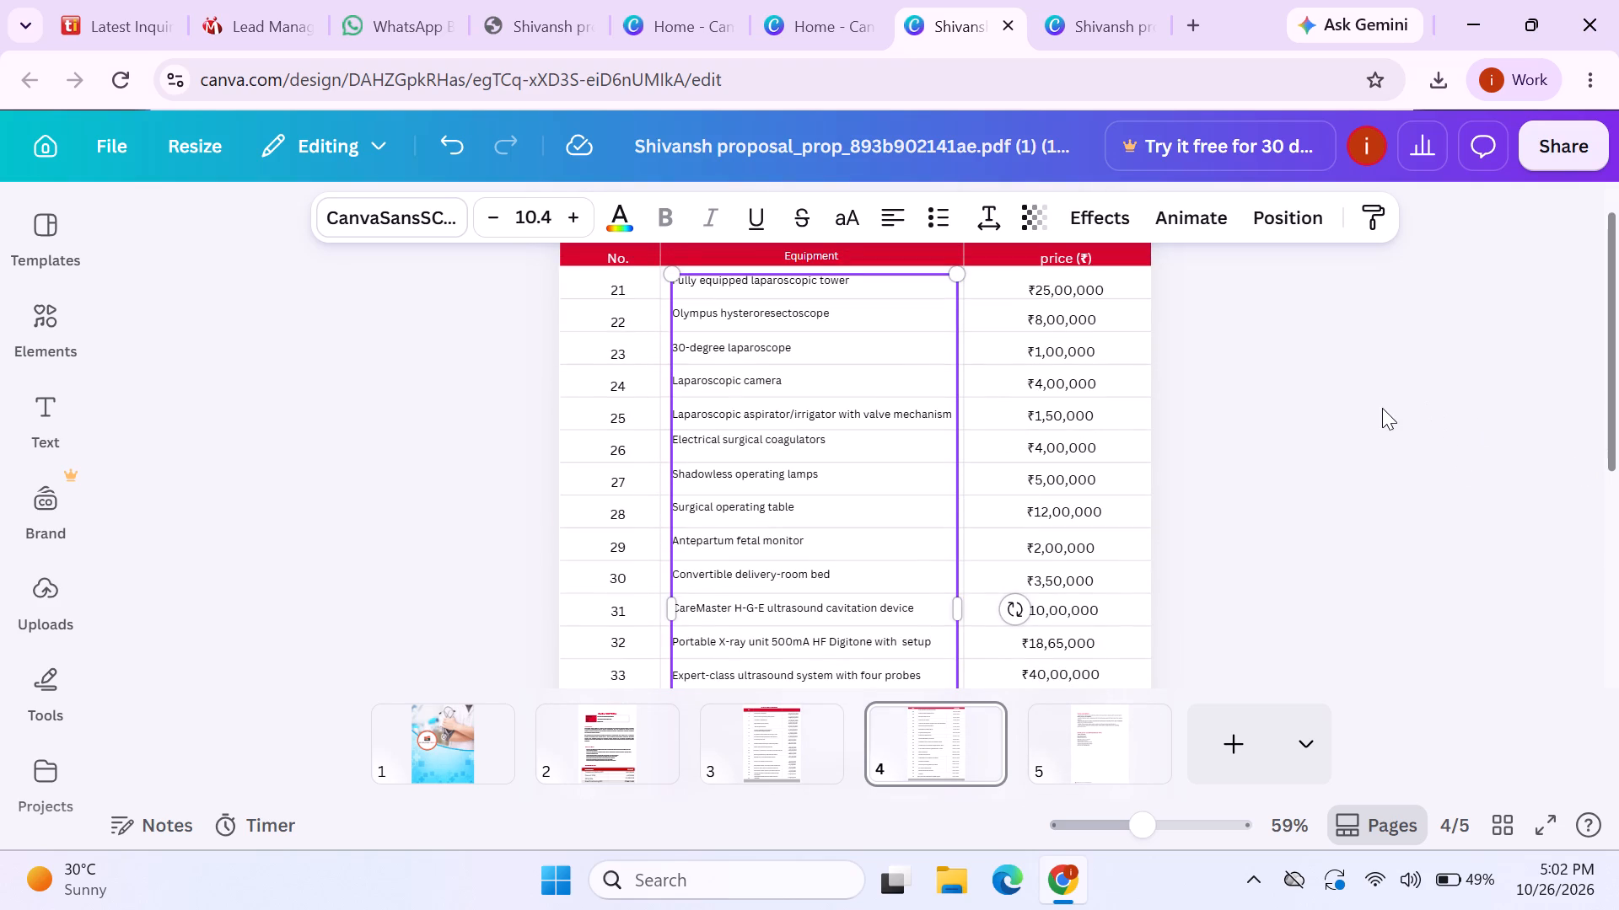
Review the equipment table on page 3 and the Terms & Conditions and closing details on page 5.
click(833, 756)
scroll(1420, 449, down, 3)
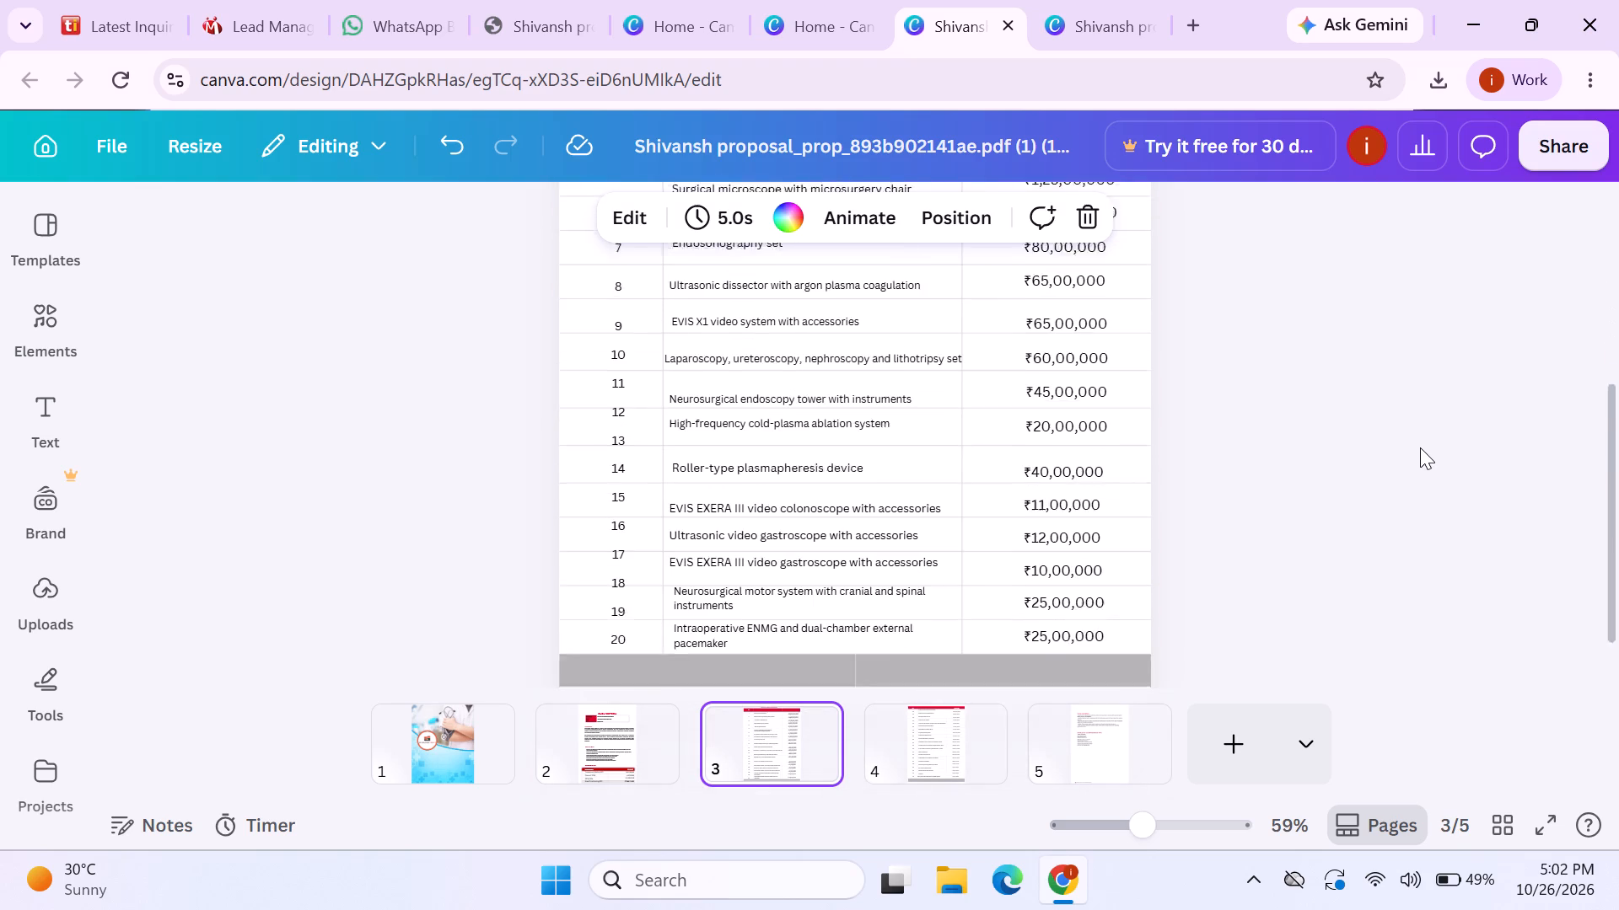
scroll(1420, 447, down, 1)
click(1159, 751)
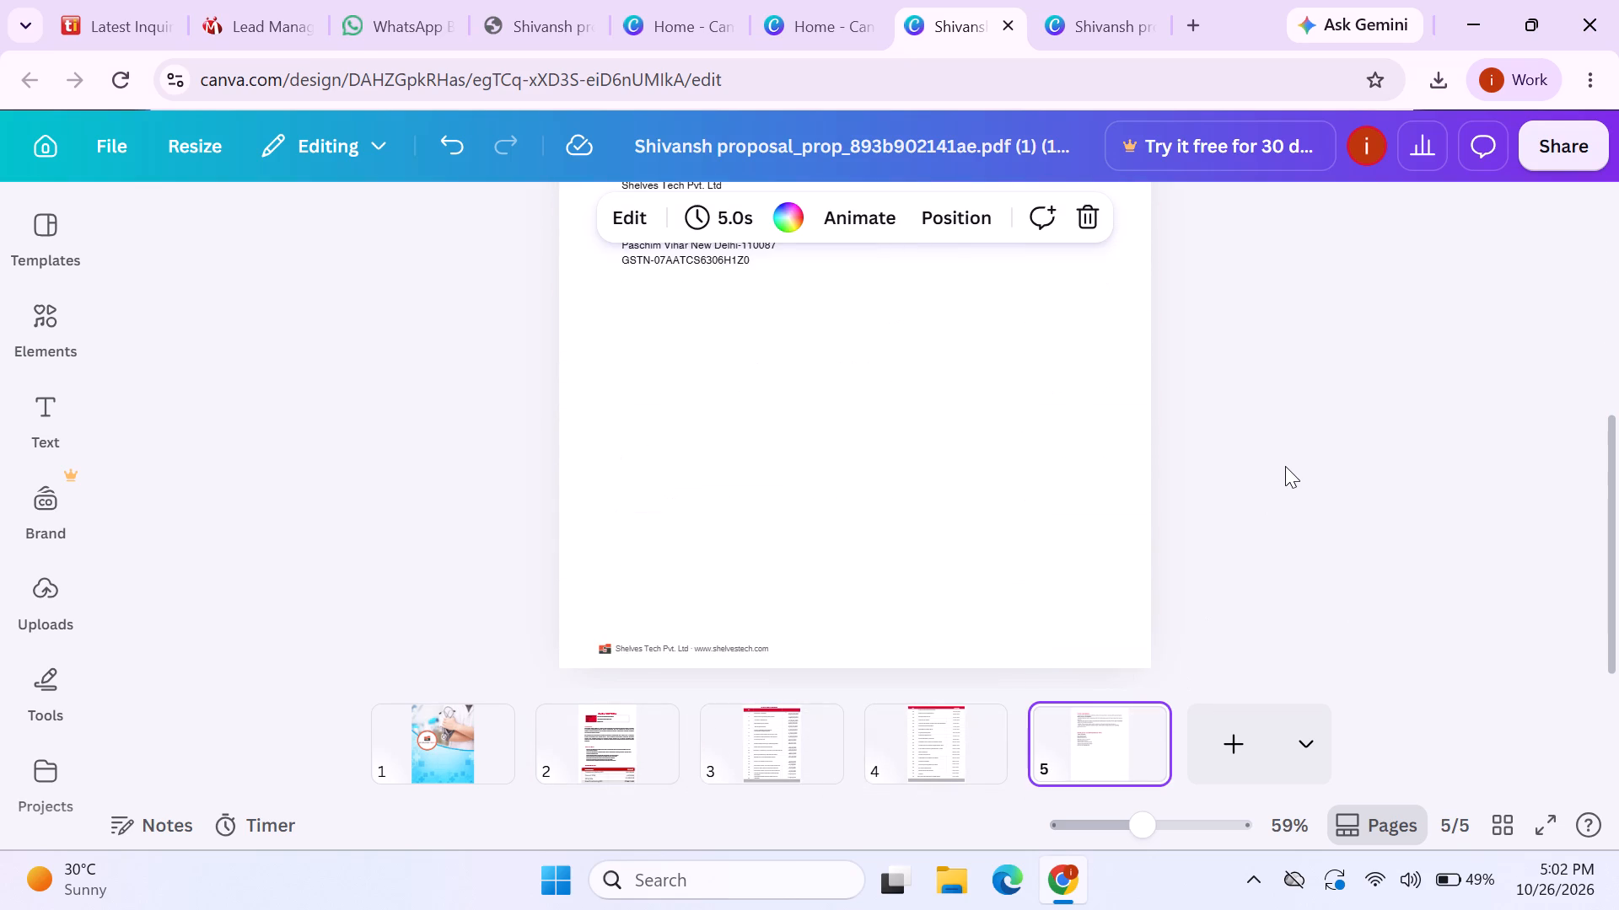
scroll(1288, 463, up, 5)
scroll(1294, 463, down, 4)
scroll(1294, 463, up, 6)
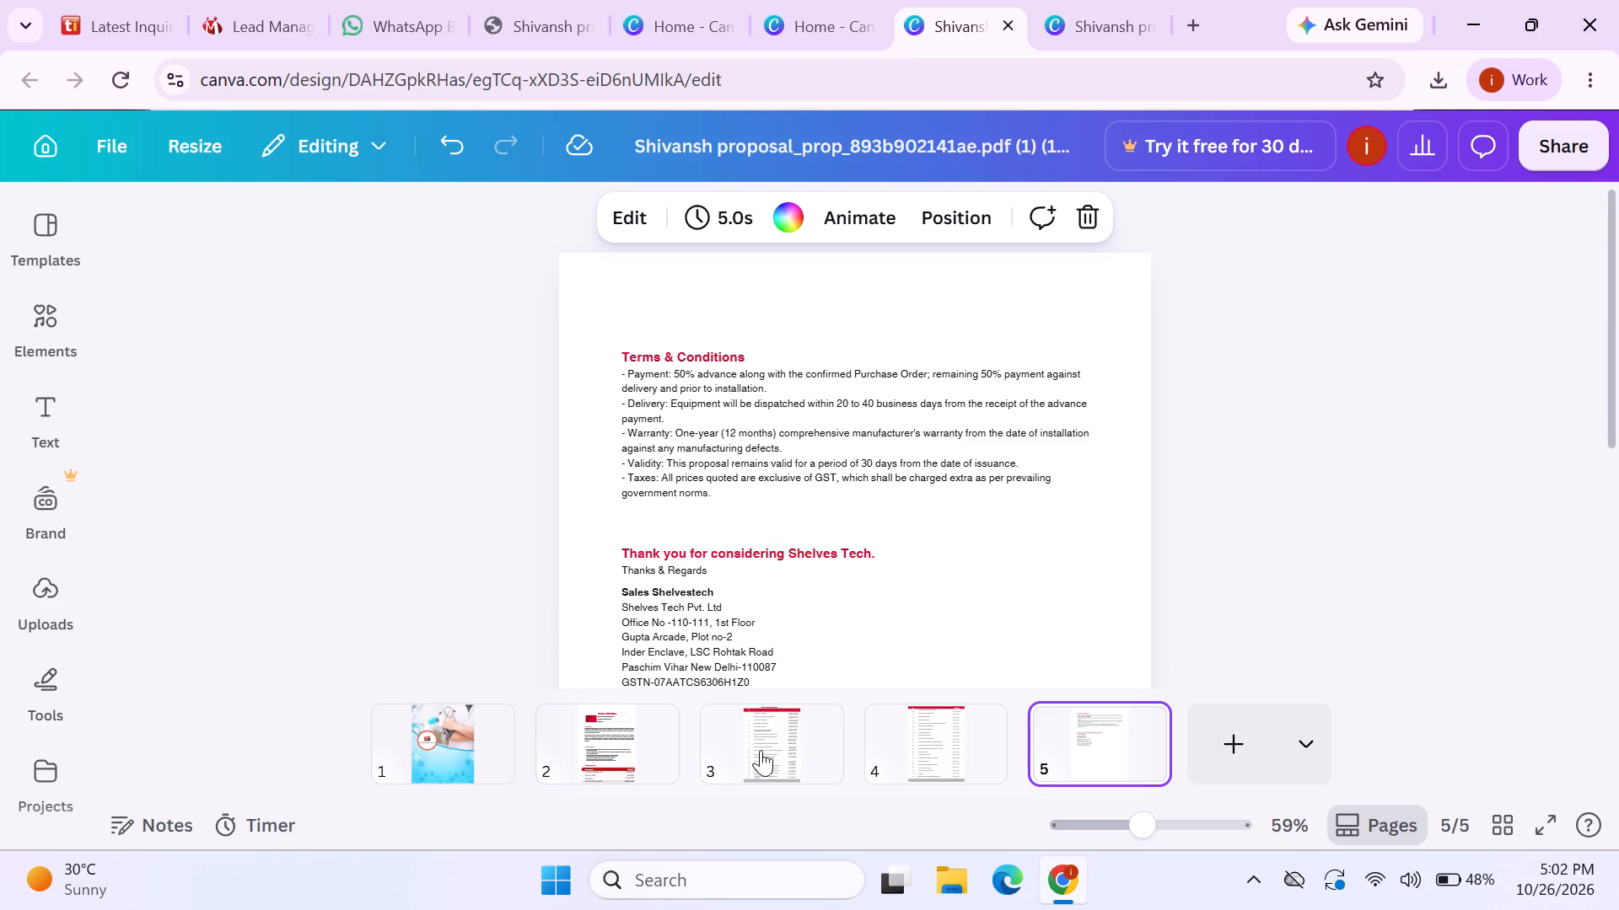
On page 3, shift the text block of equipment names from MRI scanner to Coronary physiology FFR system slightly upward in its rows.
click(849, 741)
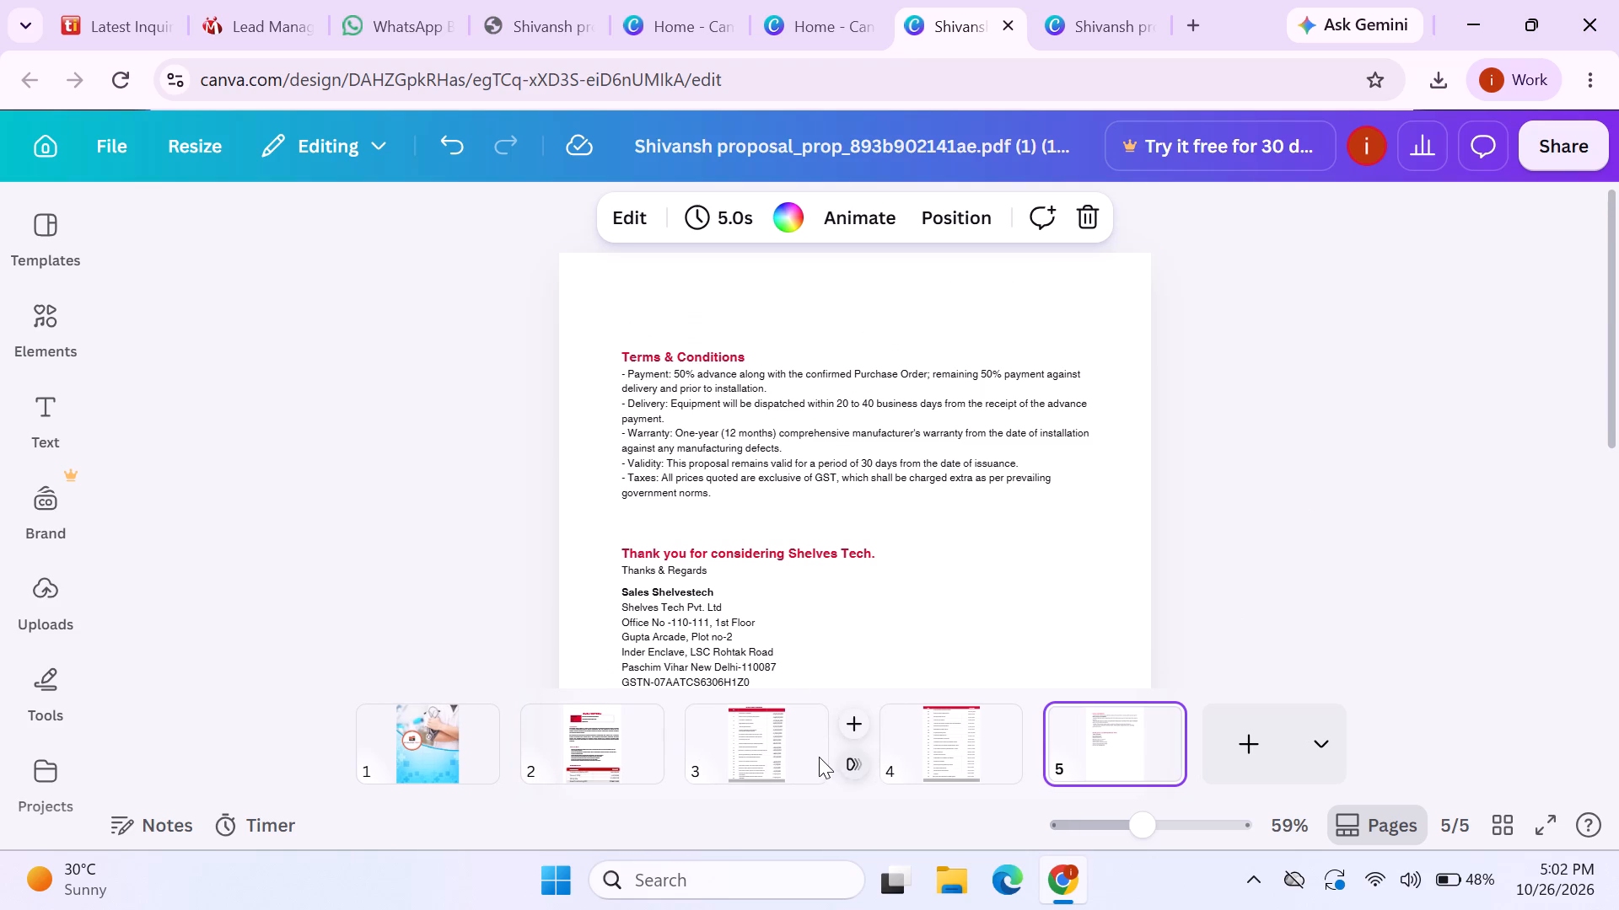
click(815, 757)
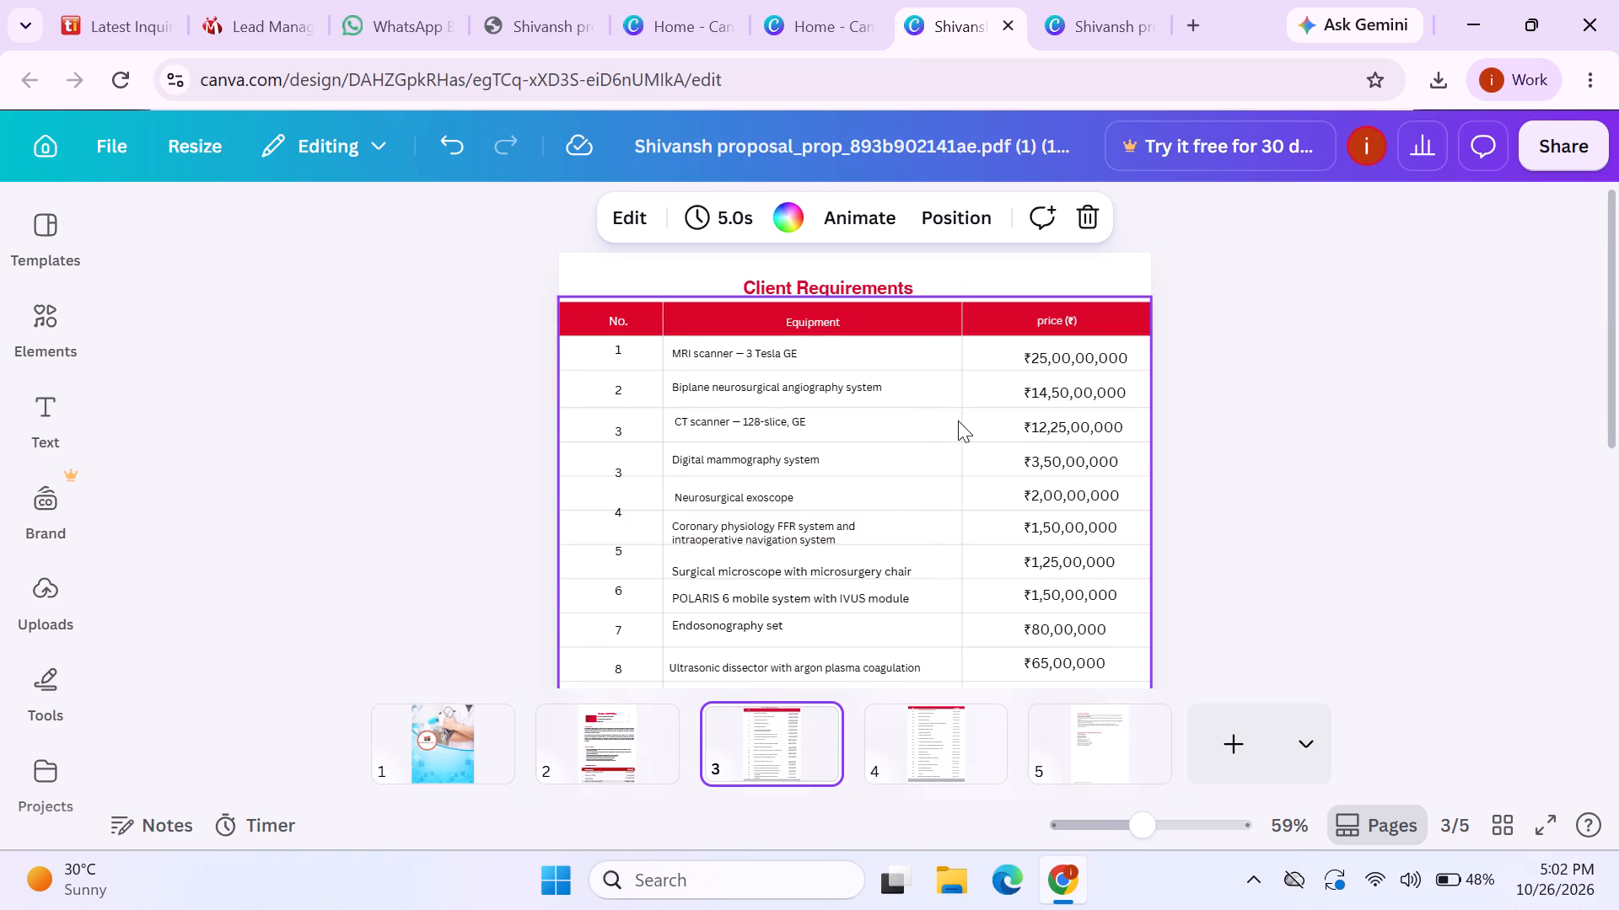
click(778, 500)
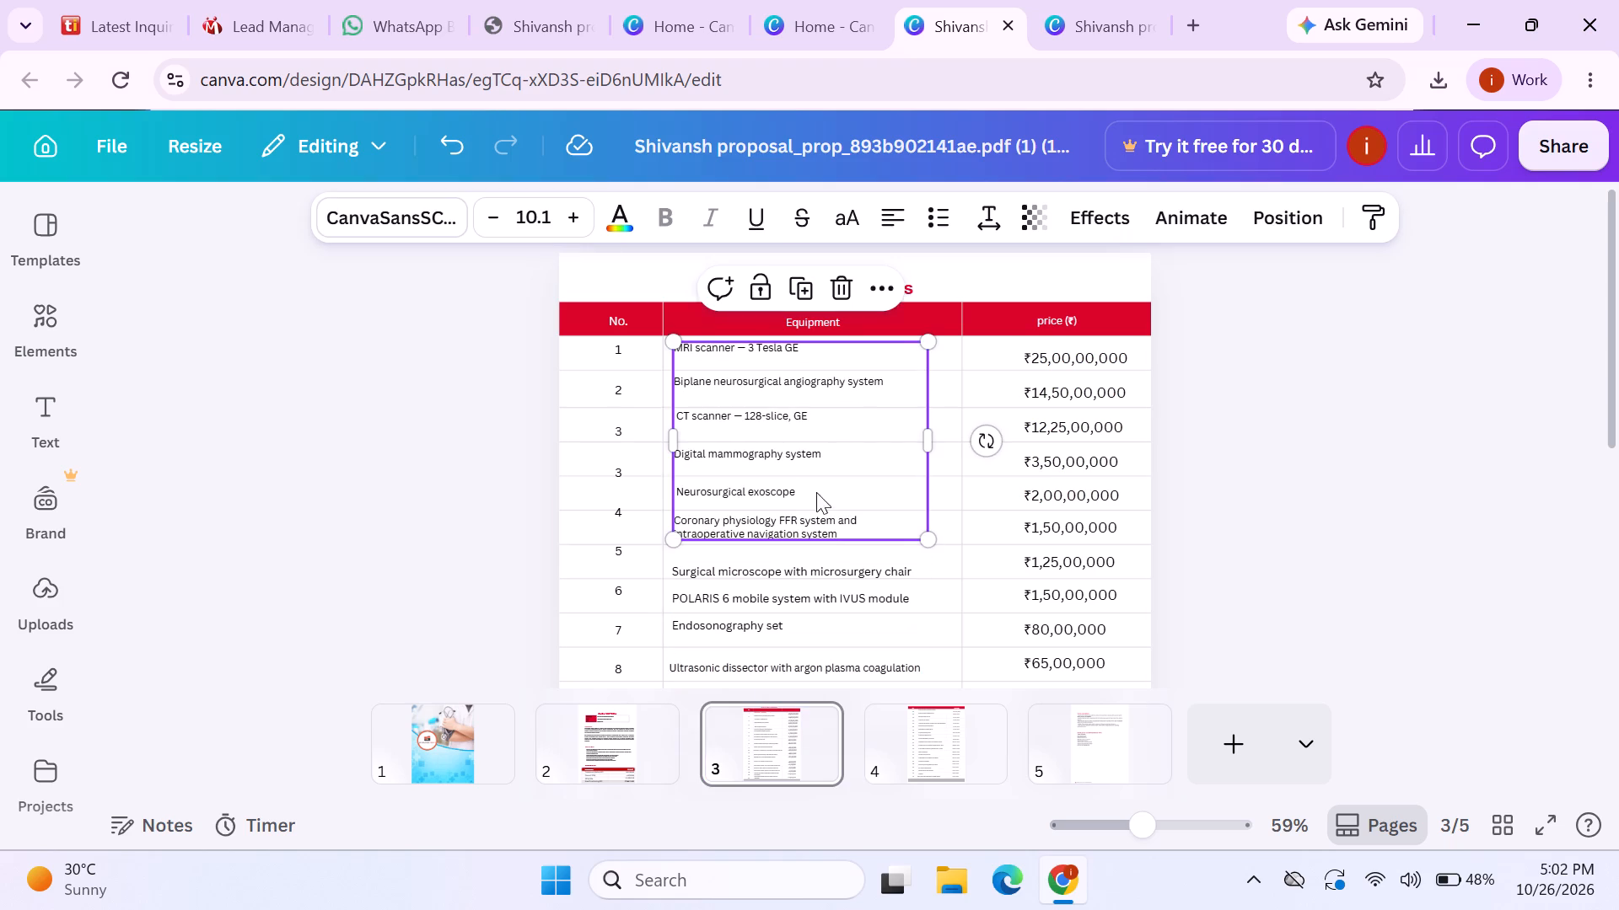
click(1277, 509)
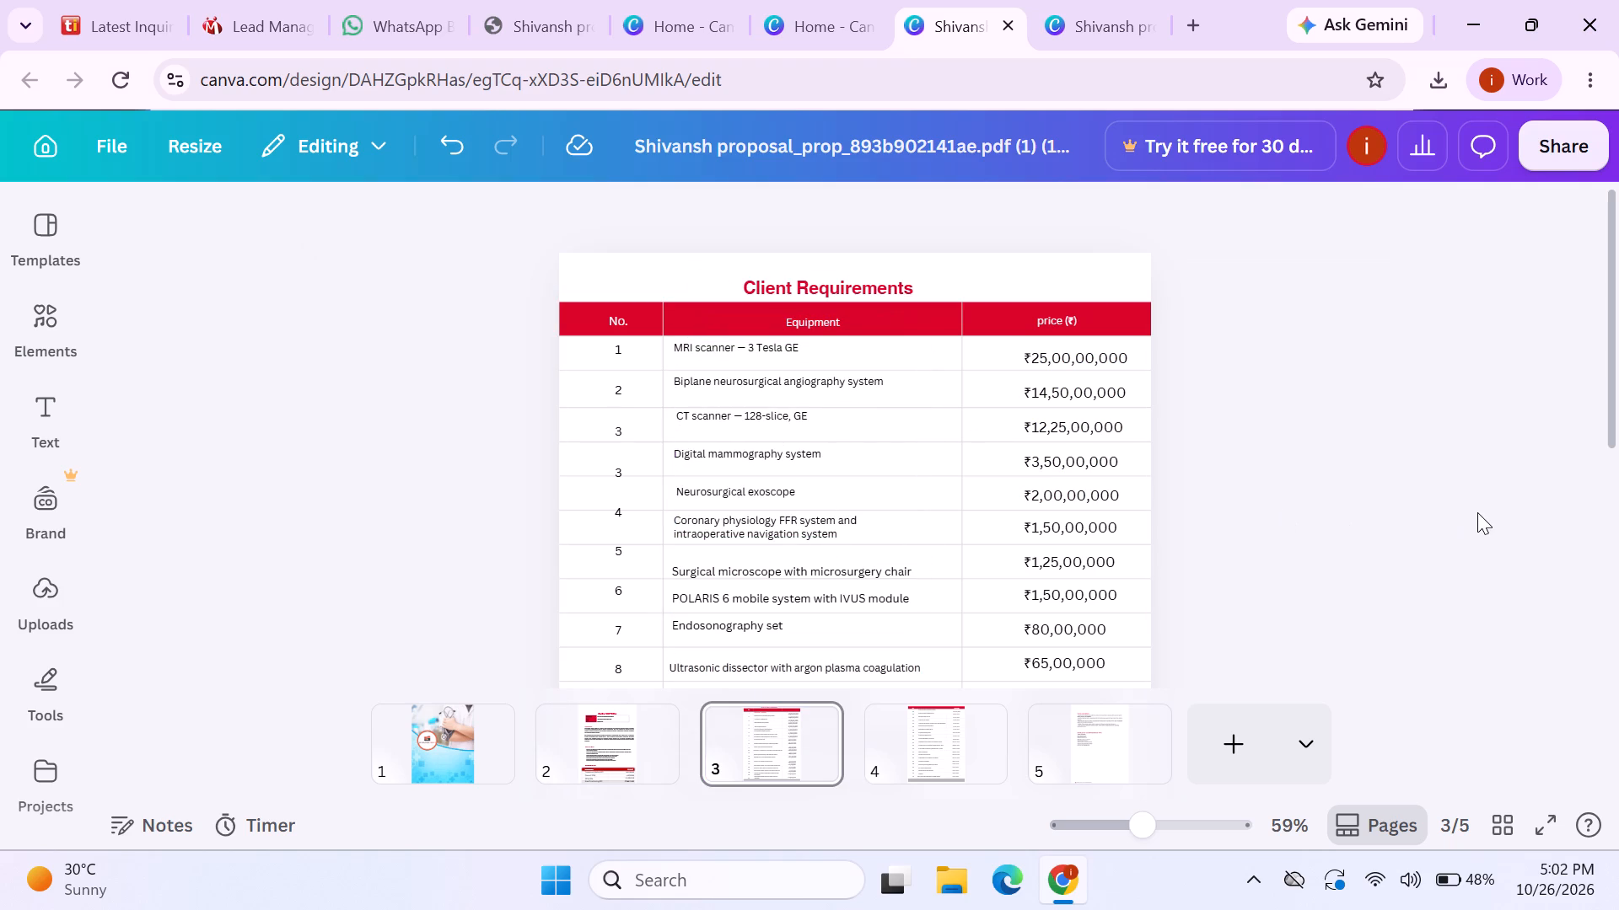
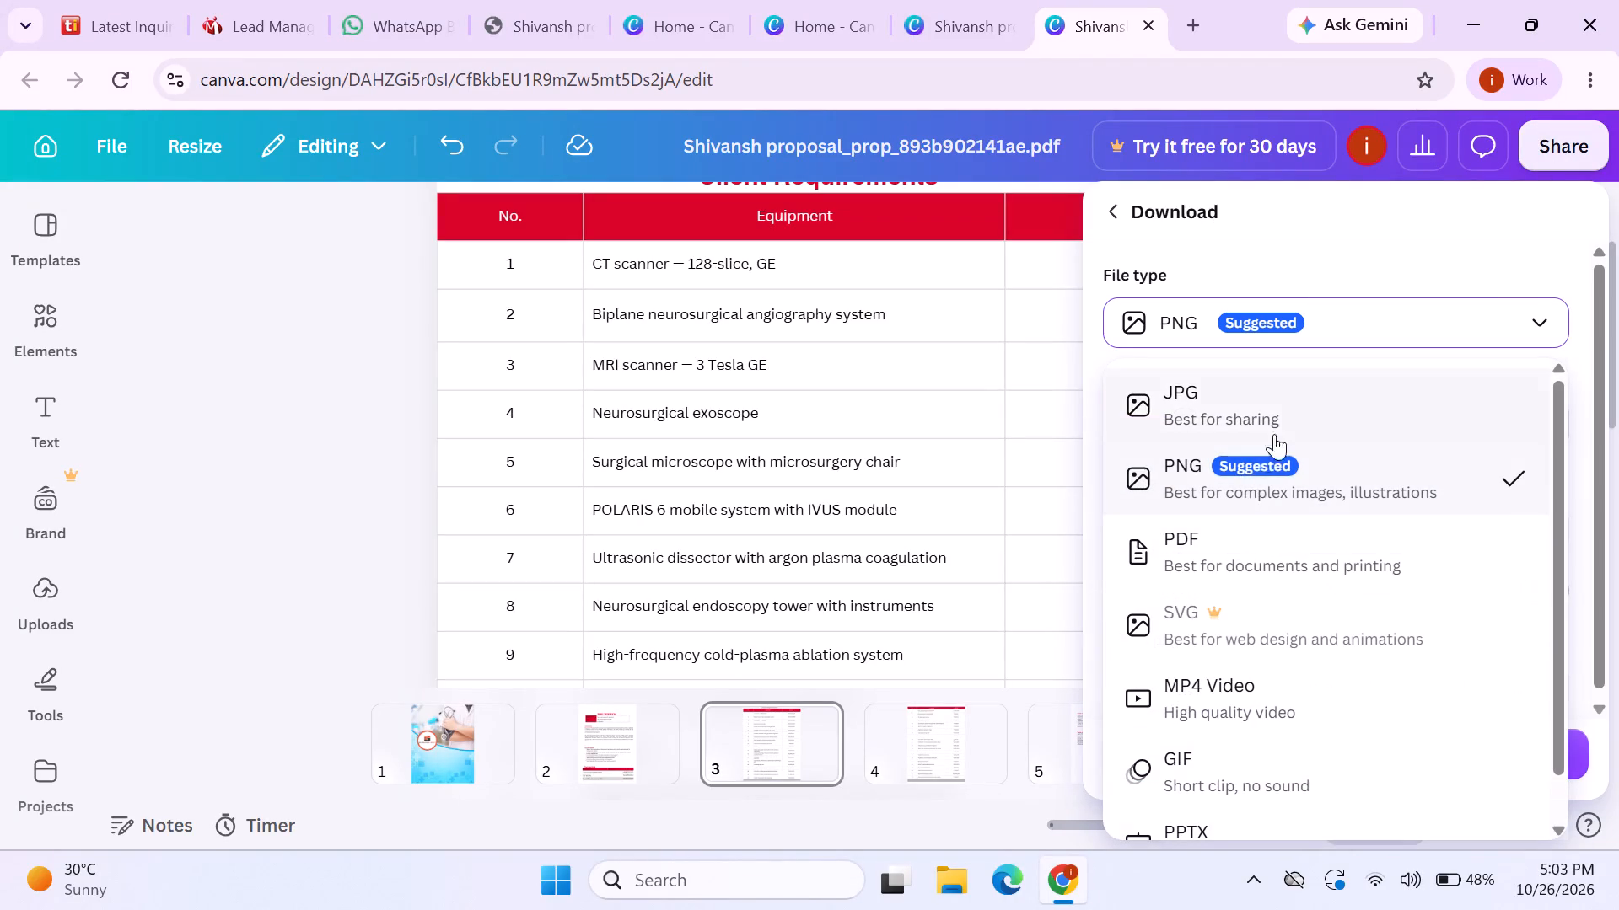
Download all pages of the proposal as a PDF with the Digital preset, and open the downloaded file.
click(1213, 537)
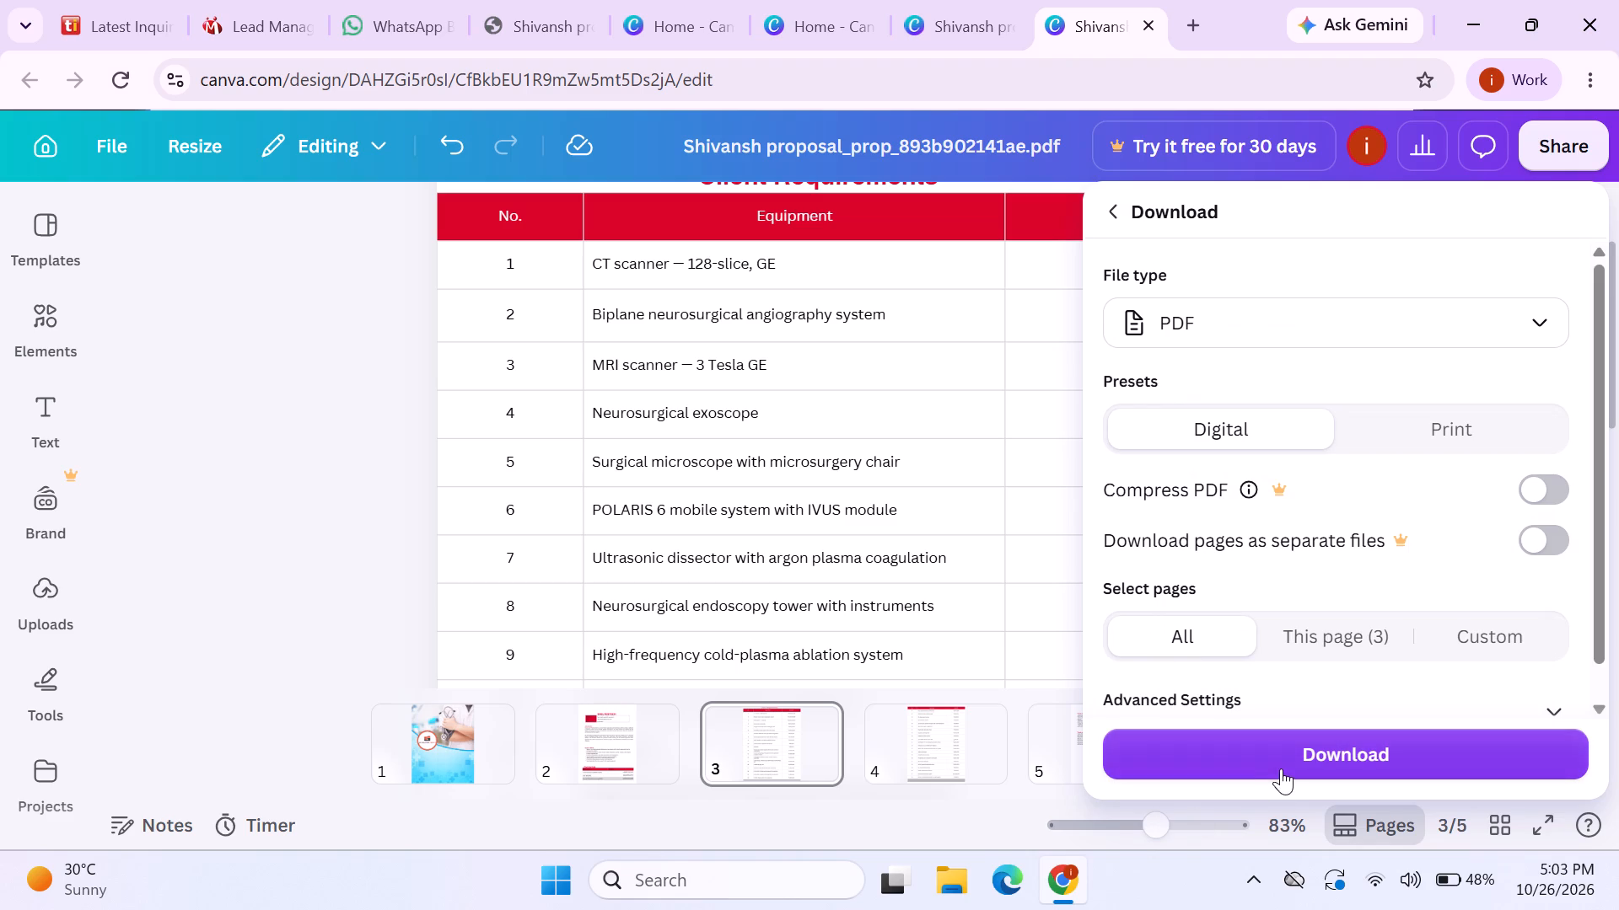
click(1285, 756)
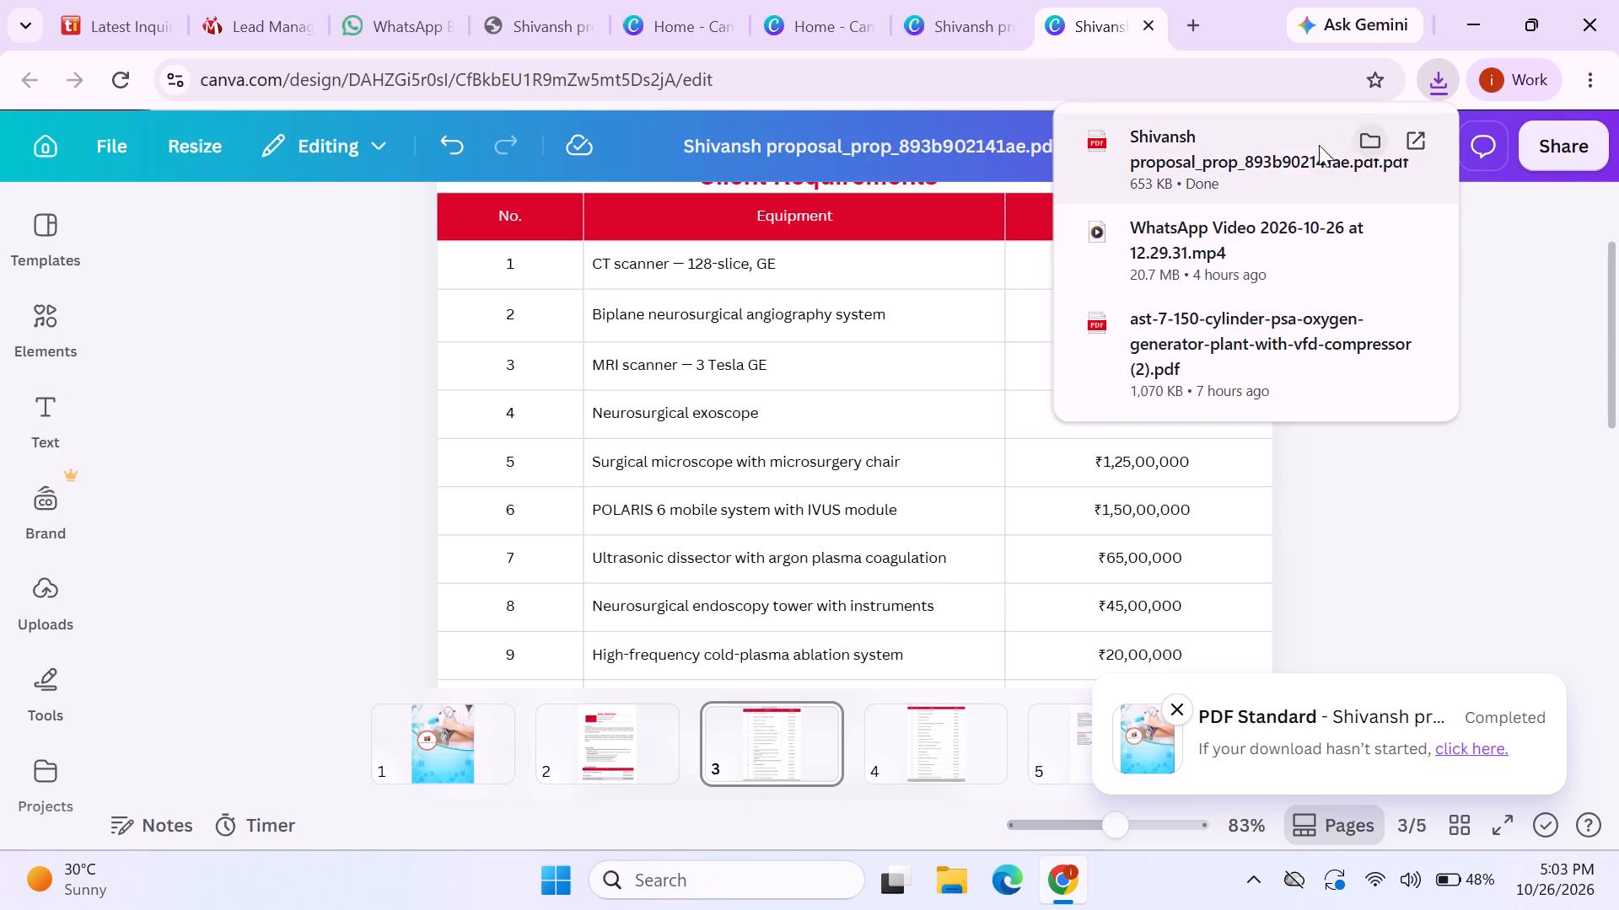
click(1274, 160)
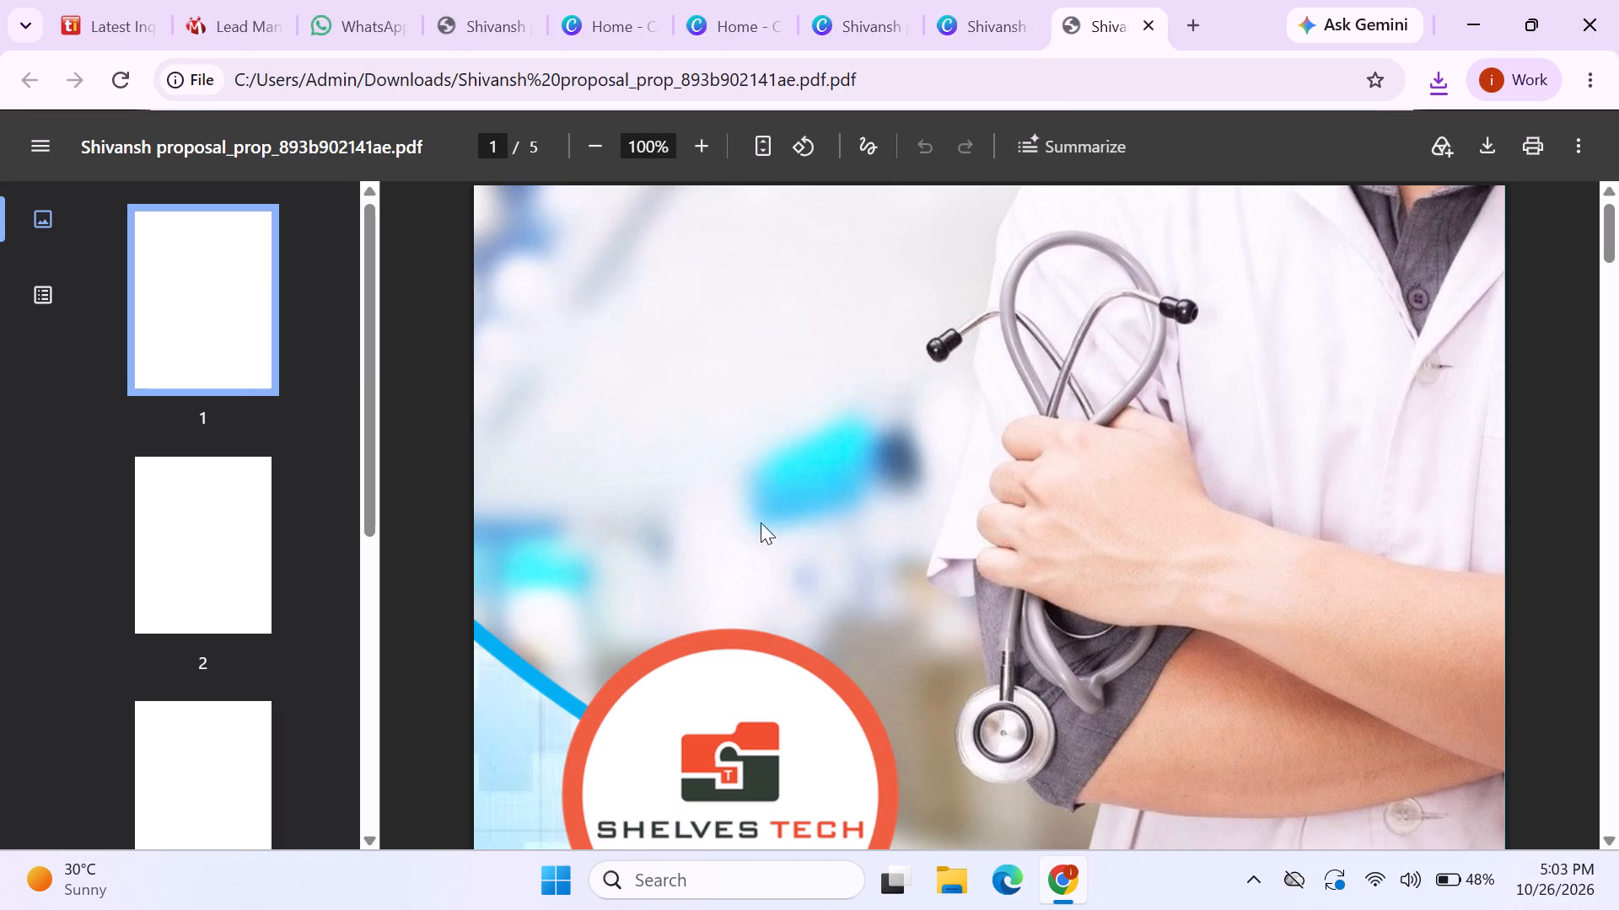
Review the cover and the proposal details at the top of page 2 in the downloaded PDF.
scroll(1094, 499, down, 5)
scroll(1097, 499, up, 2)
scroll(1097, 499, down, 3)
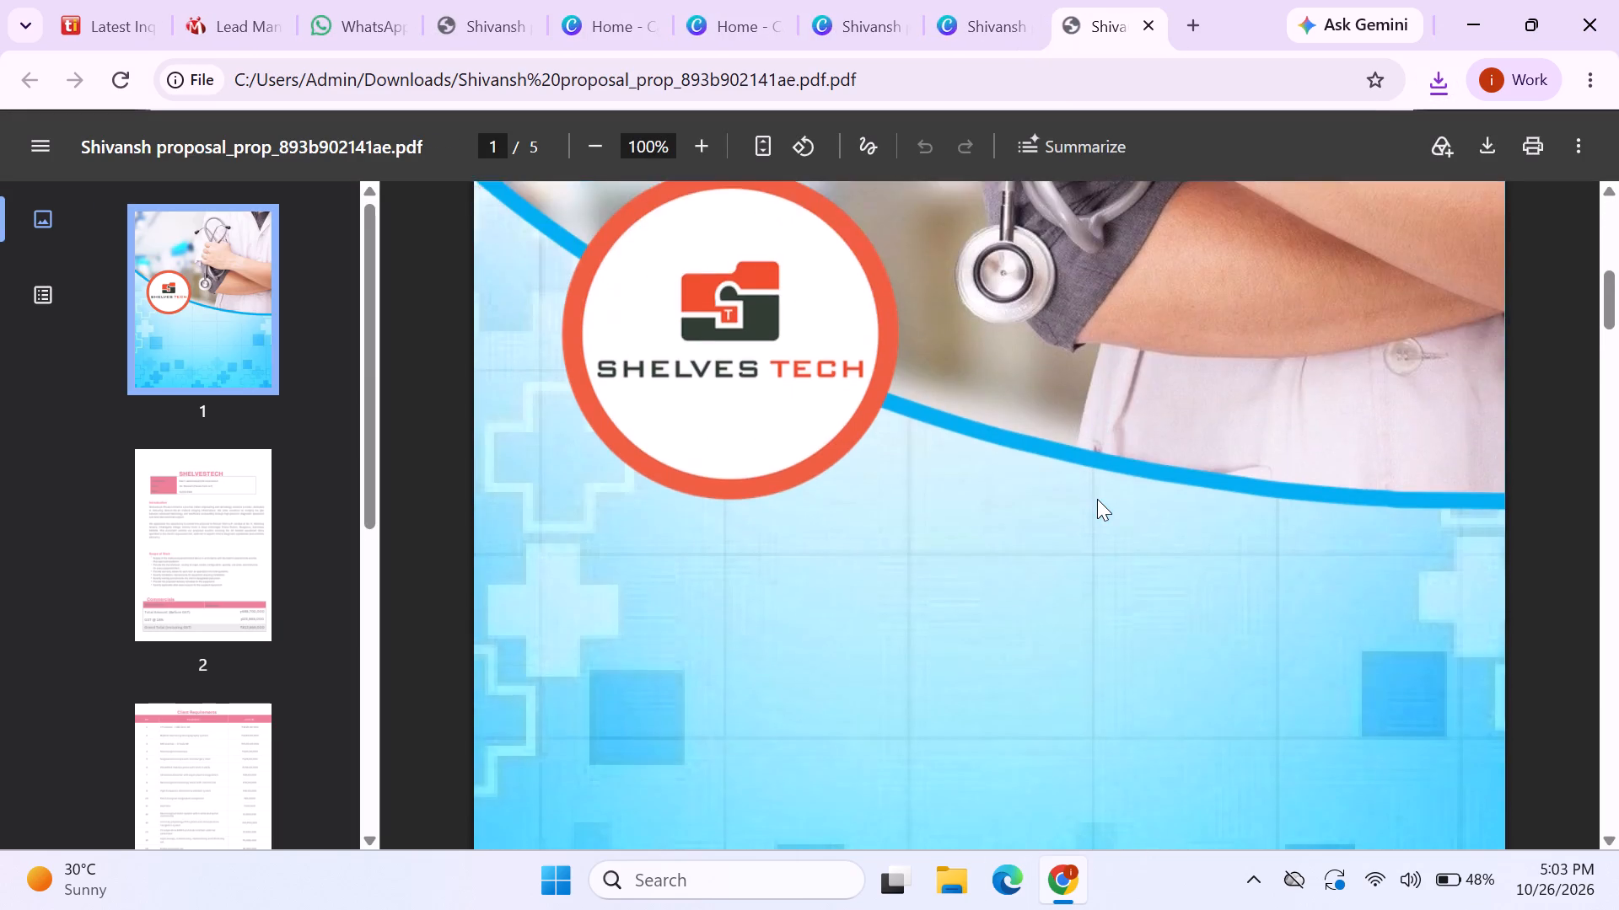
scroll(1097, 499, down, 4)
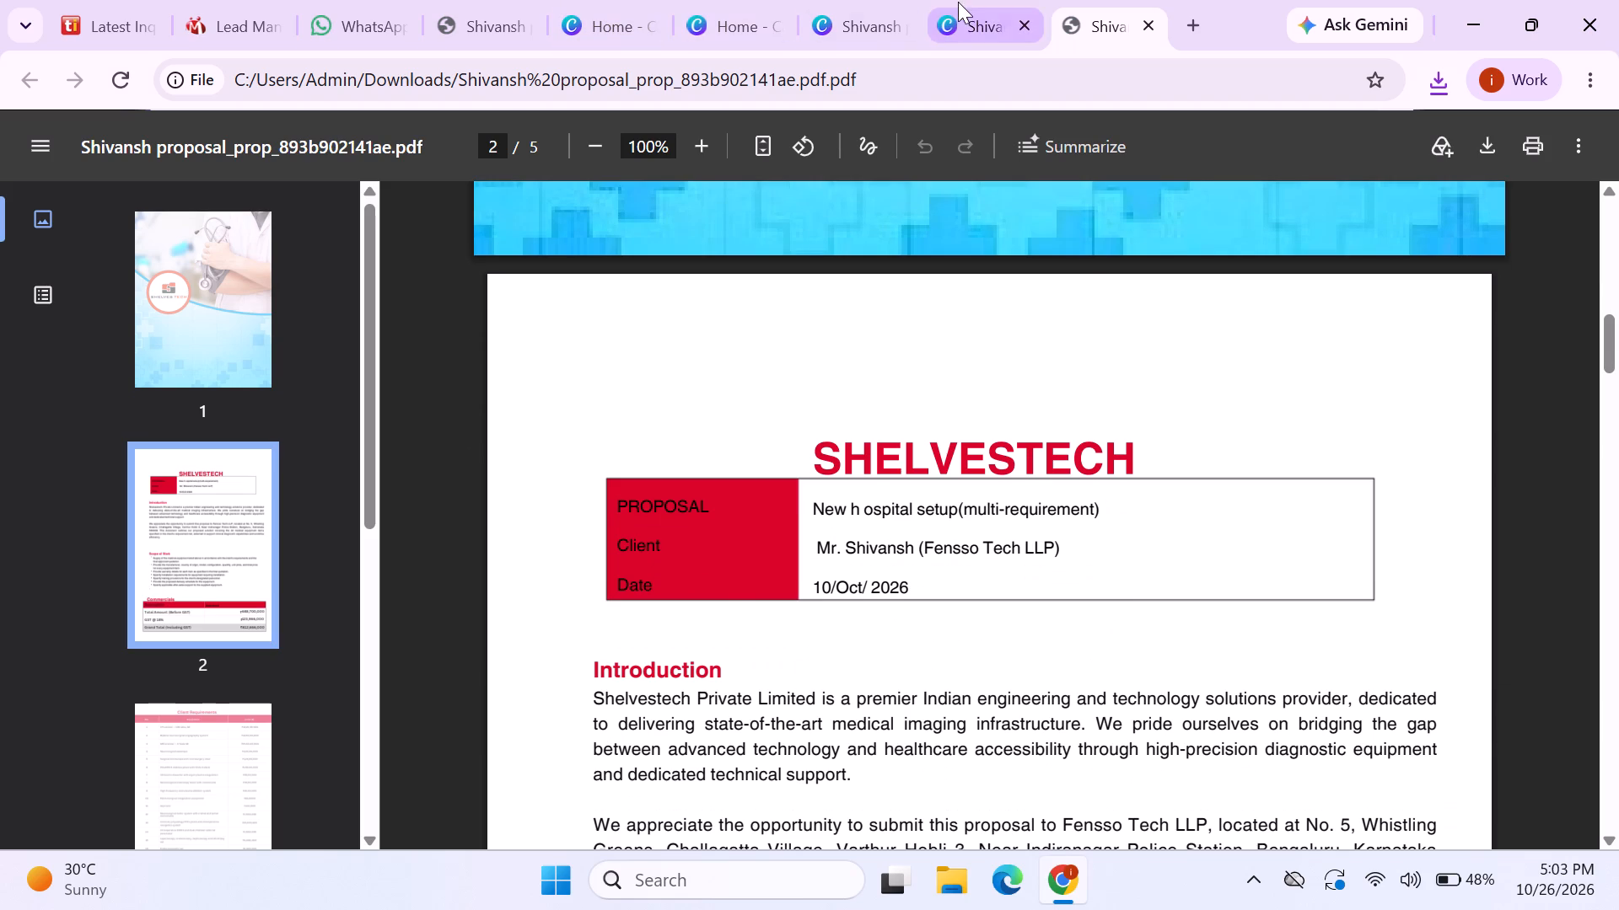
On page 2 of the Canva design, correct the spacing of the PROPOSAL entry to read "New hospital setup (multi-requirement)".
click(967, 20)
scroll(868, 247, up, 4)
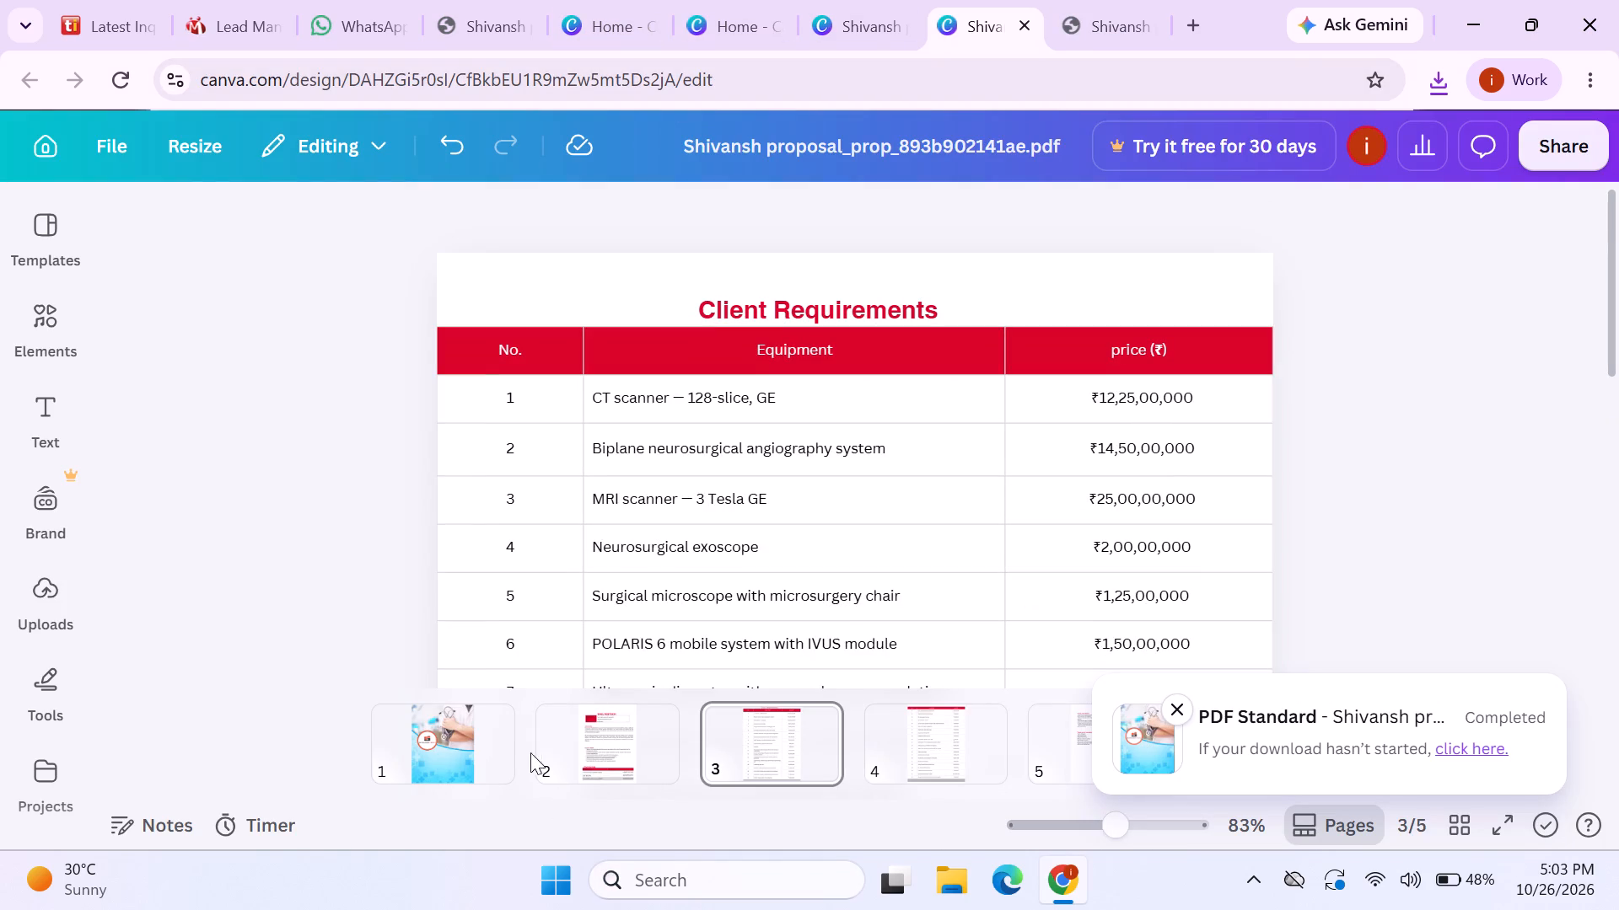
click(518, 751)
click(659, 739)
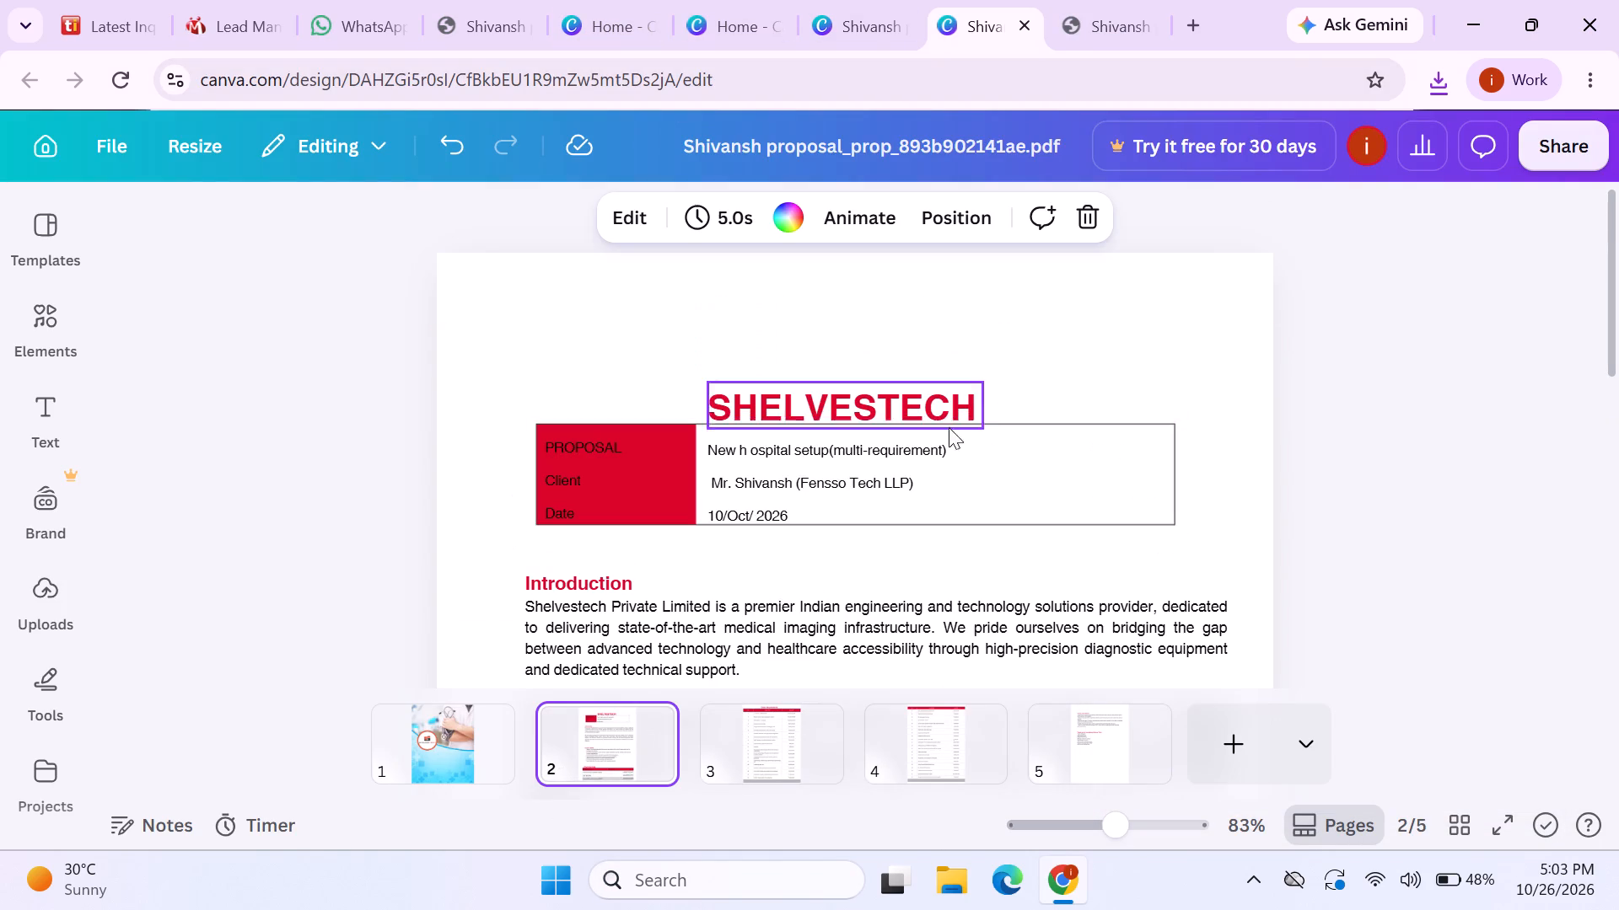
double_click(746, 447)
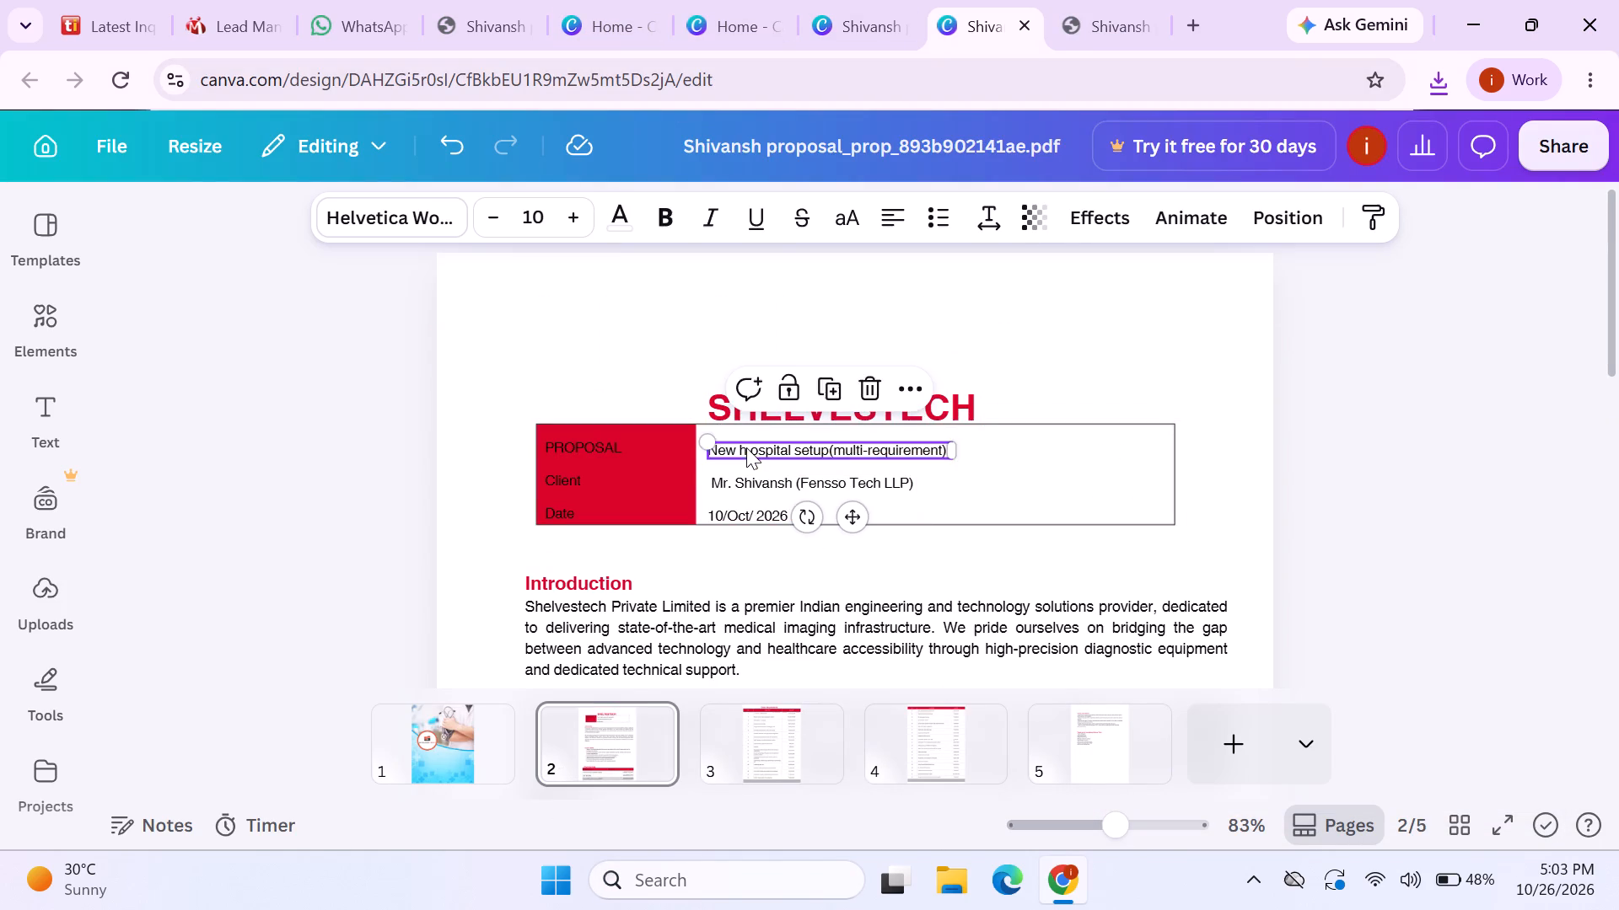
click(752, 448)
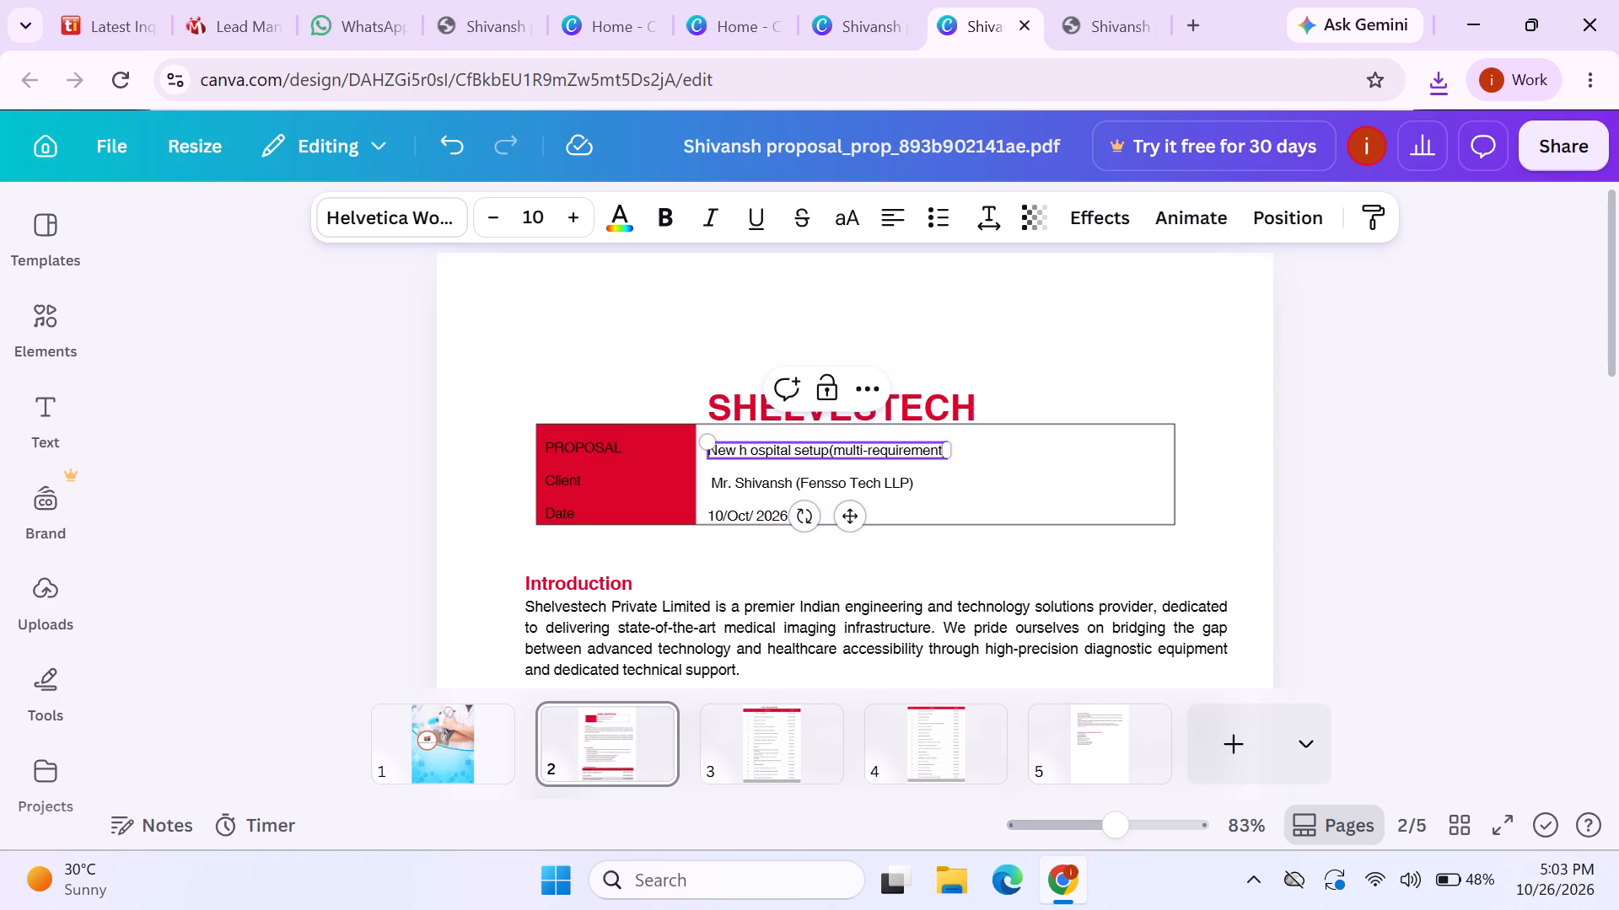
key(BackSpace)
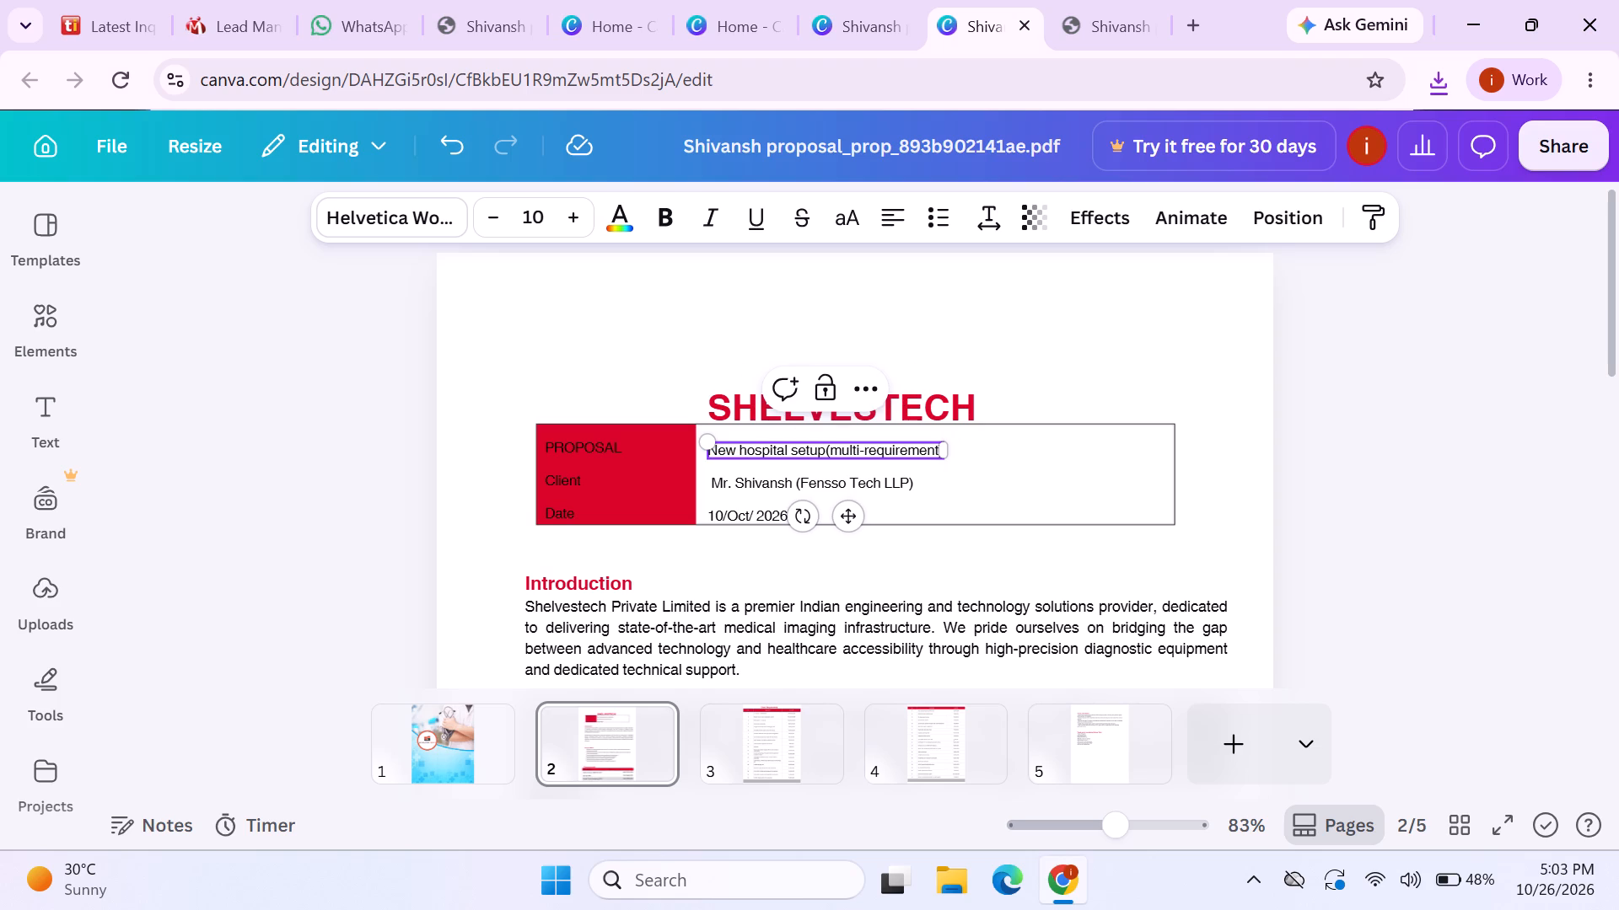
click(831, 447)
click(823, 448)
key(space)
click(1337, 452)
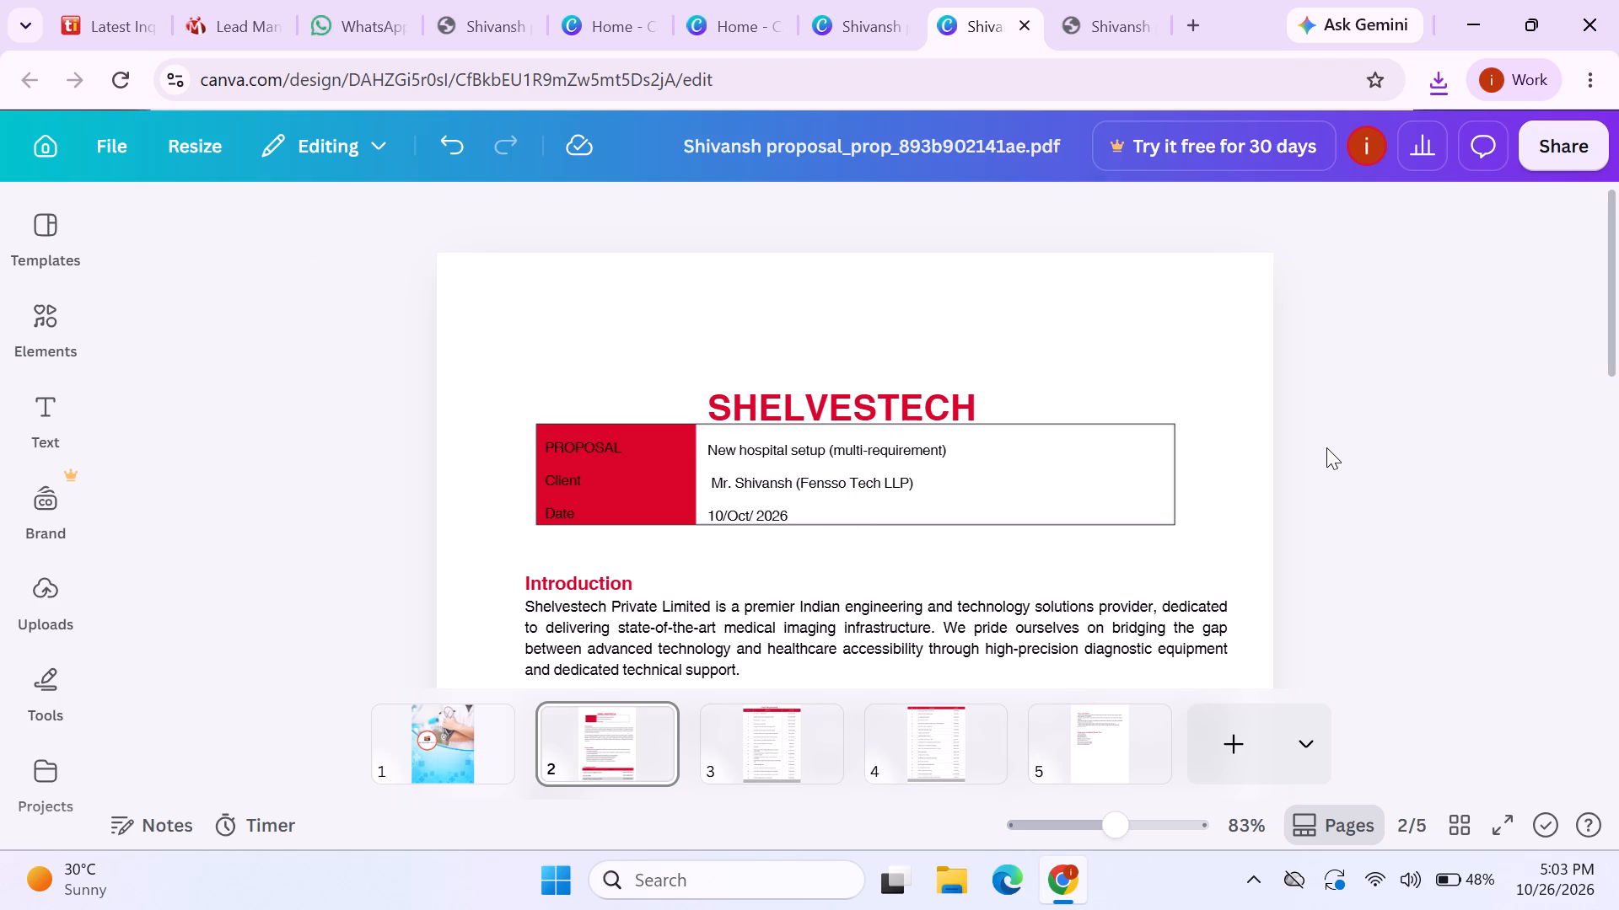
Compare page 2's Introduction, Scope of Work and Commercials table with page 2 of the other Canva copy of the proposal.
scroll(1471, 442, down, 2)
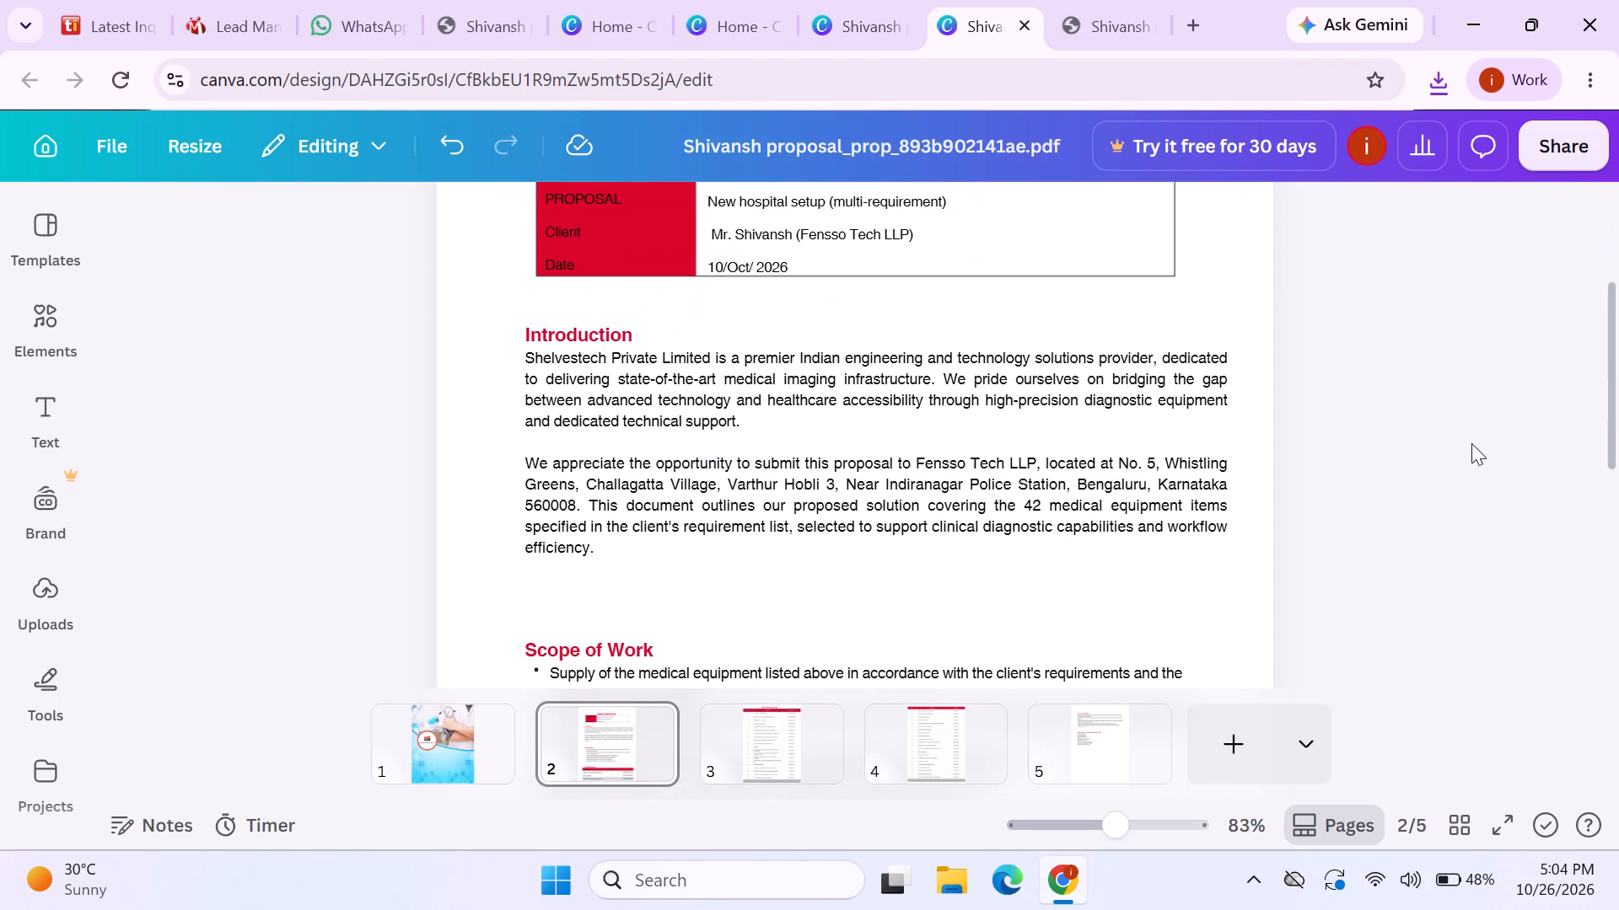
scroll(1471, 443, down, 1)
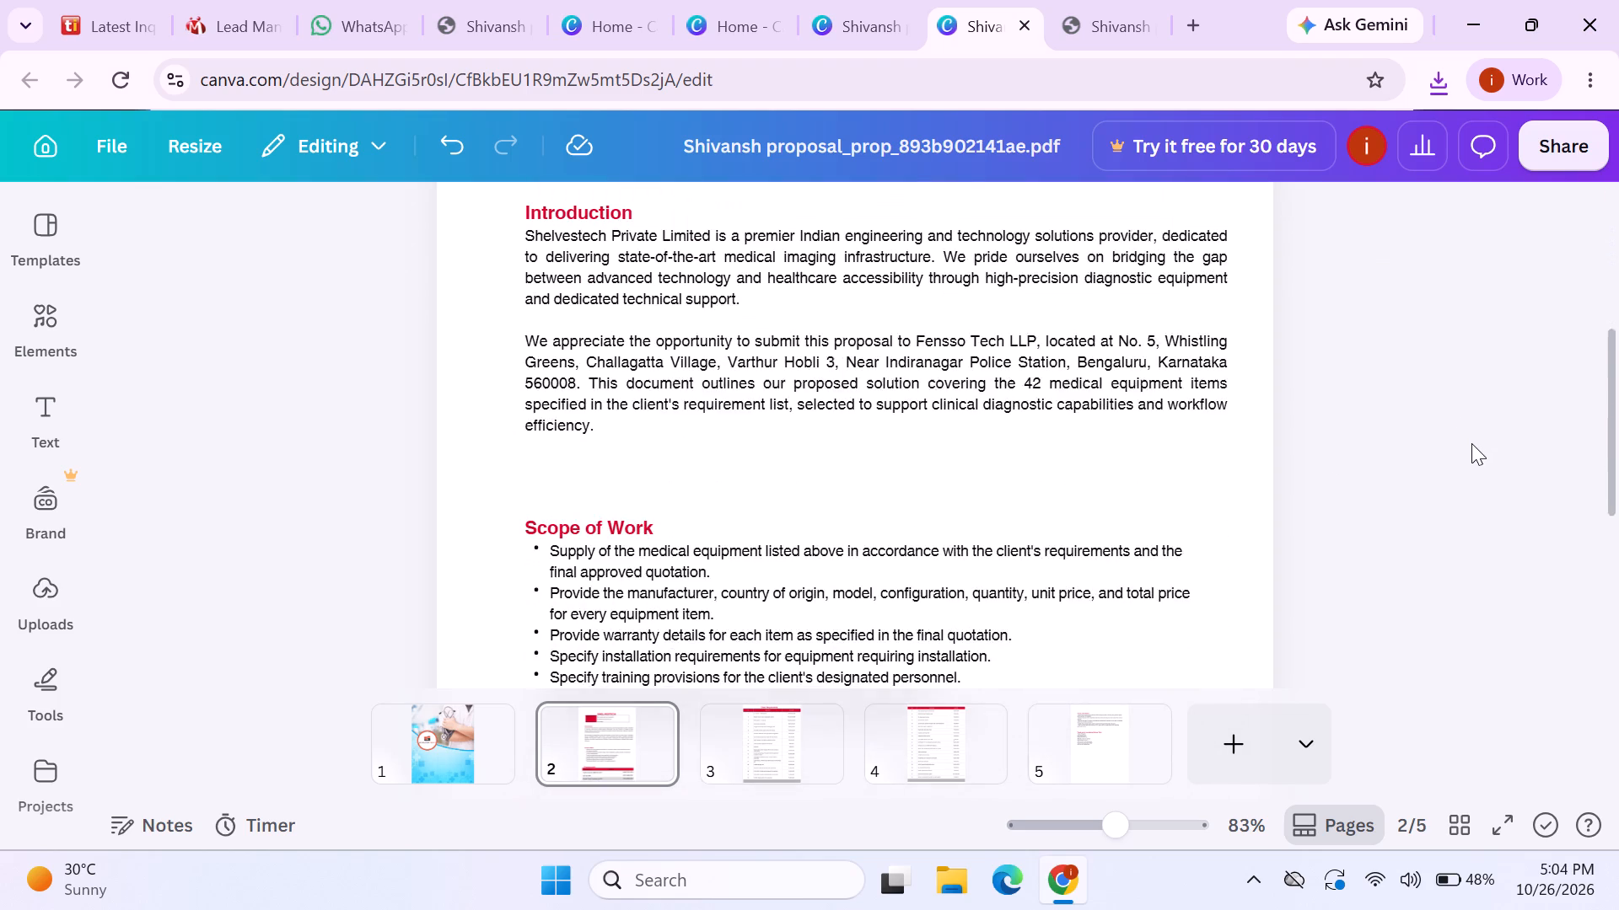
scroll(1471, 443, down, 4)
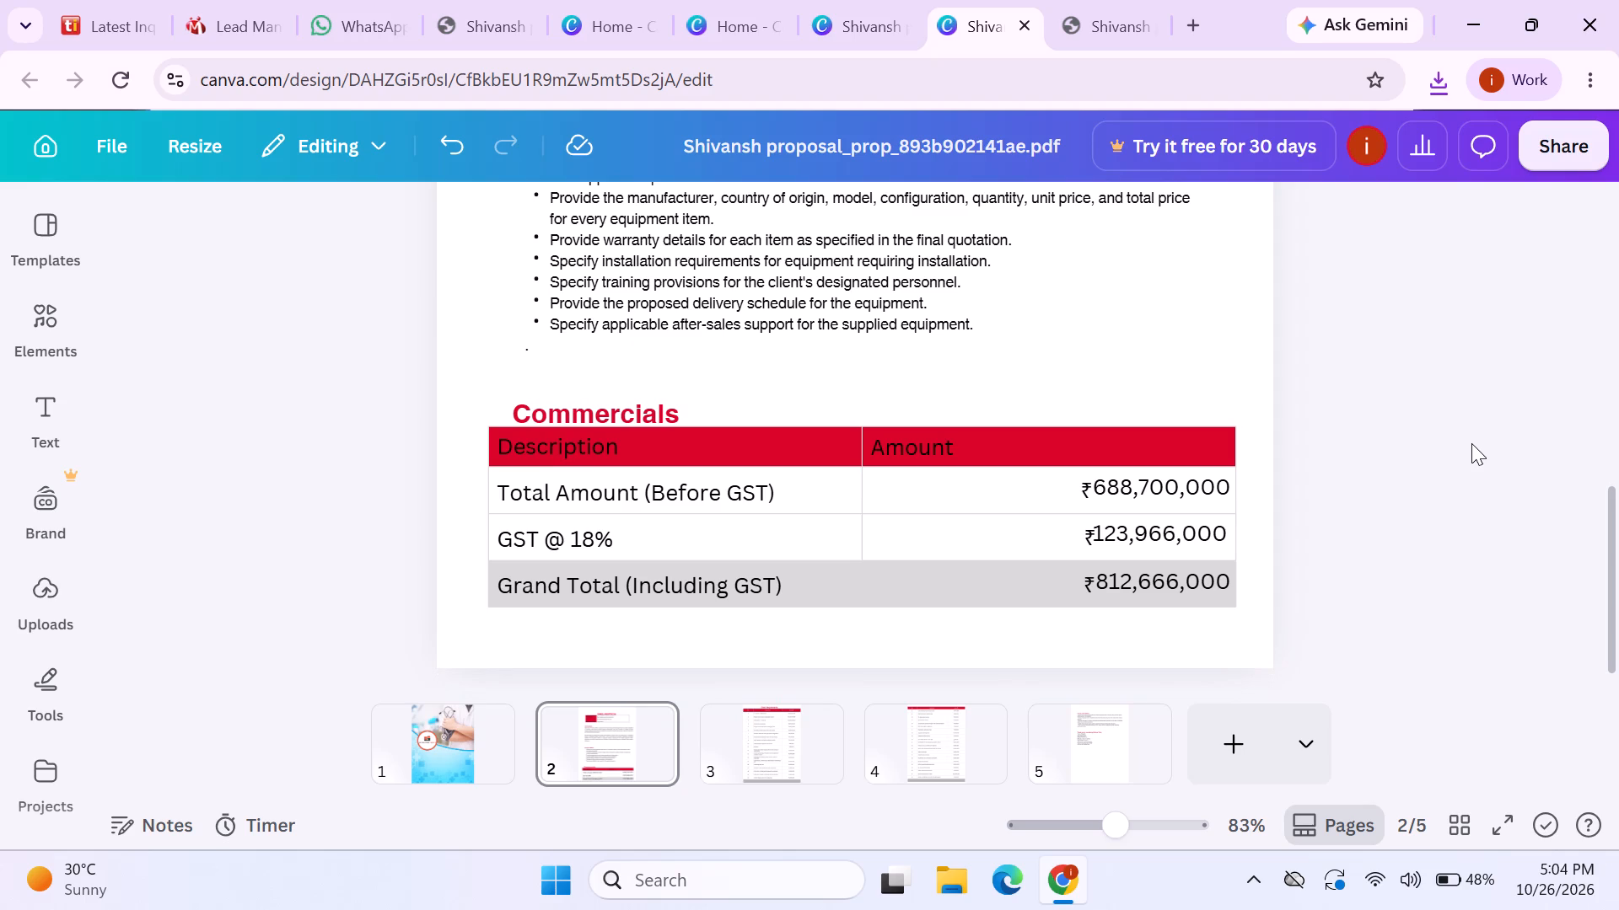
click(1118, 17)
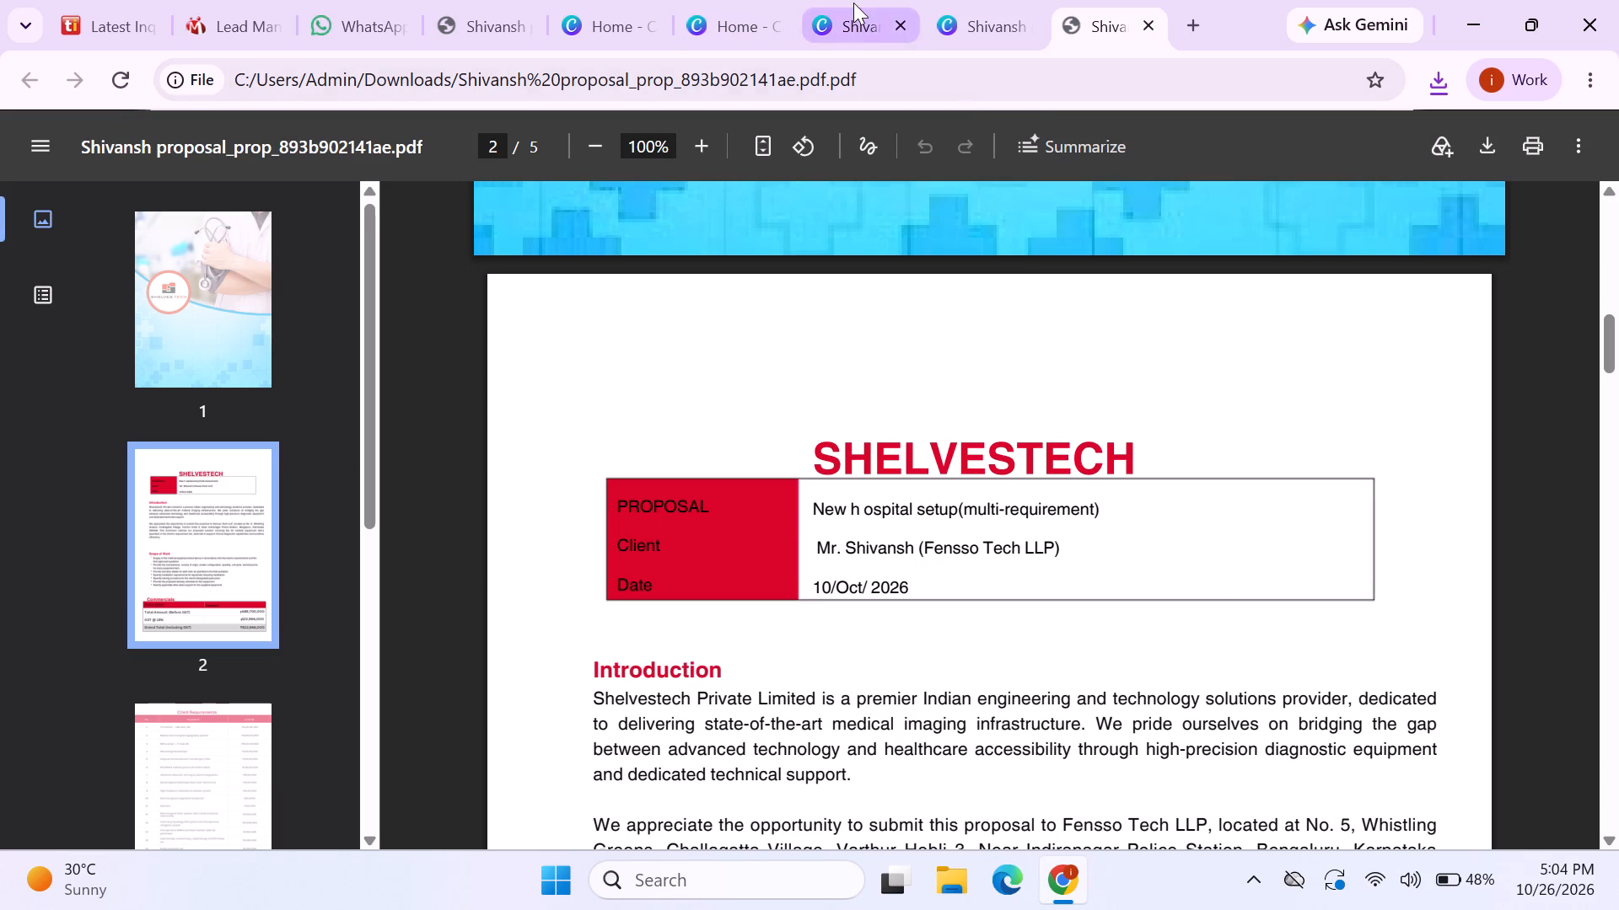
click(853, 3)
click(667, 746)
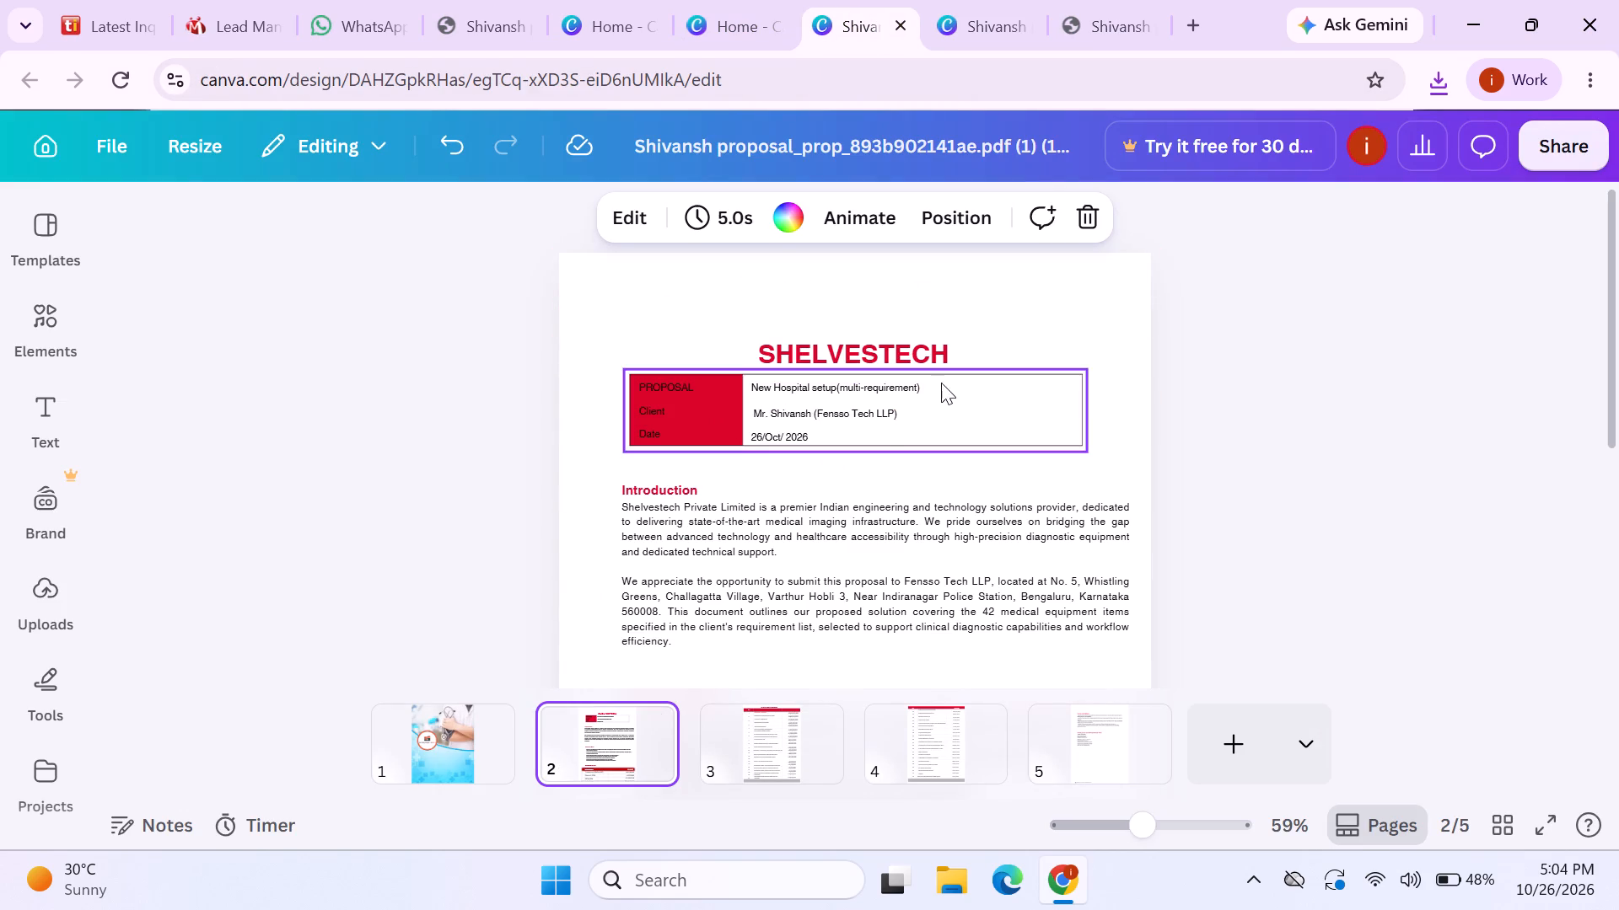
scroll(844, 475, down, 2)
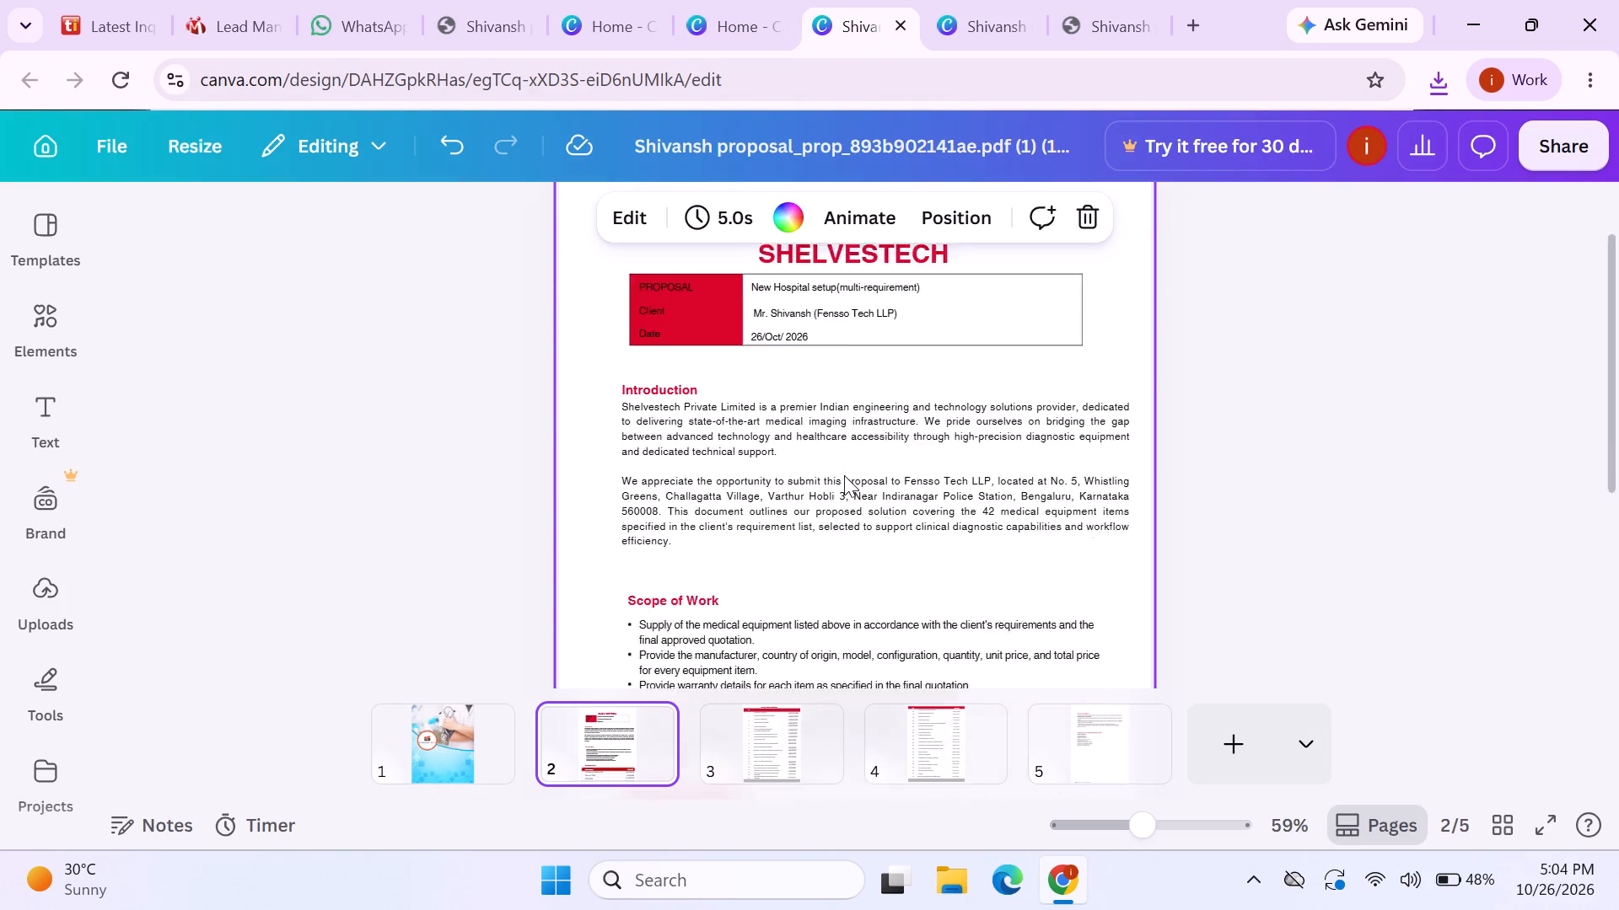
scroll(844, 475, down, 1)
scroll(958, 602, down, 1)
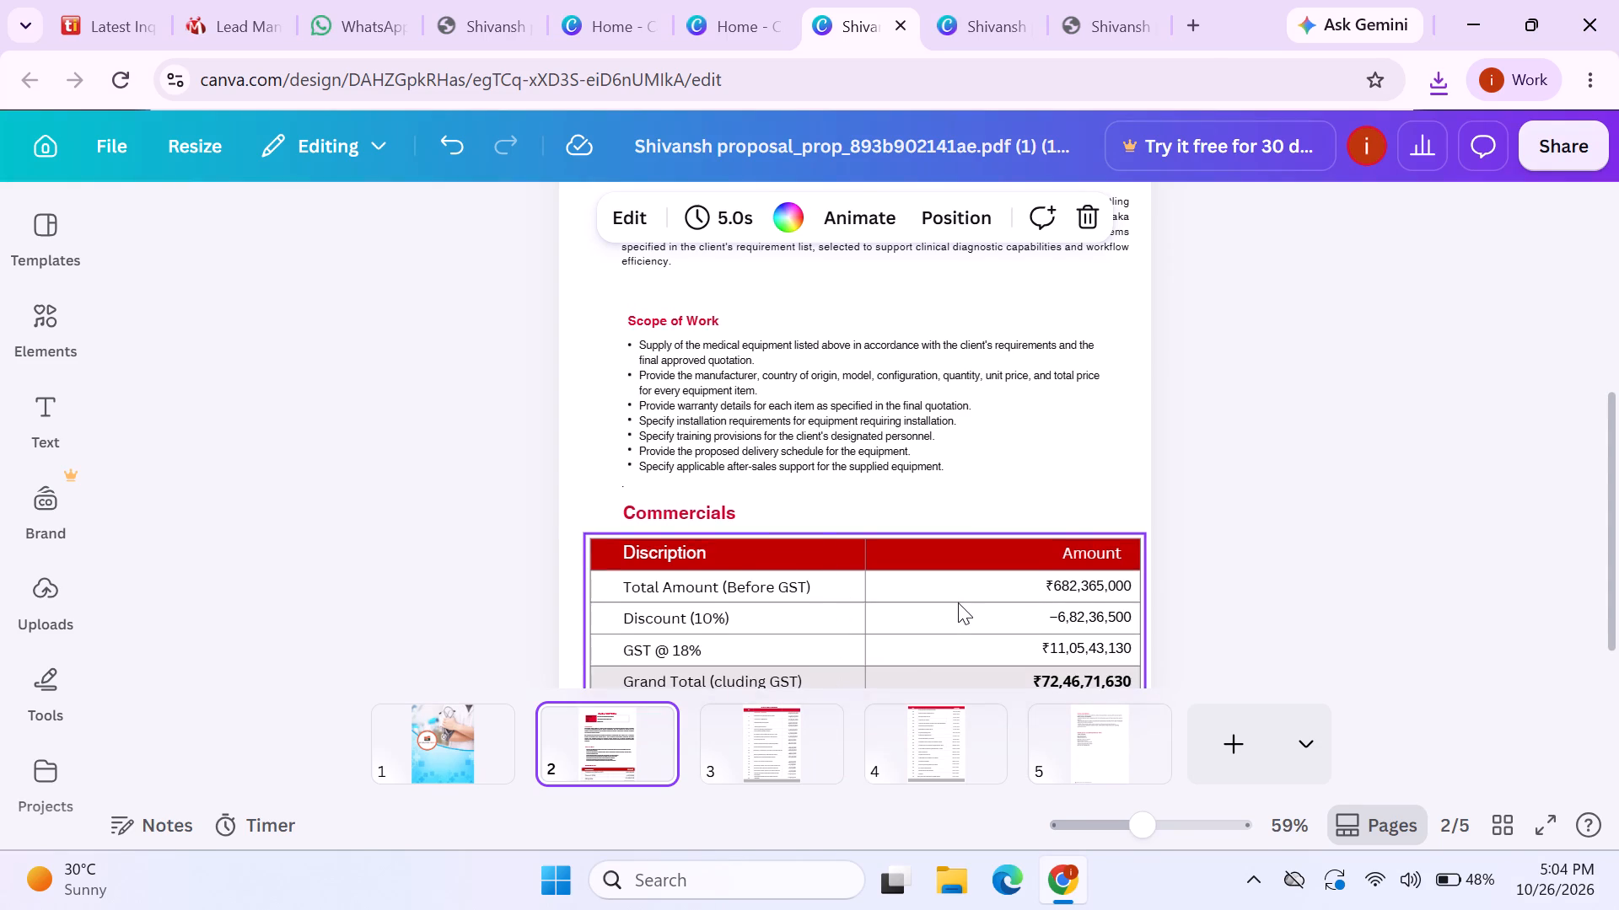
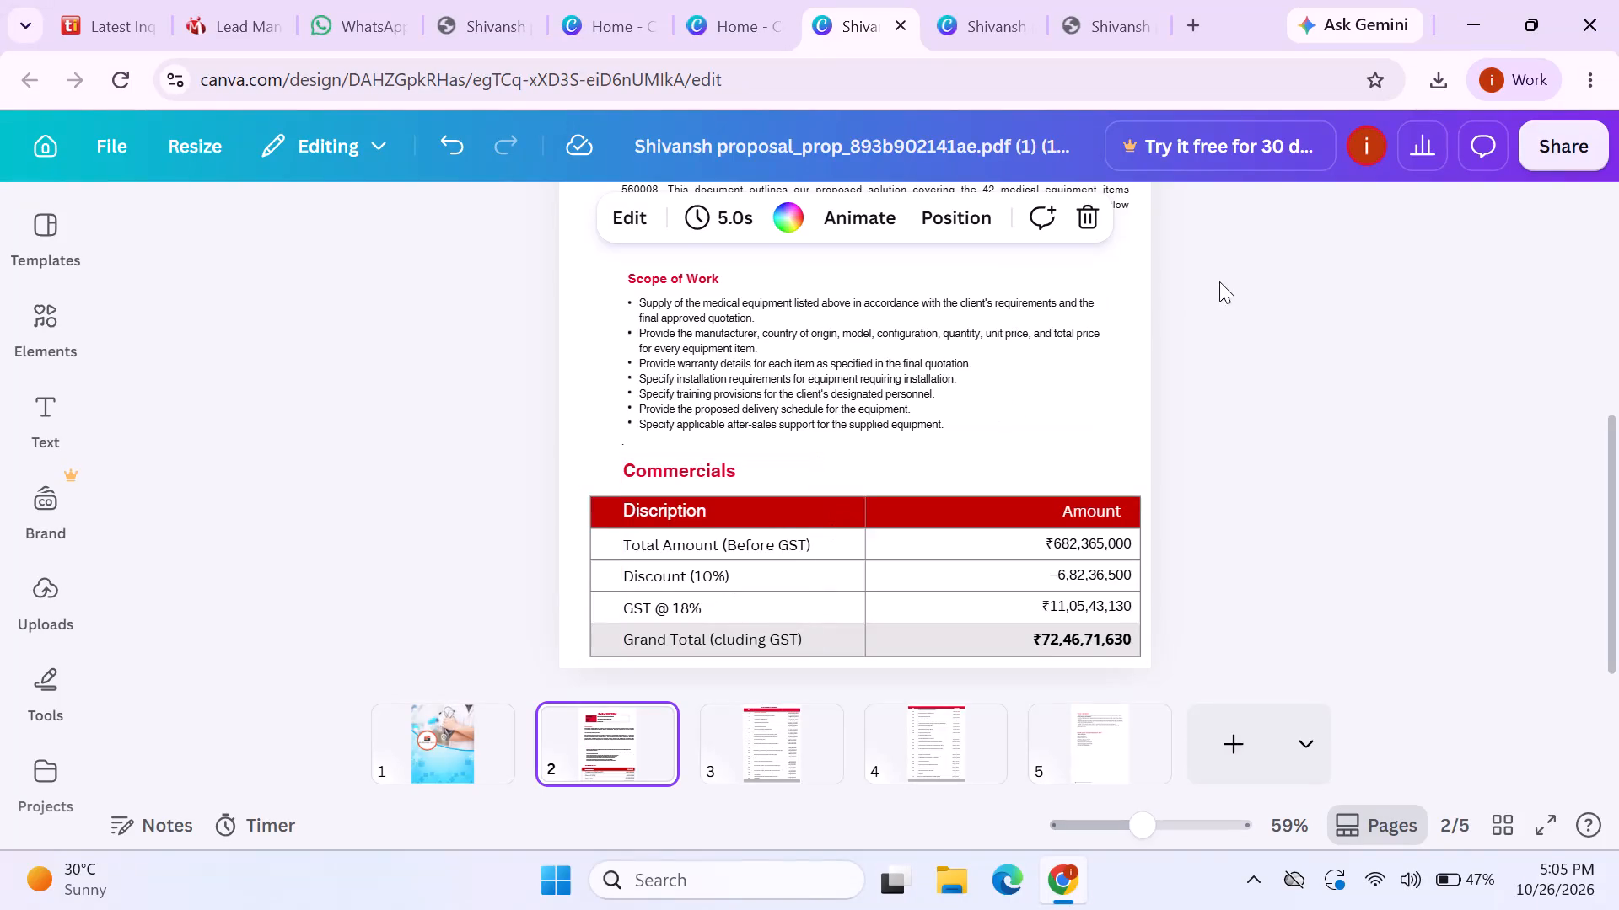
Insert a space before "(multi-requirement)" in the PROPOSAL entry at the top of page 2.
scroll(979, 380, up, 4)
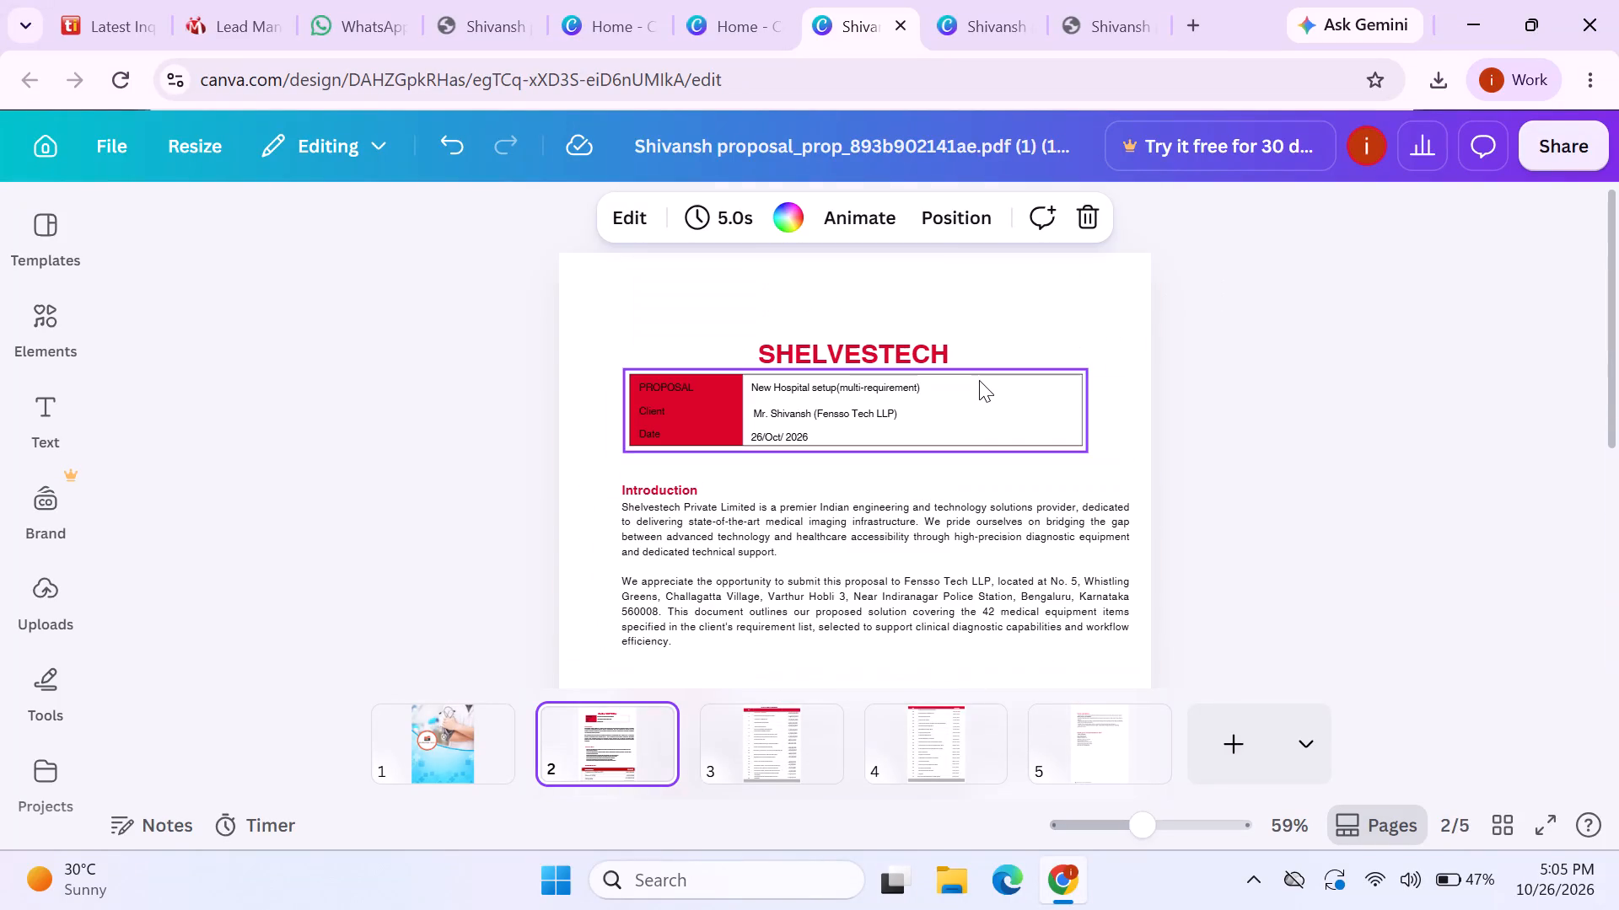
double_click(832, 383)
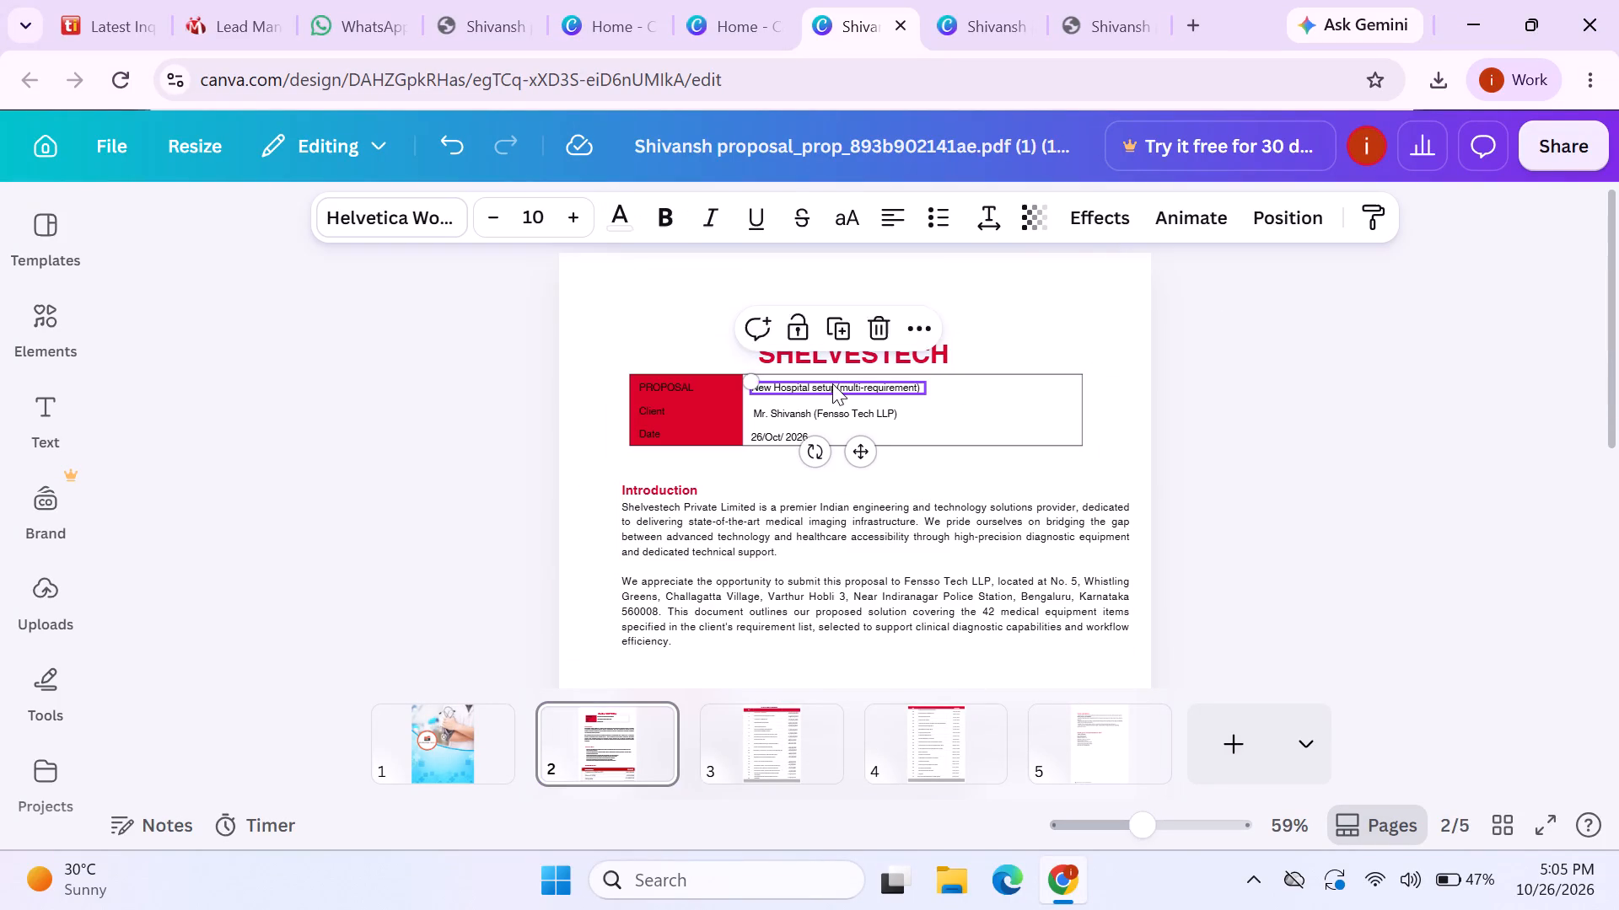
click(836, 385)
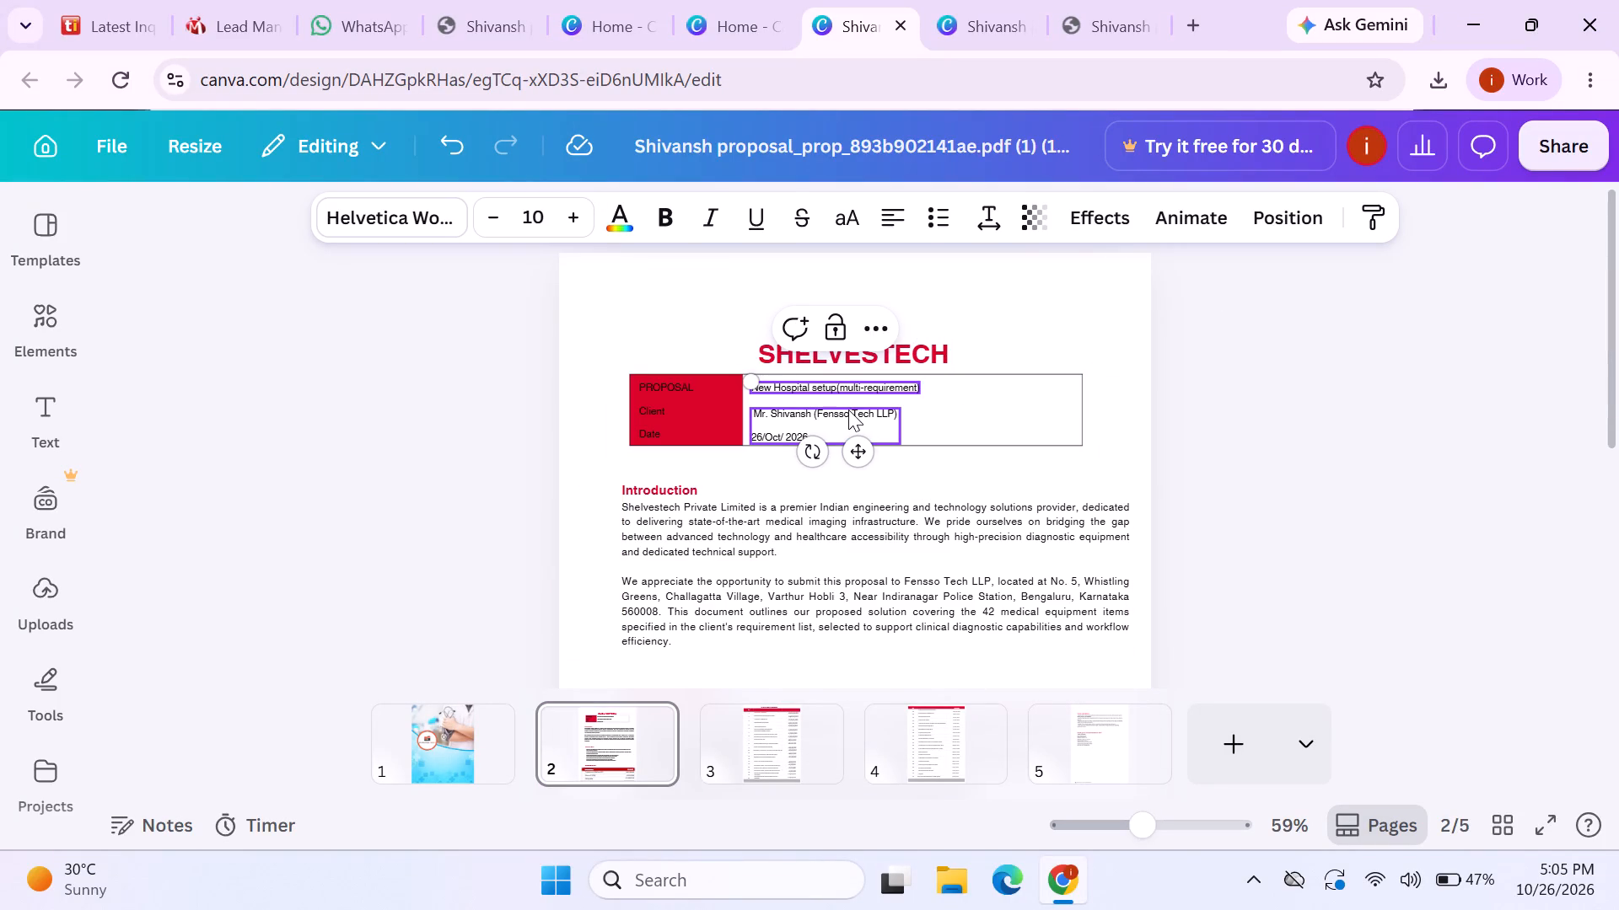
key(space)
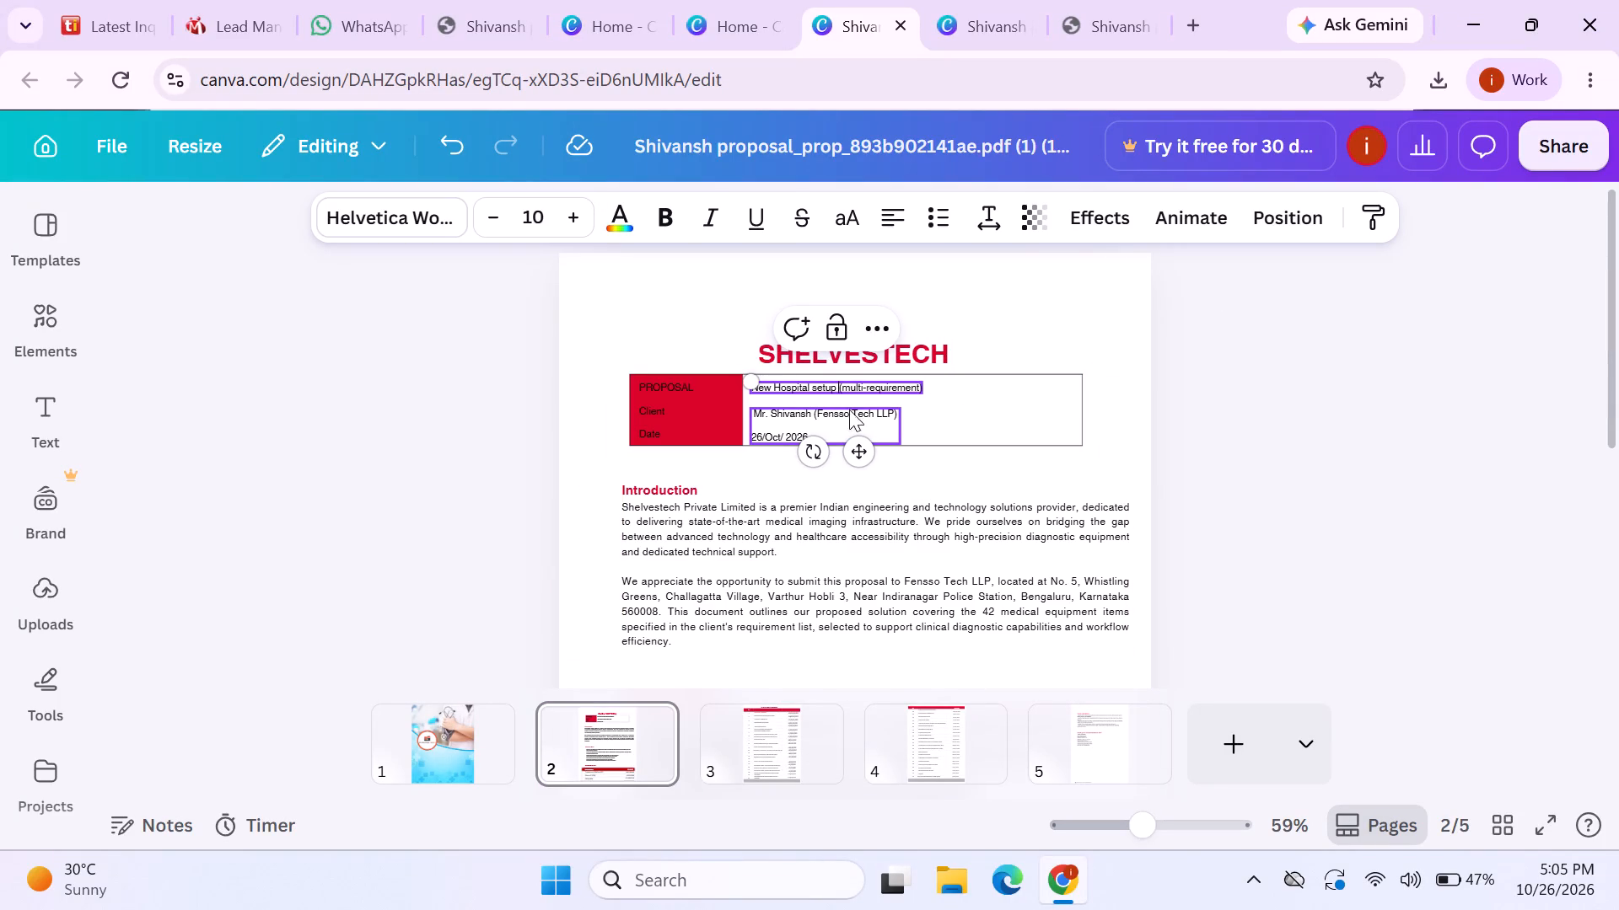
click(1286, 448)
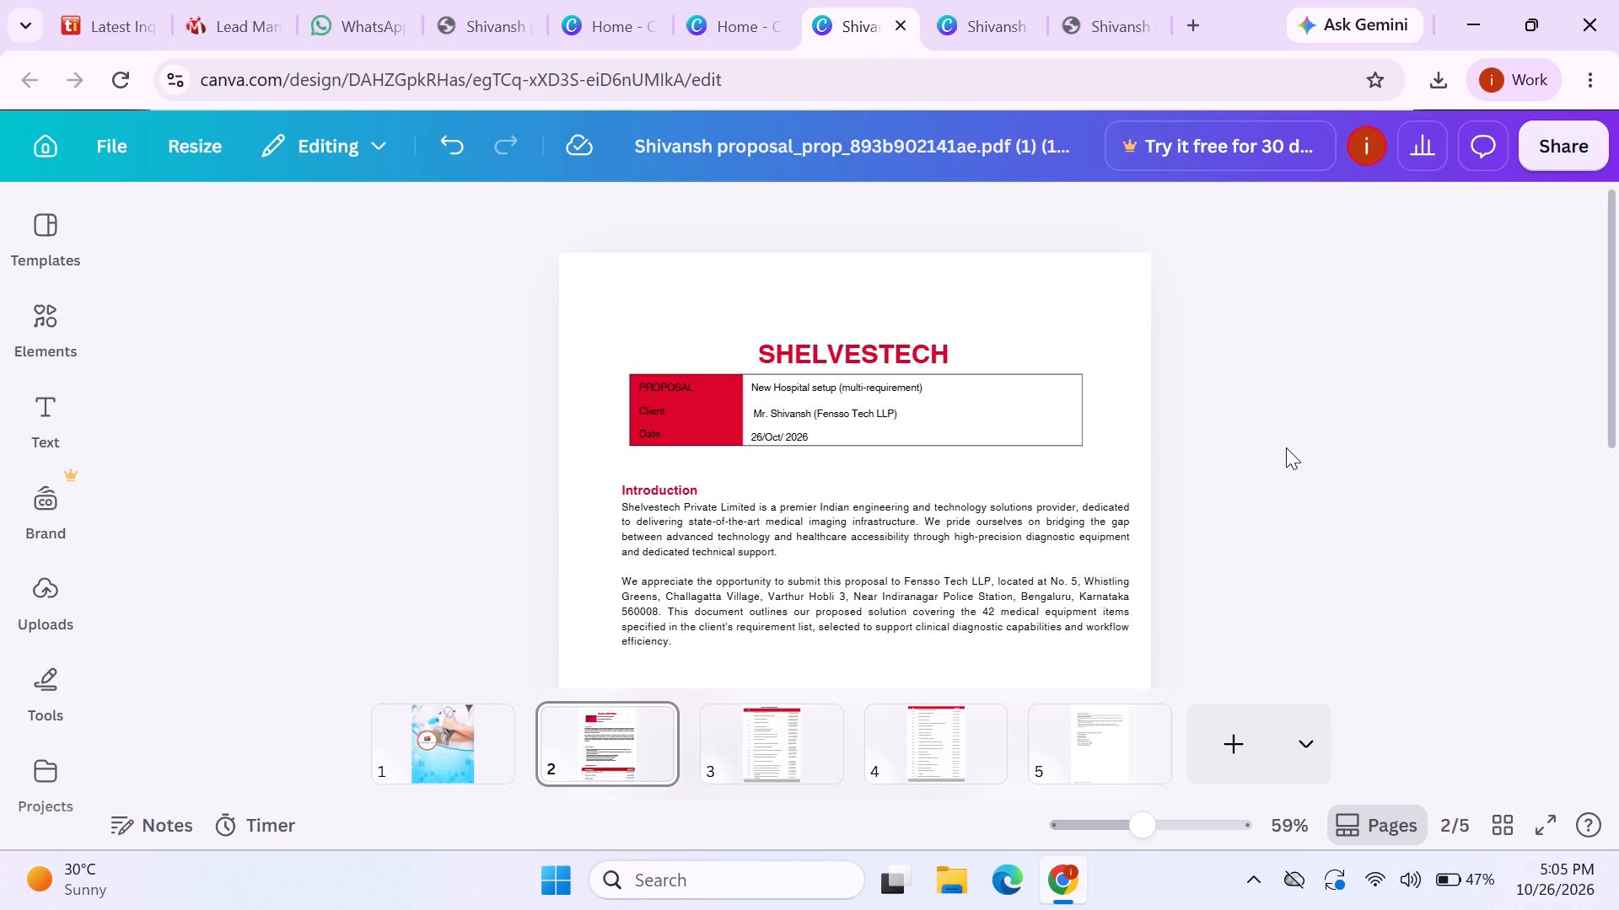
Review page 2 from the proposal details to the Commercials table, and the Client Requirements table on page 3.
scroll(1286, 447, down, 2)
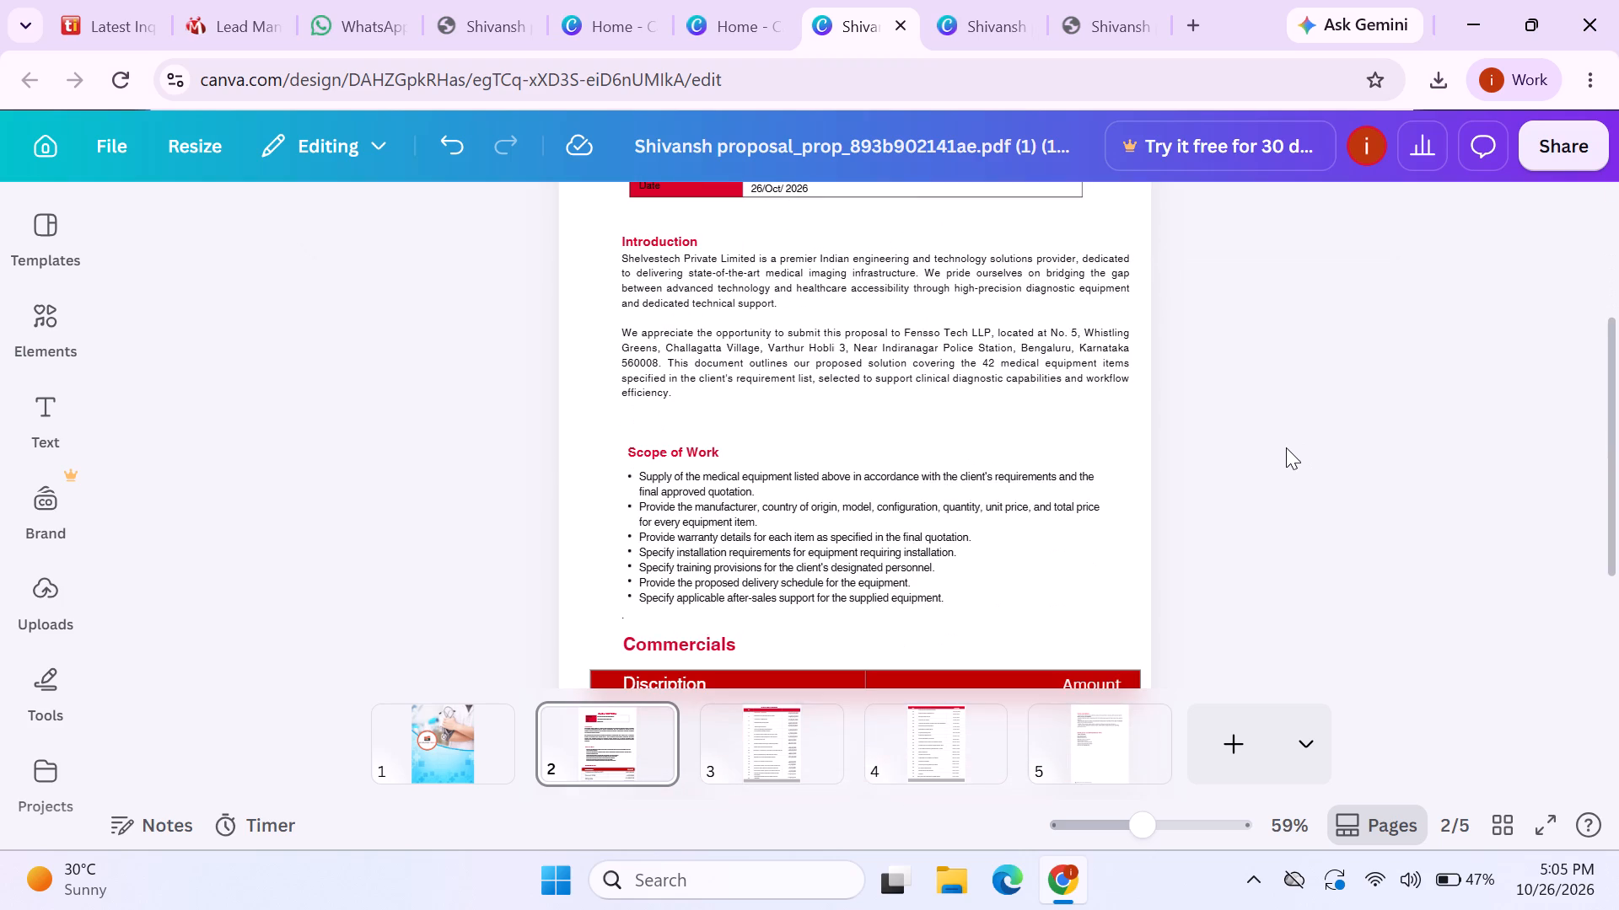
scroll(1286, 447, down, 4)
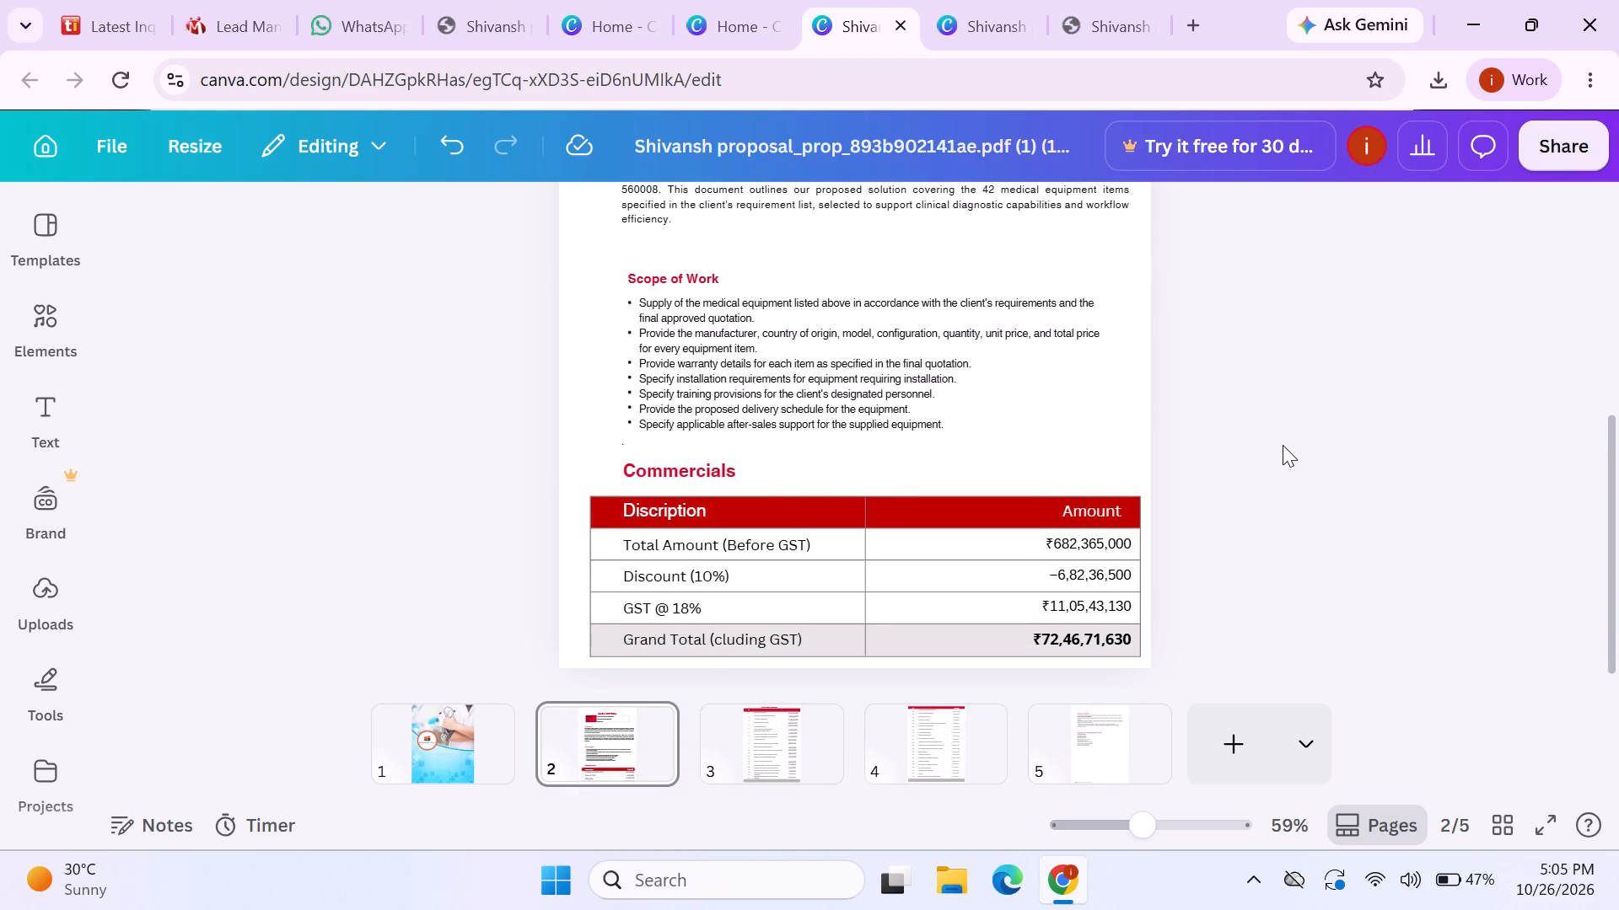
scroll(1283, 445, up, 4)
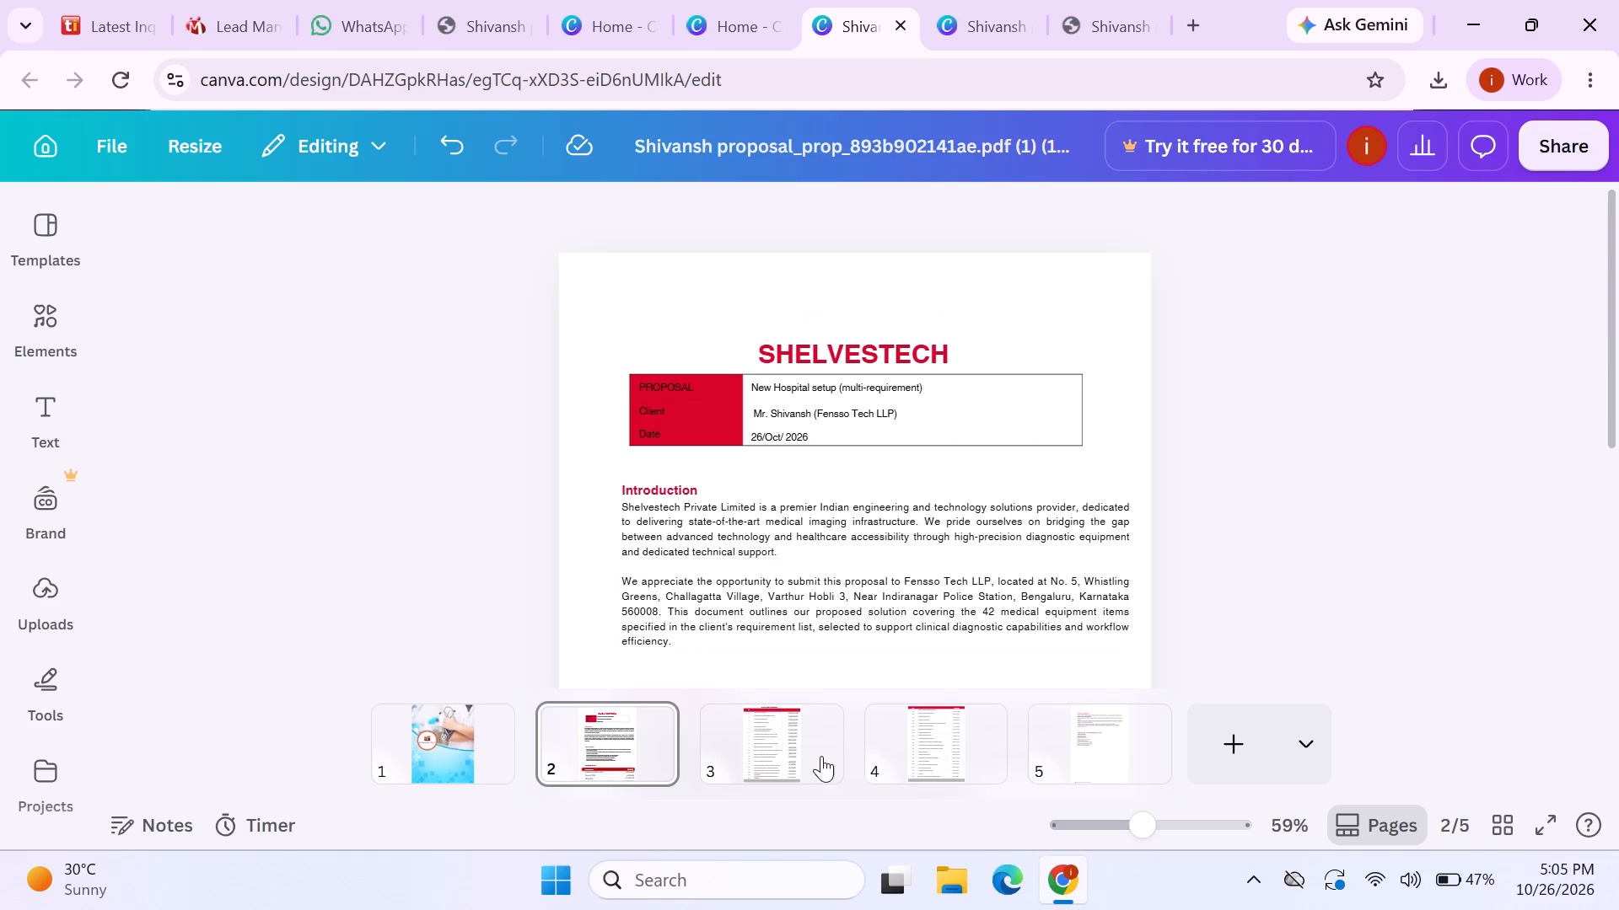
click(829, 739)
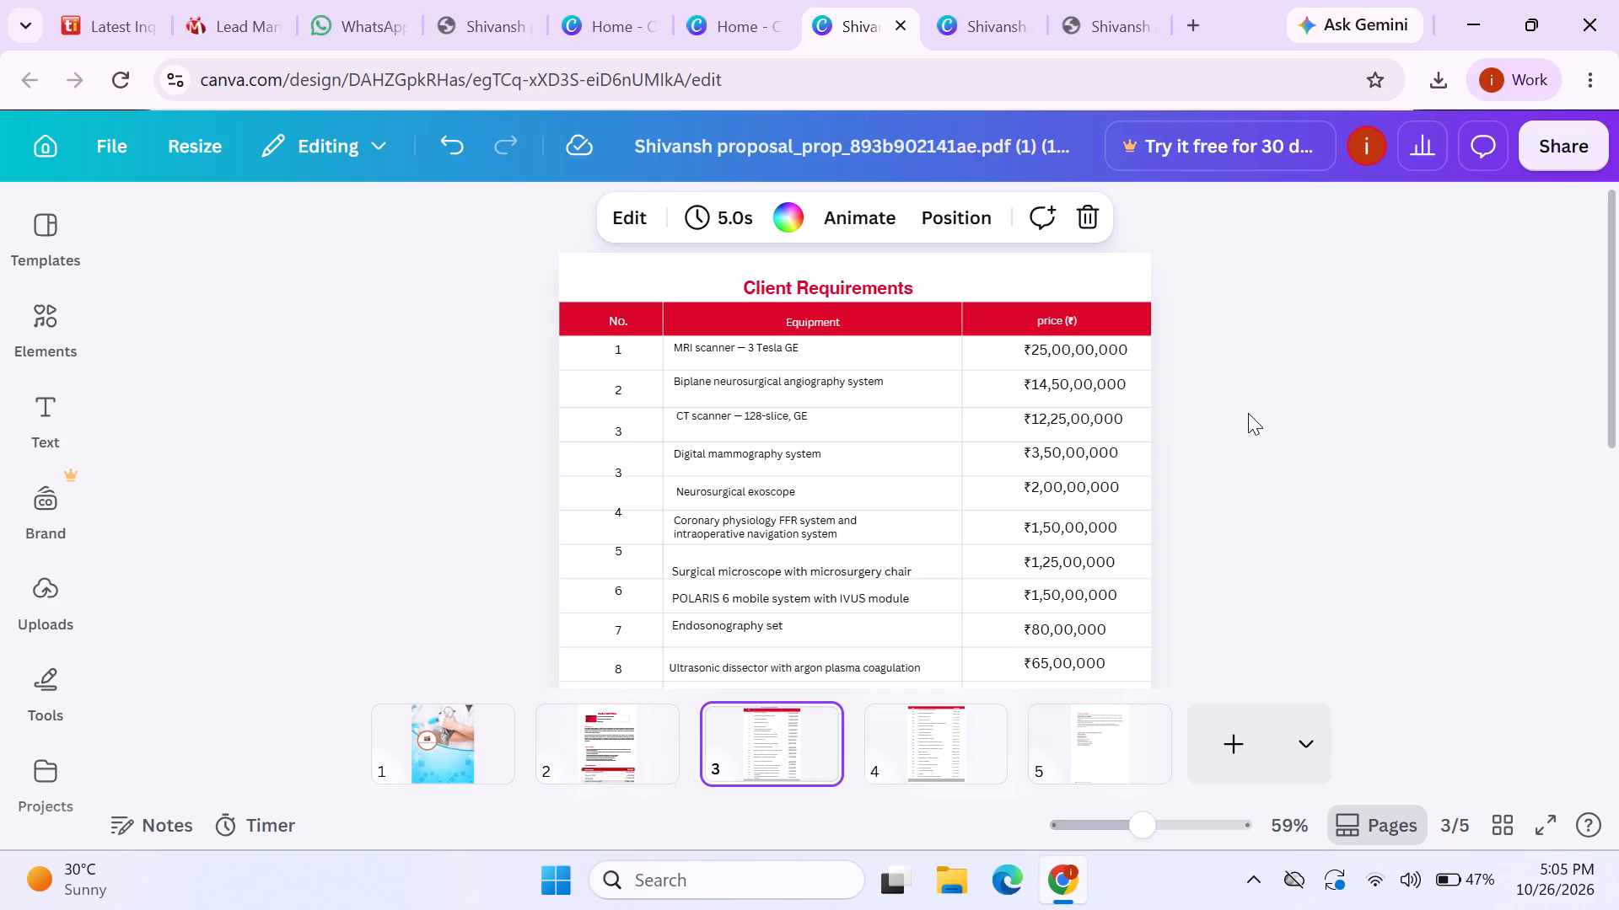
scroll(1248, 415, down, 1)
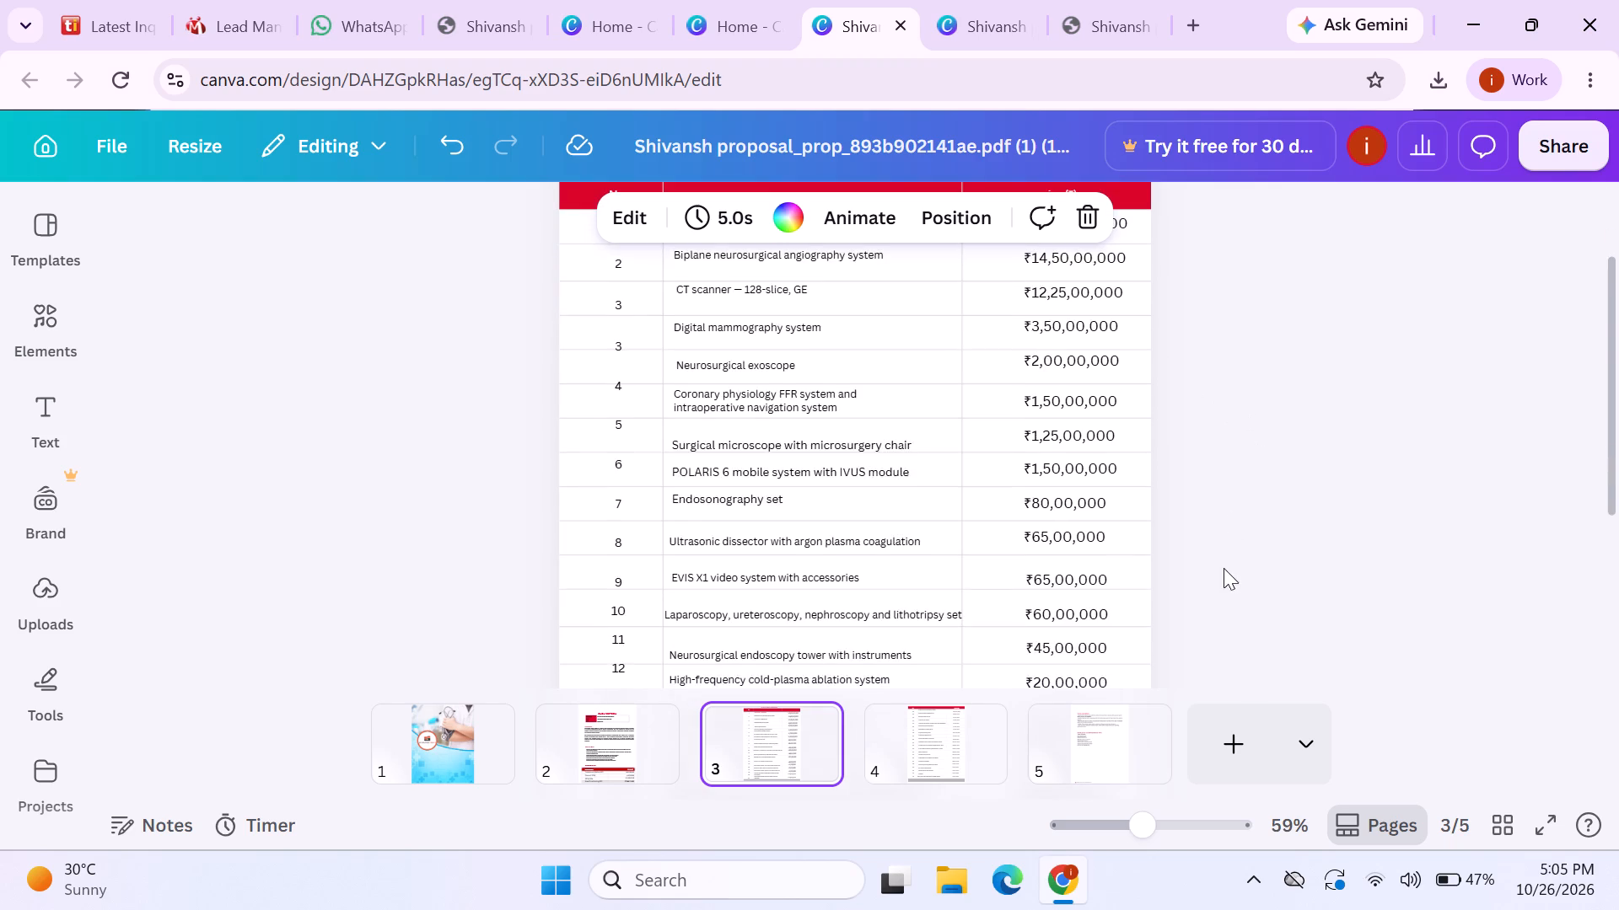
scroll(1224, 568, down, 2)
On page 4, nudge the text holding the price (₹) header and the row 21 price slightly upward to align with the table rows.
click(1003, 769)
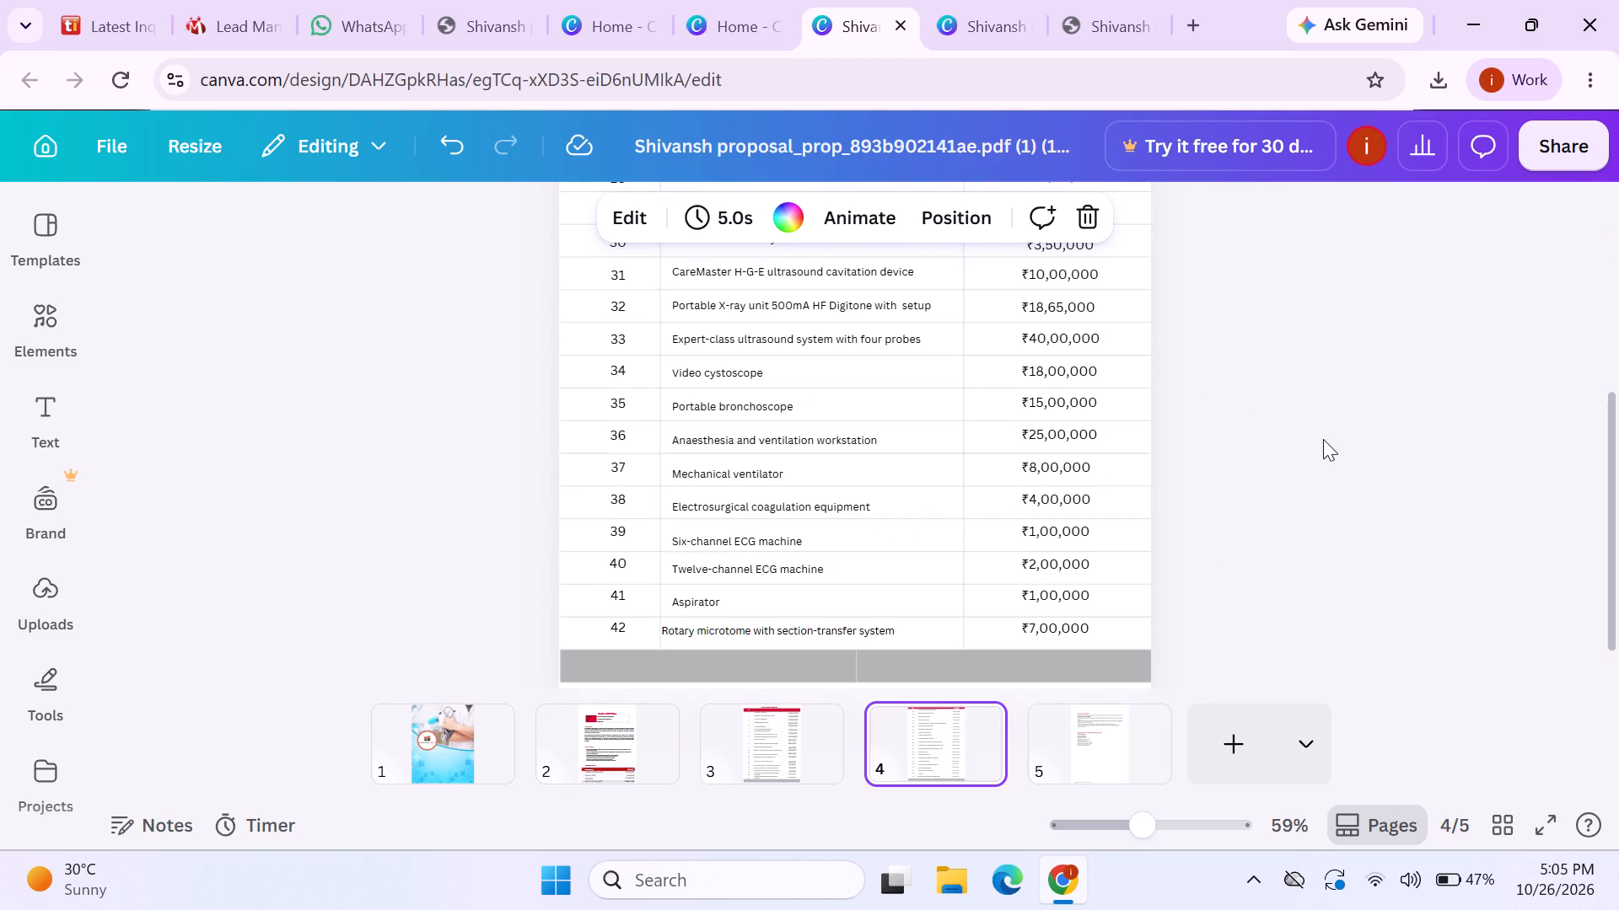
scroll(1323, 439, up, 1)
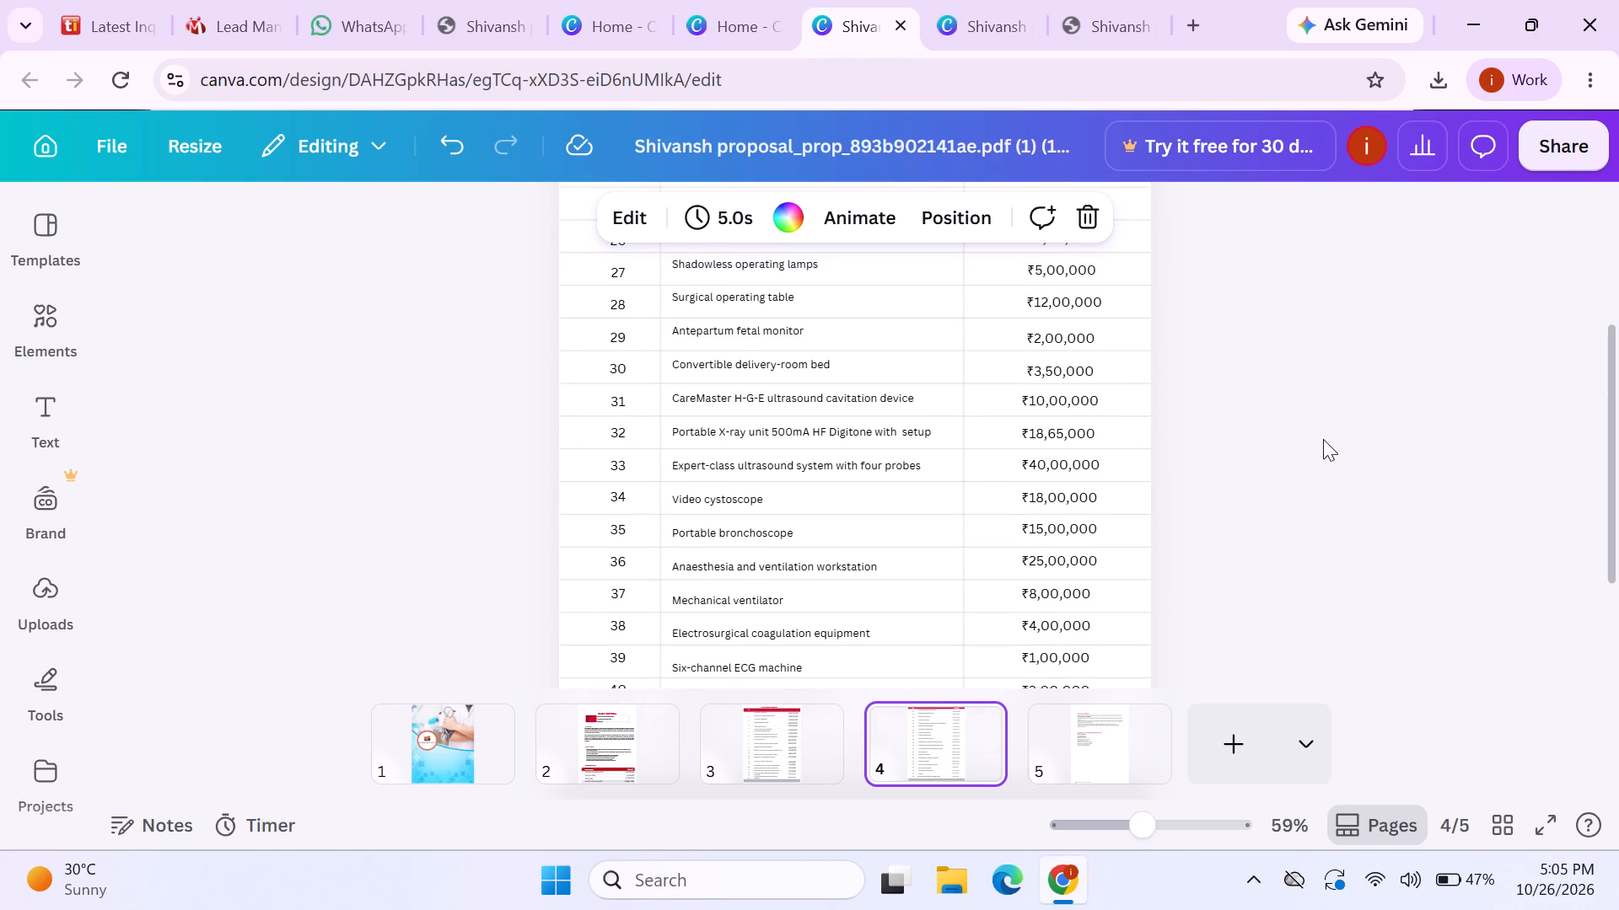
click(1202, 493)
scroll(1204, 492, up, 2)
scroll(1204, 492, down, 2)
scroll(1205, 492, up, 2)
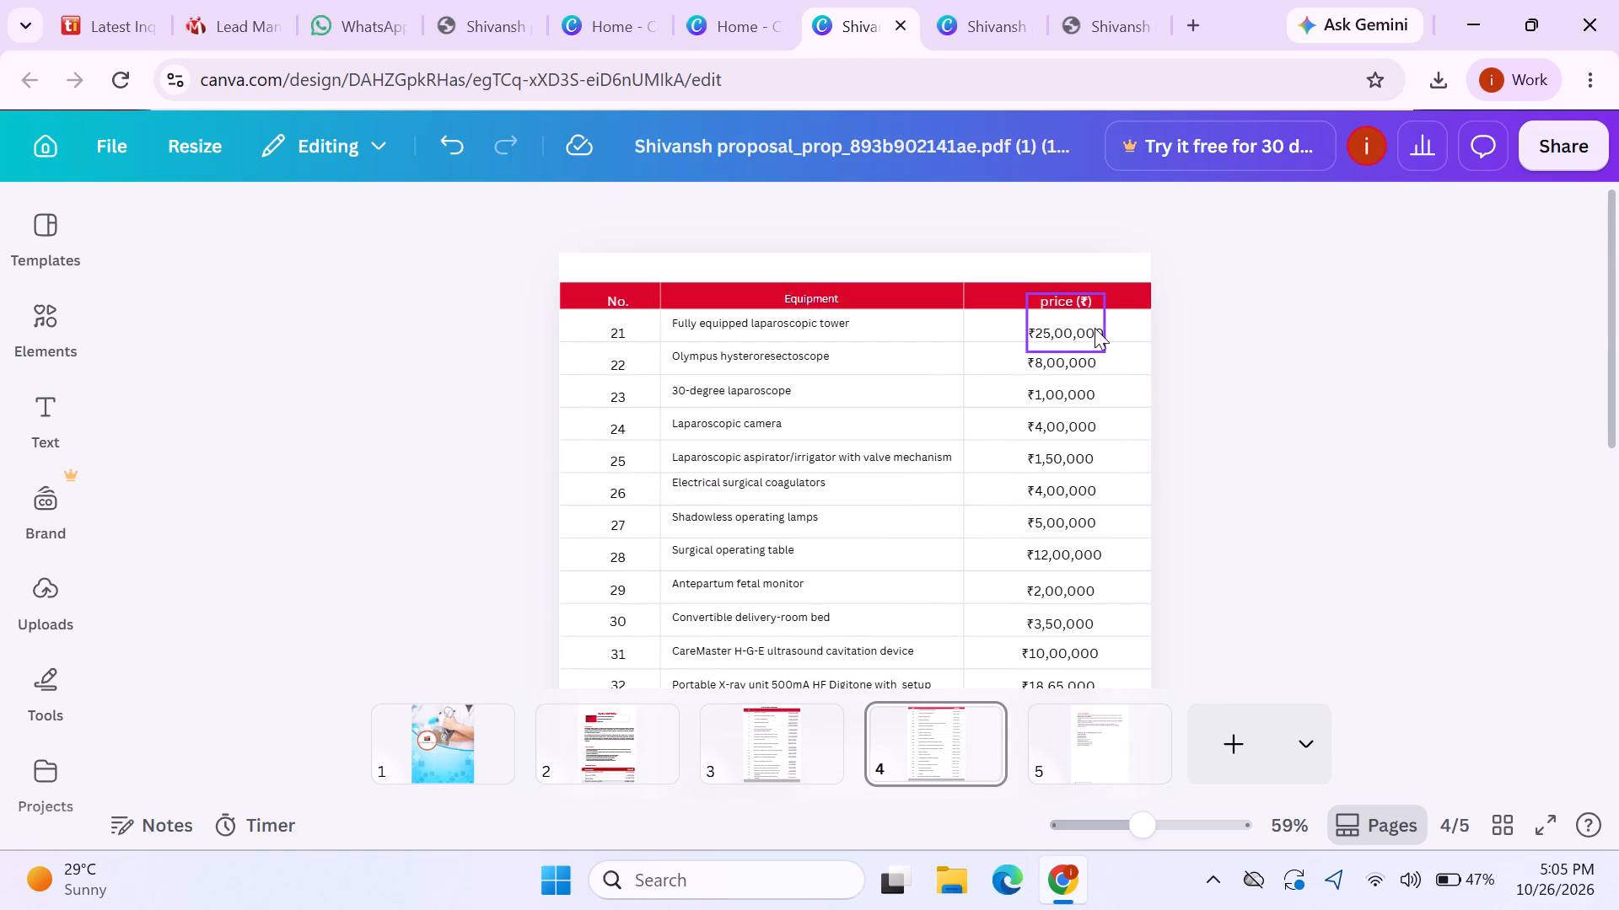
click(1062, 318)
drag(1062, 318, 1063, 315)
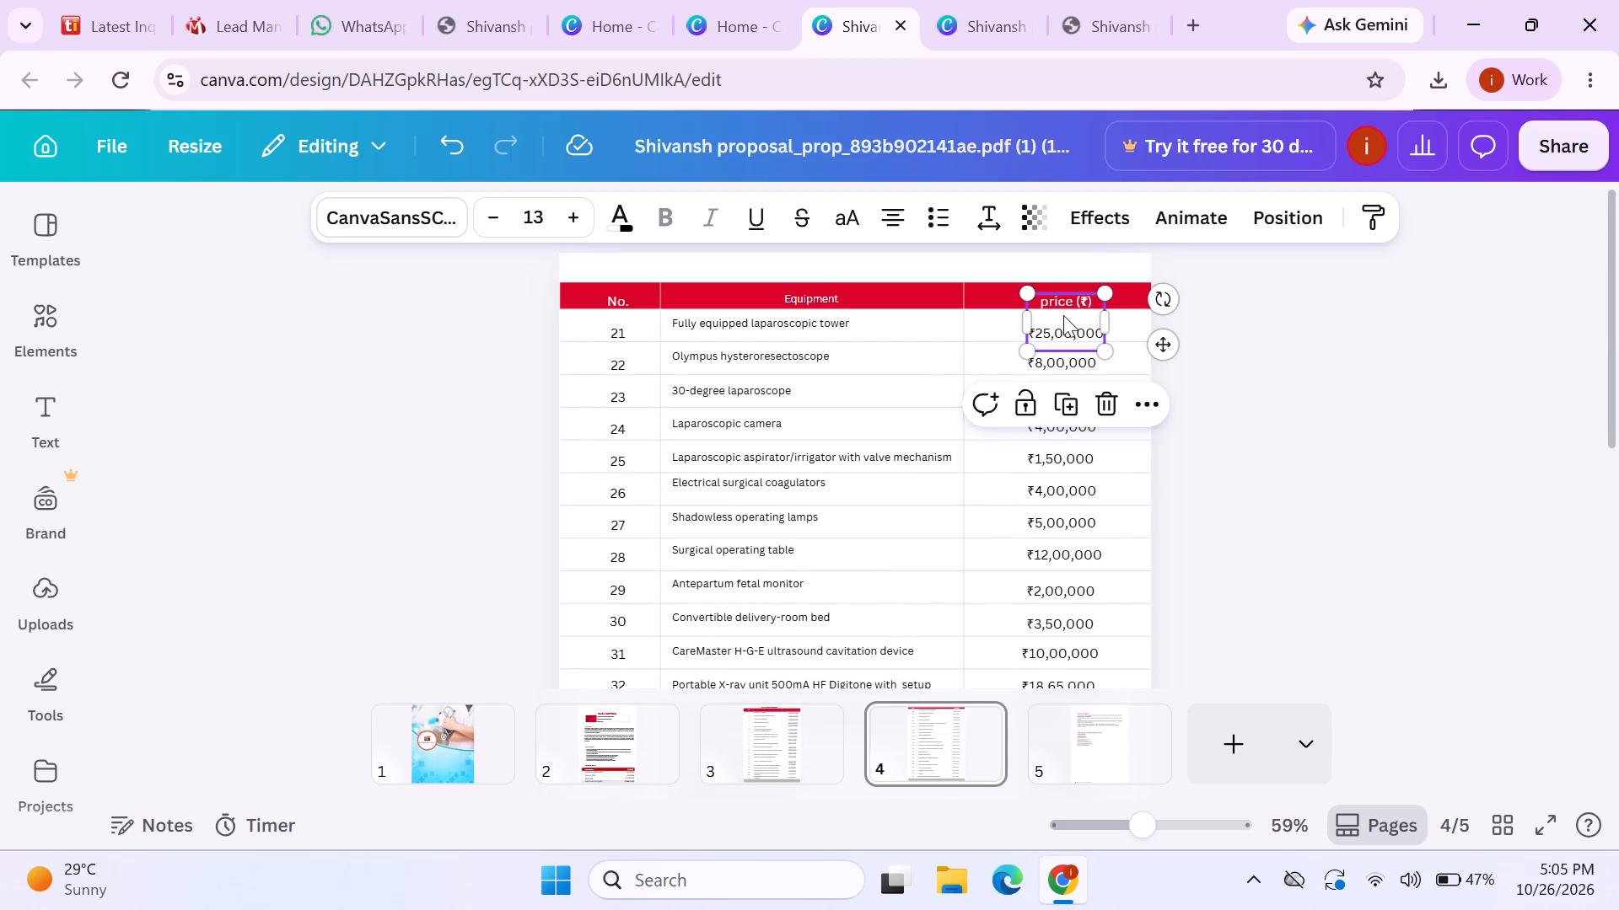
drag(1063, 315, 1063, 310)
click(1249, 367)
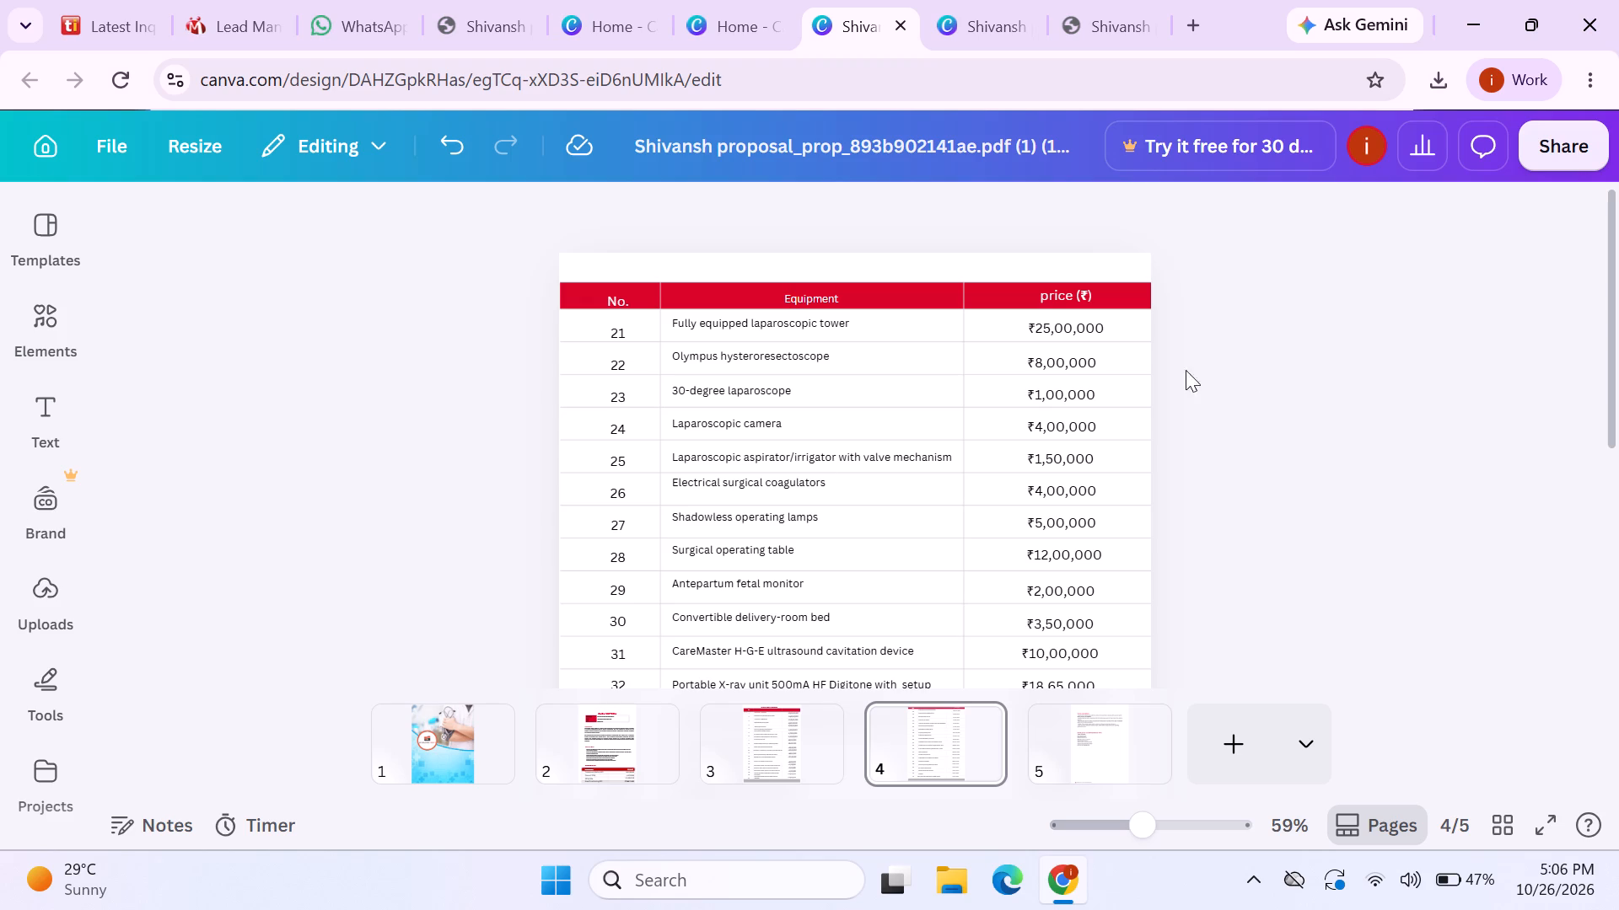
Review the Terms & Conditions and sign-off on page 5, and recheck the equipment and price rows on page 4.
click(1154, 755)
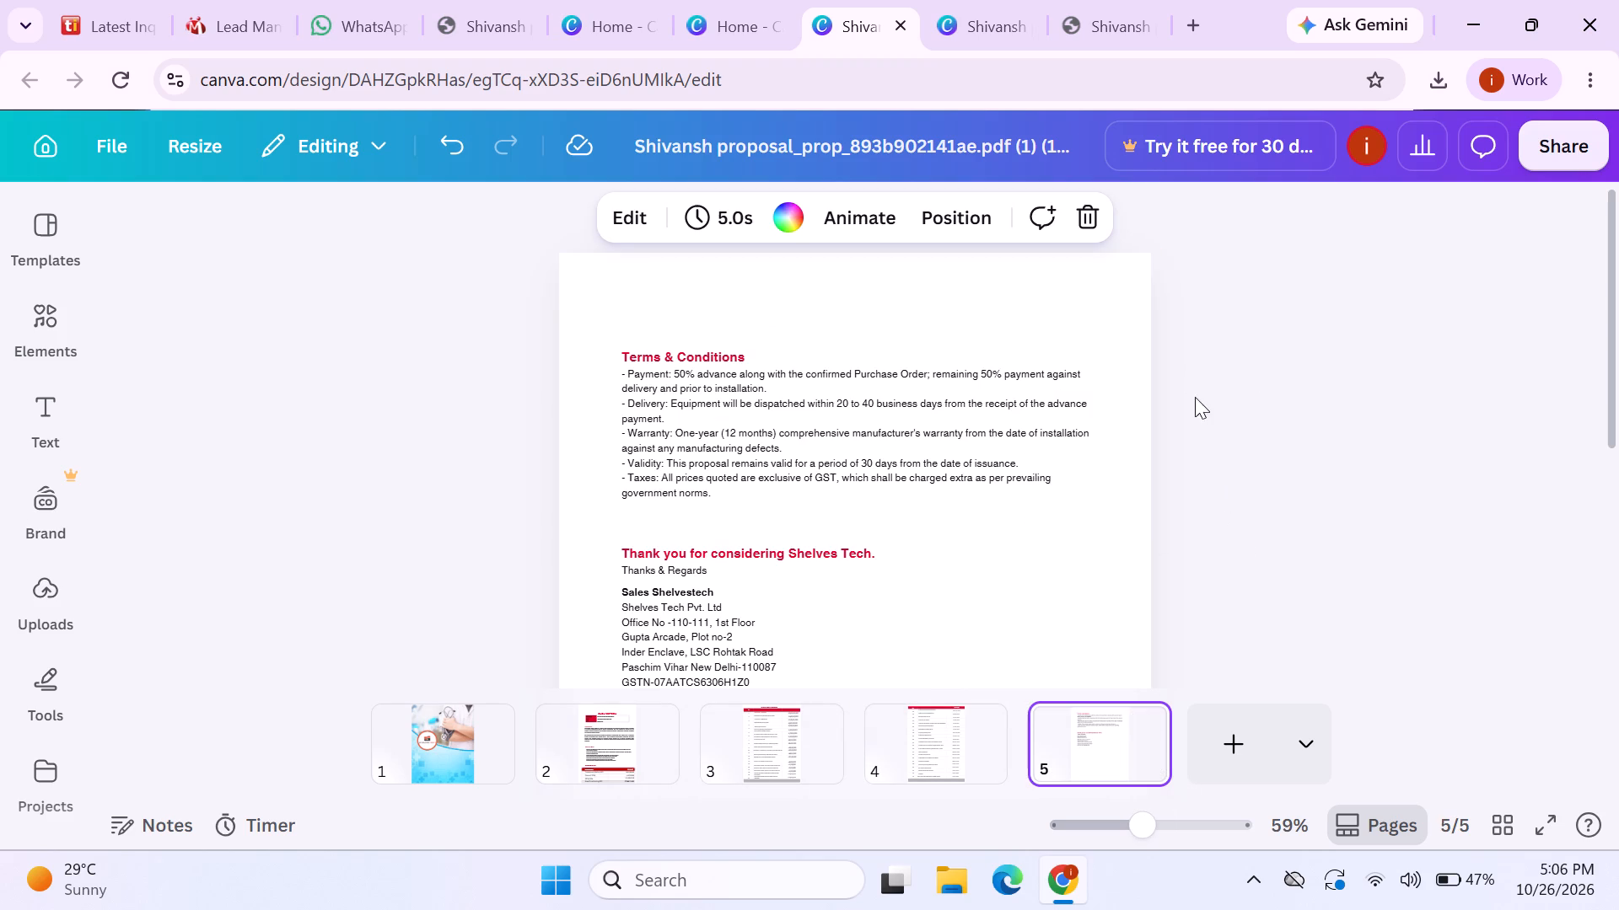
click(1269, 455)
scroll(1272, 505, down, 1)
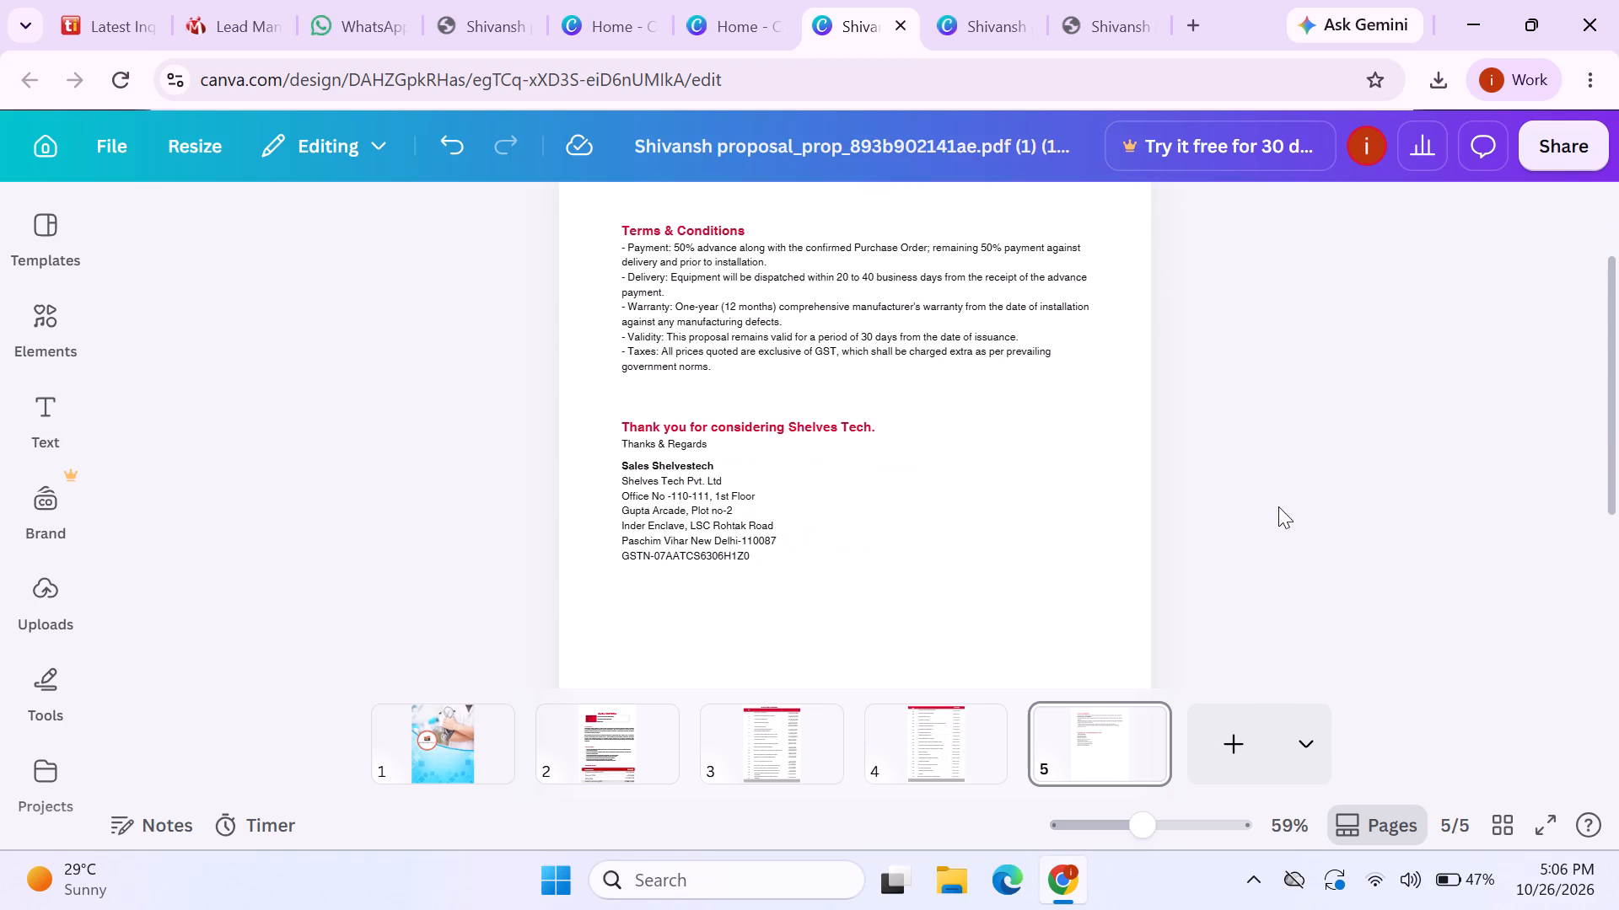
scroll(1278, 506, up, 1)
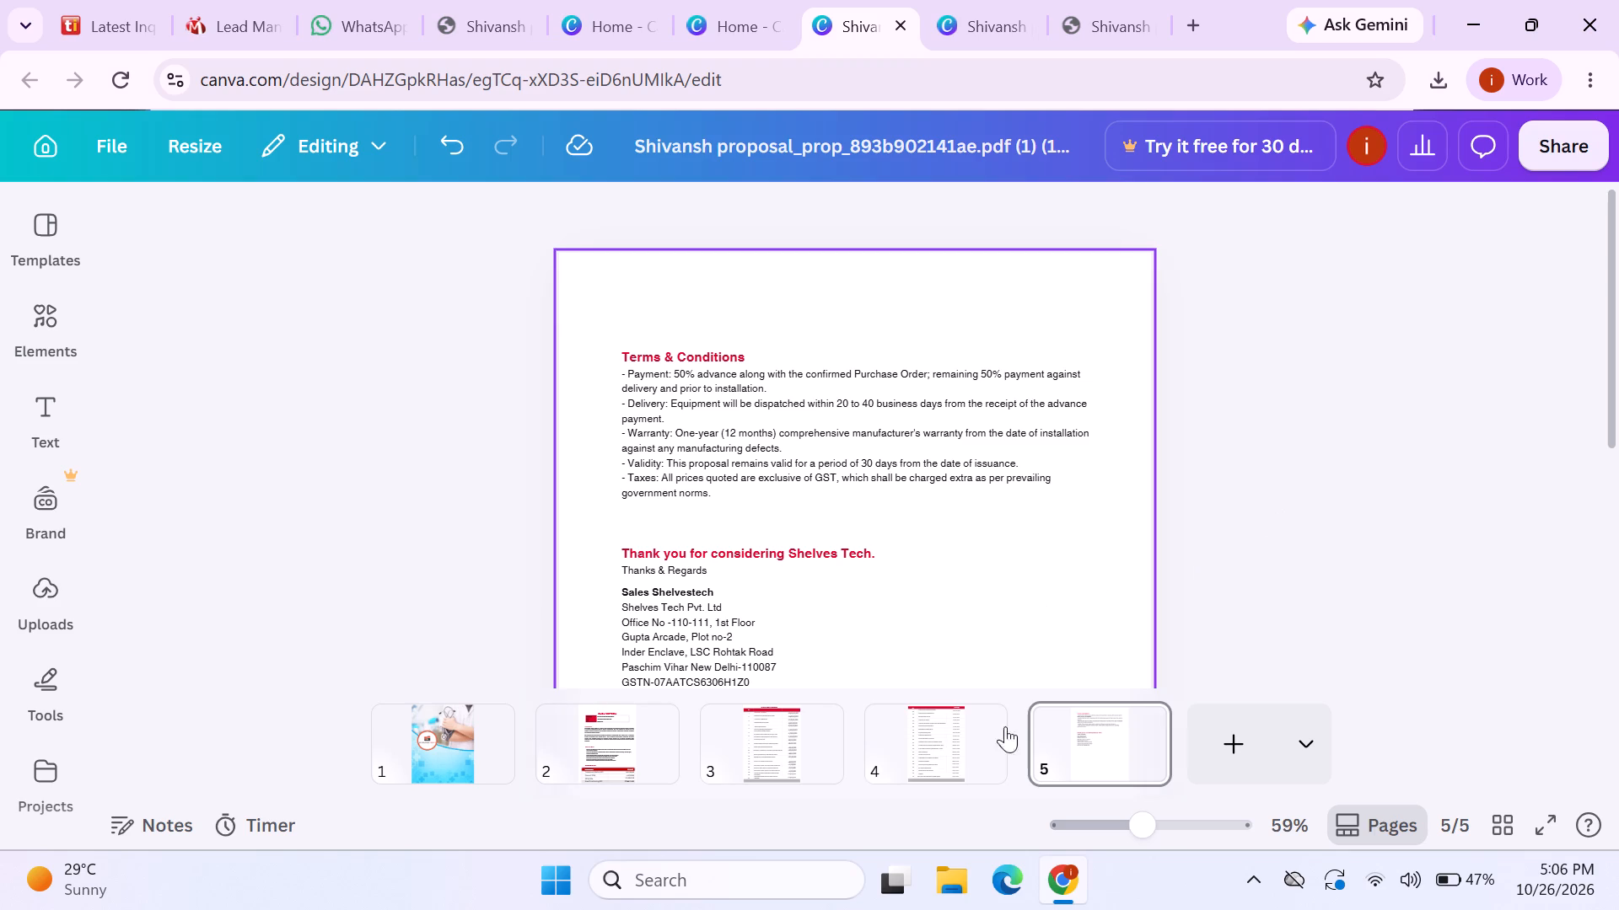
click(998, 747)
scroll(1358, 392, down, 1)
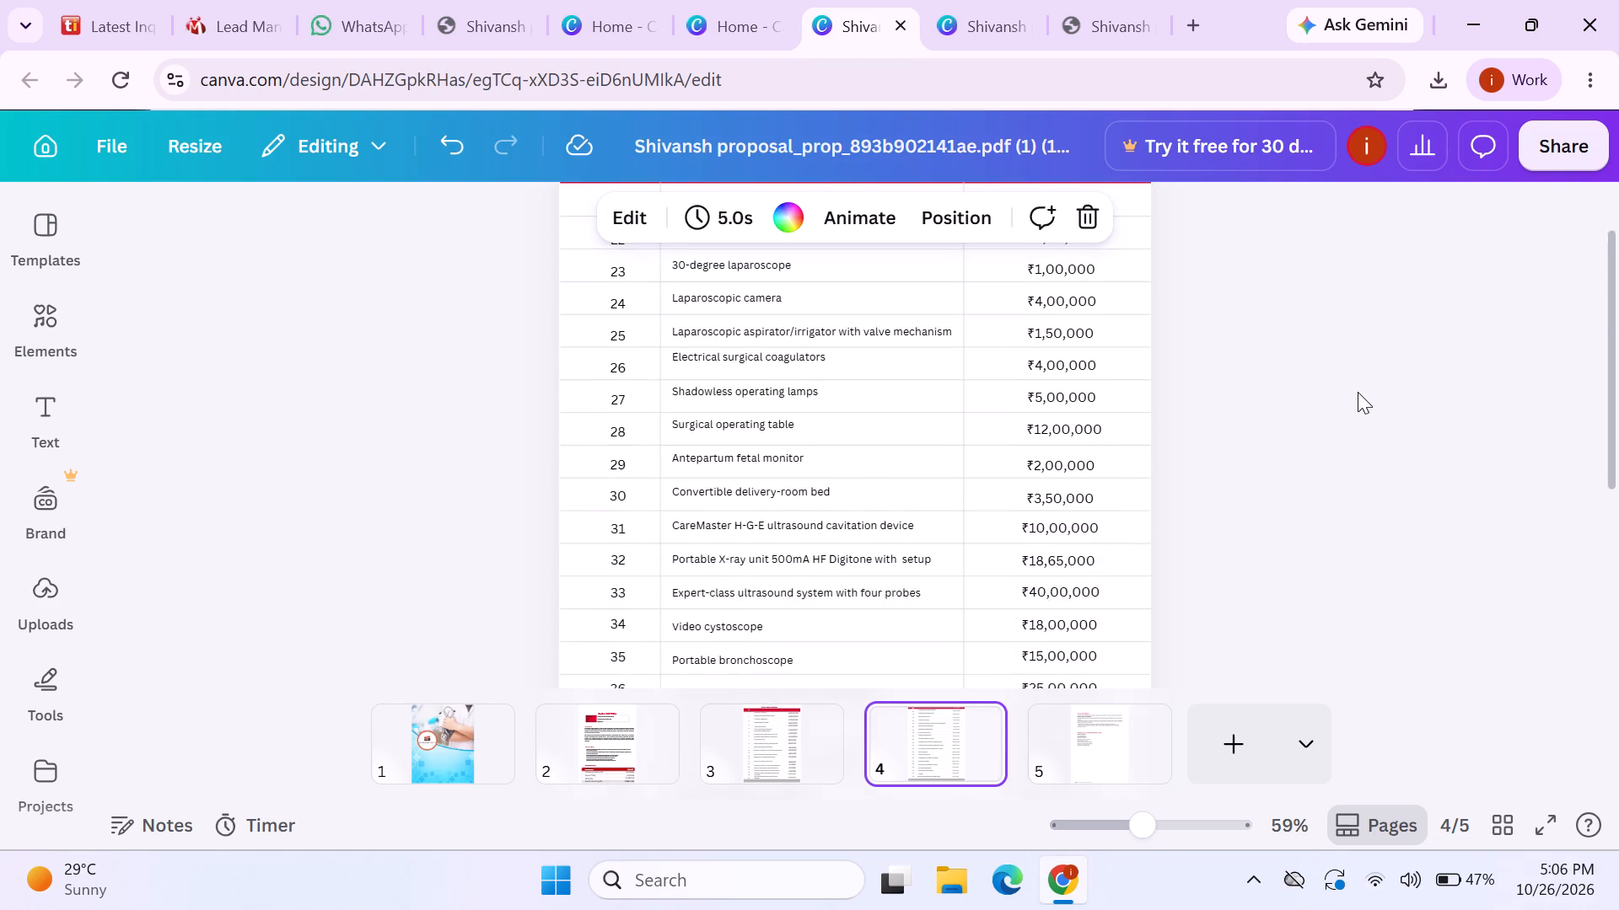
scroll(1358, 392, down, 3)
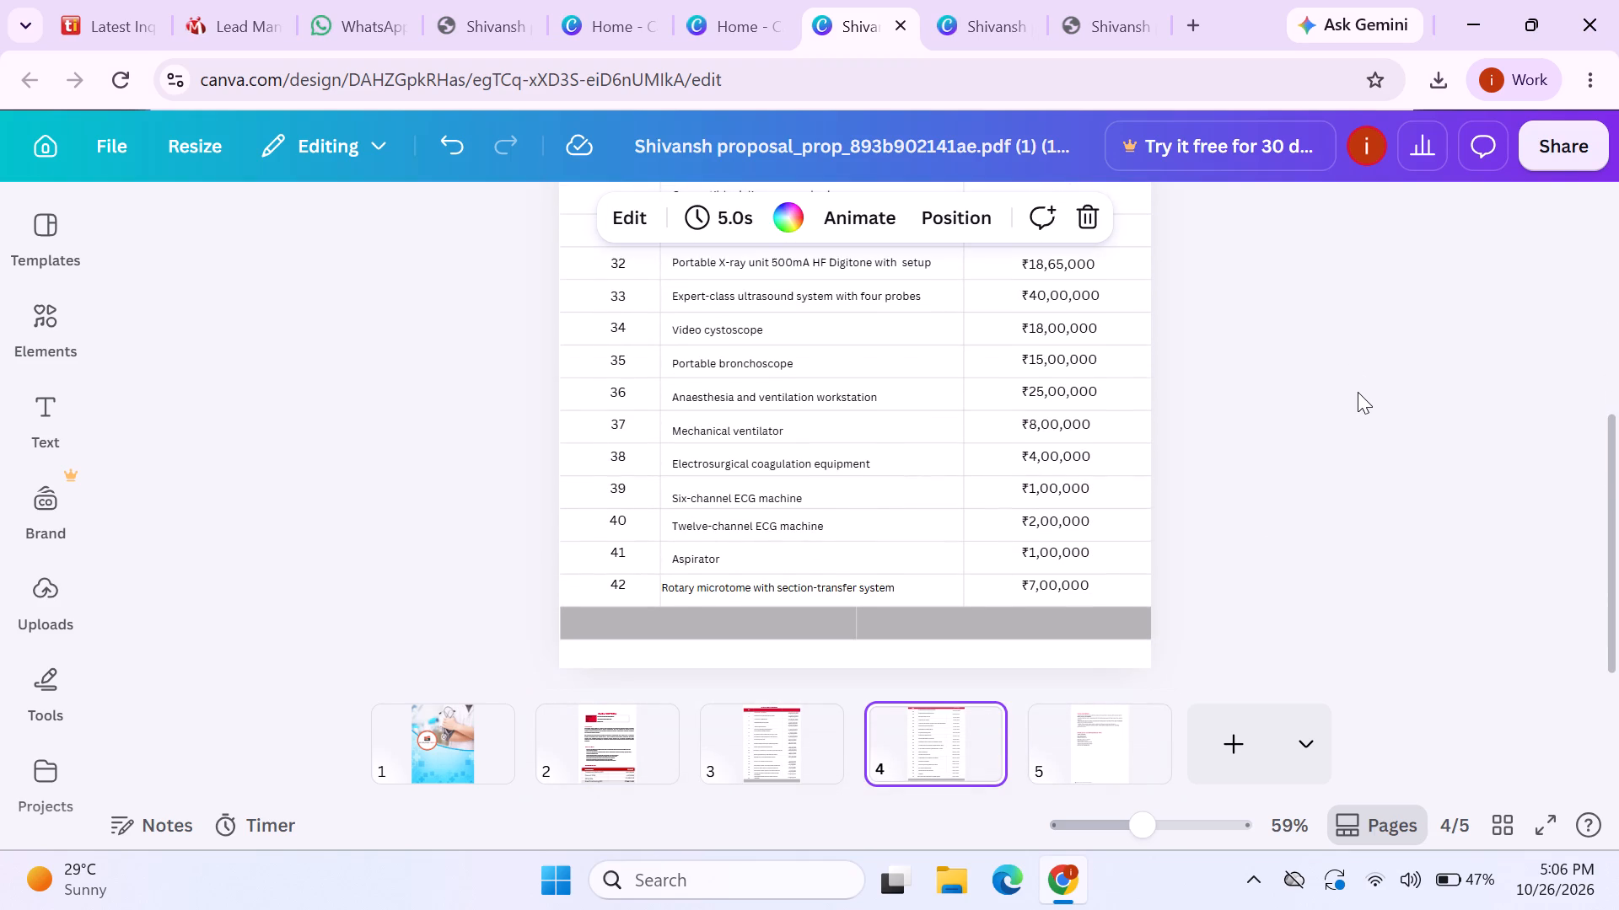
scroll(1358, 392, up, 2)
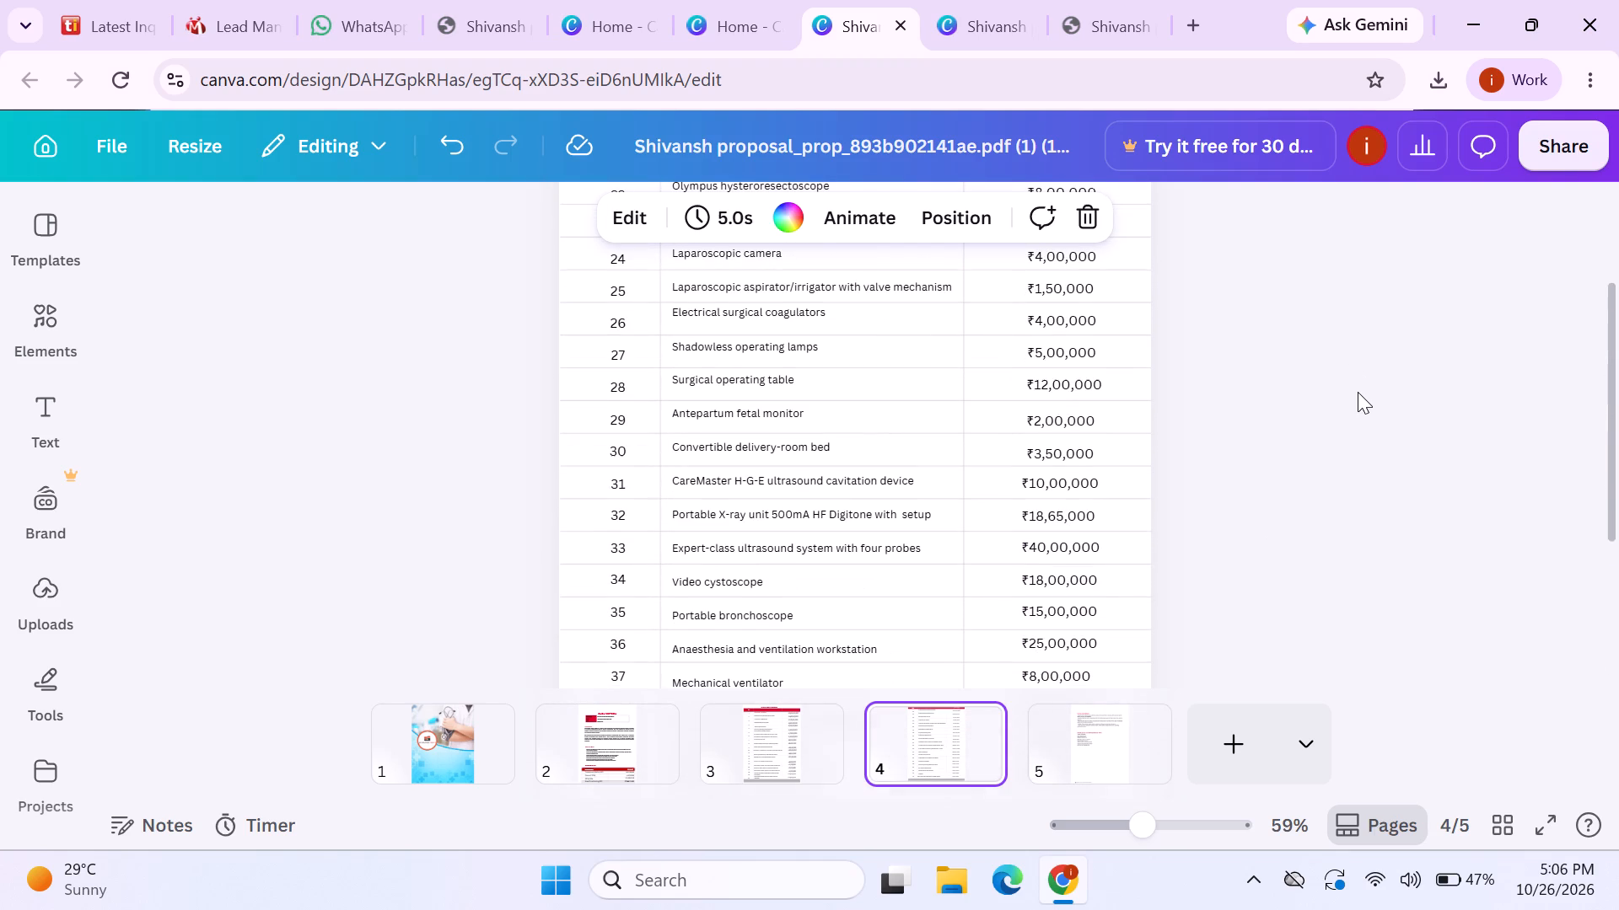
scroll(1358, 392, up, 2)
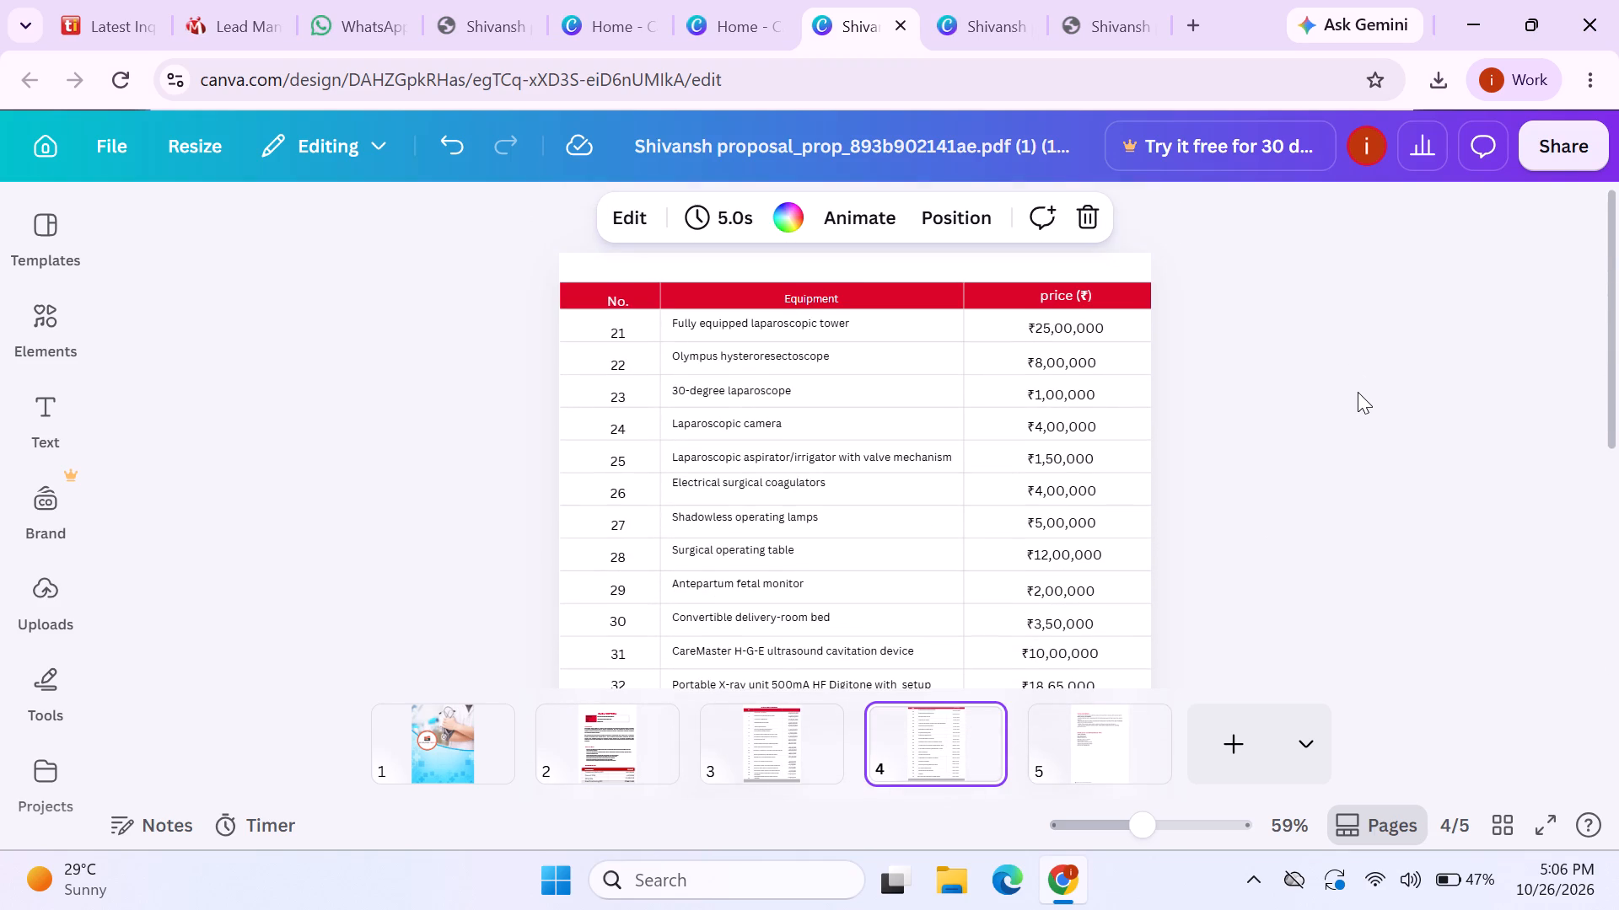
scroll(1358, 392, down, 2)
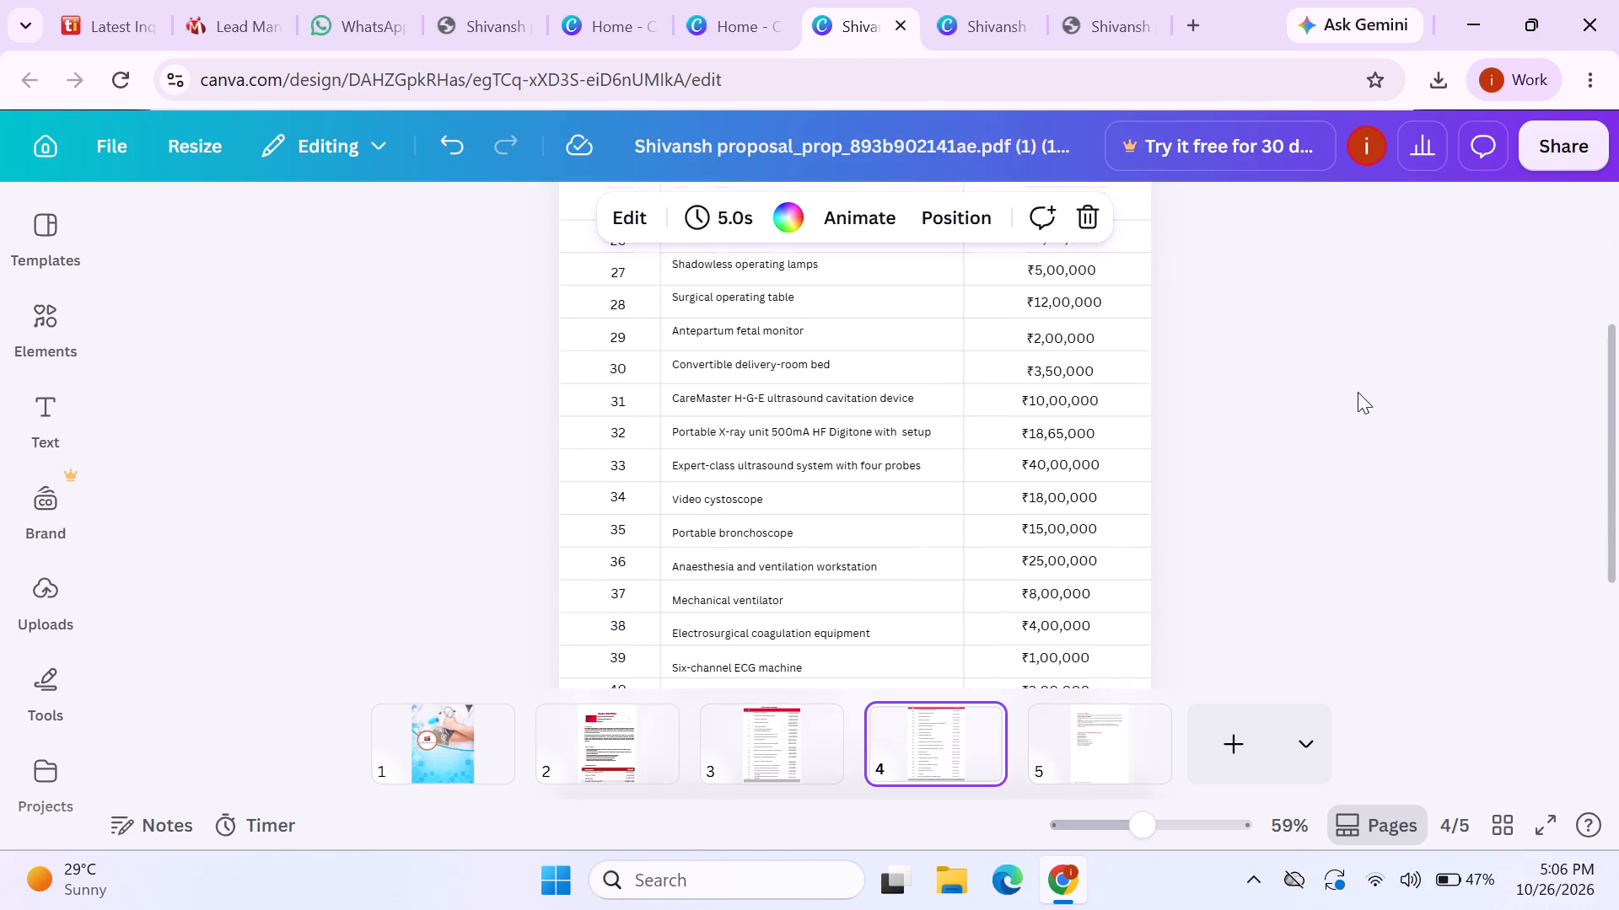
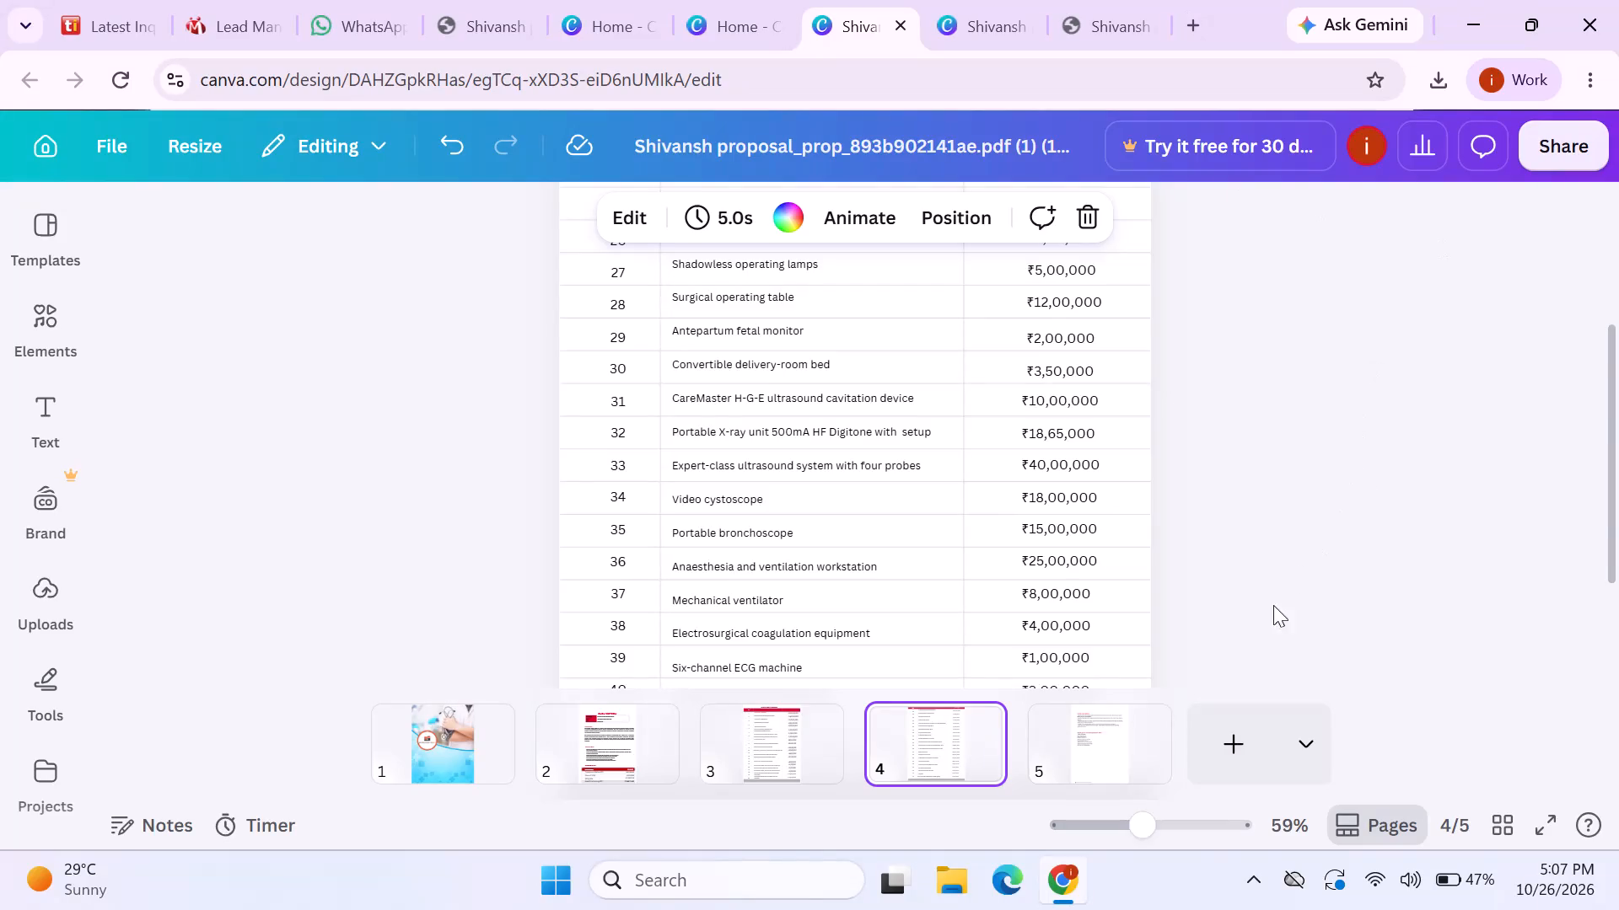
Look over the proposal once more from page 5 back to page 2, covering the terms, price tables, introduction, scope of work and Commercials table.
click(1164, 750)
scroll(1282, 449, up, 2)
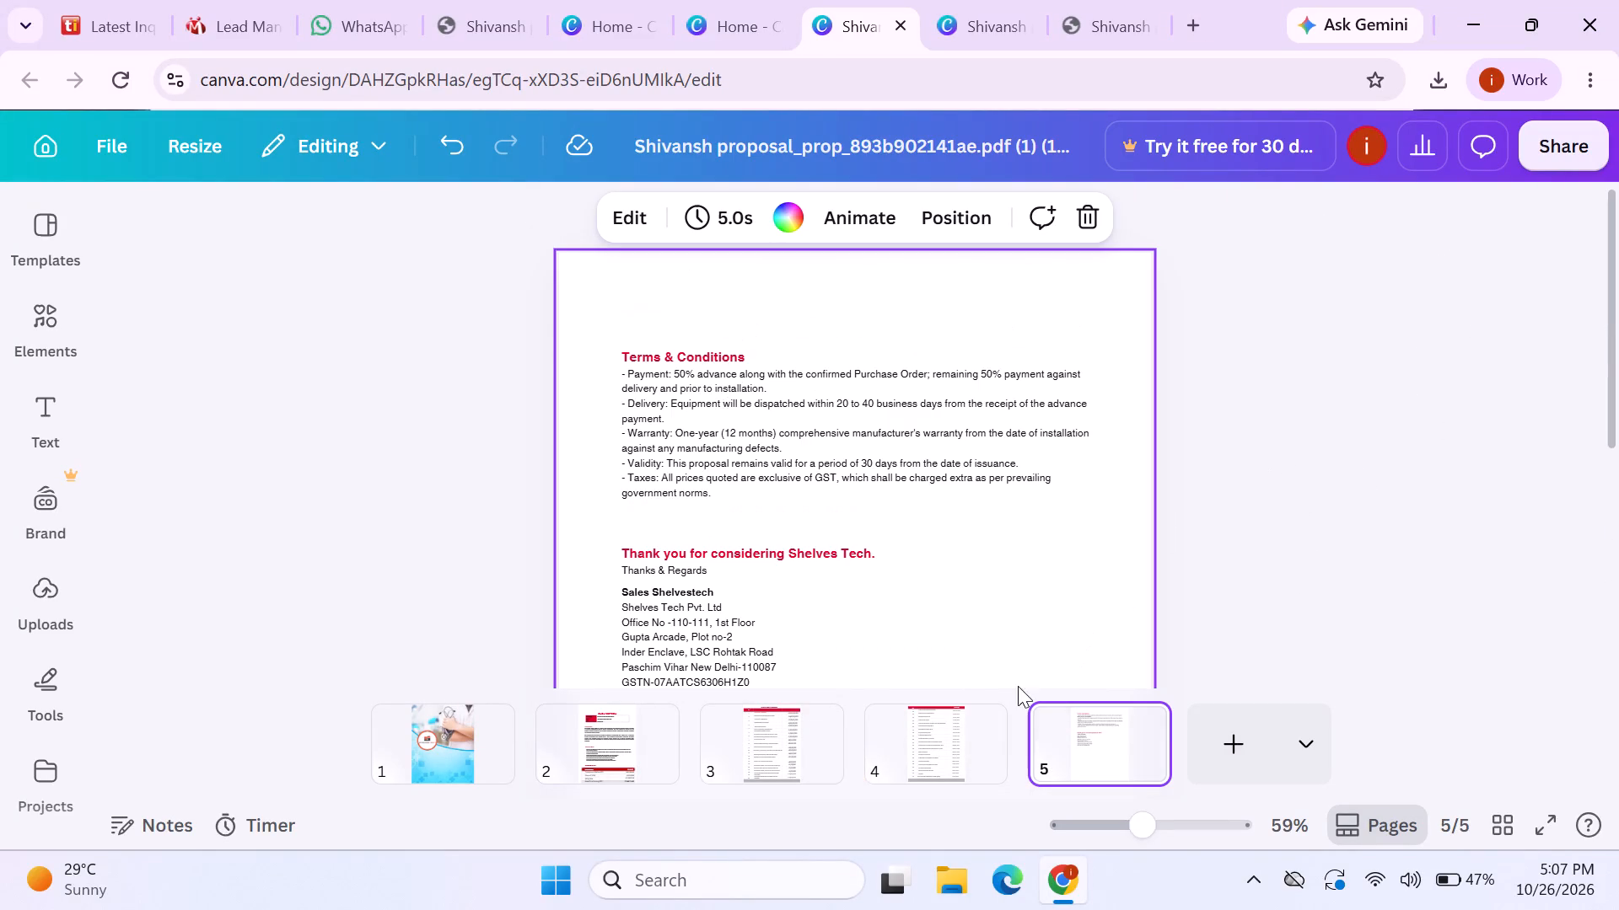
click(987, 736)
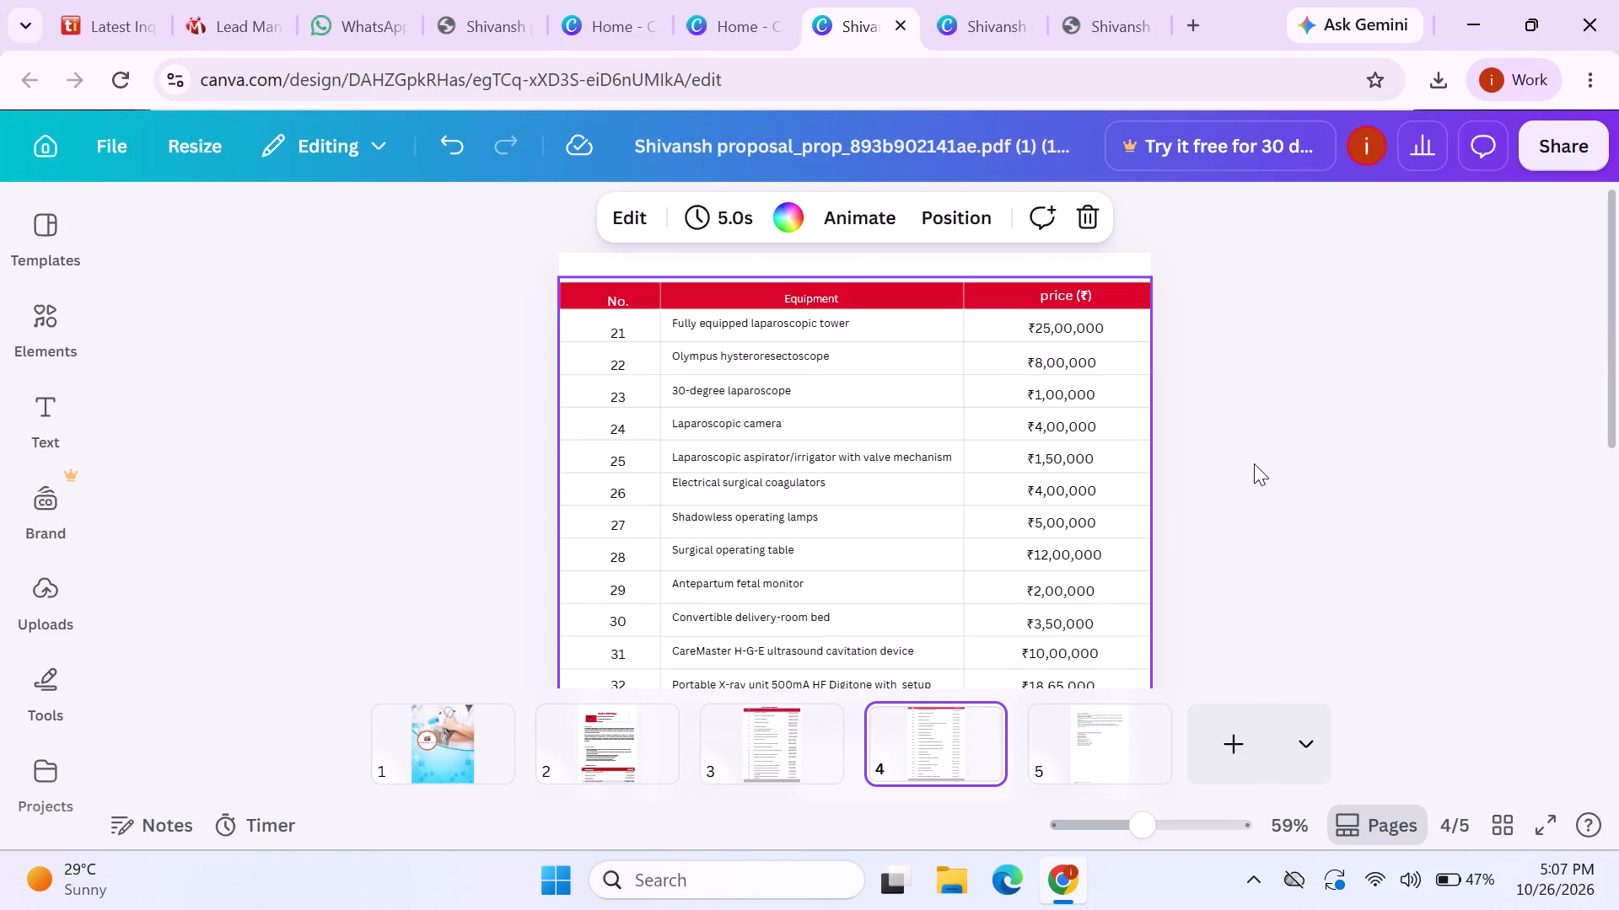
scroll(1254, 463, down, 4)
scroll(1254, 463, up, 3)
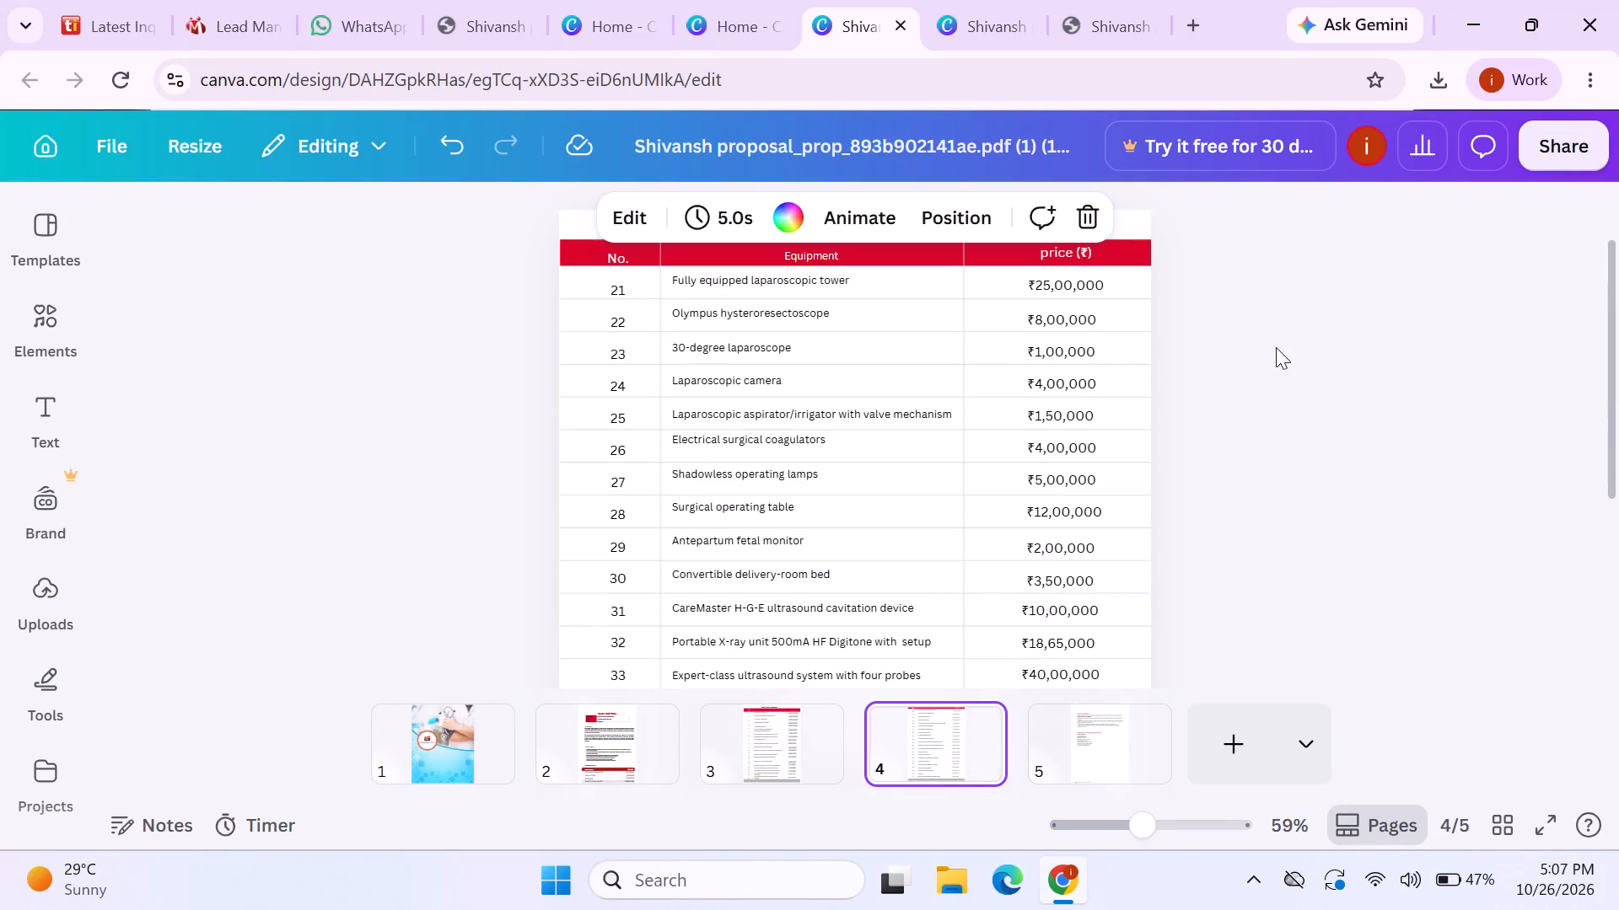
click(830, 755)
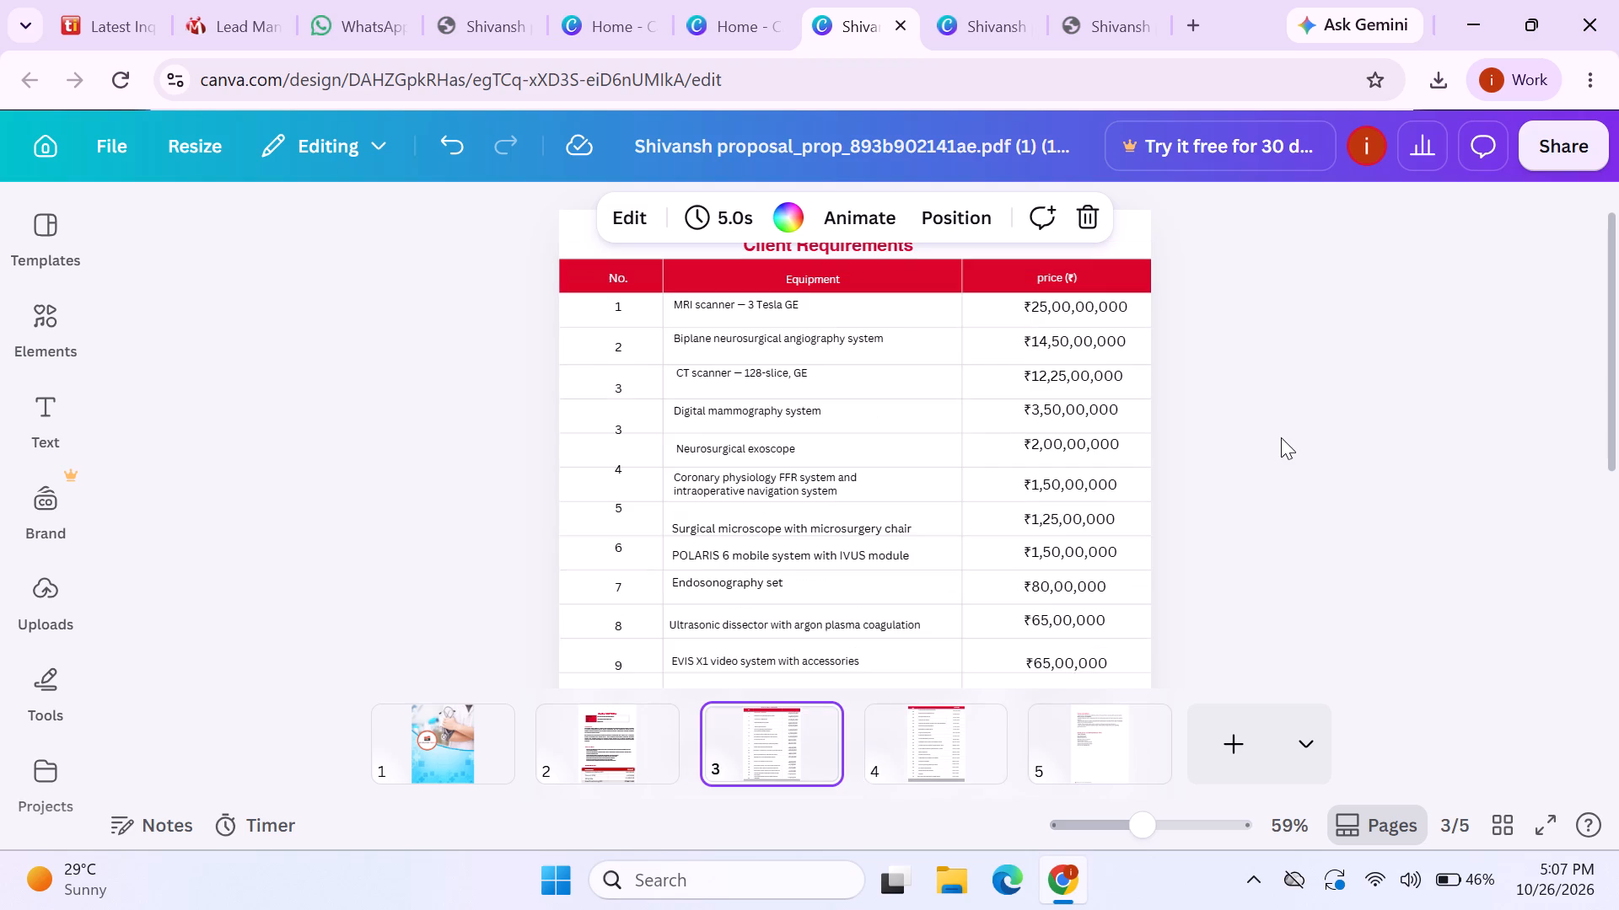
scroll(1281, 437, down, 4)
scroll(1281, 437, up, 6)
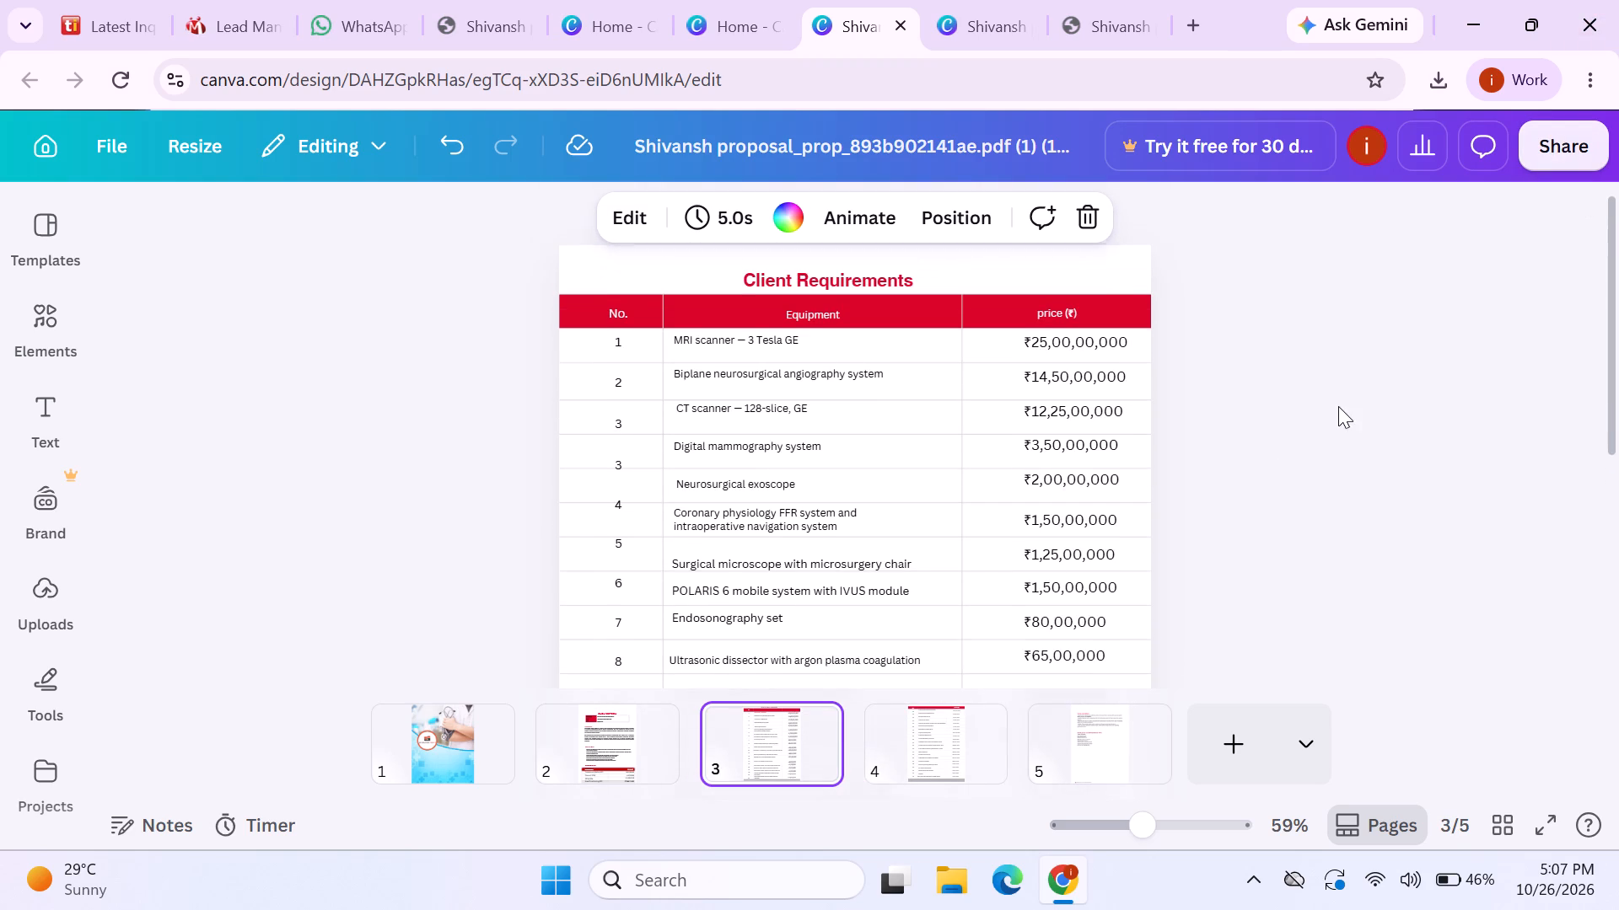
click(658, 743)
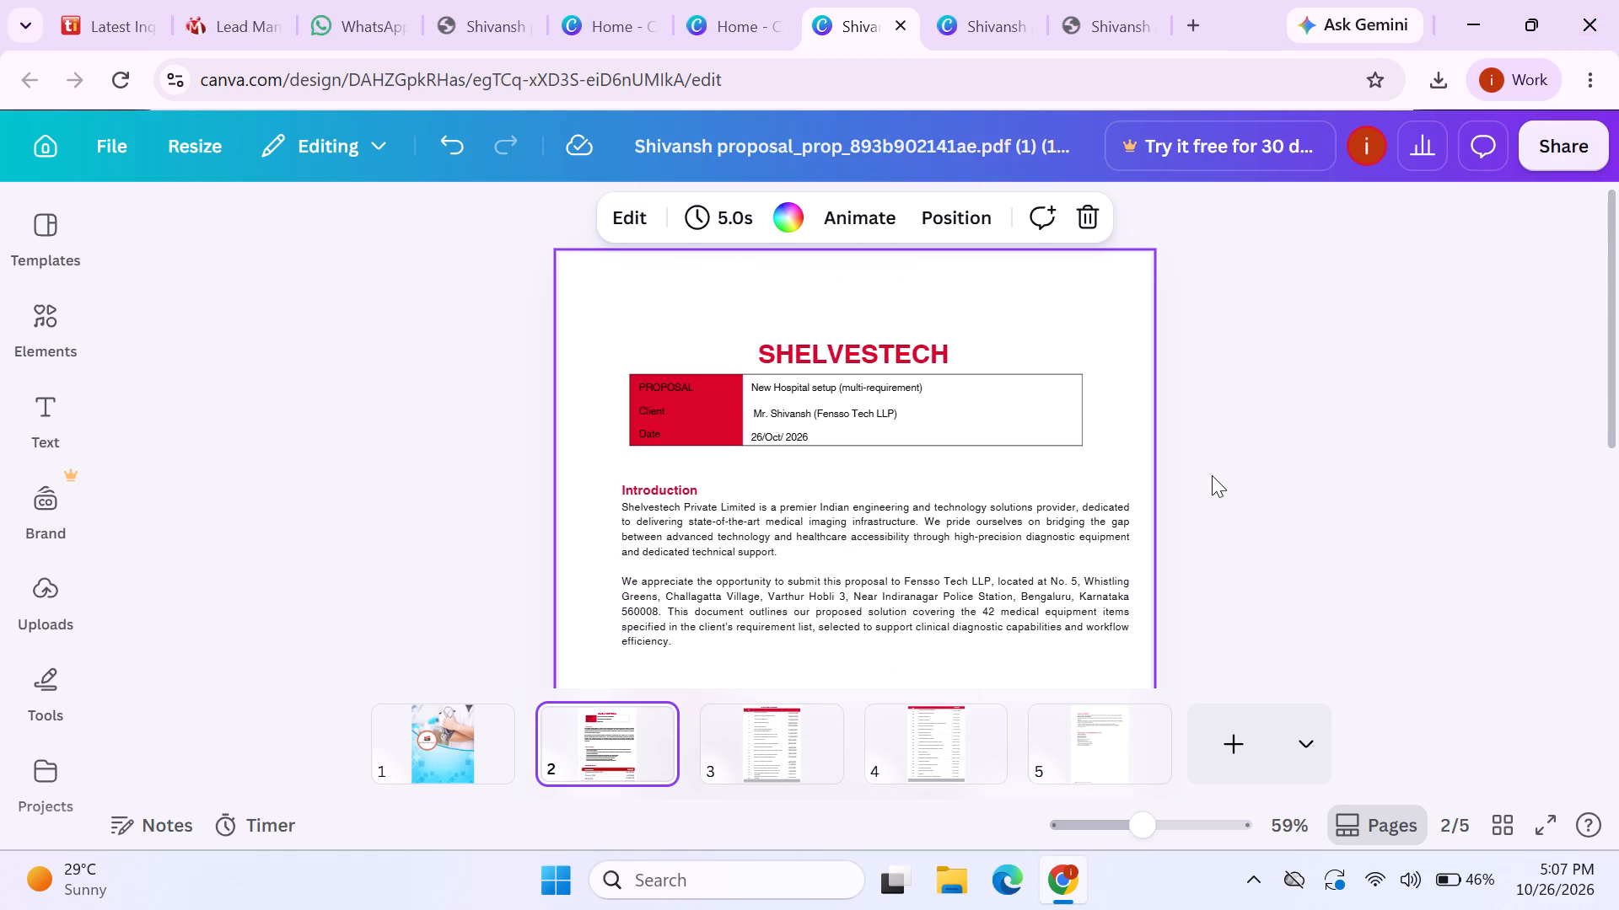
scroll(1212, 475, down, 3)
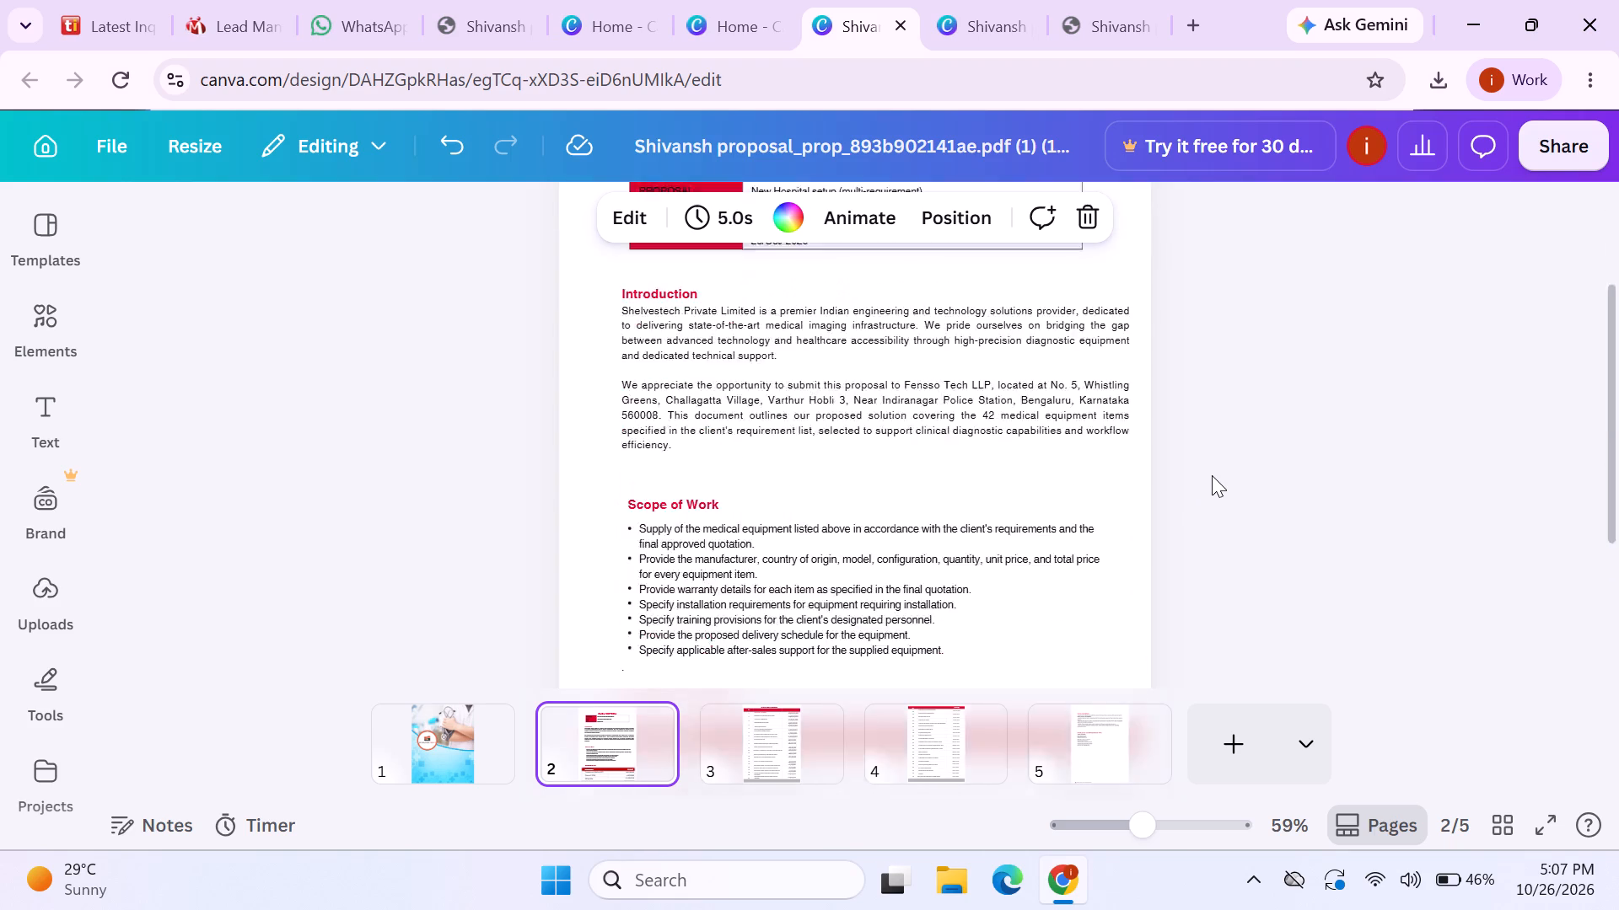
scroll(1212, 475, down, 2)
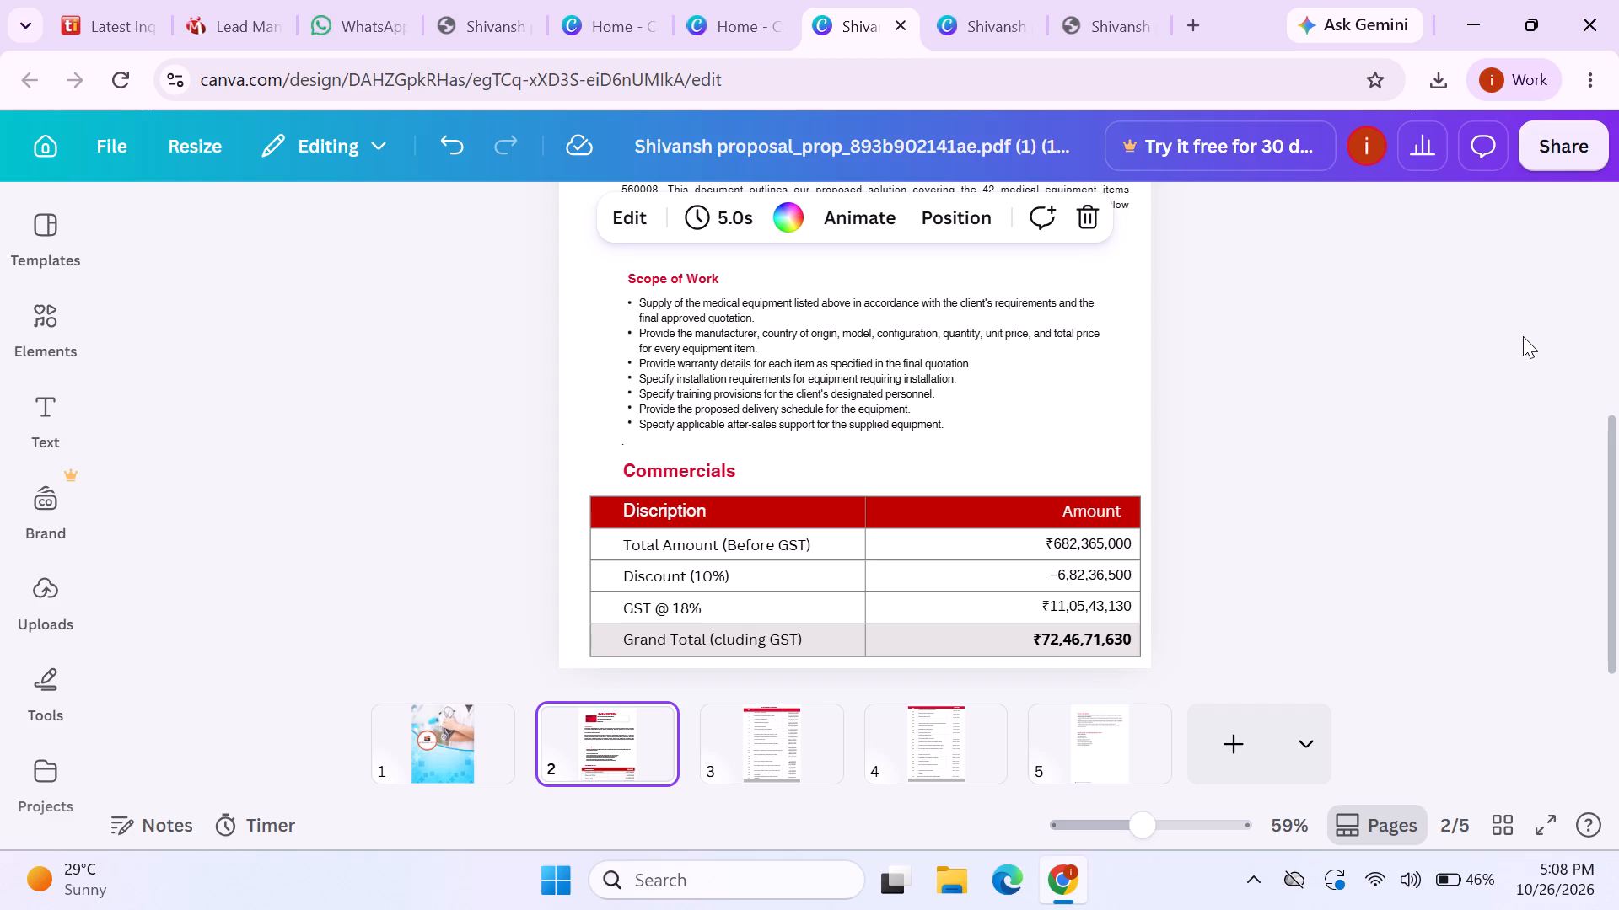
Download all pages of the proposal as a PDF with the Digital preset.
click(1533, 134)
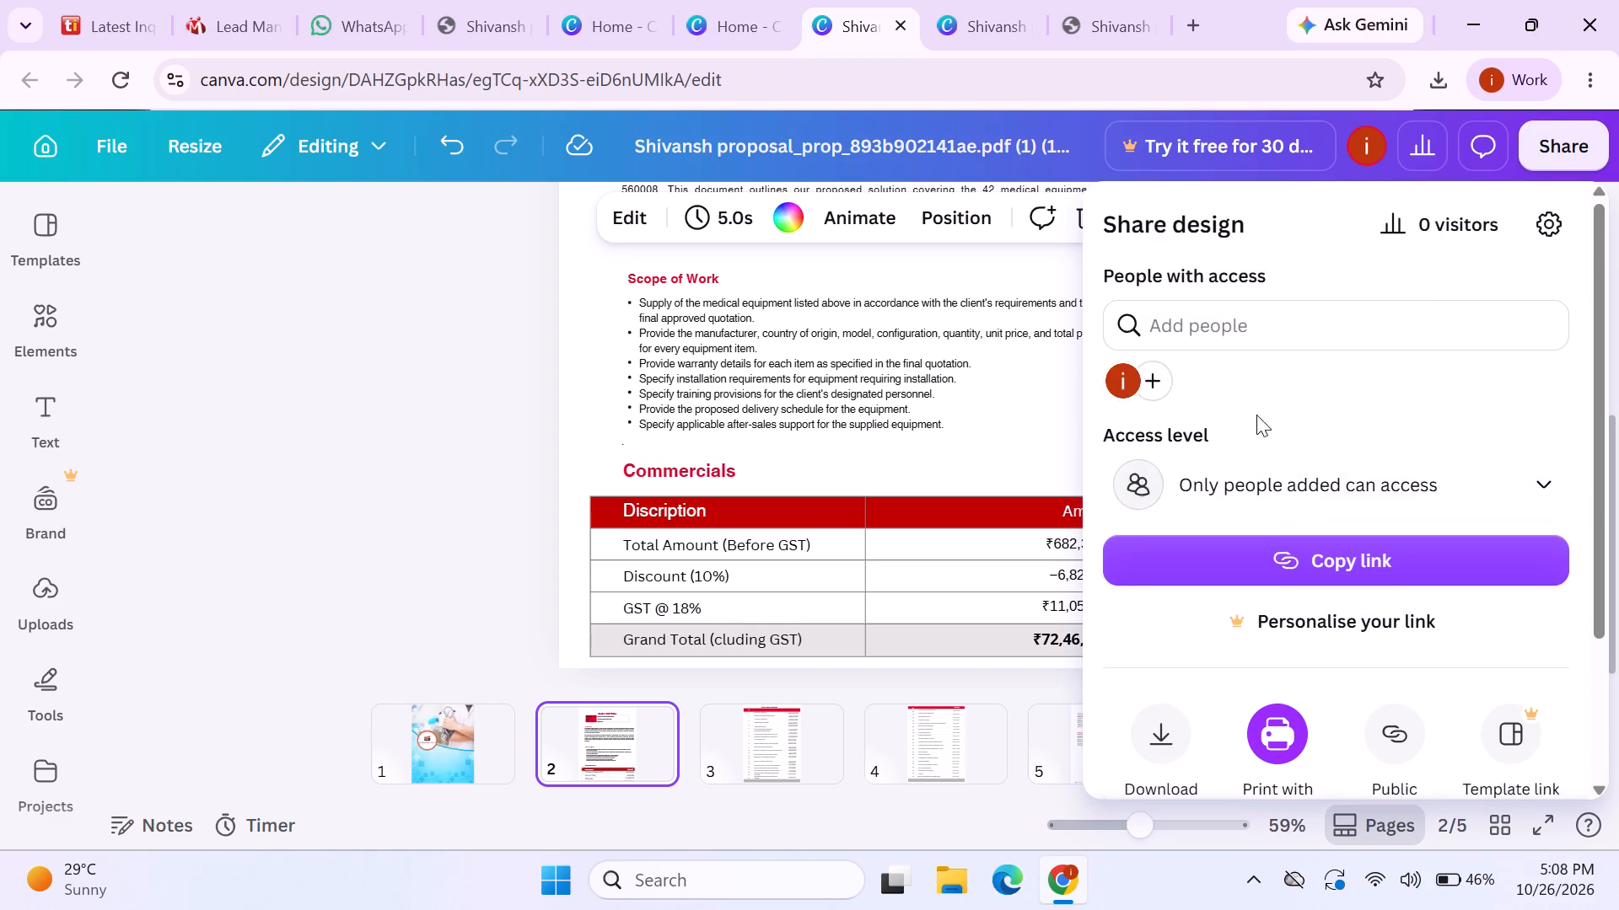
click(1160, 745)
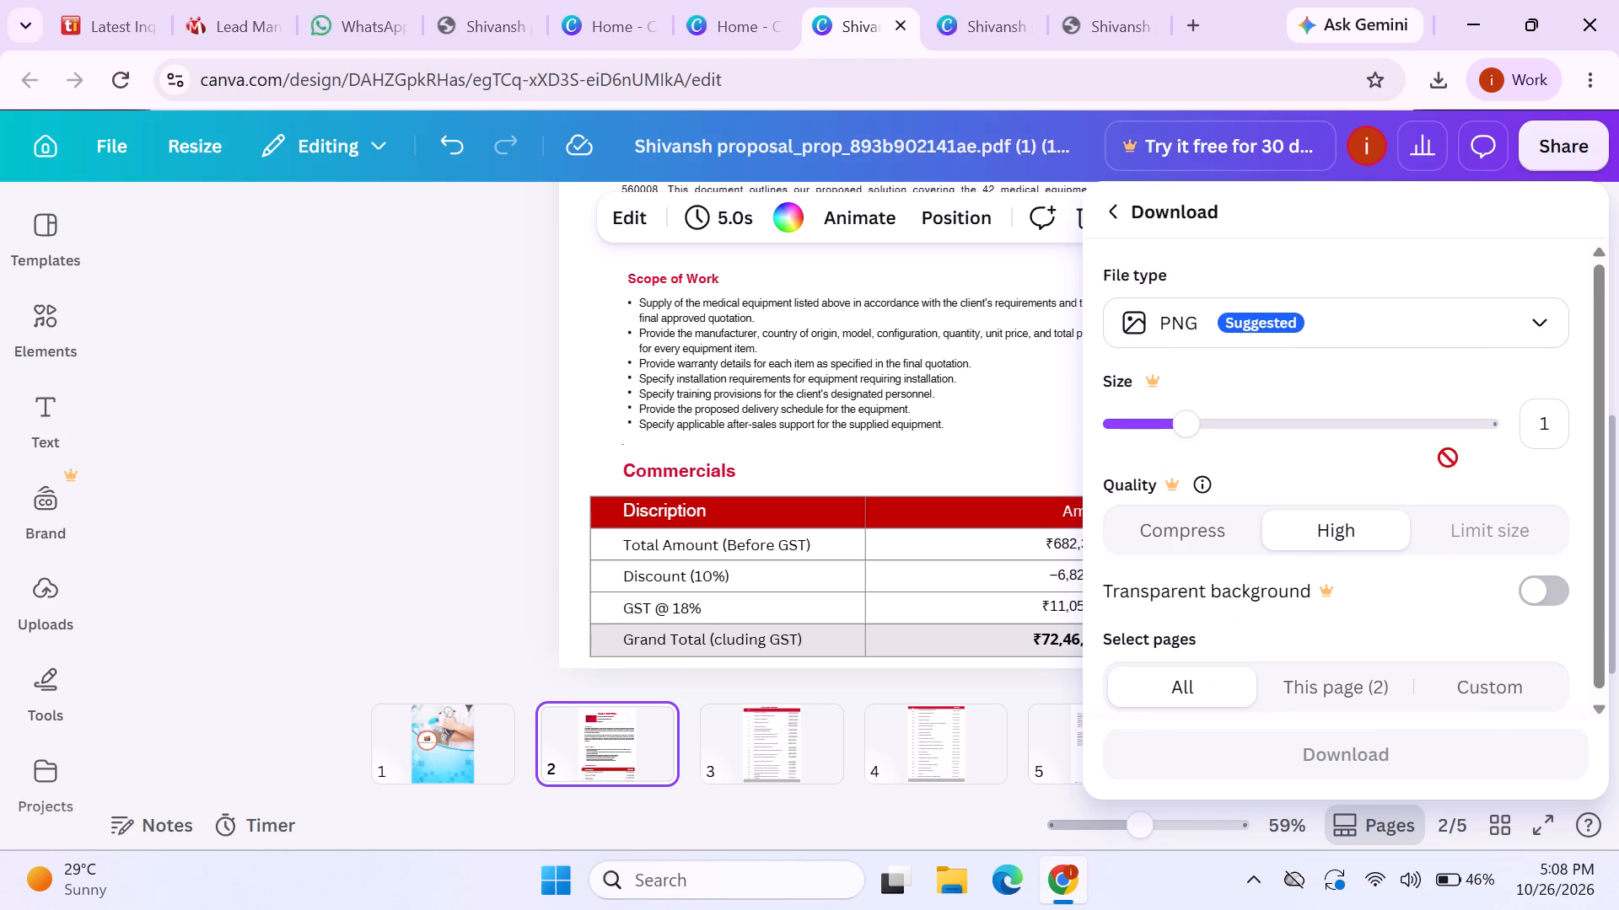
click(1446, 328)
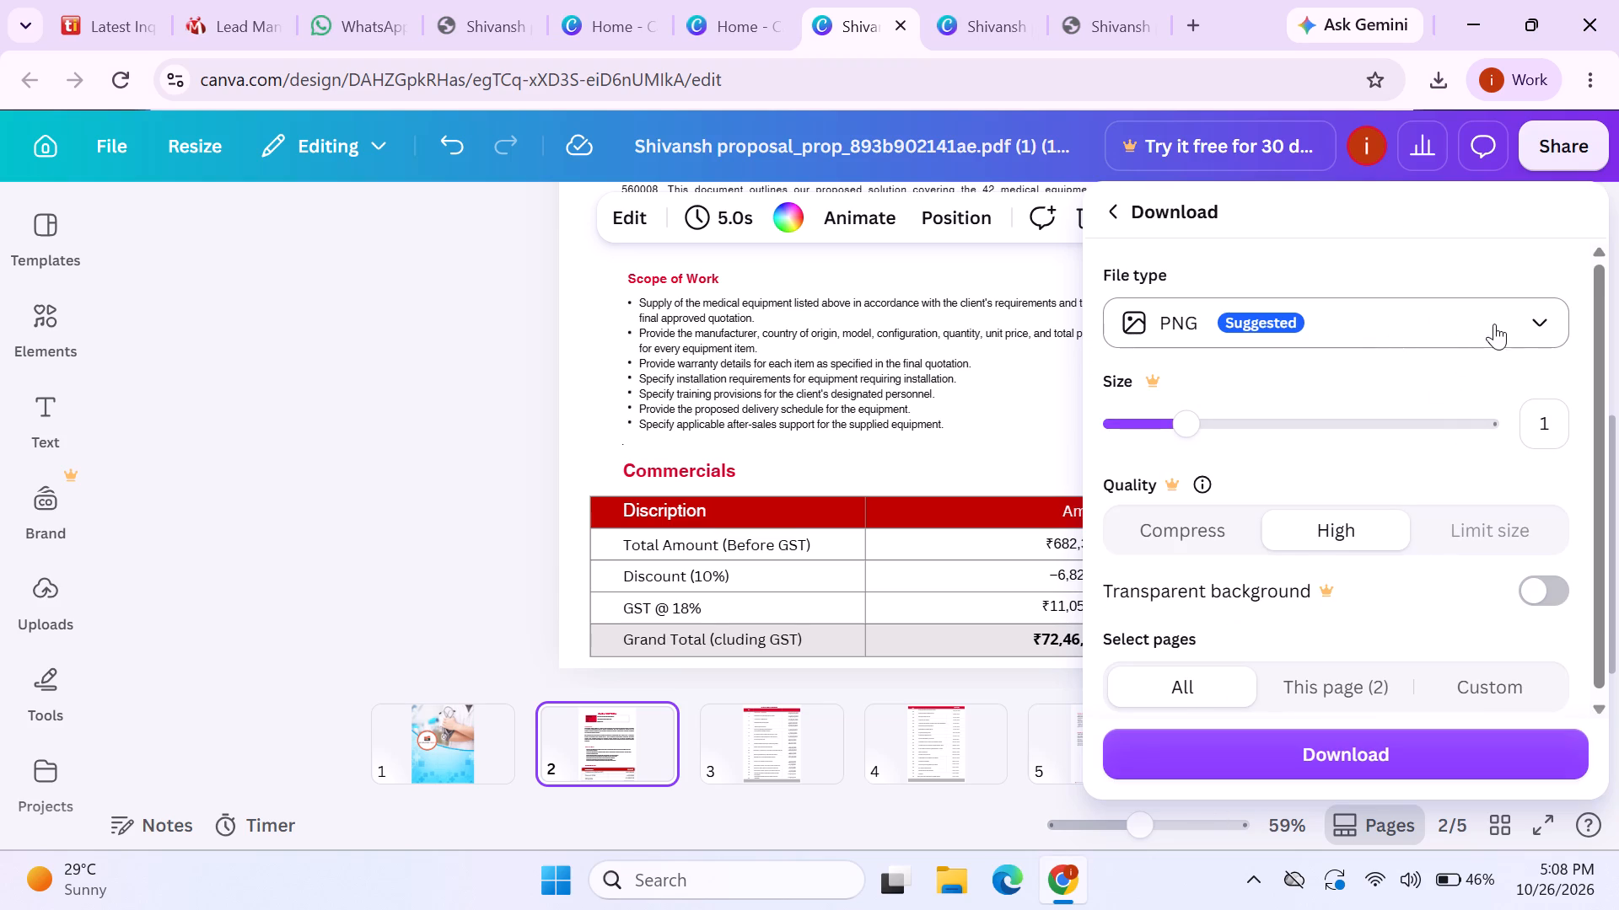
click(1532, 324)
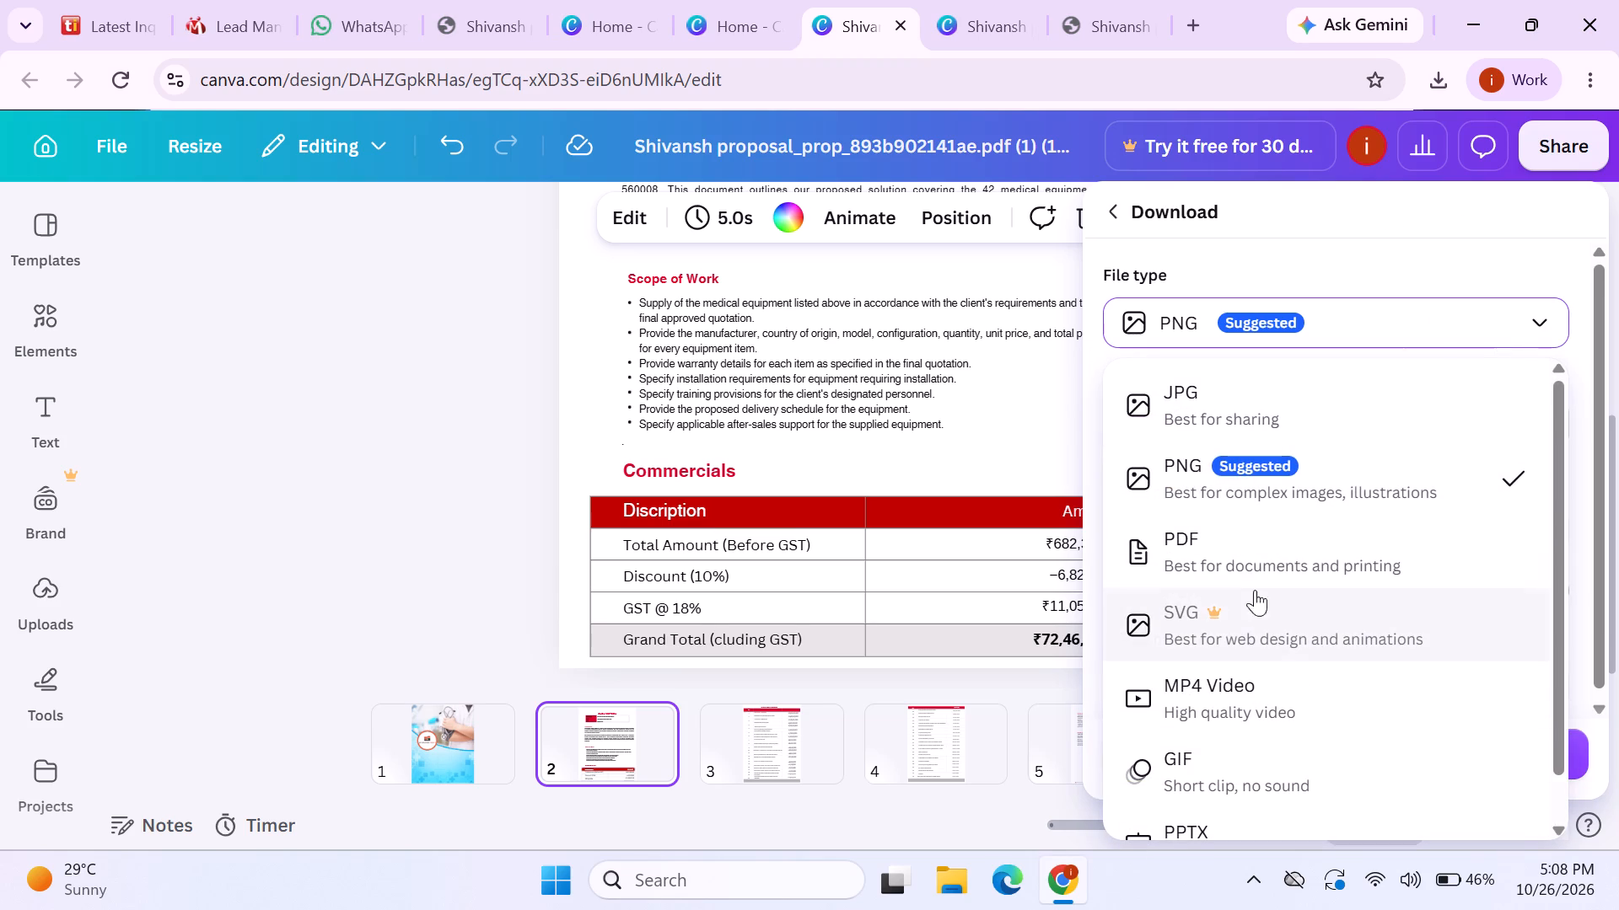
click(1247, 550)
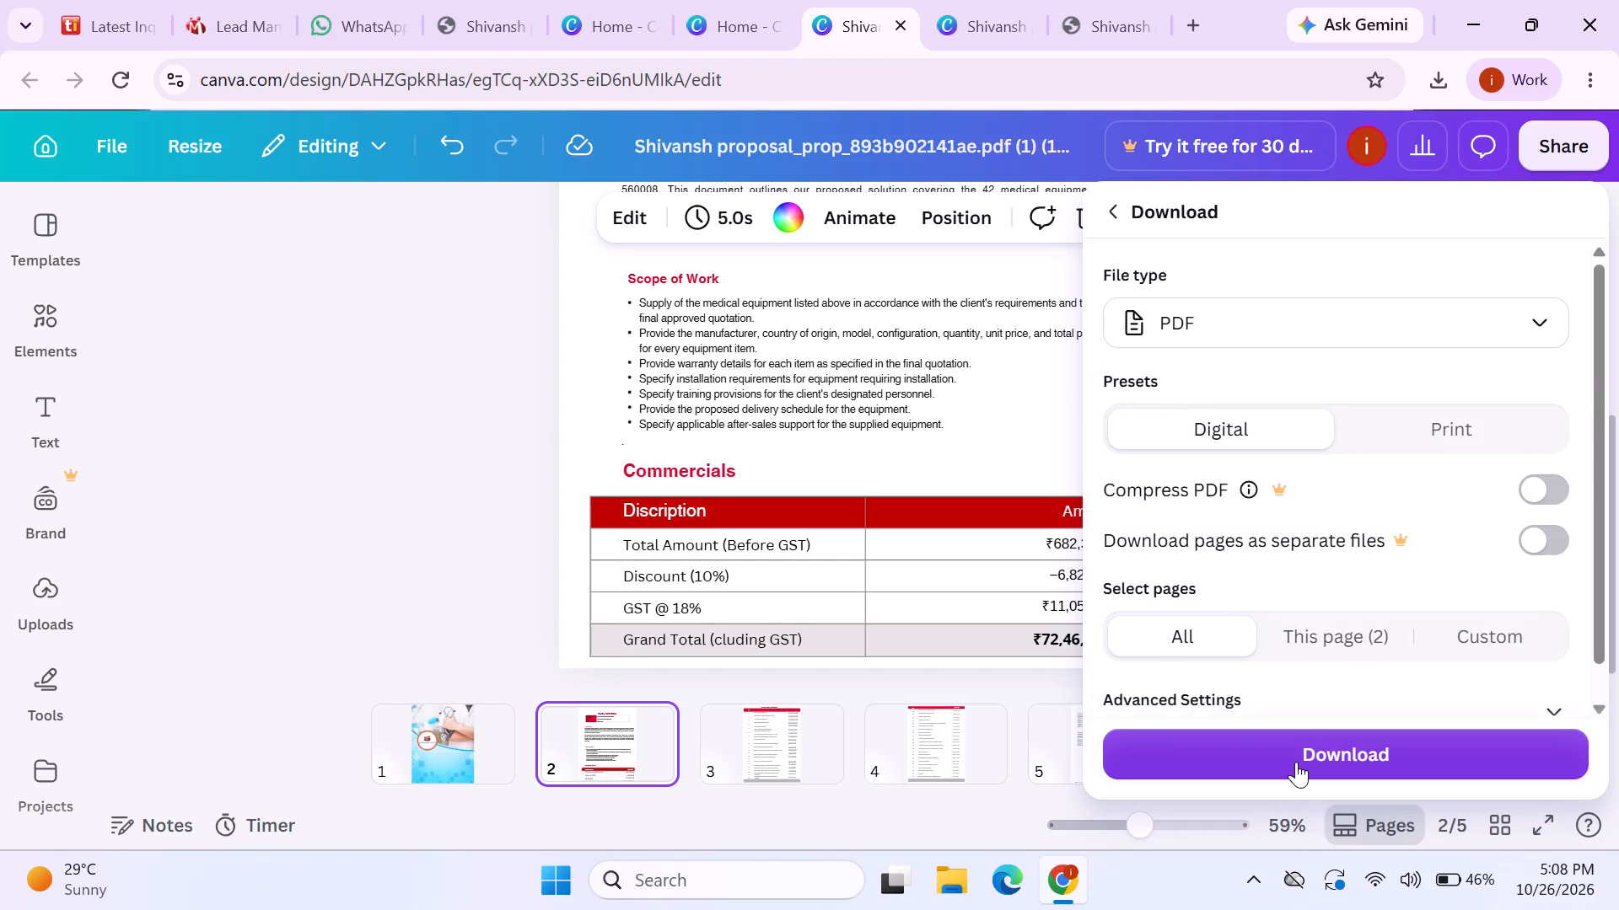
click(1296, 762)
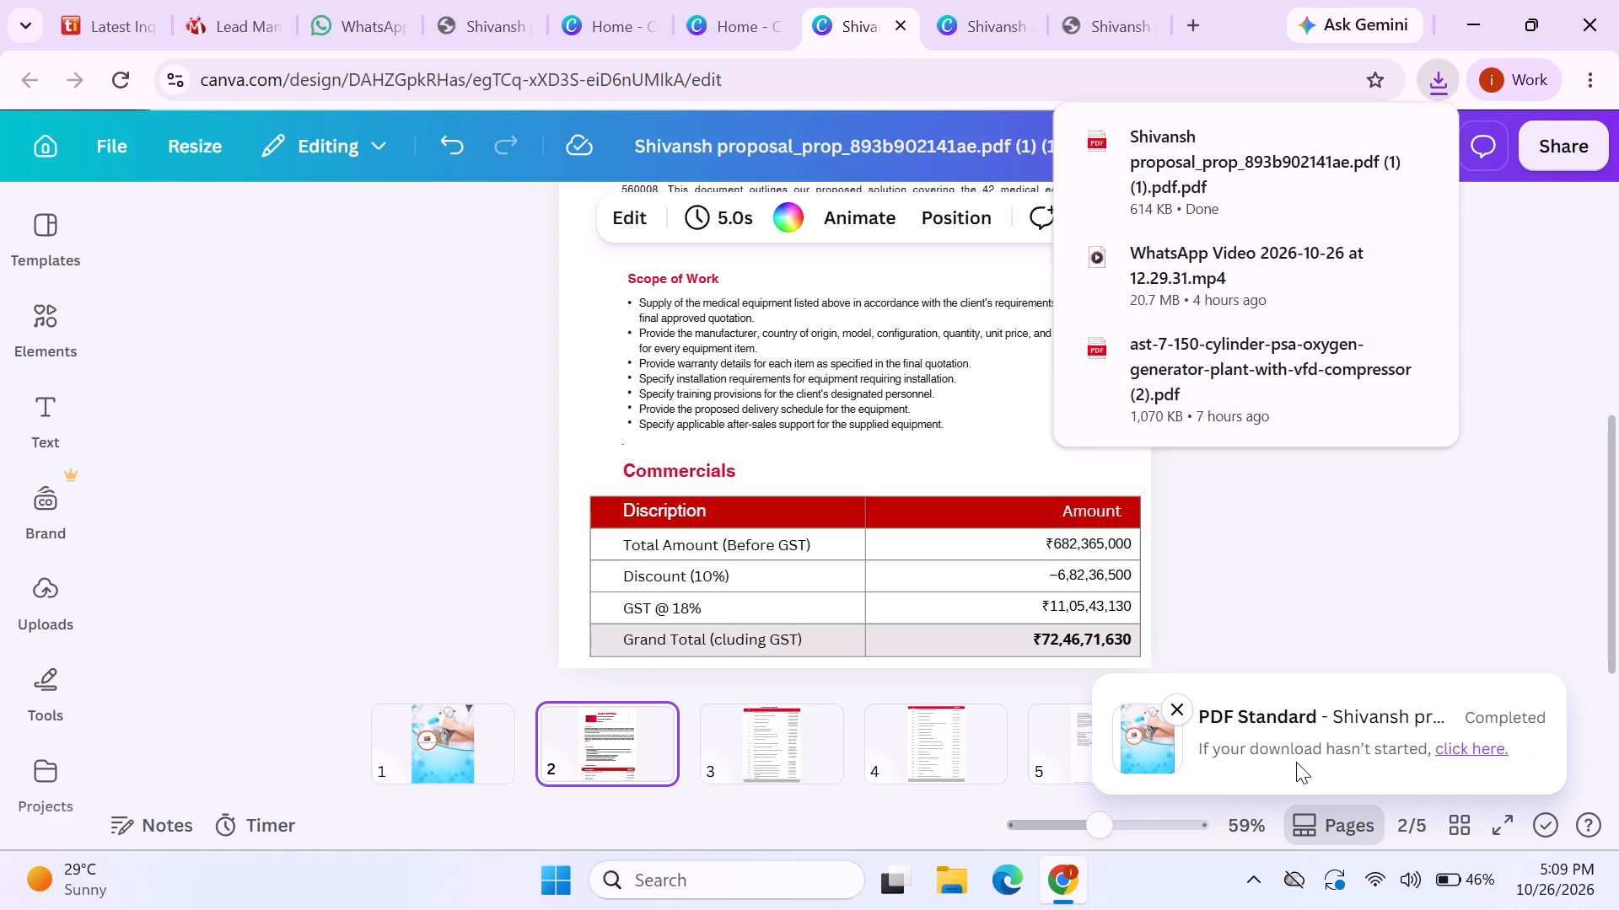
Open the downloaded proposal PDF and review the cover, introduction, scope of work and Commercials table on pages 1 and 2.
click(1291, 159)
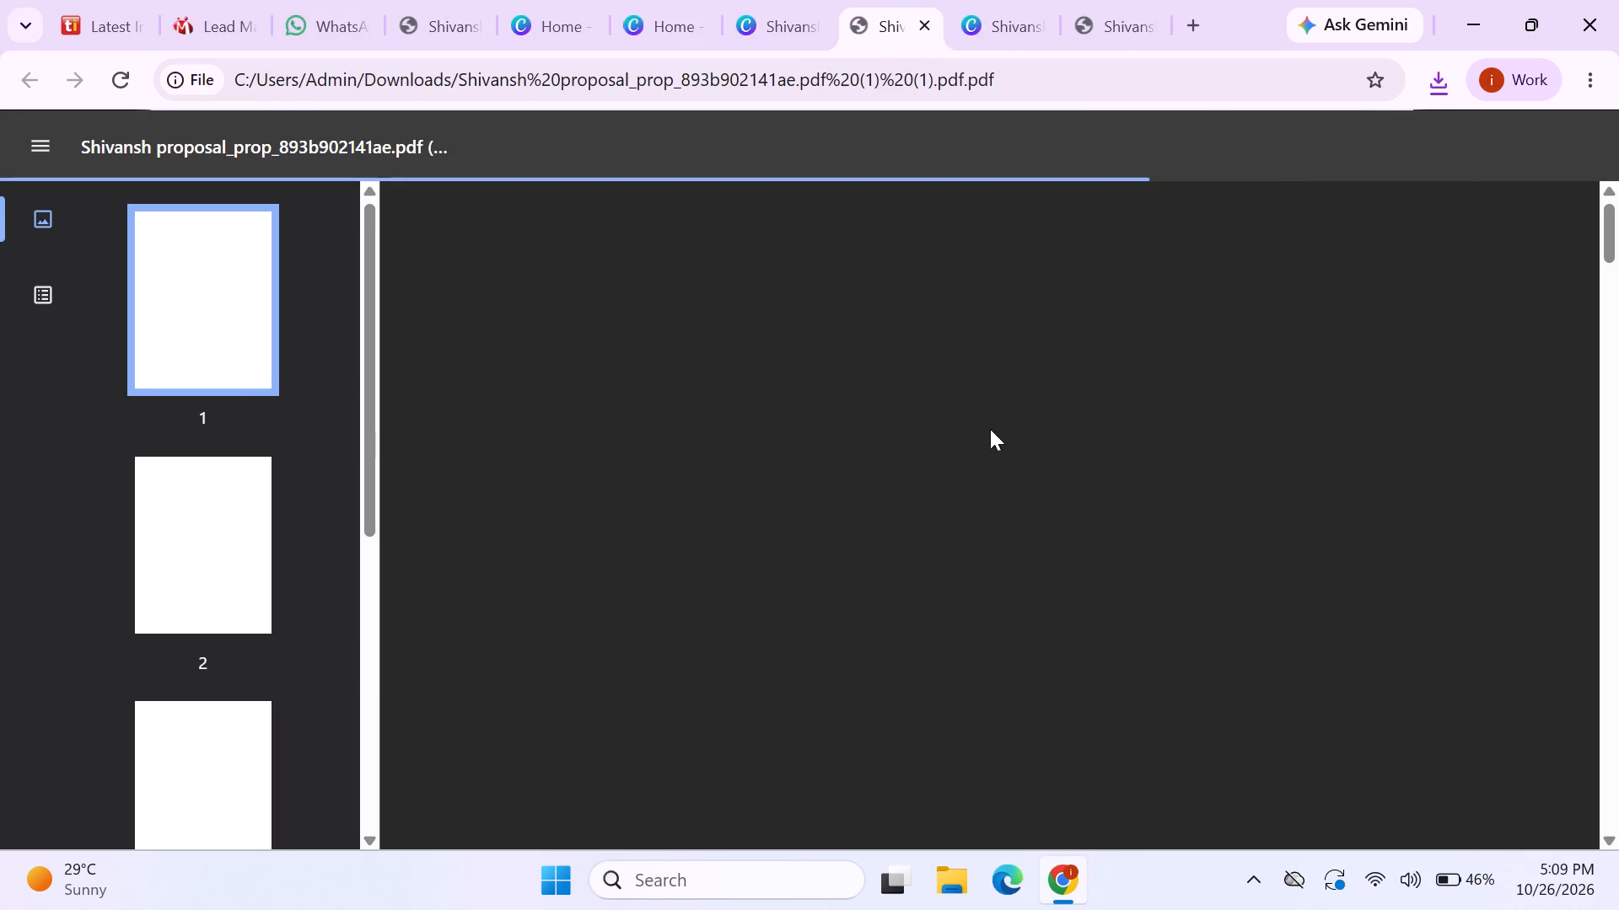
scroll(1140, 444, down, 9)
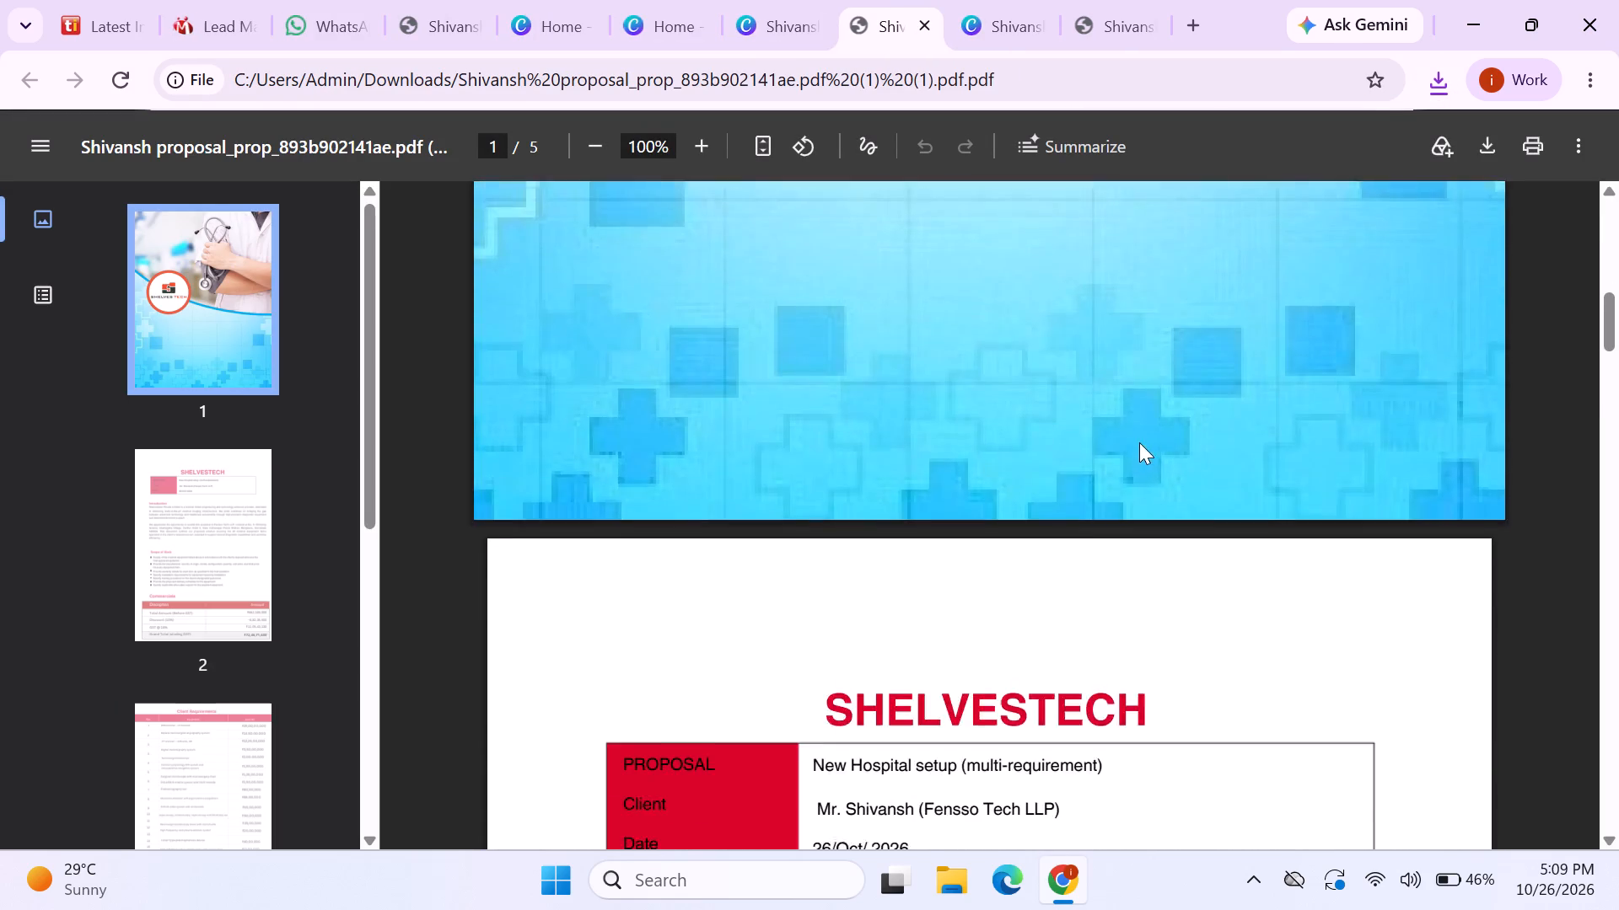
scroll(1139, 442, down, 3)
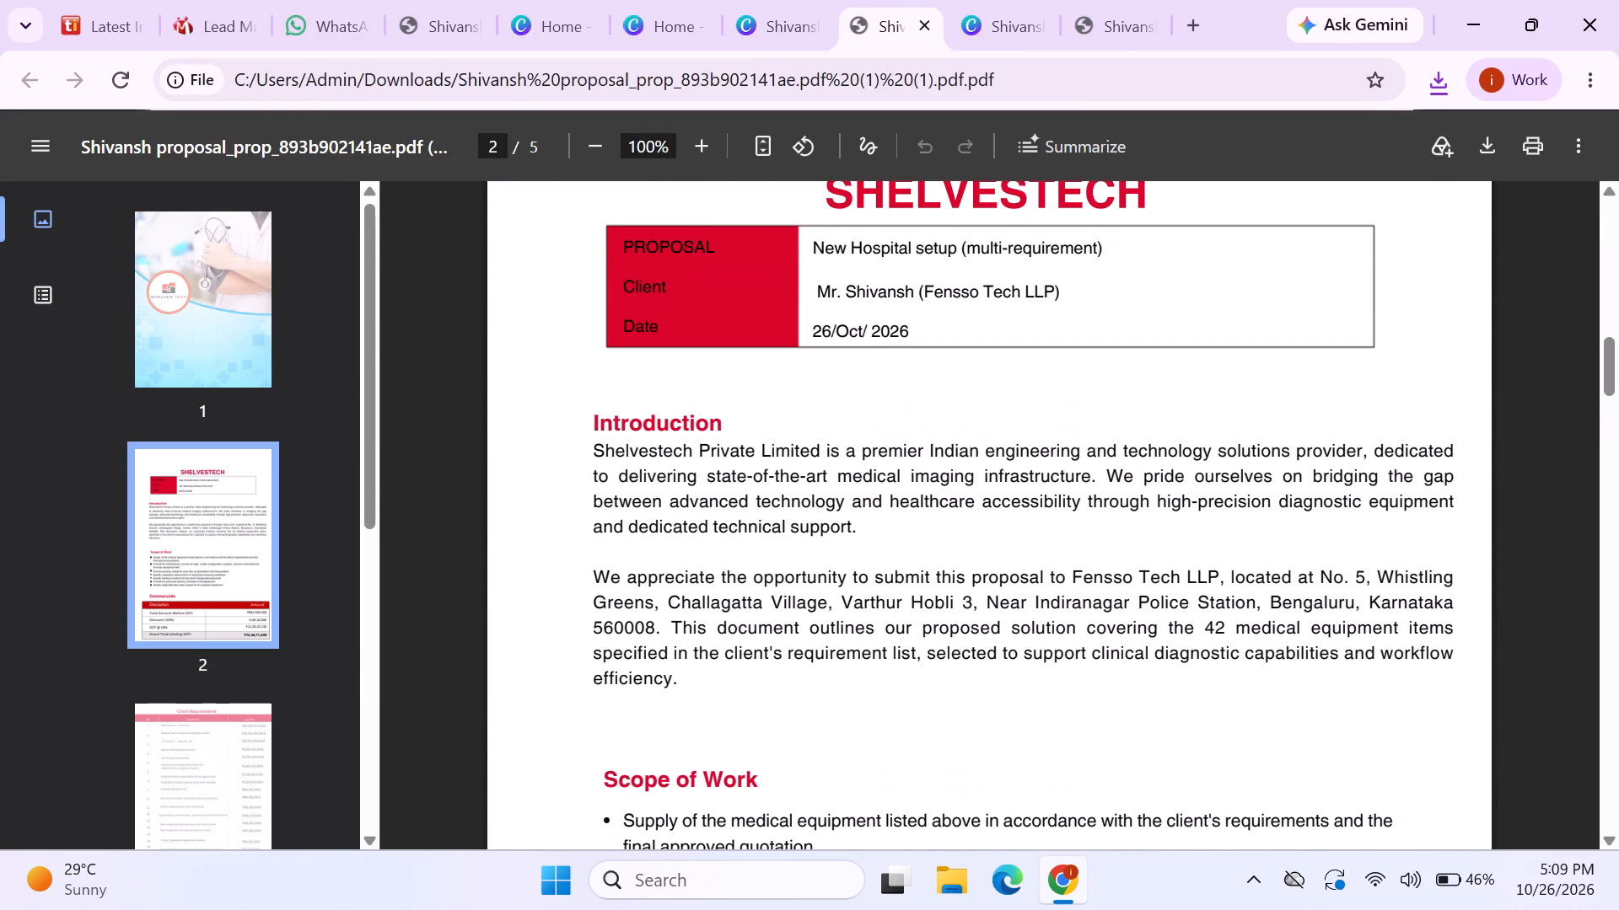
scroll(1138, 436, down, 6)
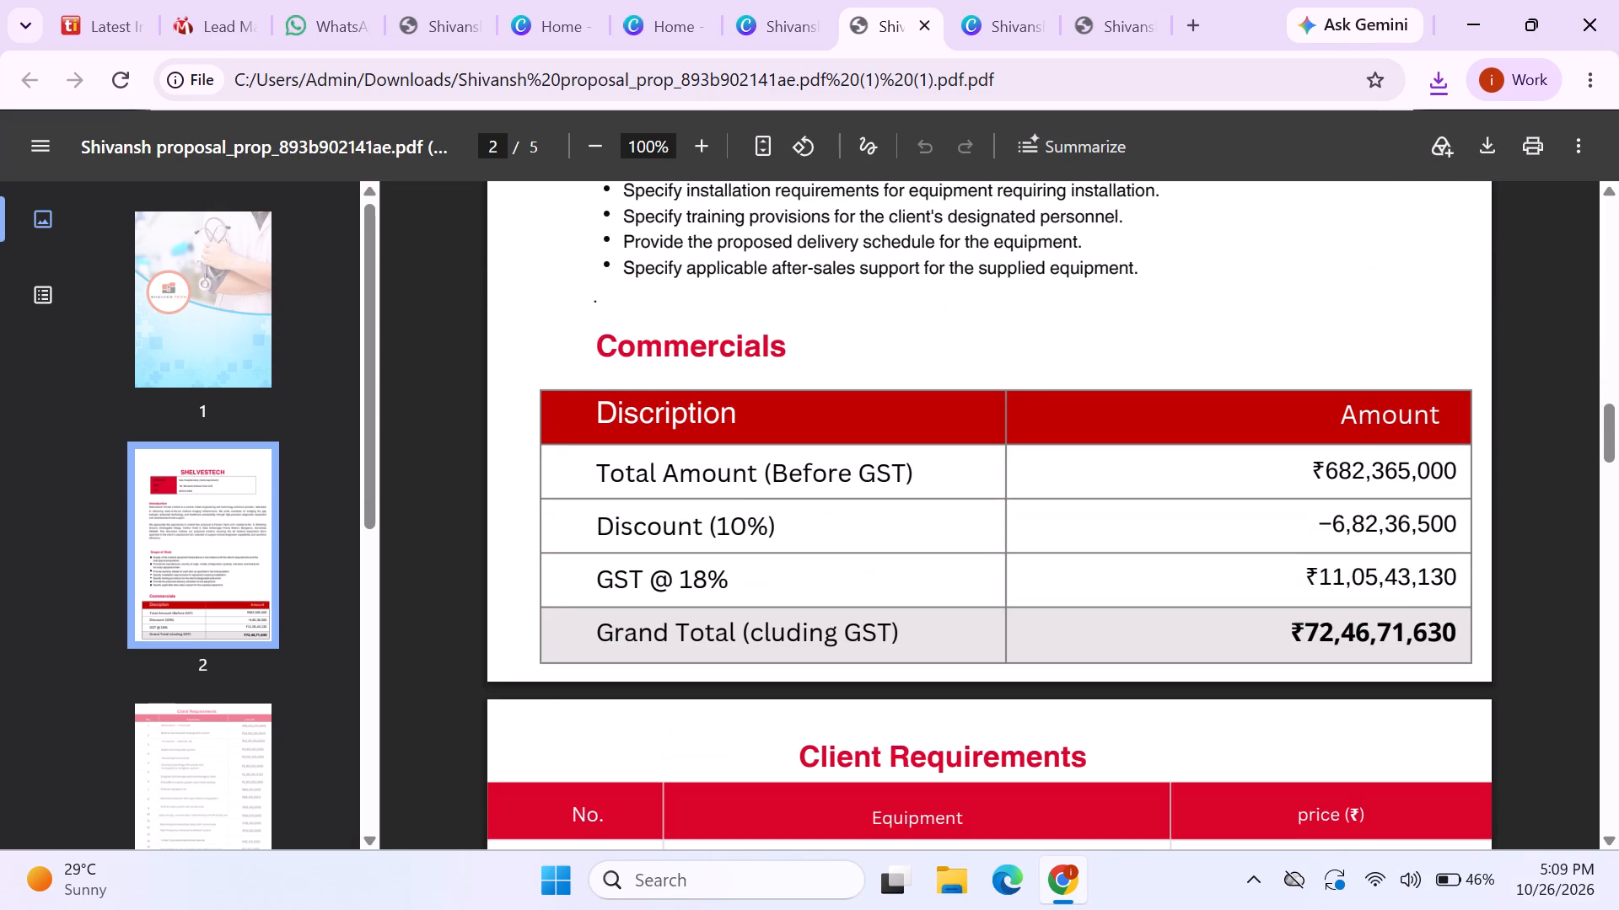
Check the Client Requirements equipment and price rows on pages 3 and 4 of the exported PDF.
scroll(1138, 436, down, 5)
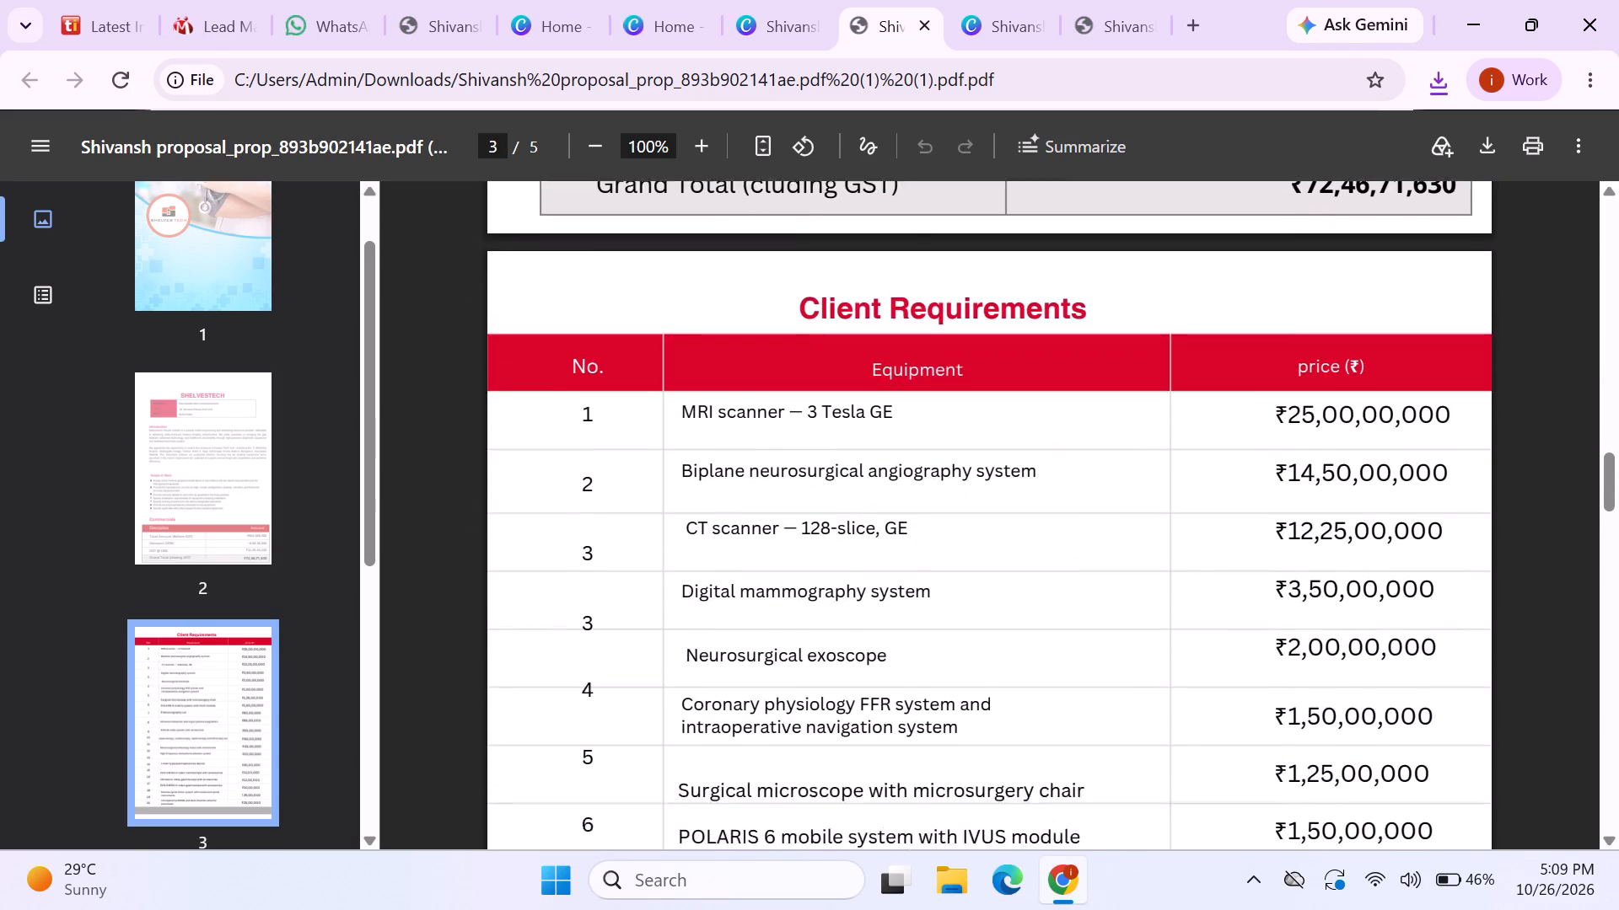
scroll(1138, 436, down, 5)
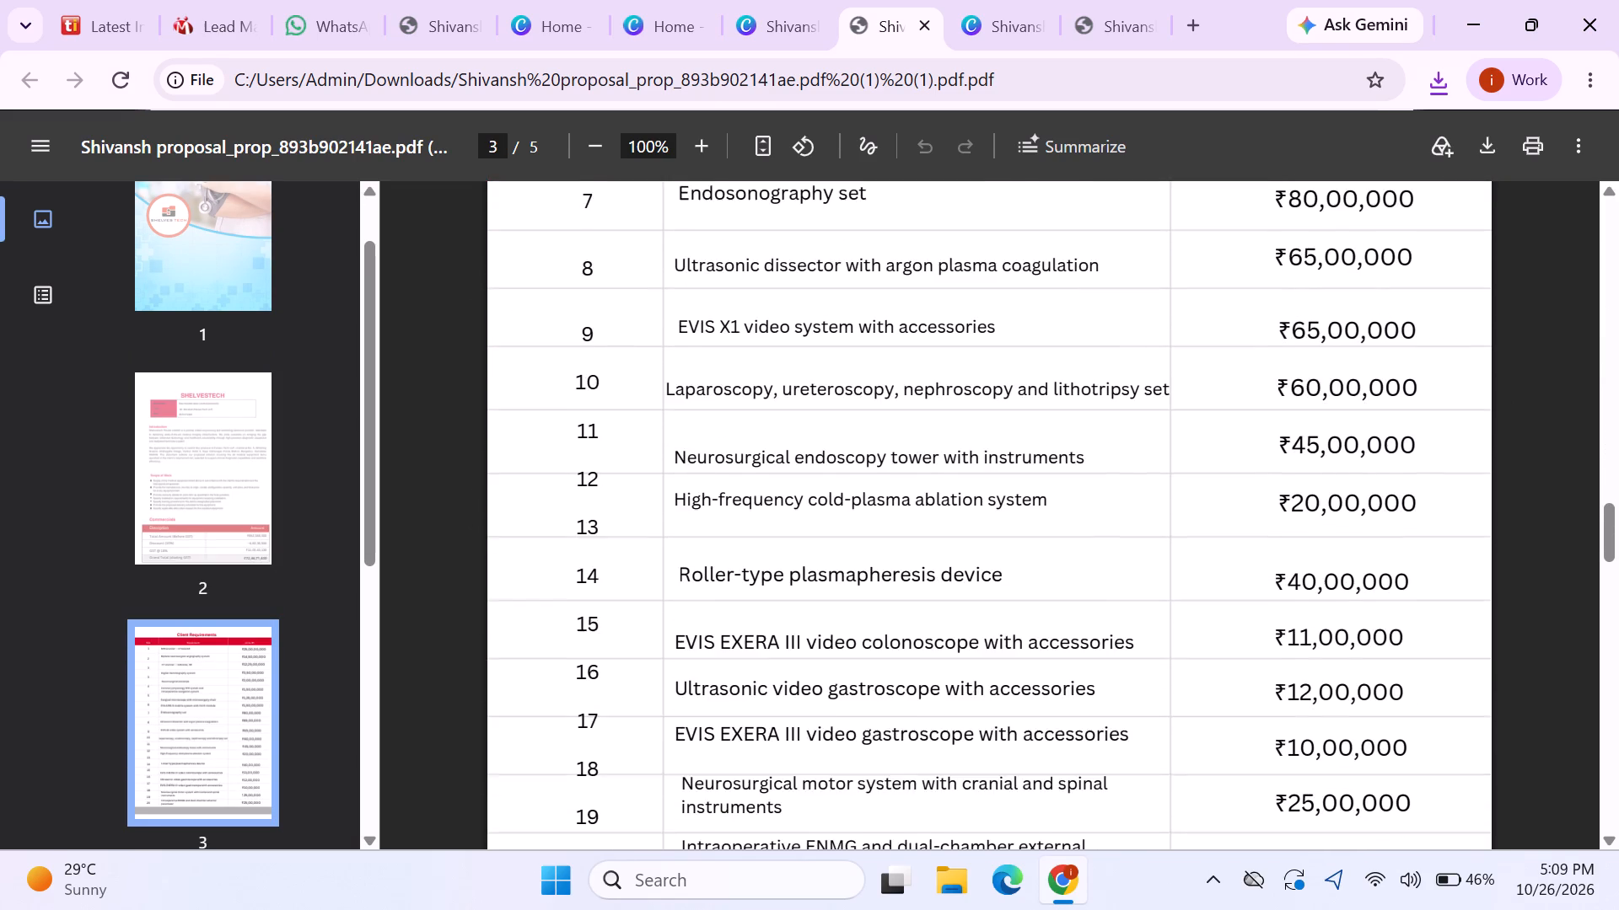
scroll(1138, 436, down, 6)
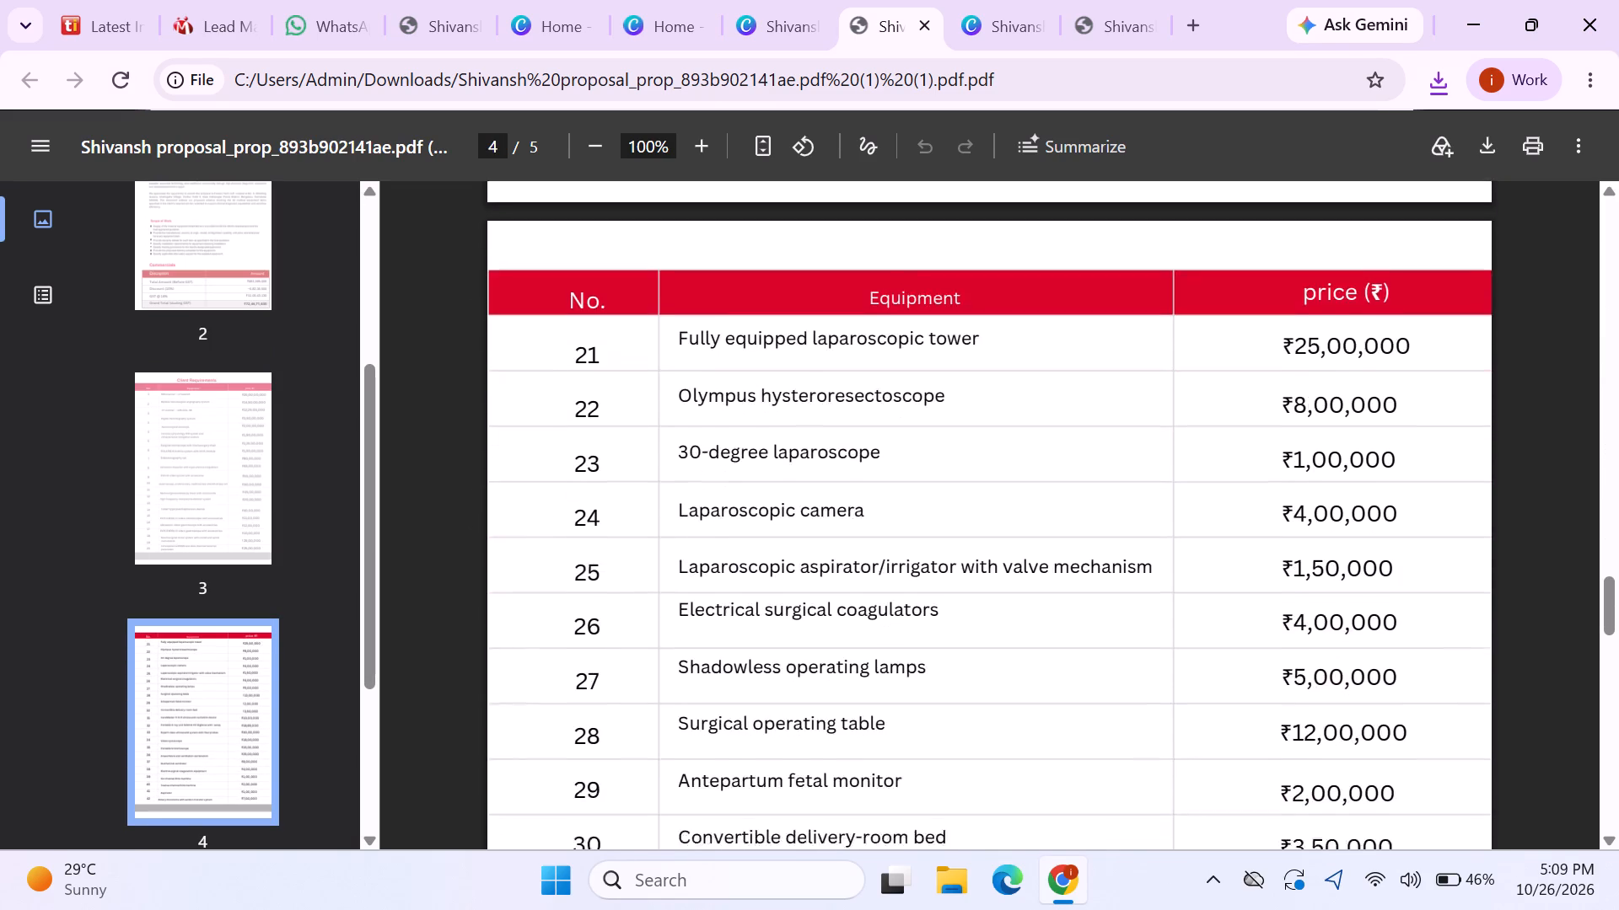
scroll(1138, 436, down, 4)
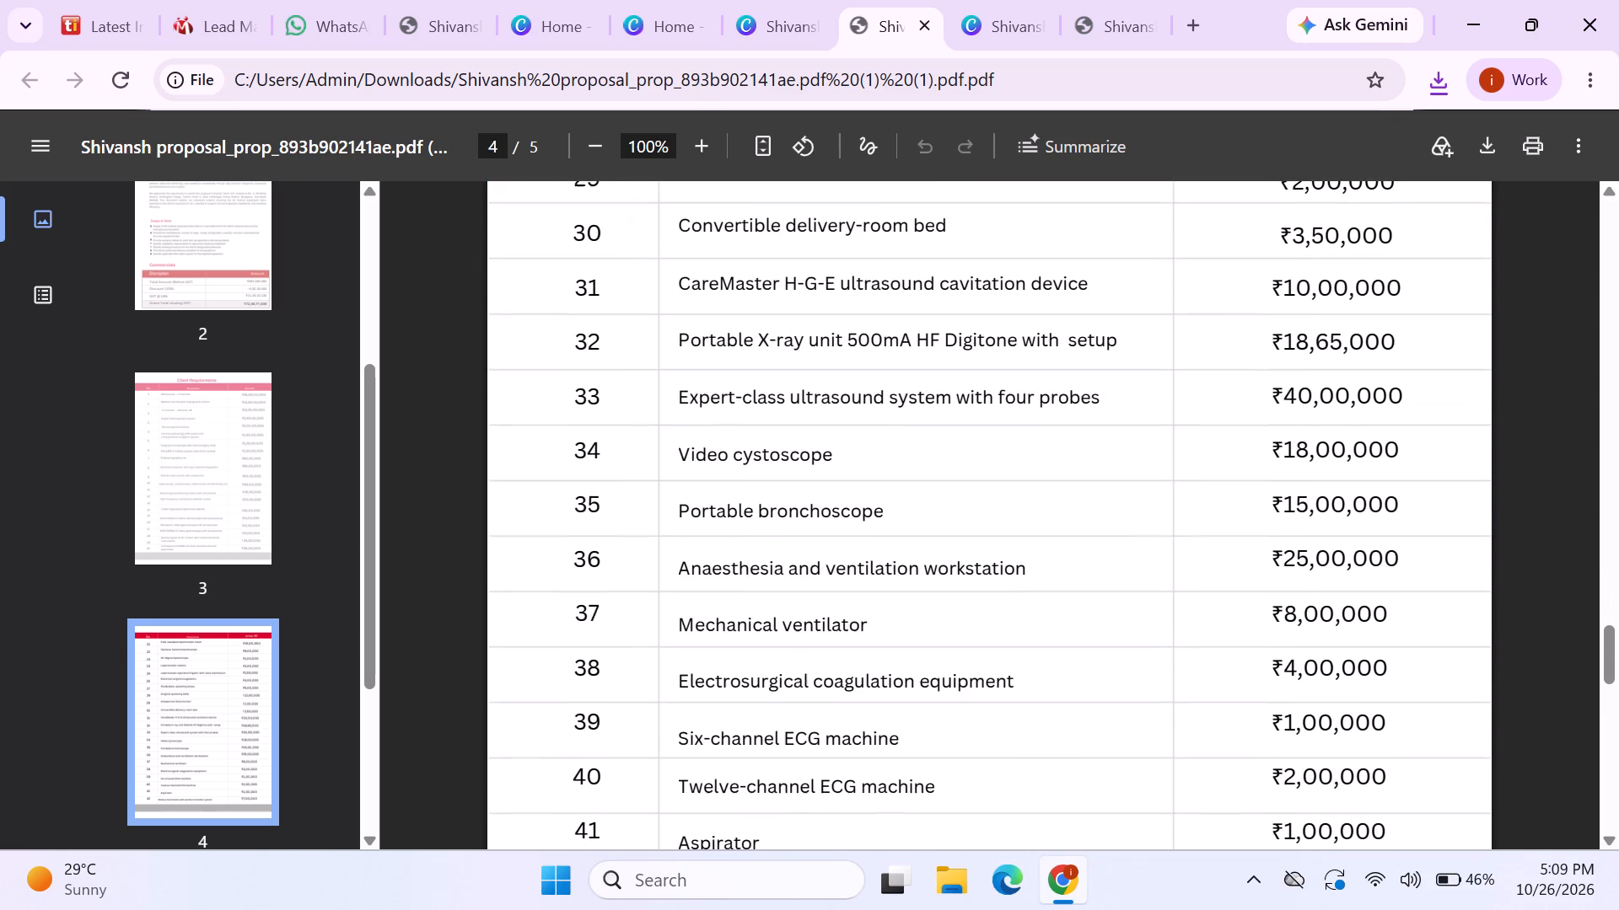
Review the Terms & Conditions and sign-off on page 5 of the PDF, and recheck the last equipment rows on page 4.
scroll(1138, 436, down, 7)
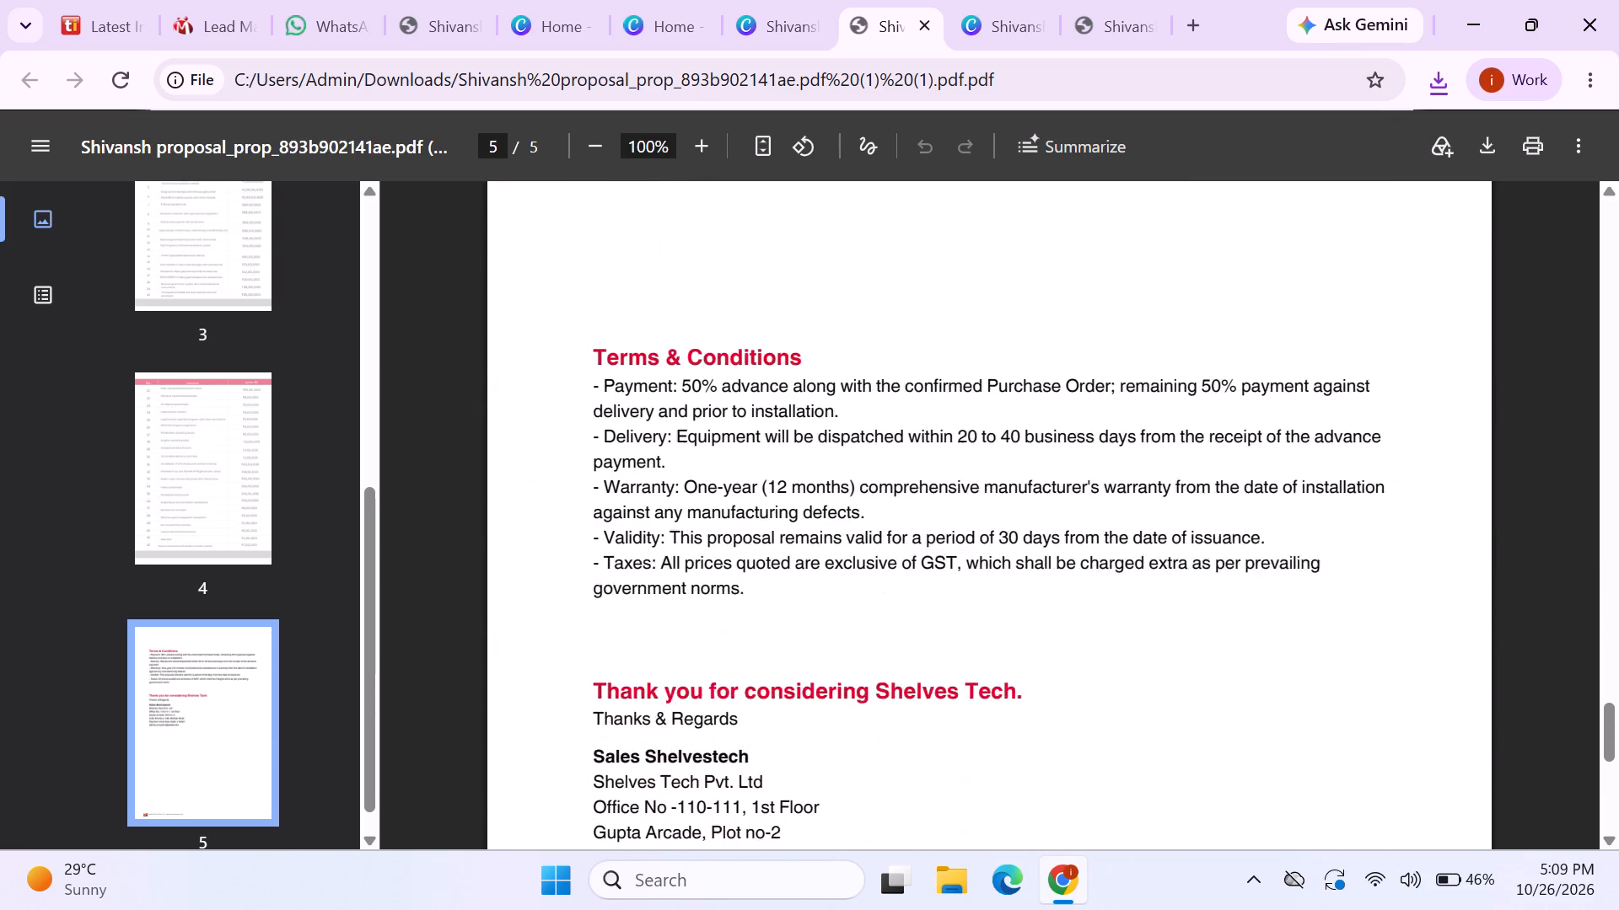
scroll(1138, 436, down, 5)
scroll(1138, 436, up, 10)
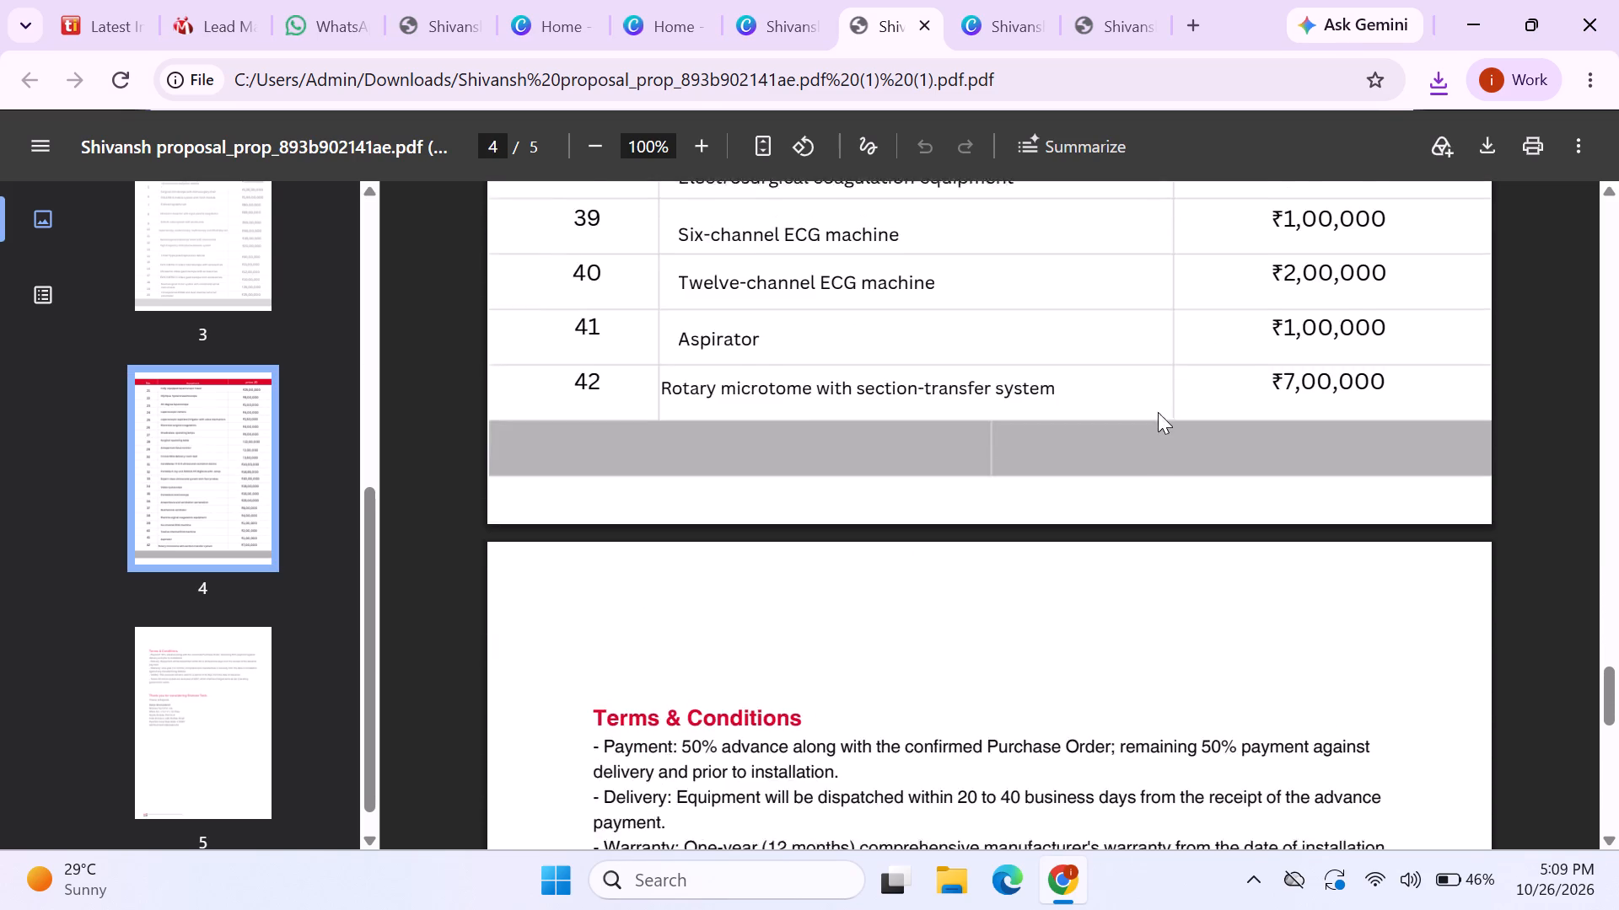
scroll(1158, 412, up, 1)
scroll(1208, 296, up, 2)
Download a copy of the reviewed proposal PDF from the viewer.
click(1489, 147)
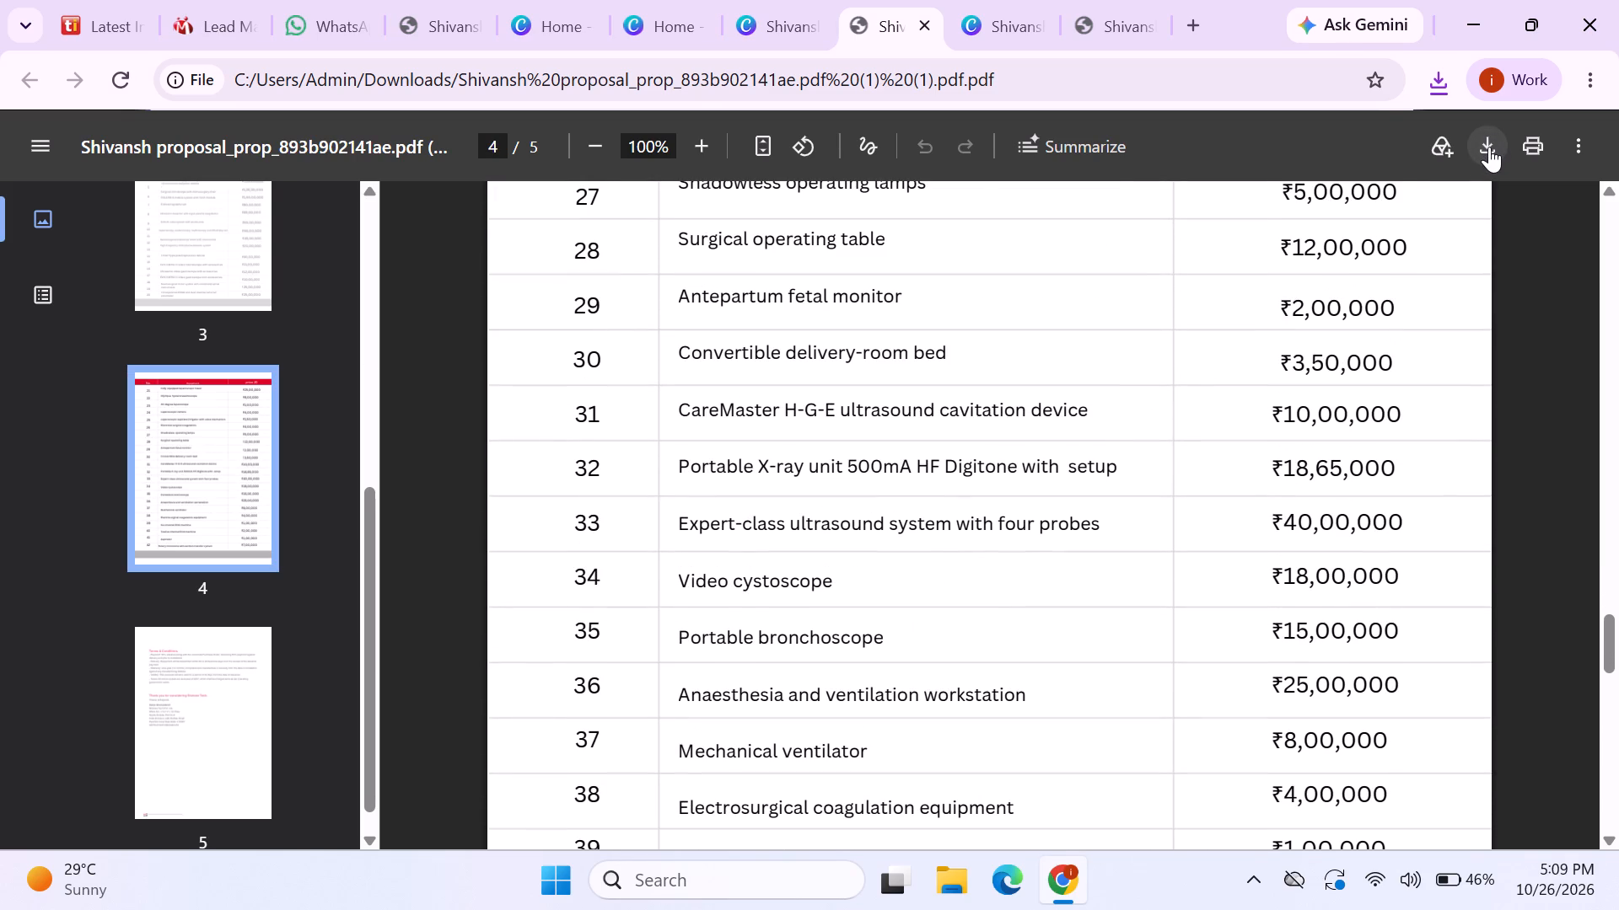